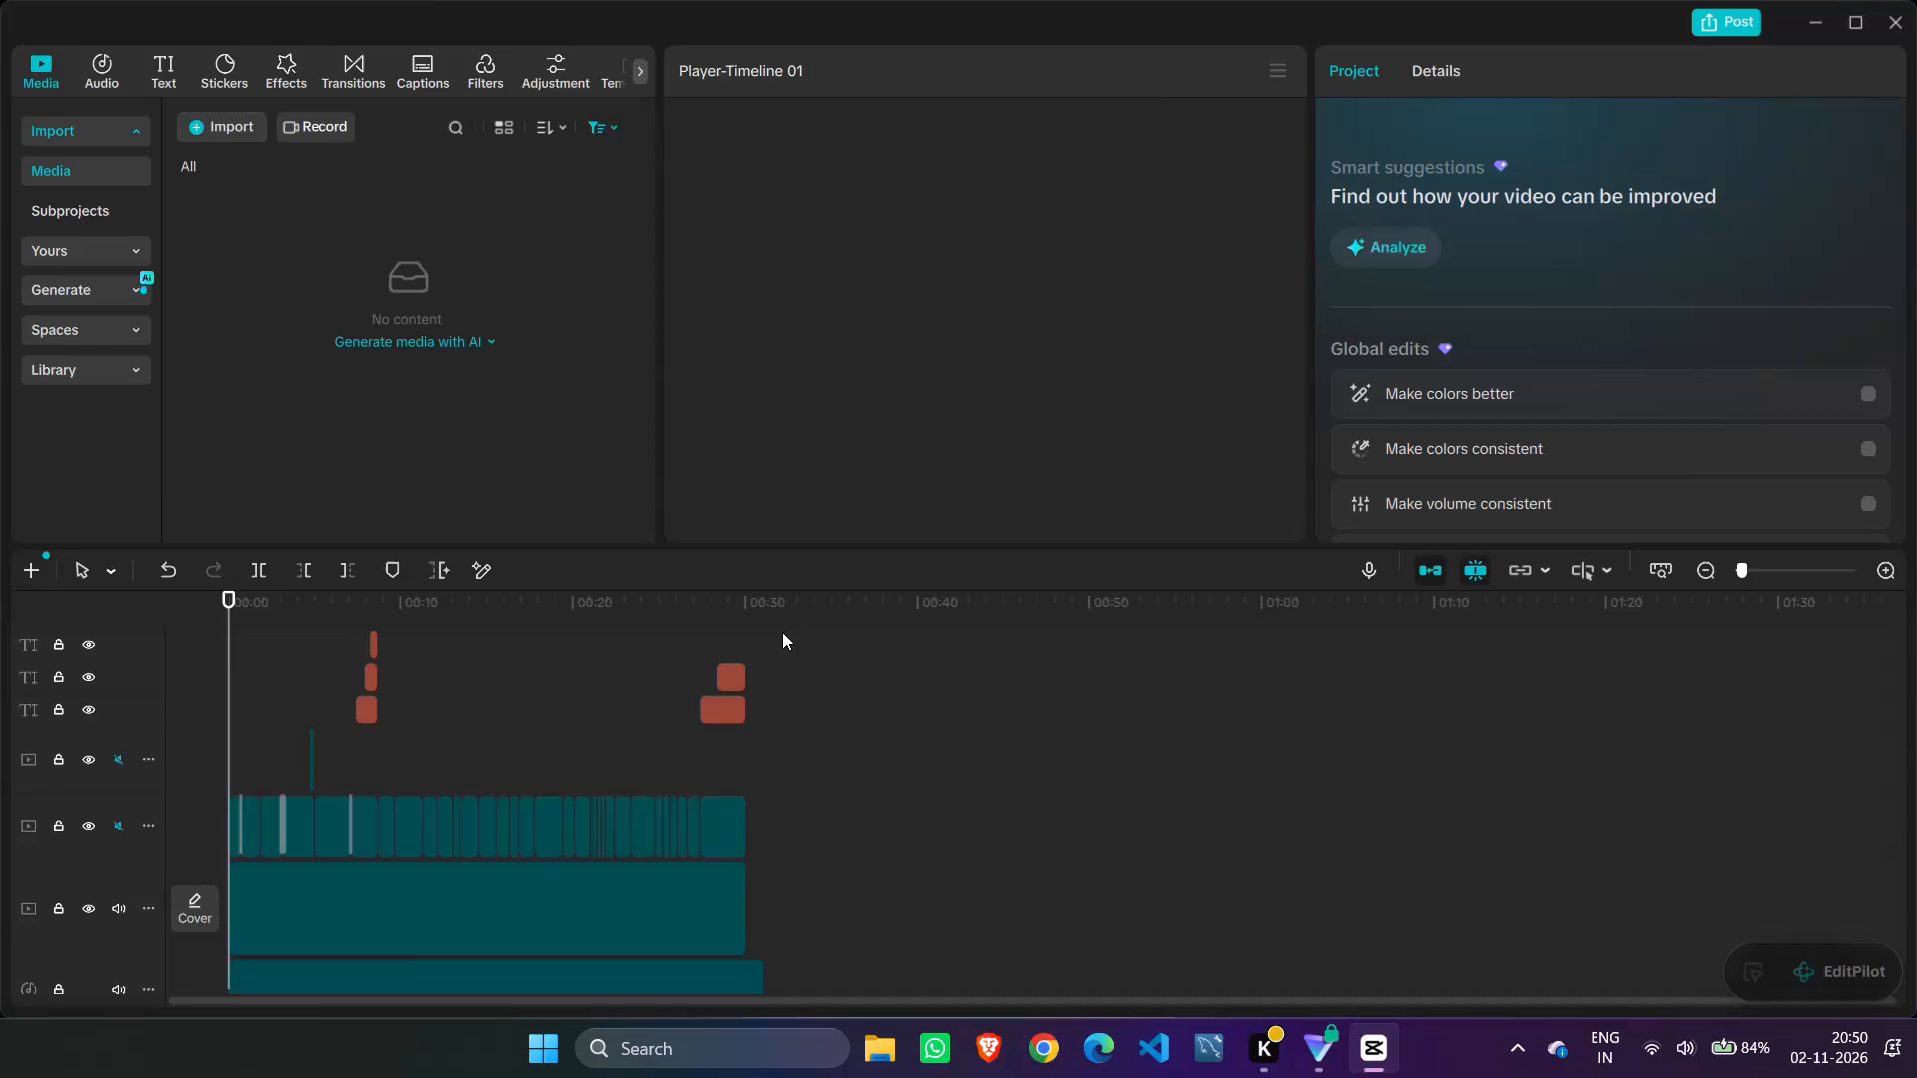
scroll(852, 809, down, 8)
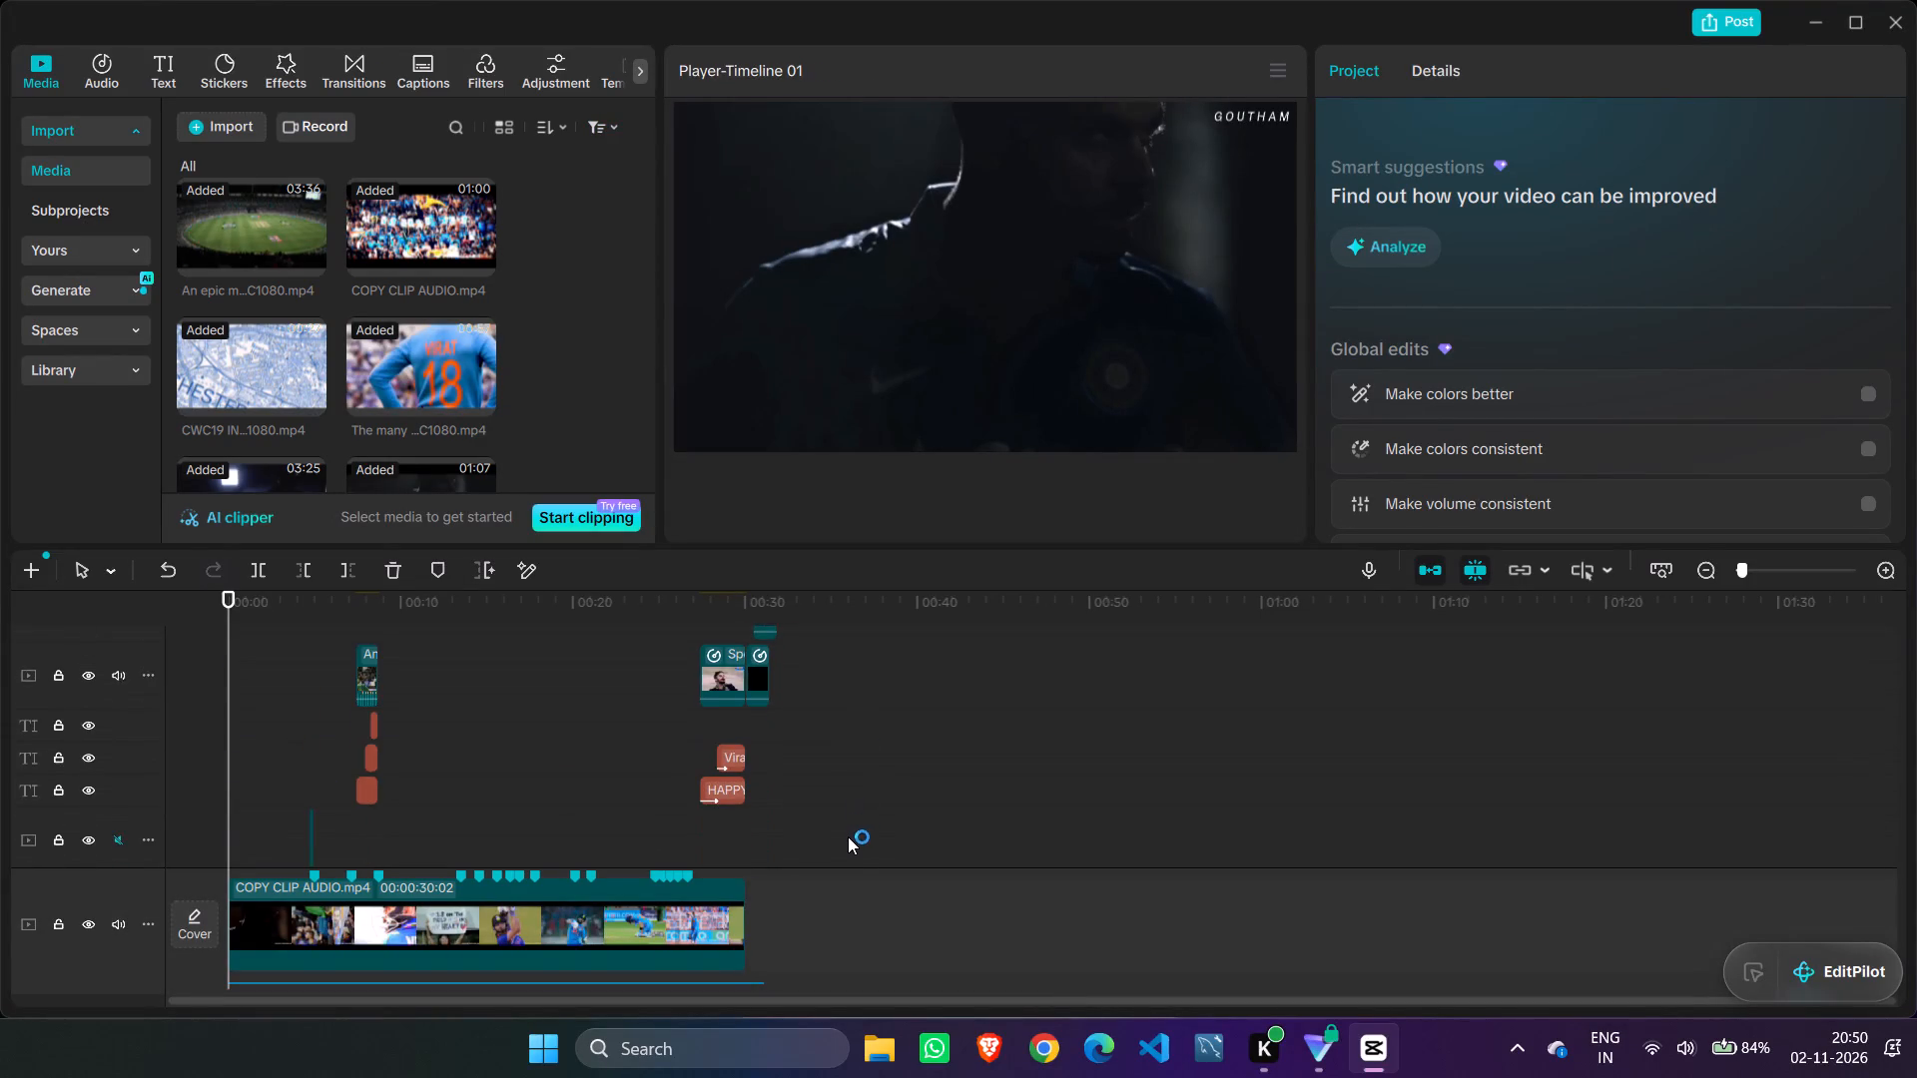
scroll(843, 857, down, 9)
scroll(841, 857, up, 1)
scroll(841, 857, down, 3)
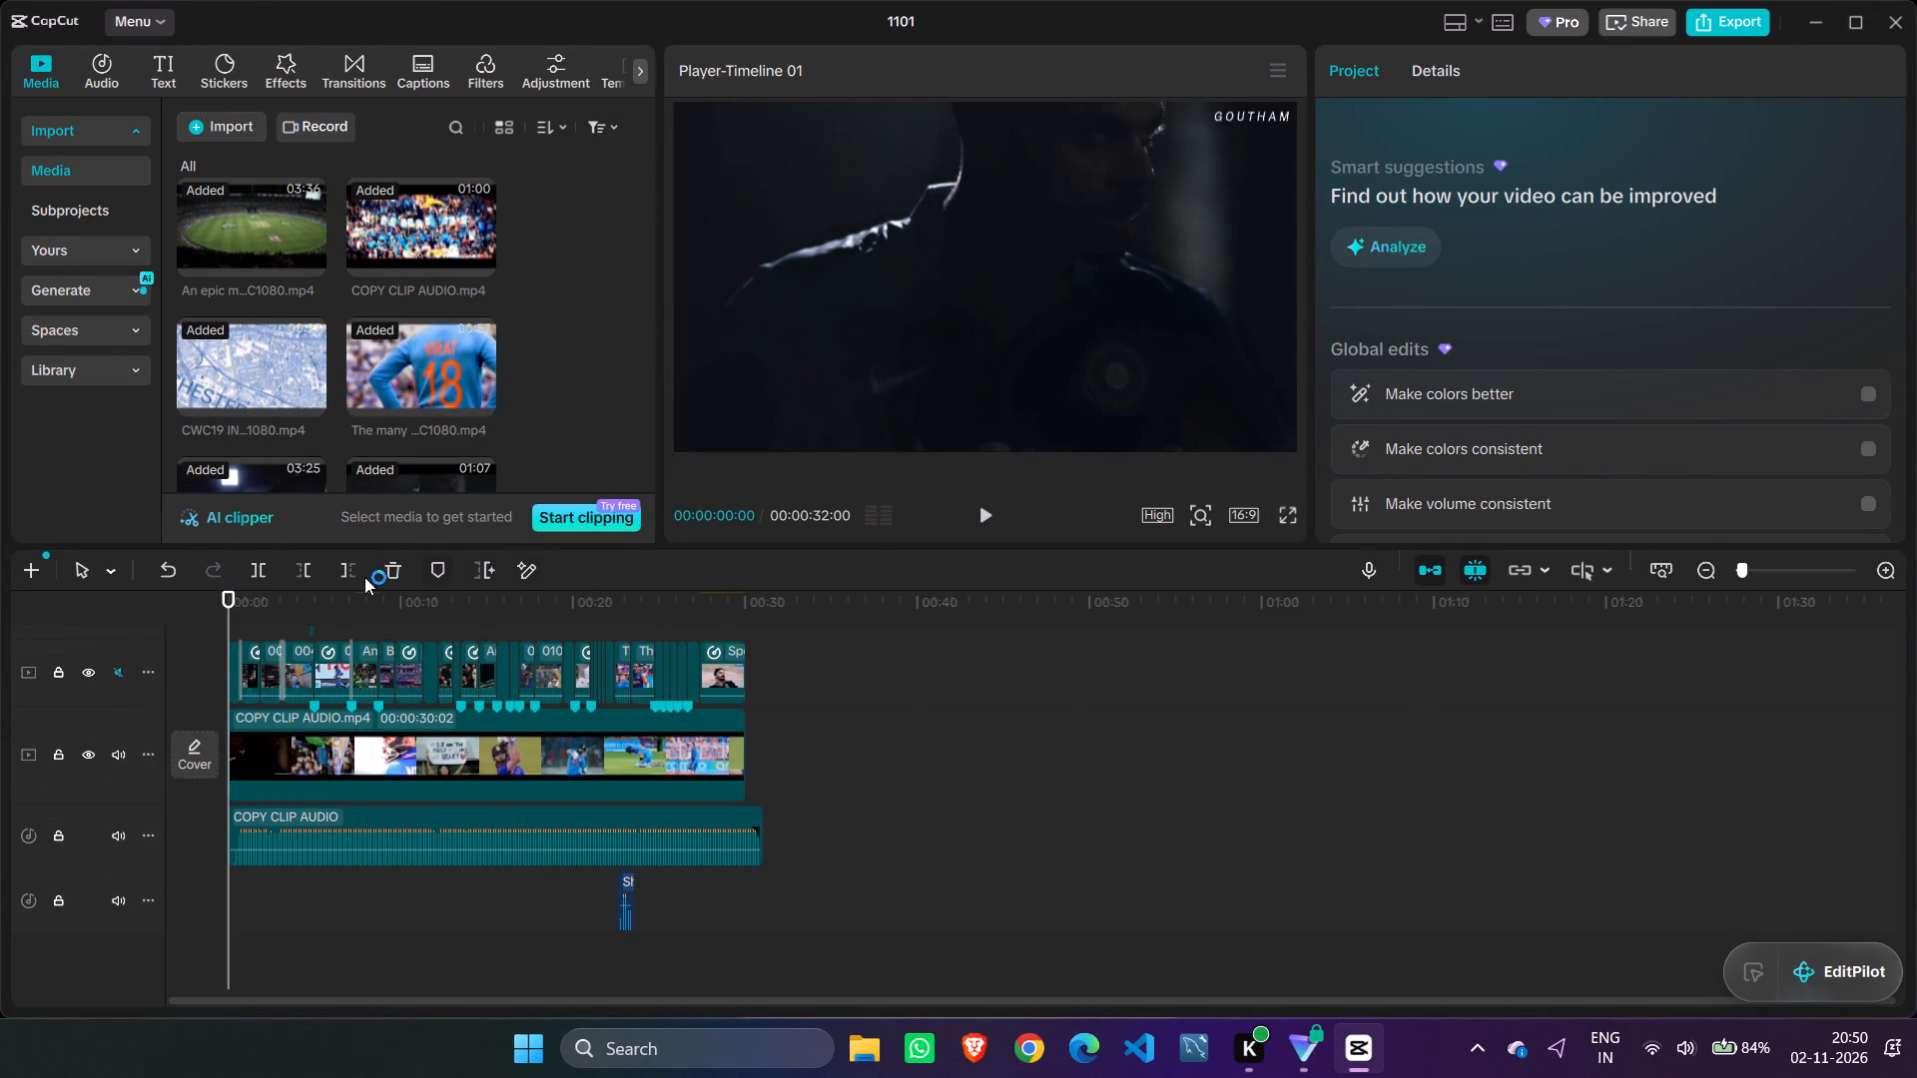
Set the player's preview playback to full quality.
click(1145, 517)
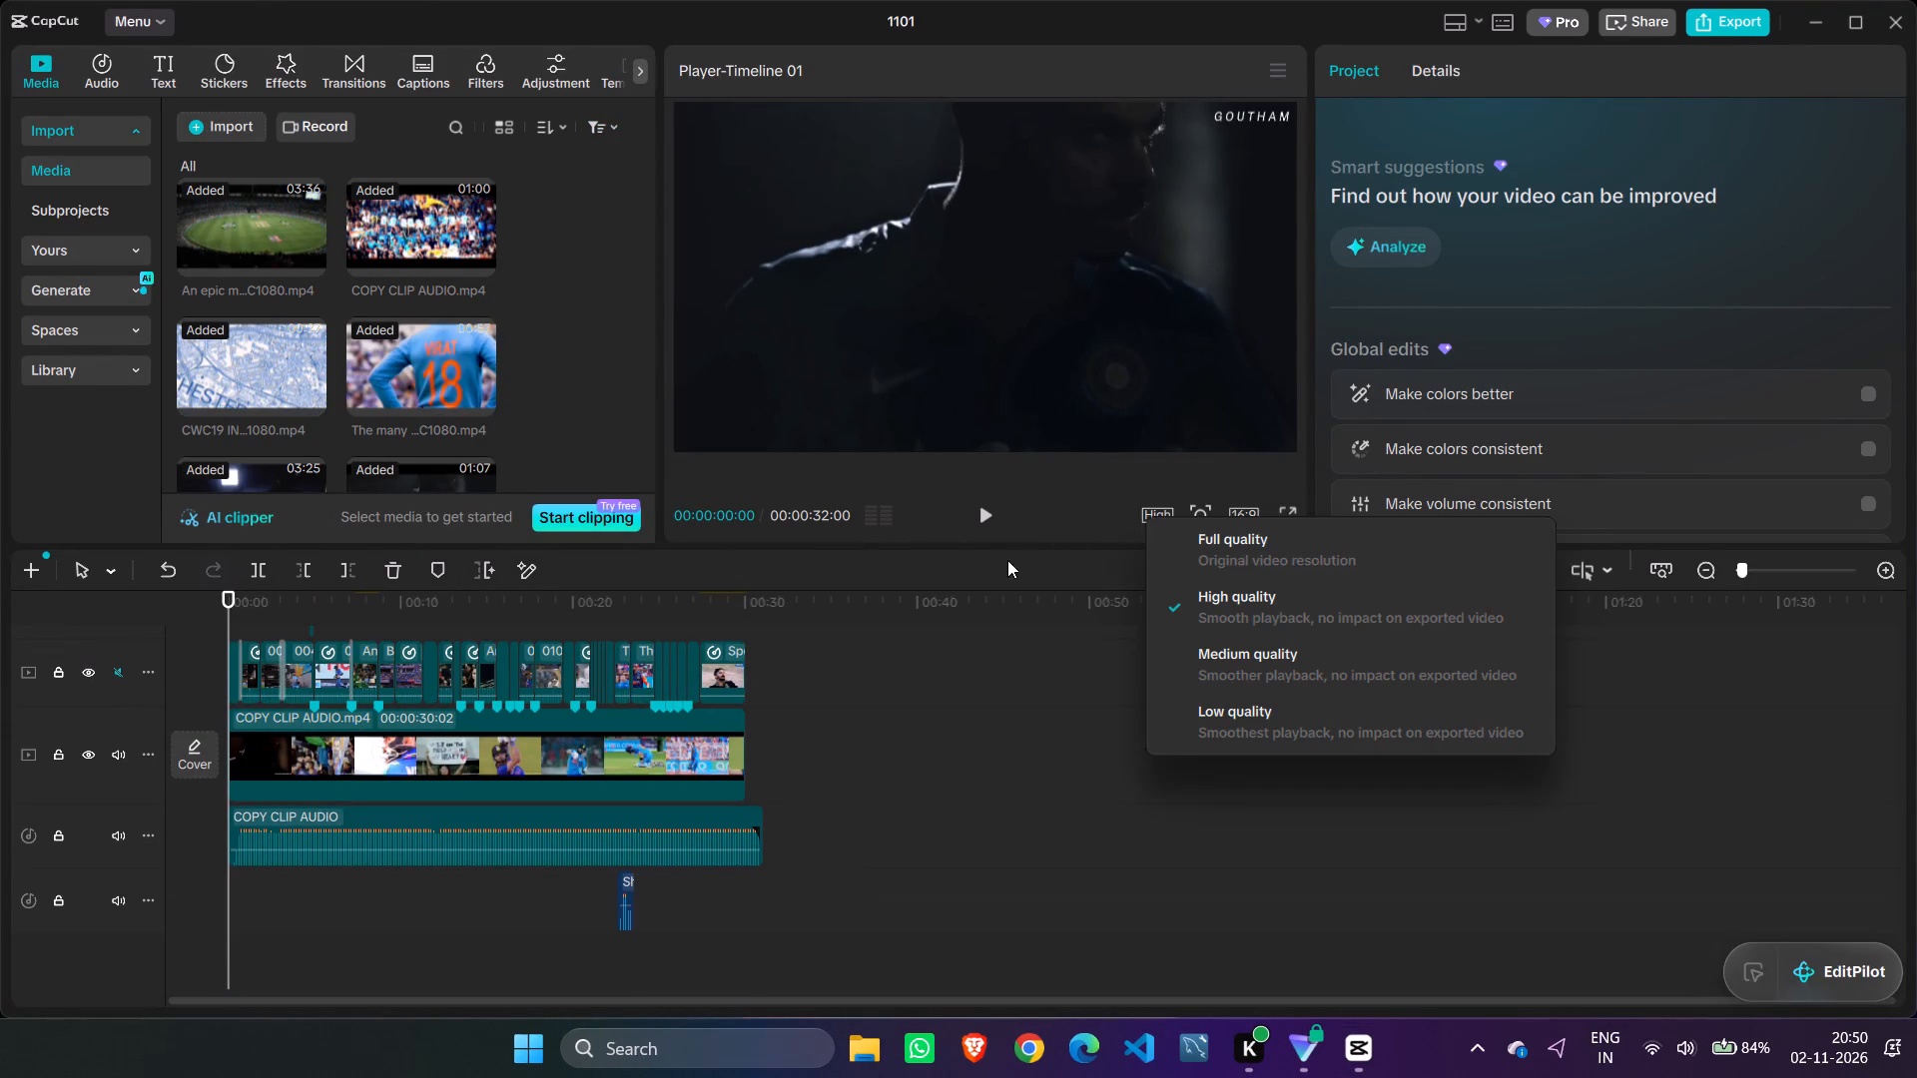
click(1194, 555)
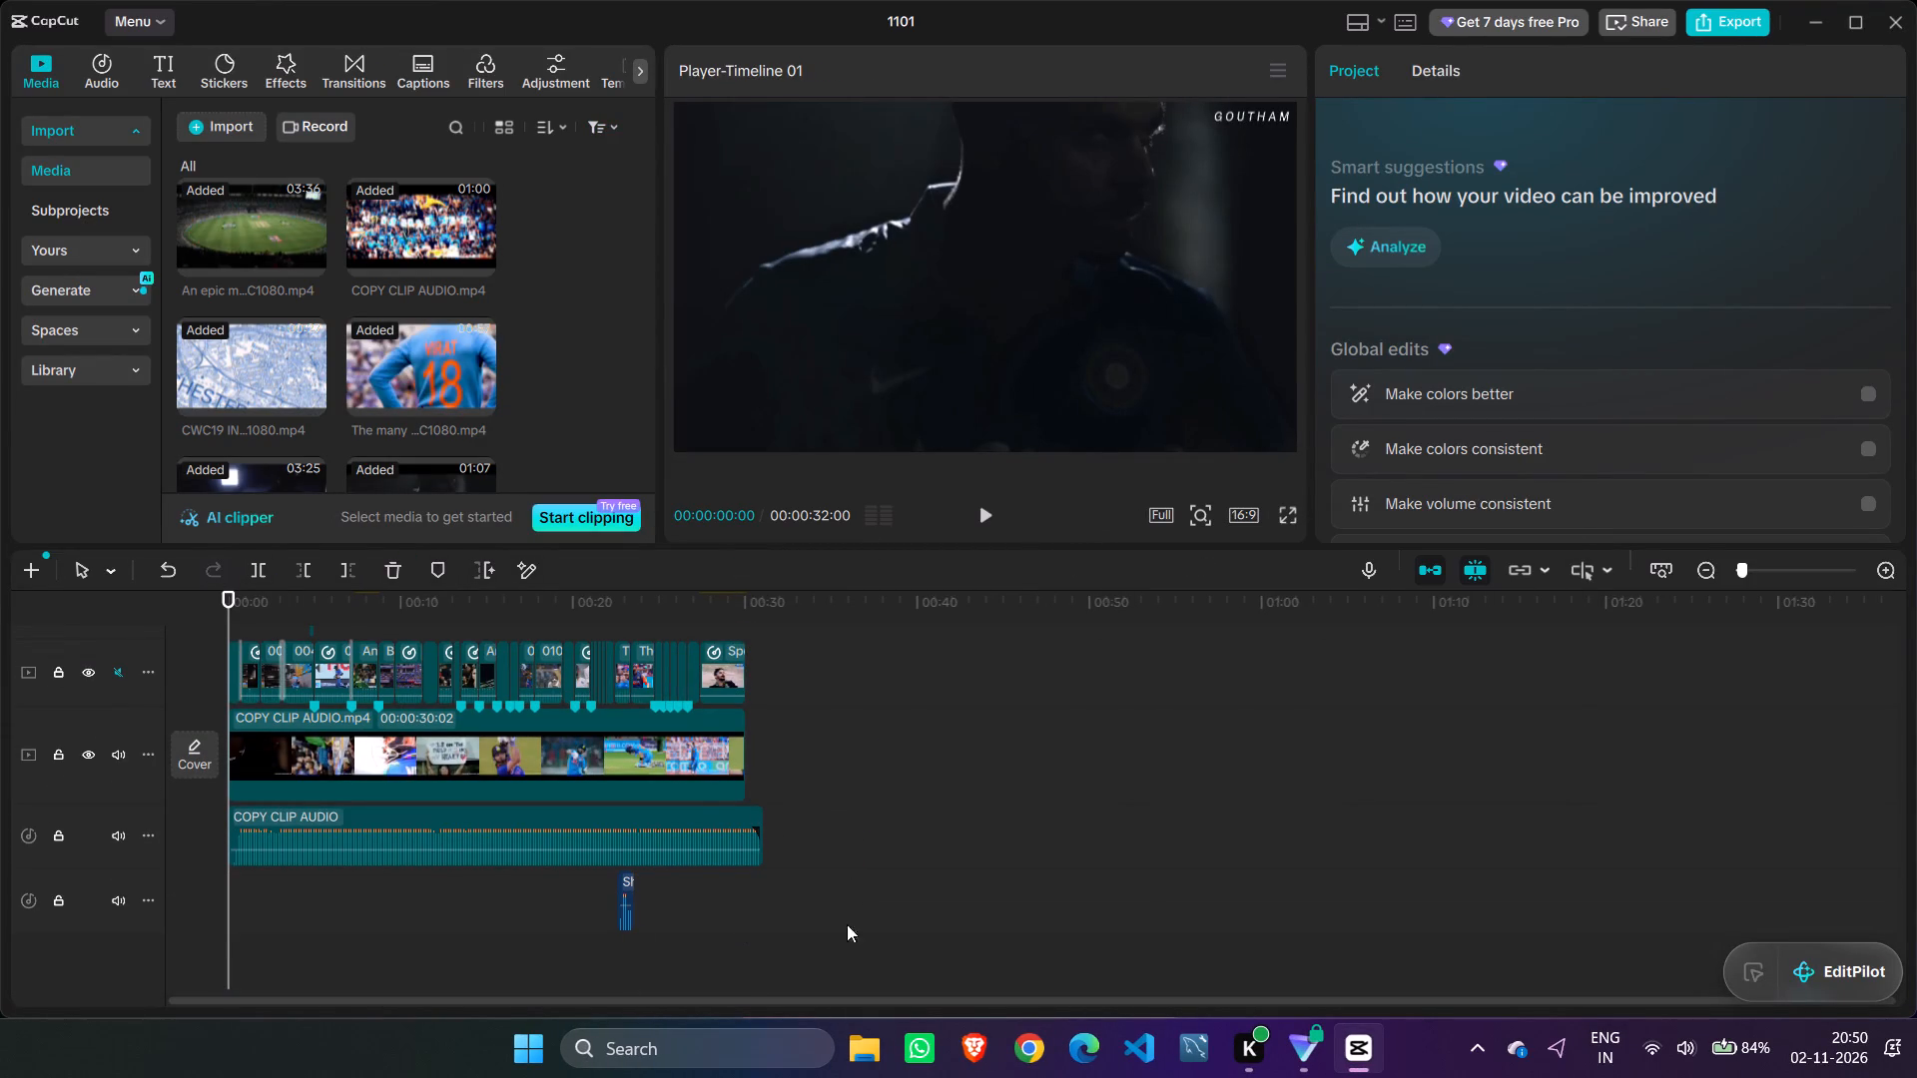
Dock the floating timeline panel back in its place below the media and player panels.
click(1880, 577)
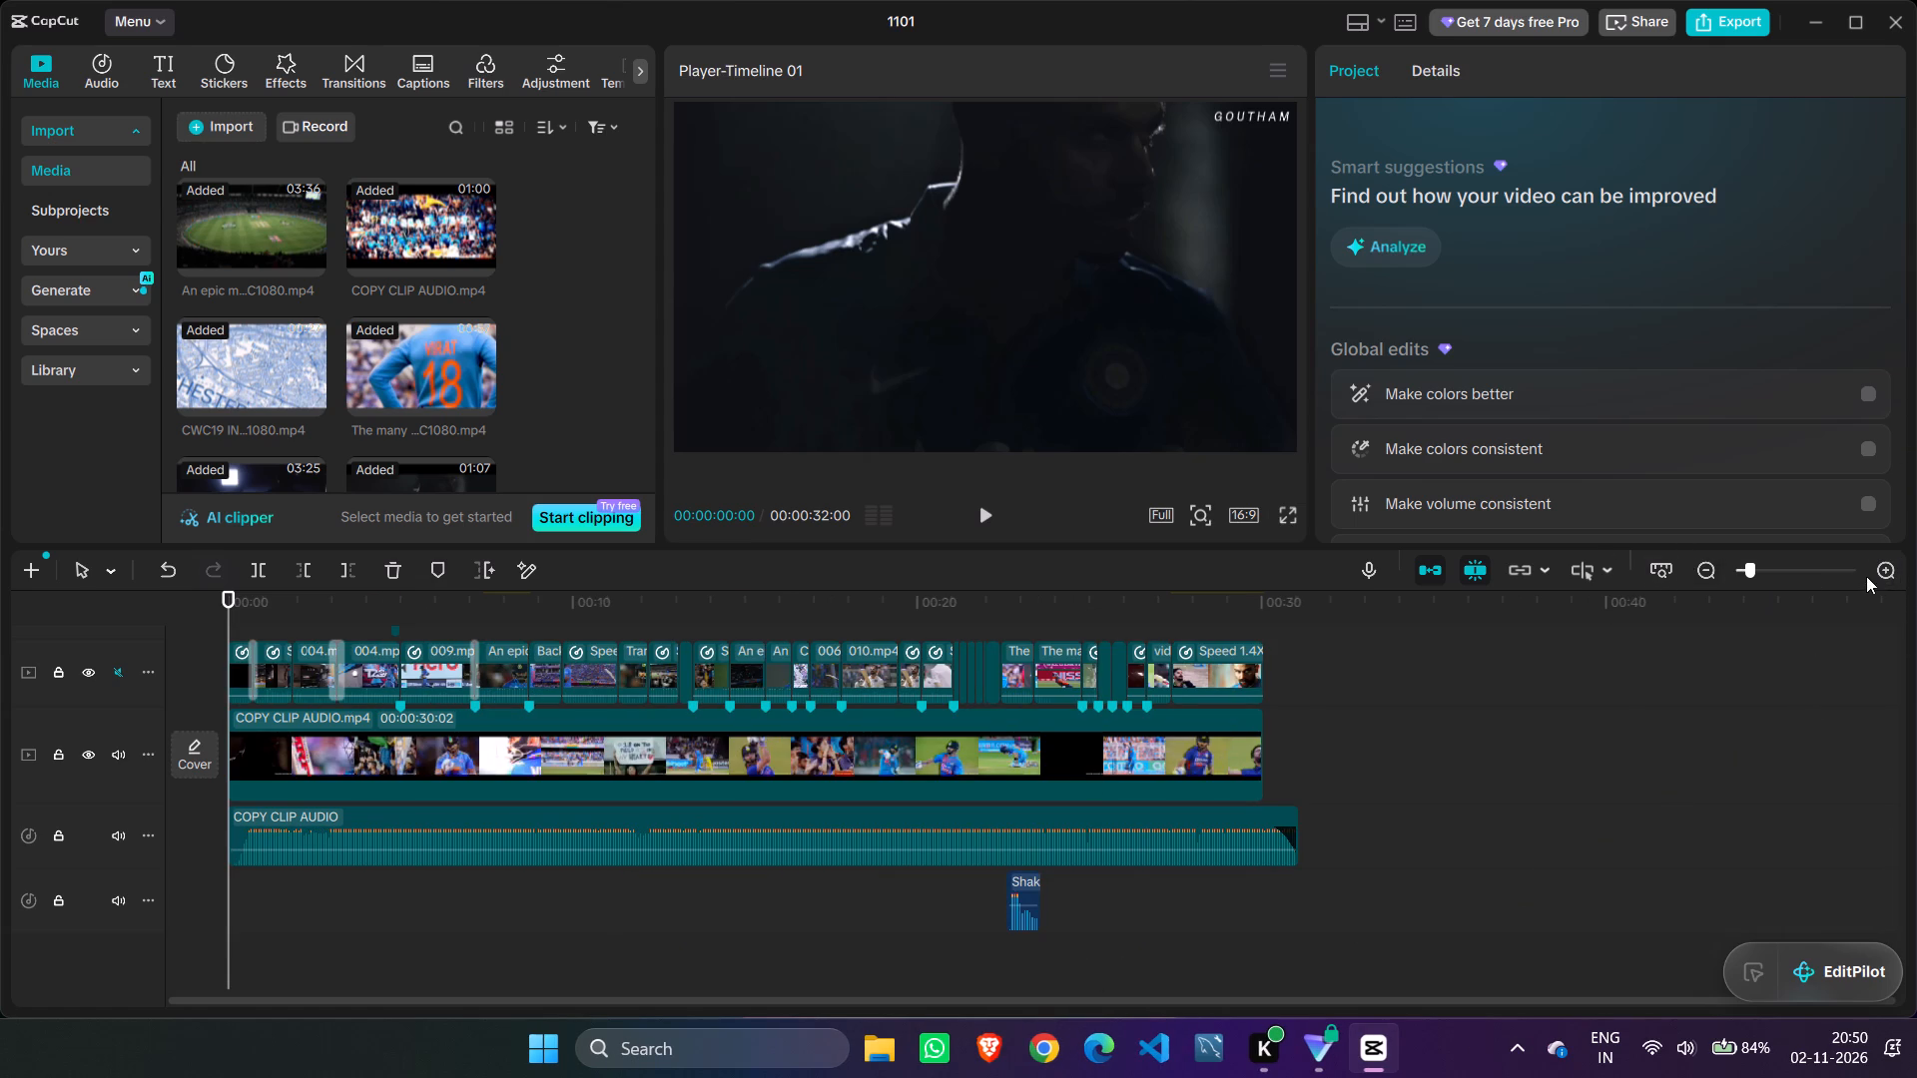
click(1748, 563)
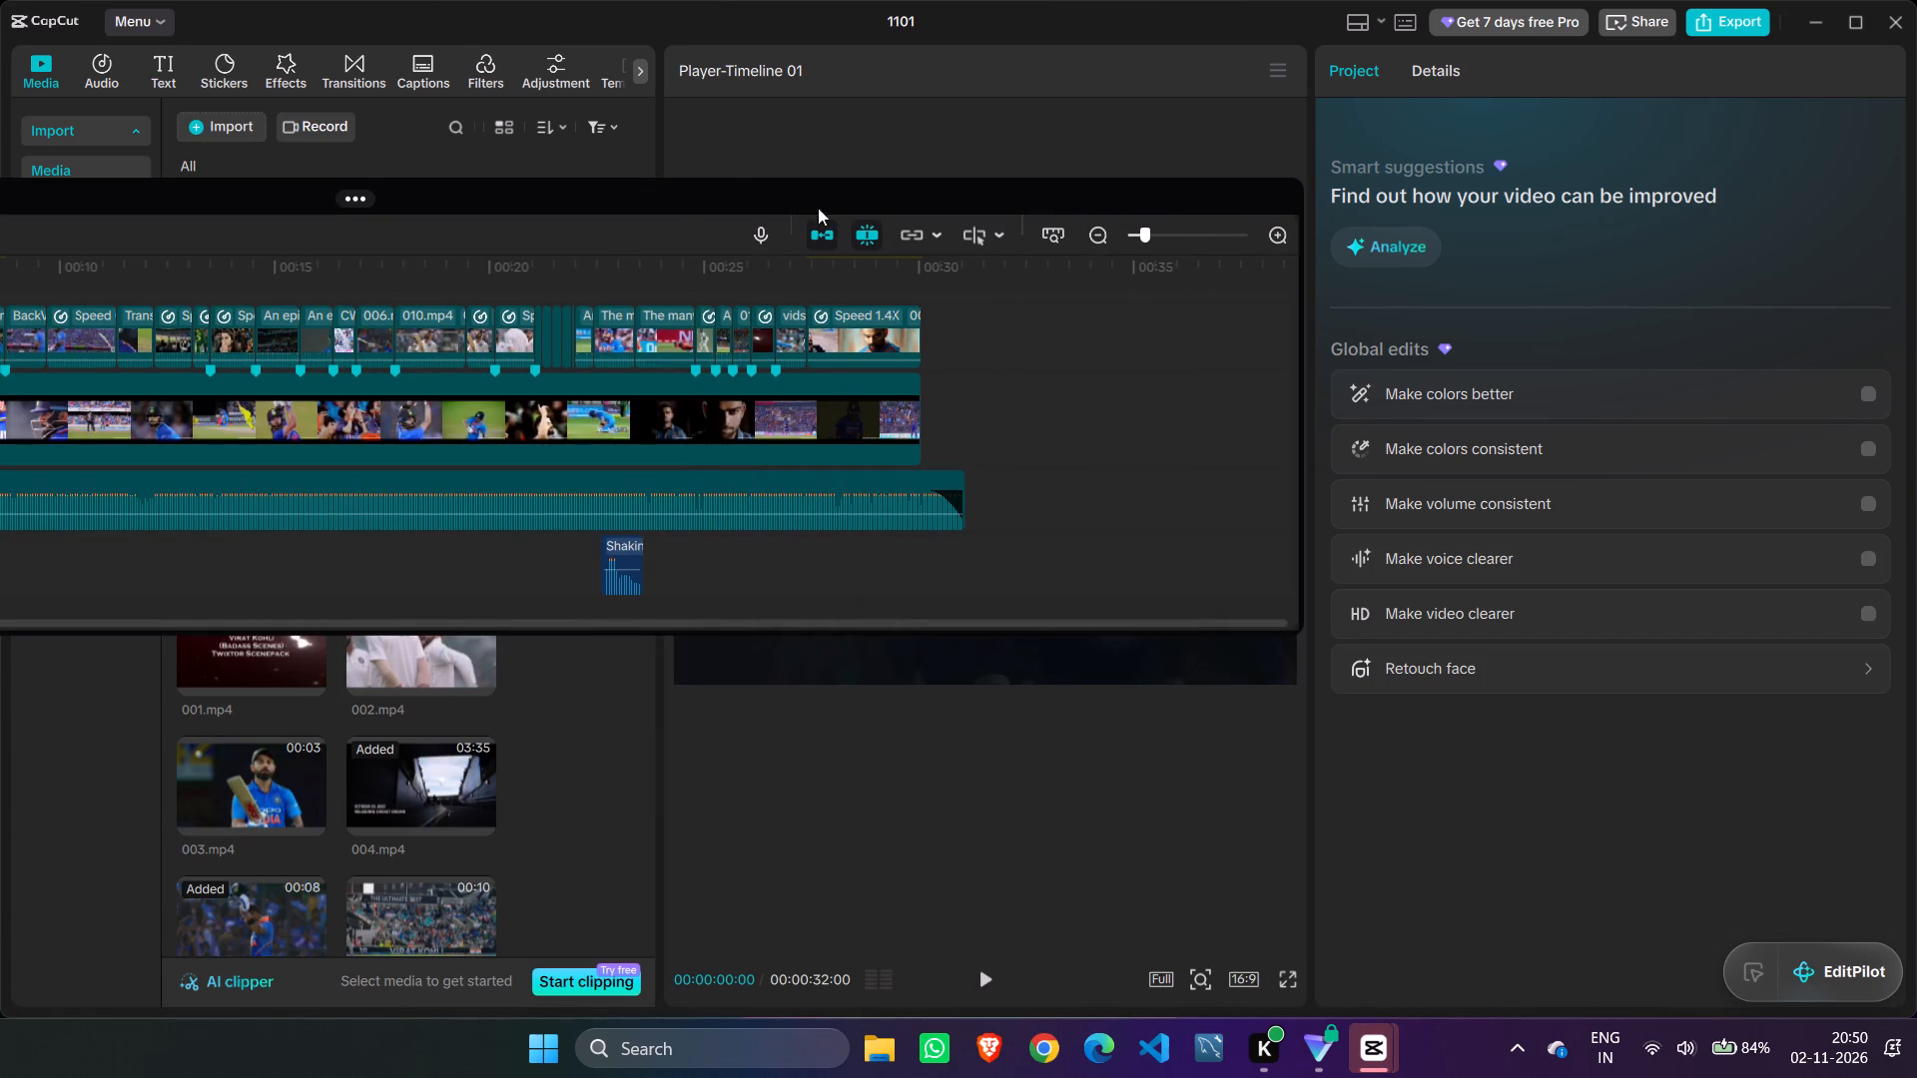
drag(738, 199, 810, 281)
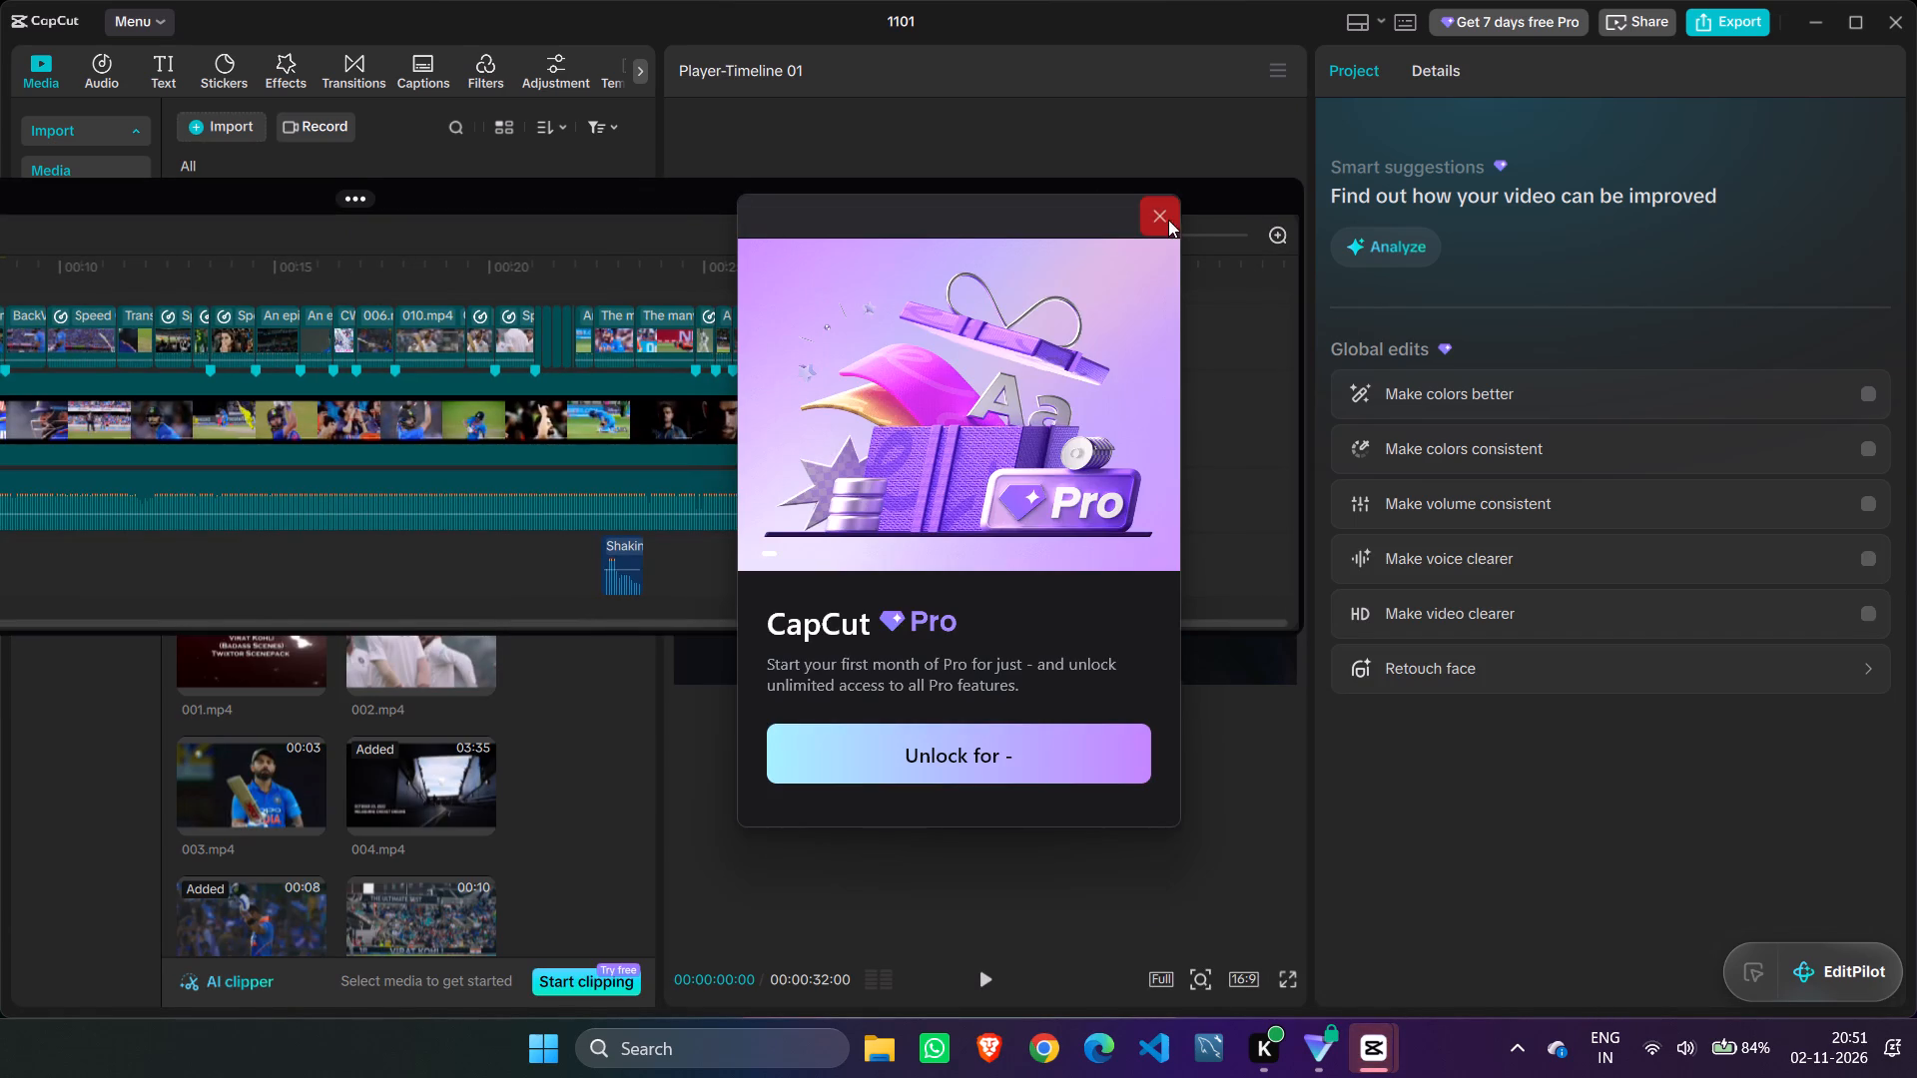
click(1168, 220)
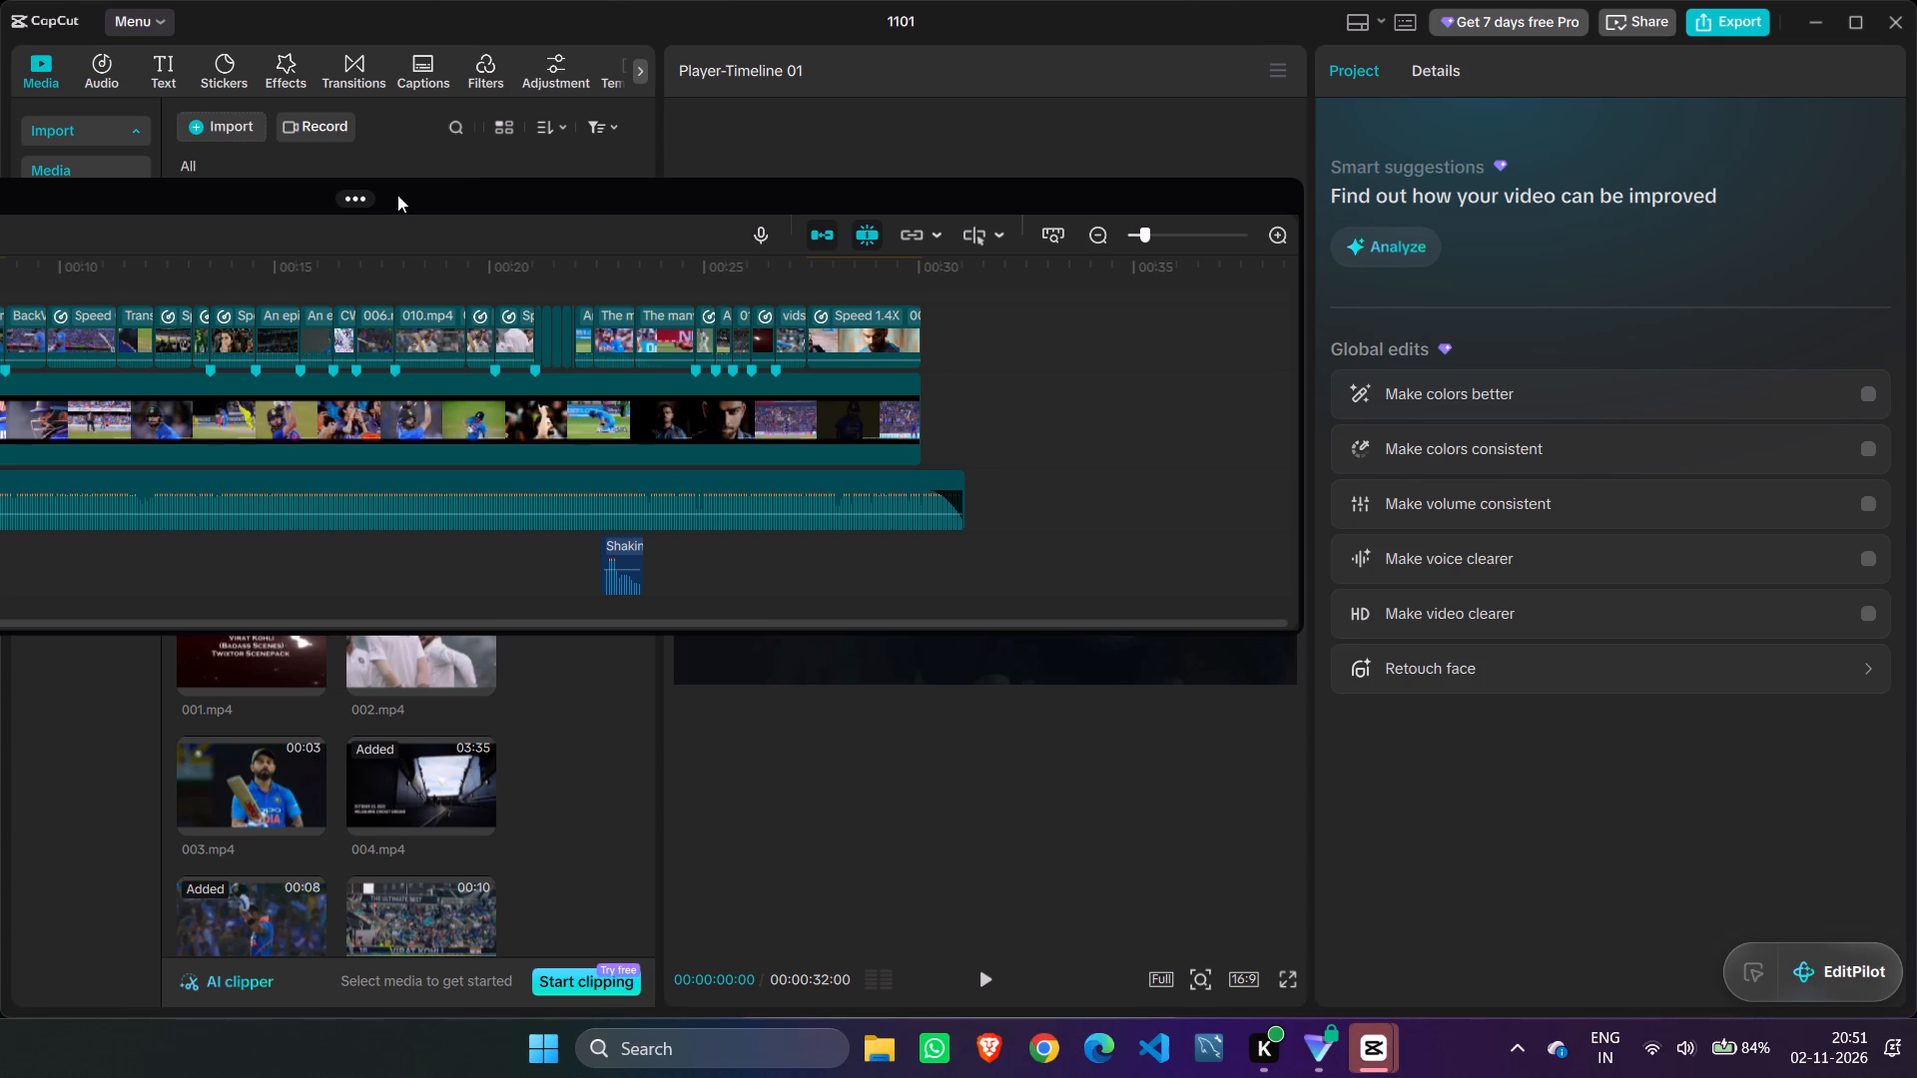
key(ctrl+z)
key(ctrl+z)
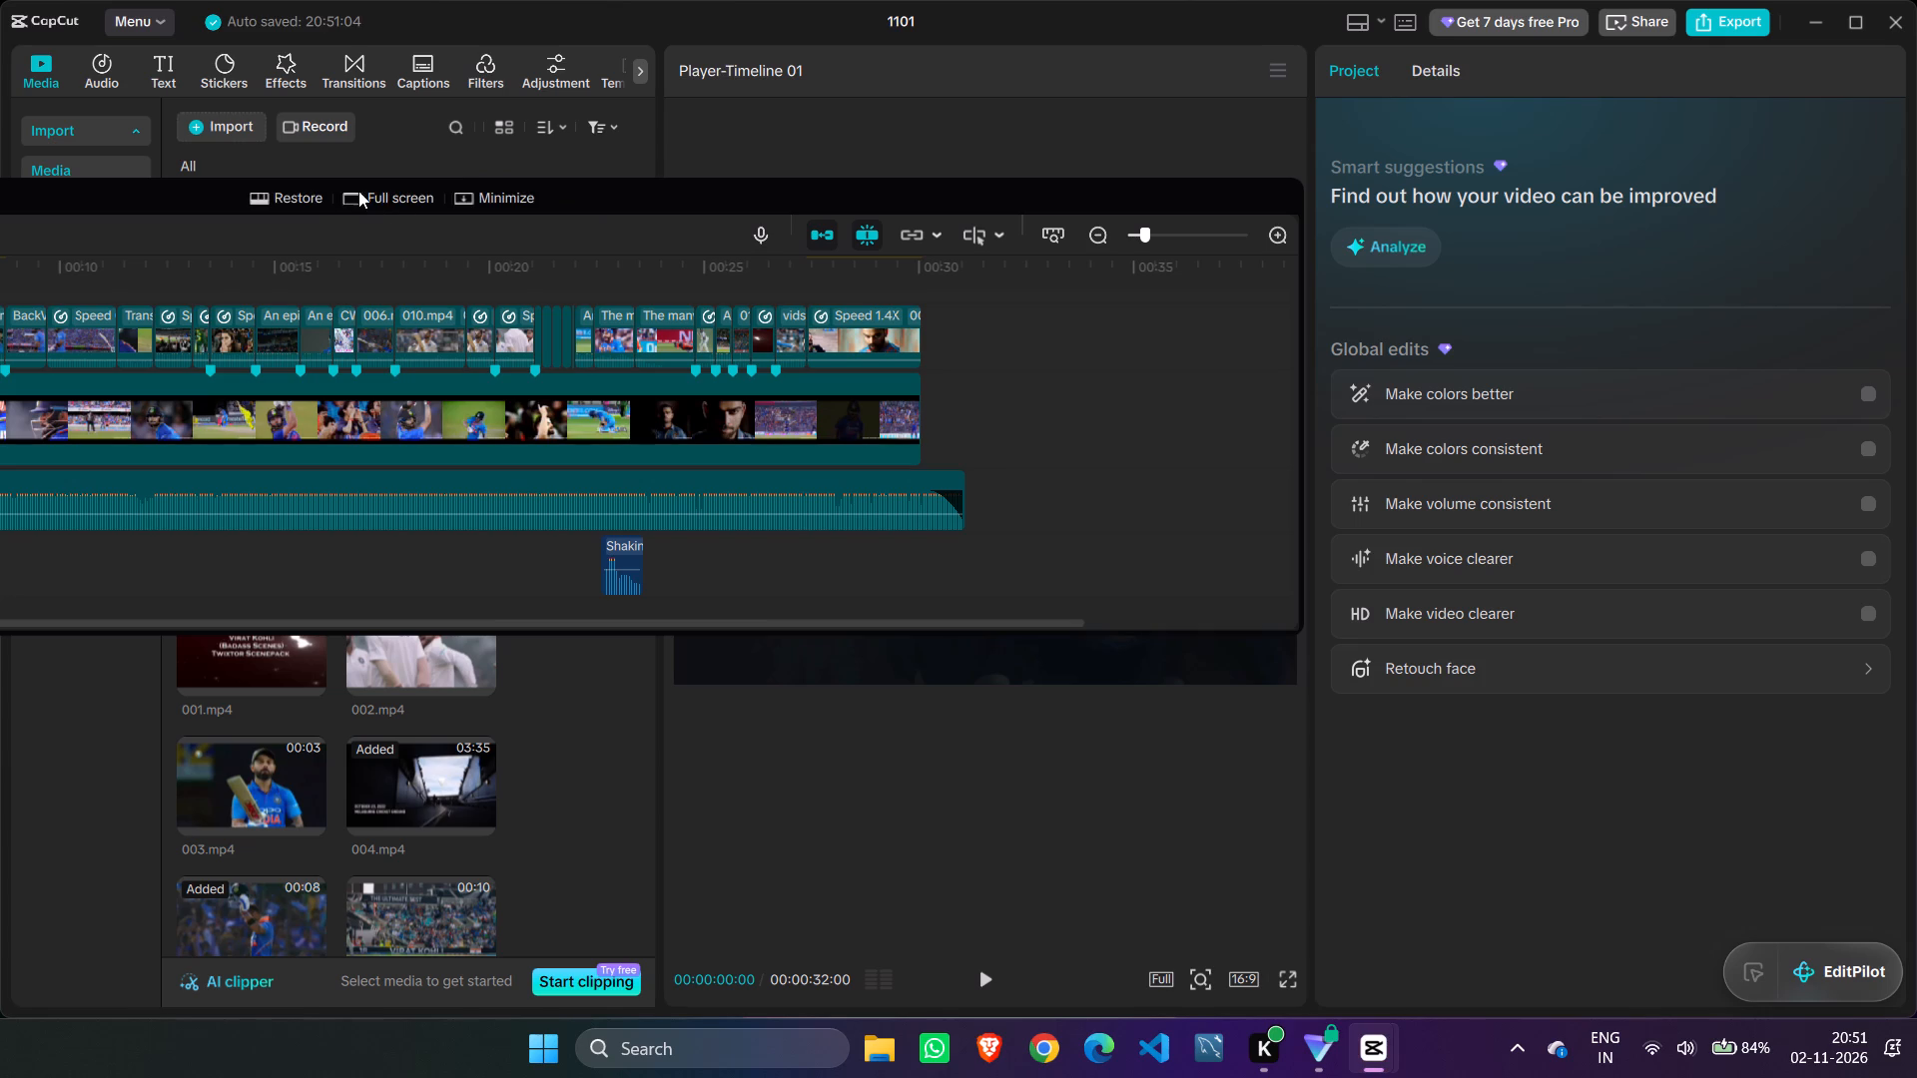
drag(538, 195, 809, 618)
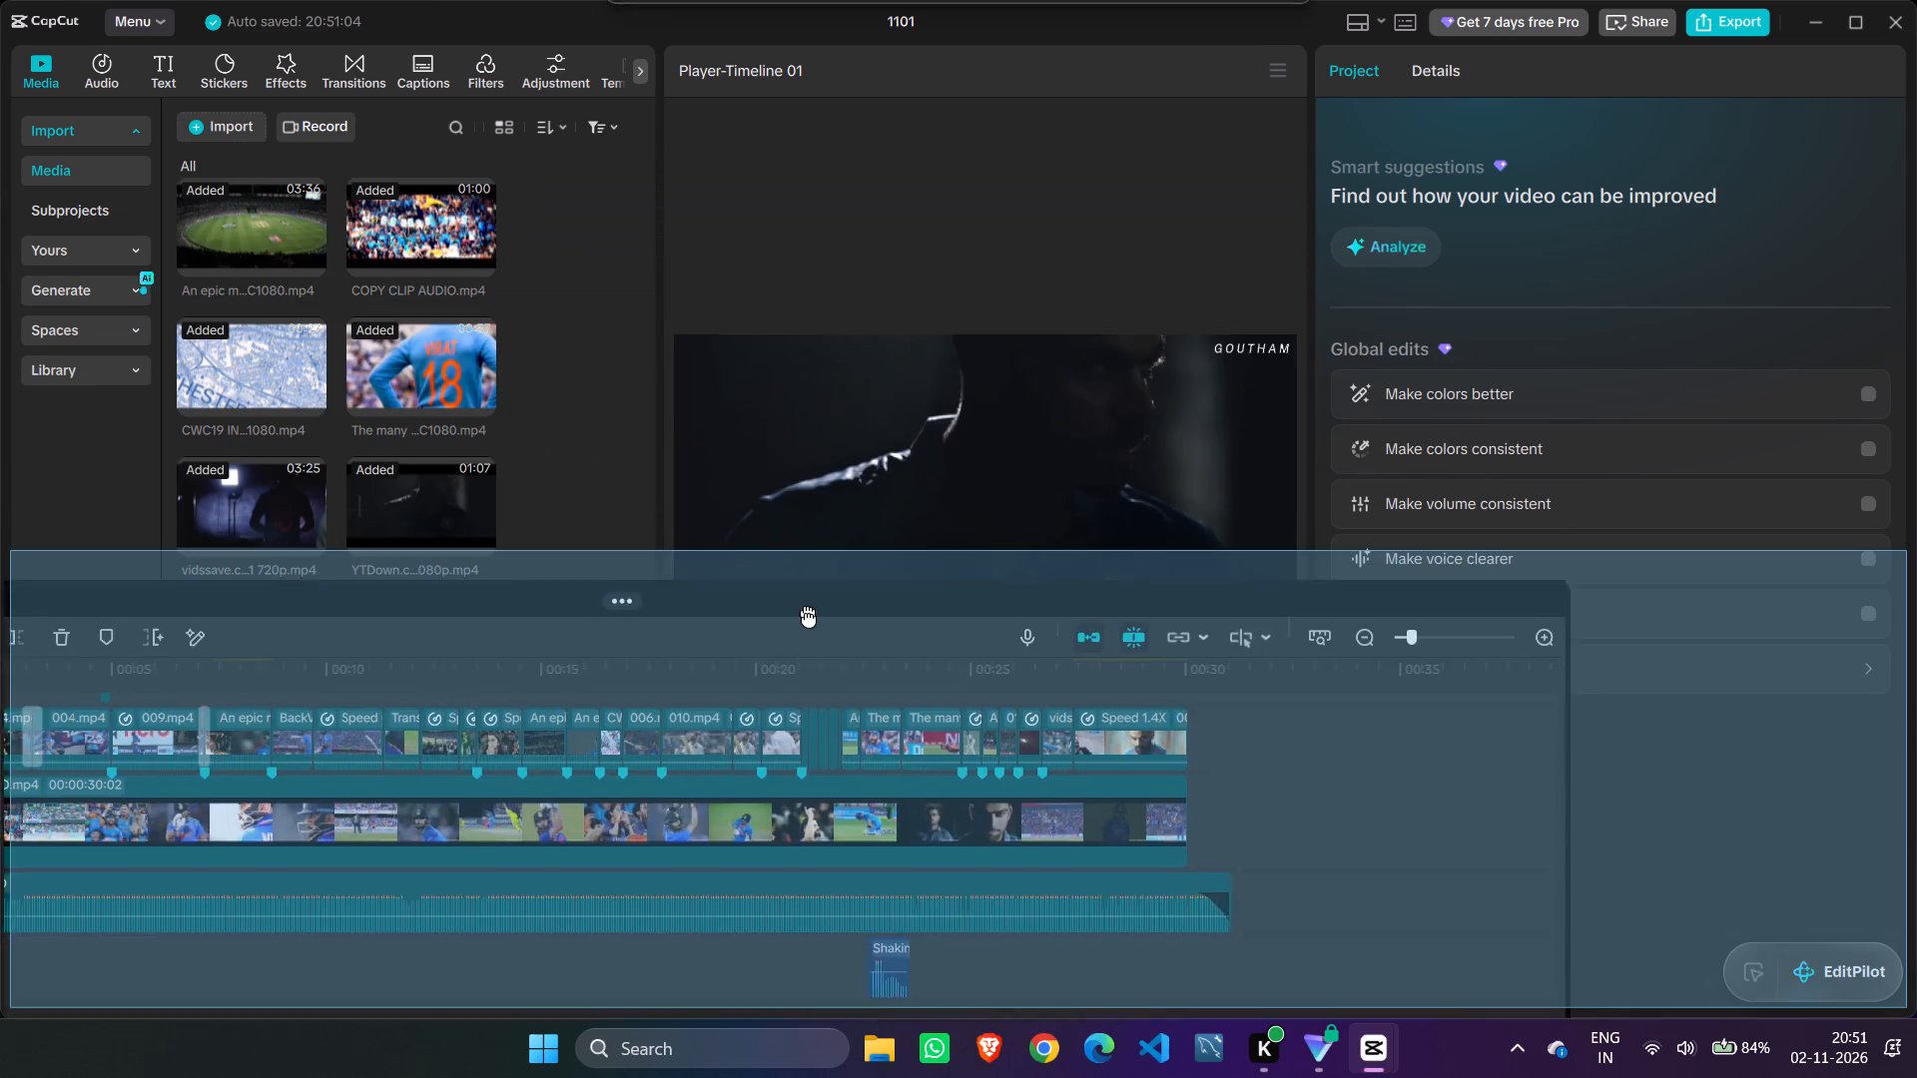
drag(809, 618, 858, 738)
Play the opening of the edit and replay the section around the transition between the two 004.mp4 clips.
scroll(691, 449, down, 4)
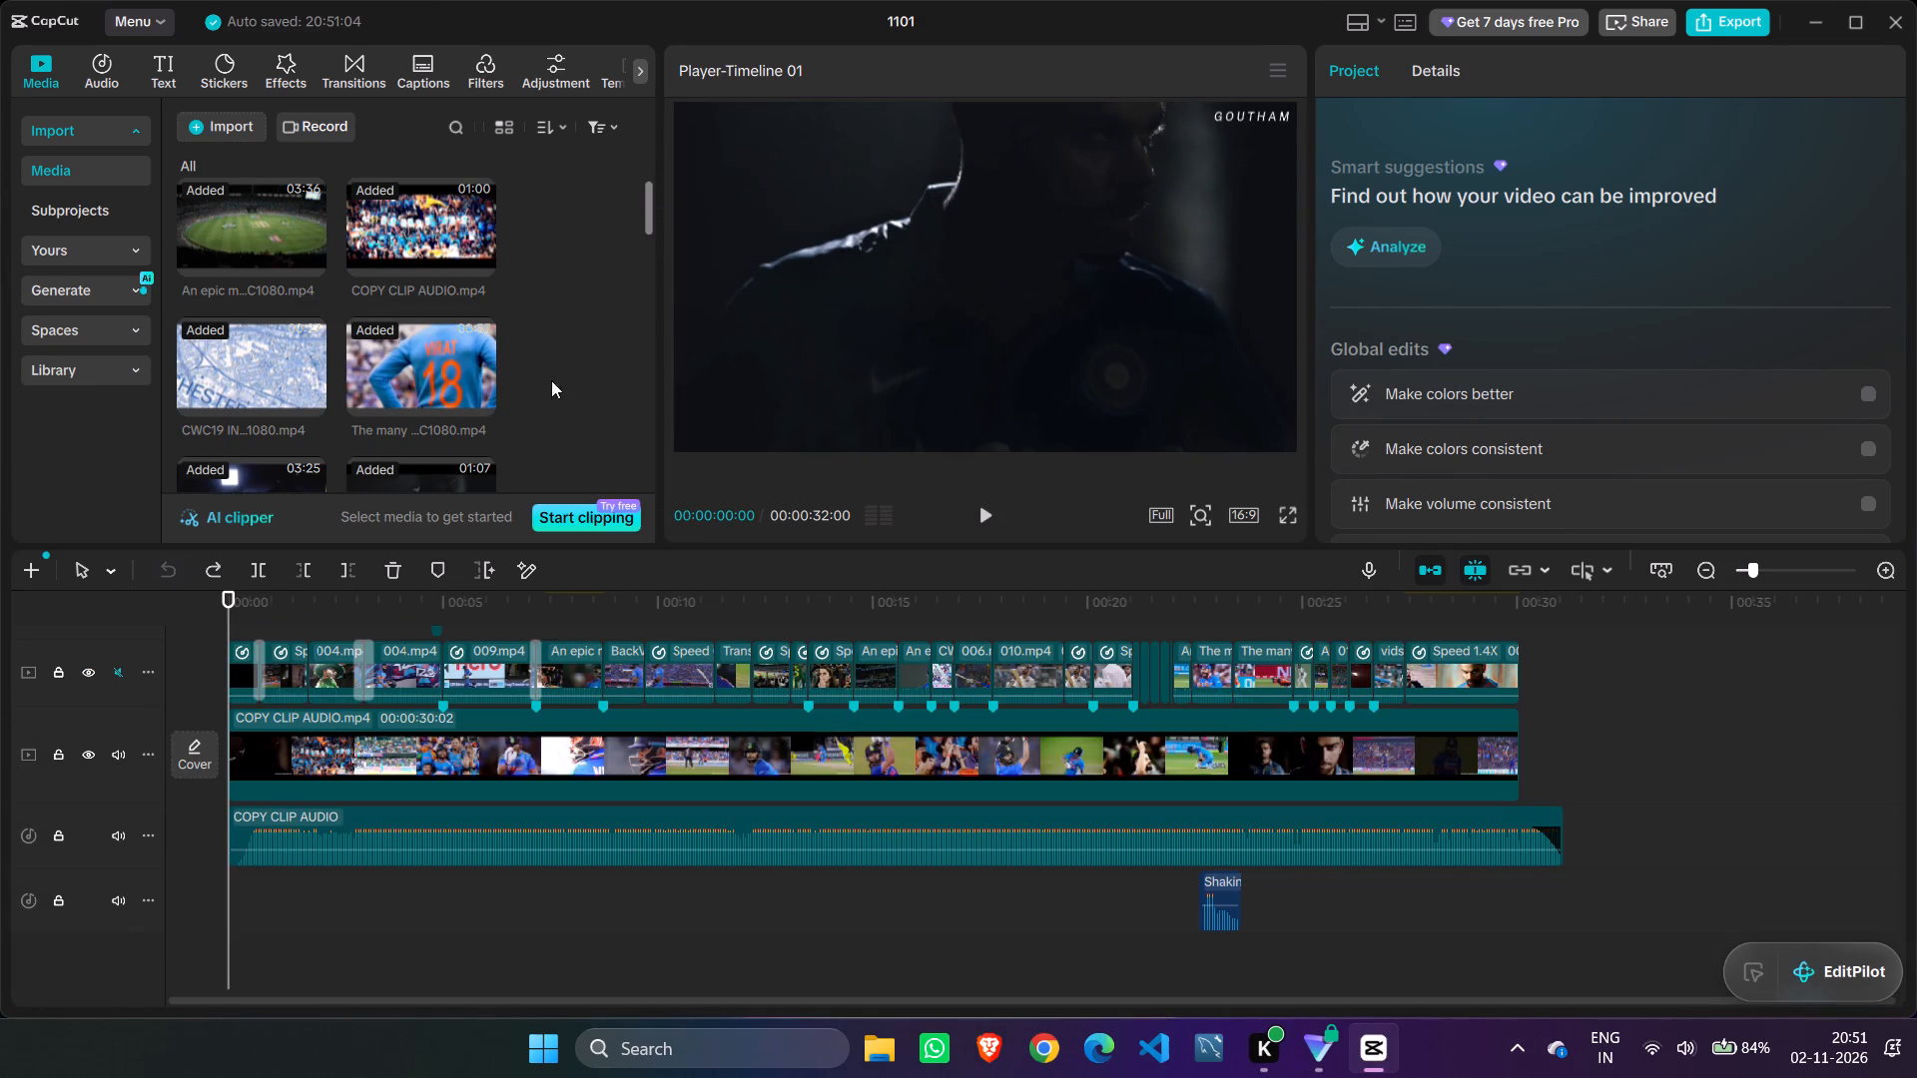
scroll(528, 364, down, 3)
scroll(576, 508, down, 4)
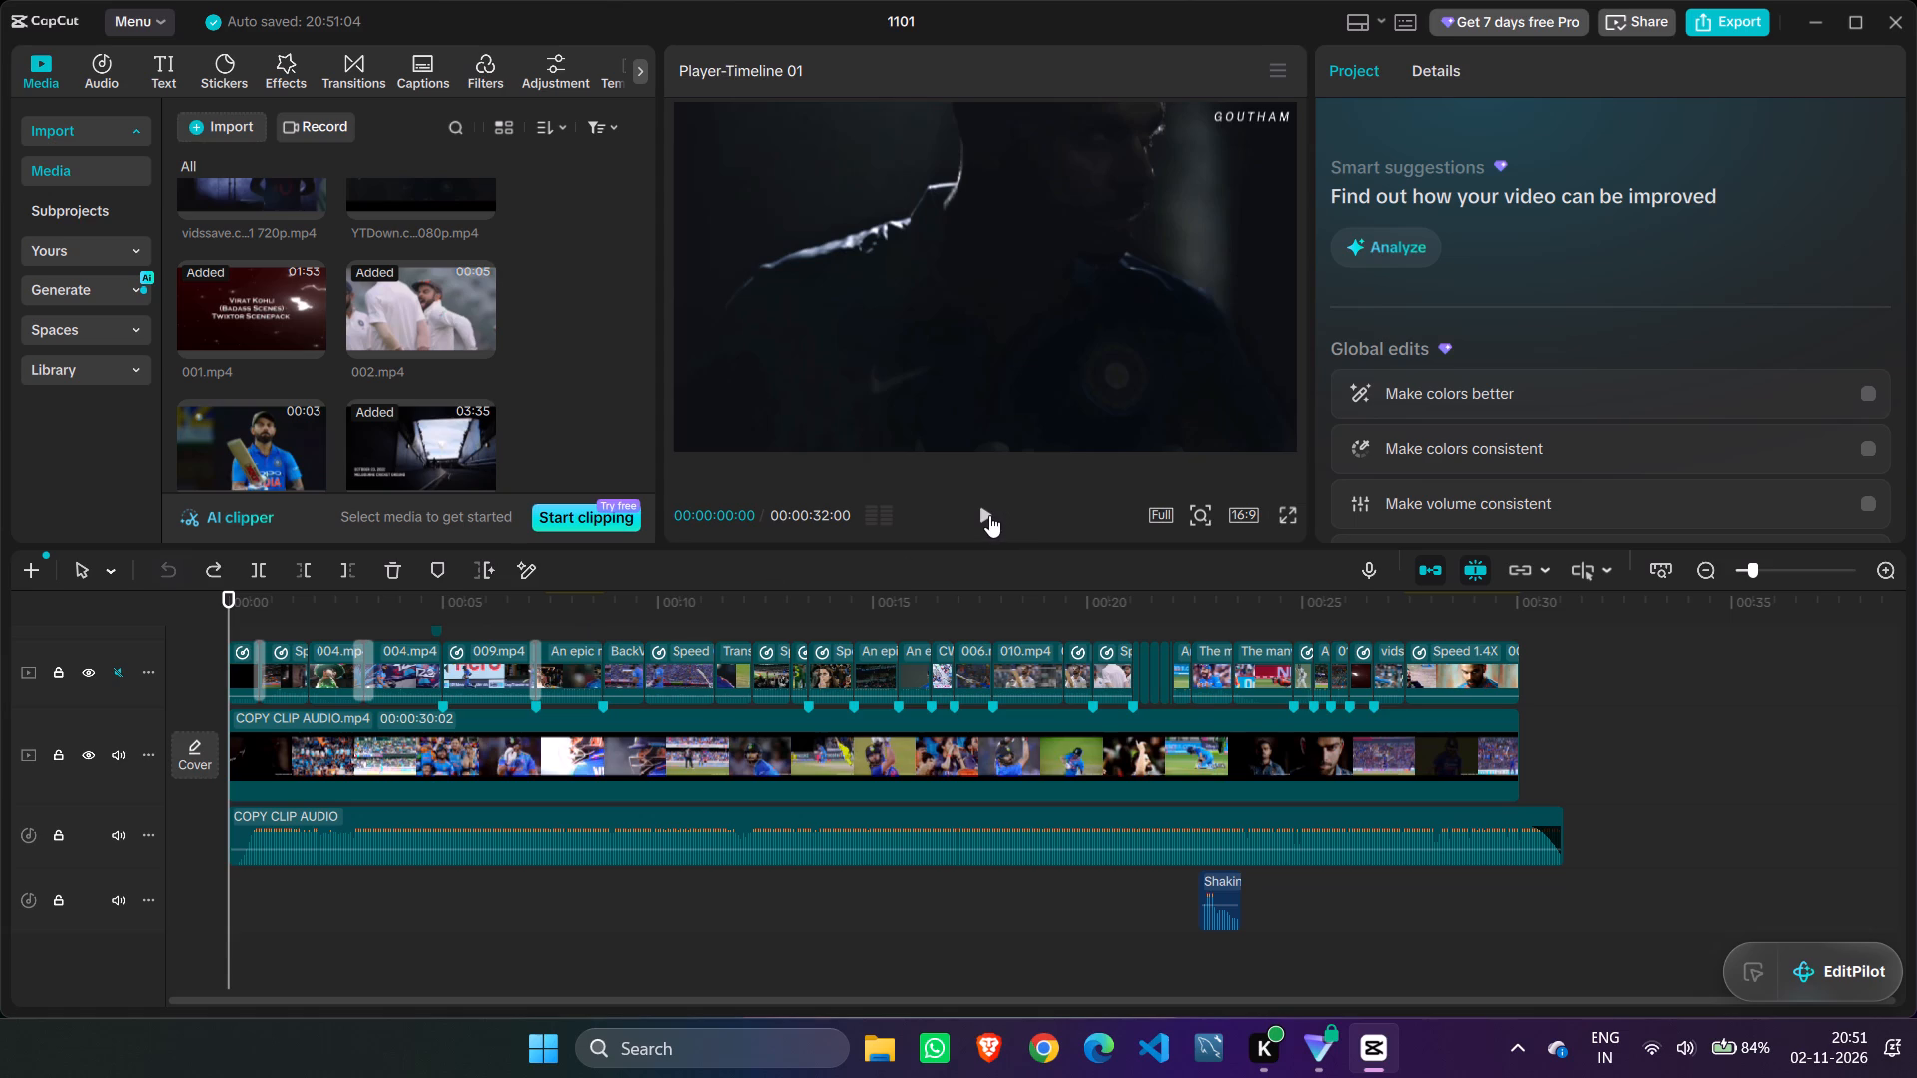
click(989, 515)
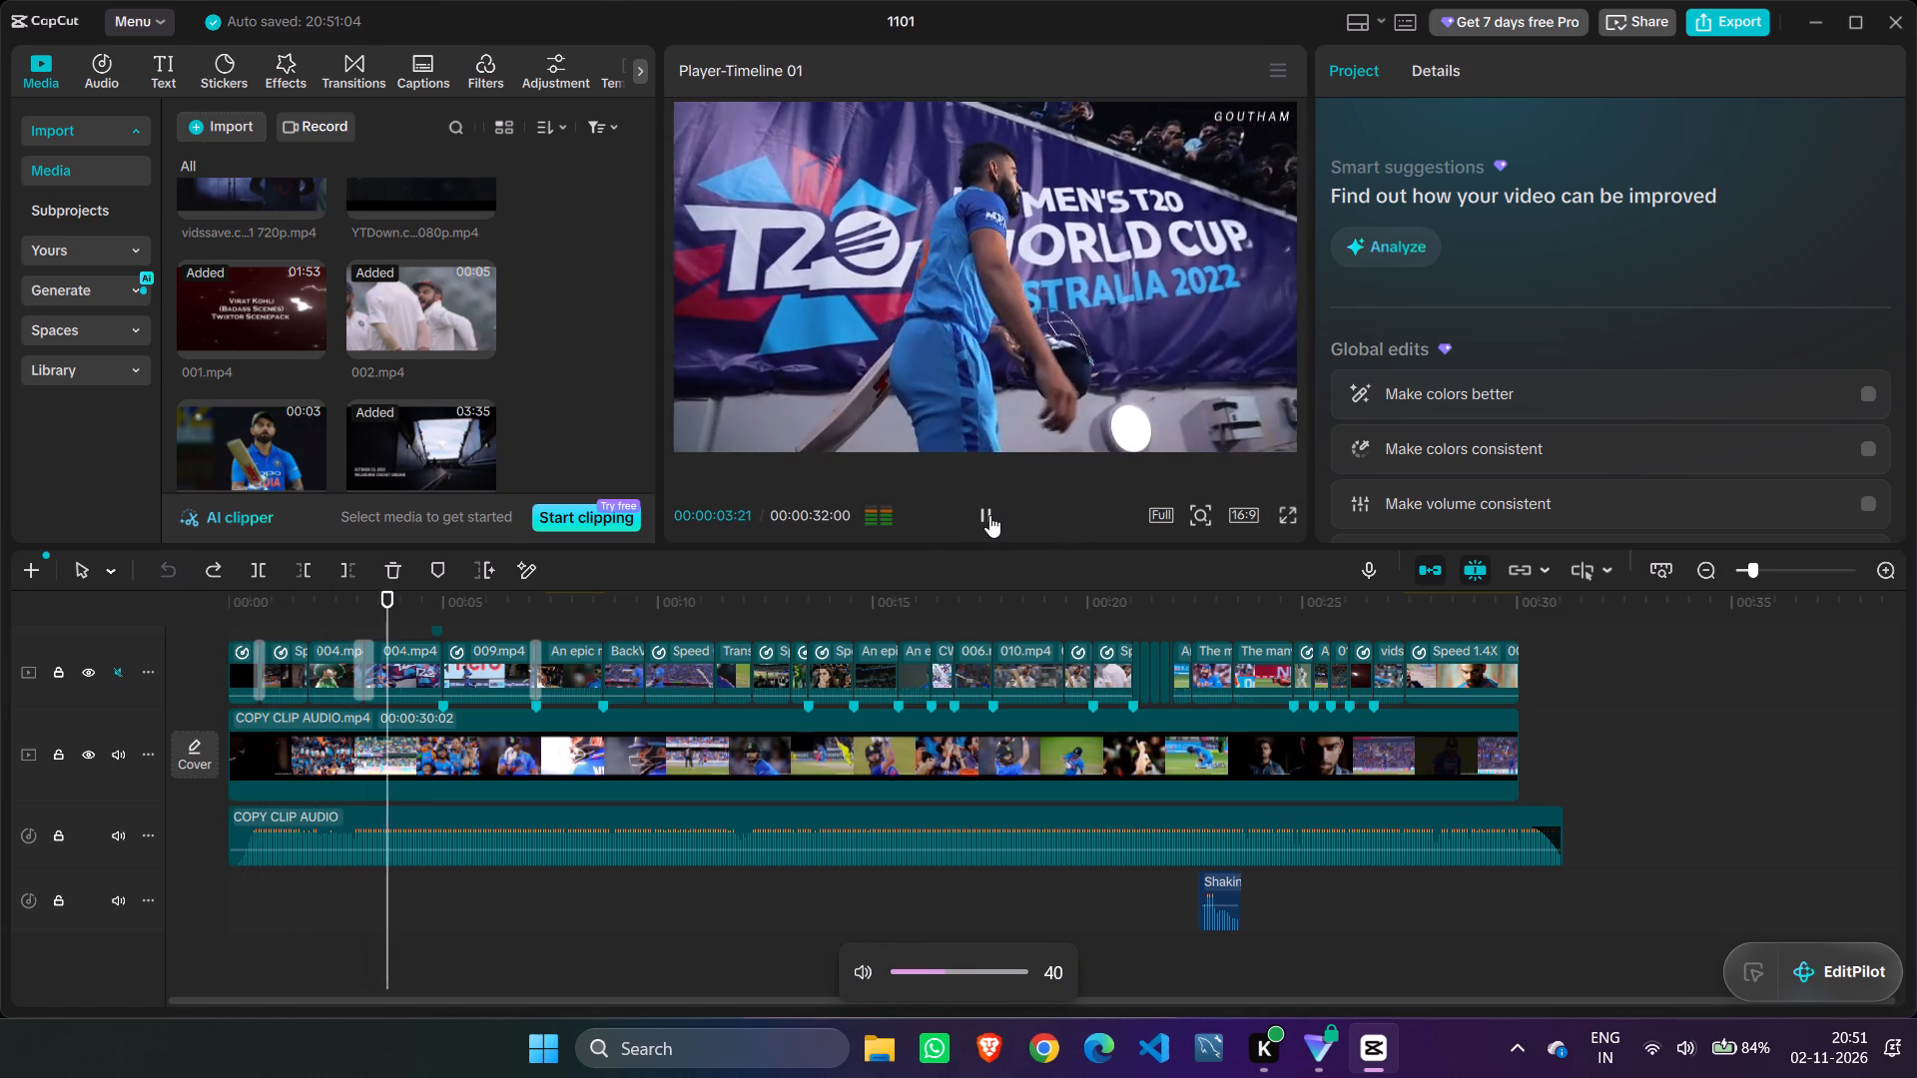
click(989, 515)
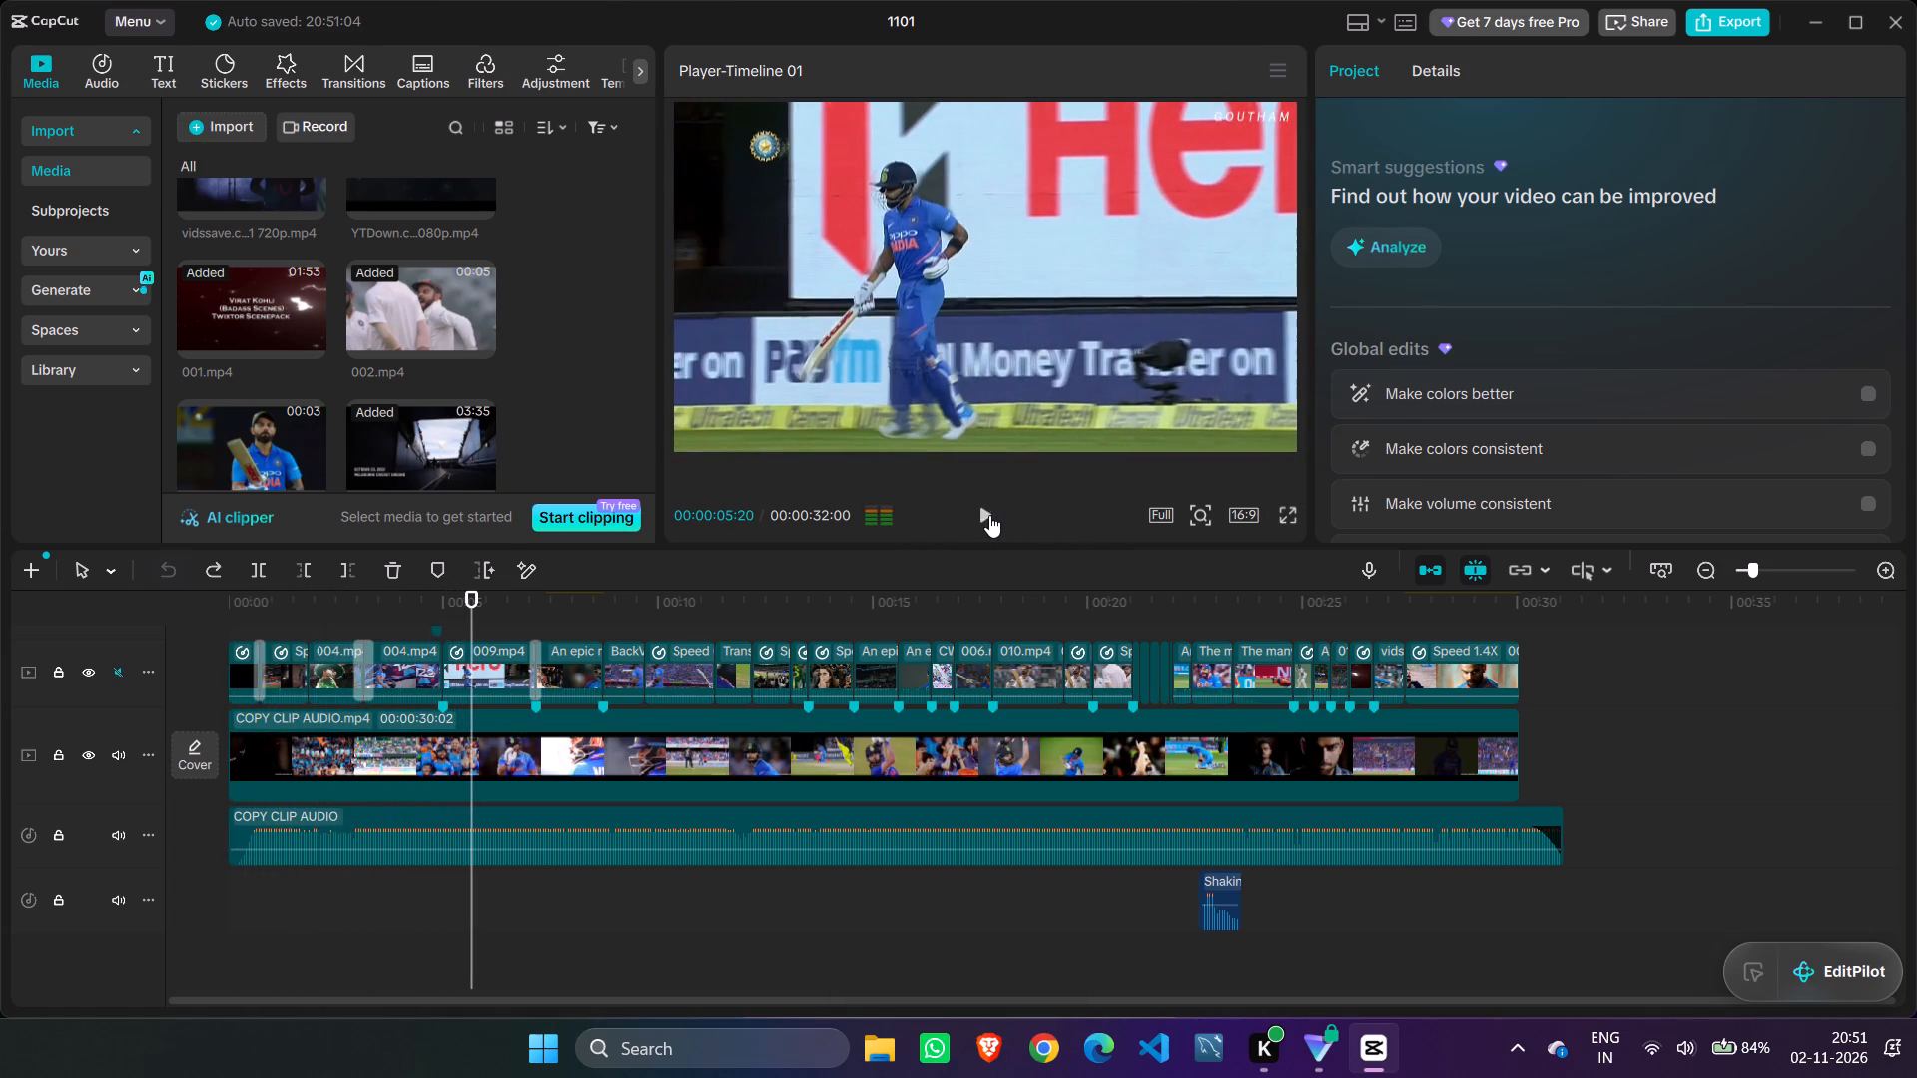
drag(472, 590, 366, 590)
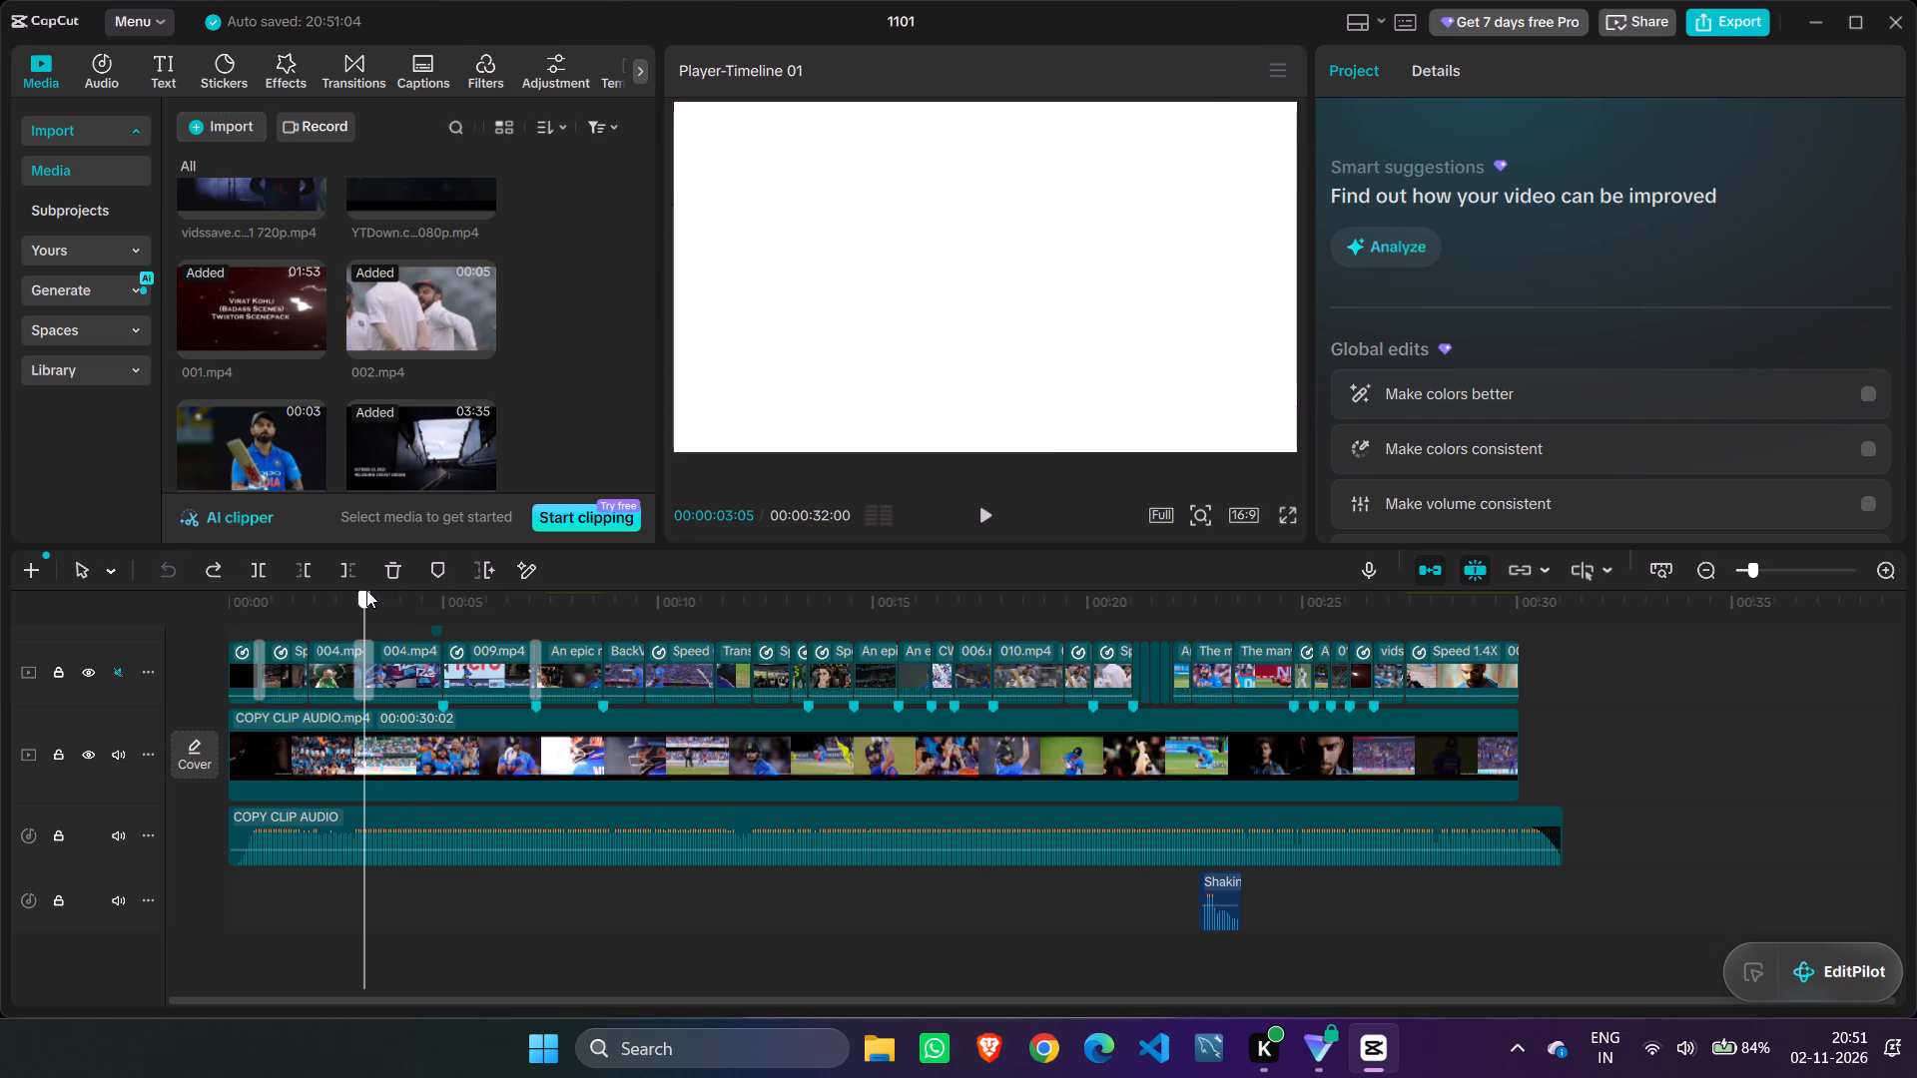
drag(366, 590, 355, 588)
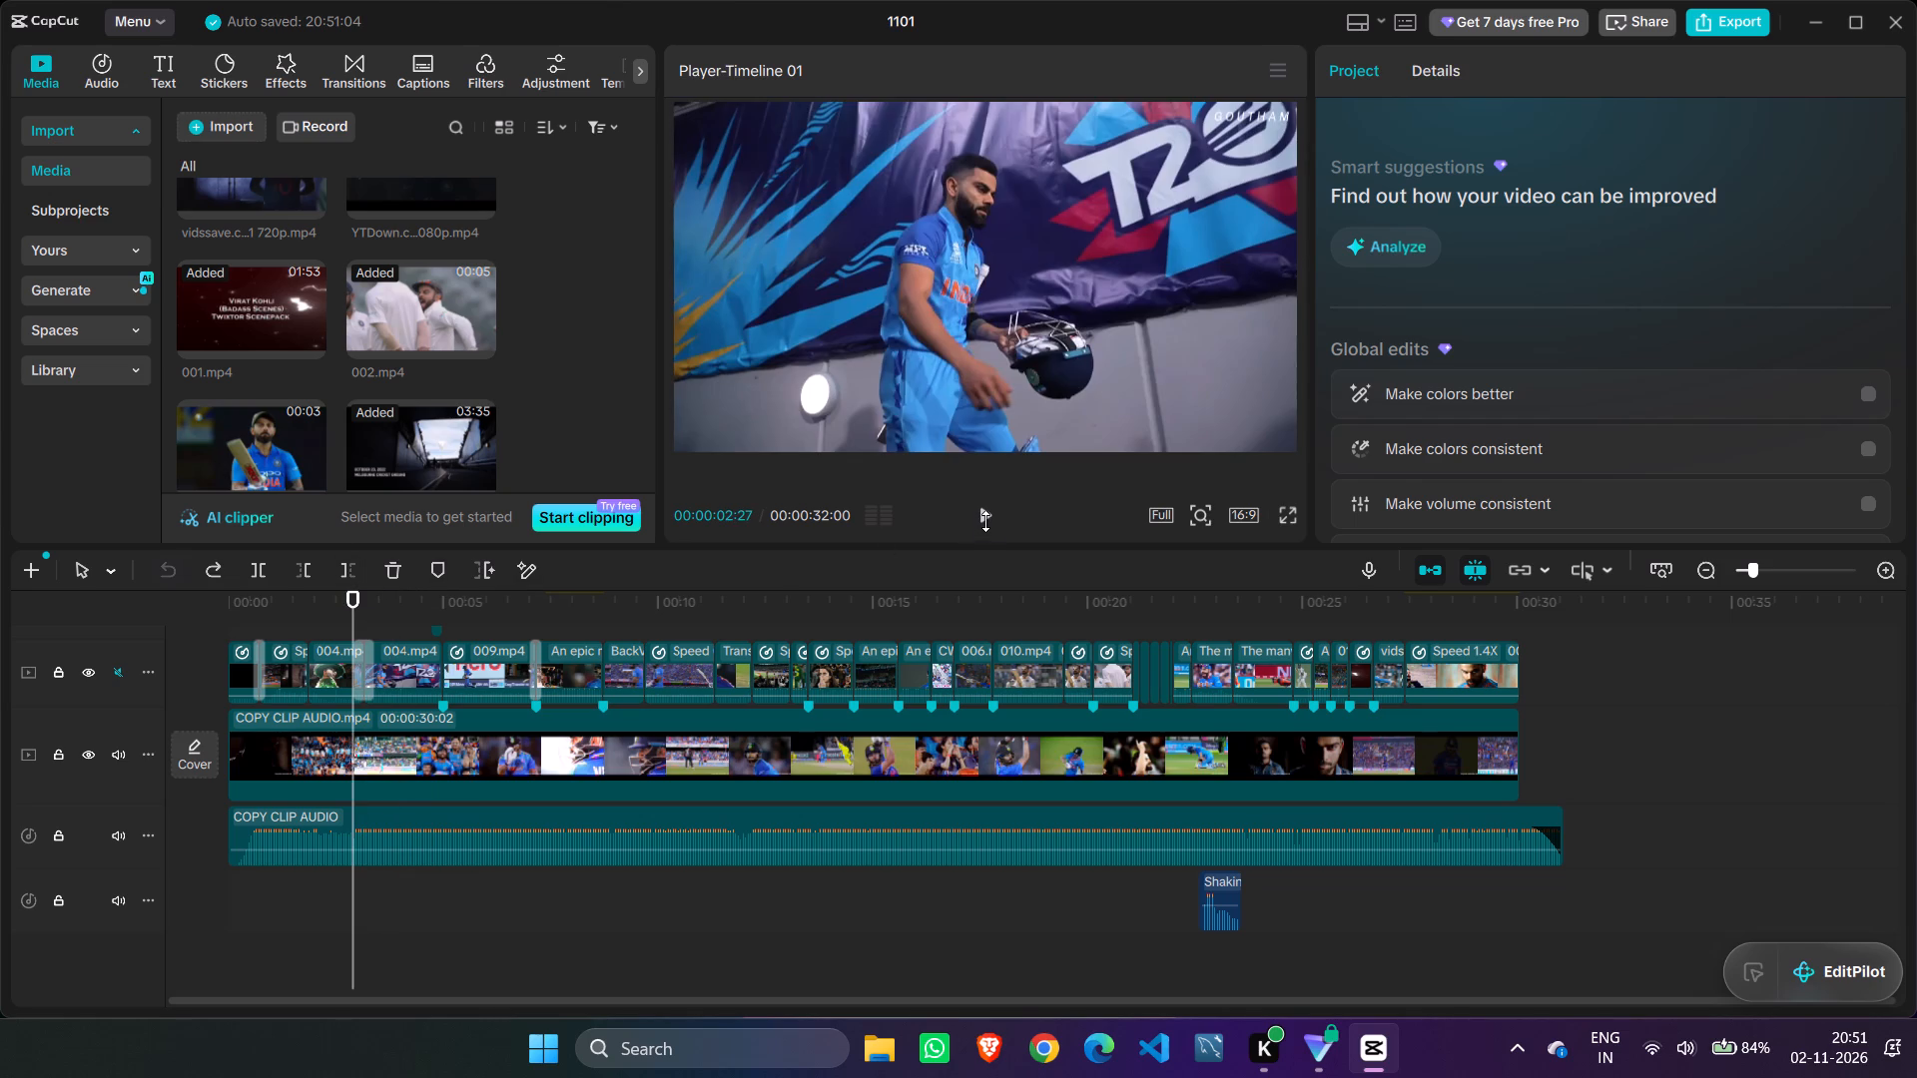
click(987, 512)
click(987, 512)
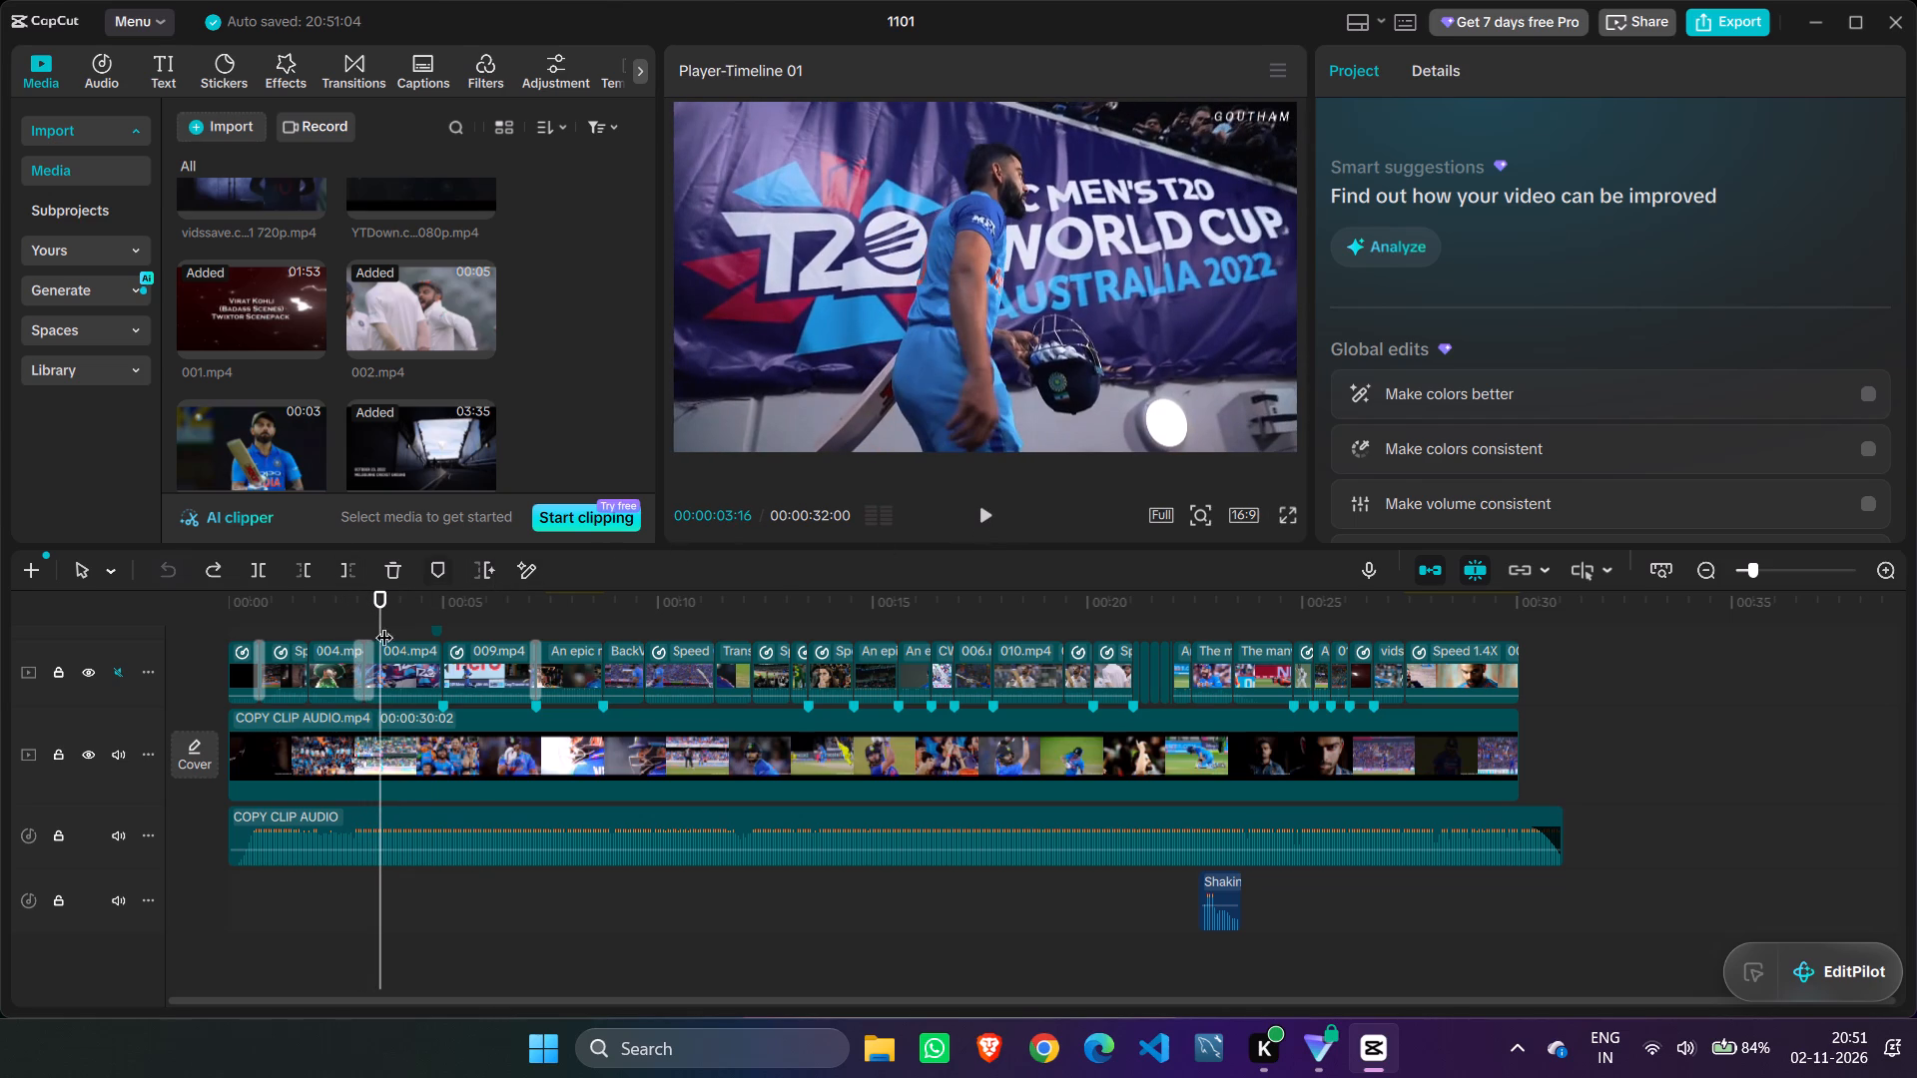
Select the transition between the two 004.mp4 clips and search the transitions library for fire flash.
click(364, 656)
click(354, 68)
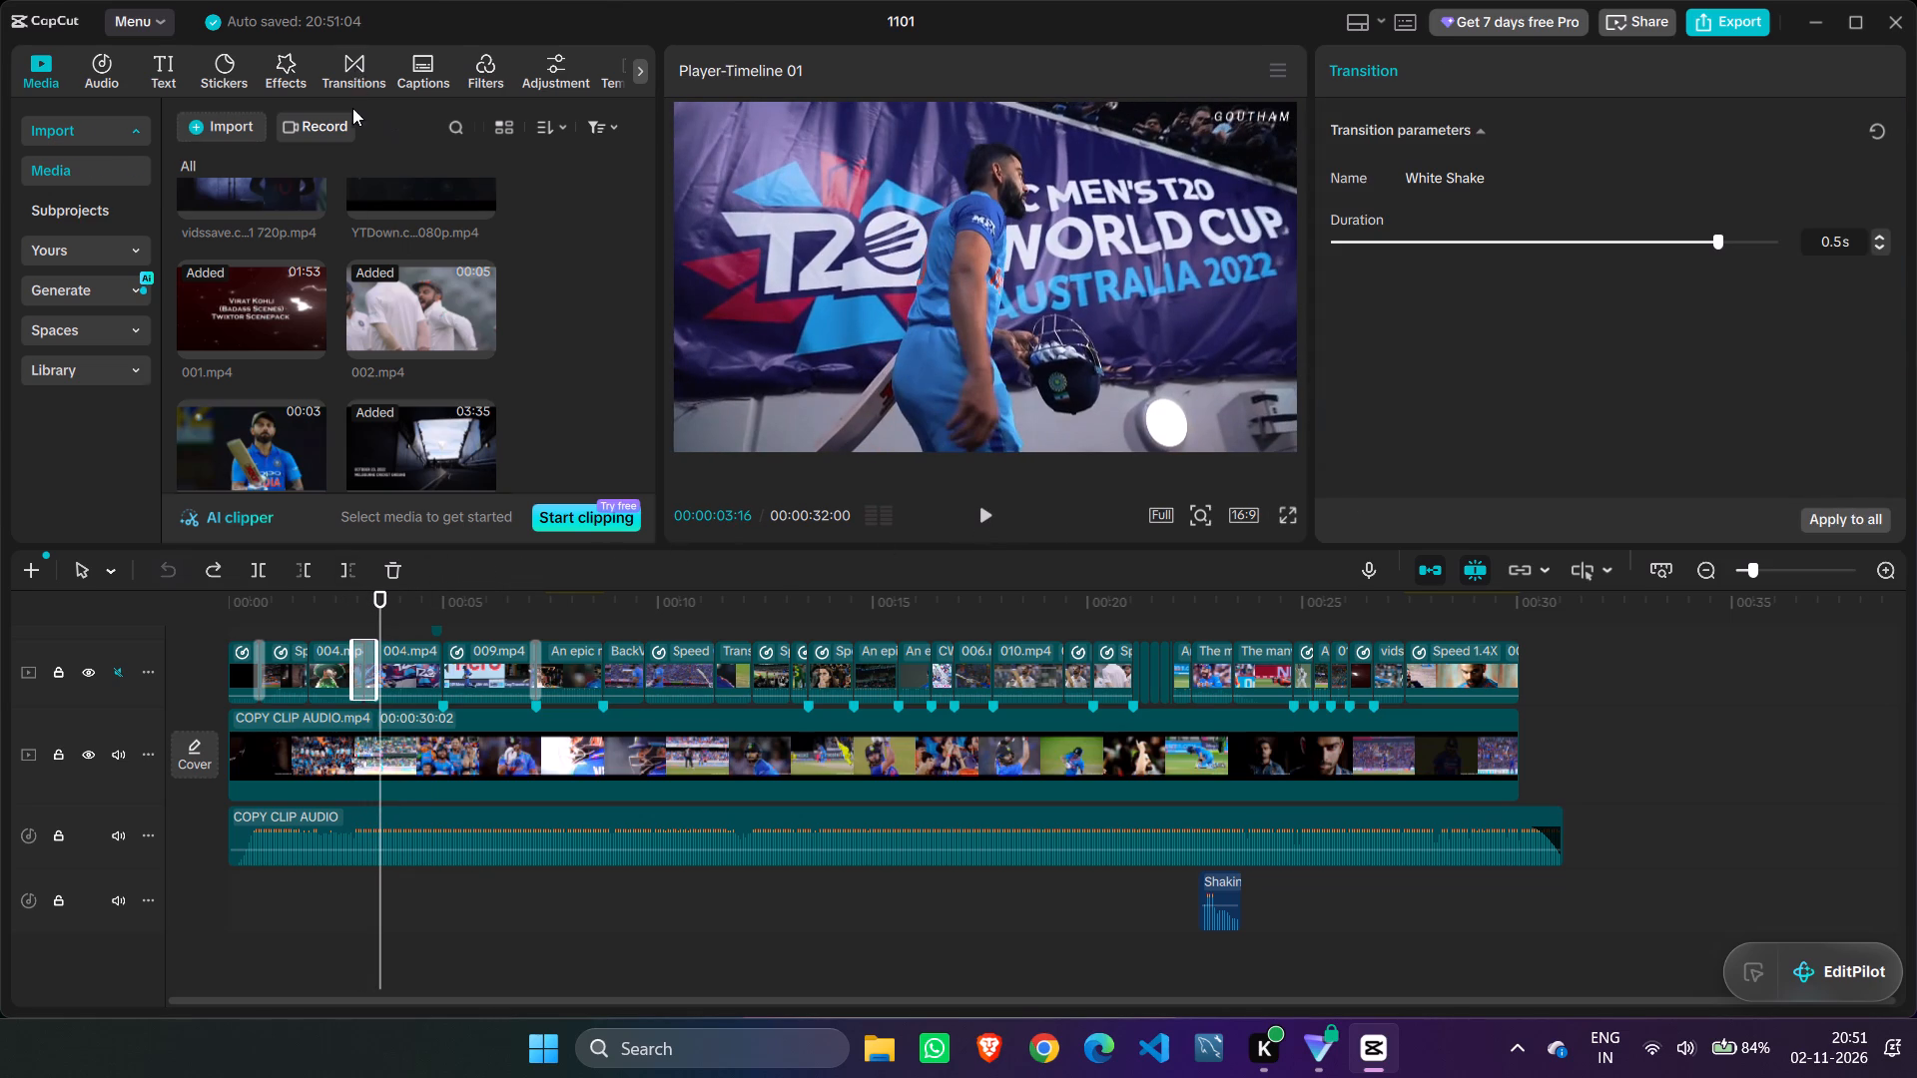
scroll(463, 271, down, 3)
scroll(463, 271, up, 4)
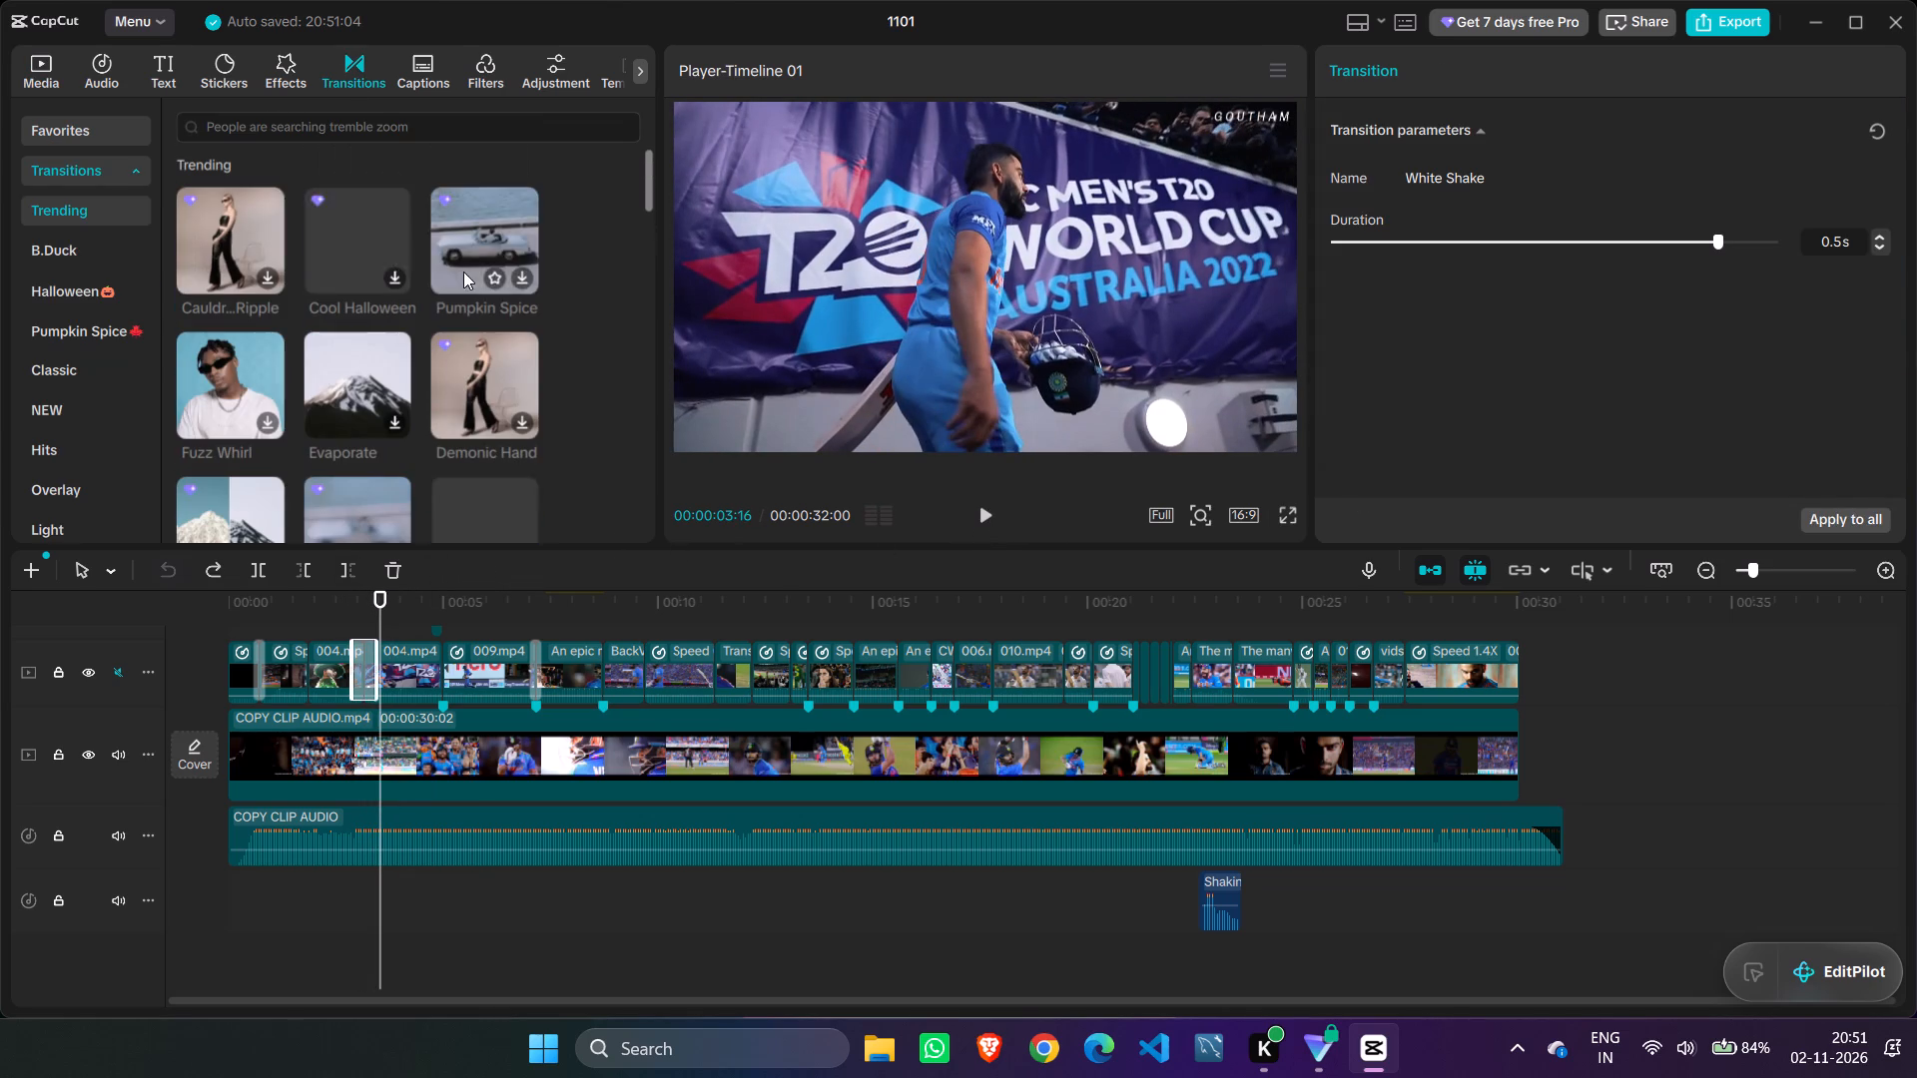
click(348, 132)
text(fire)
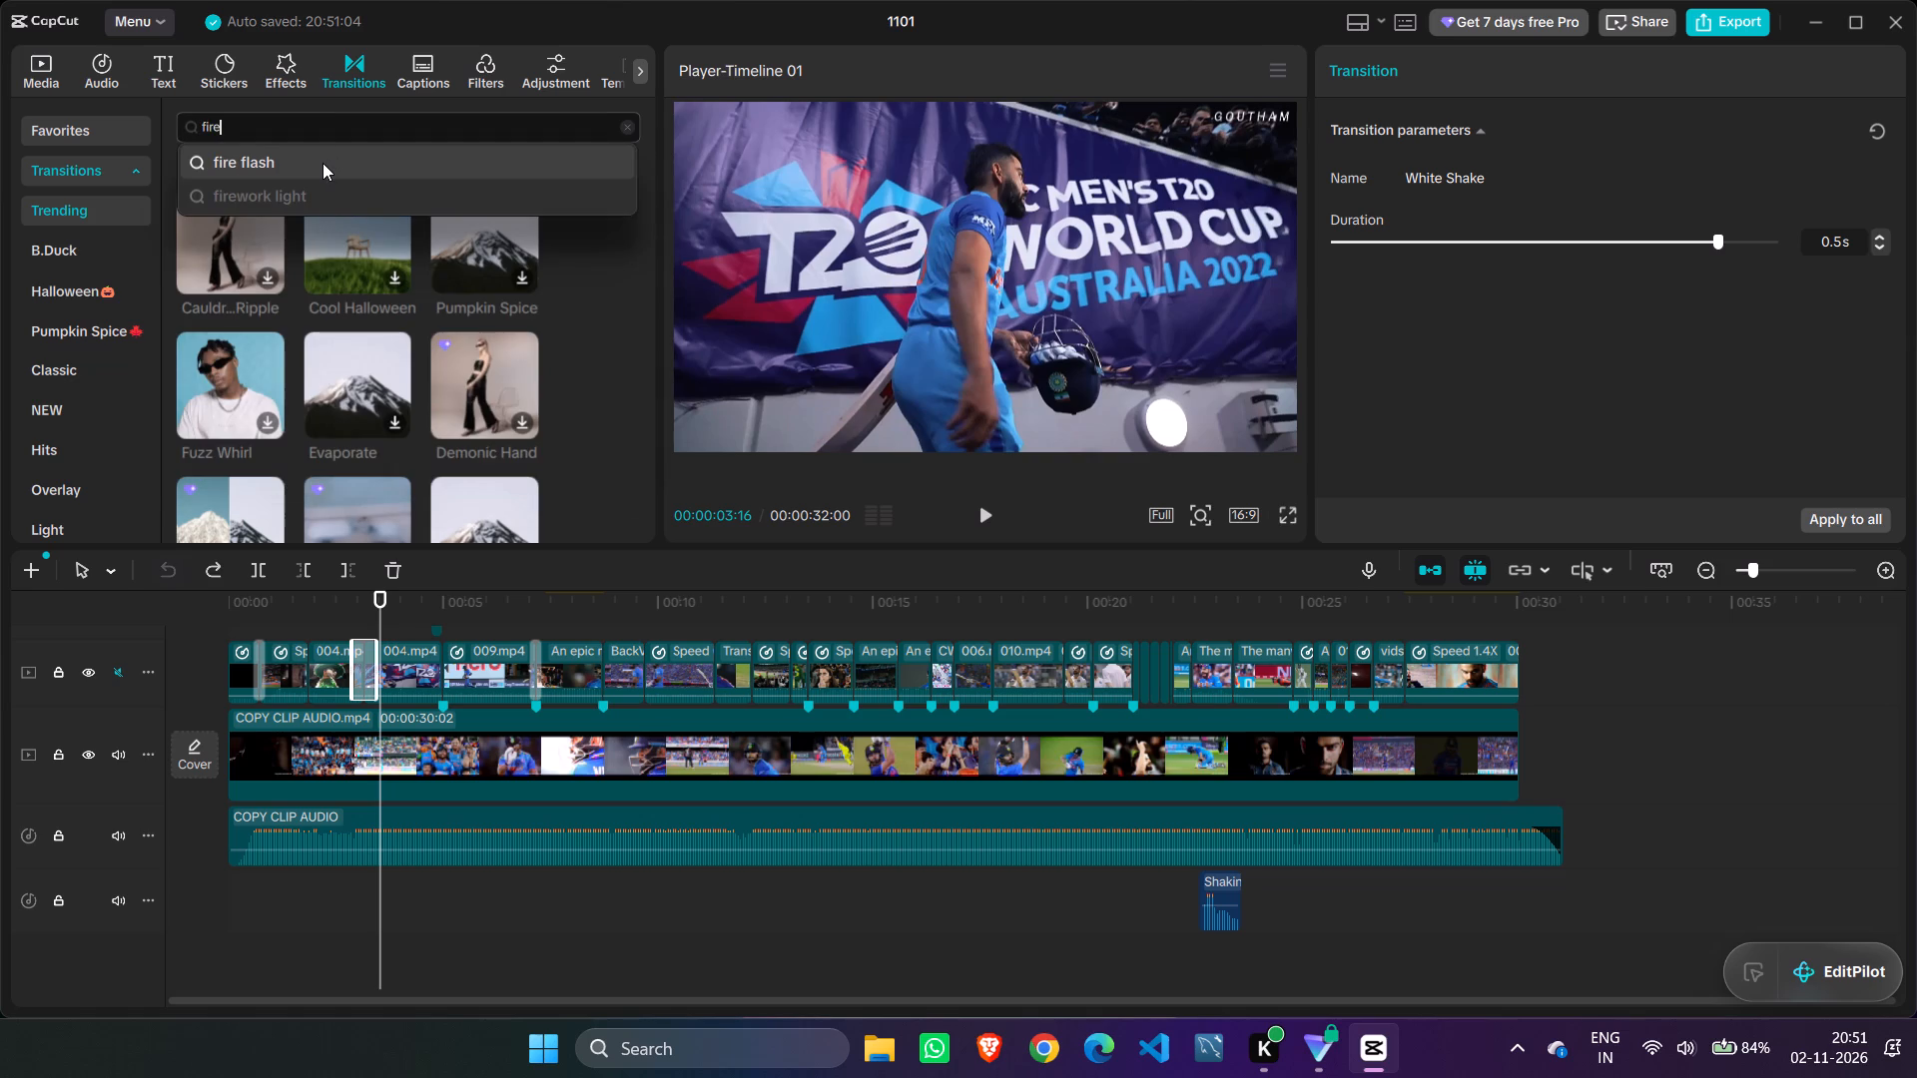
click(322, 159)
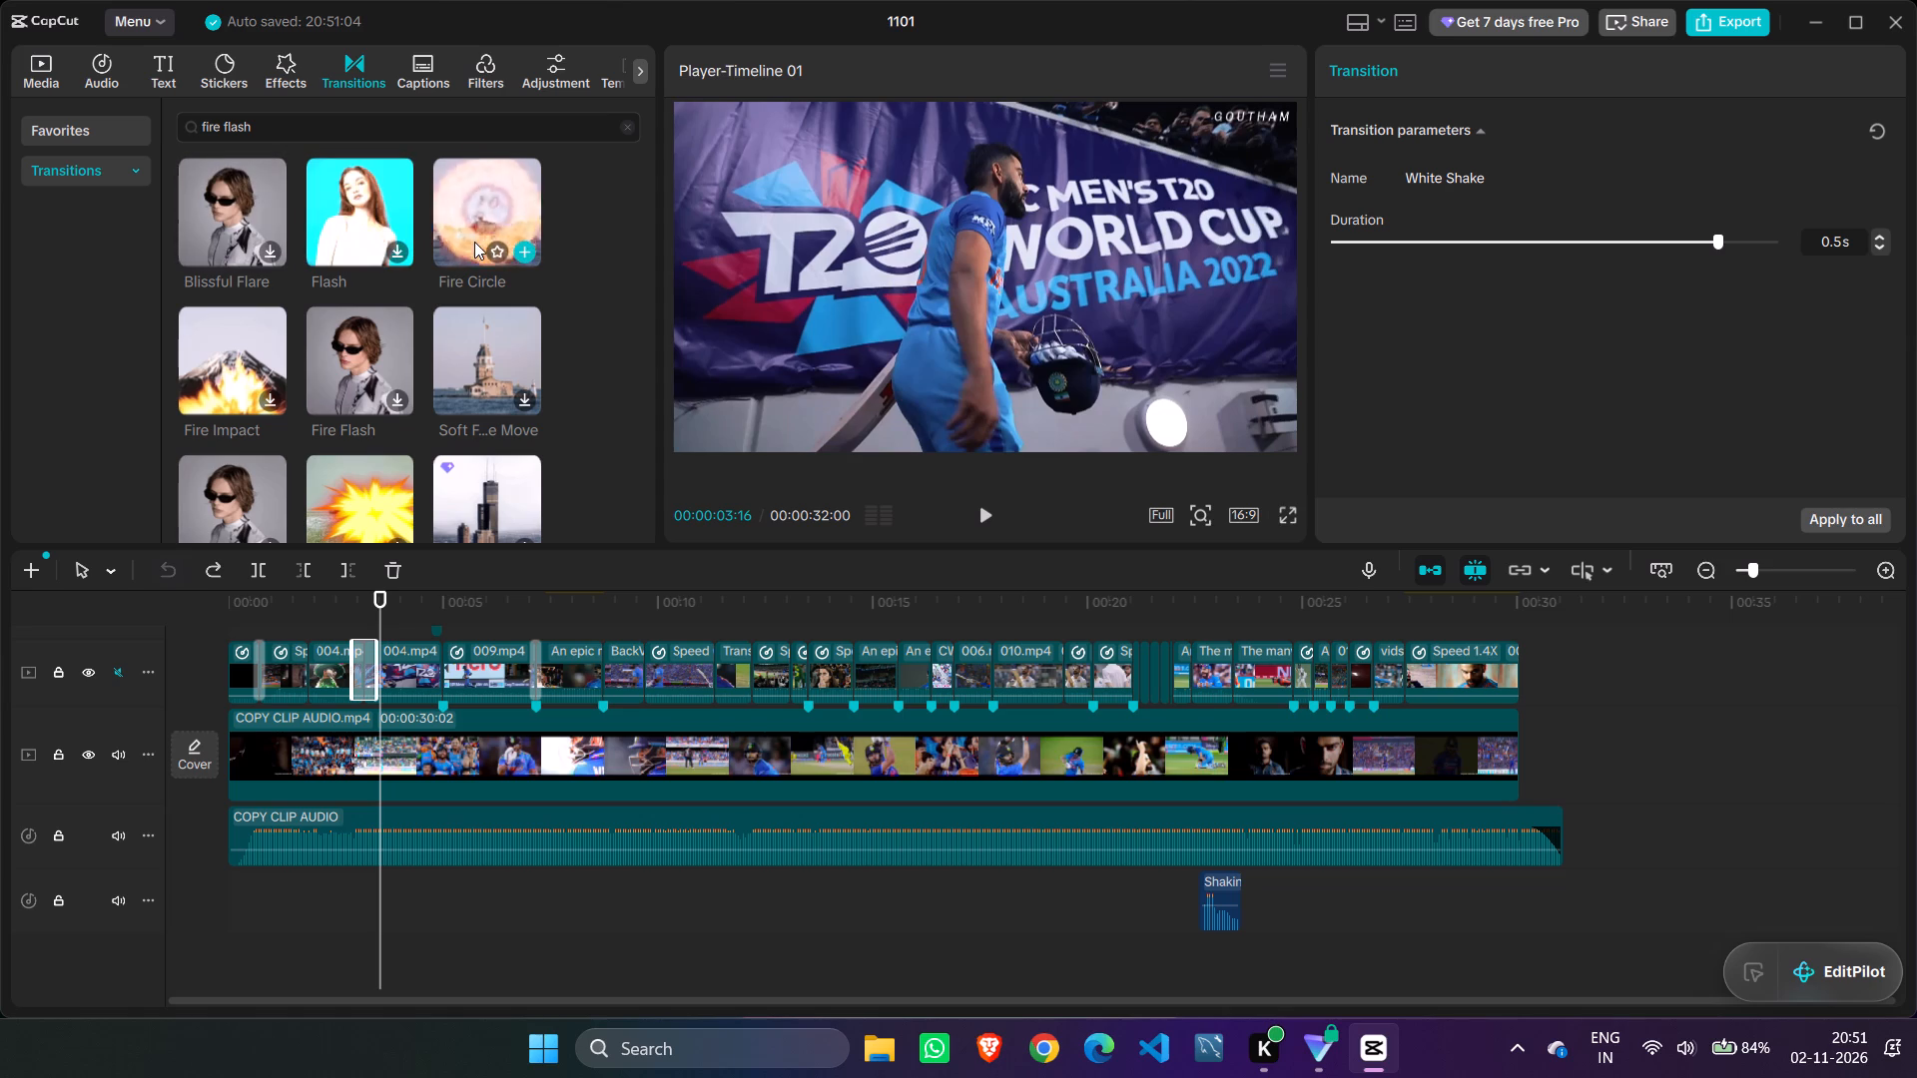
Browse the fire flash transition results and compare their previews for a suitable replacement.
scroll(439, 285, down, 1)
scroll(439, 285, up, 1)
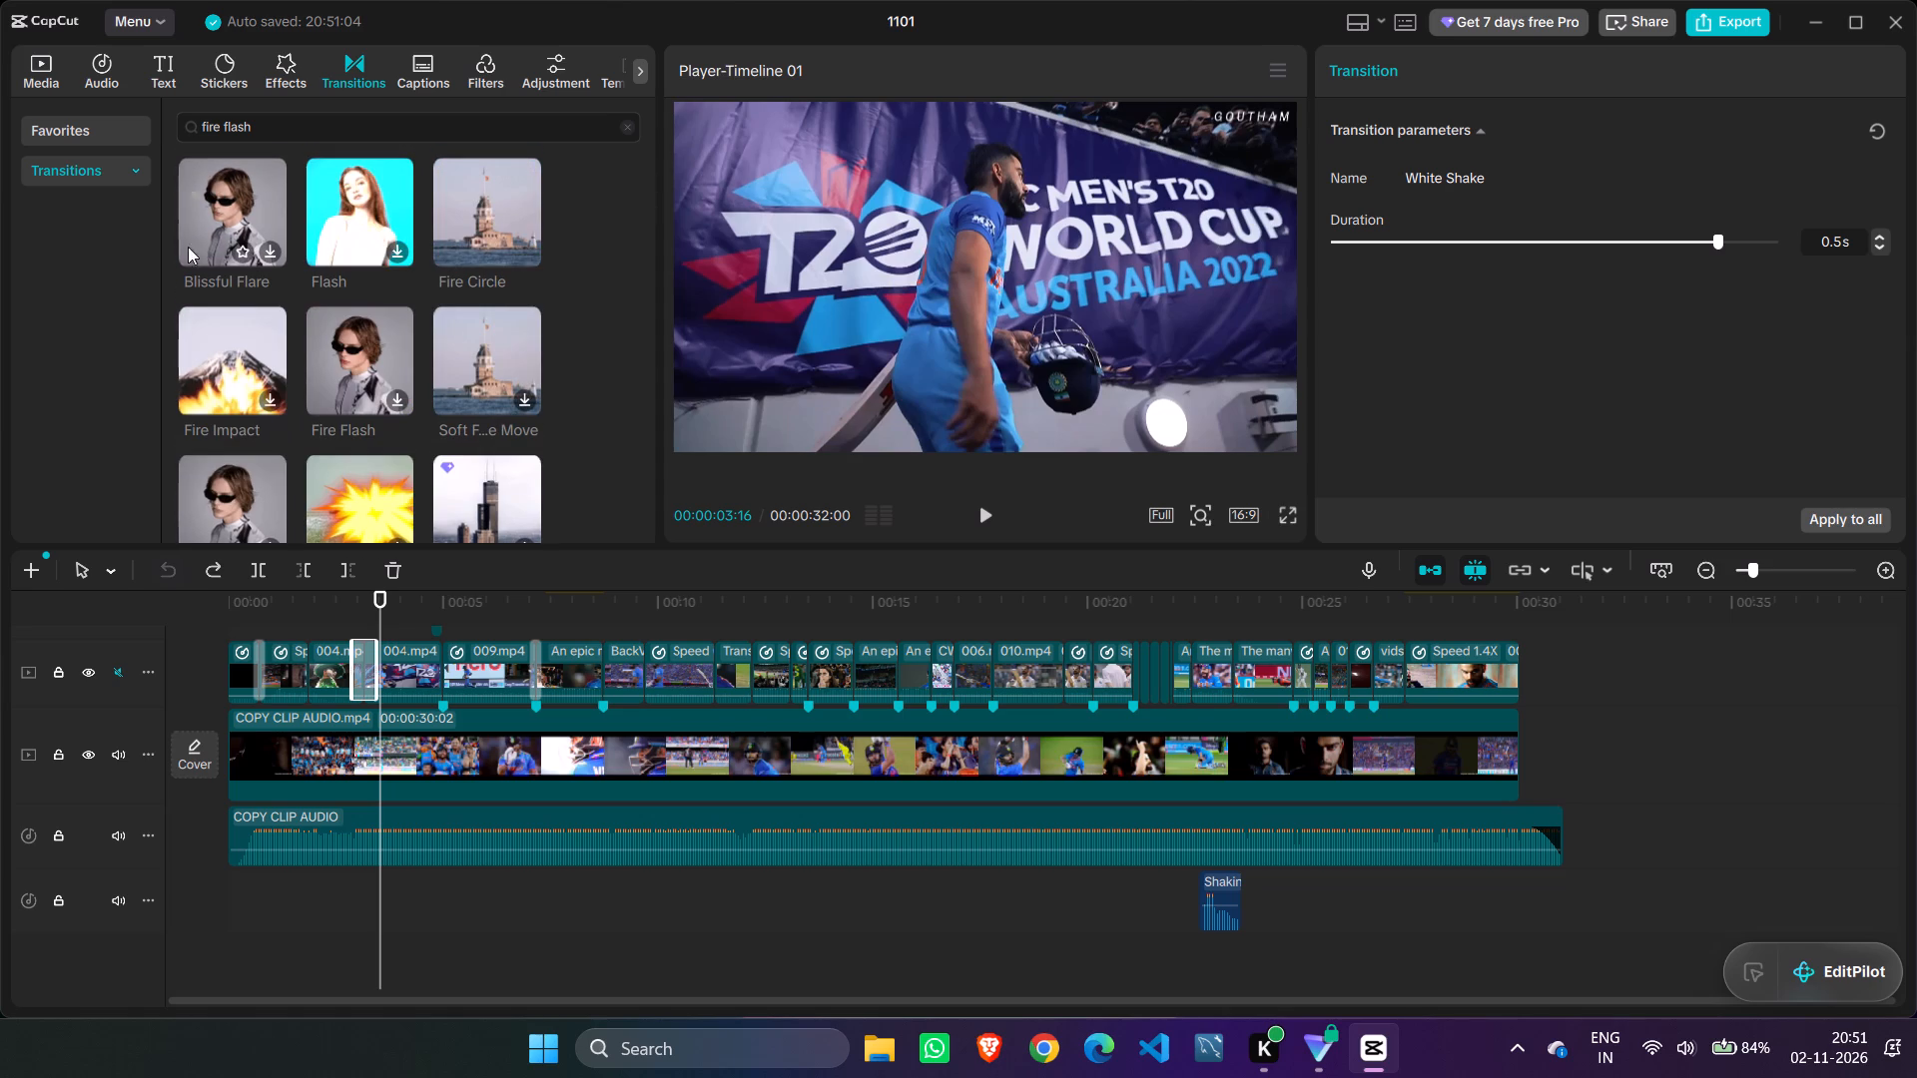
scroll(302, 298, down, 1)
middle_click(435, 299)
scroll(436, 299, down, 5)
scroll(436, 299, up, 5)
middle_click(436, 299)
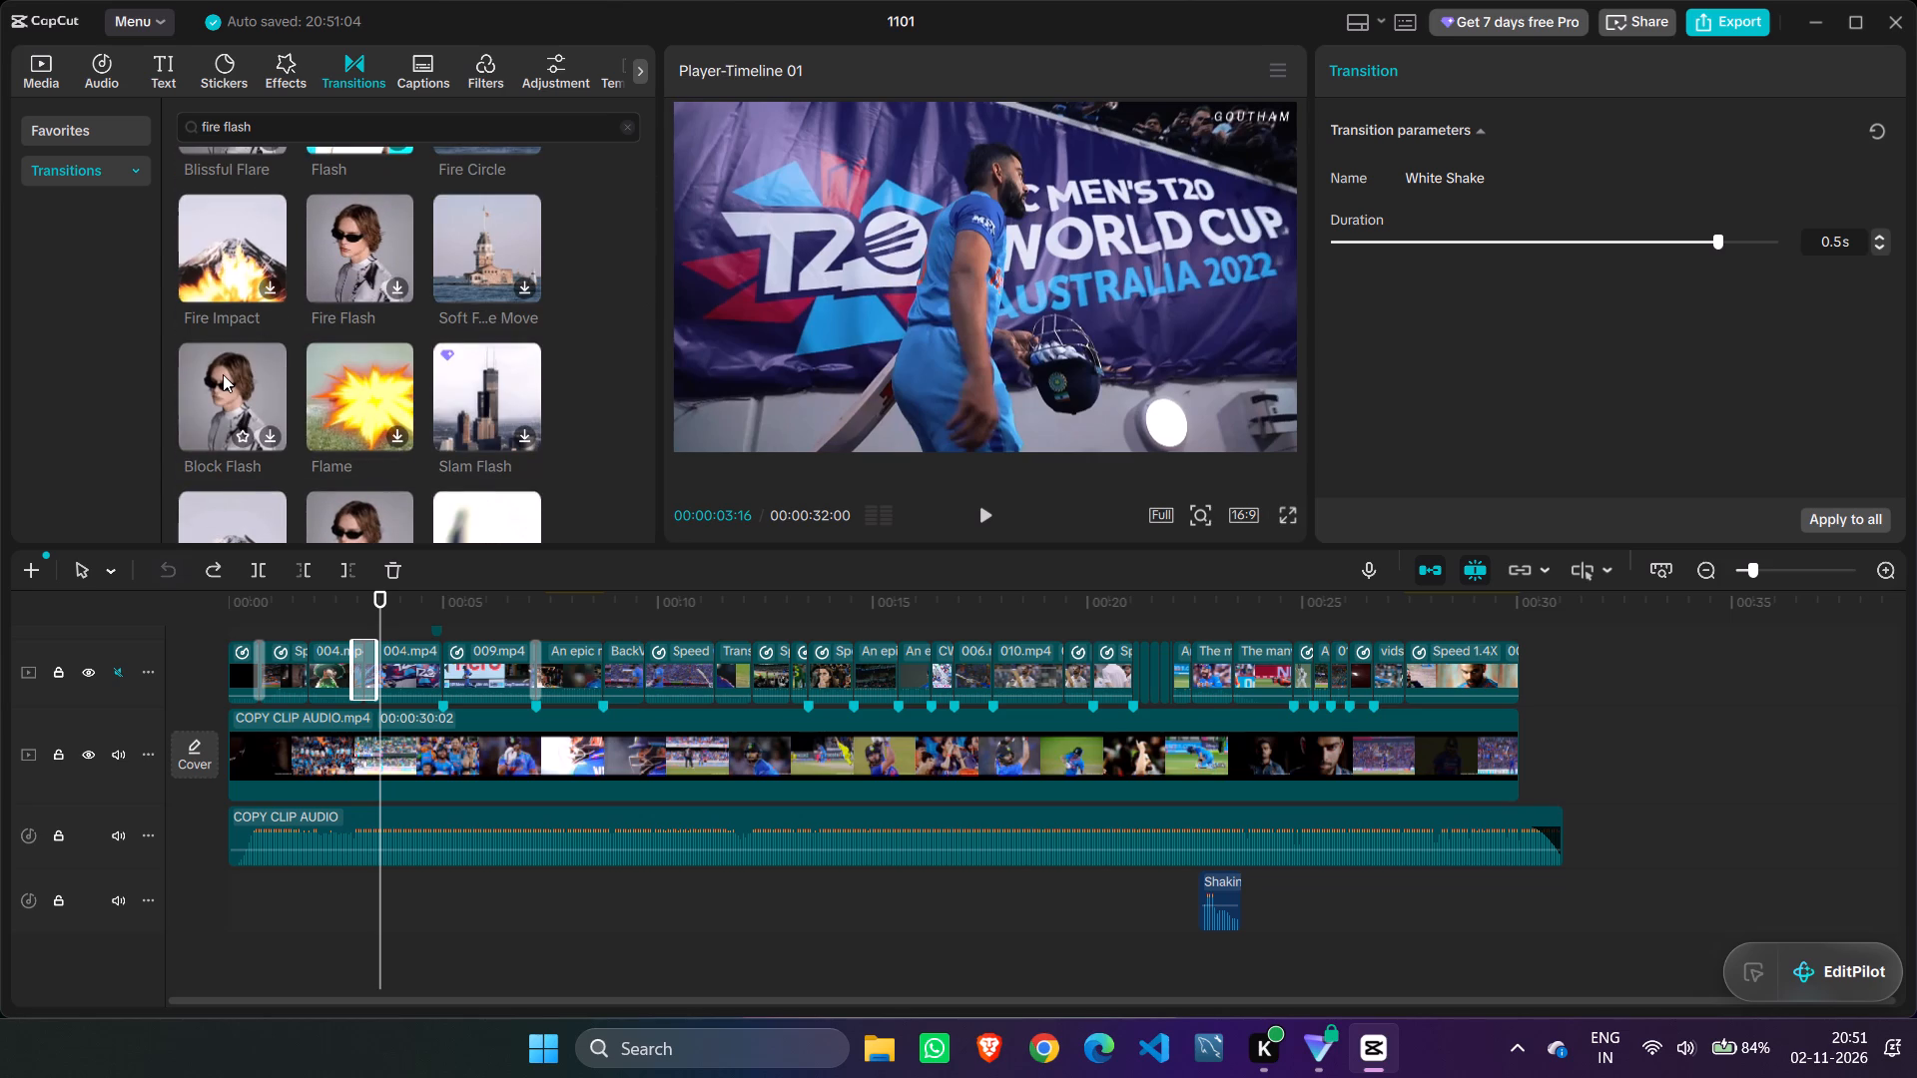
scroll(342, 385, down, 2)
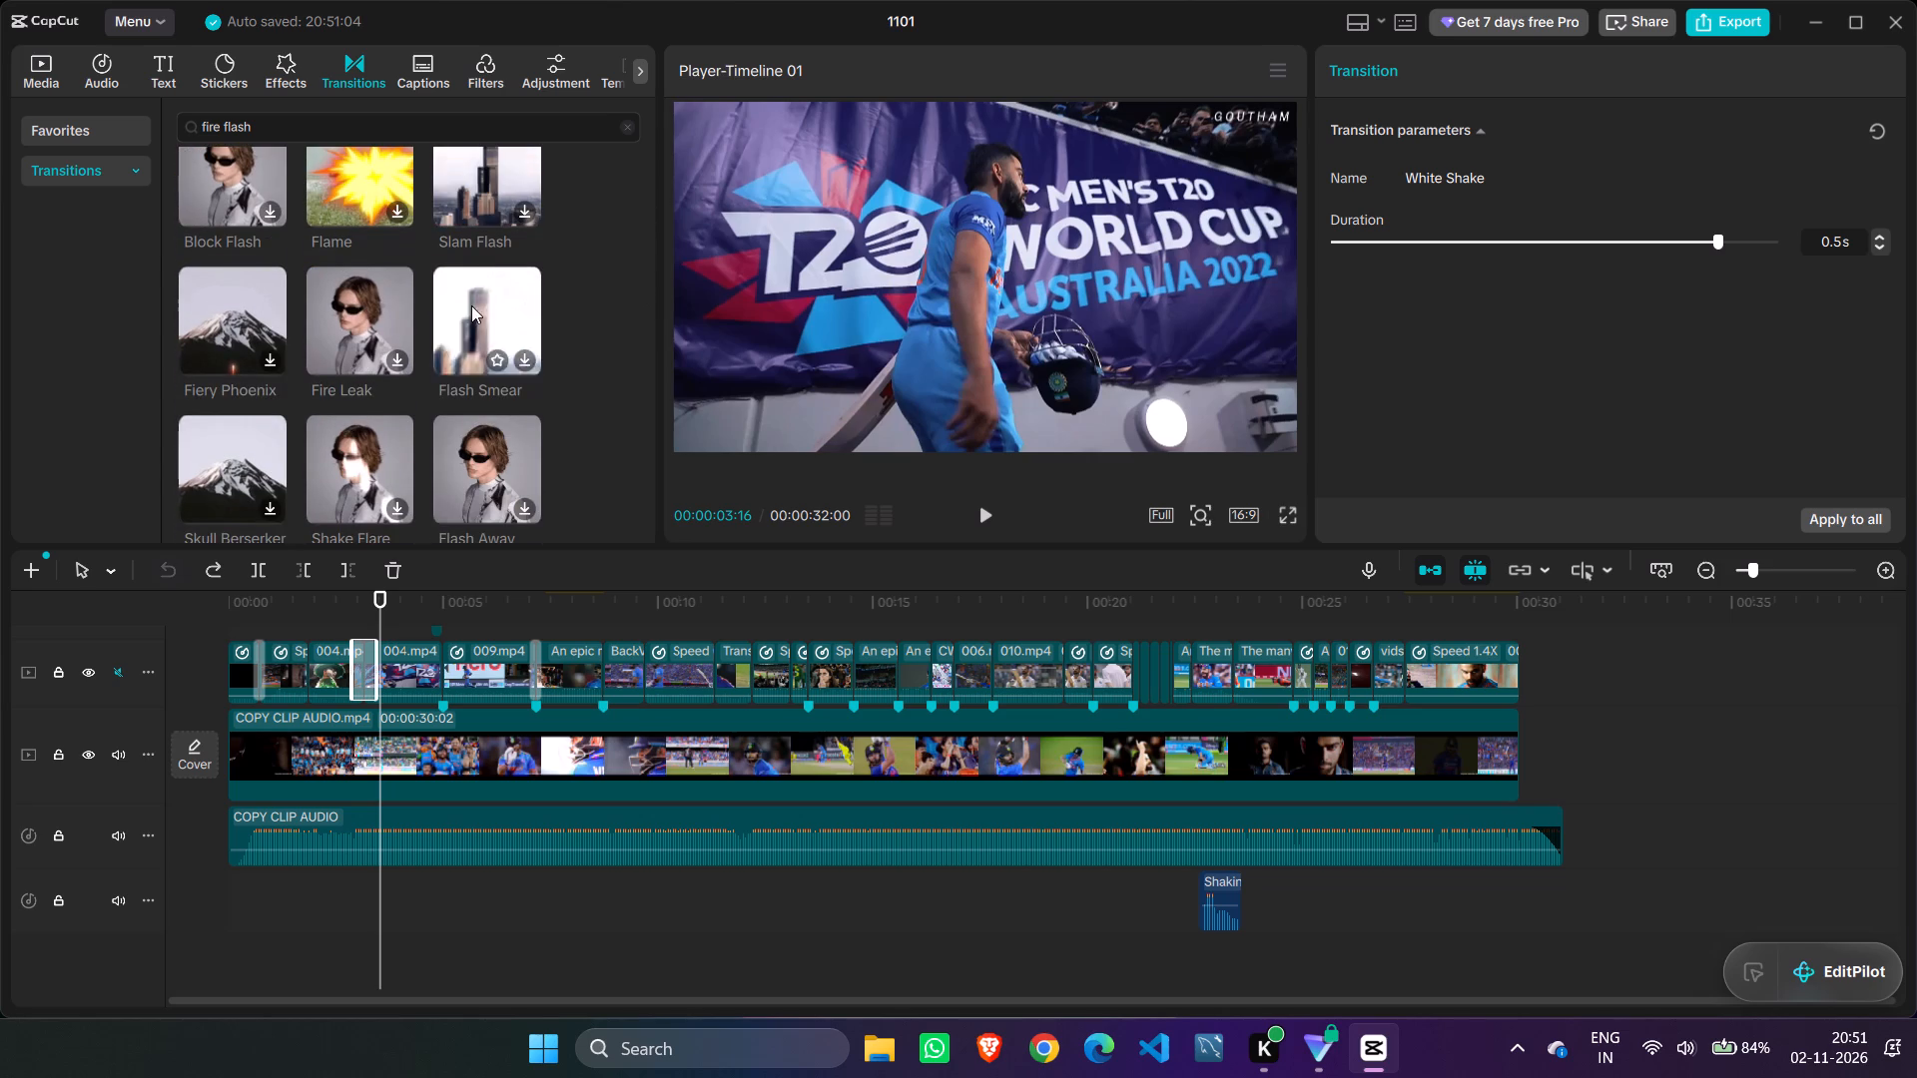
scroll(483, 212, up, 1)
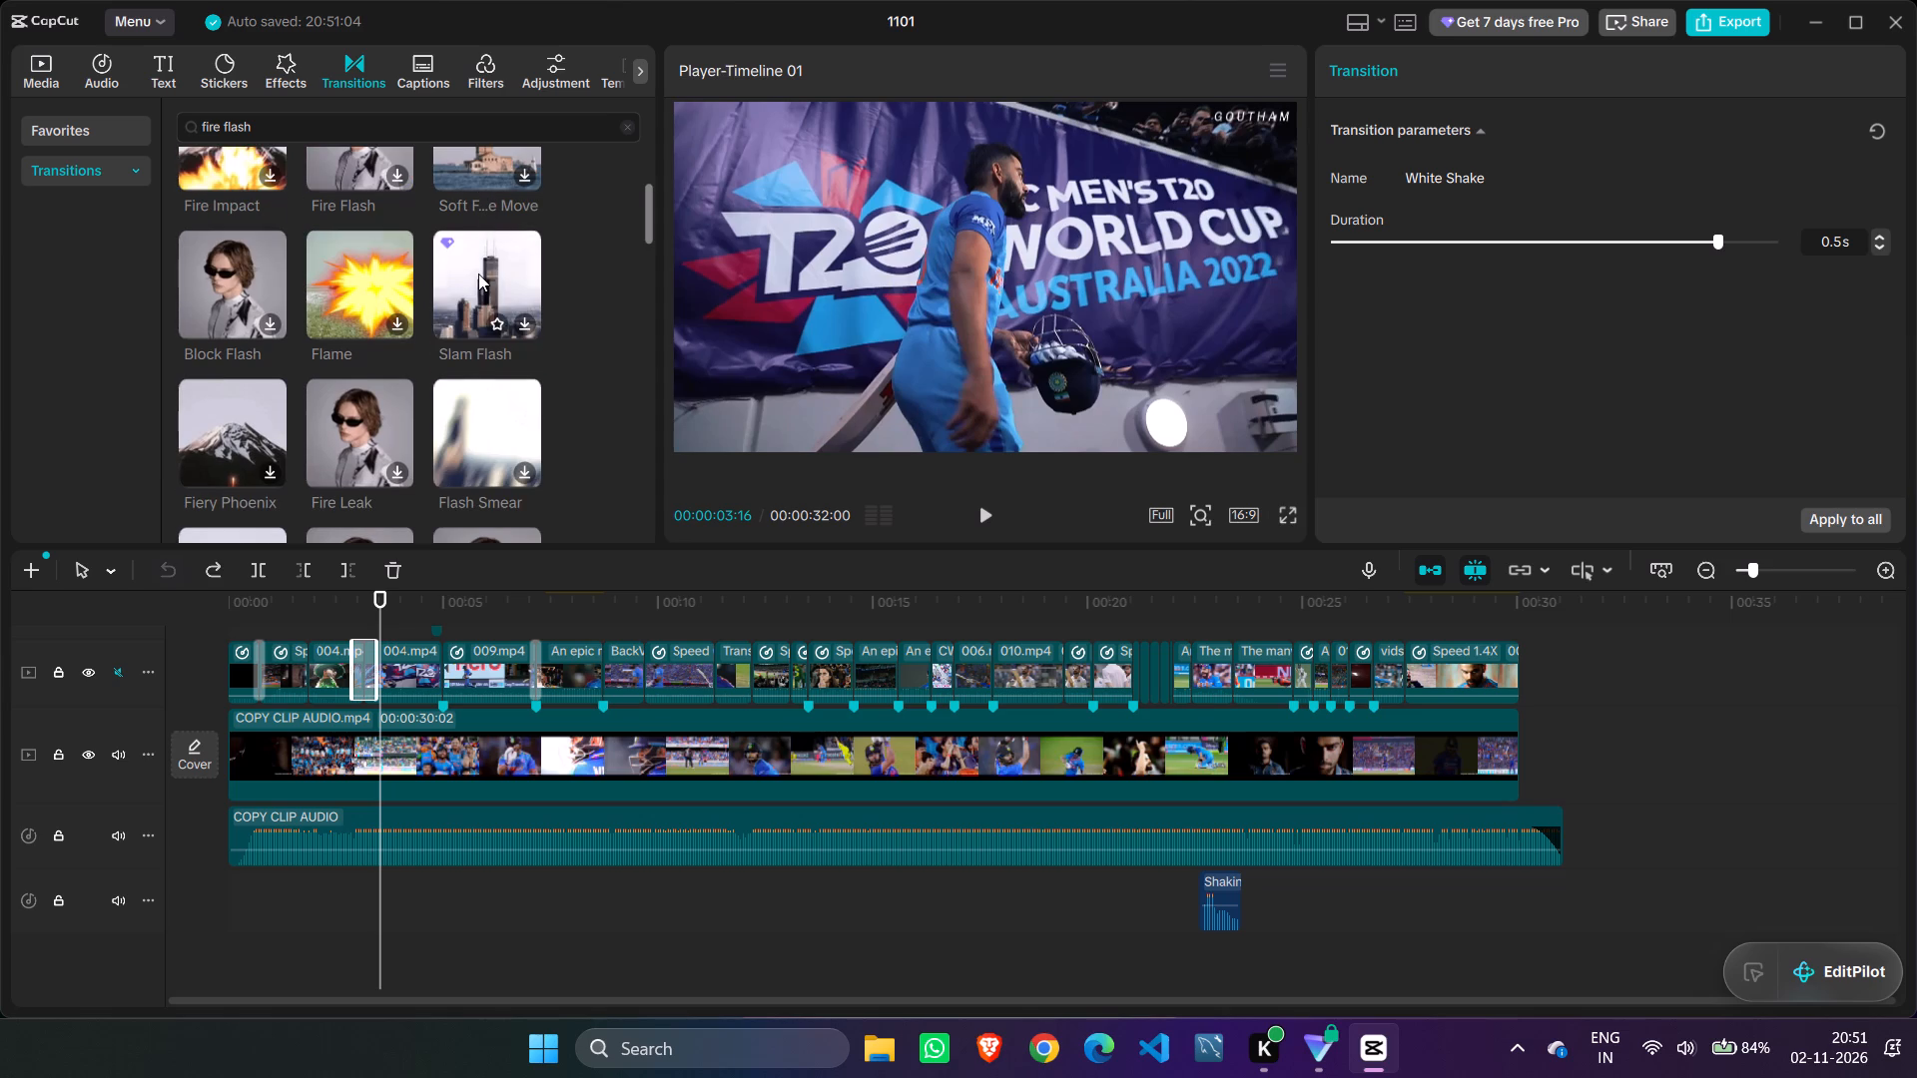
scroll(482, 280, down, 2)
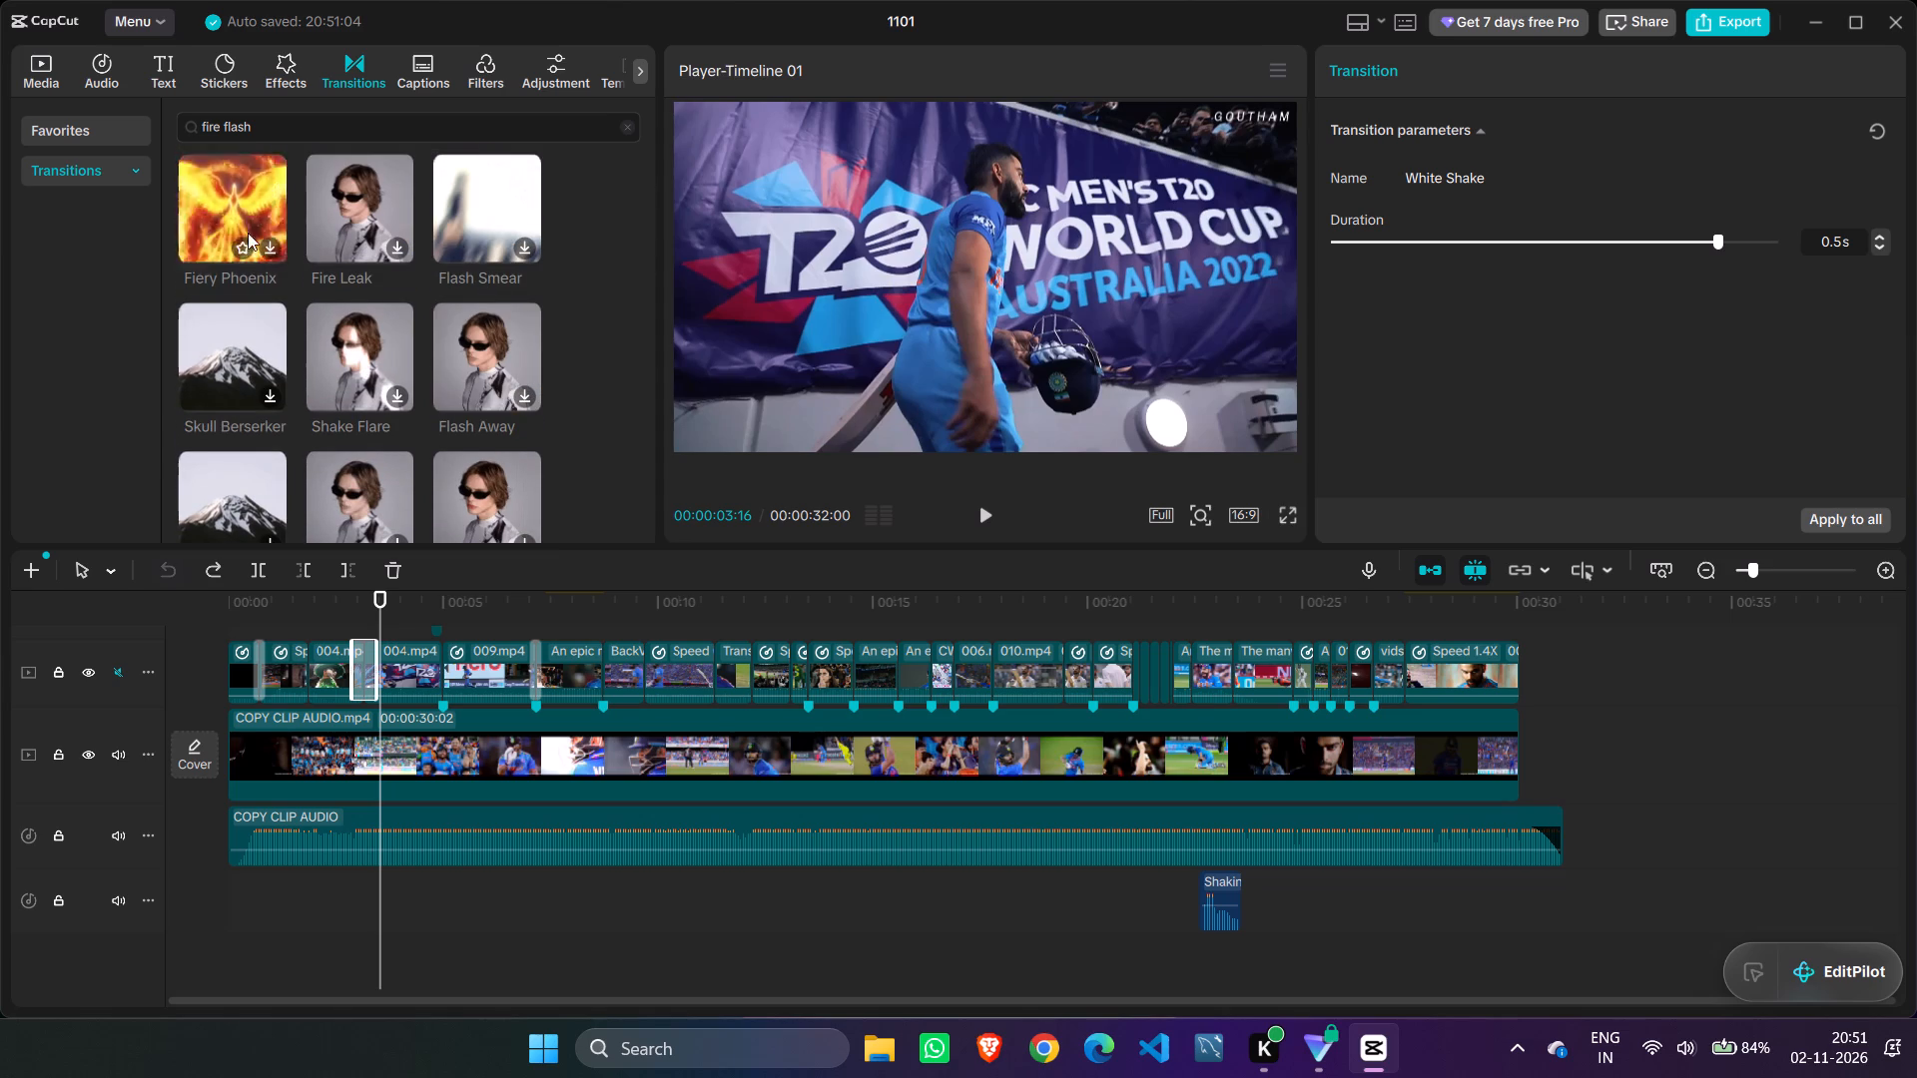
scroll(245, 319, down, 2)
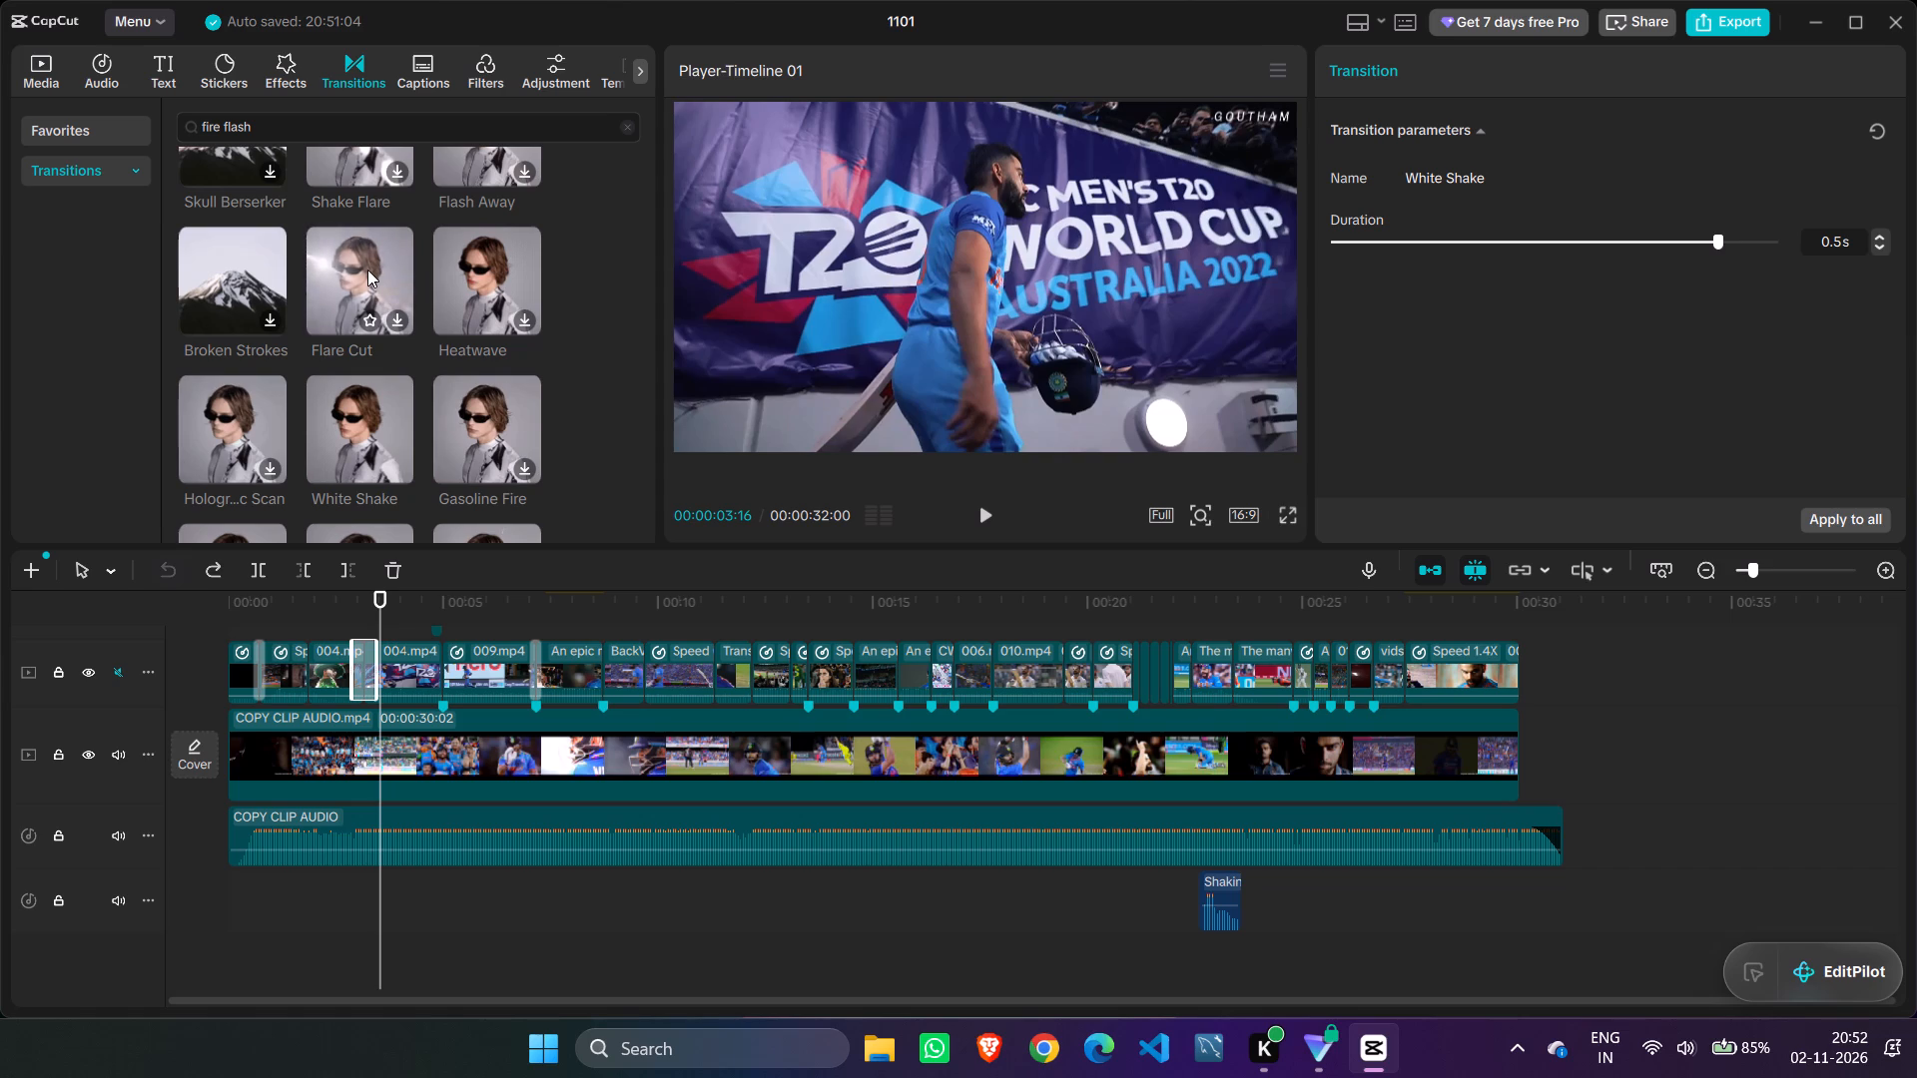
scroll(458, 295, up, 1)
scroll(458, 295, down, 1)
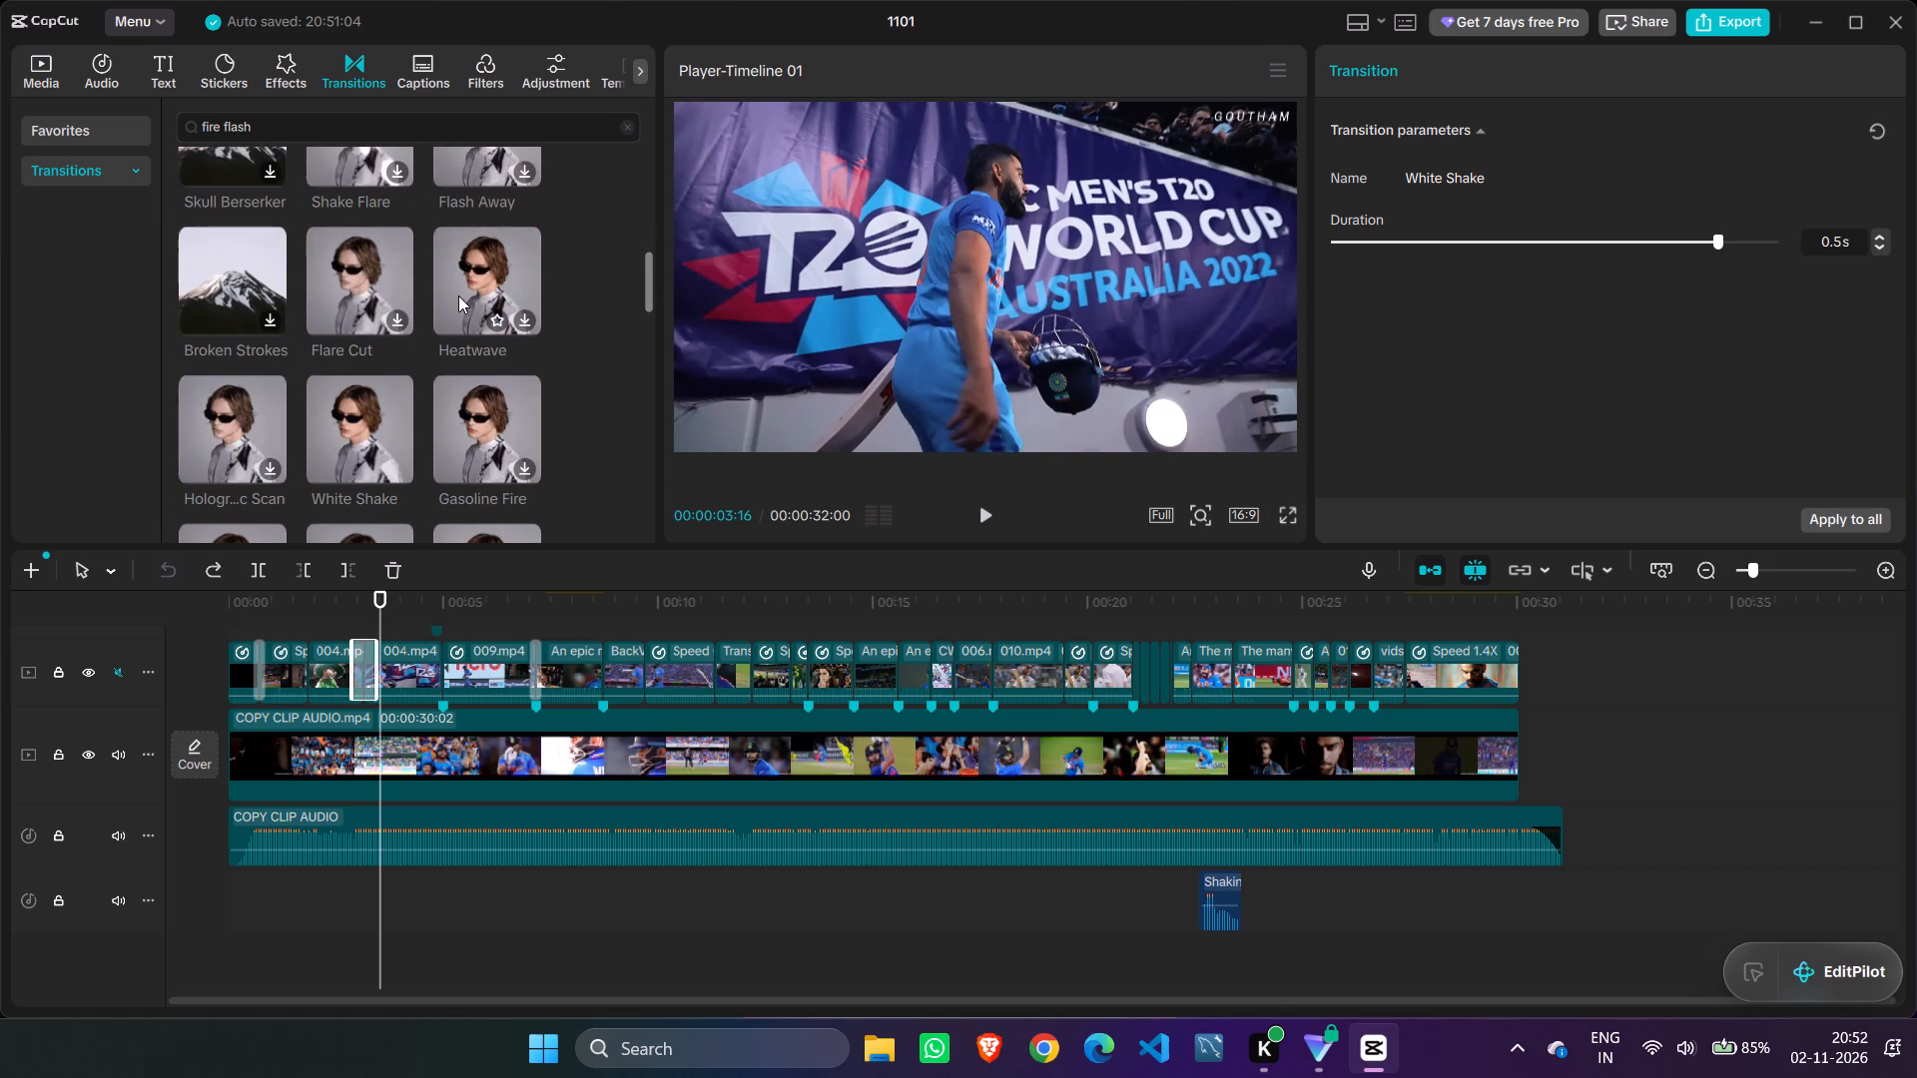
scroll(245, 271, up, 2)
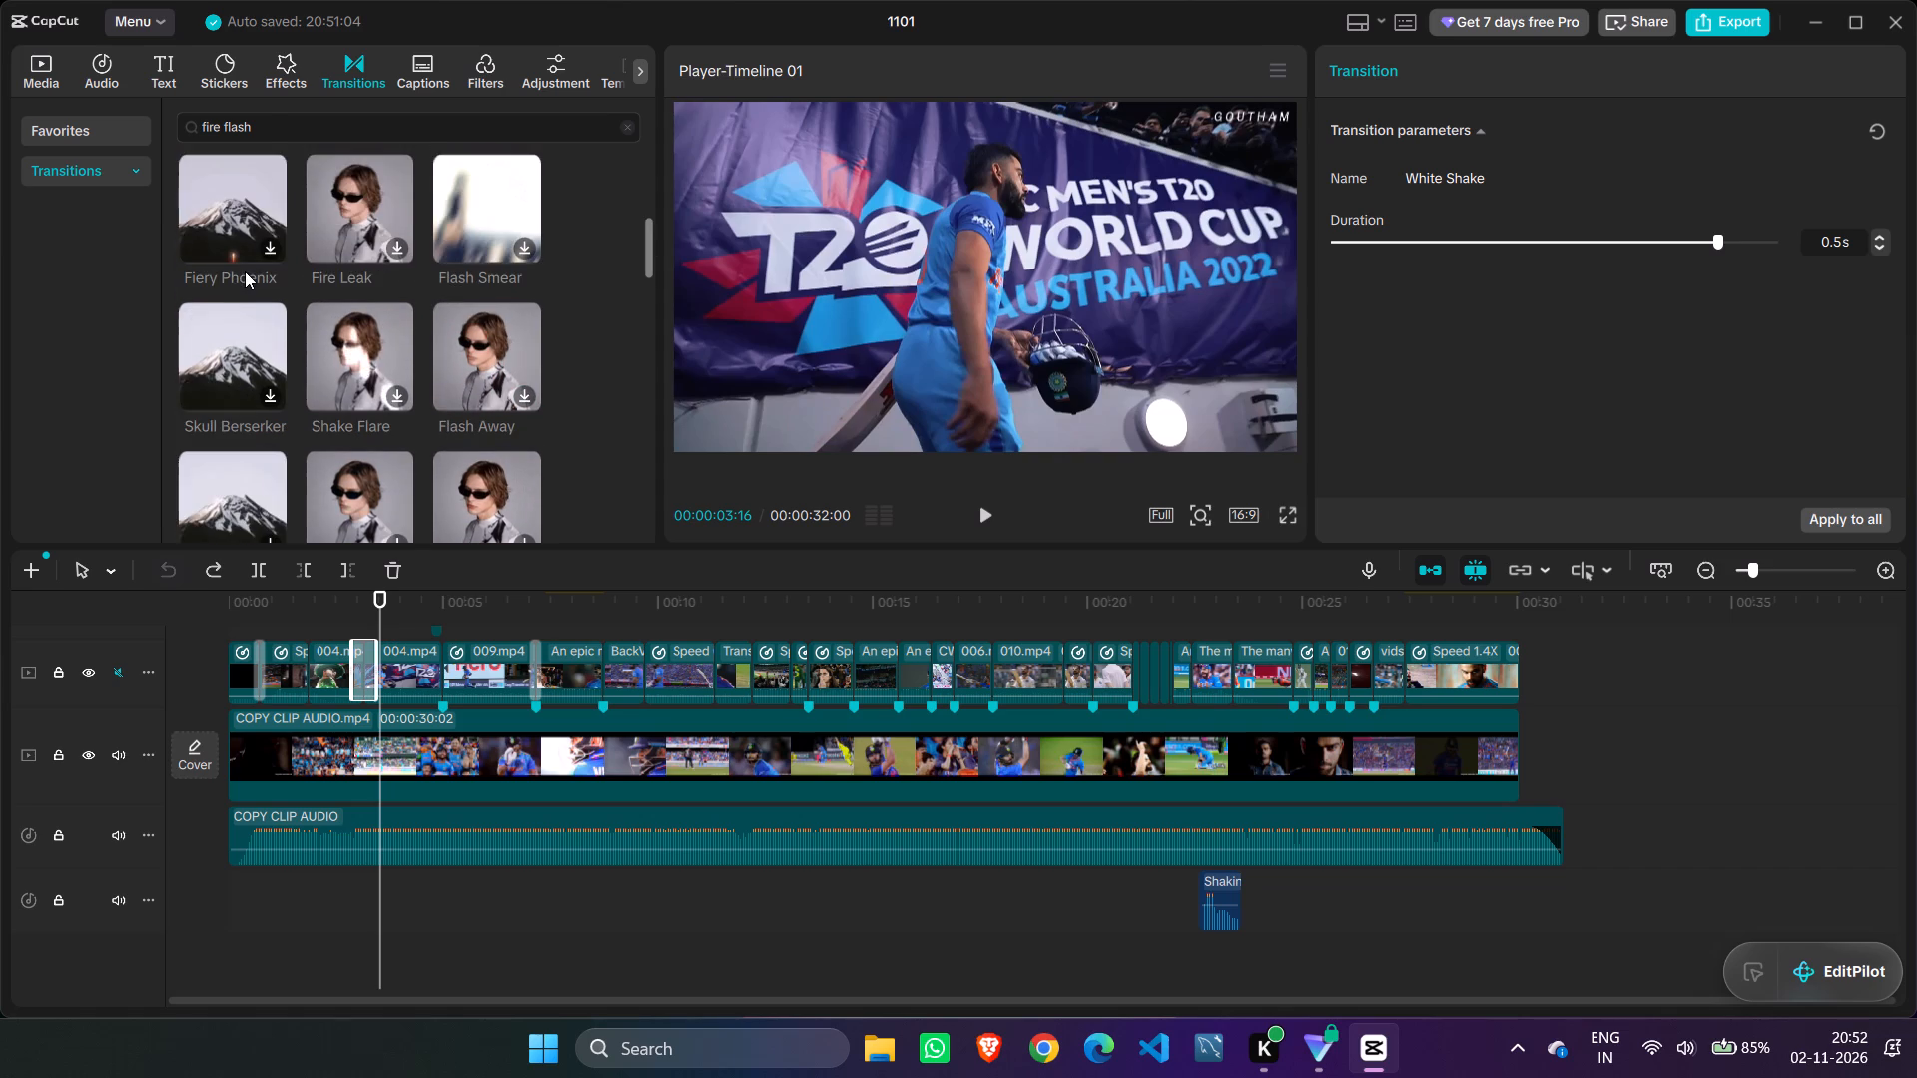
scroll(245, 271, up, 2)
scroll(355, 291, up, 8)
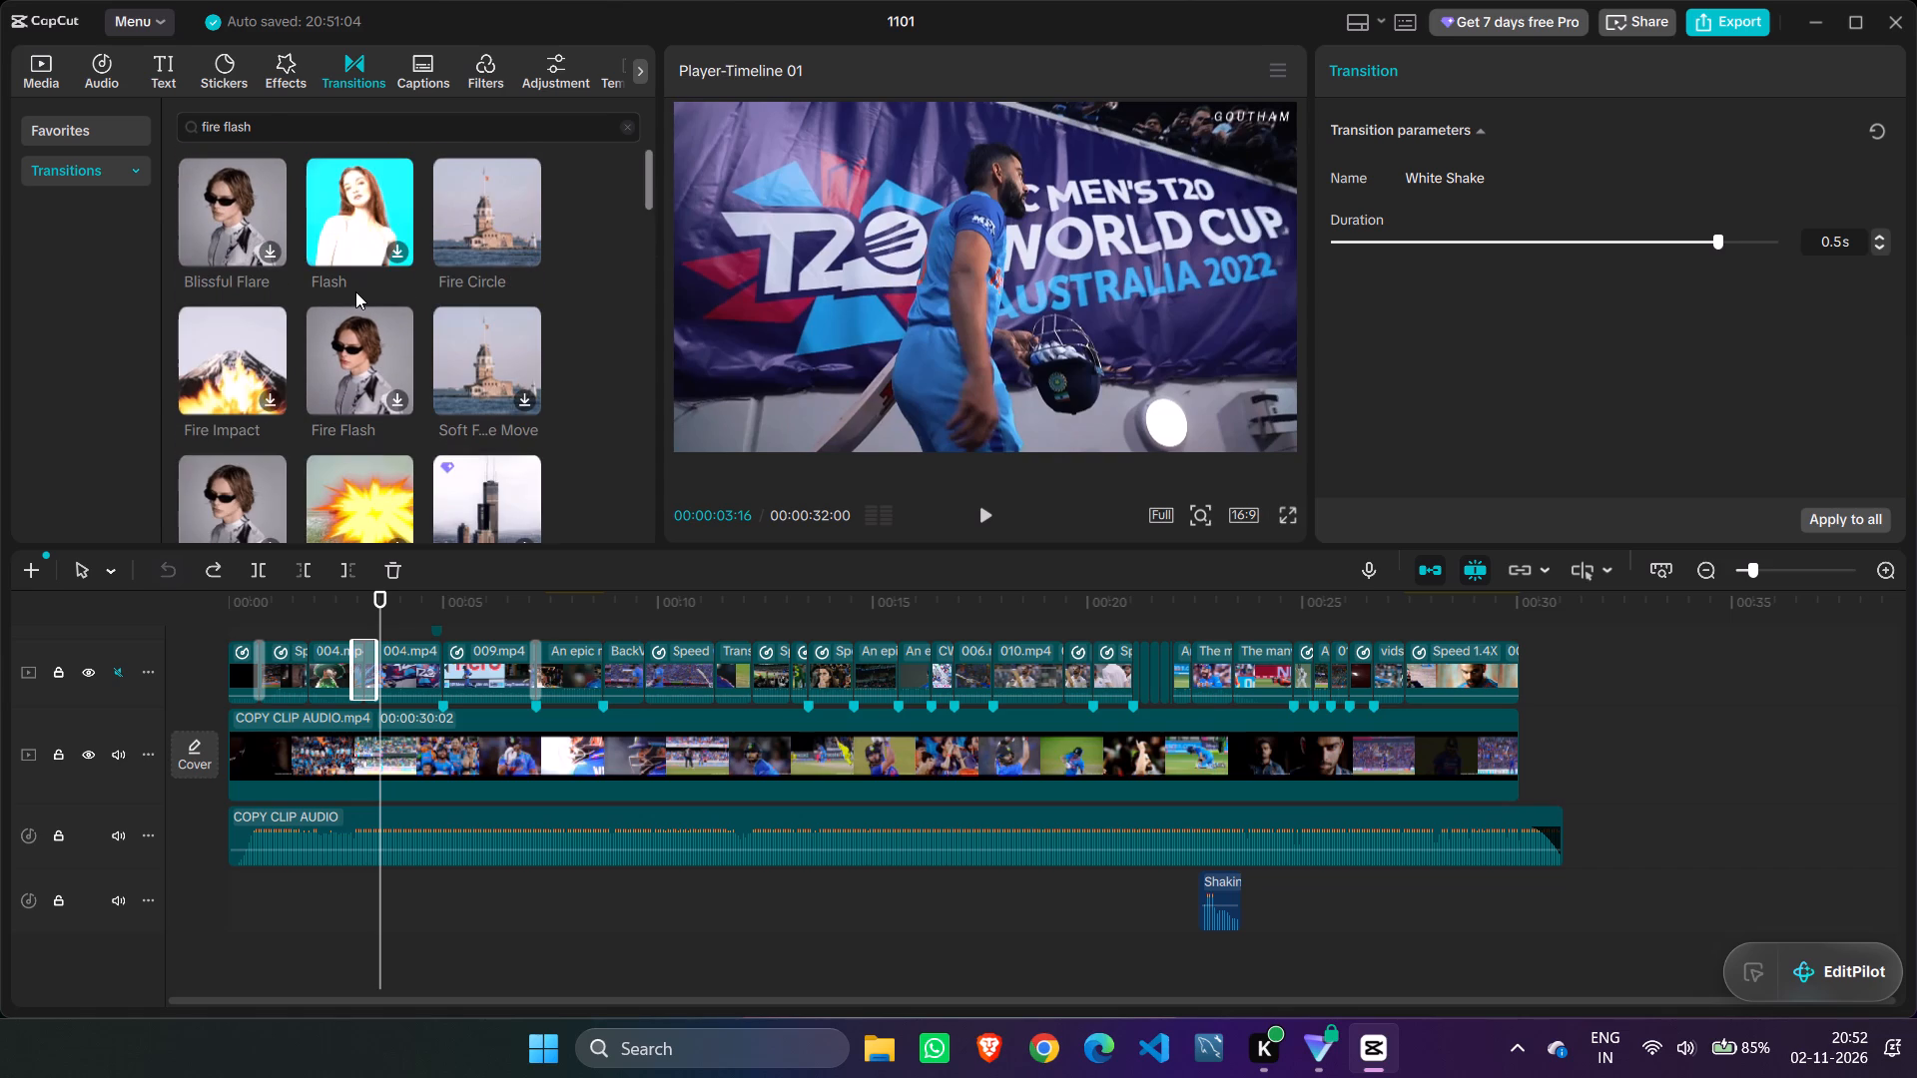
Reselect the transition between the 004.mp4 clips and examine transitions further down the fire flash results.
click(571, 901)
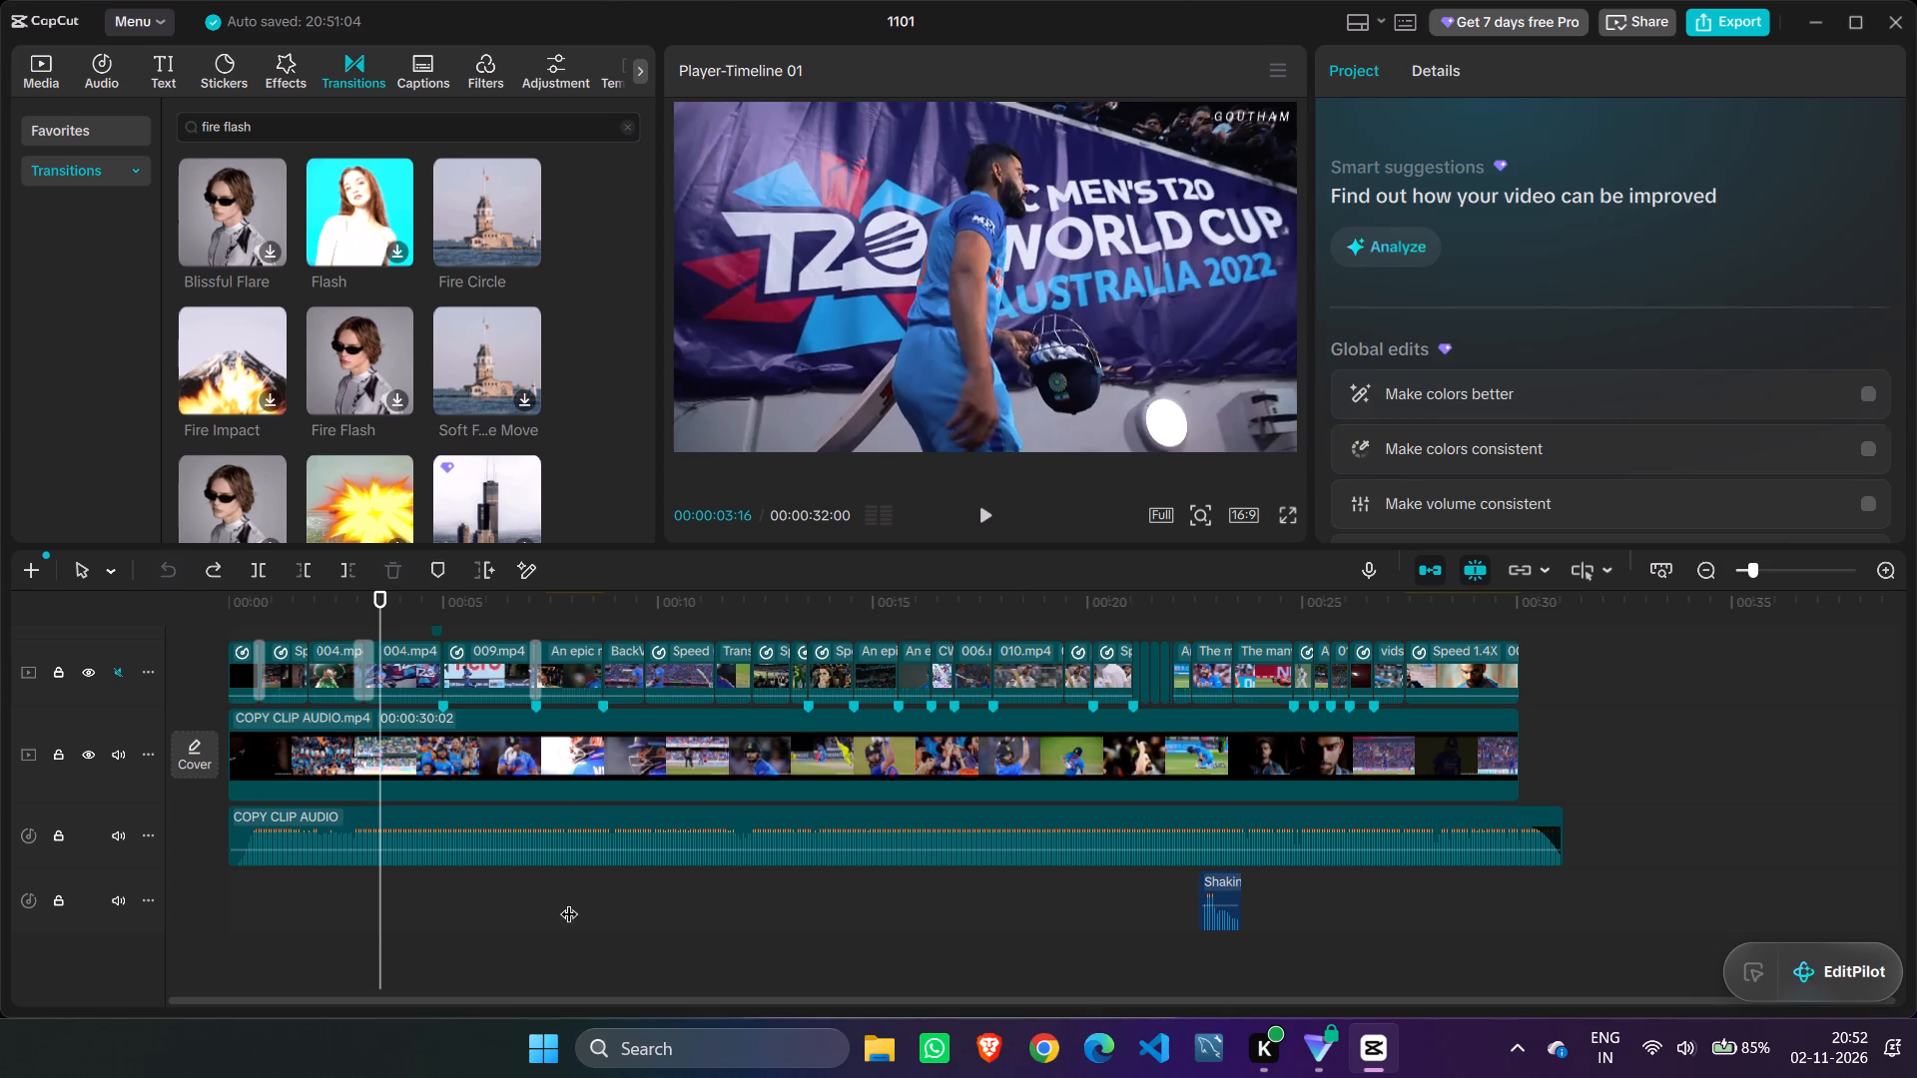
click(359, 669)
scroll(319, 318, down, 2)
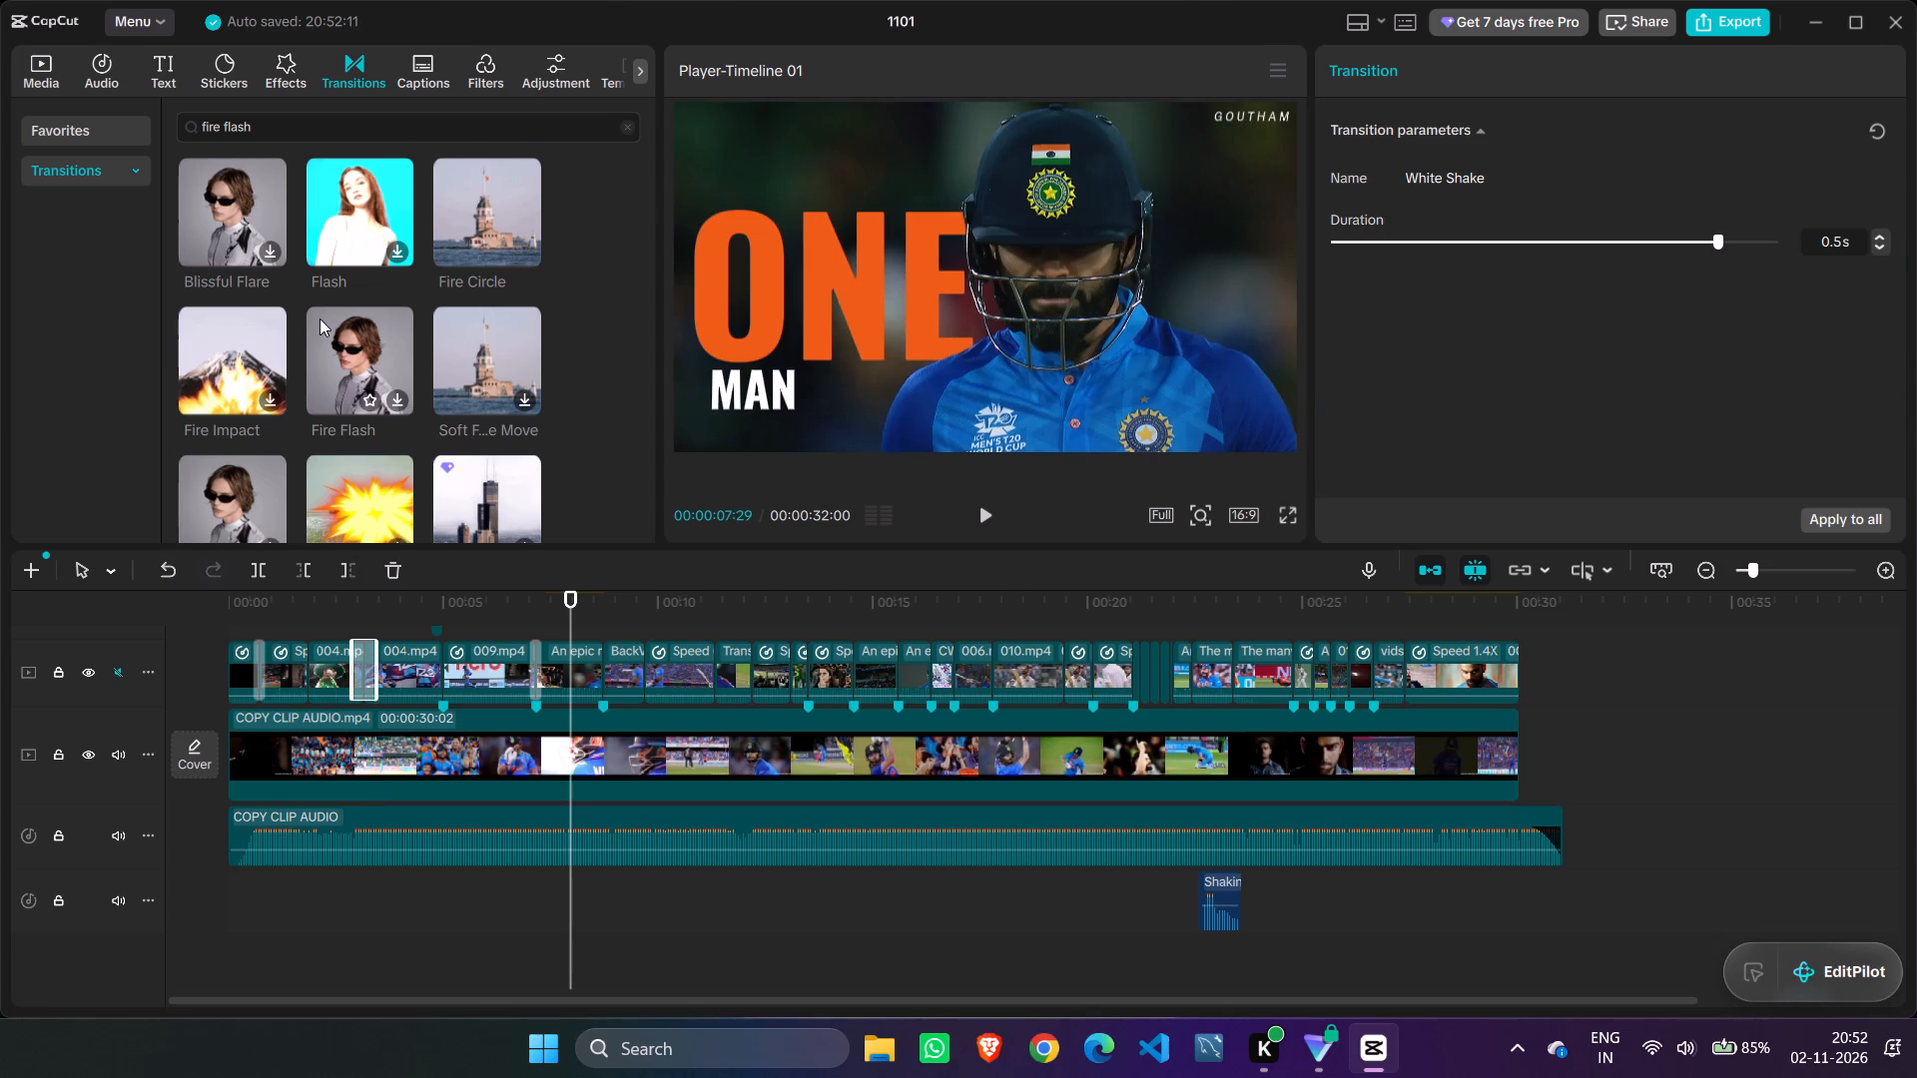
scroll(319, 318, down, 11)
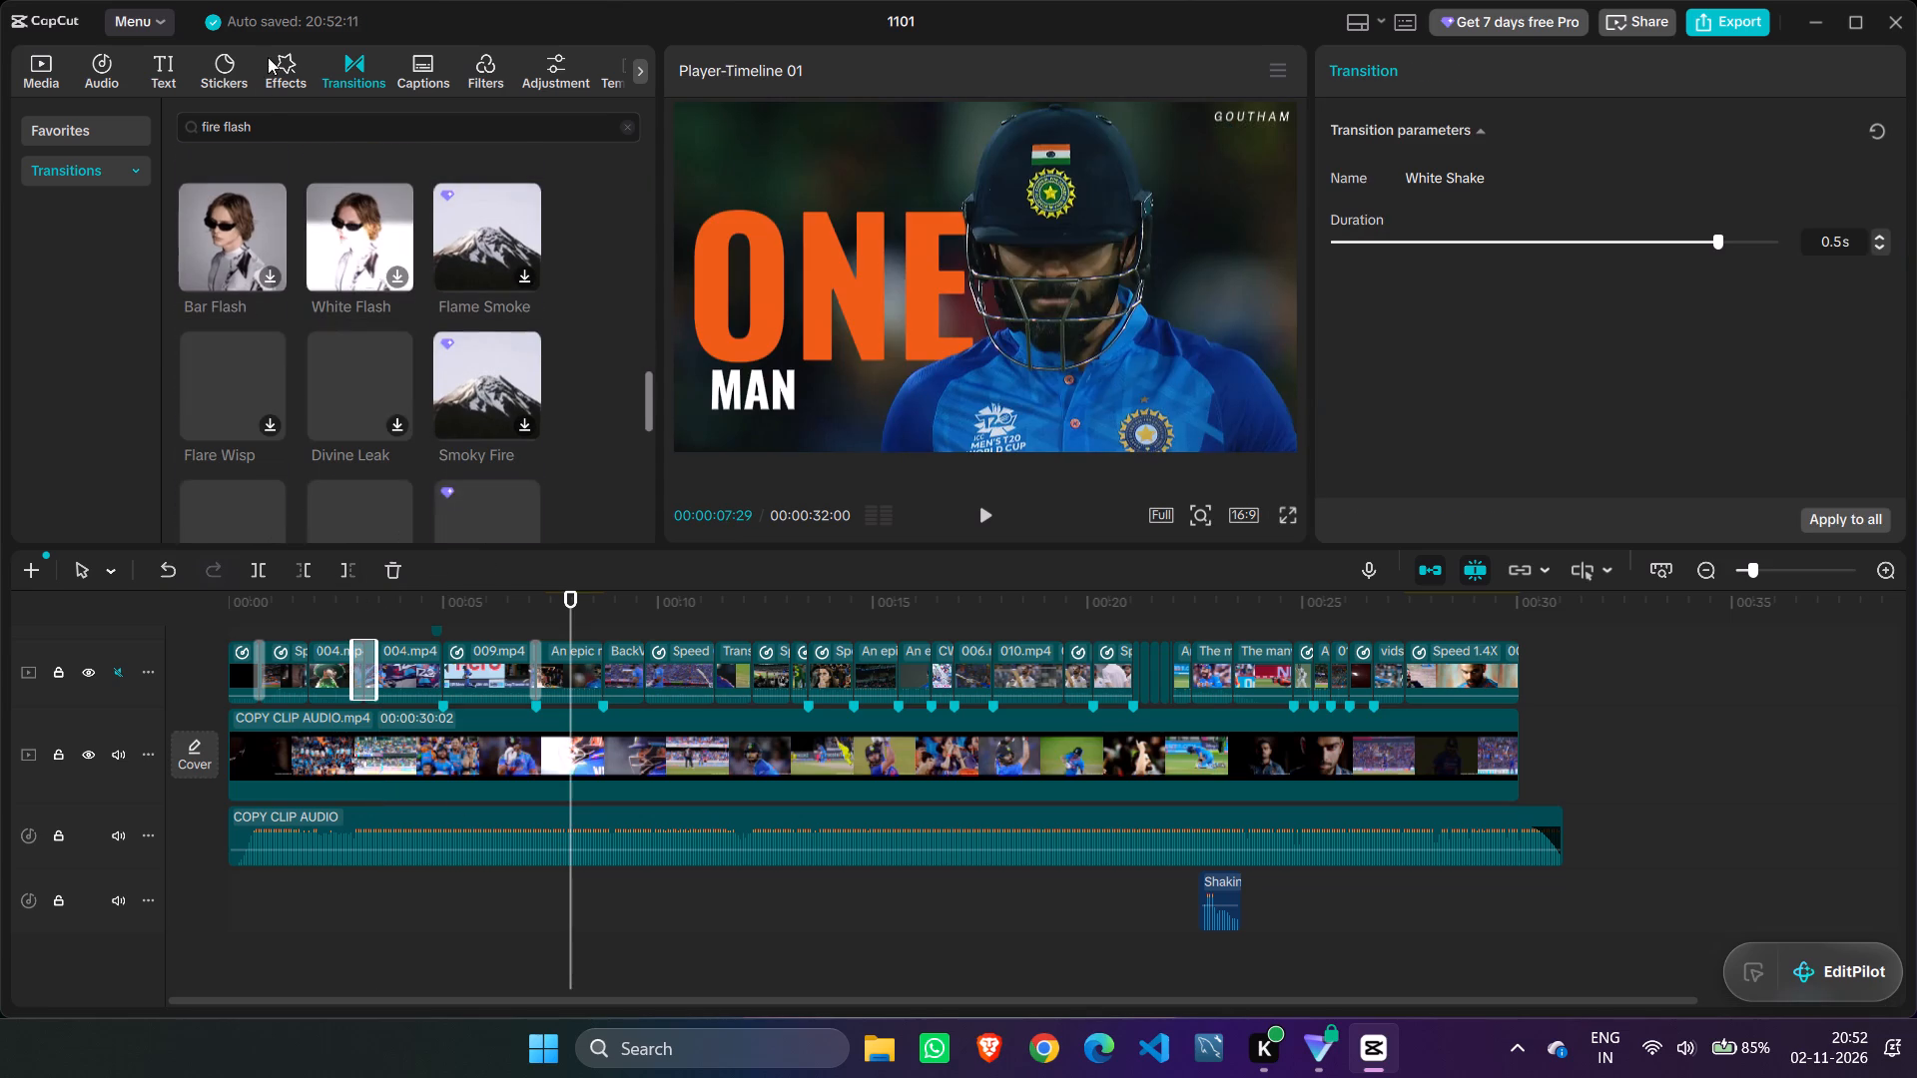
Search the transitions library for fire sparkels.
drag(267, 122, 222, 126)
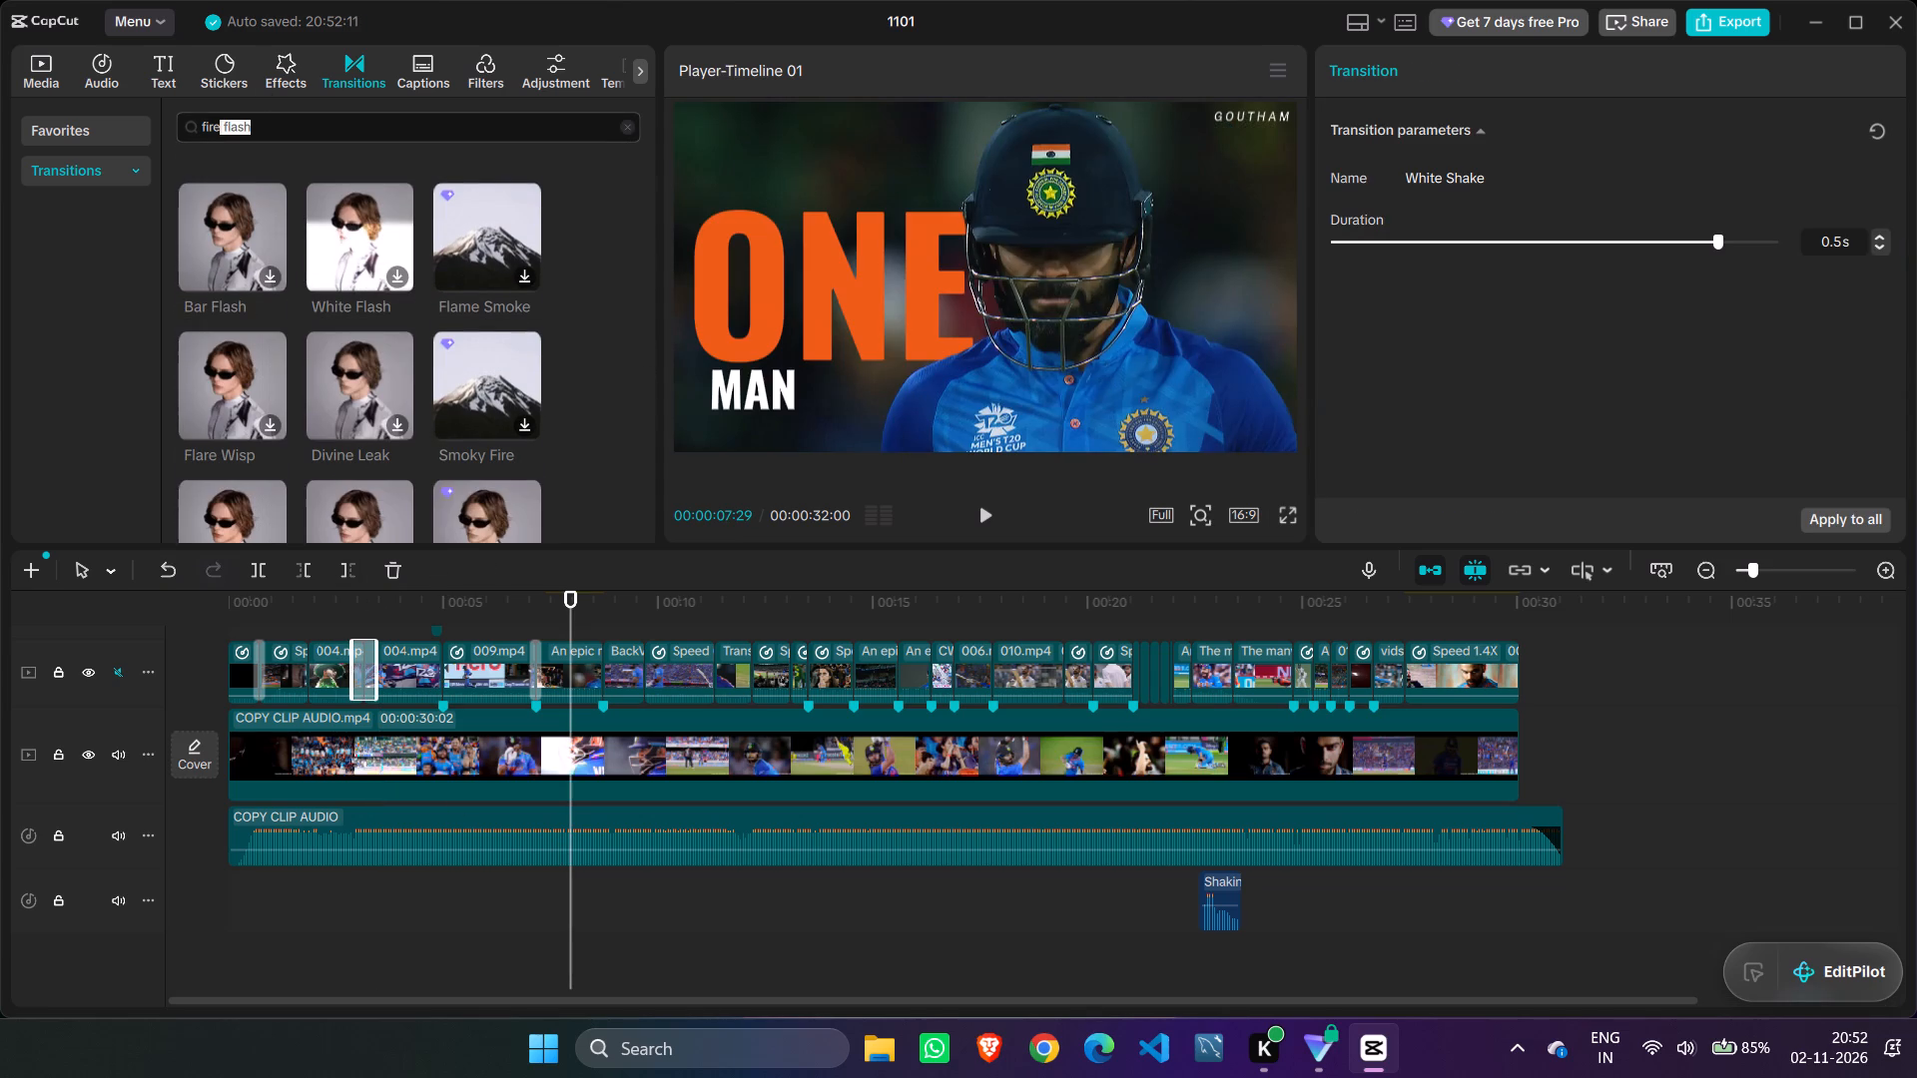
key(space)
text(sparkels)
key(Return)
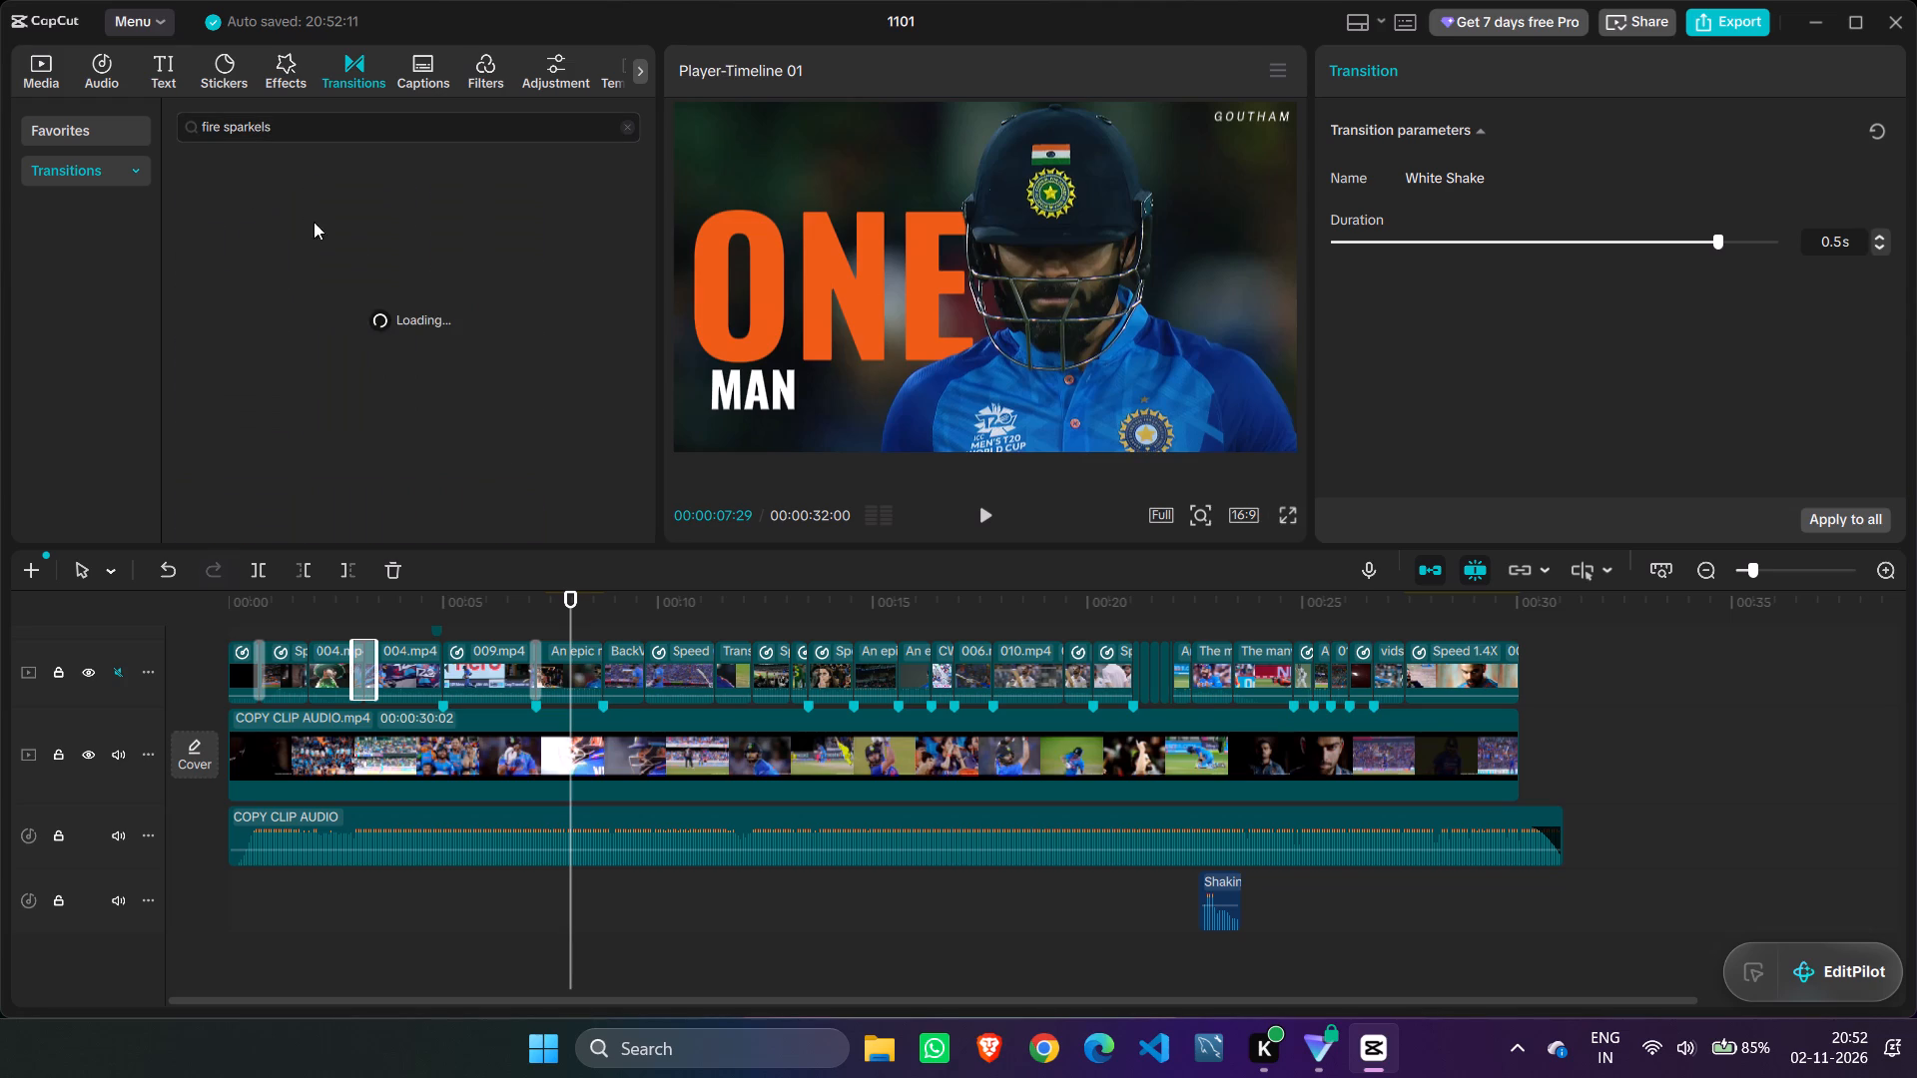
Browse the fire sparkels transition results and compare the previews of the fire and spark styles.
scroll(360, 243, down, 3)
scroll(510, 284, down, 2)
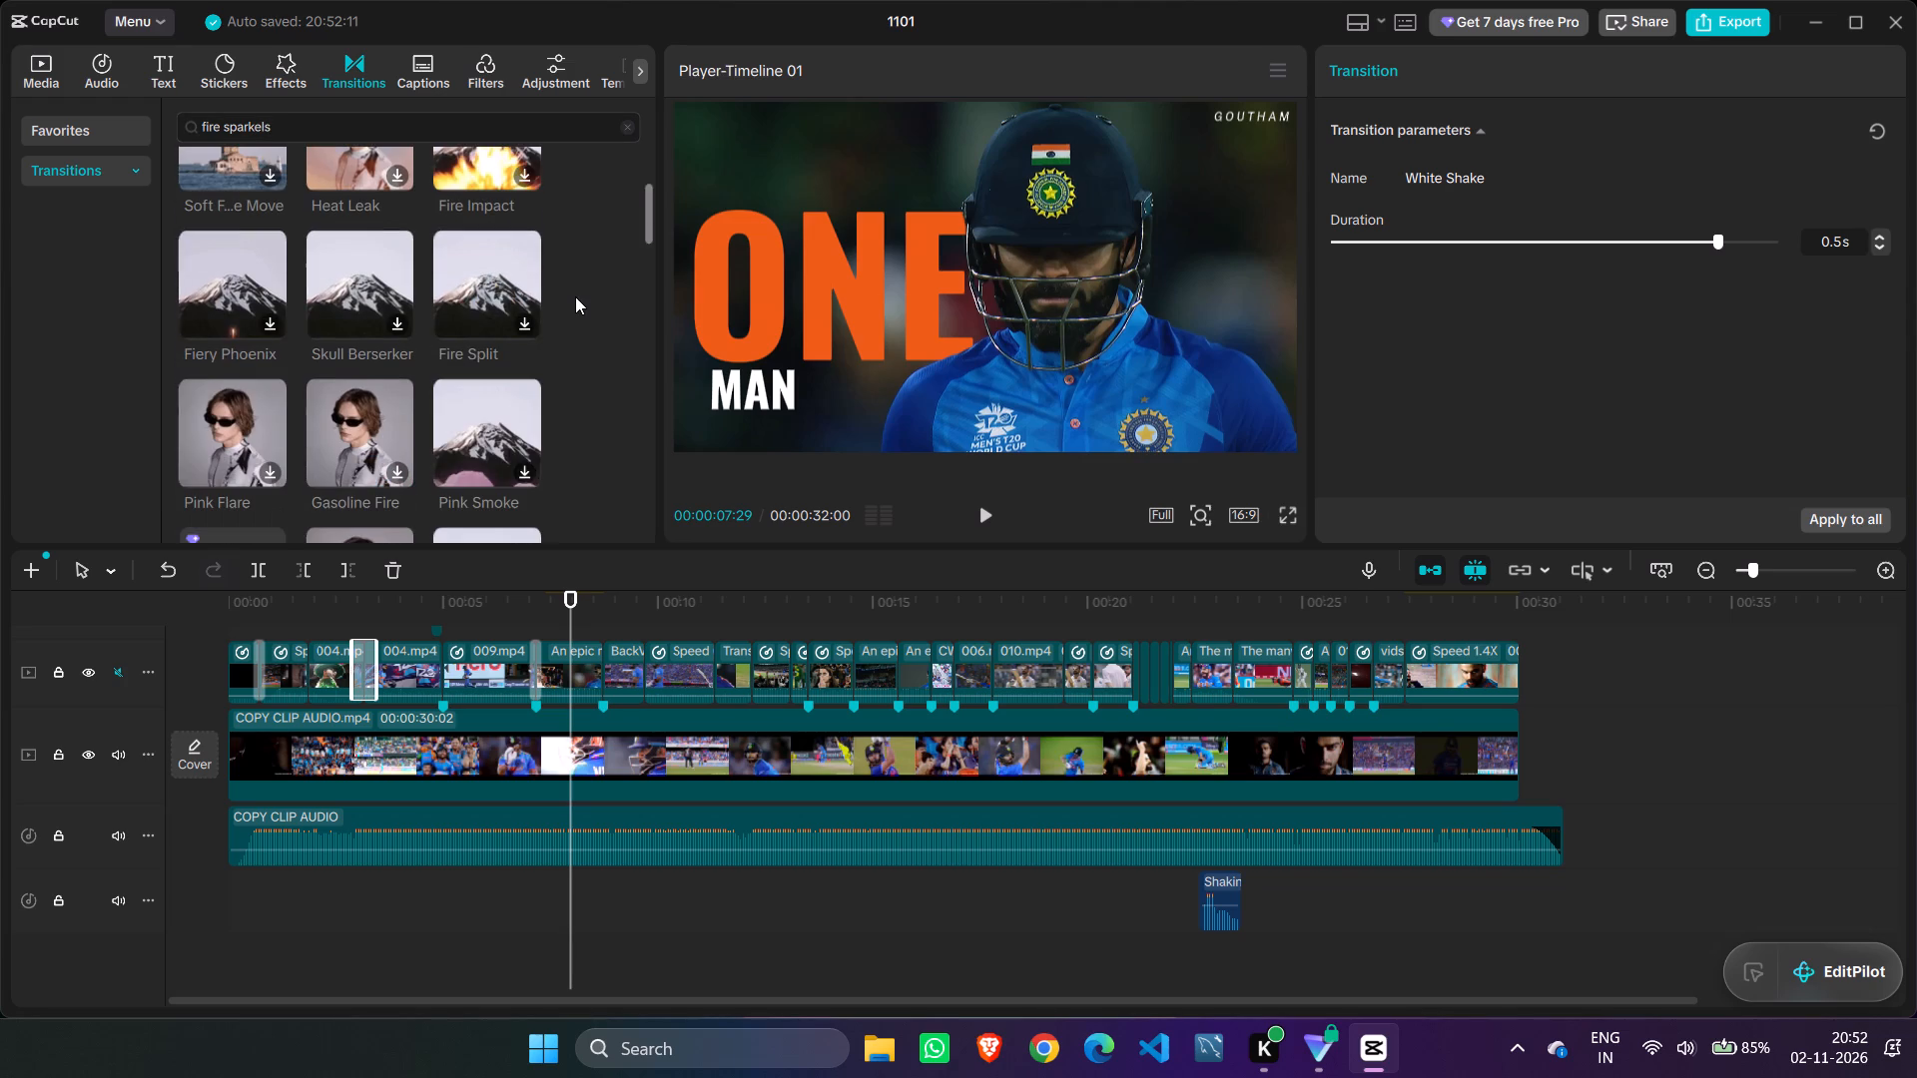
middle_drag(575, 298, 575, 310)
scroll(575, 310, down, 1)
drag(645, 239, 648, 298)
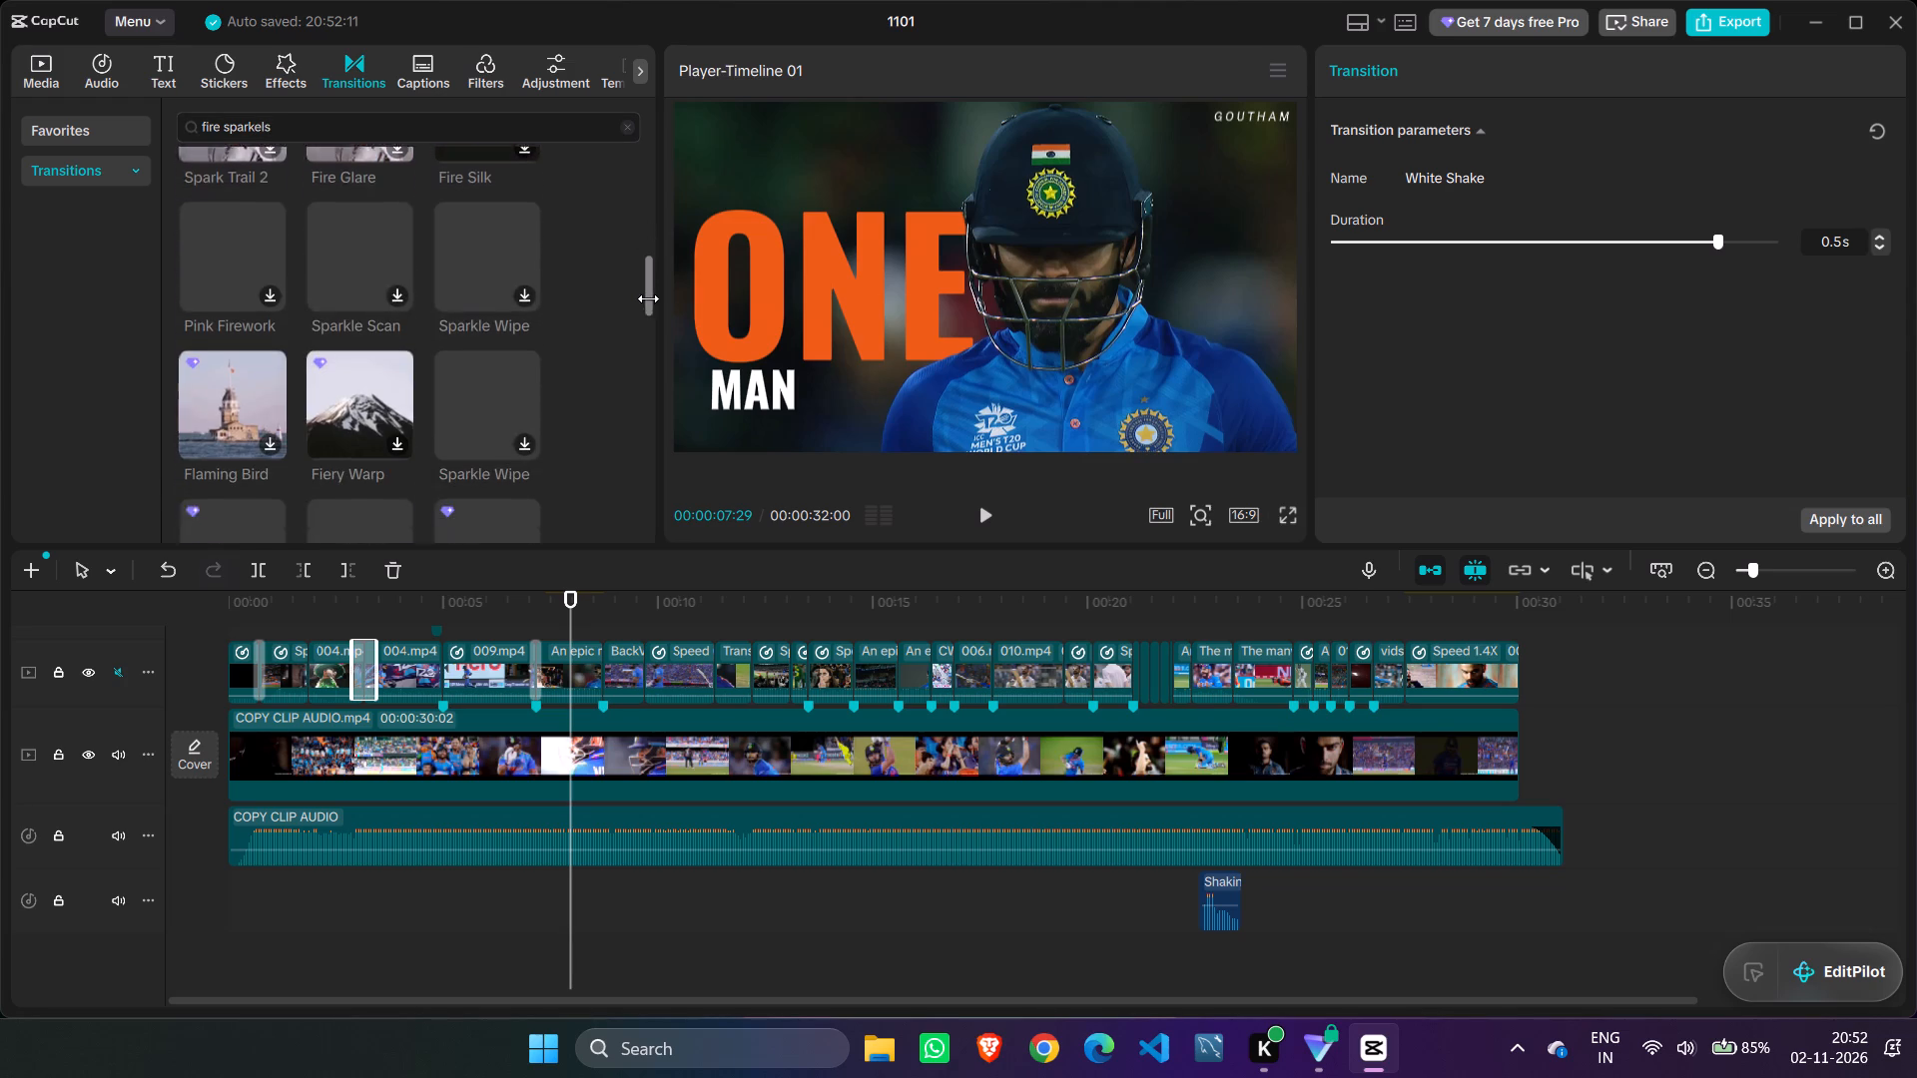
drag(648, 298, 639, 167)
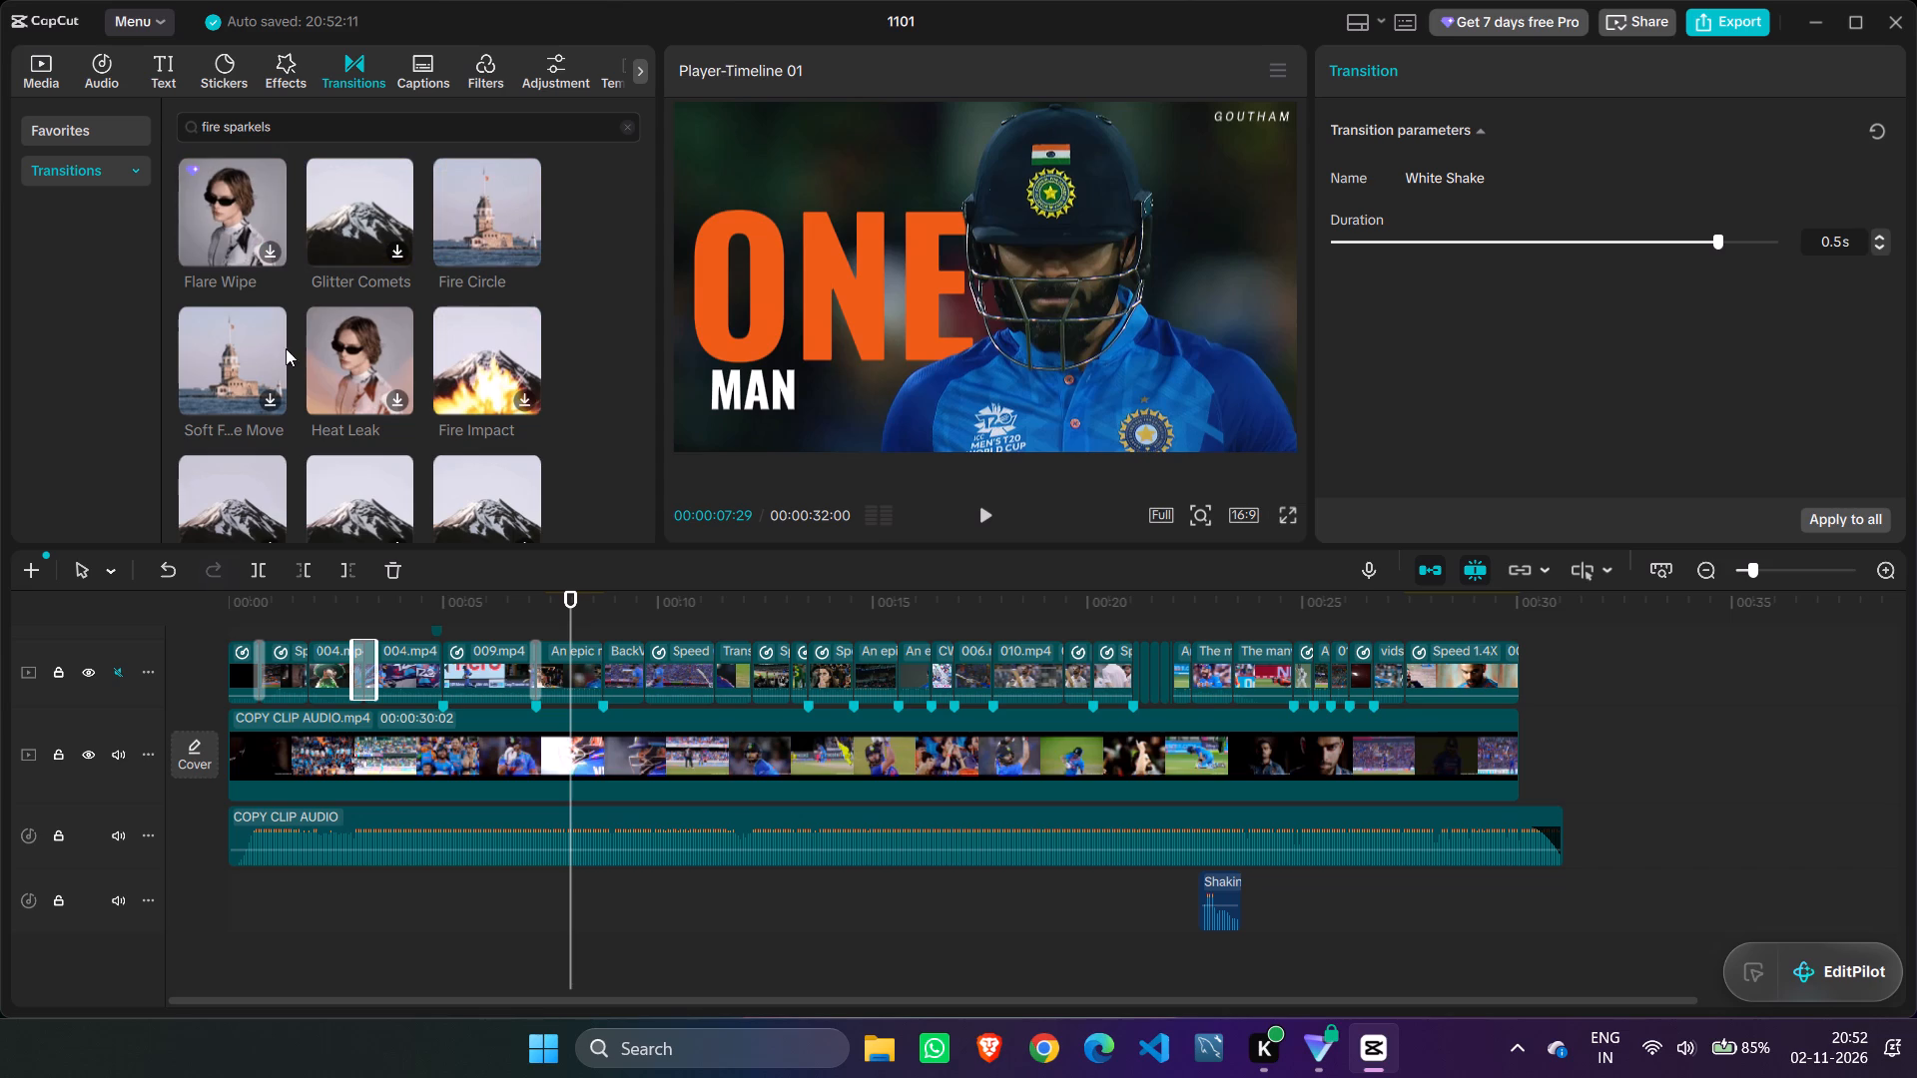
scroll(250, 347, down, 2)
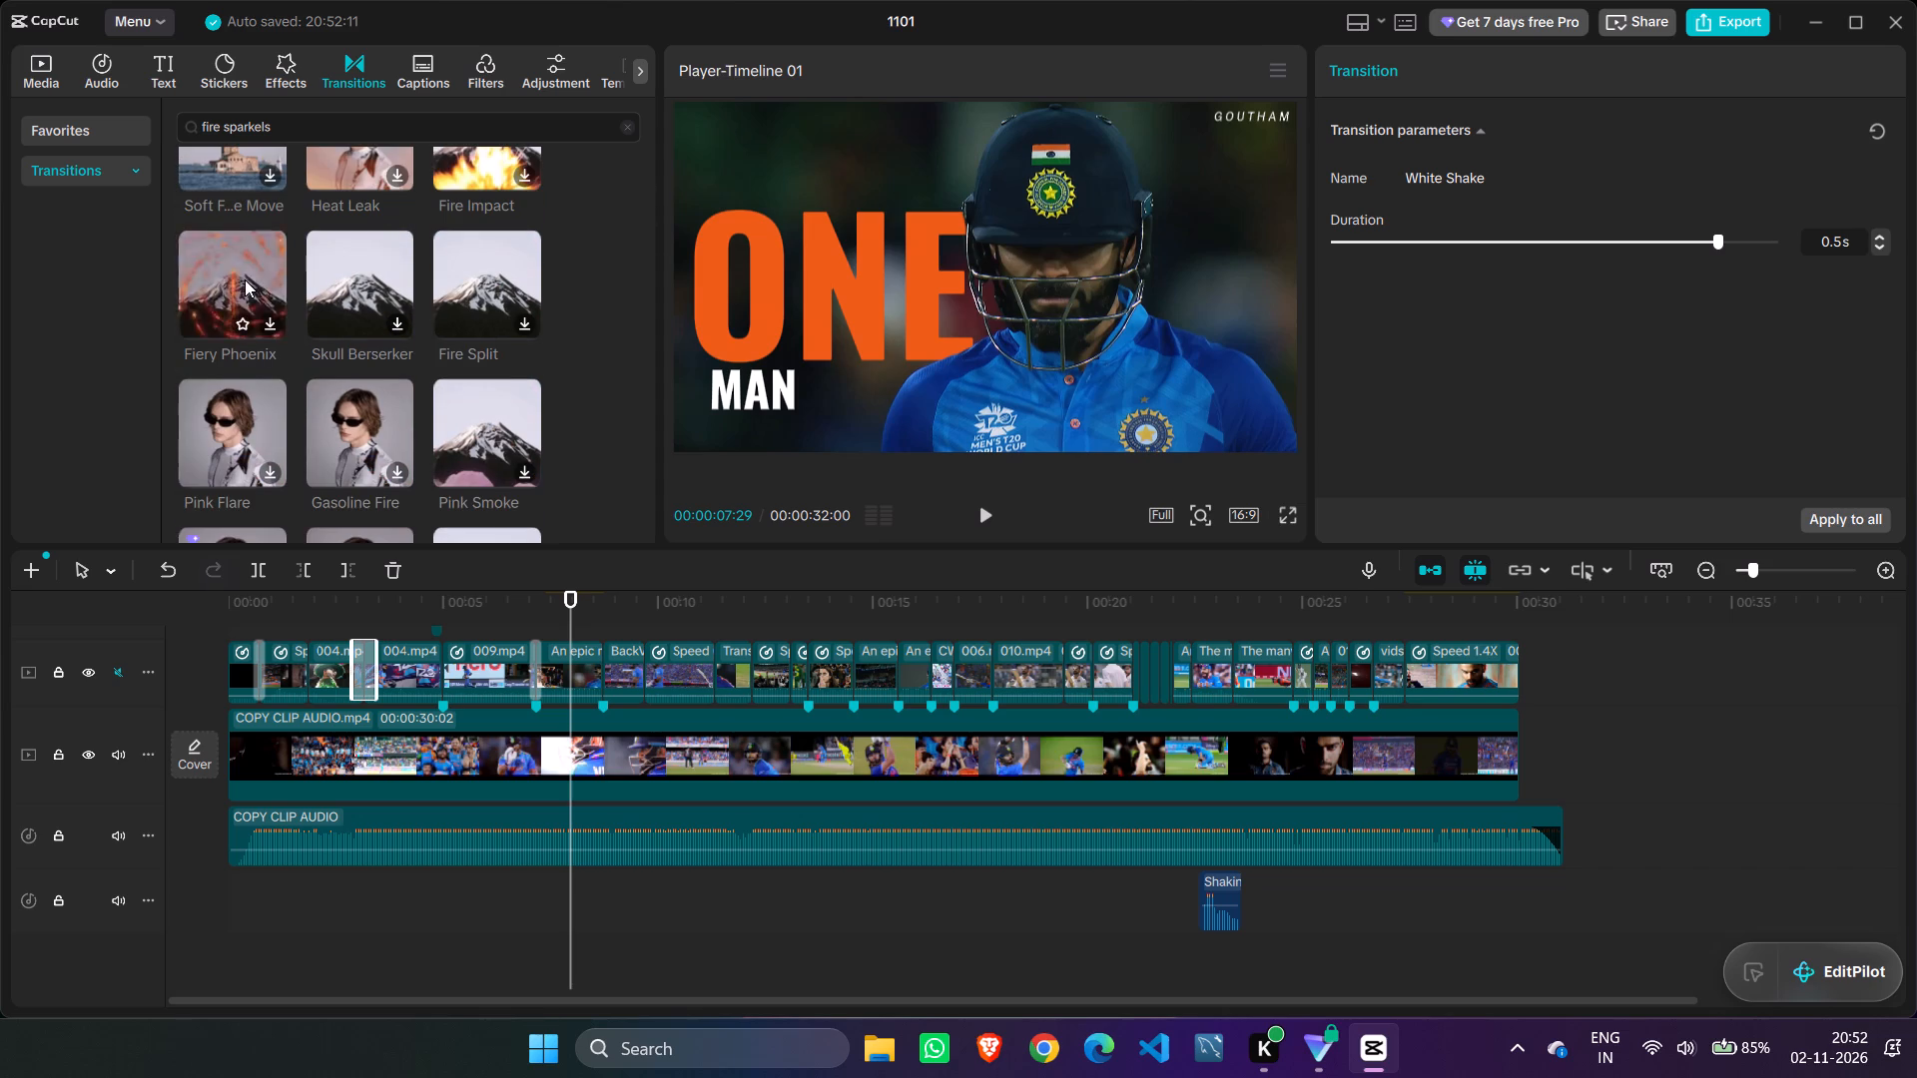
scroll(330, 358, down, 2)
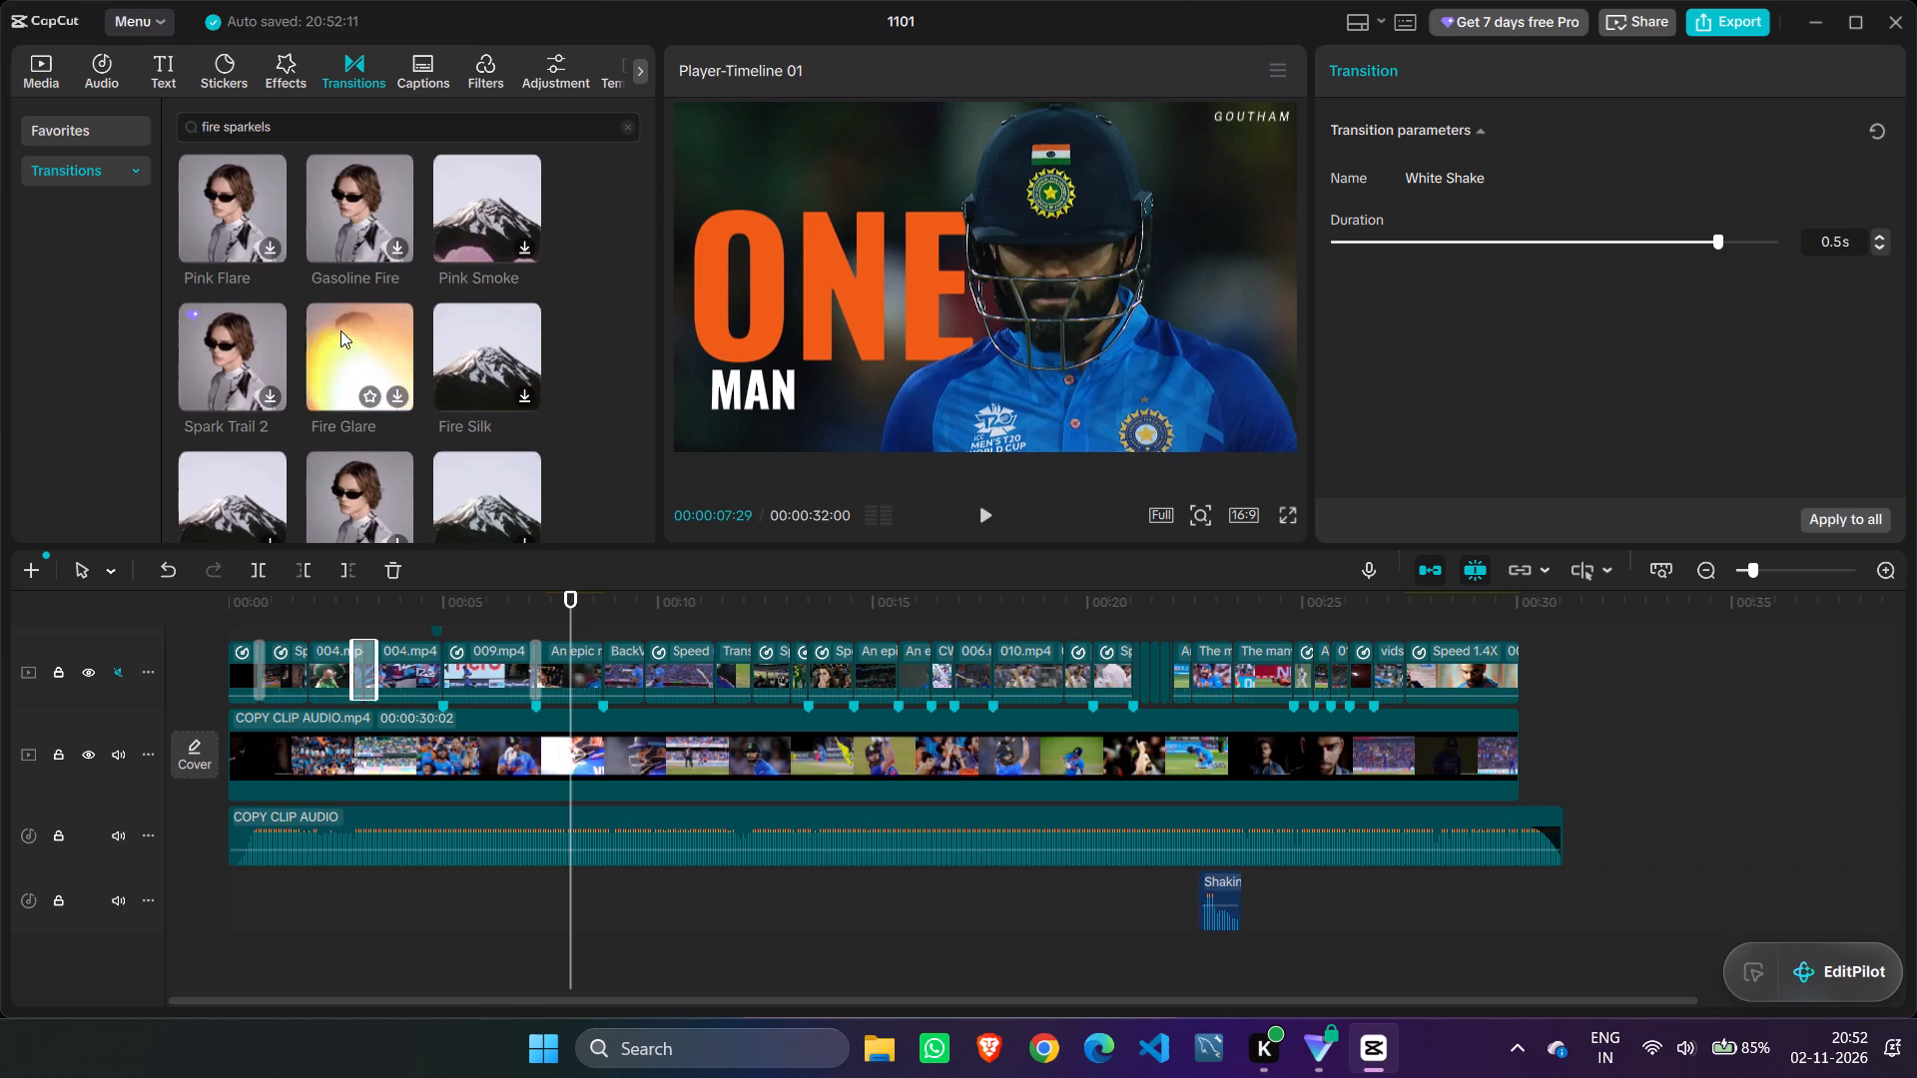
Play the edit from the beginning, replaying from about 00:00:11:10, to review the cuts up to the bat-raising celebration shot.
click(405, 918)
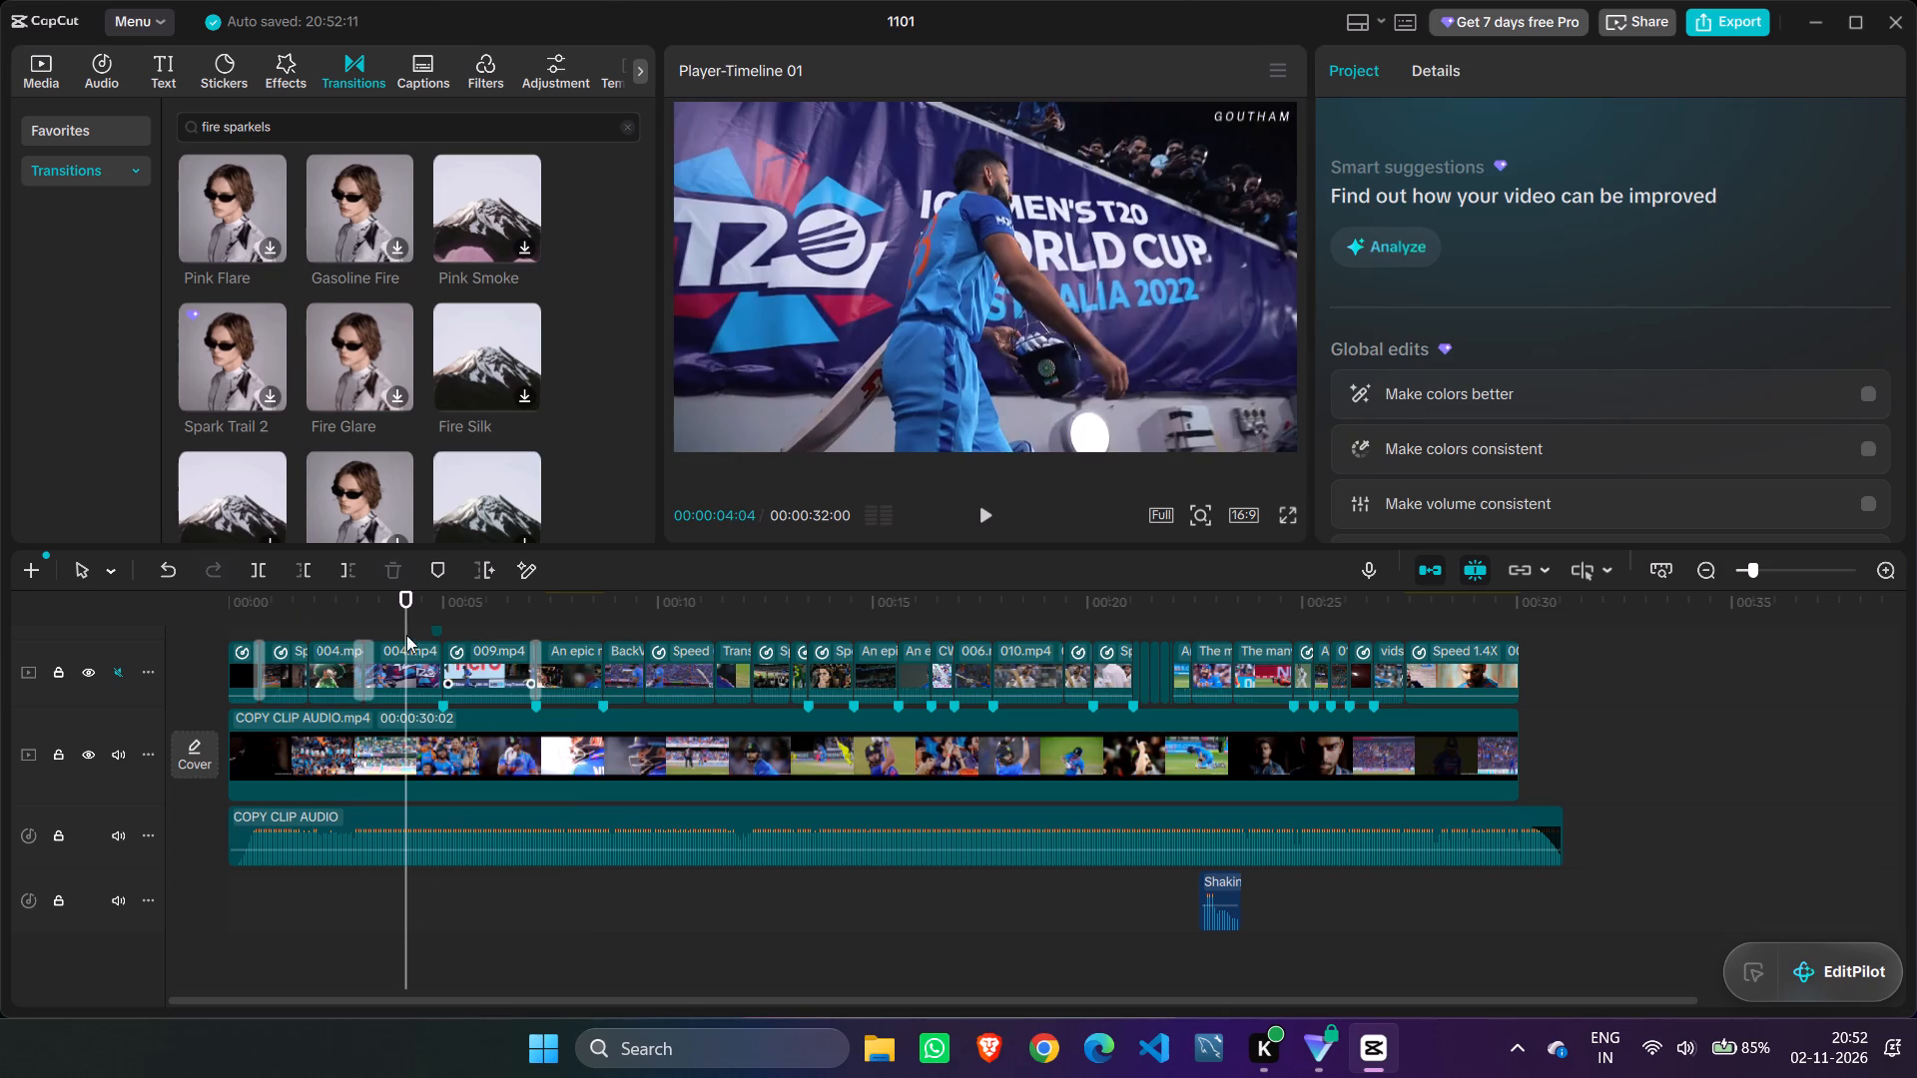
drag(401, 603, 228, 580)
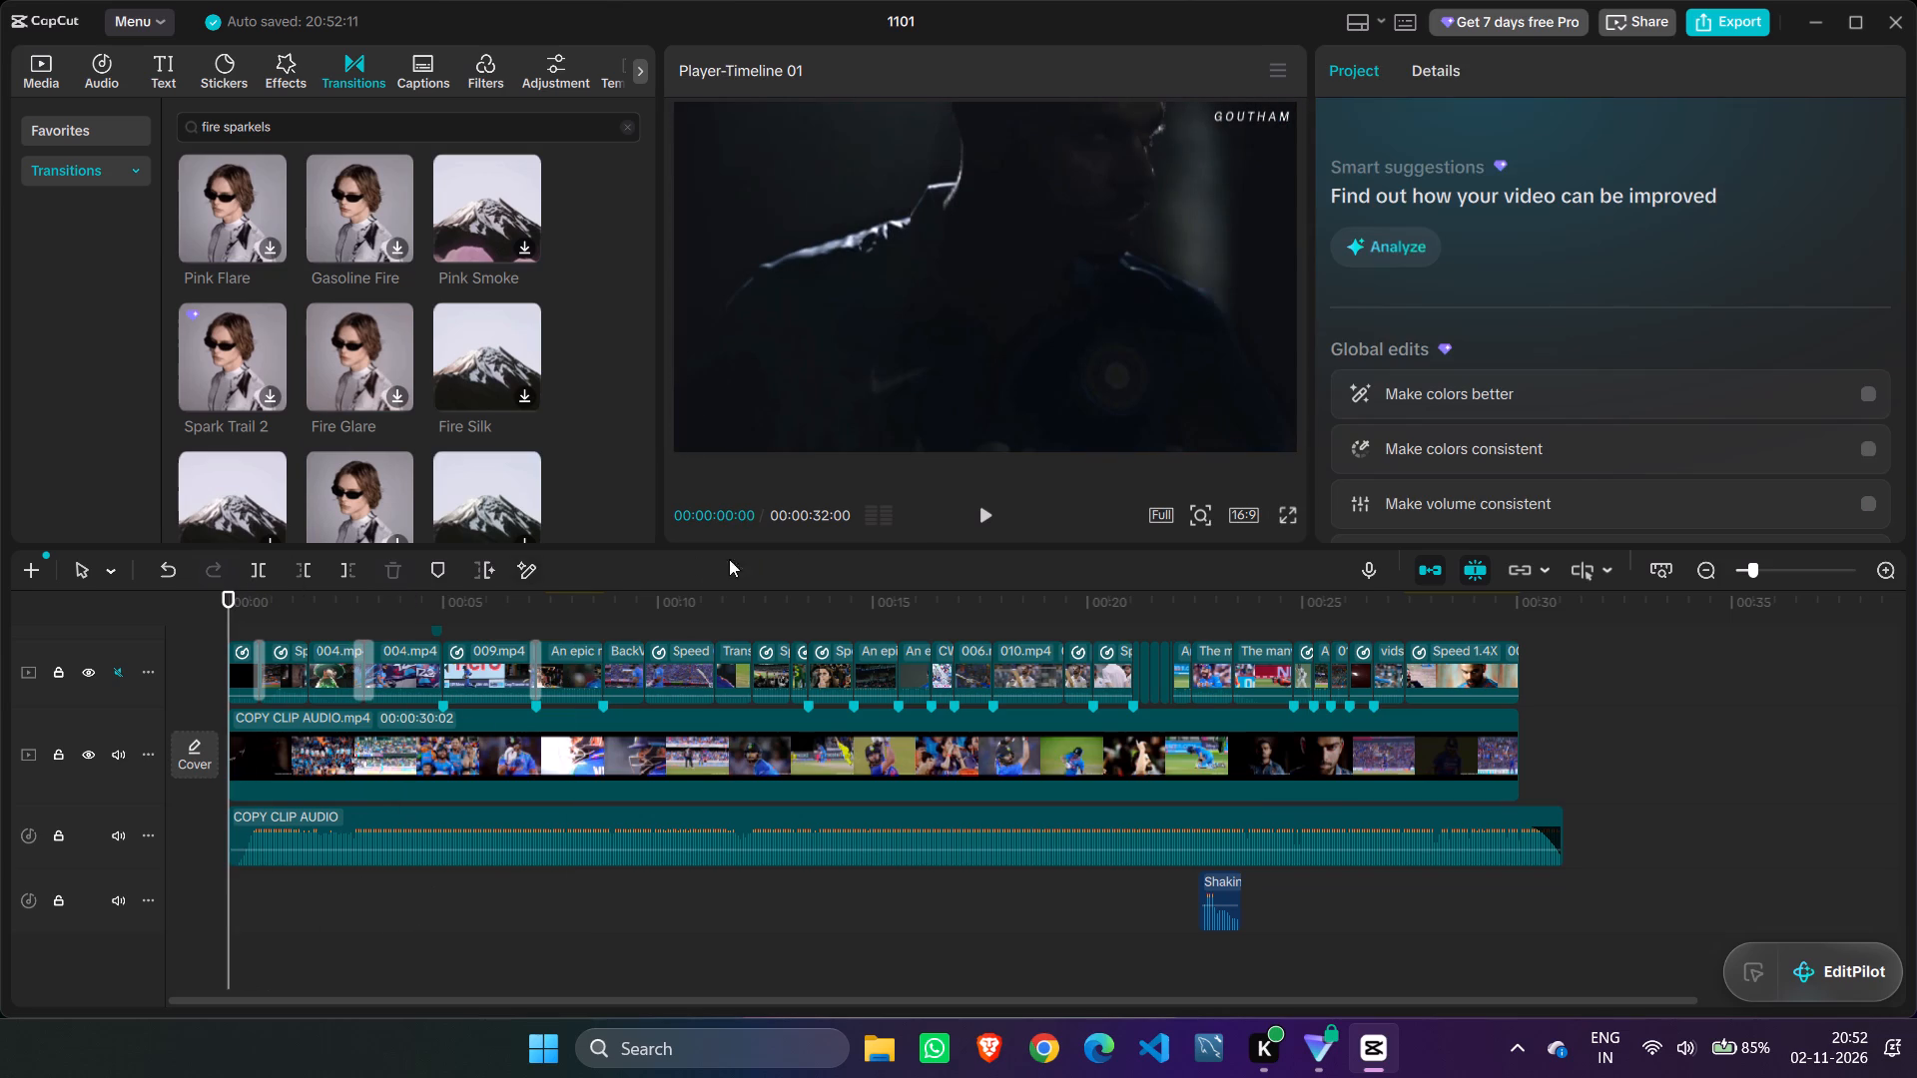
click(989, 512)
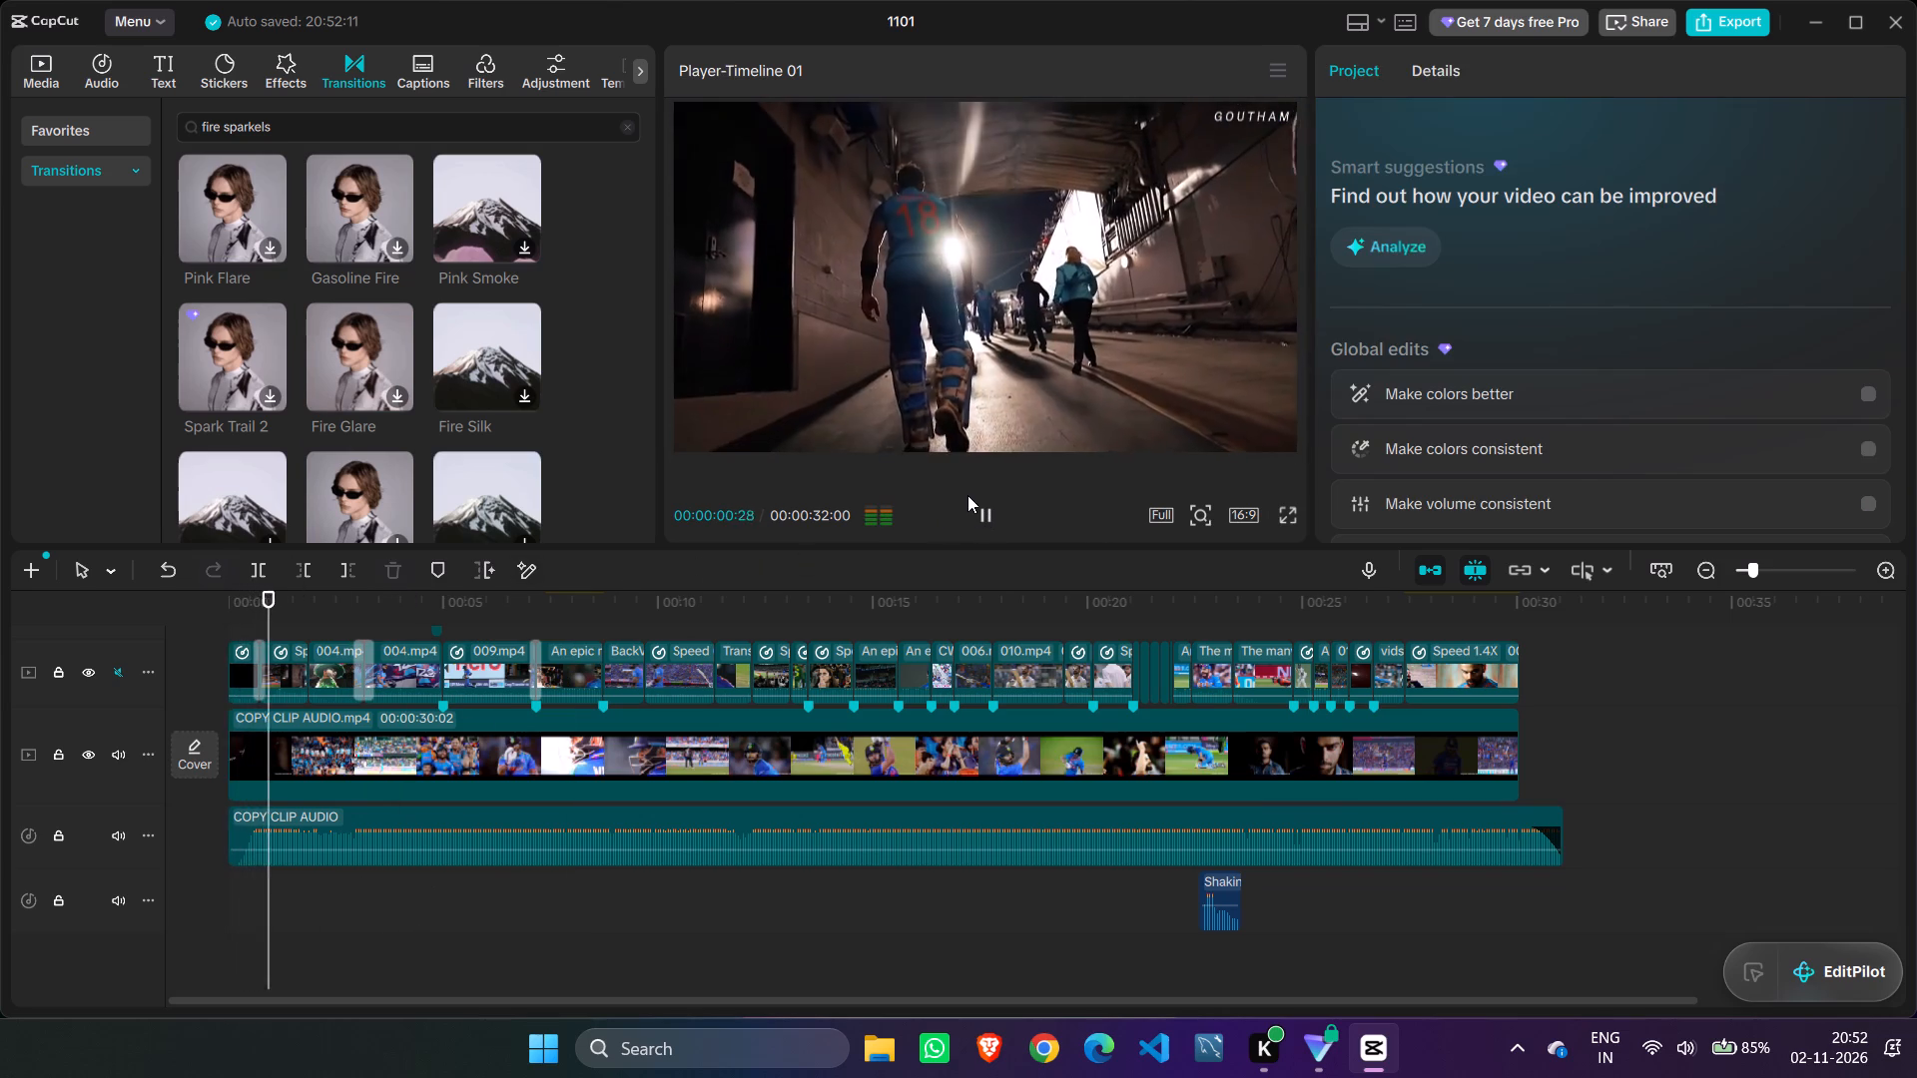
scroll(985, 502, up, 1)
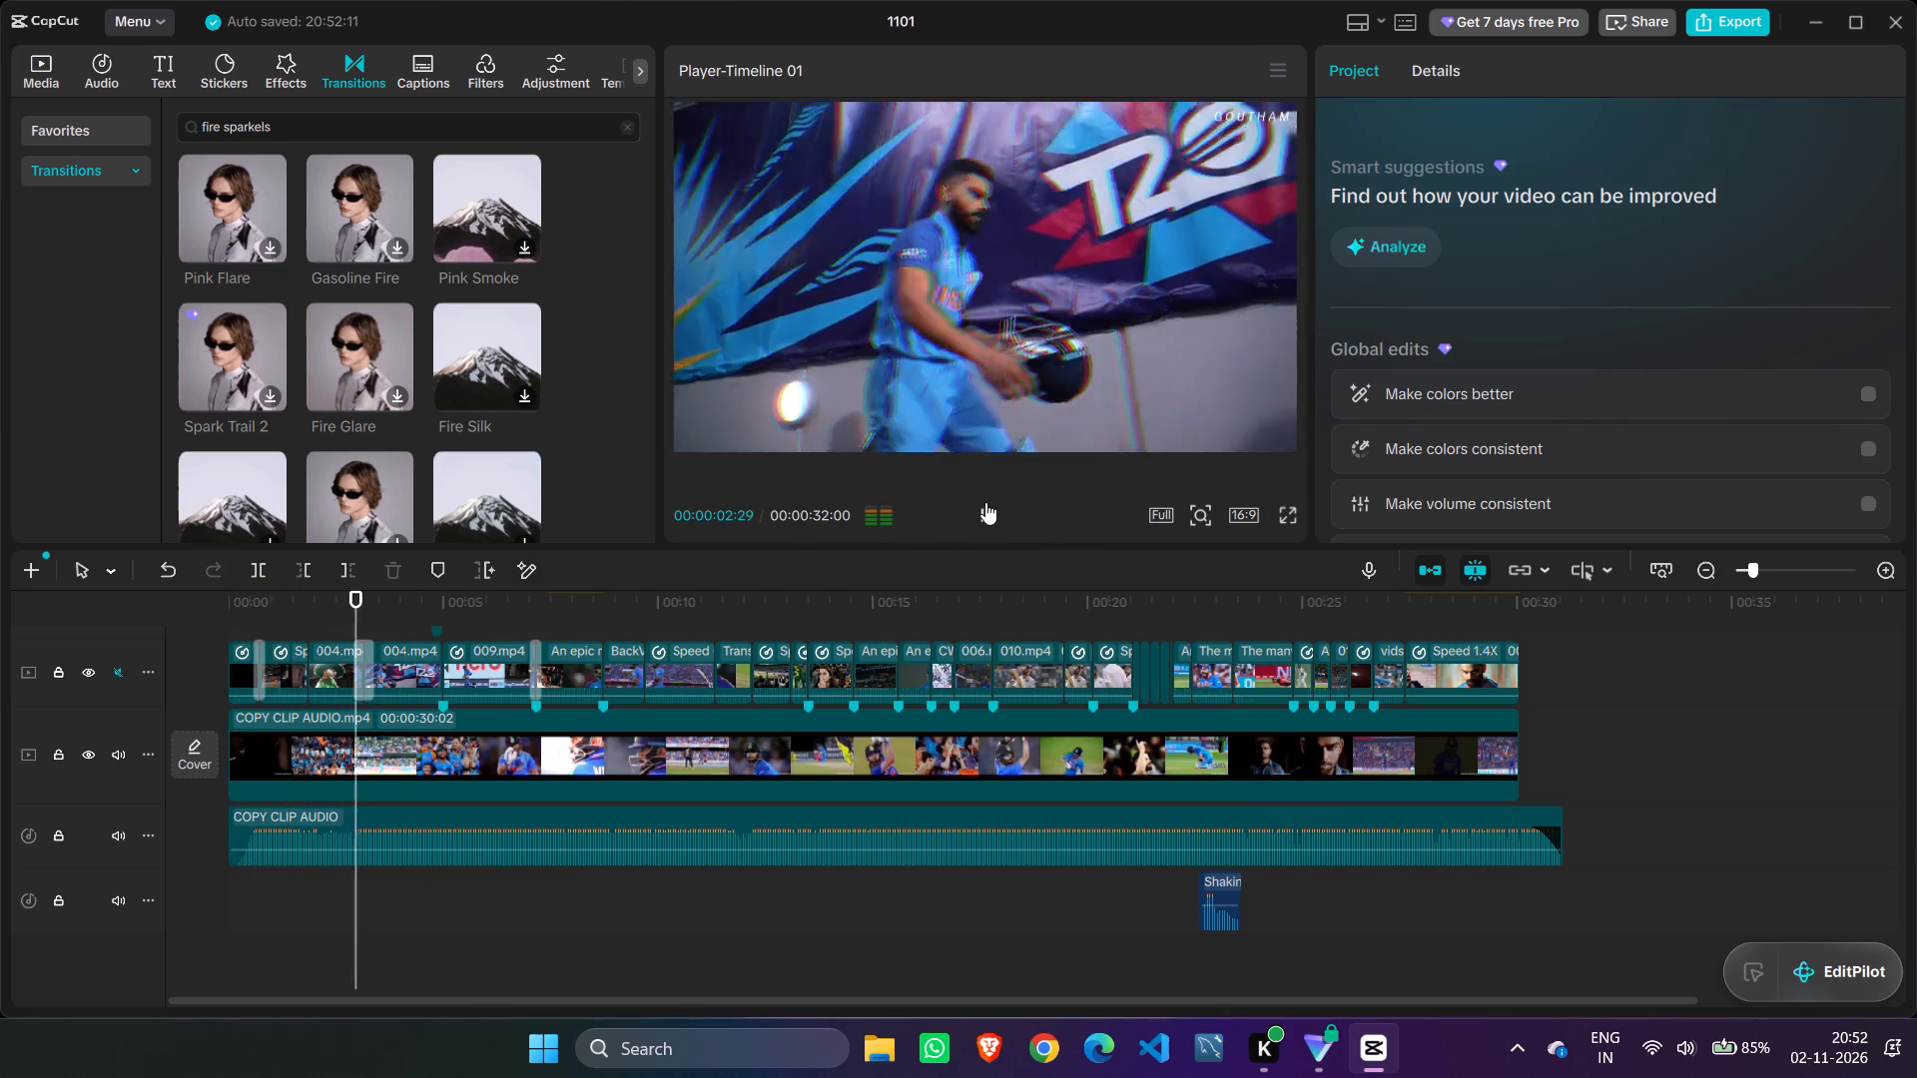
scroll(985, 502, up, 2)
scroll(1002, 595, up, 1)
scroll(1002, 595, down, 1)
scroll(1002, 595, up, 3)
scroll(1021, 735, up, 3)
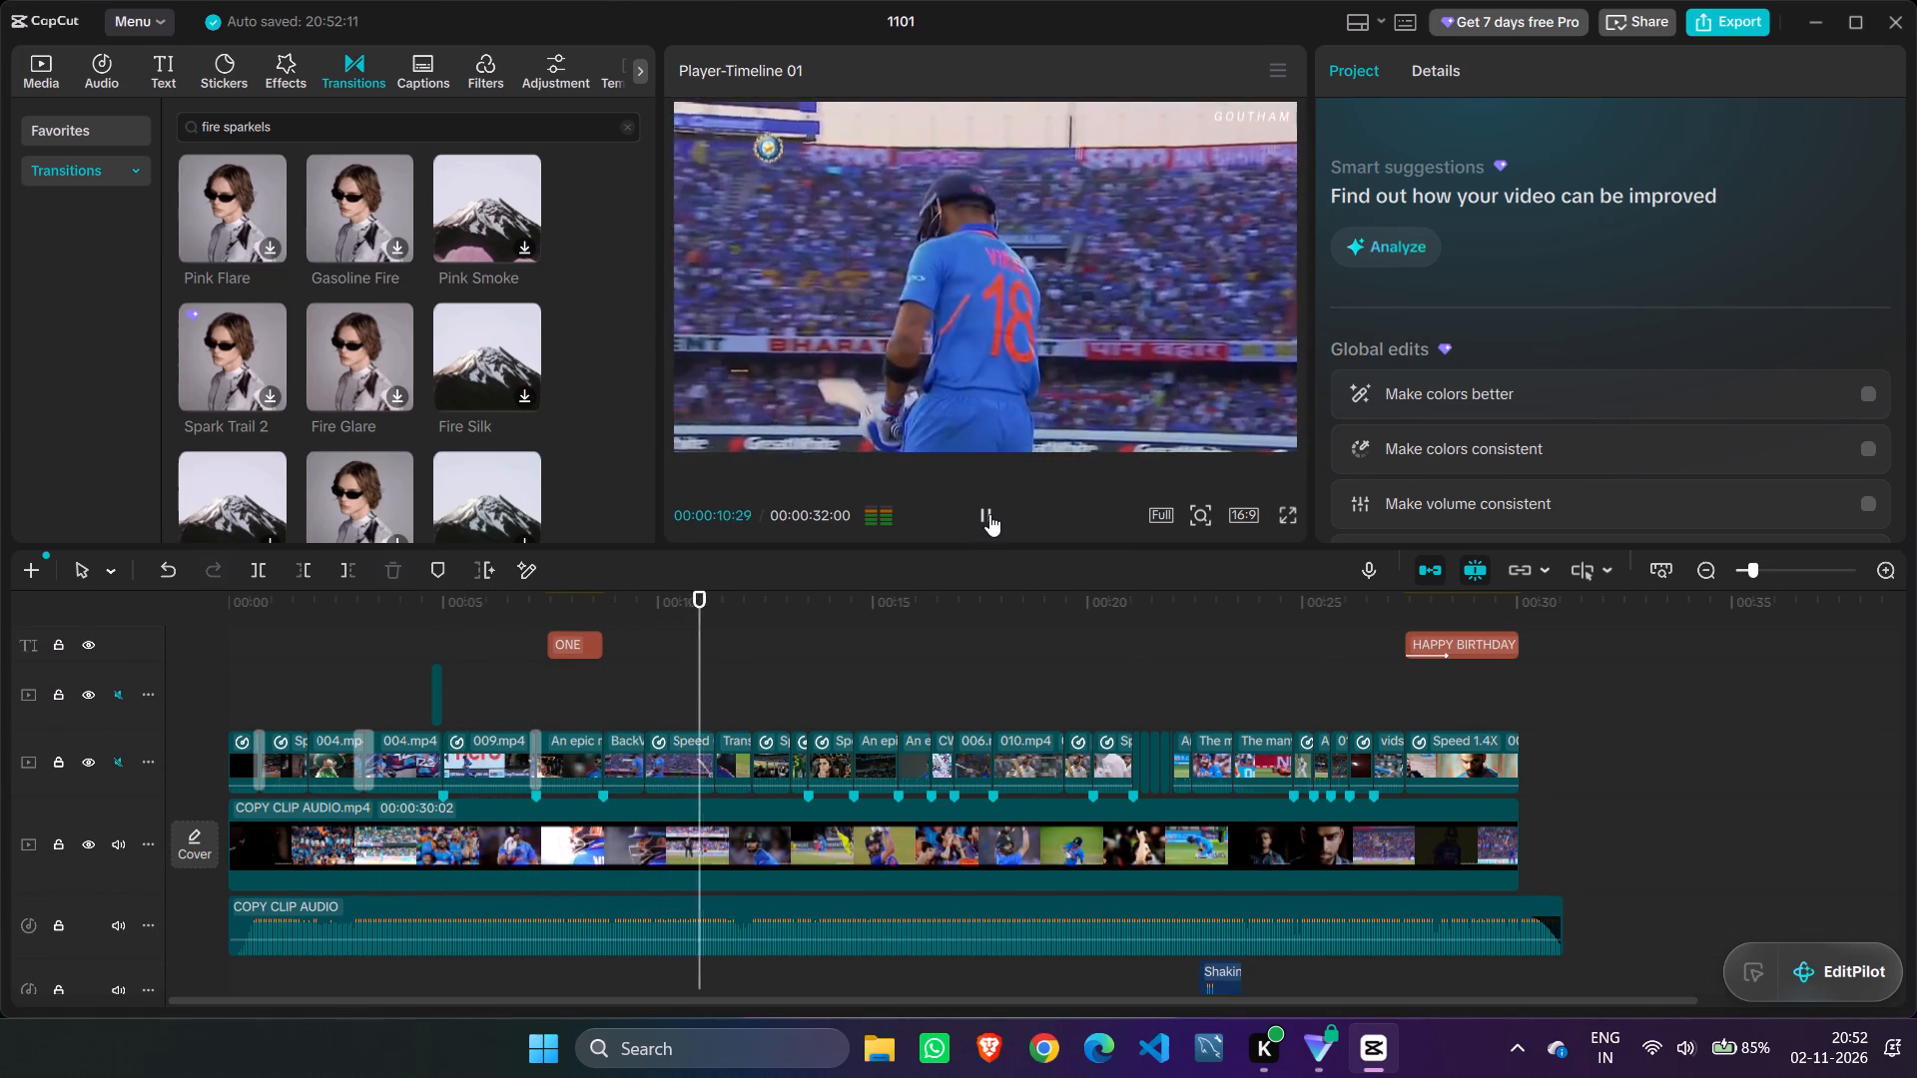
click(989, 514)
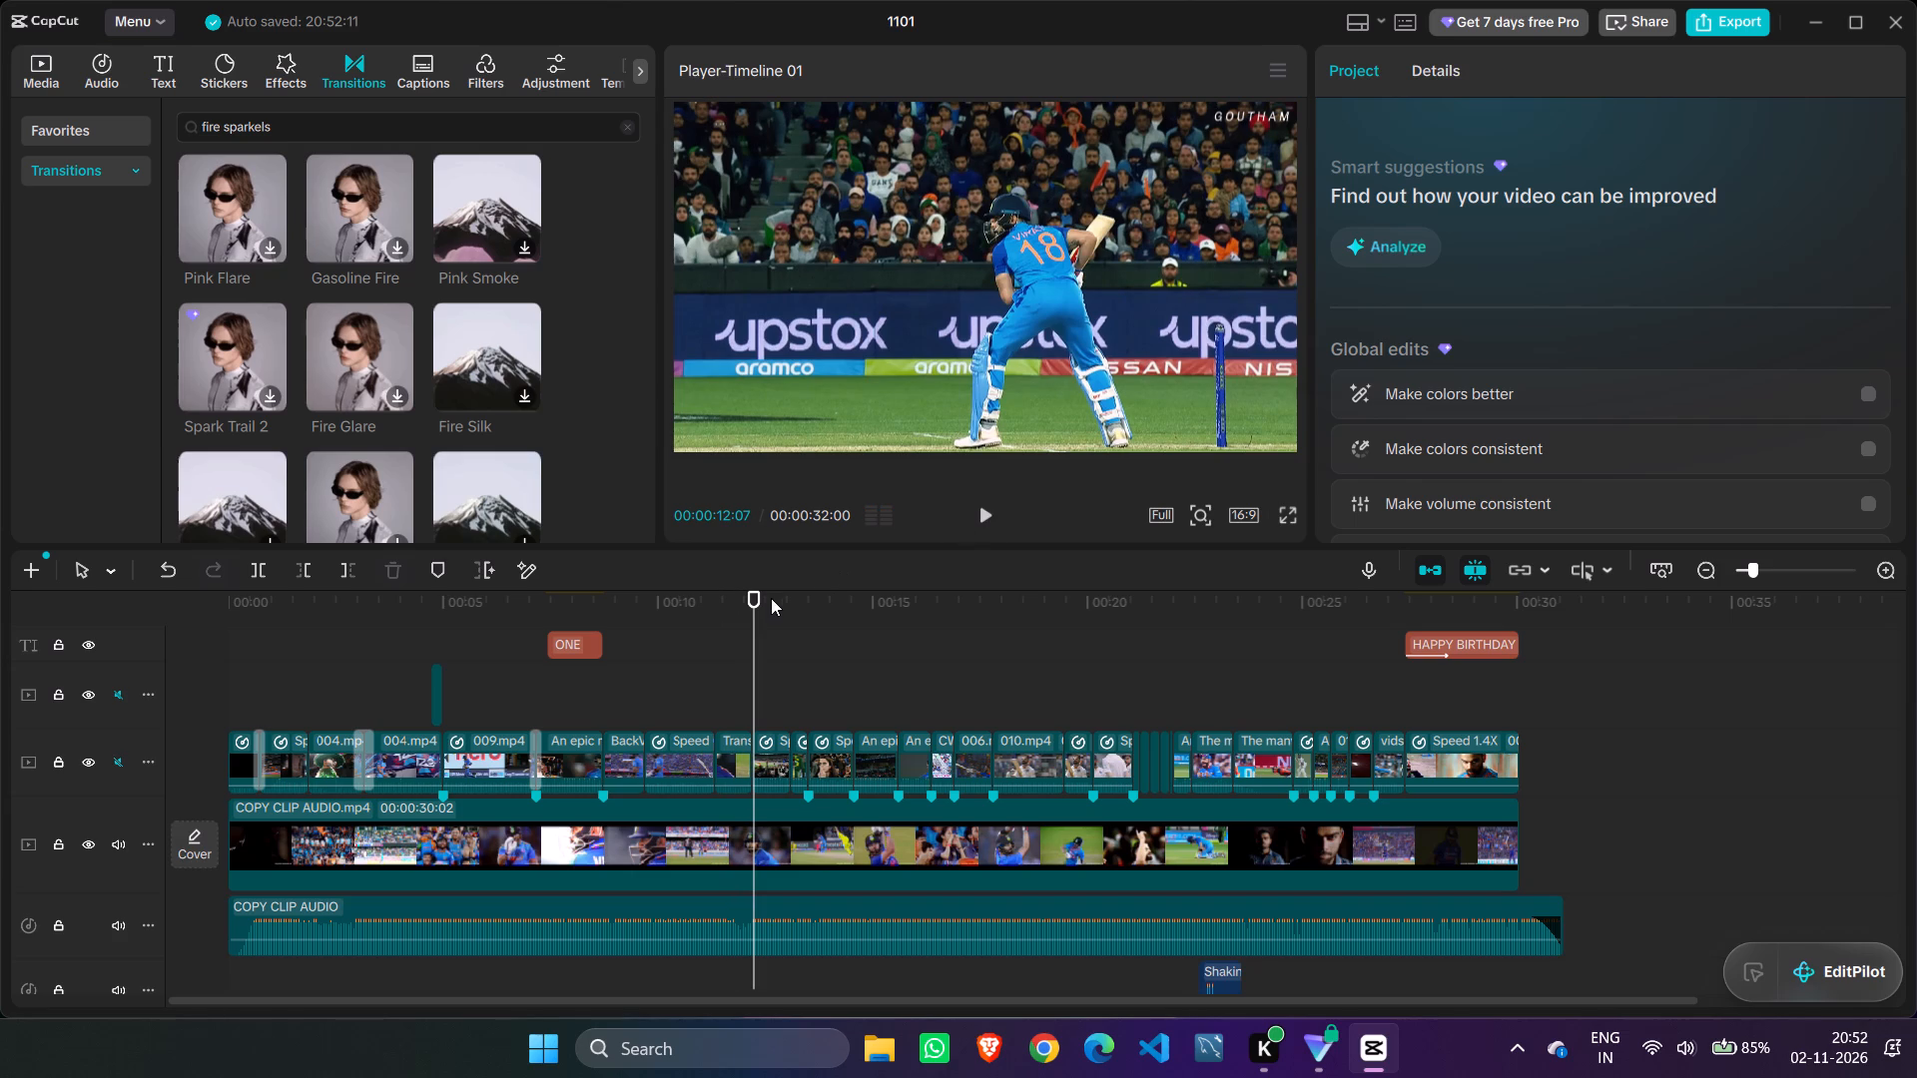
drag(759, 594, 718, 603)
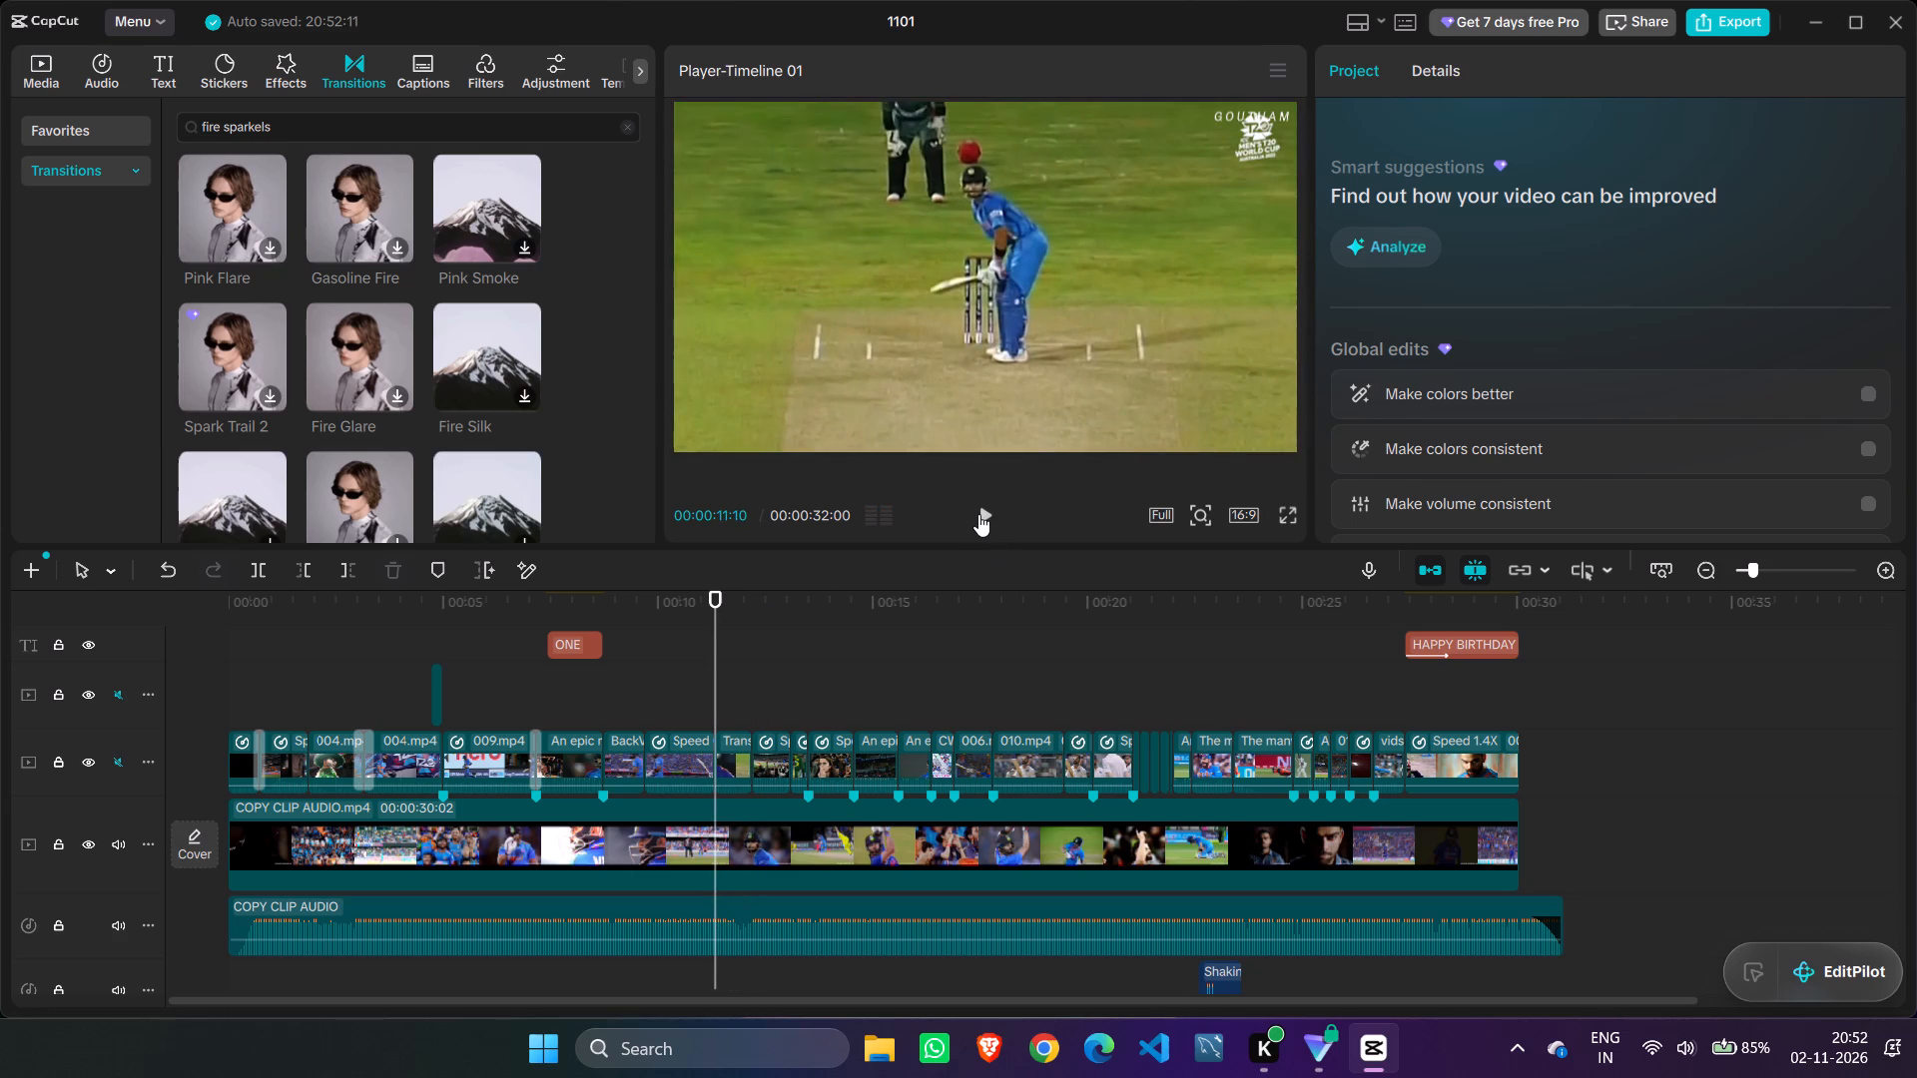
click(978, 514)
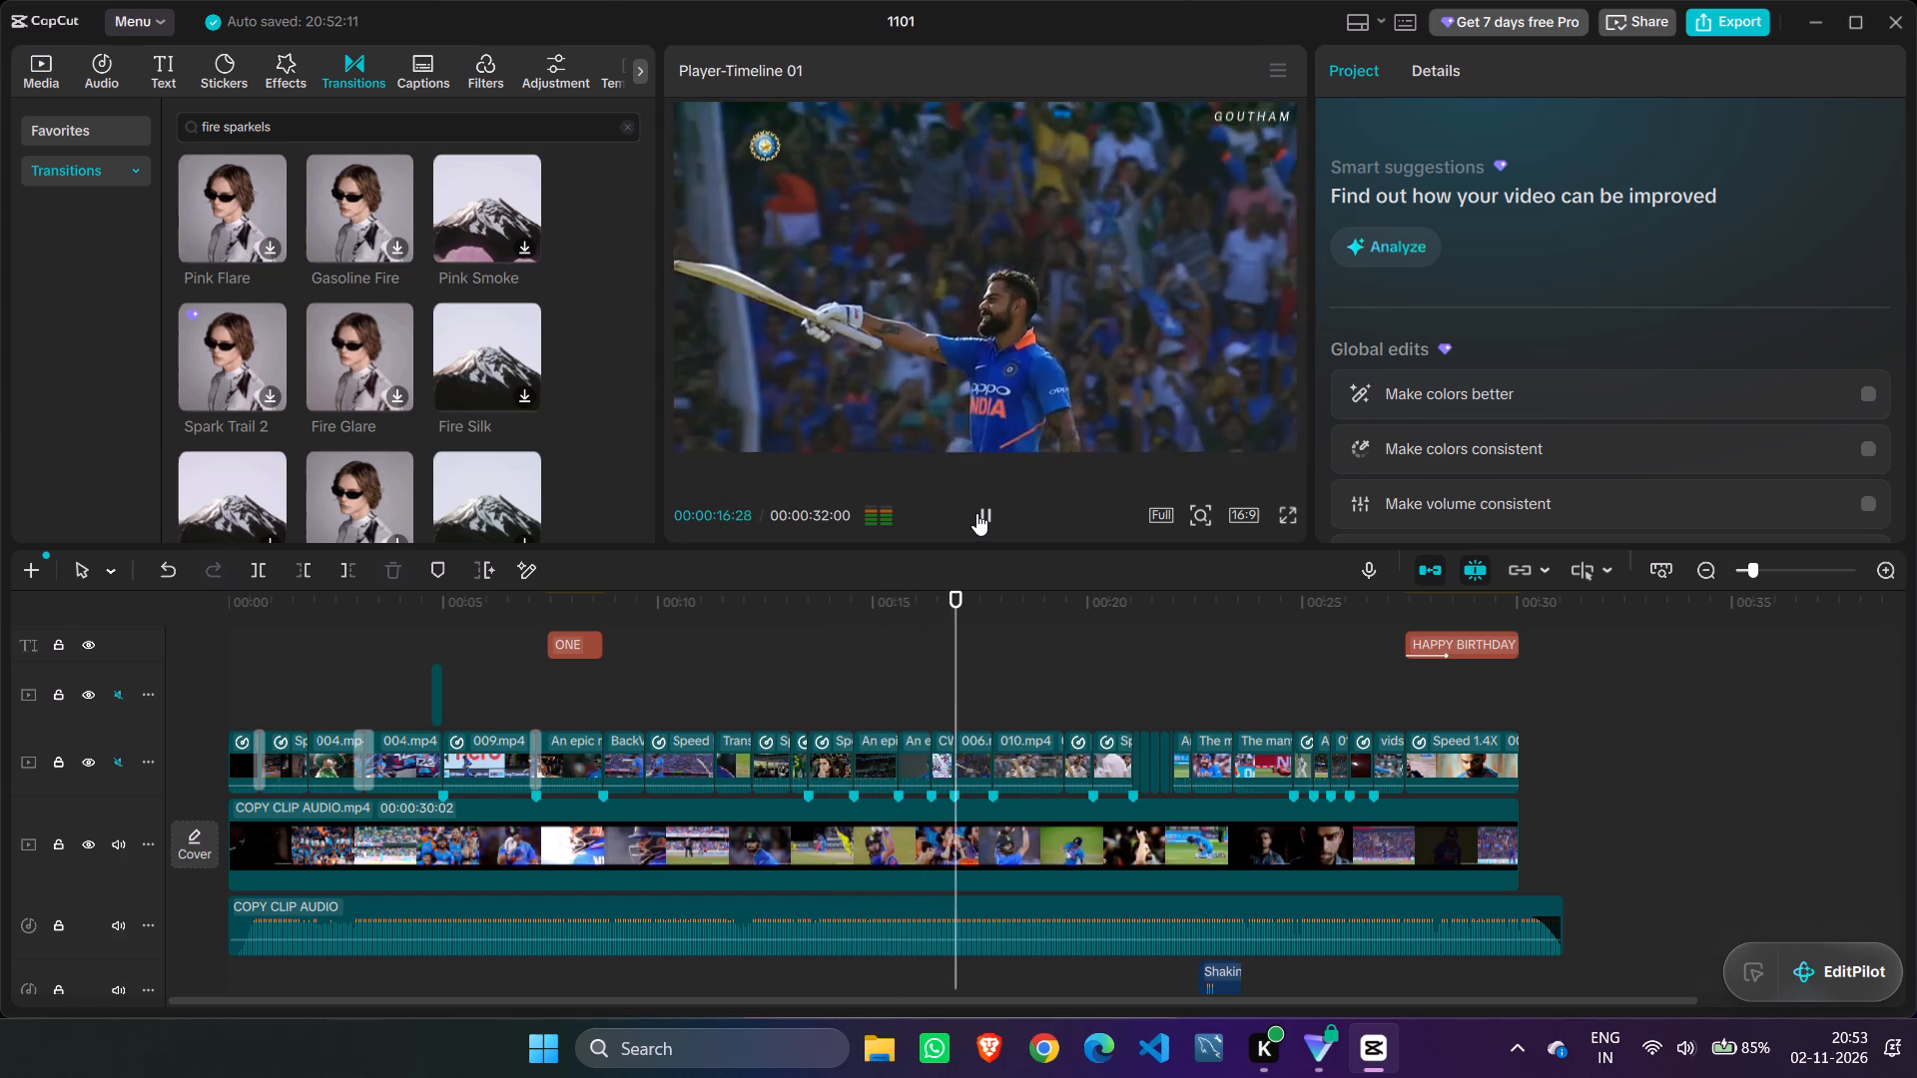
click(976, 513)
Add a default text clip to the track holding the ONE title, starting at 00:00:16:27 on the bat-raising shot.
drag(987, 596, 958, 596)
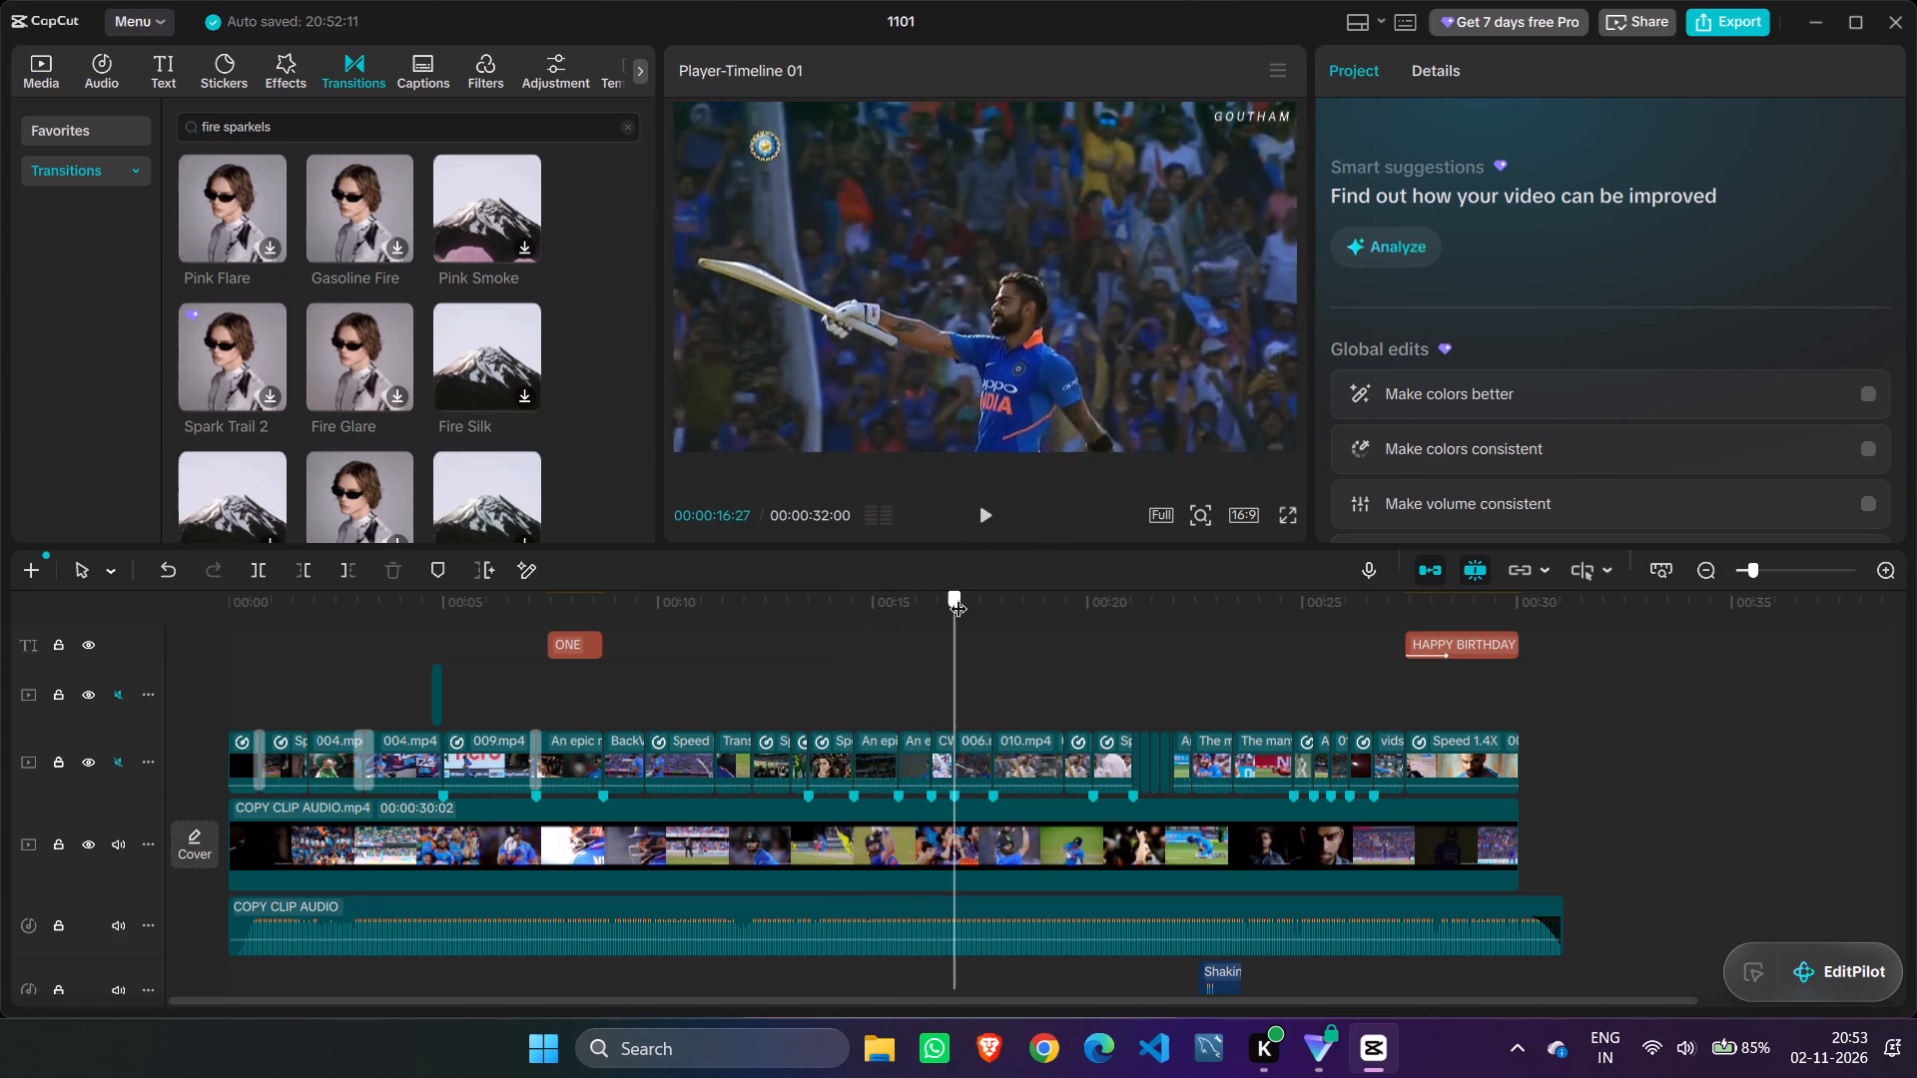
drag(958, 596, 957, 596)
click(985, 519)
click(985, 519)
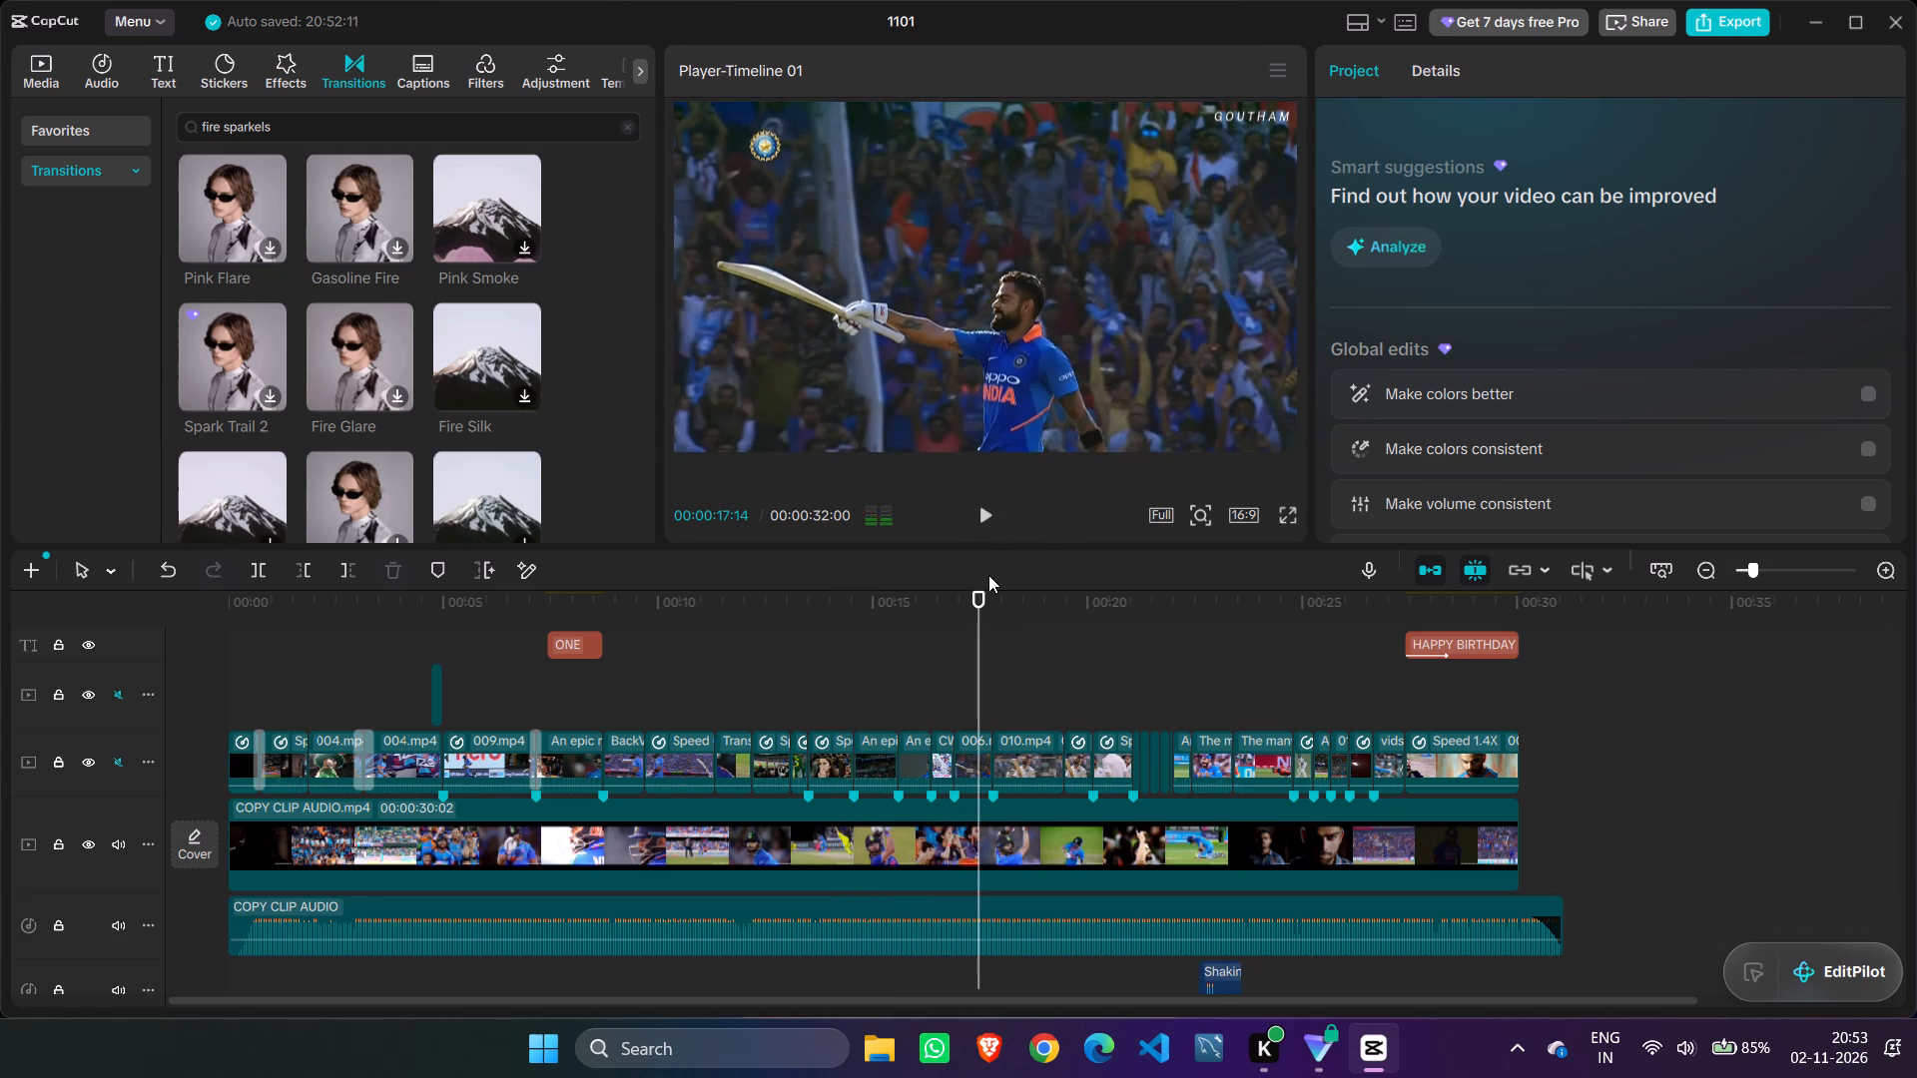
drag(980, 599, 967, 597)
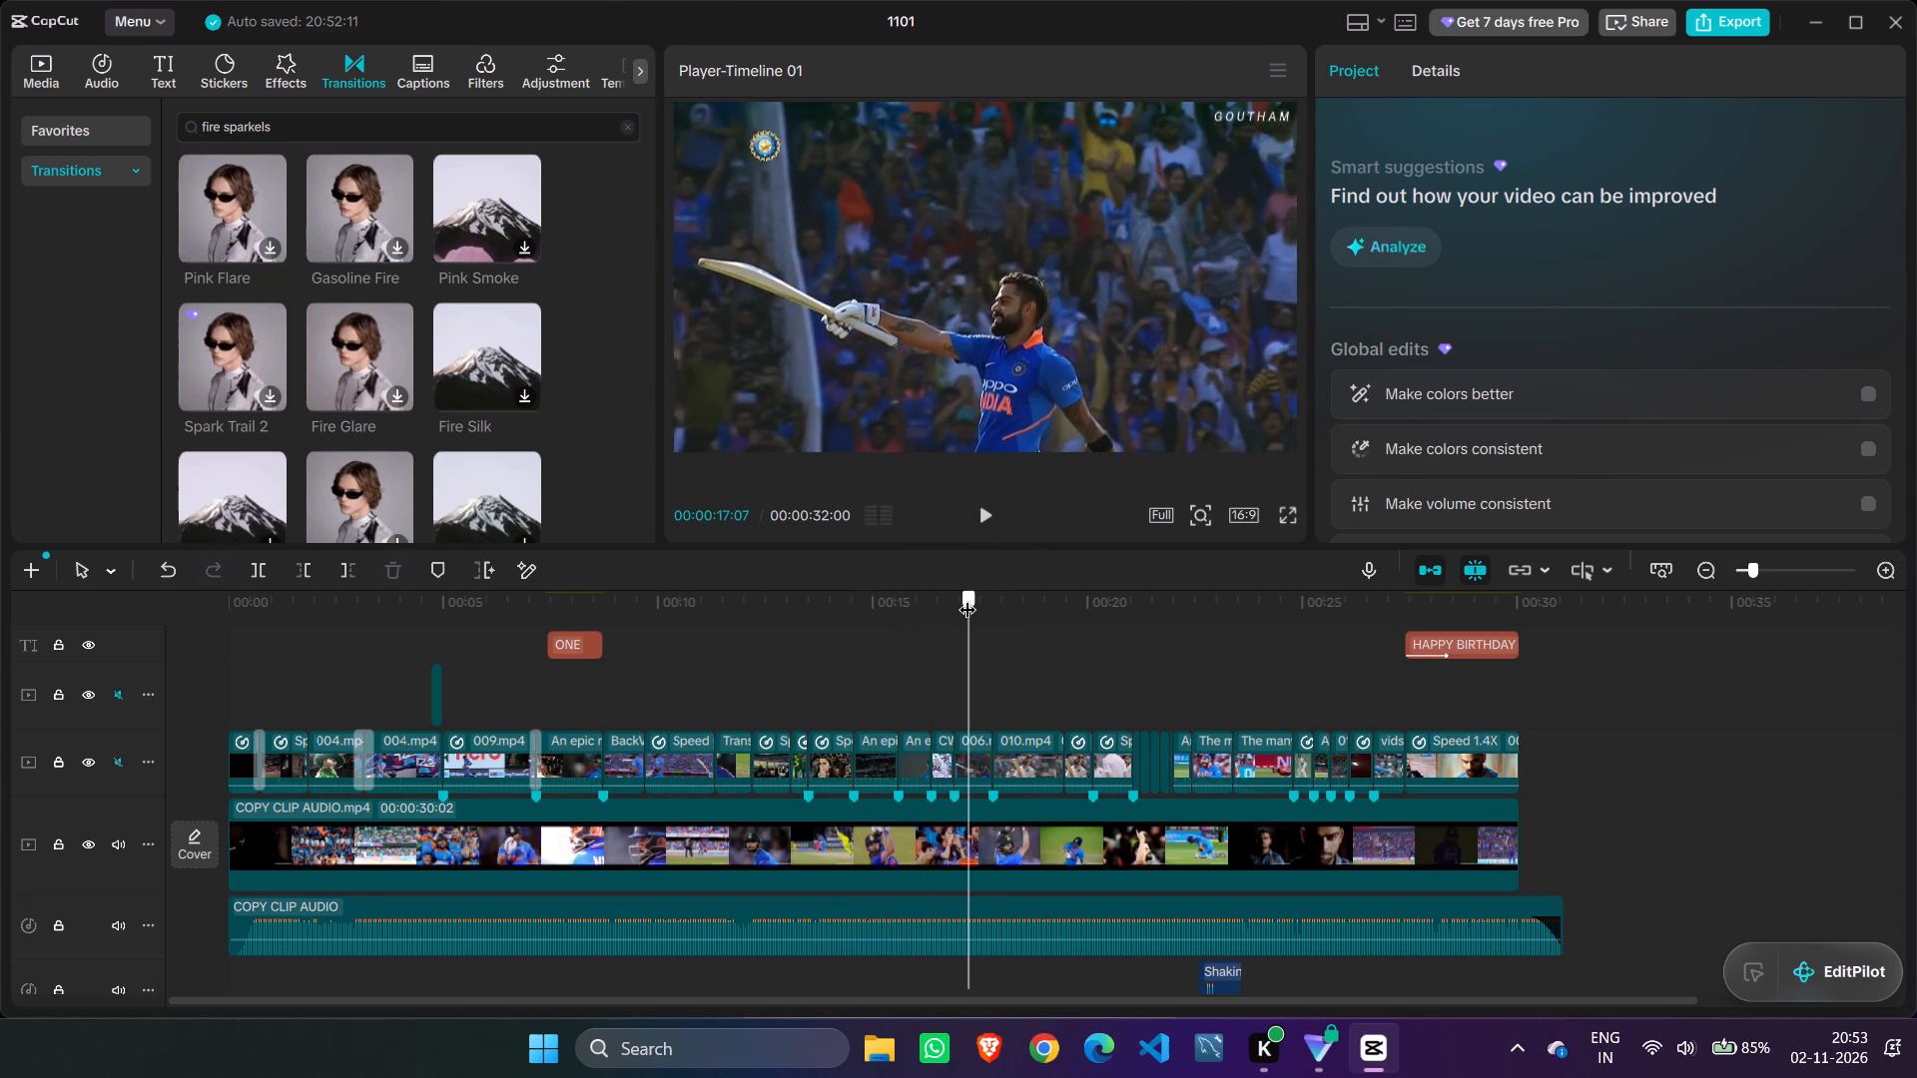
drag(967, 597, 957, 594)
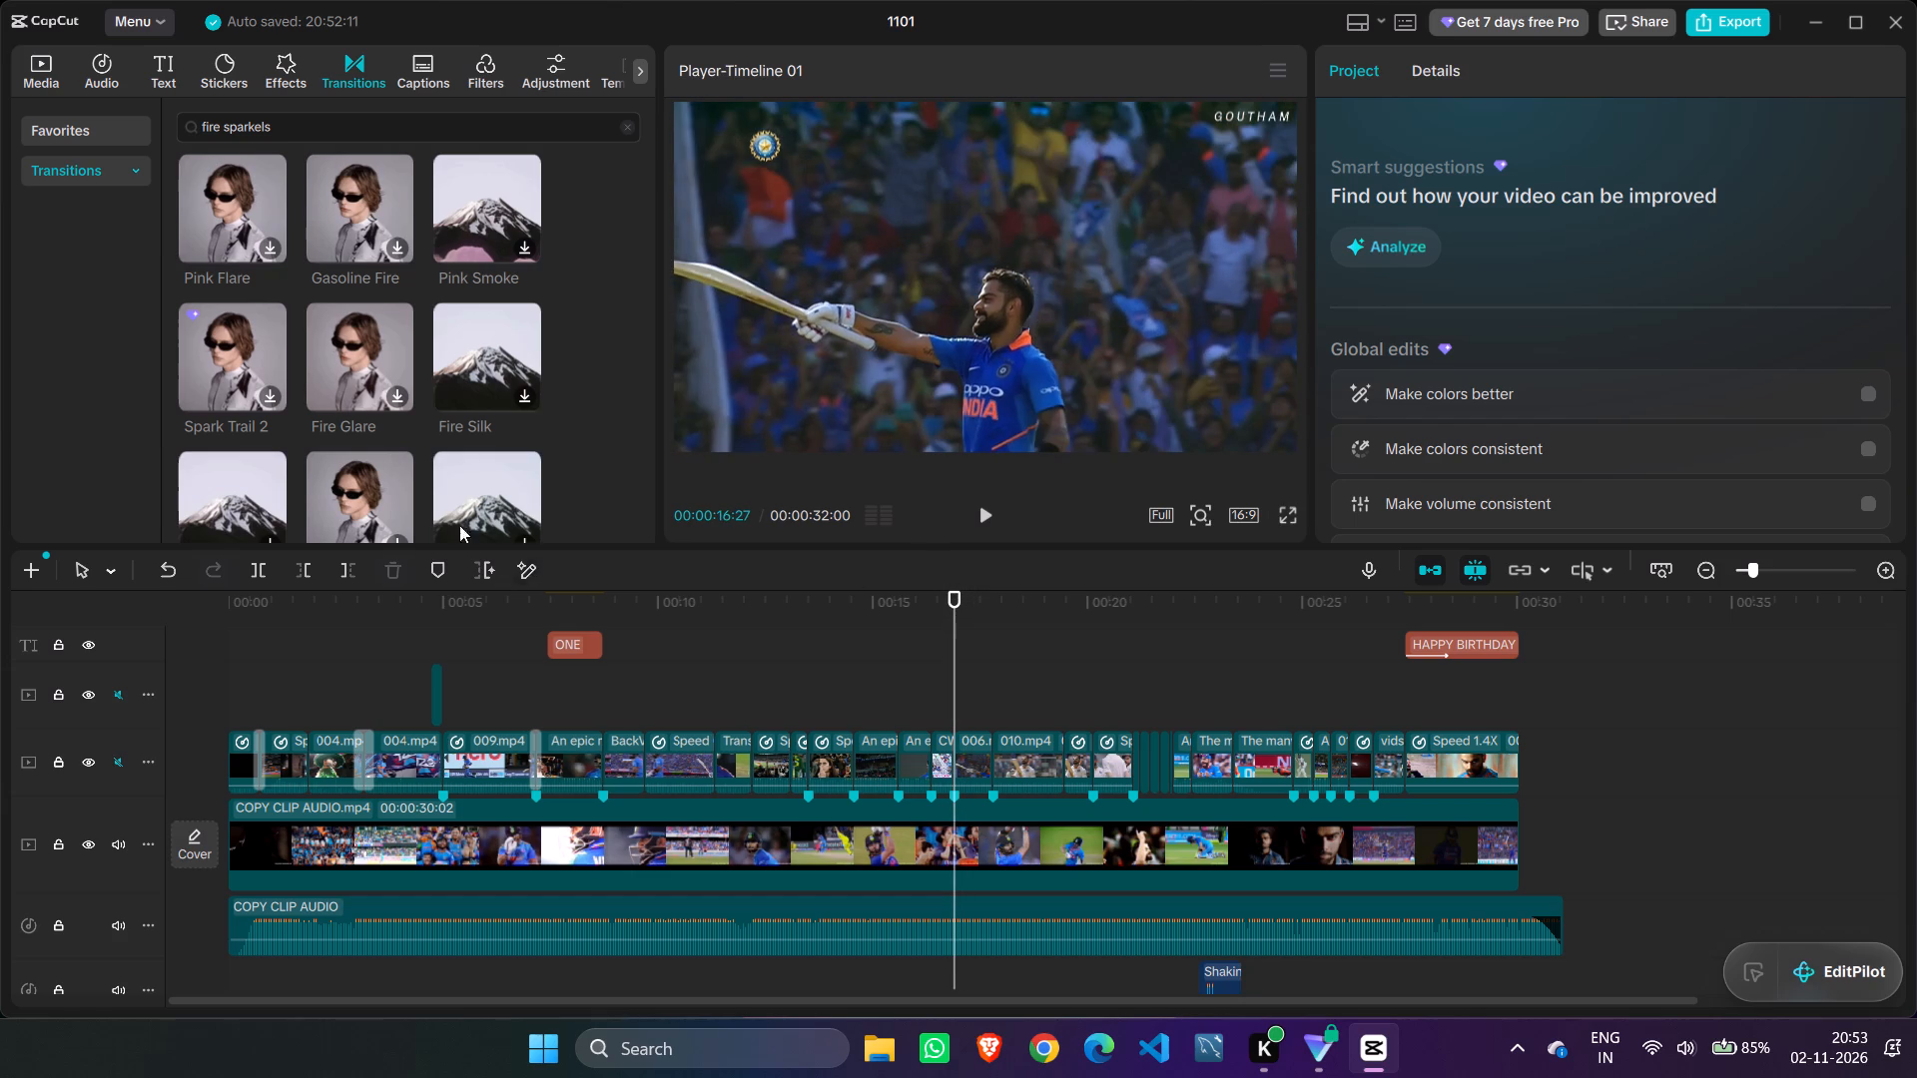
click(170, 74)
click(237, 167)
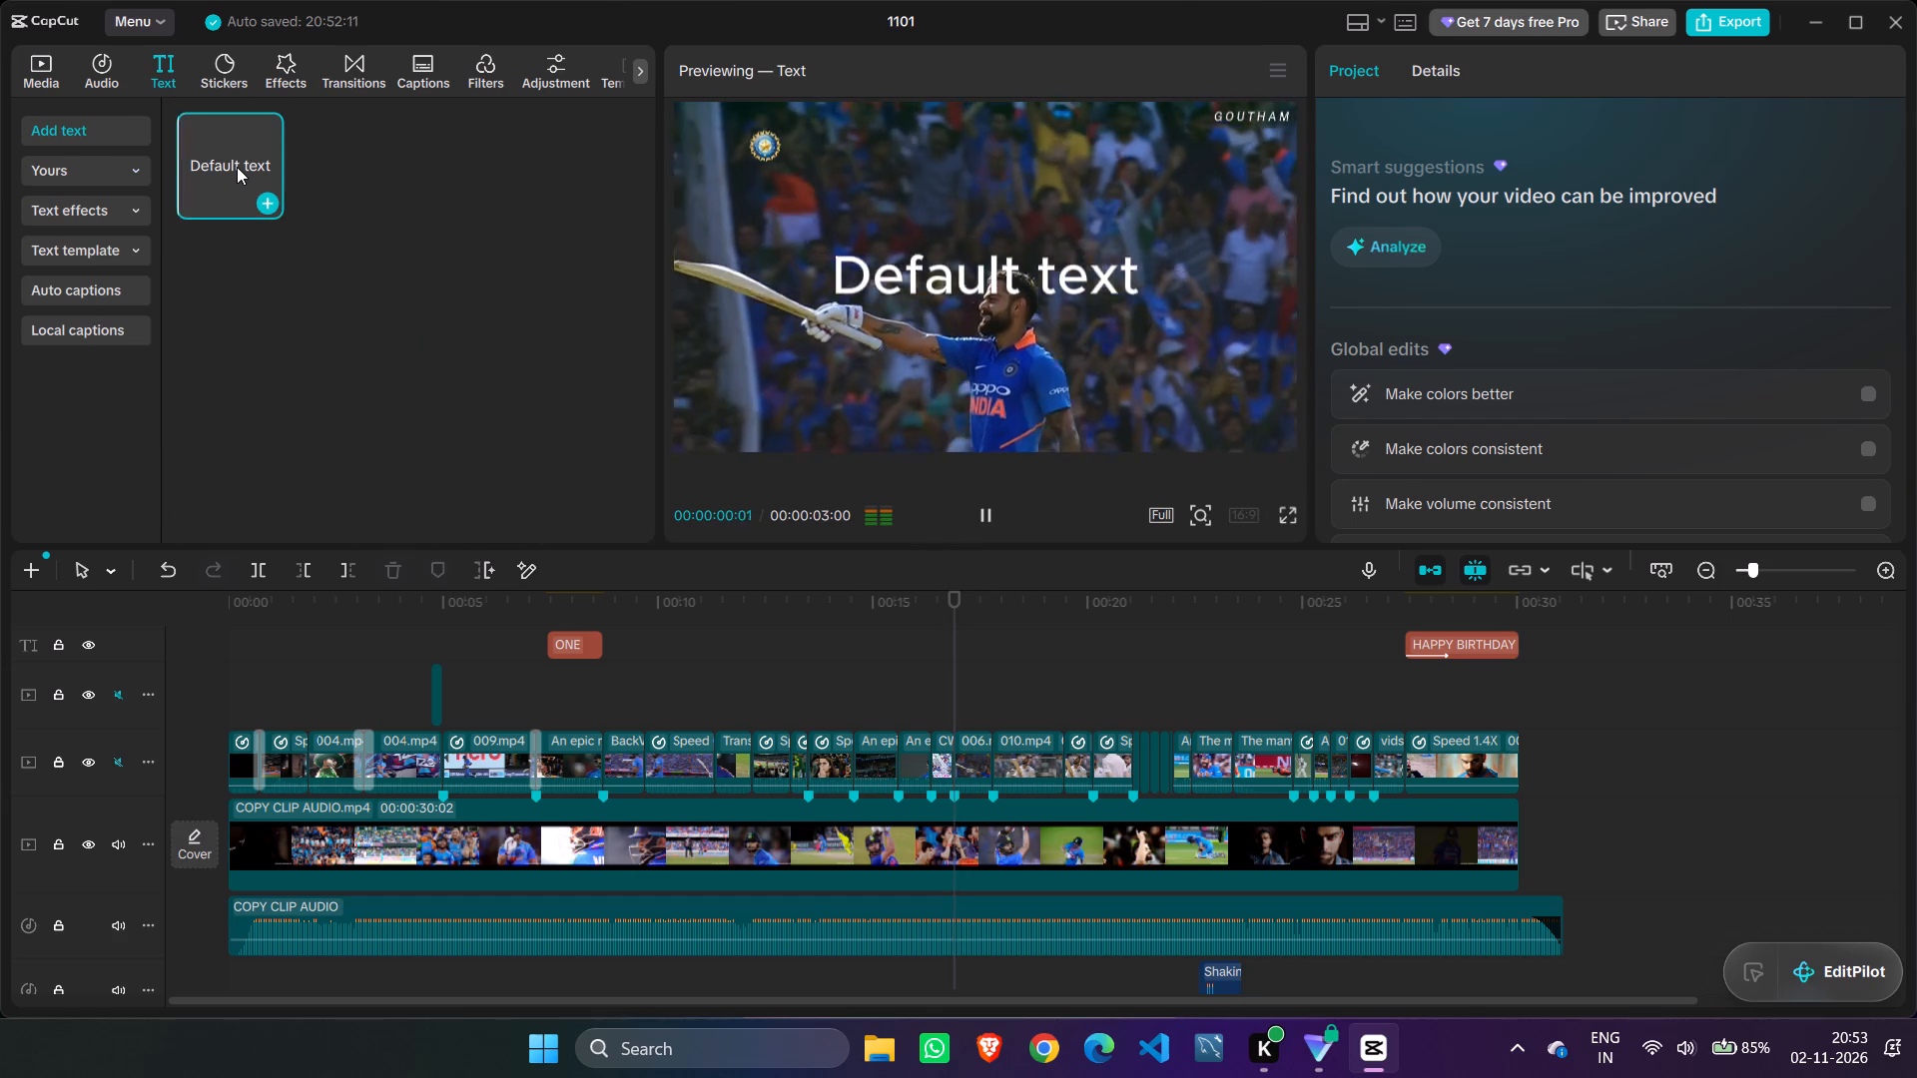
drag(237, 167, 956, 705)
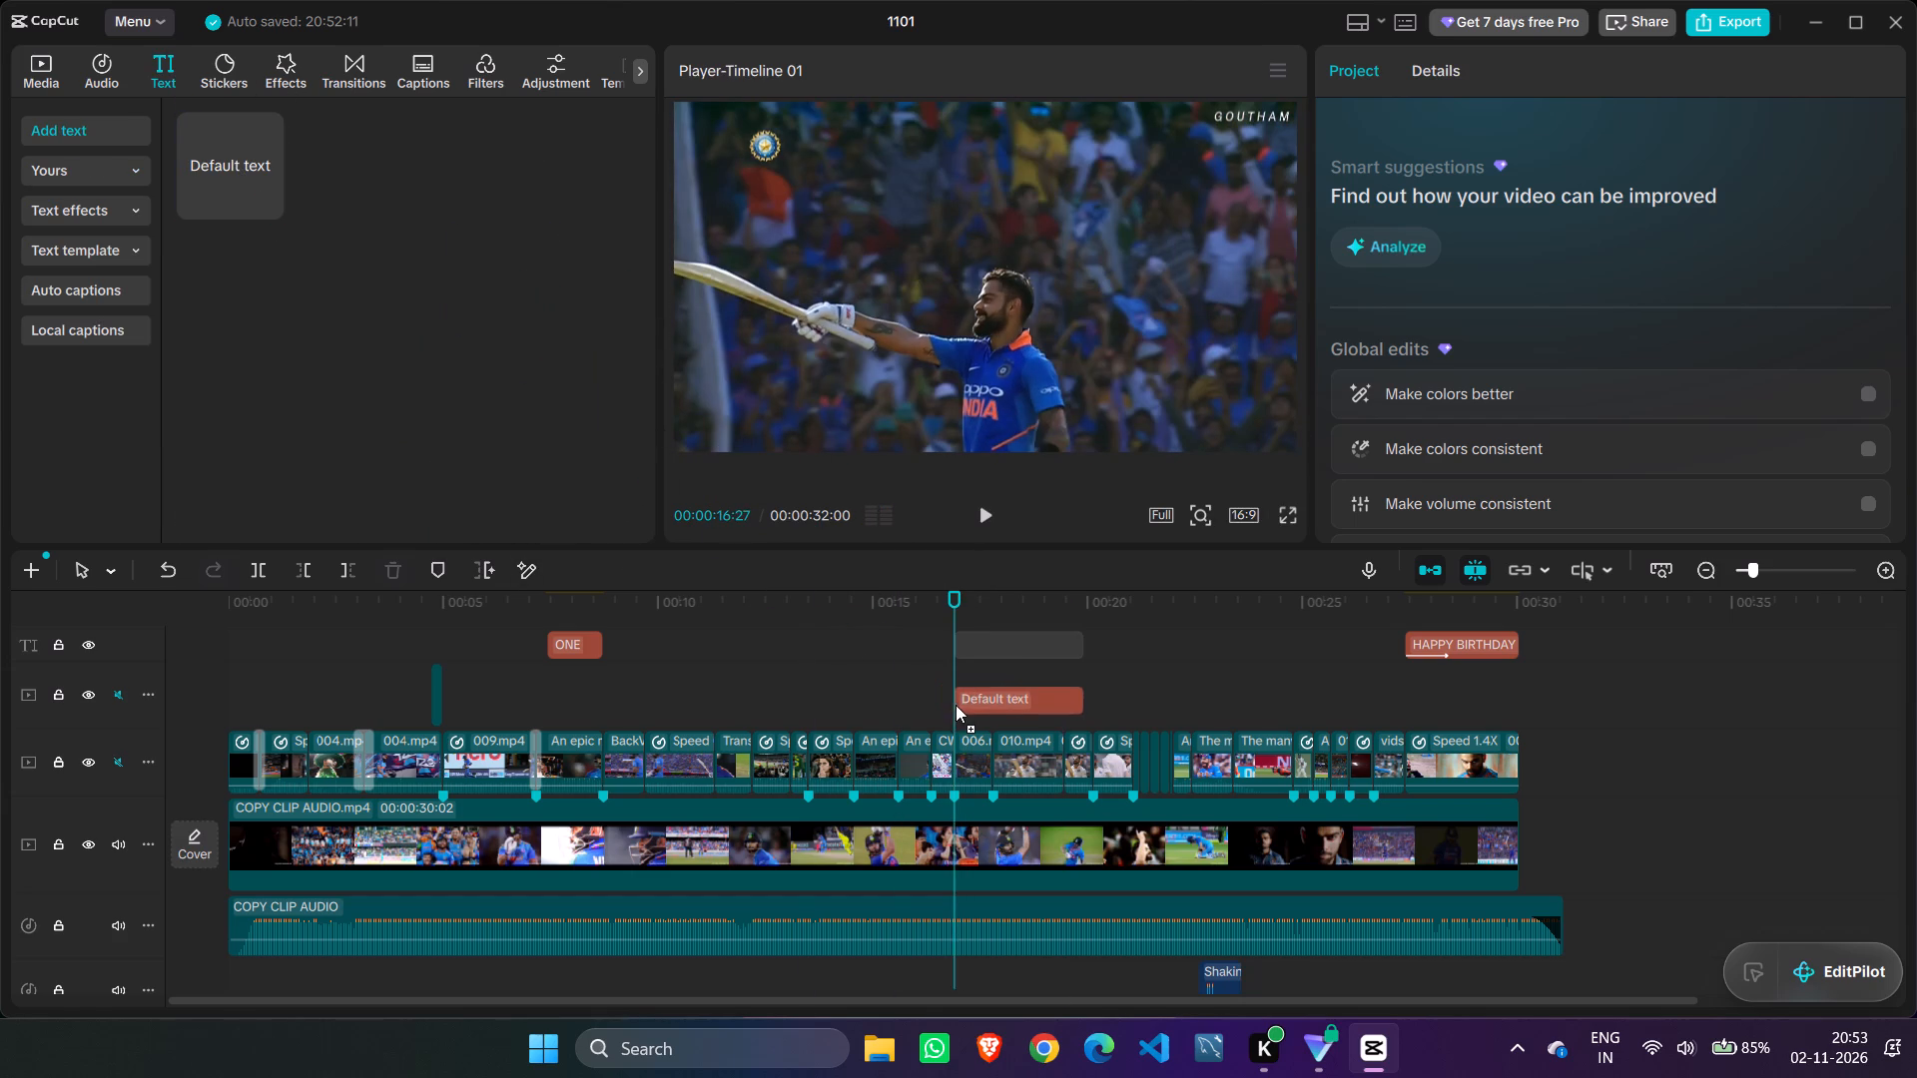
drag(956, 705, 959, 714)
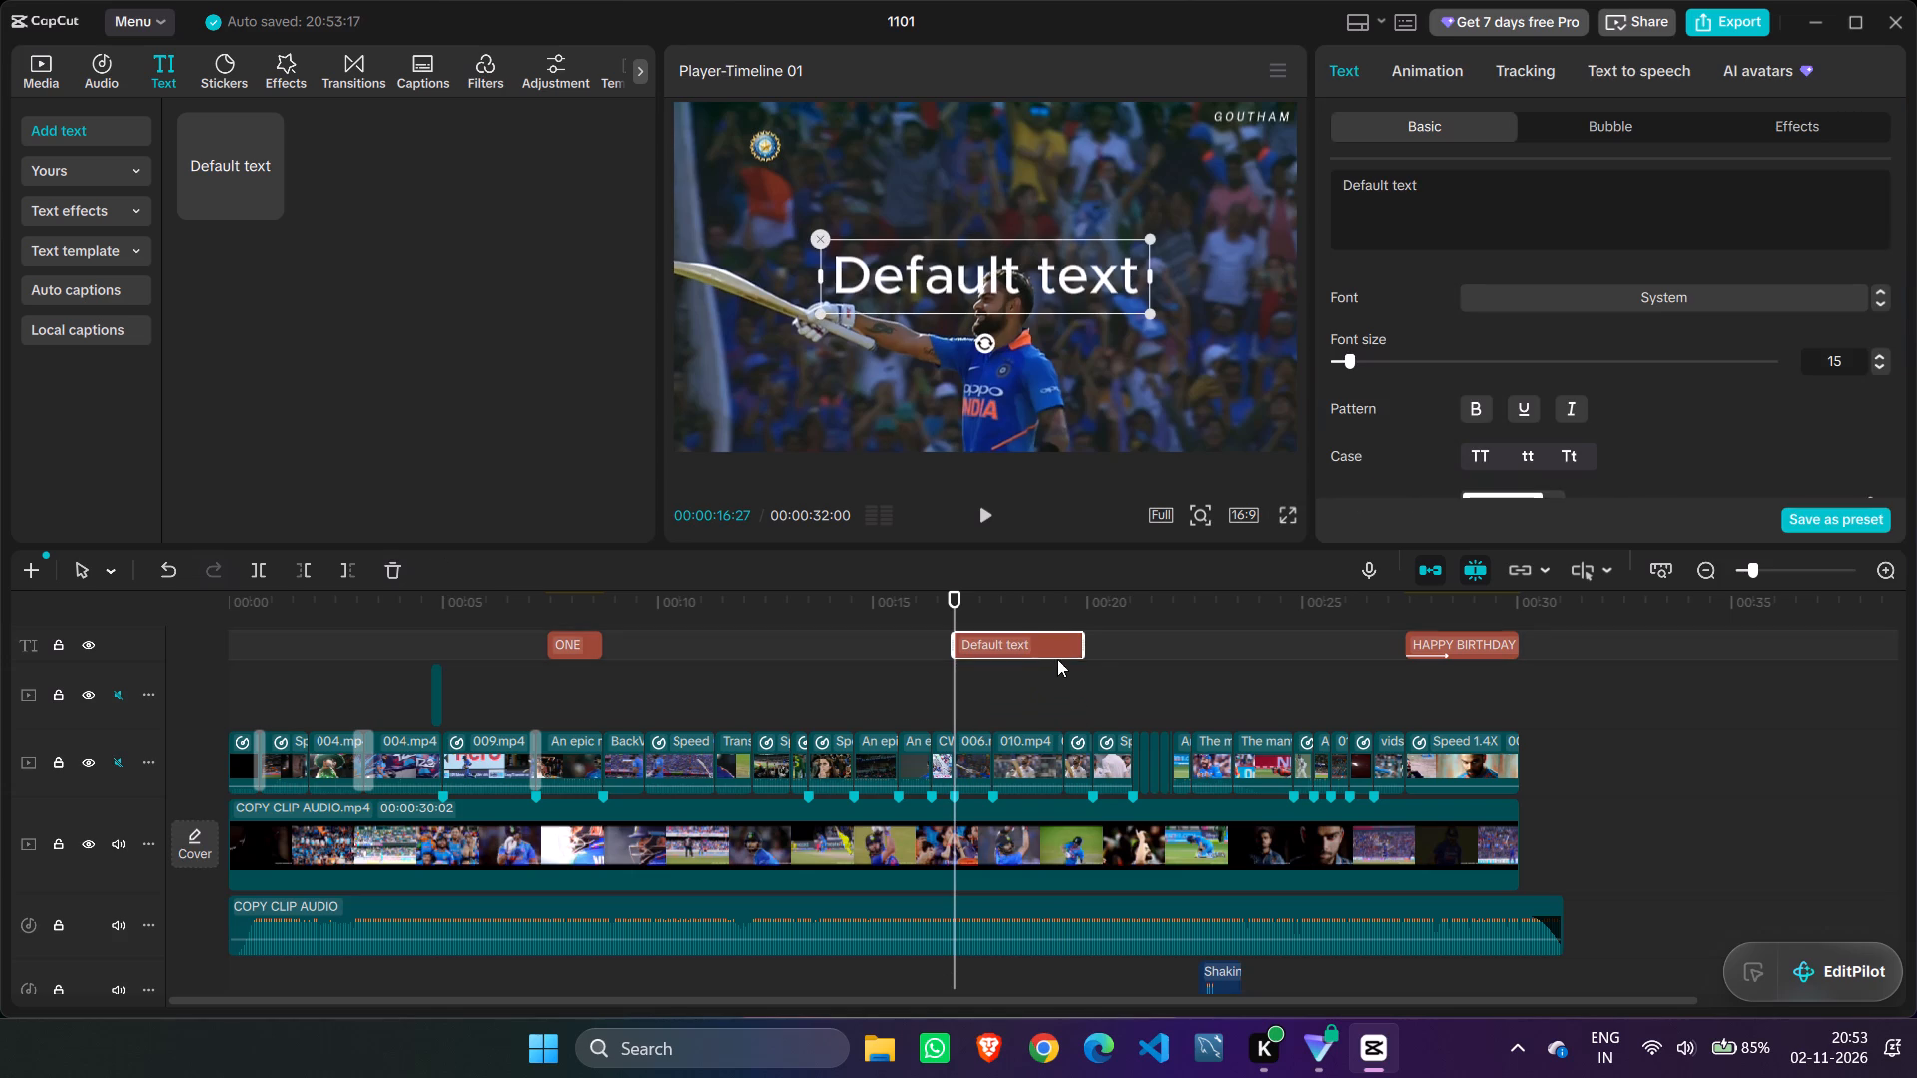
drag(1038, 634, 1048, 636)
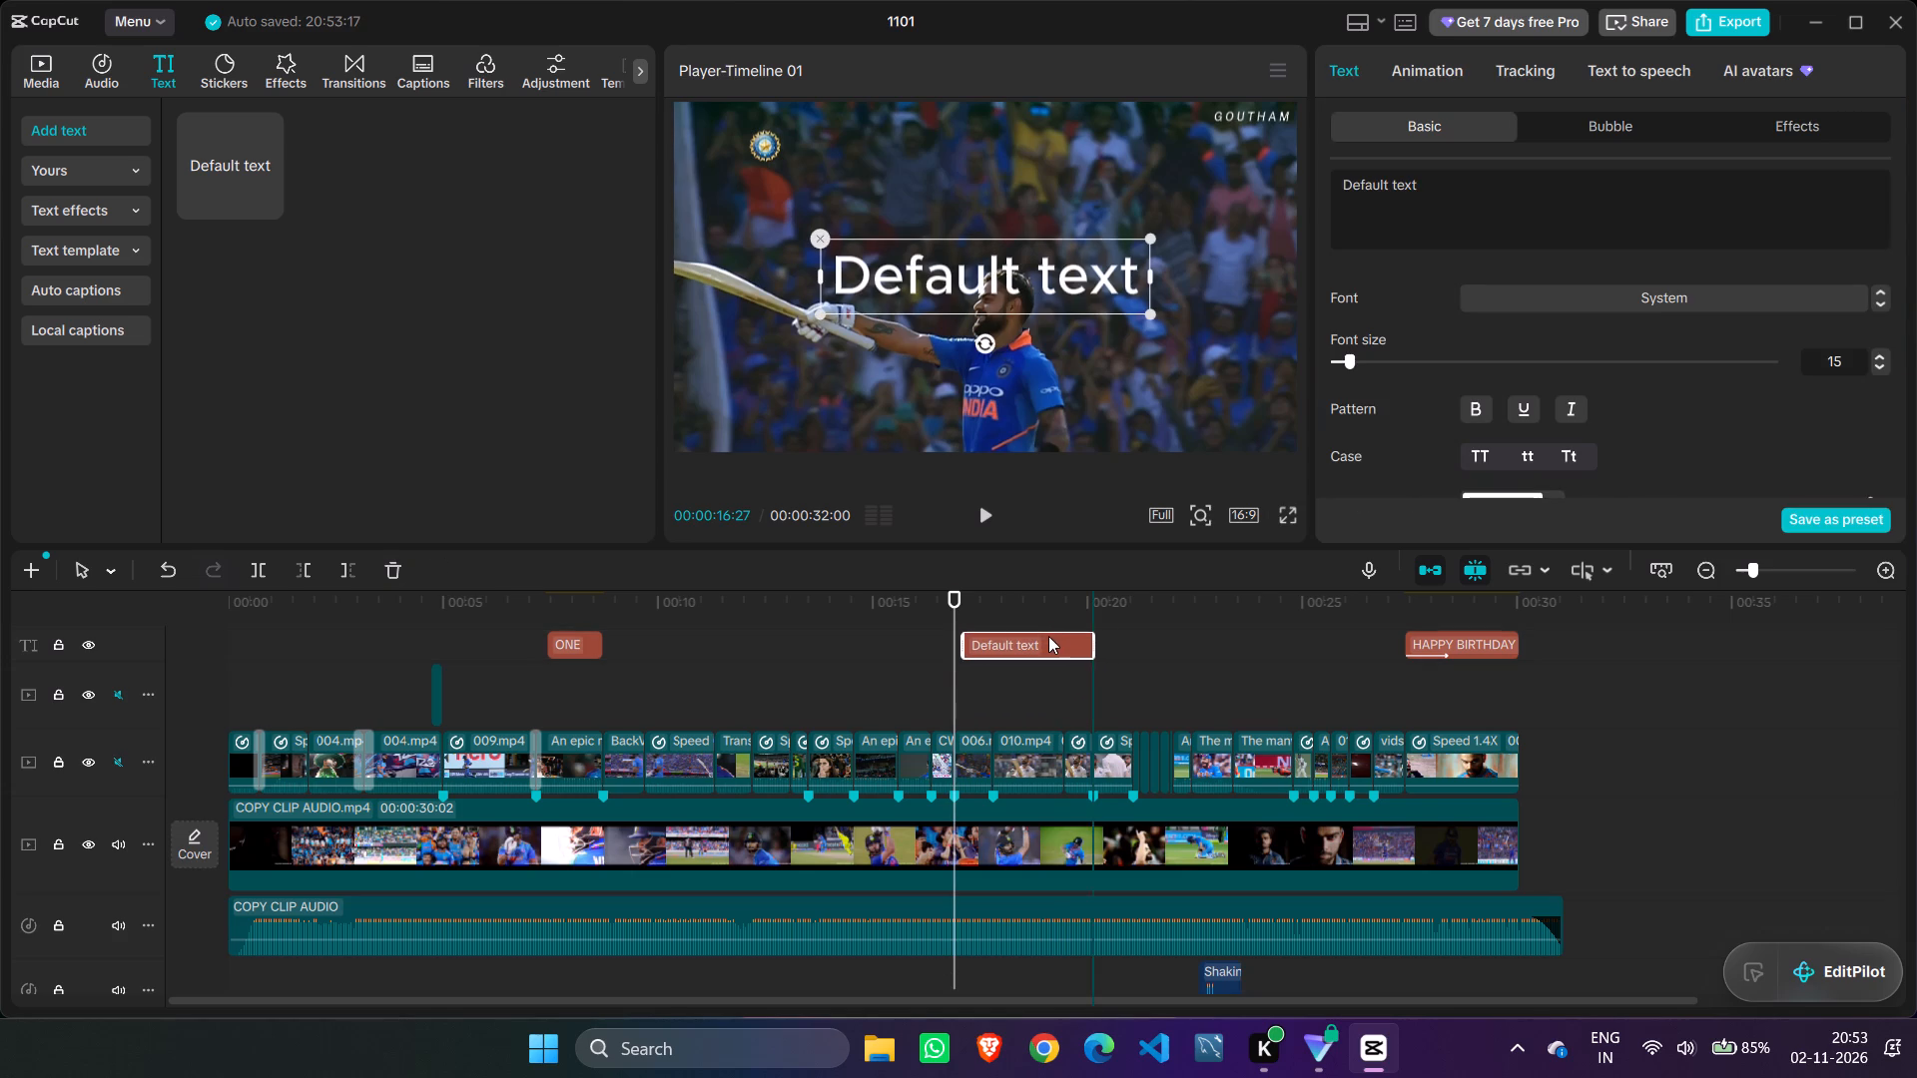
drag(1048, 636, 1040, 691)
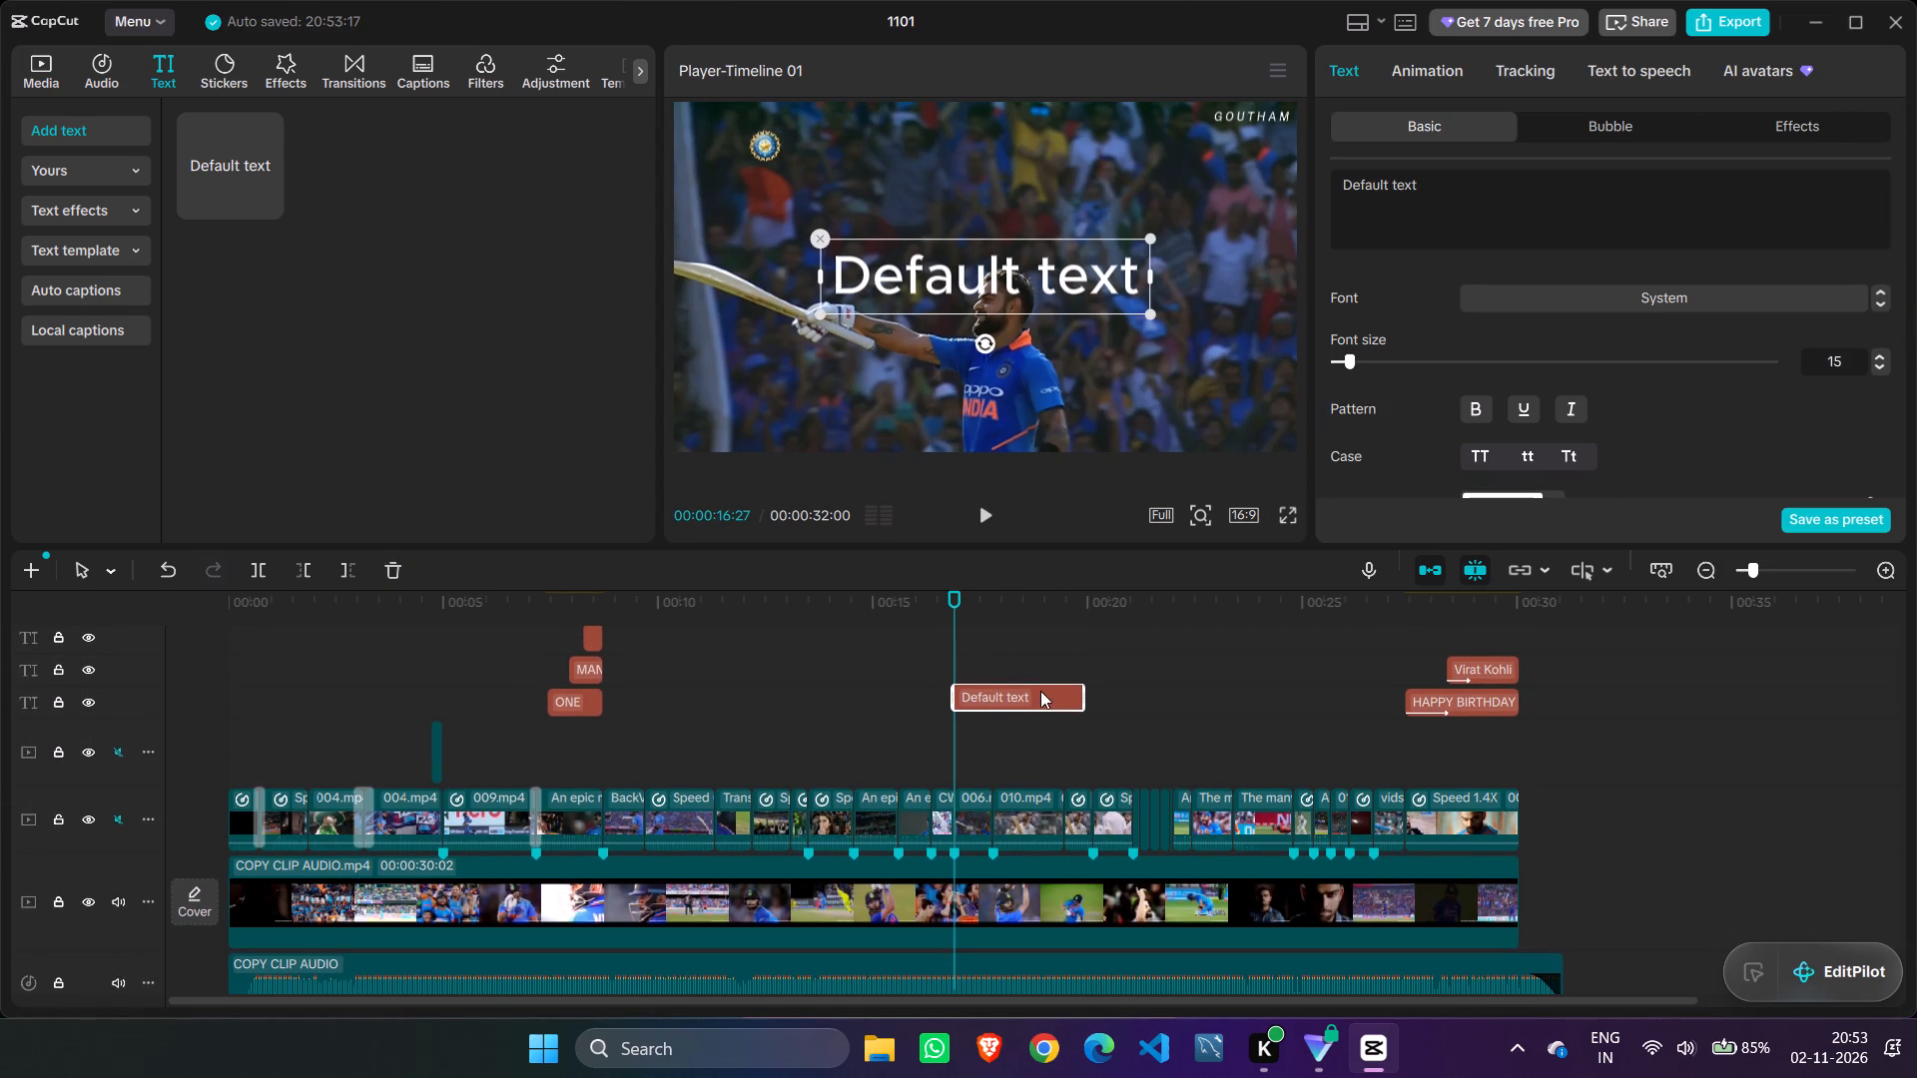
drag(1040, 691, 1039, 700)
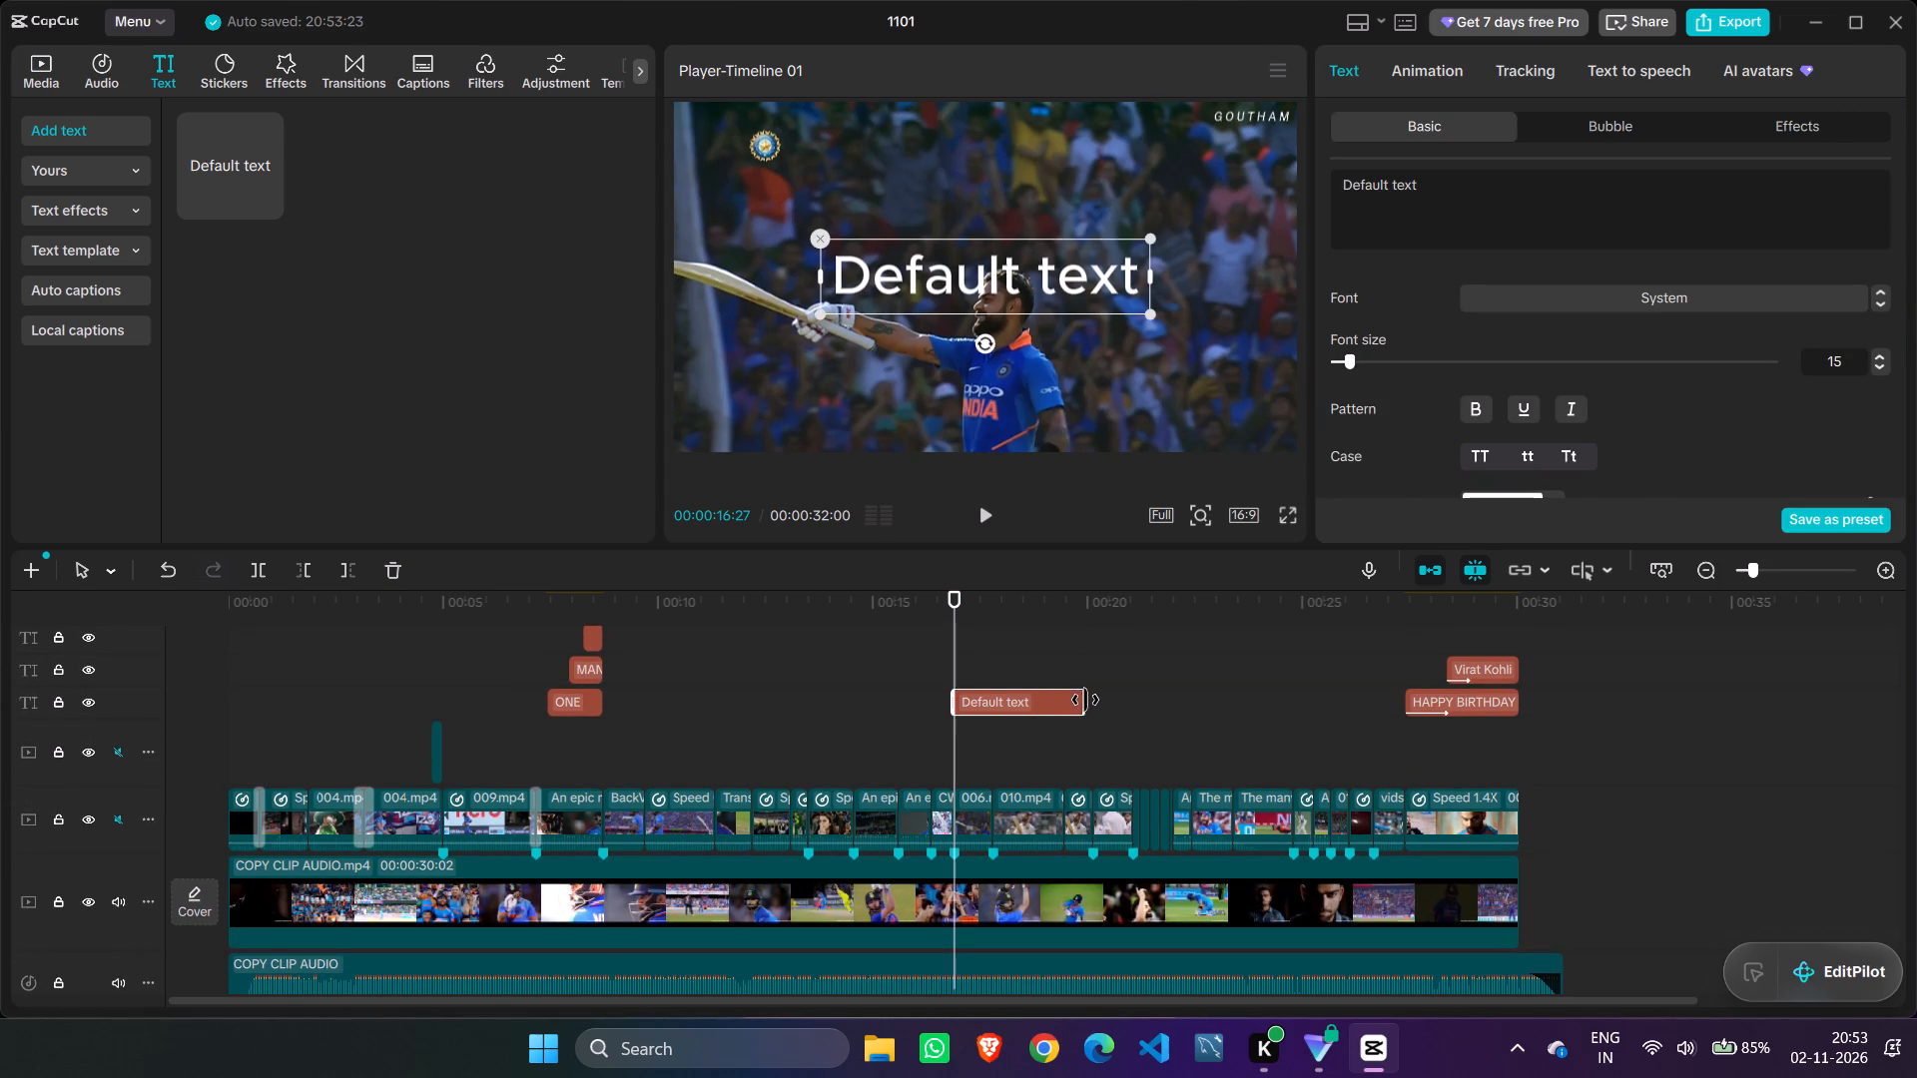
Trim the end of the new text clip back to the start of the 010.mp4 clip.
drag(1085, 700, 982, 703)
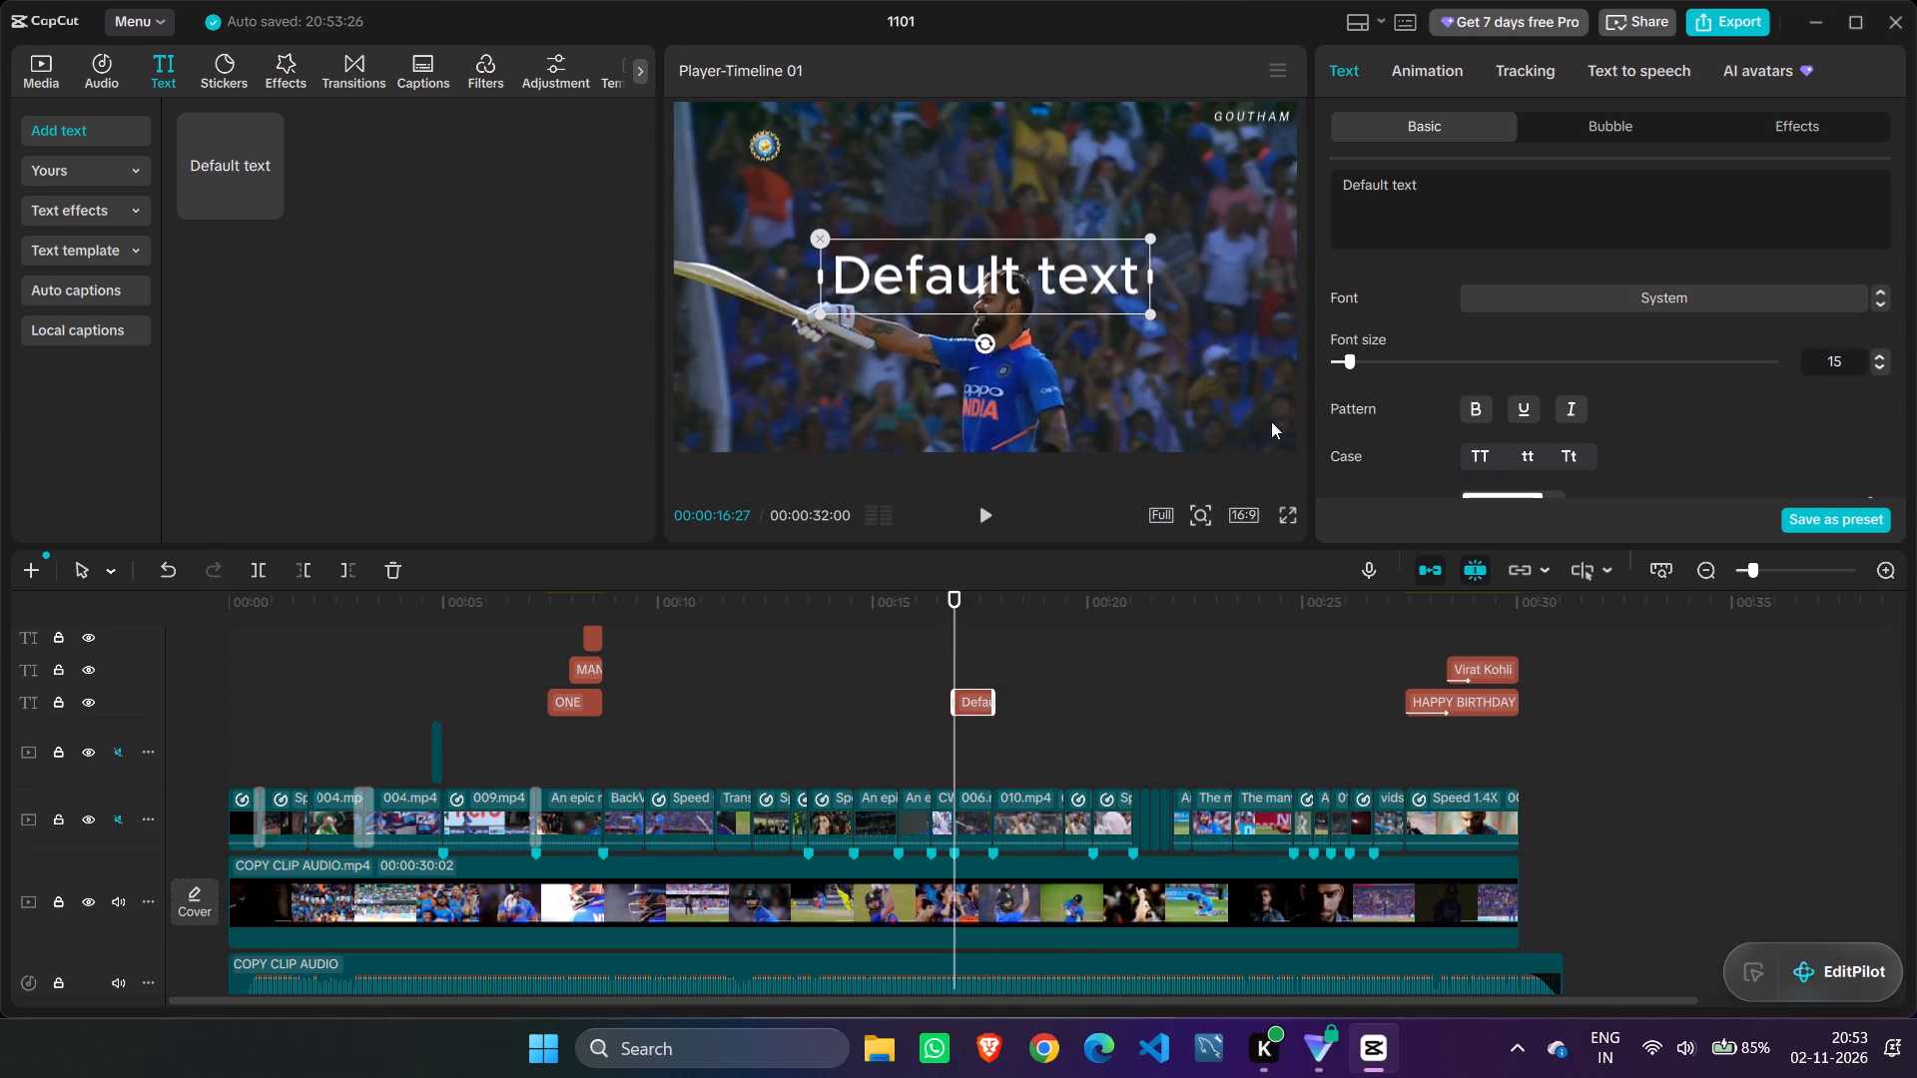
Replace the new text clip's default wording with BOOM.
click(1434, 194)
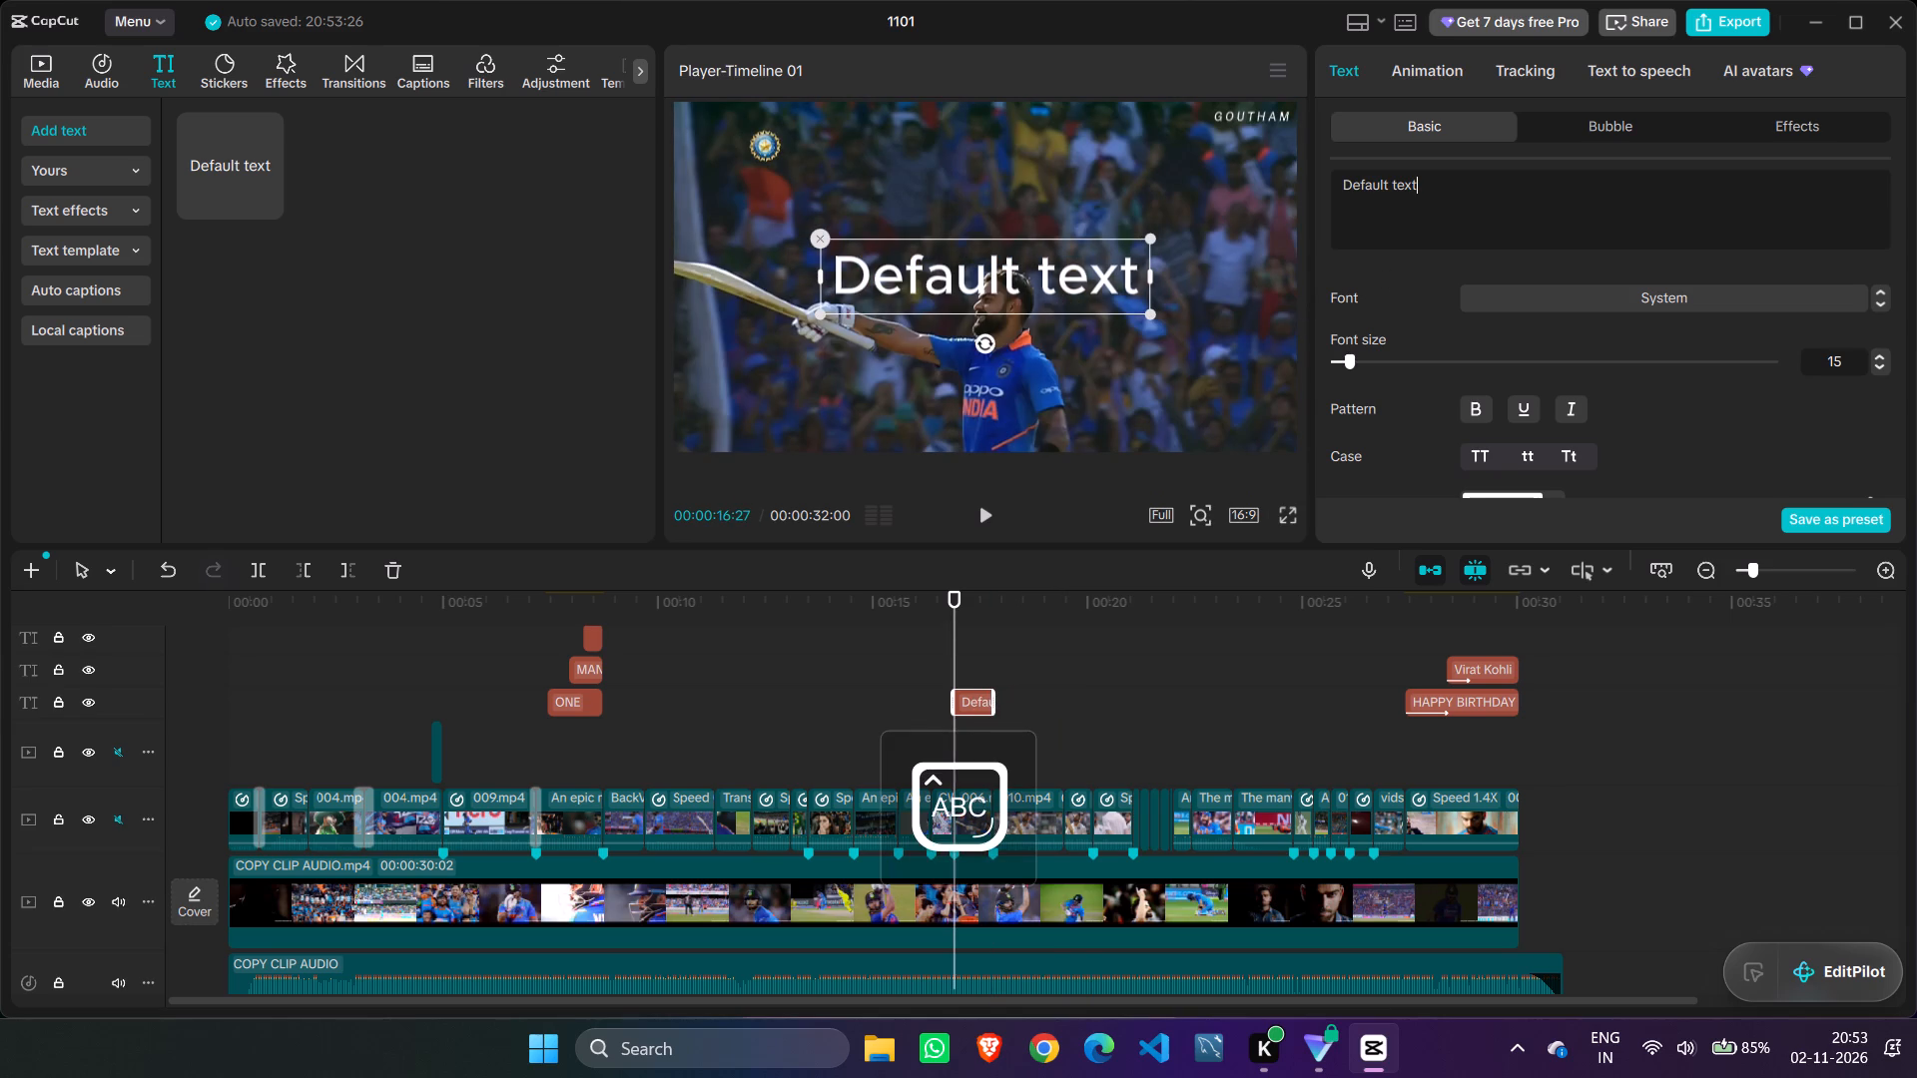
key(BackSpace)
key(BackSpace)
key(BackSpace)
key(BackSpace)
key(BackSpace)
key(BackSpace)
key(BackSpace)
key(BackSpace)
key(BackSpace)
key(BackSpace)
key(BackSpace)
key(BackSpace)
key(BackSpace)
key(BackSpace)
key(BackSpace)
key(BackSpace)
key(BackSpace)
key(BackSpace)
key(BackSpace)
key(BackSpace)
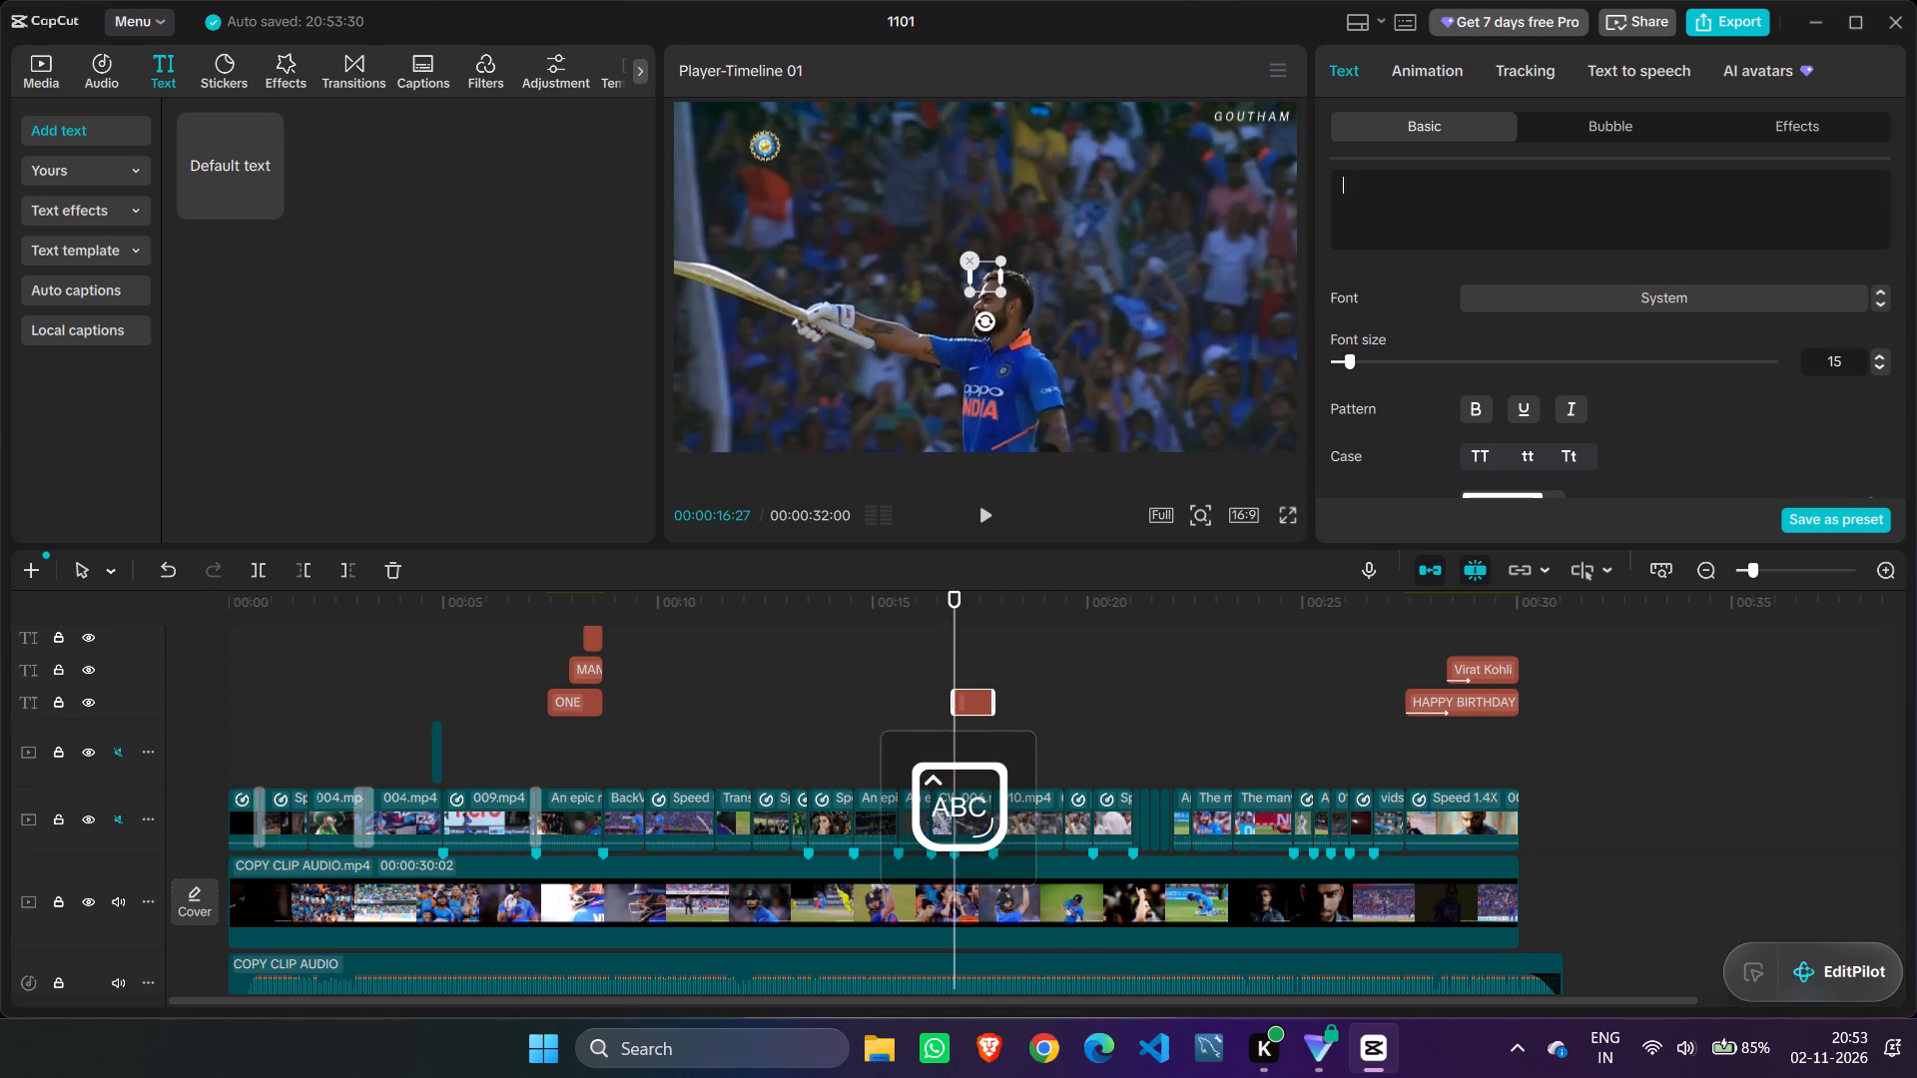
text(DOOM)
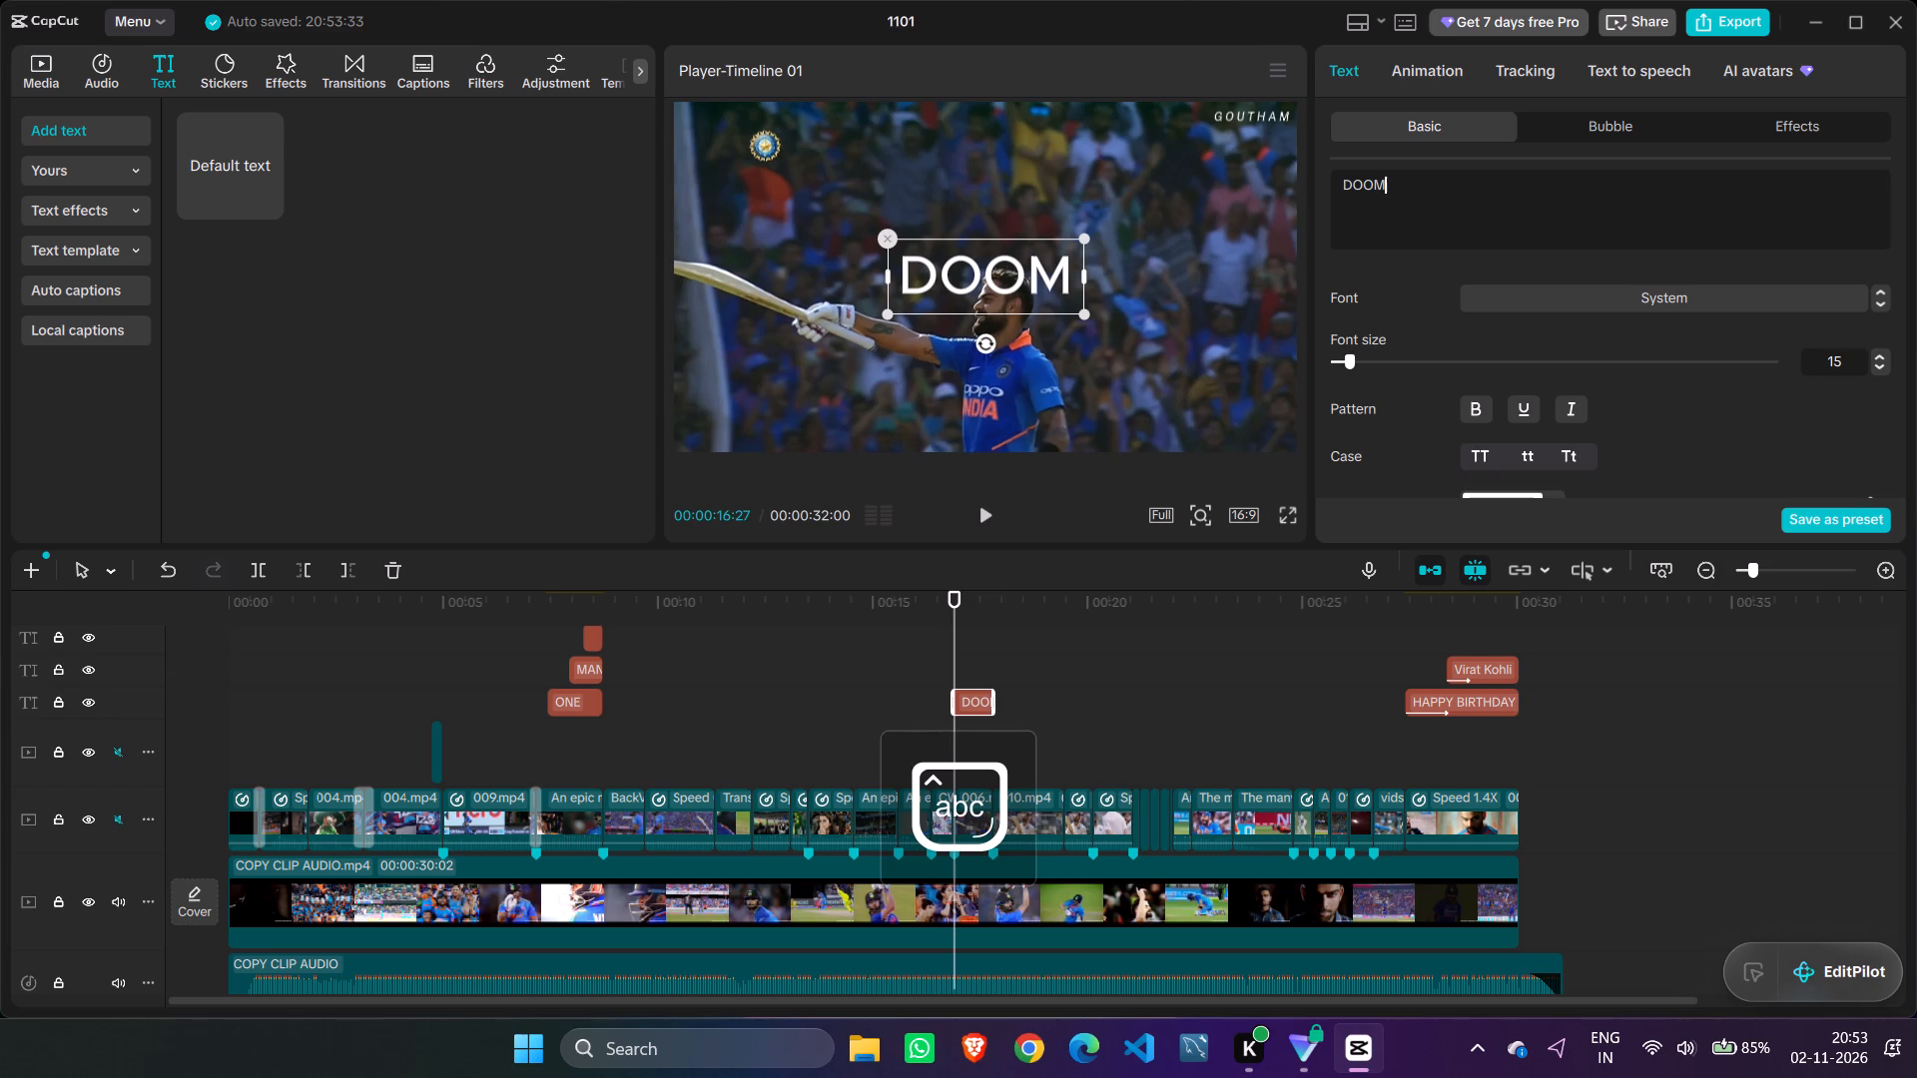
click(1352, 191)
key(BackSpace)
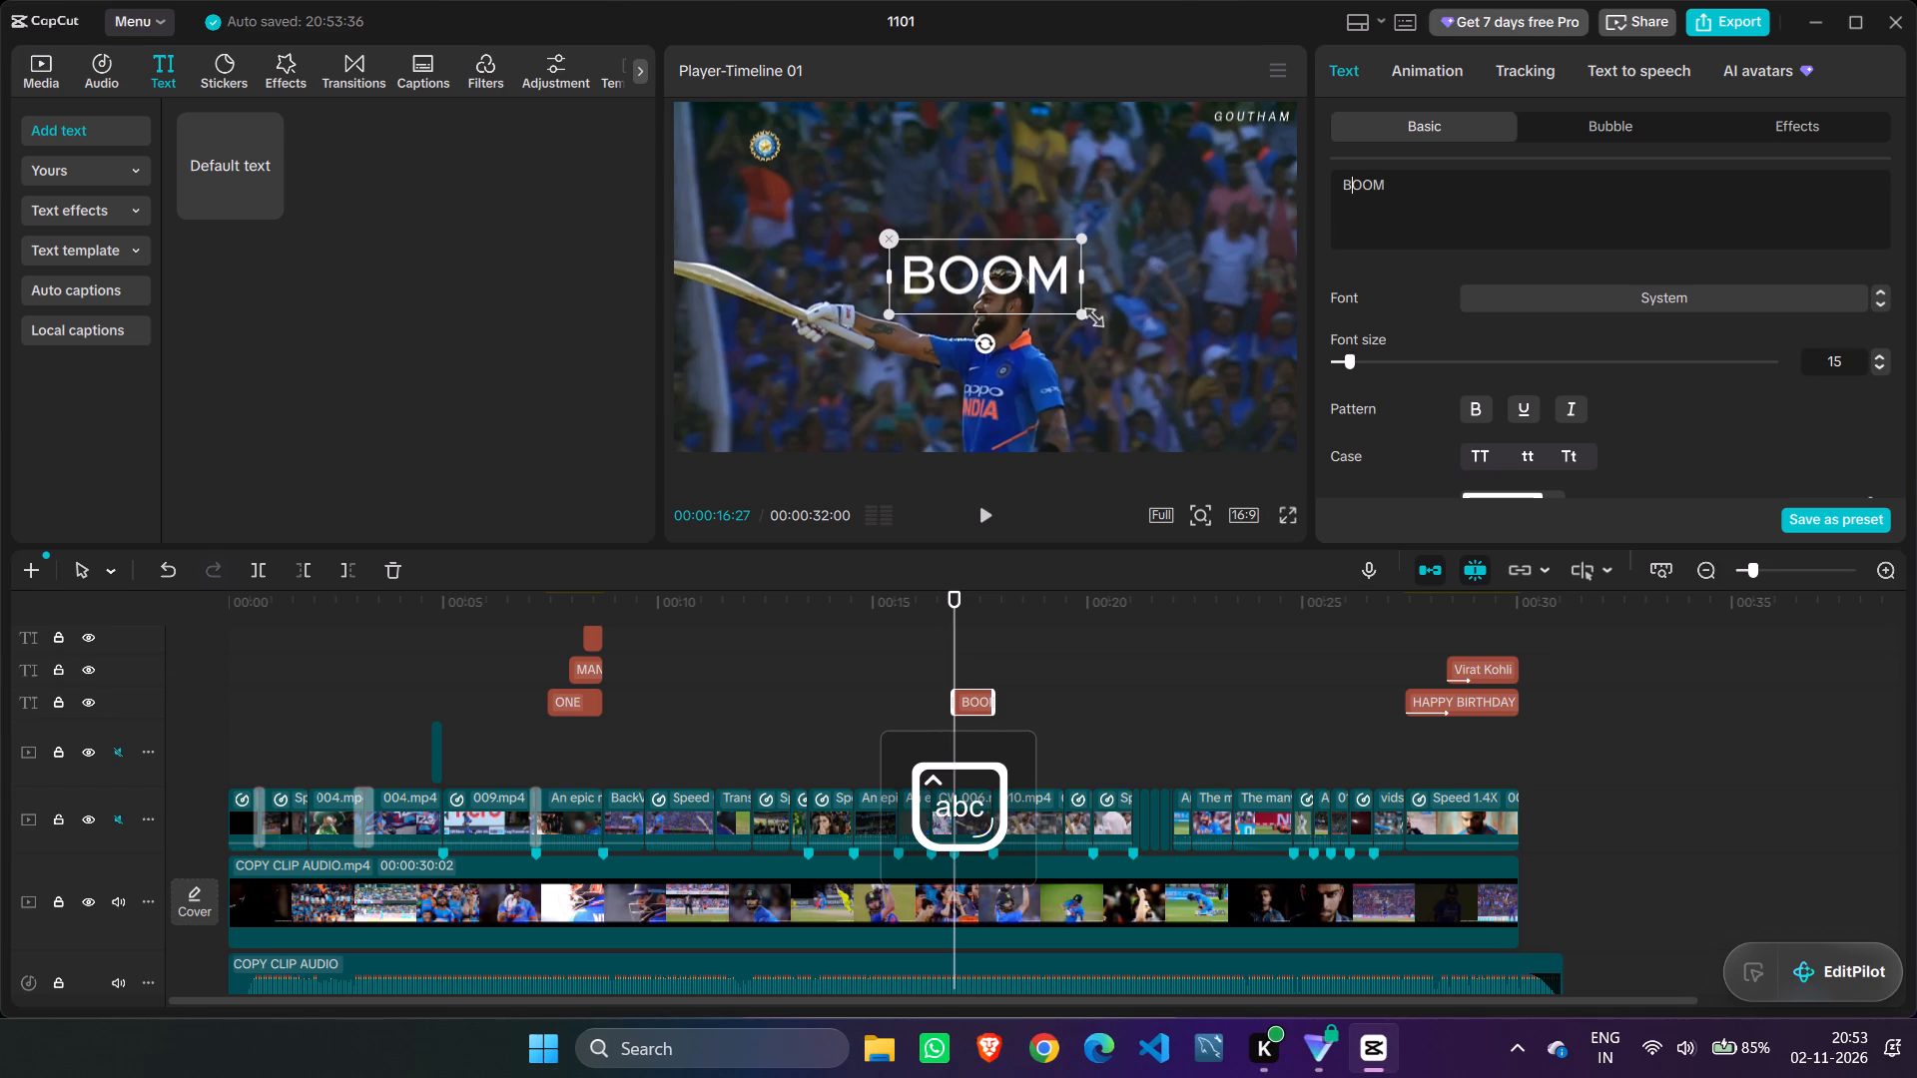
Enlarge the BOOM text in the preview to a scale of about 273%.
drag(1072, 316, 1308, 456)
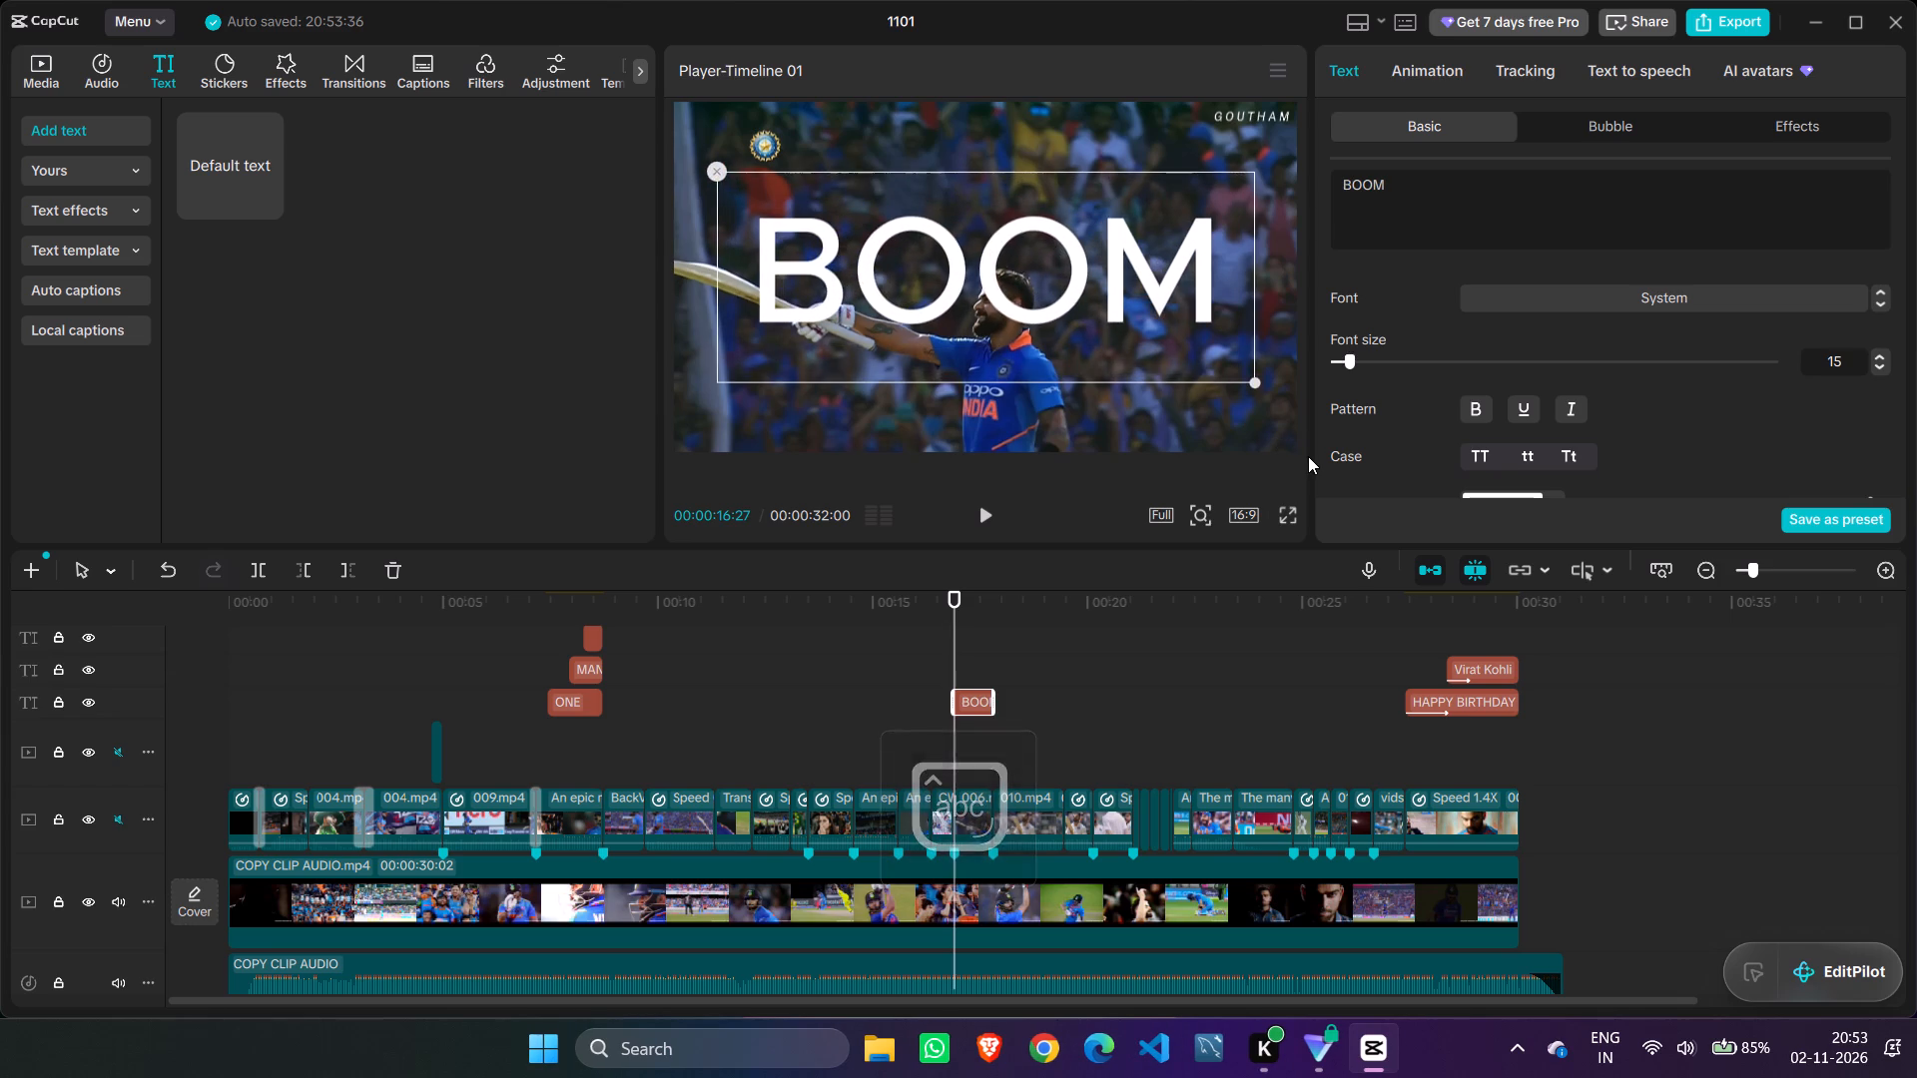
drag(1308, 456, 1303, 447)
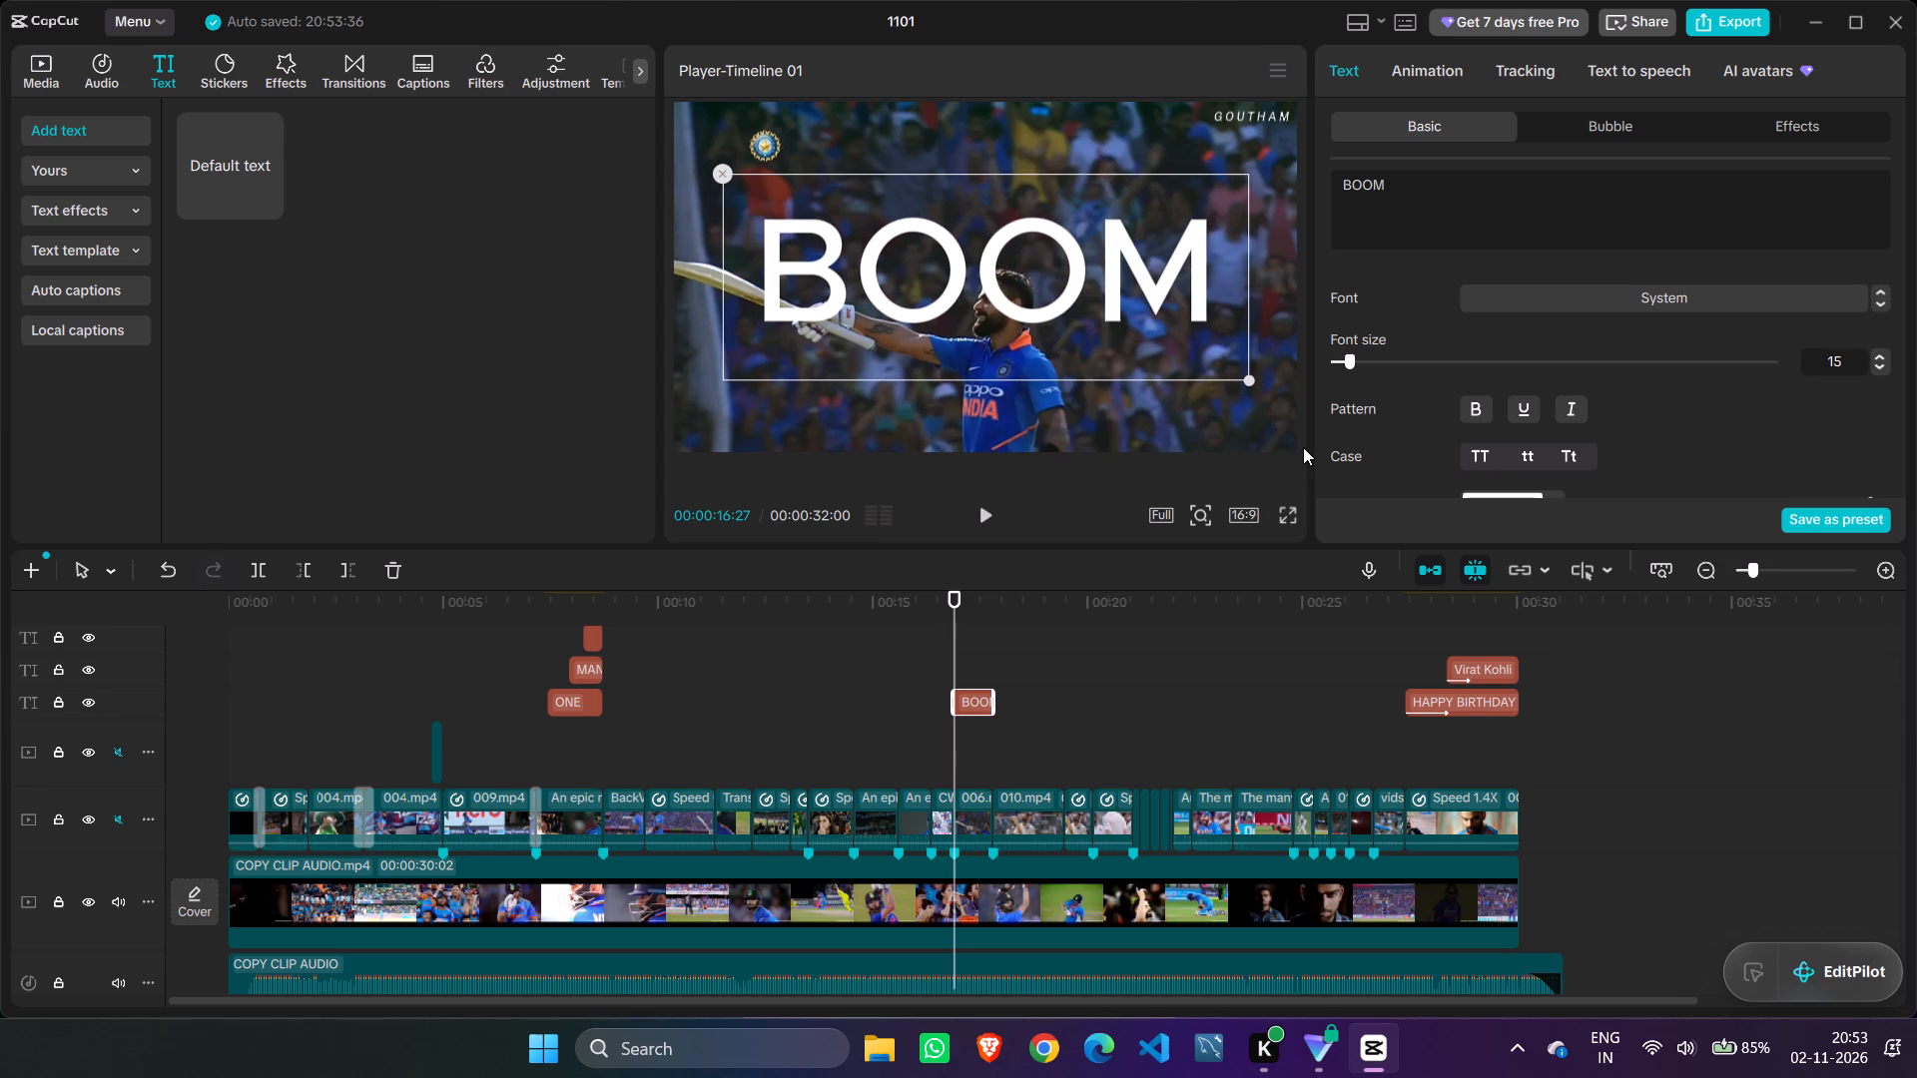
drag(1303, 447, 1302, 447)
click(1147, 314)
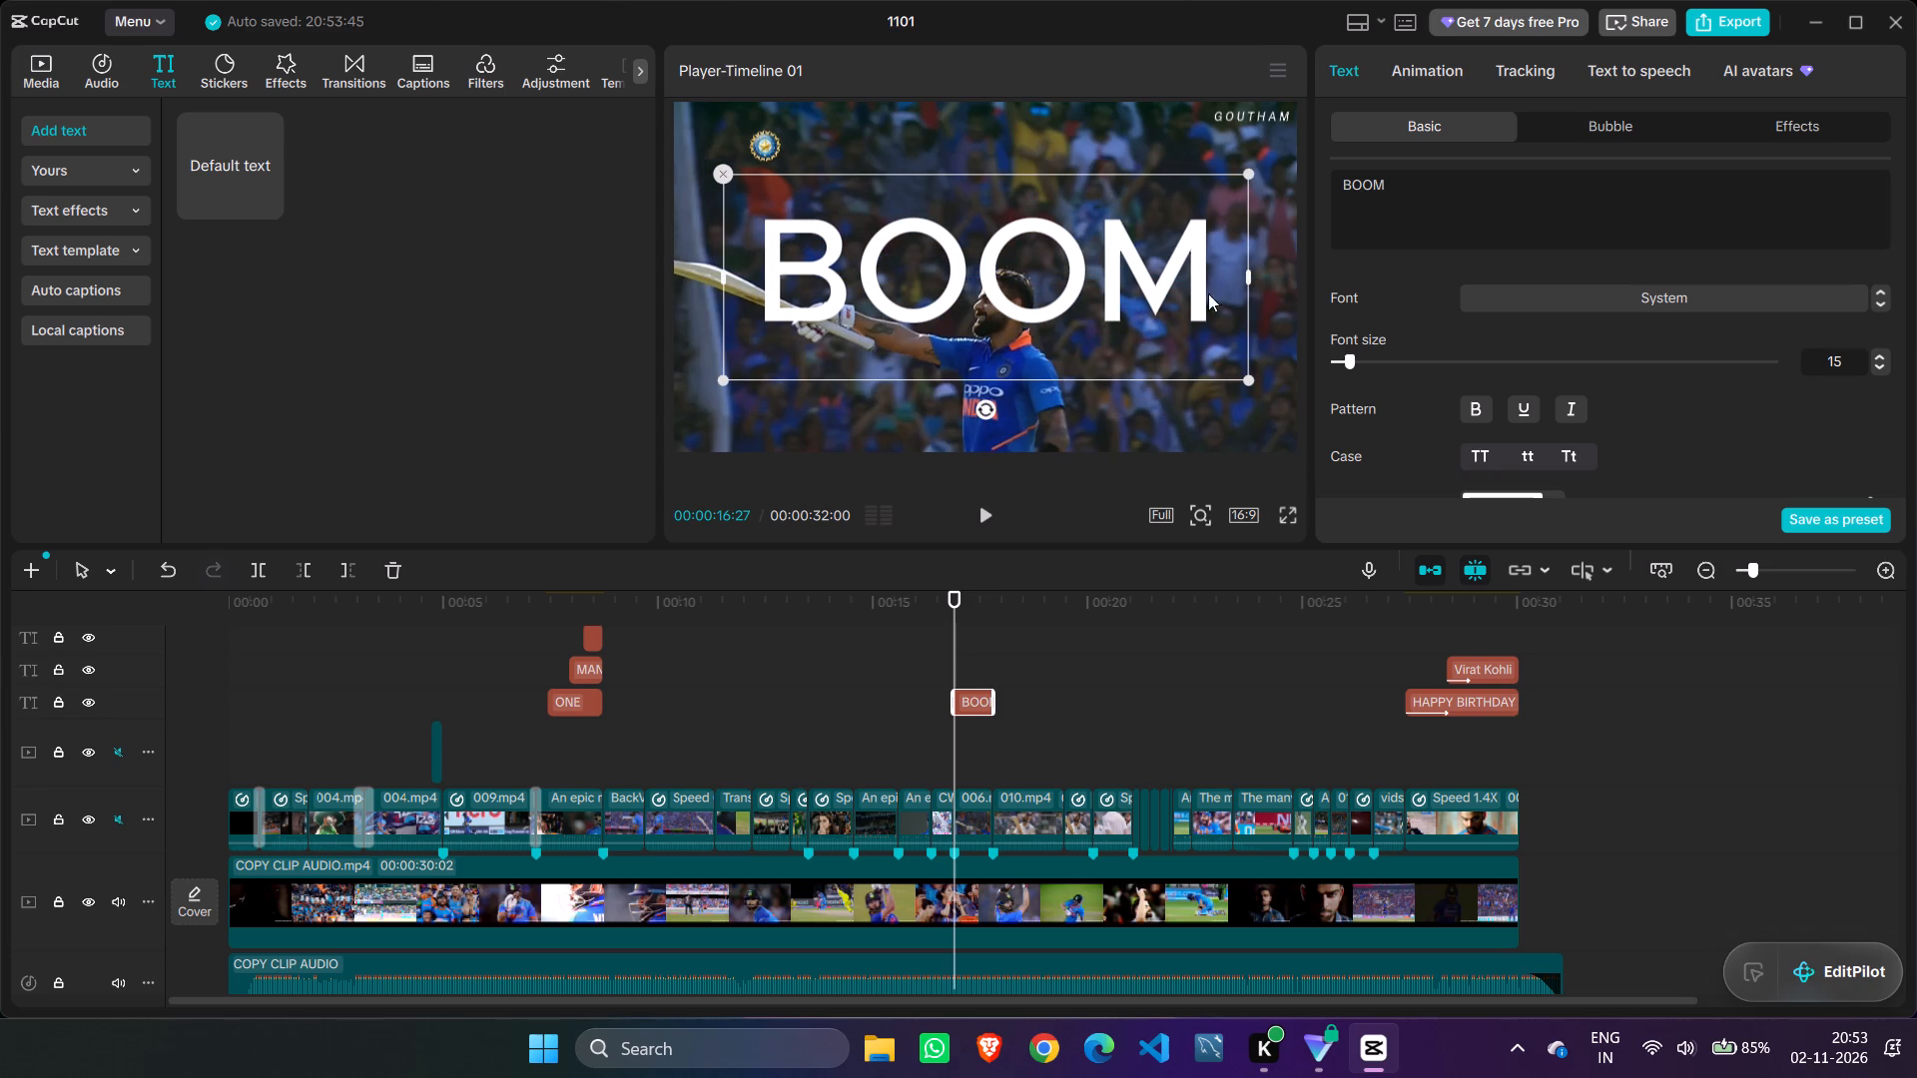
Change the BOOM text's fill colour to pure bright red.
scroll(1483, 349, down, 2)
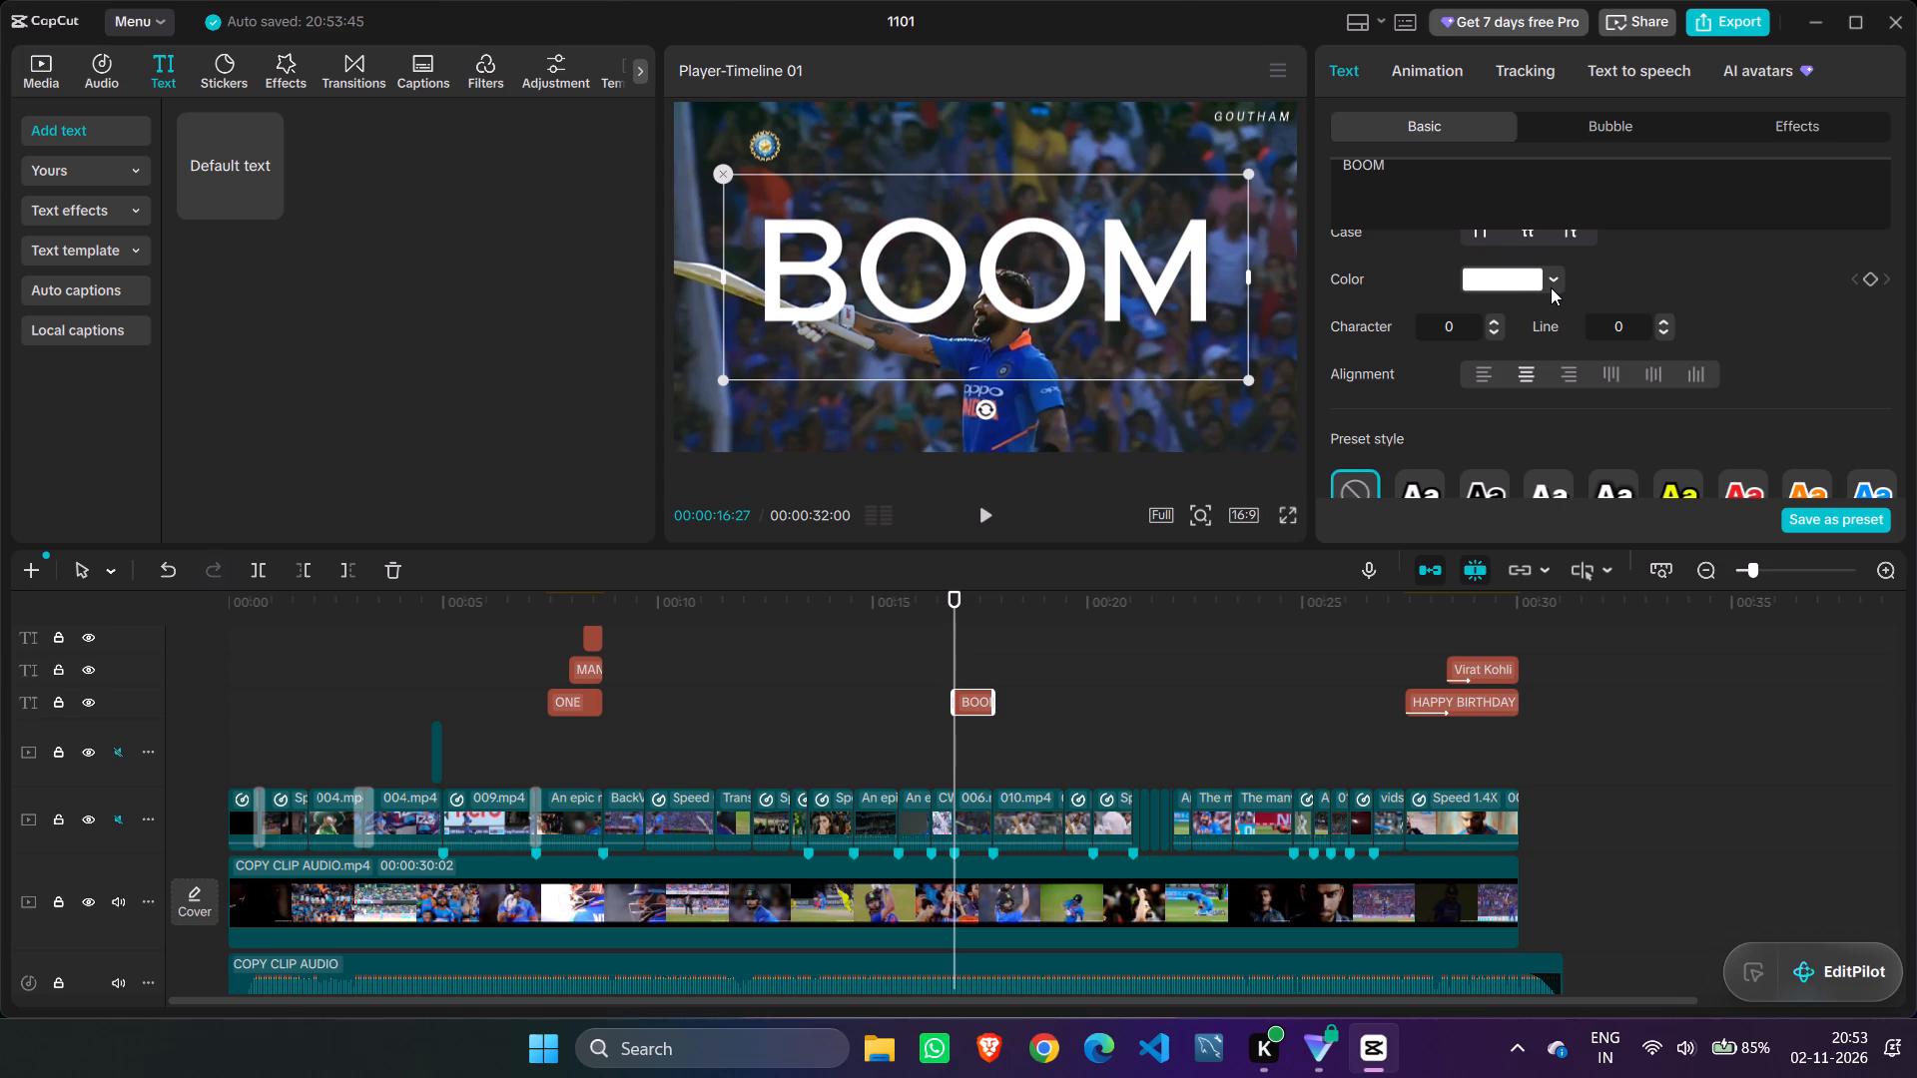
scroll(1551, 287, down, 2)
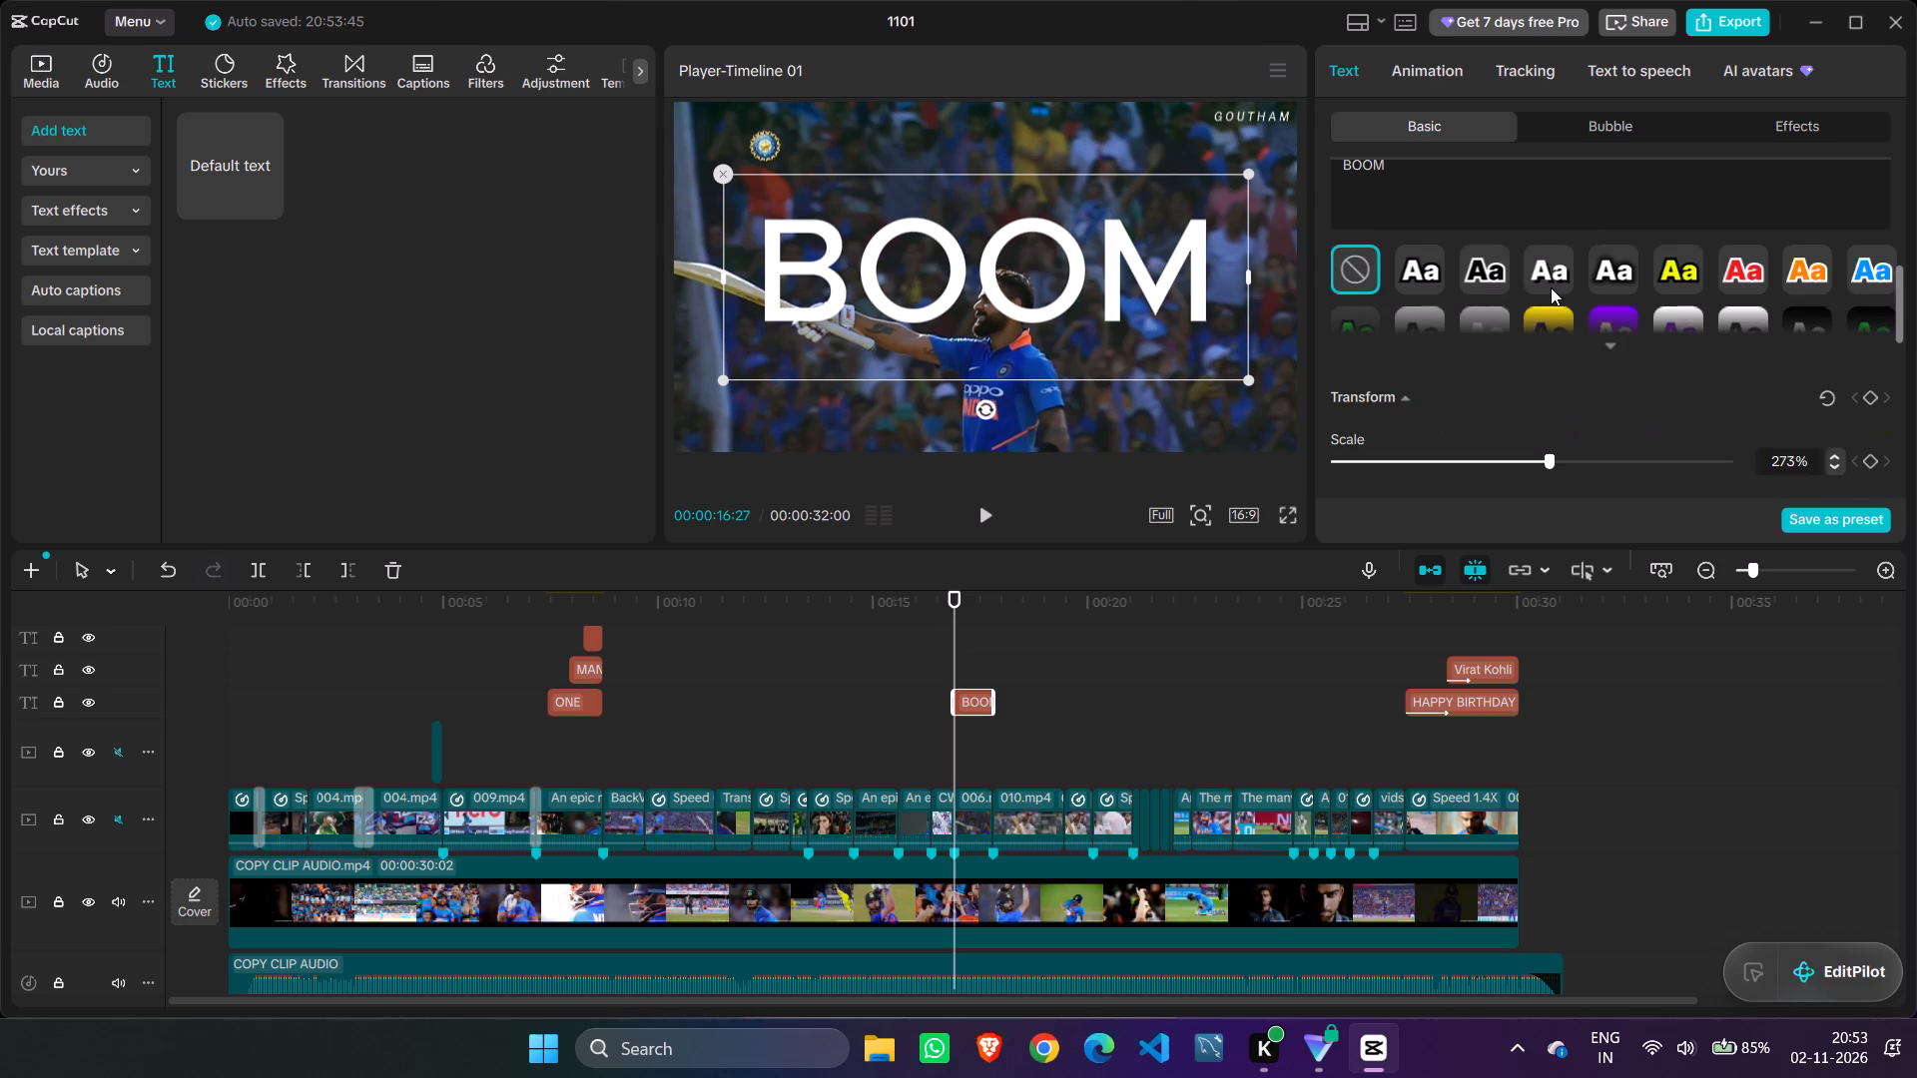
scroll(1551, 287, up, 3)
click(1533, 382)
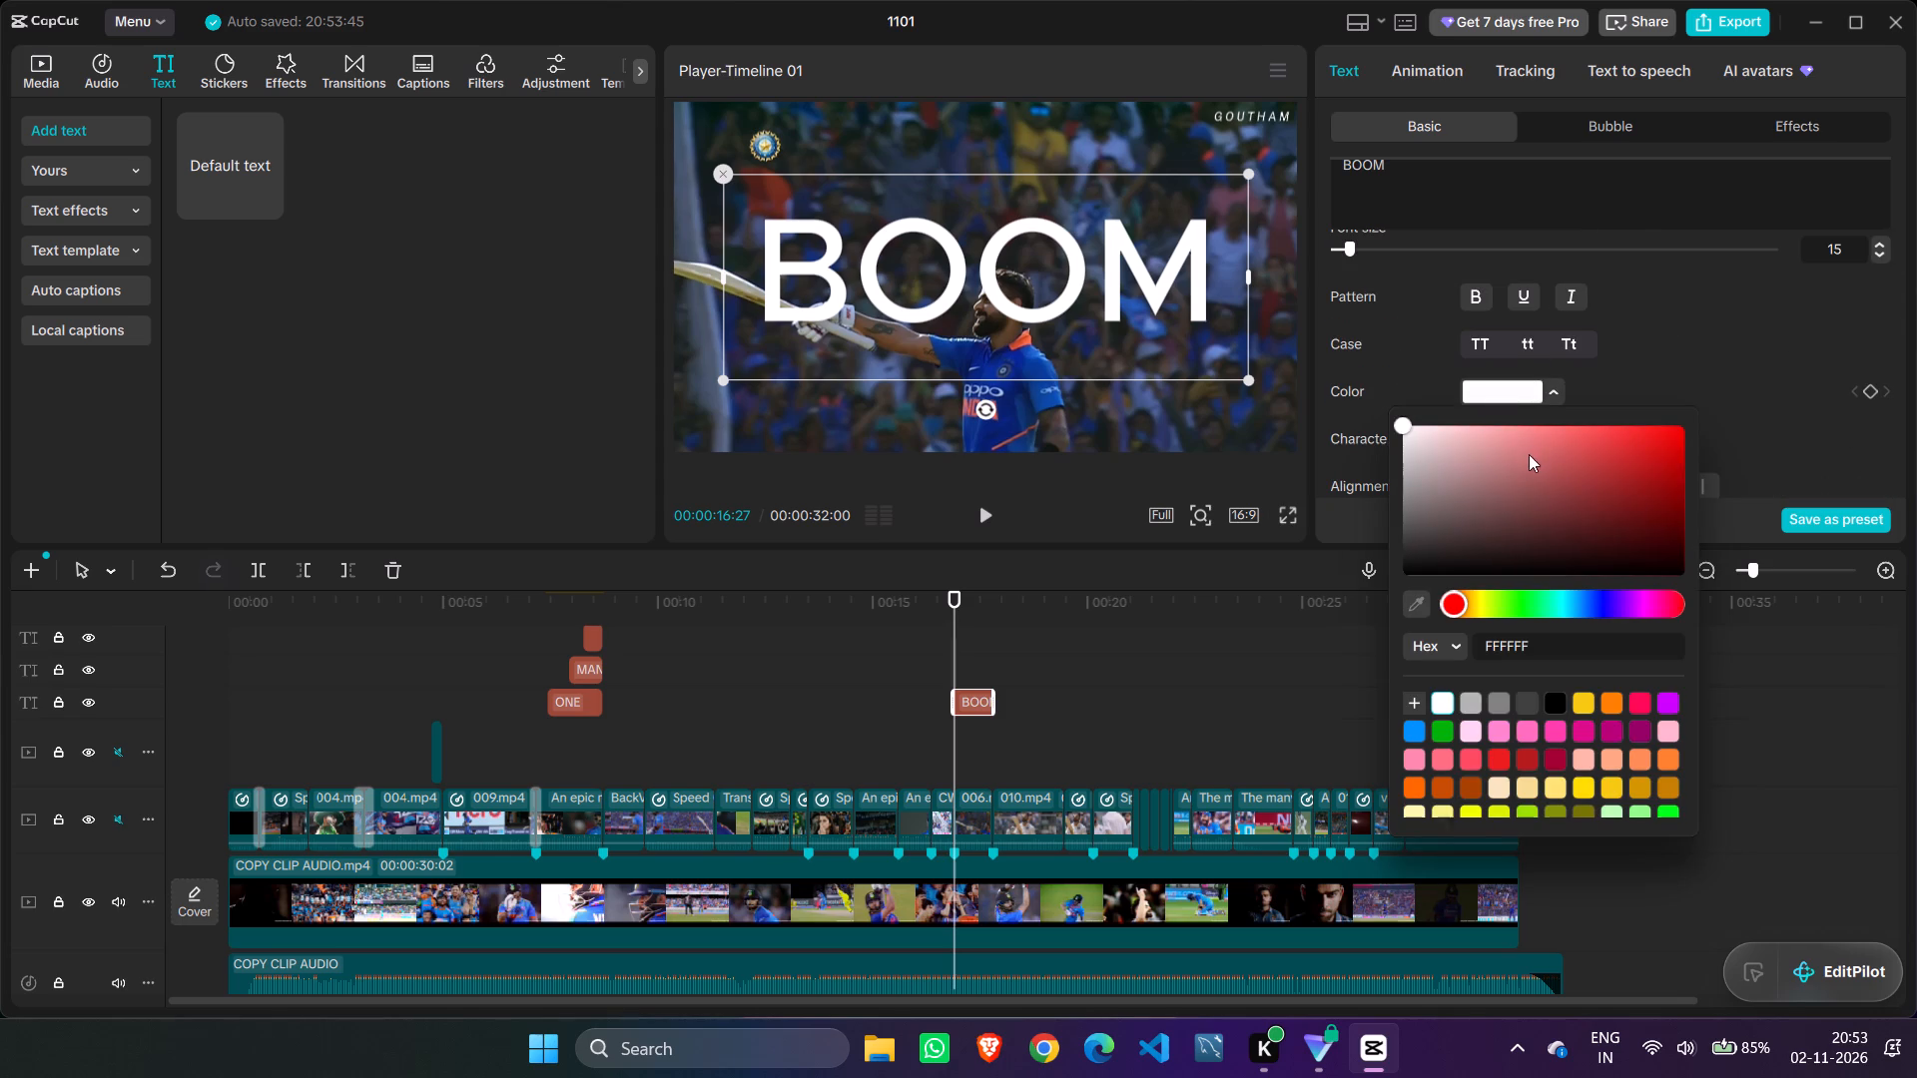
drag(1639, 459, 1723, 376)
click(1733, 351)
Set the BOOM text's font to Oswald-Bold, matching the MAN title.
scroll(1663, 344, down, 3)
scroll(1622, 314, up, 2)
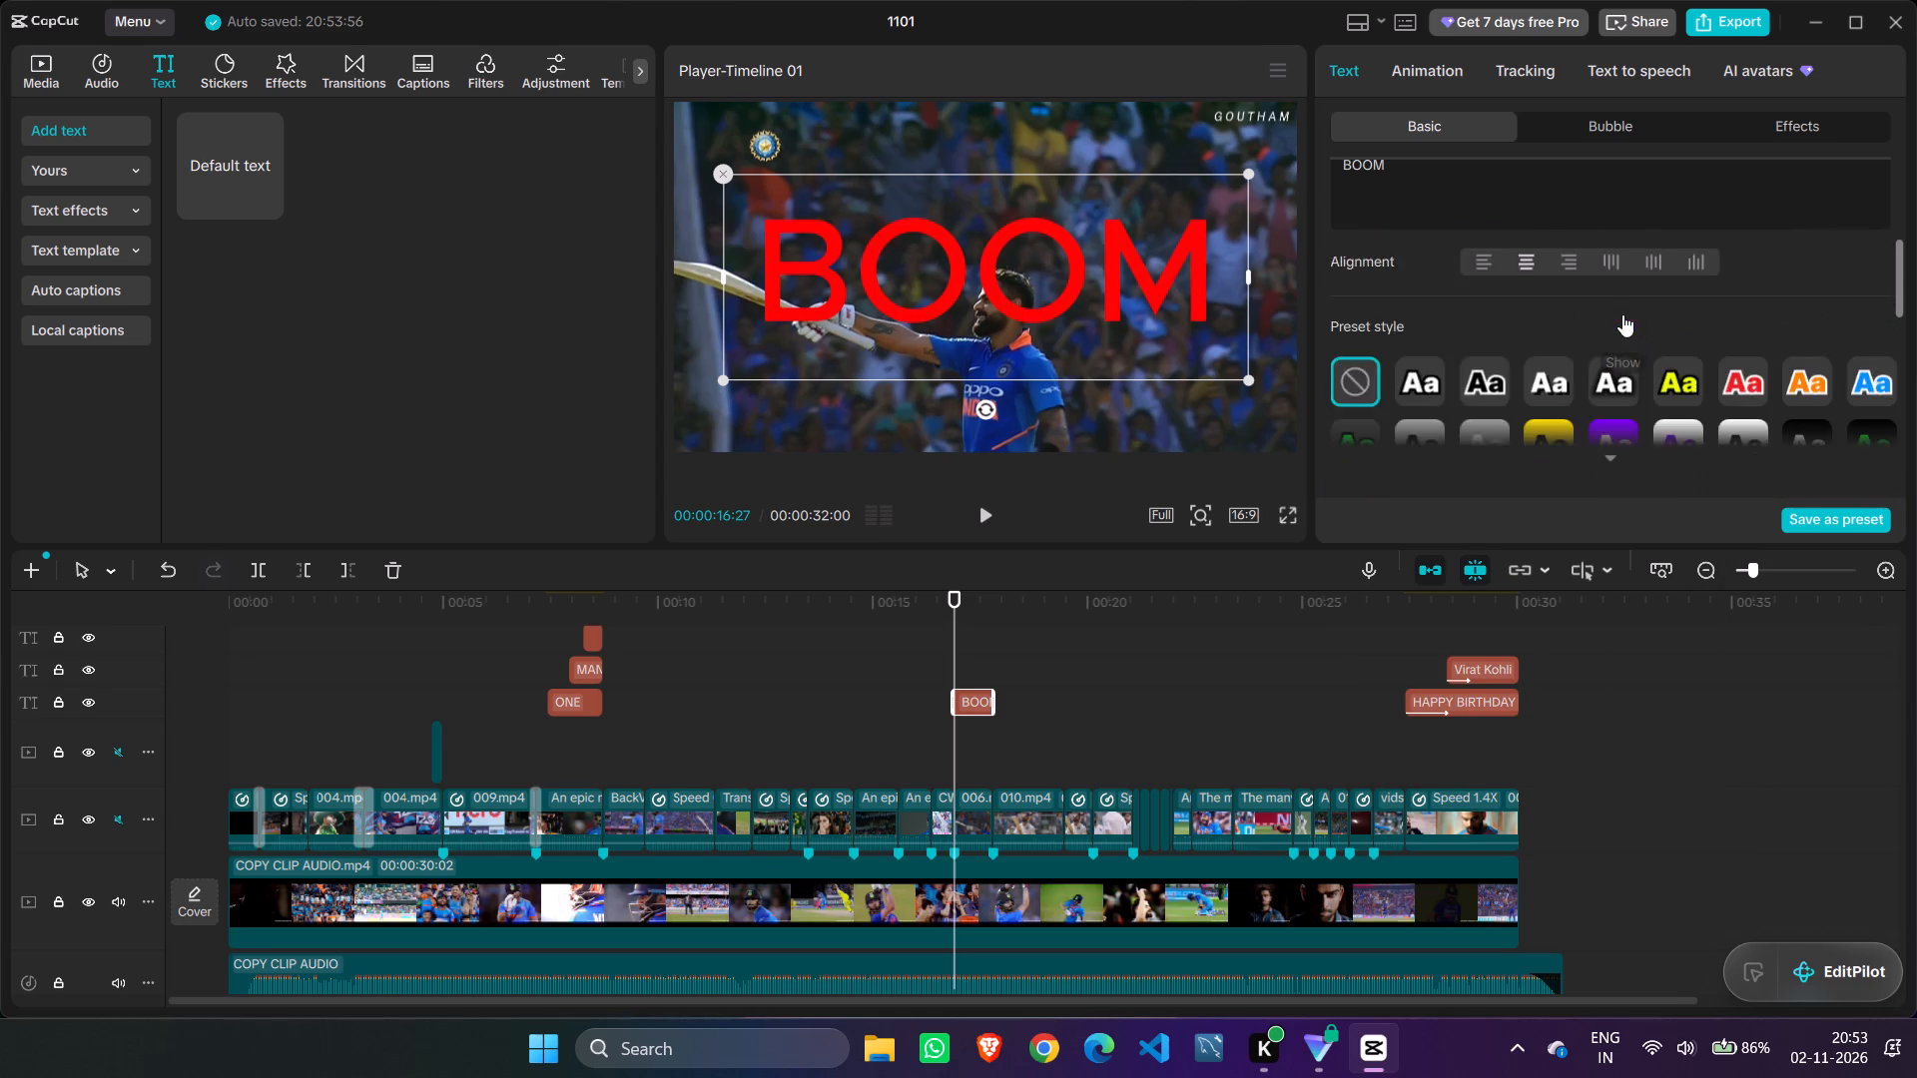
scroll(1574, 314, up, 3)
click(1603, 299)
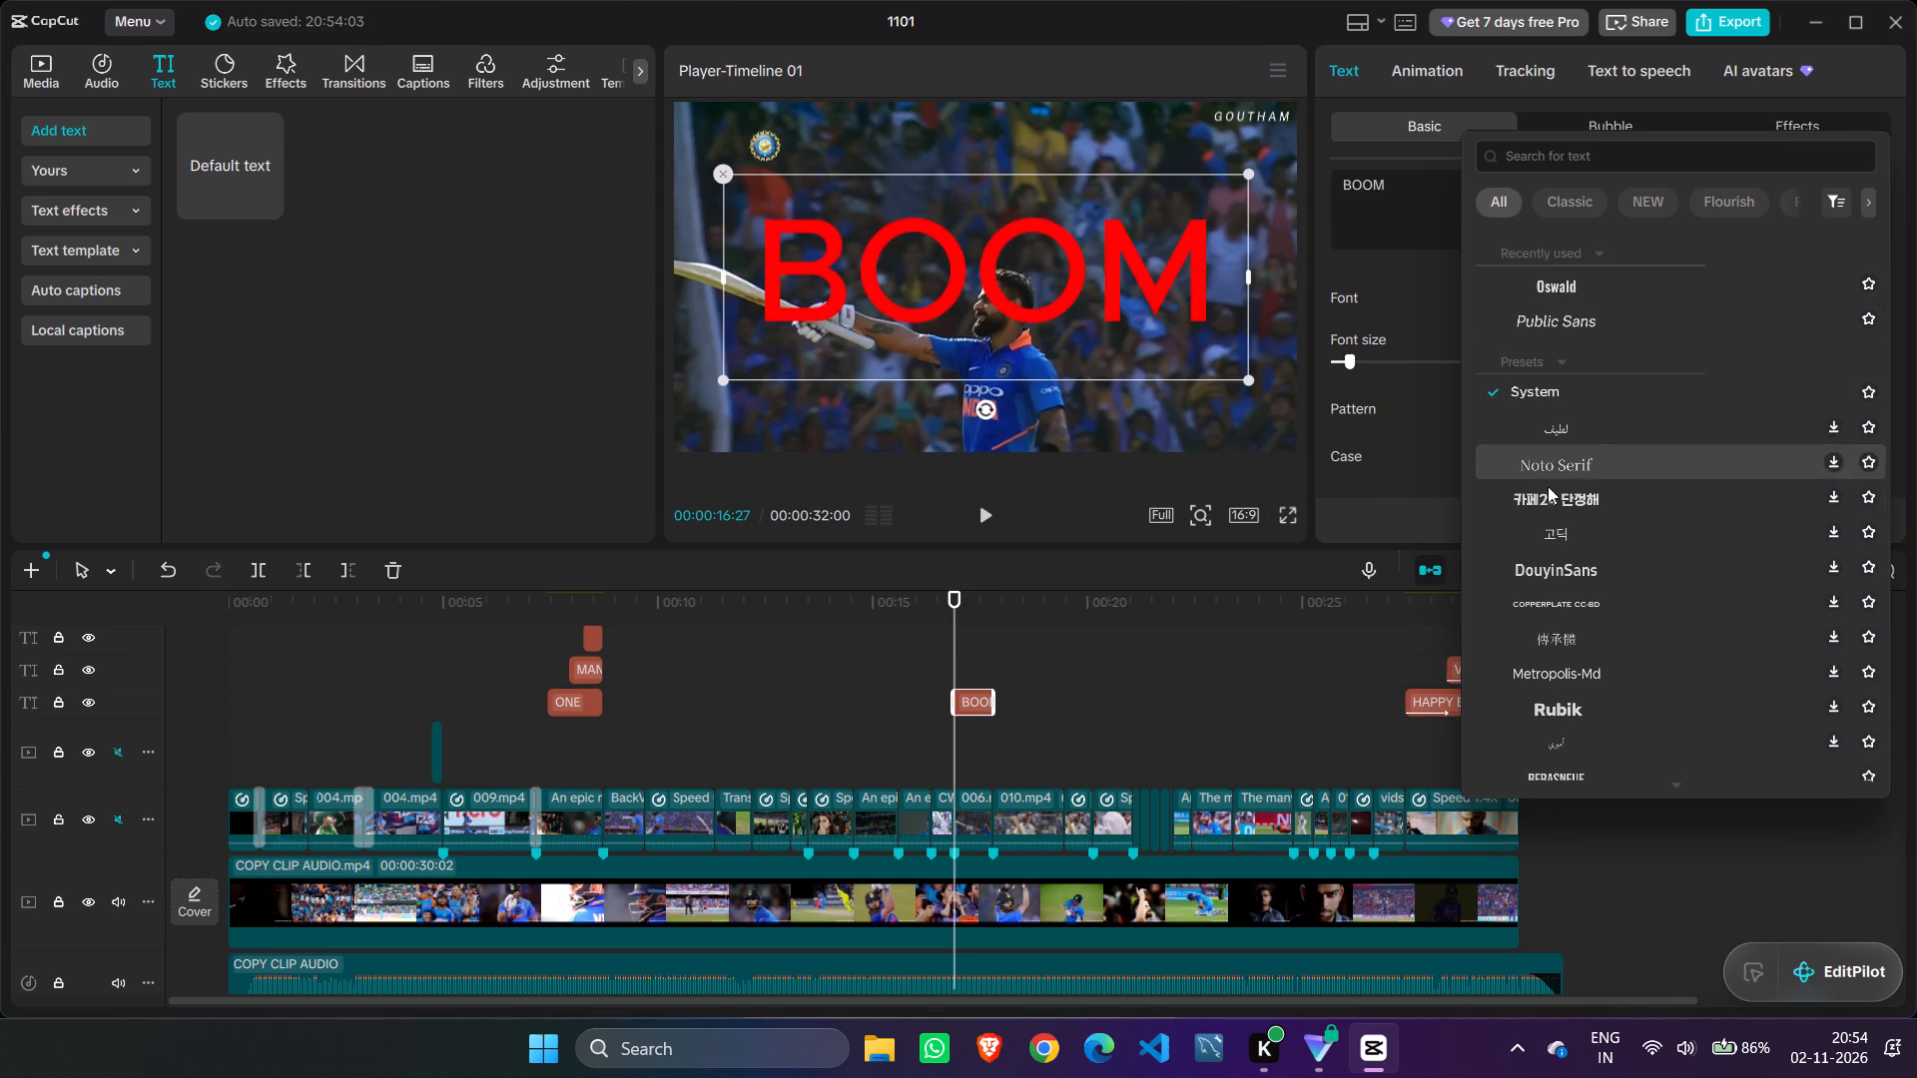
scroll(1547, 574, down, 2)
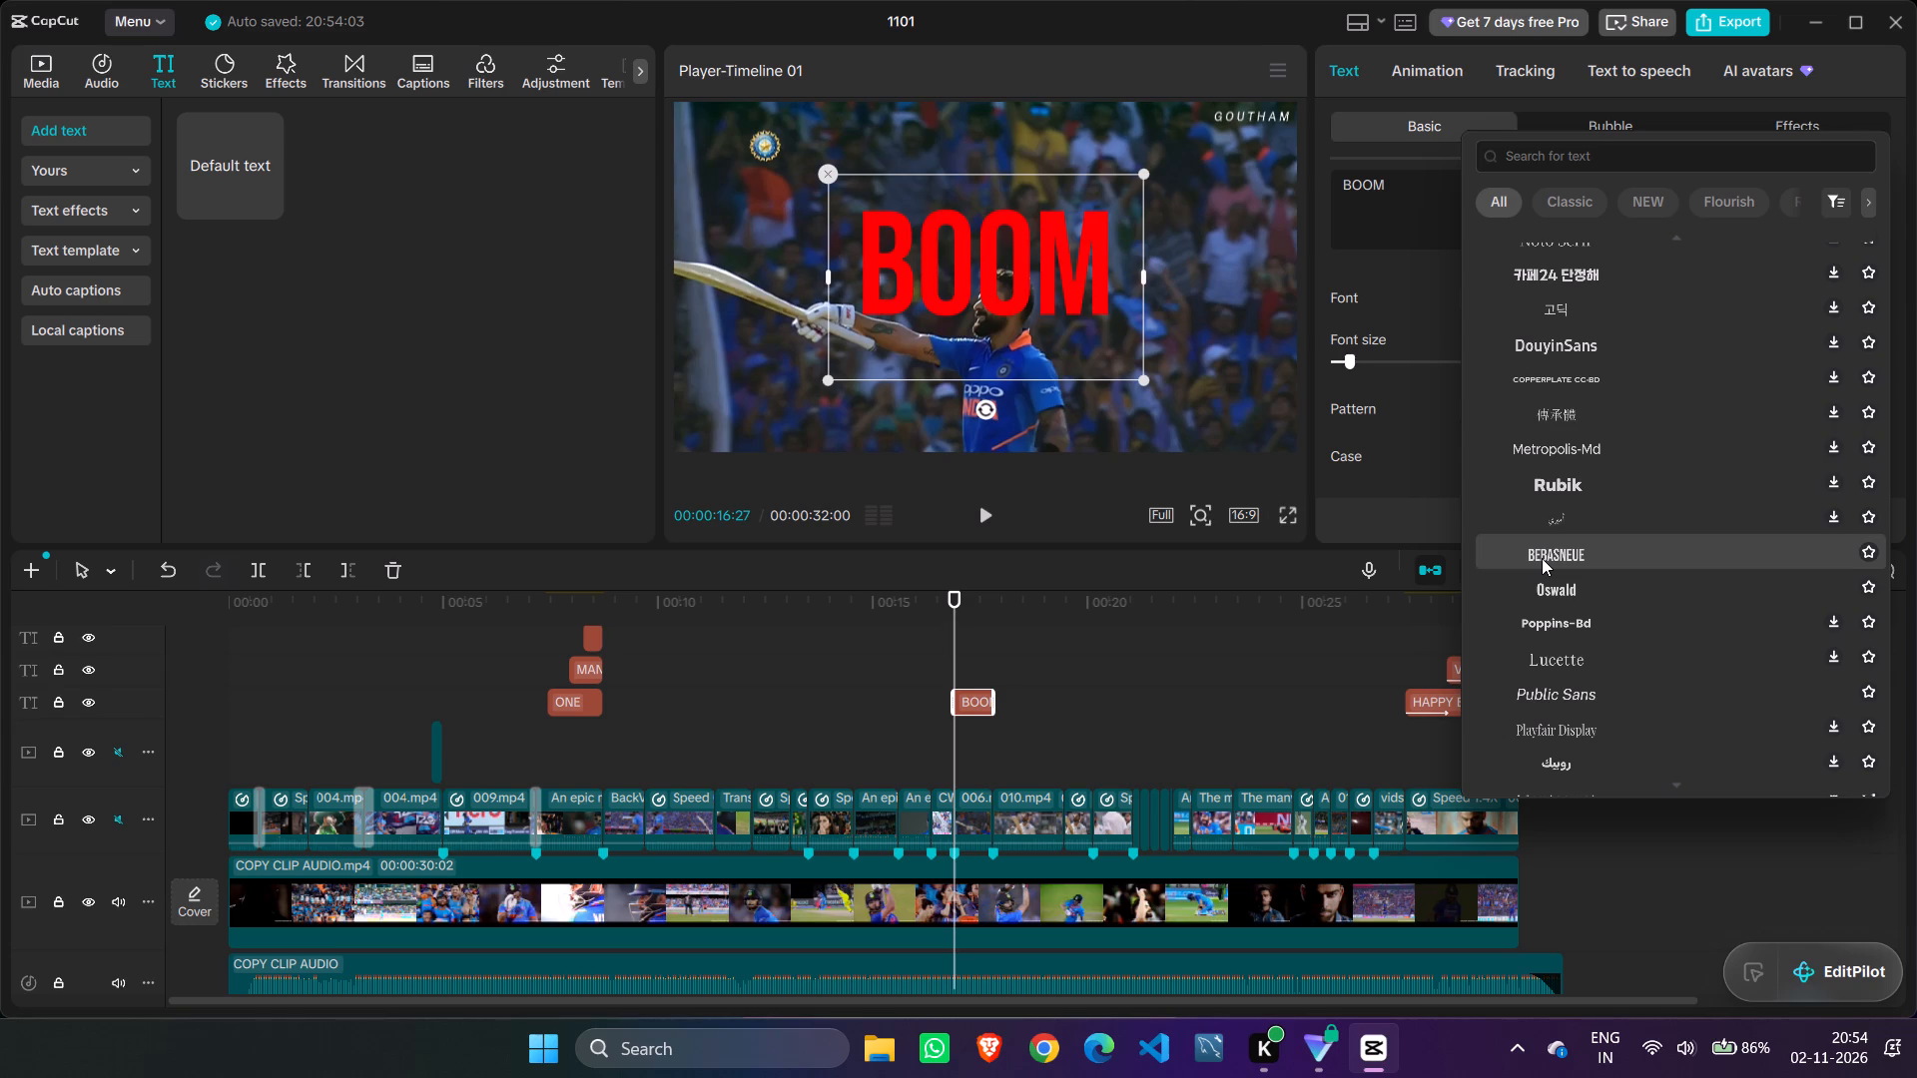
click(588, 668)
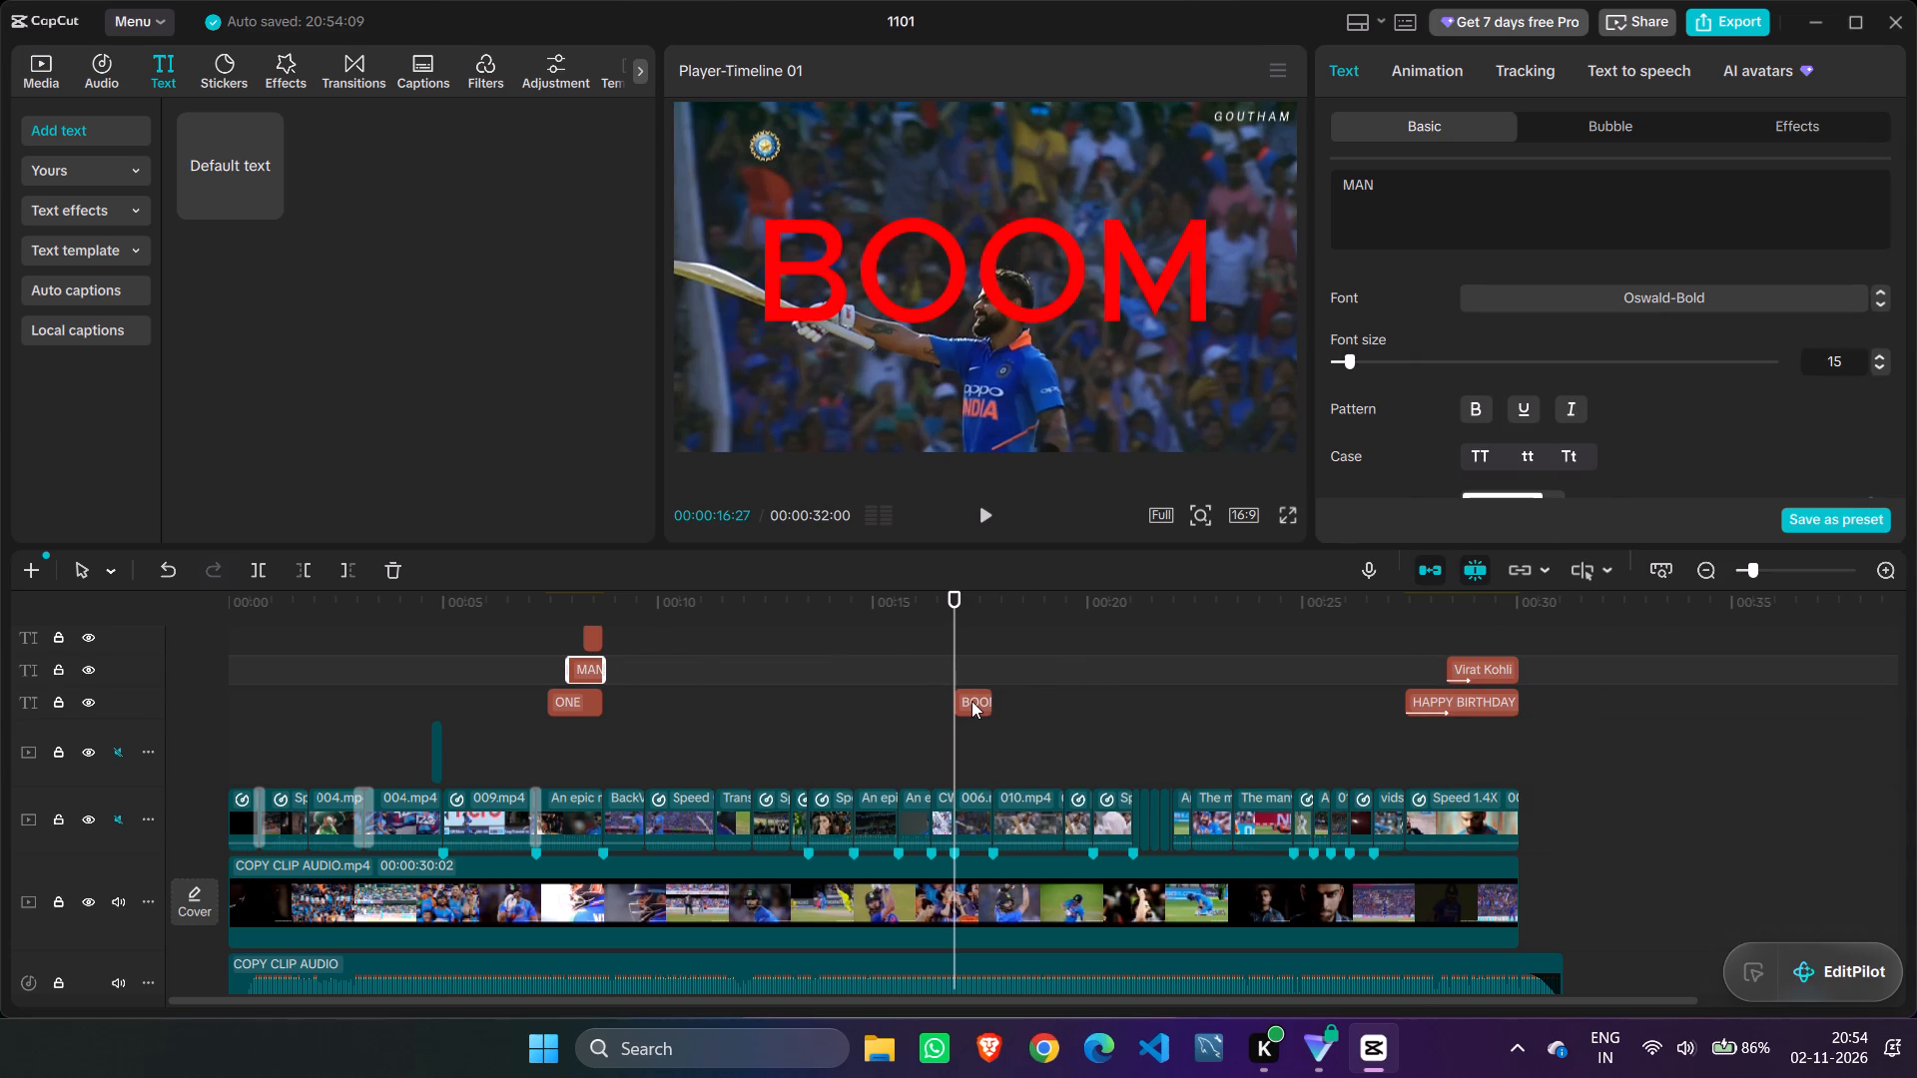
click(971, 701)
click(1605, 294)
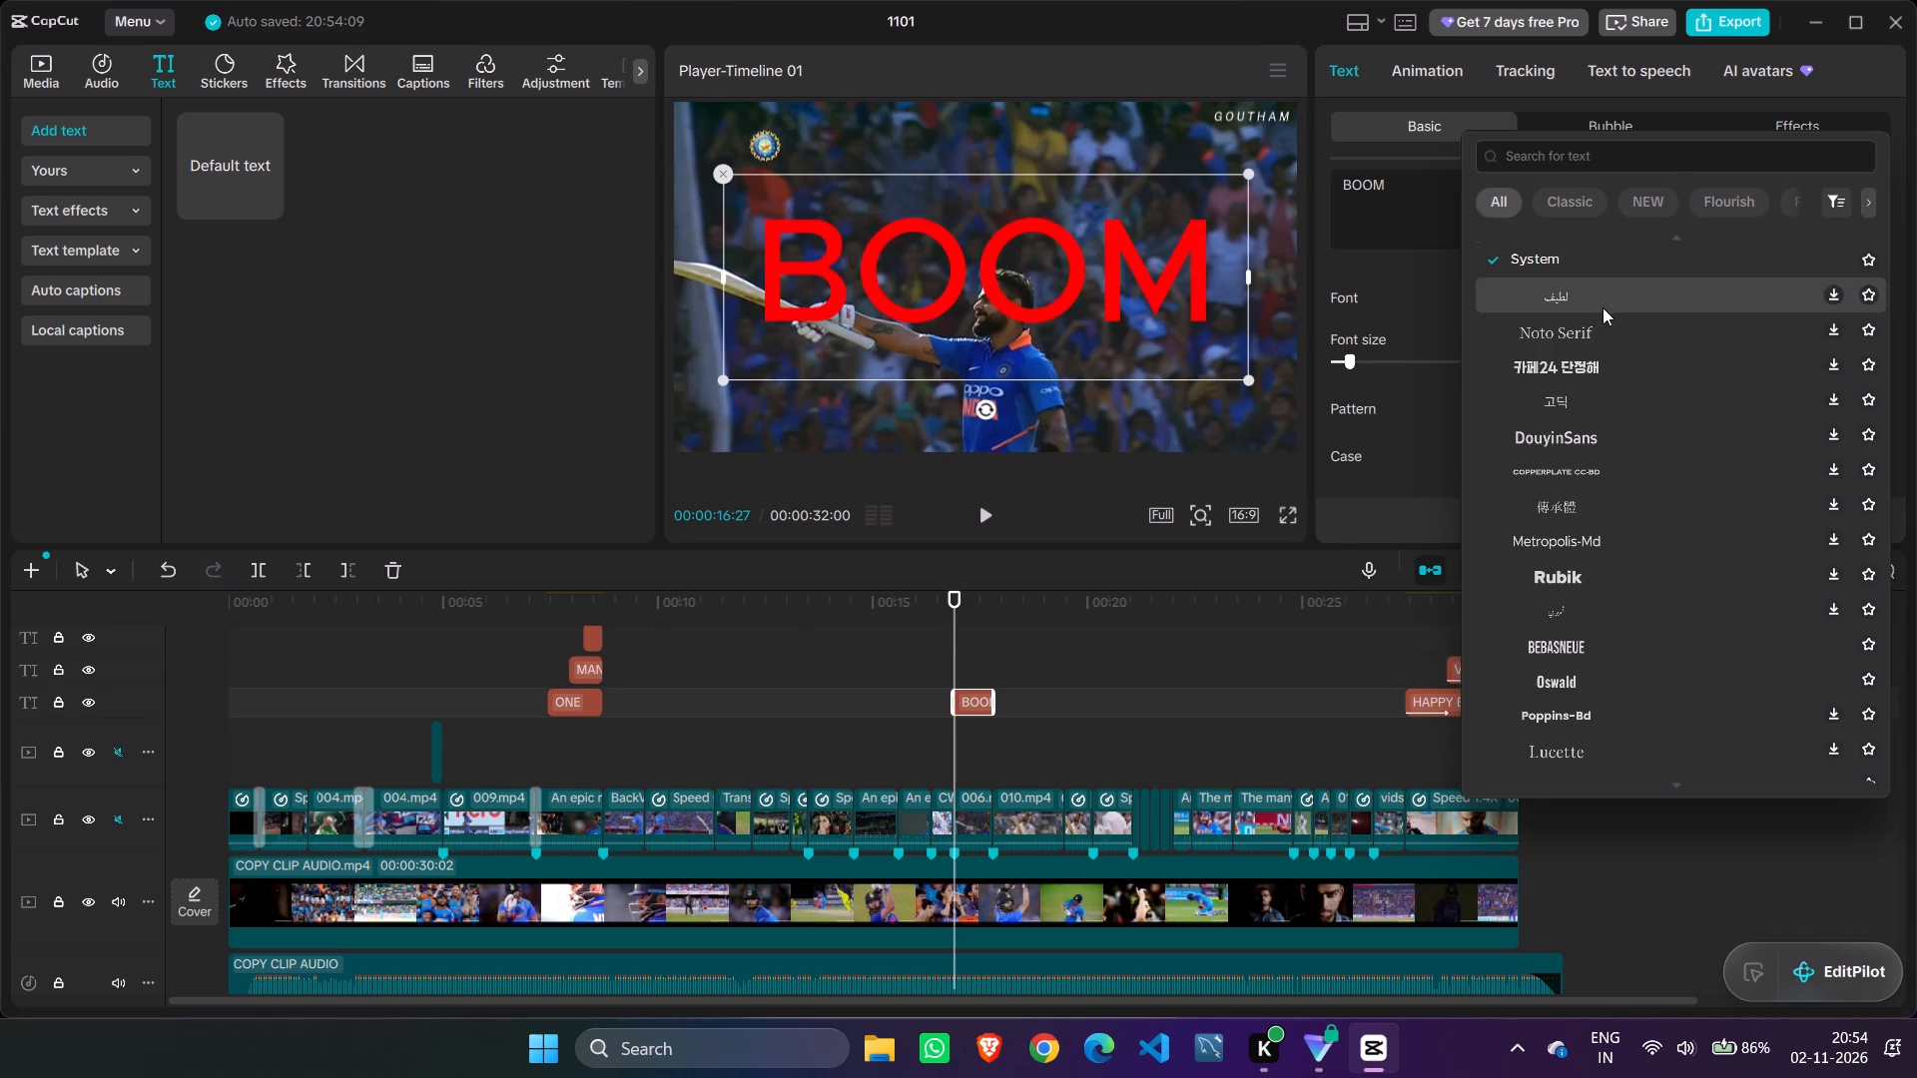
scroll(1586, 342, up, 4)
scroll(1586, 344, down, 1)
scroll(1586, 344, up, 3)
click(1575, 296)
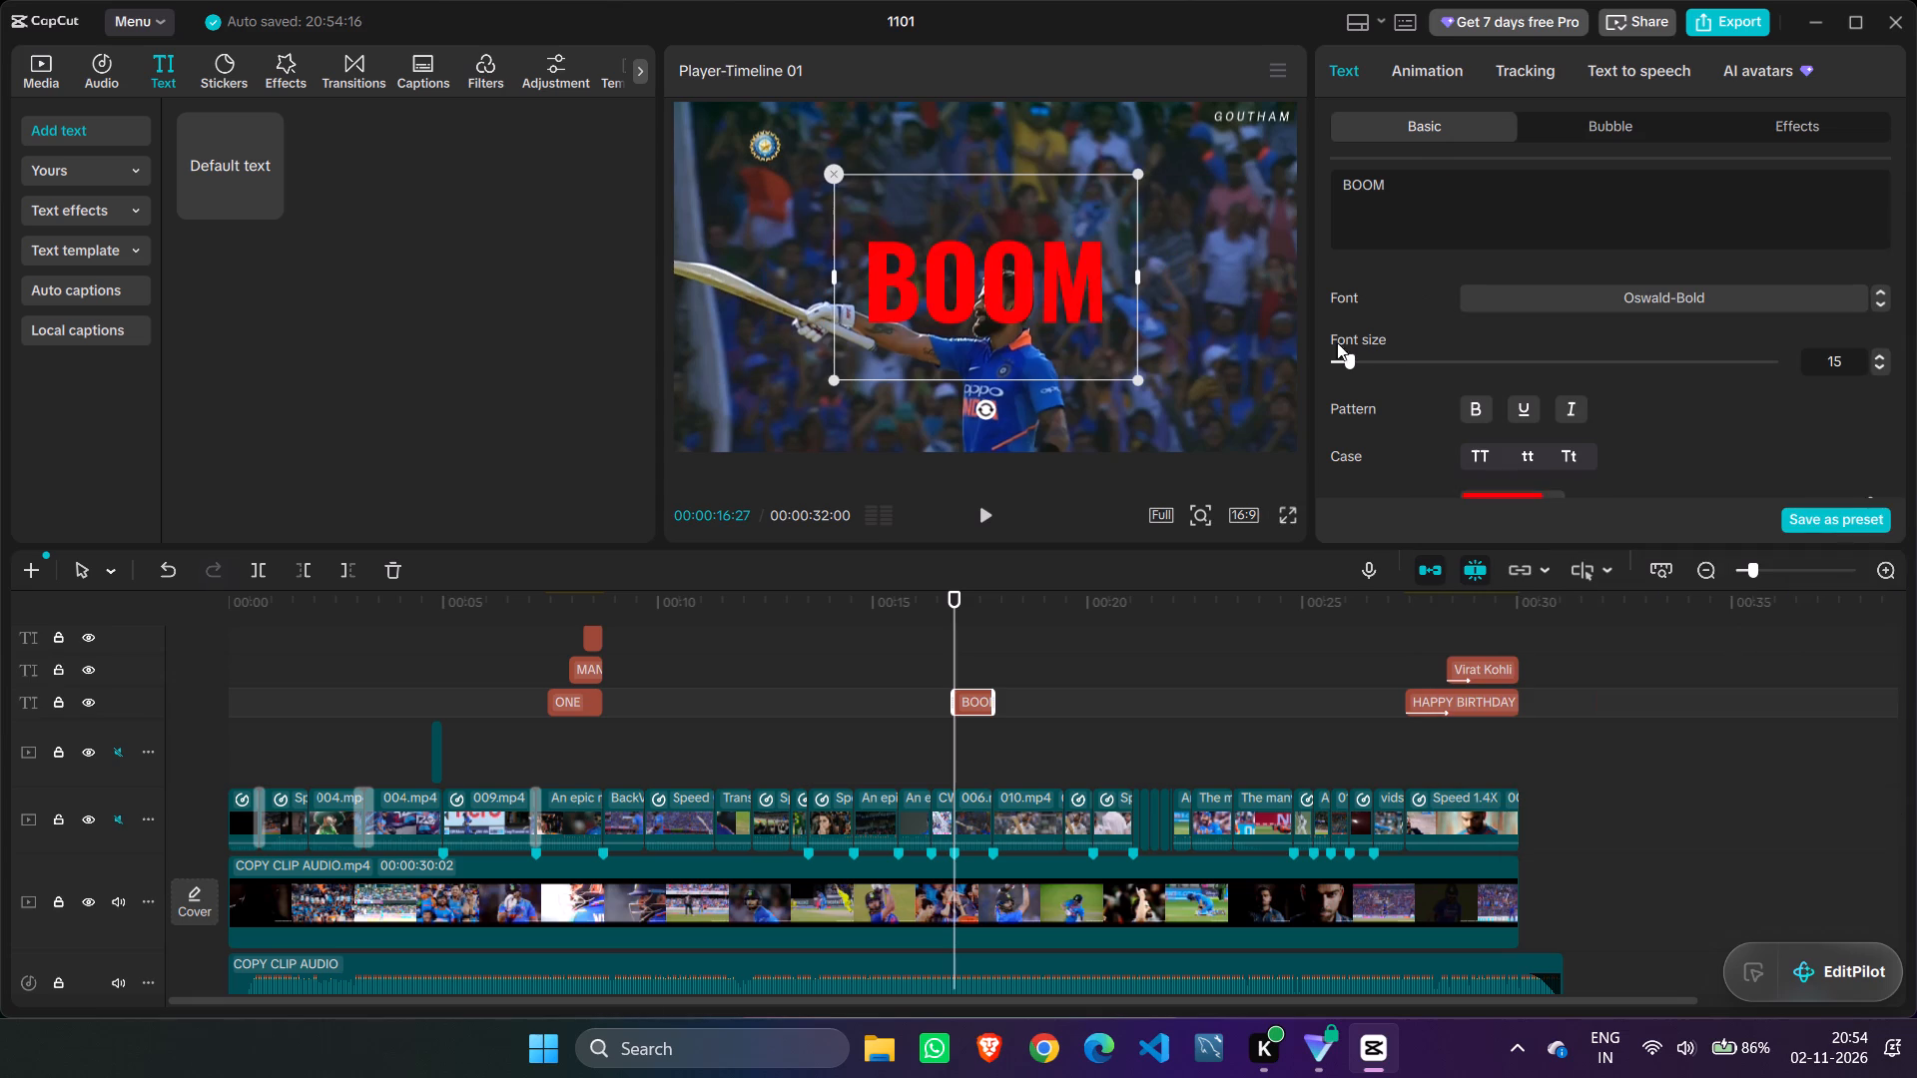
Enlarge the BOOM text in the preview until its bounding box spans about the full frame height.
drag(1133, 375, 1328, 476)
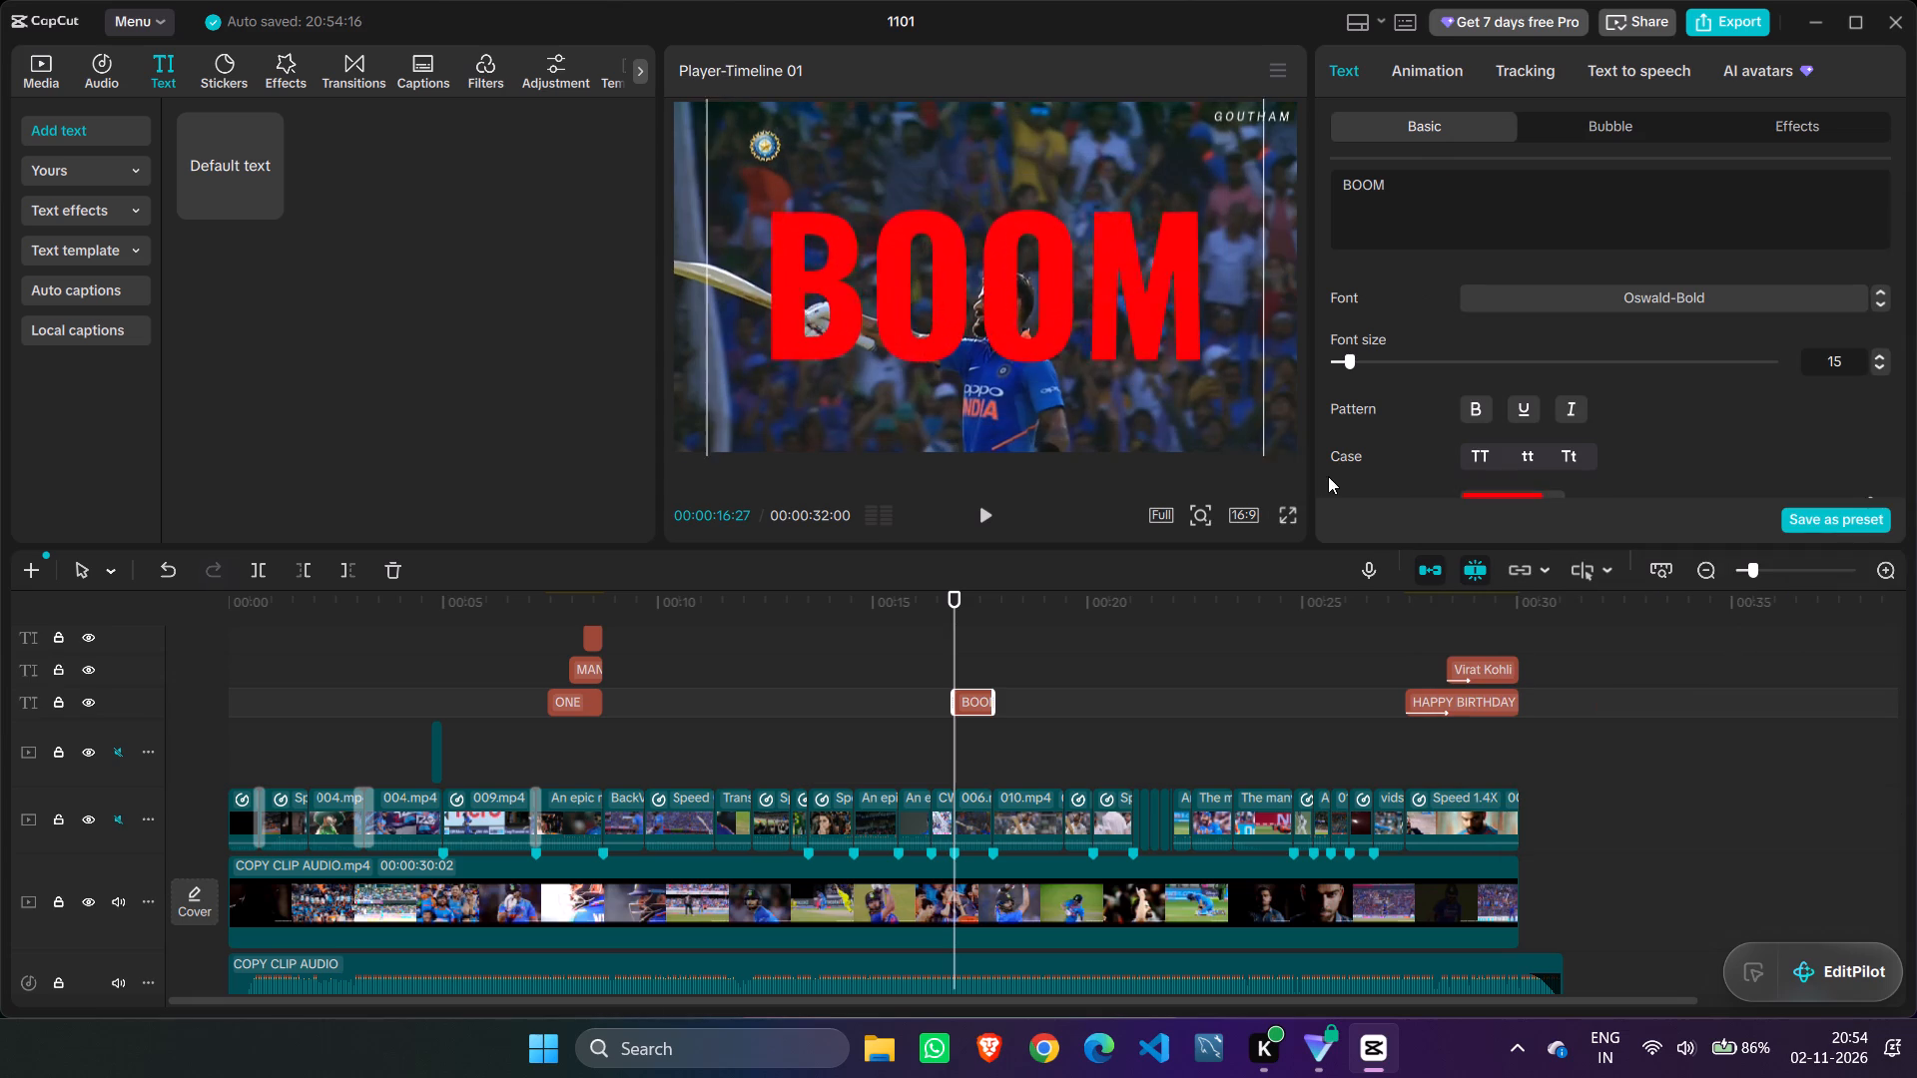
drag(1328, 476, 1306, 466)
click(1119, 296)
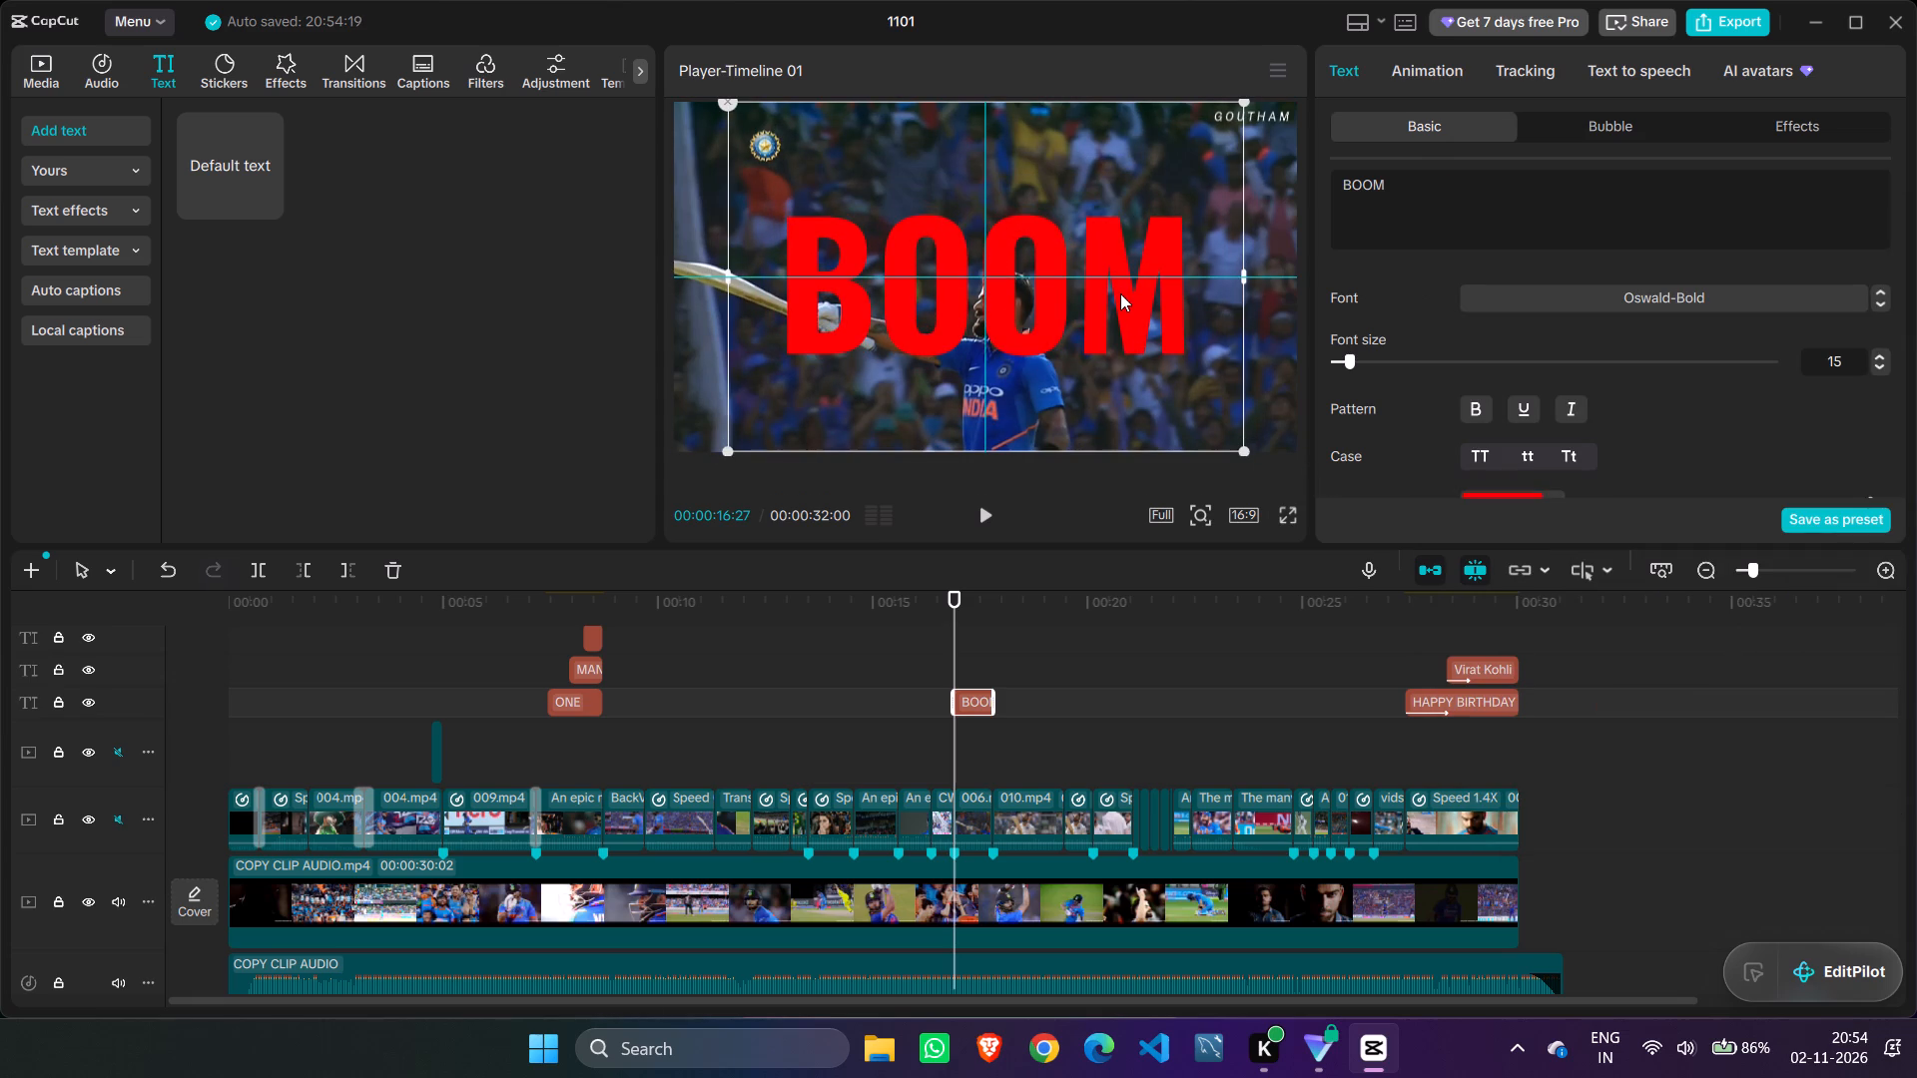
Copy the 006.mp4 bat-raising clip and paste it at 00:00:16:27 on the overlay track directly above the original.
click(971, 806)
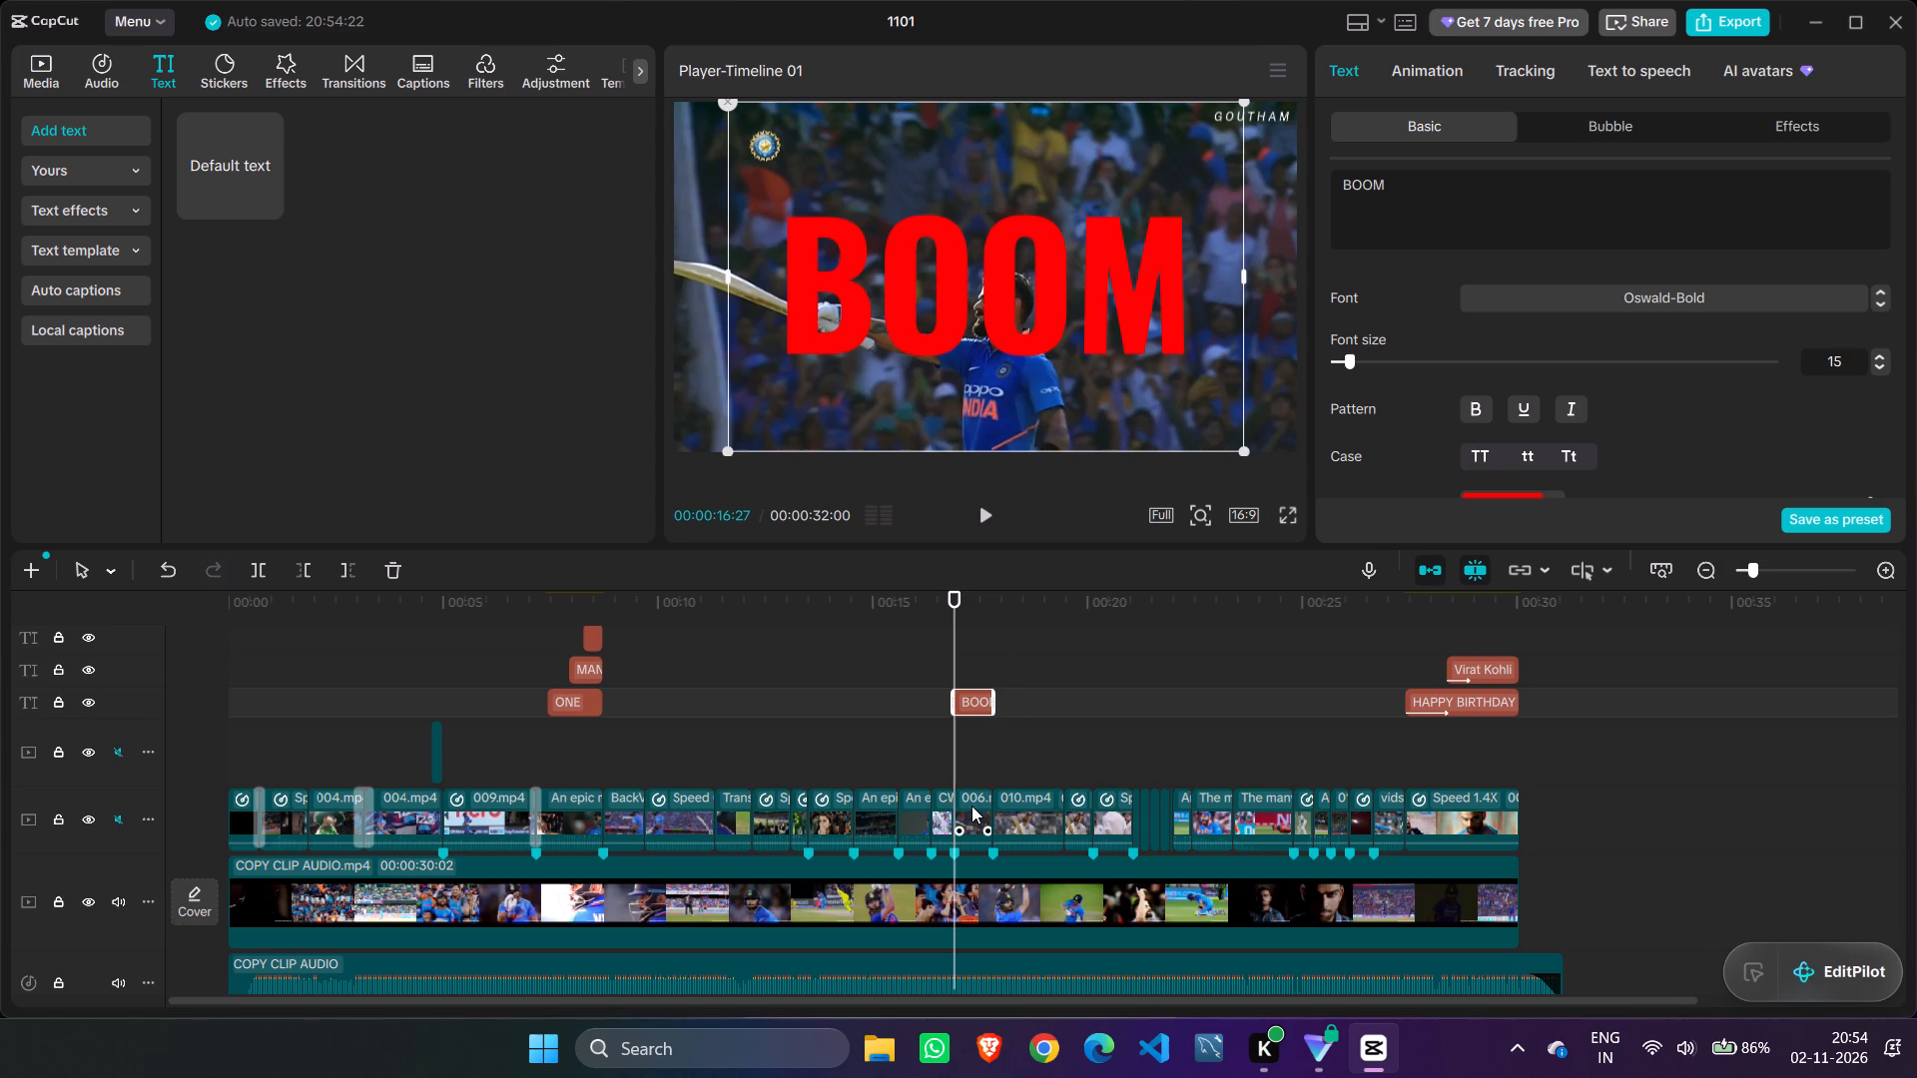
right_click(970, 806)
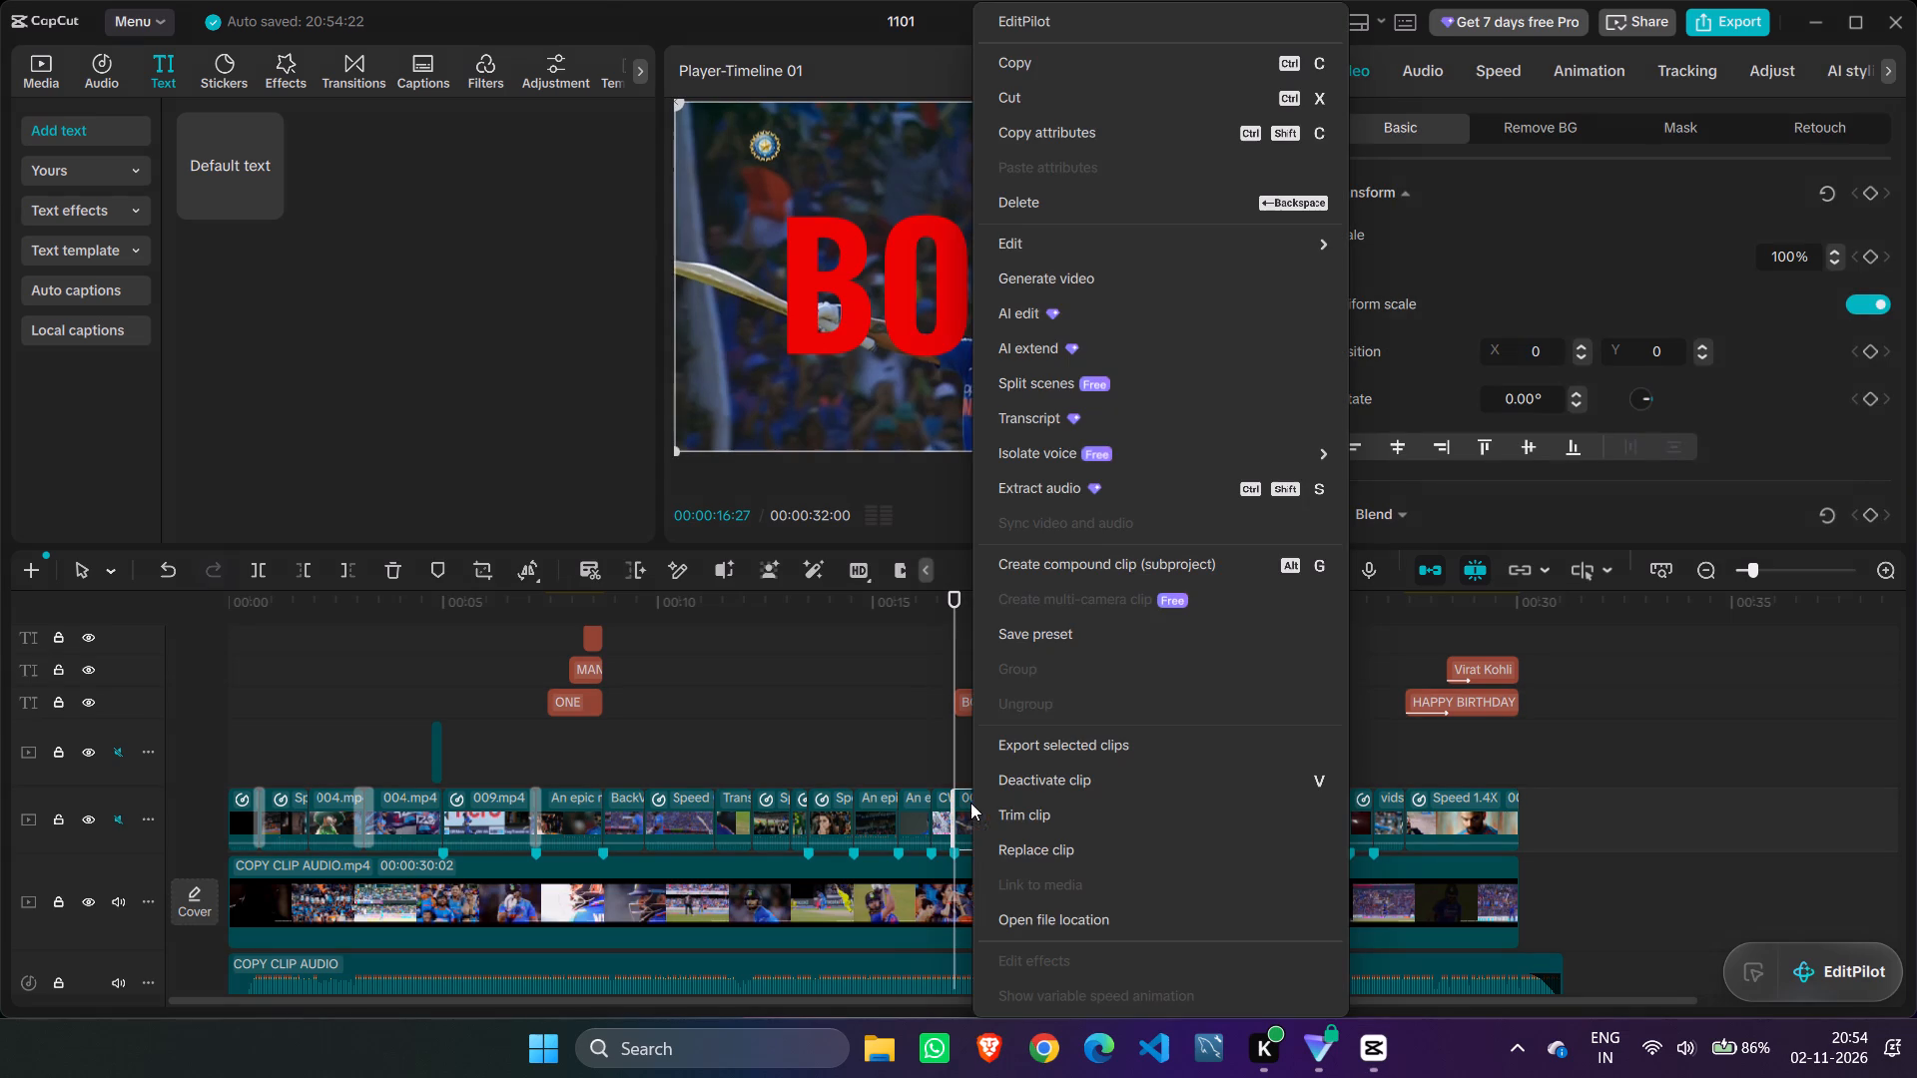
click(1045, 56)
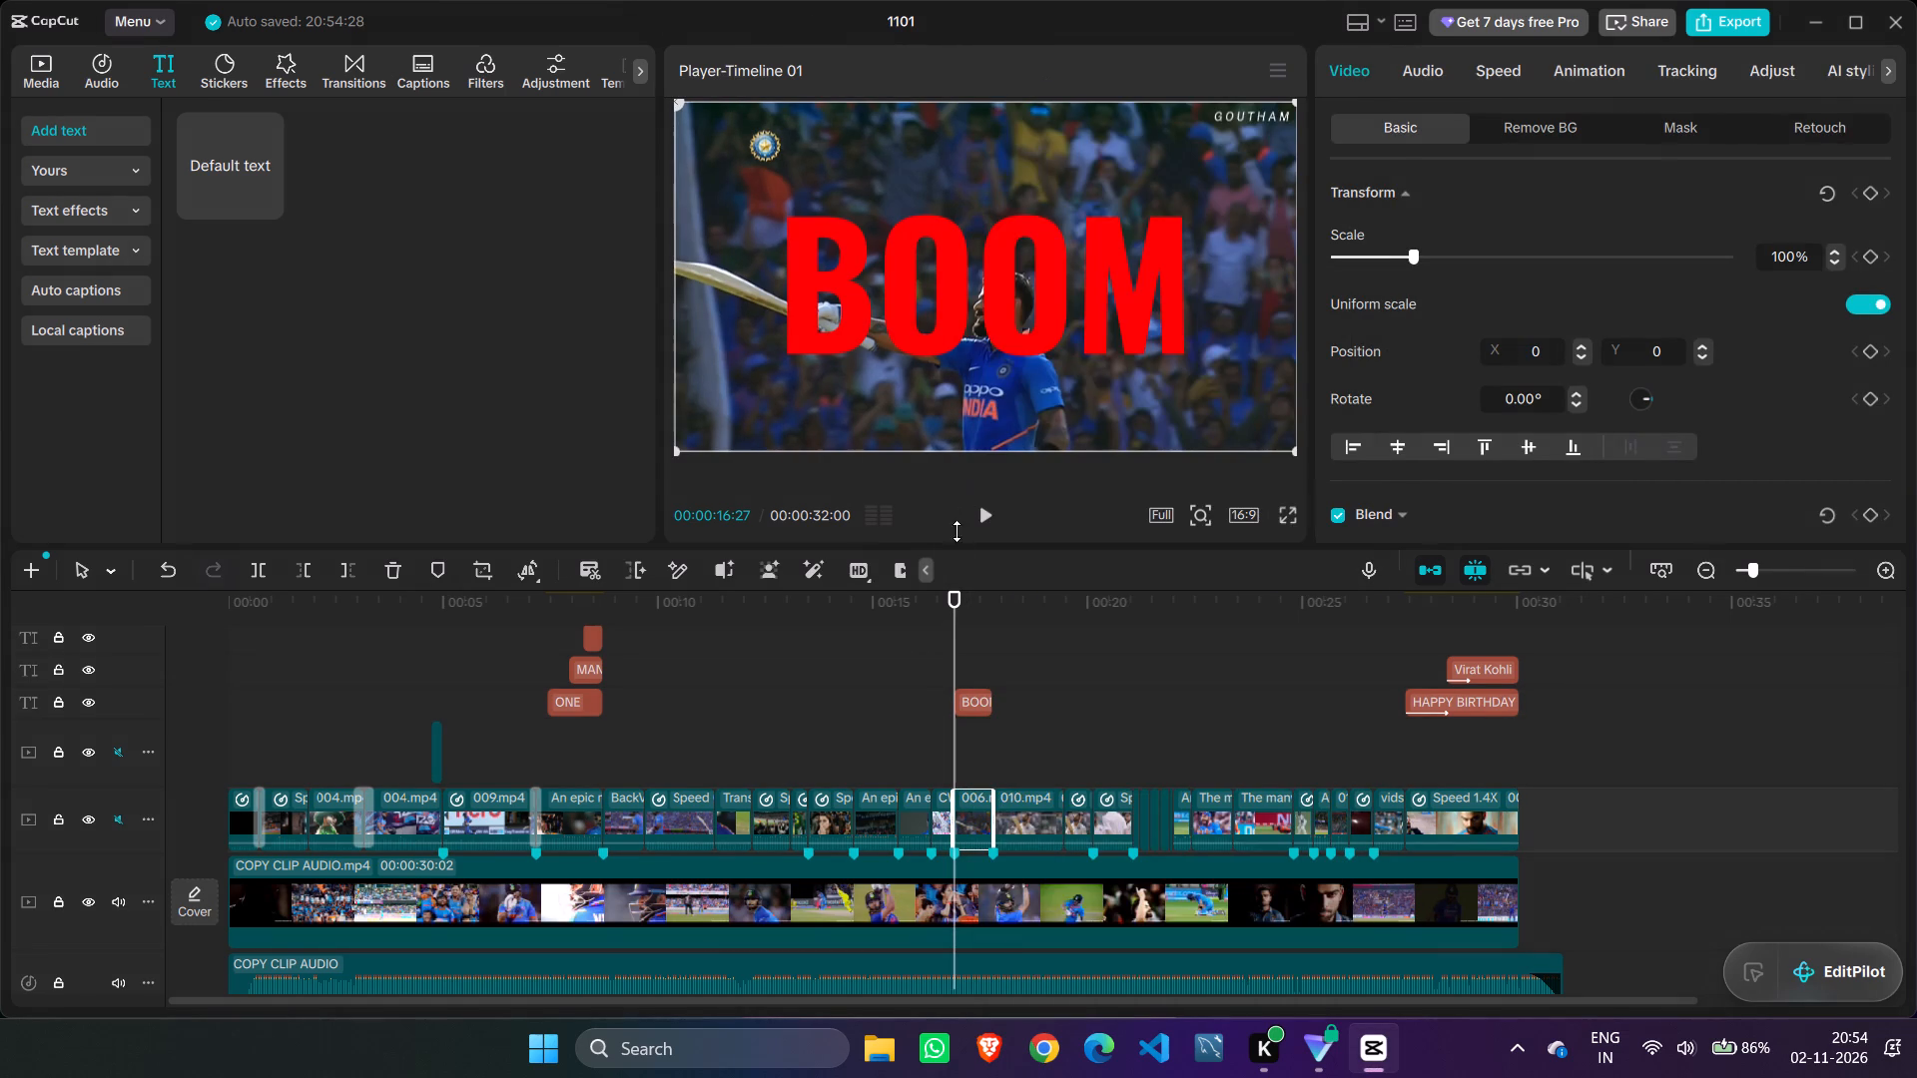
right_click(964, 746)
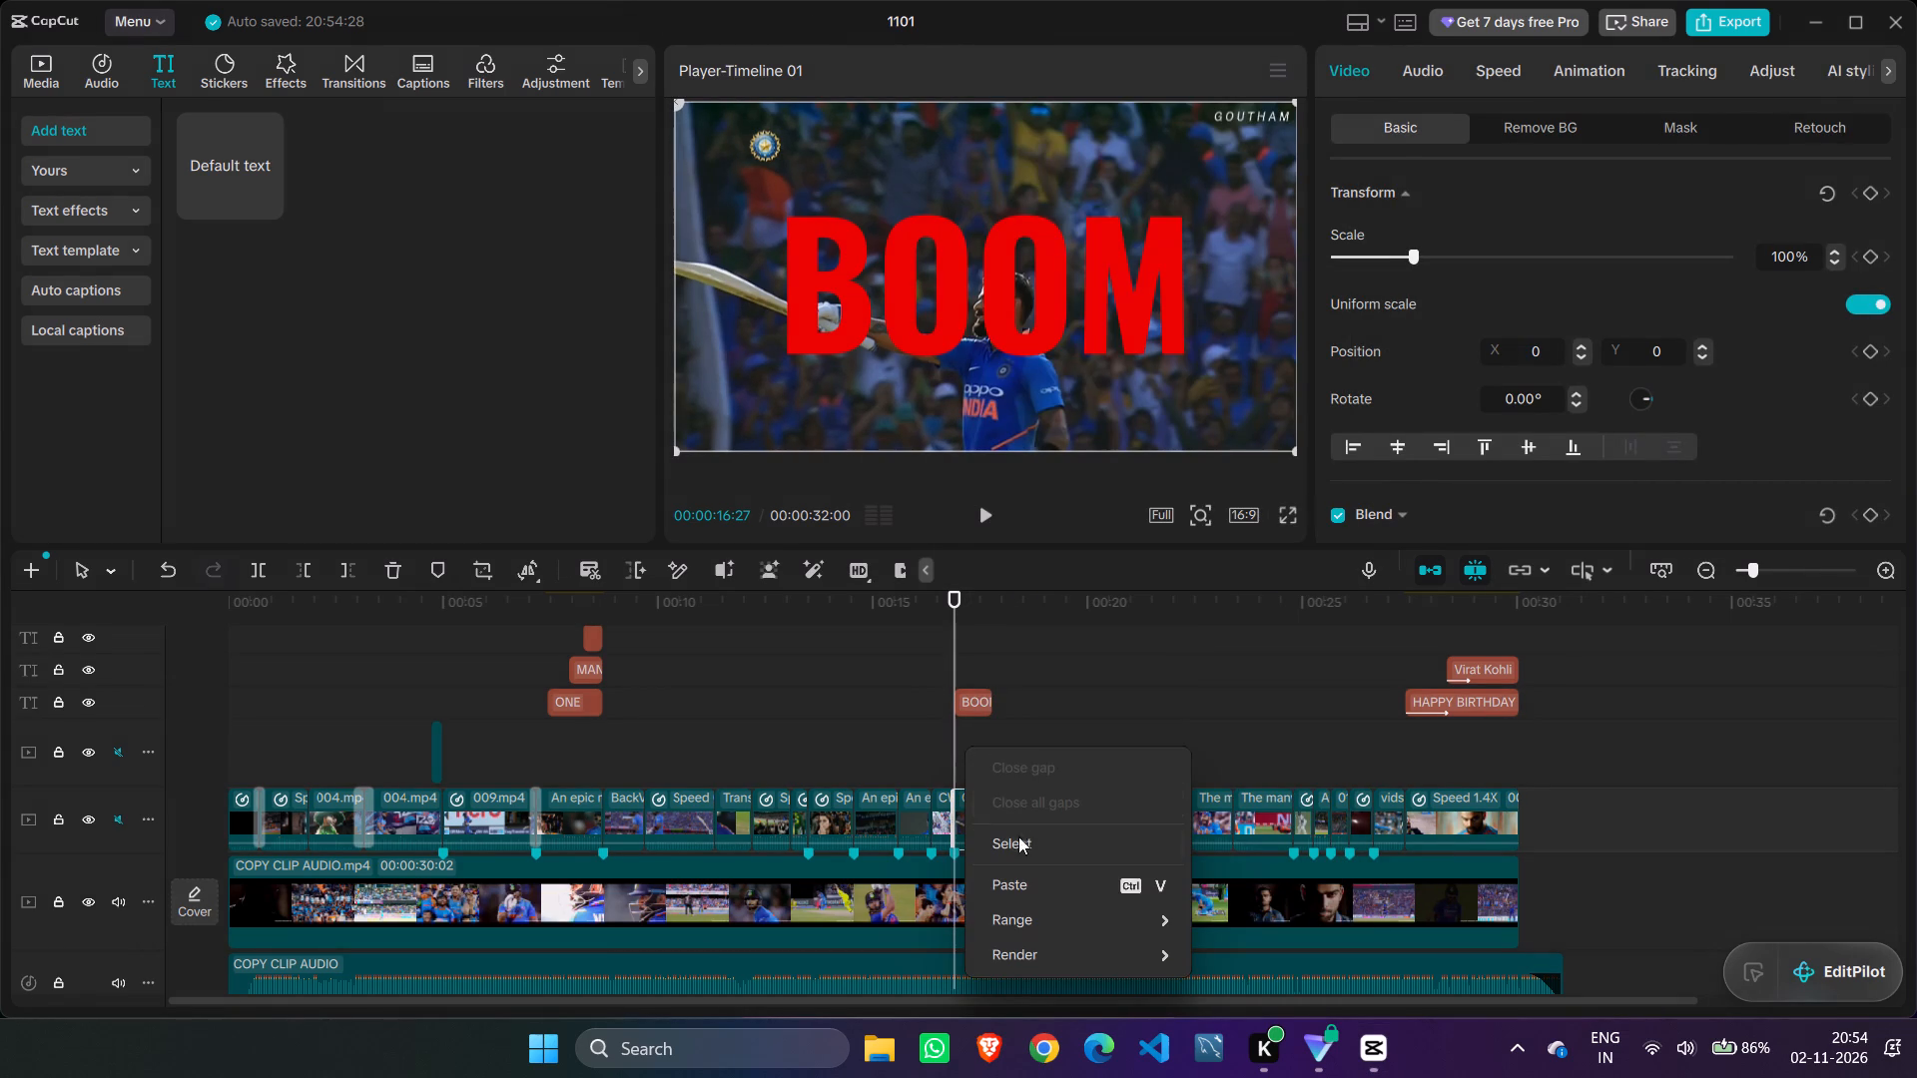
click(1025, 885)
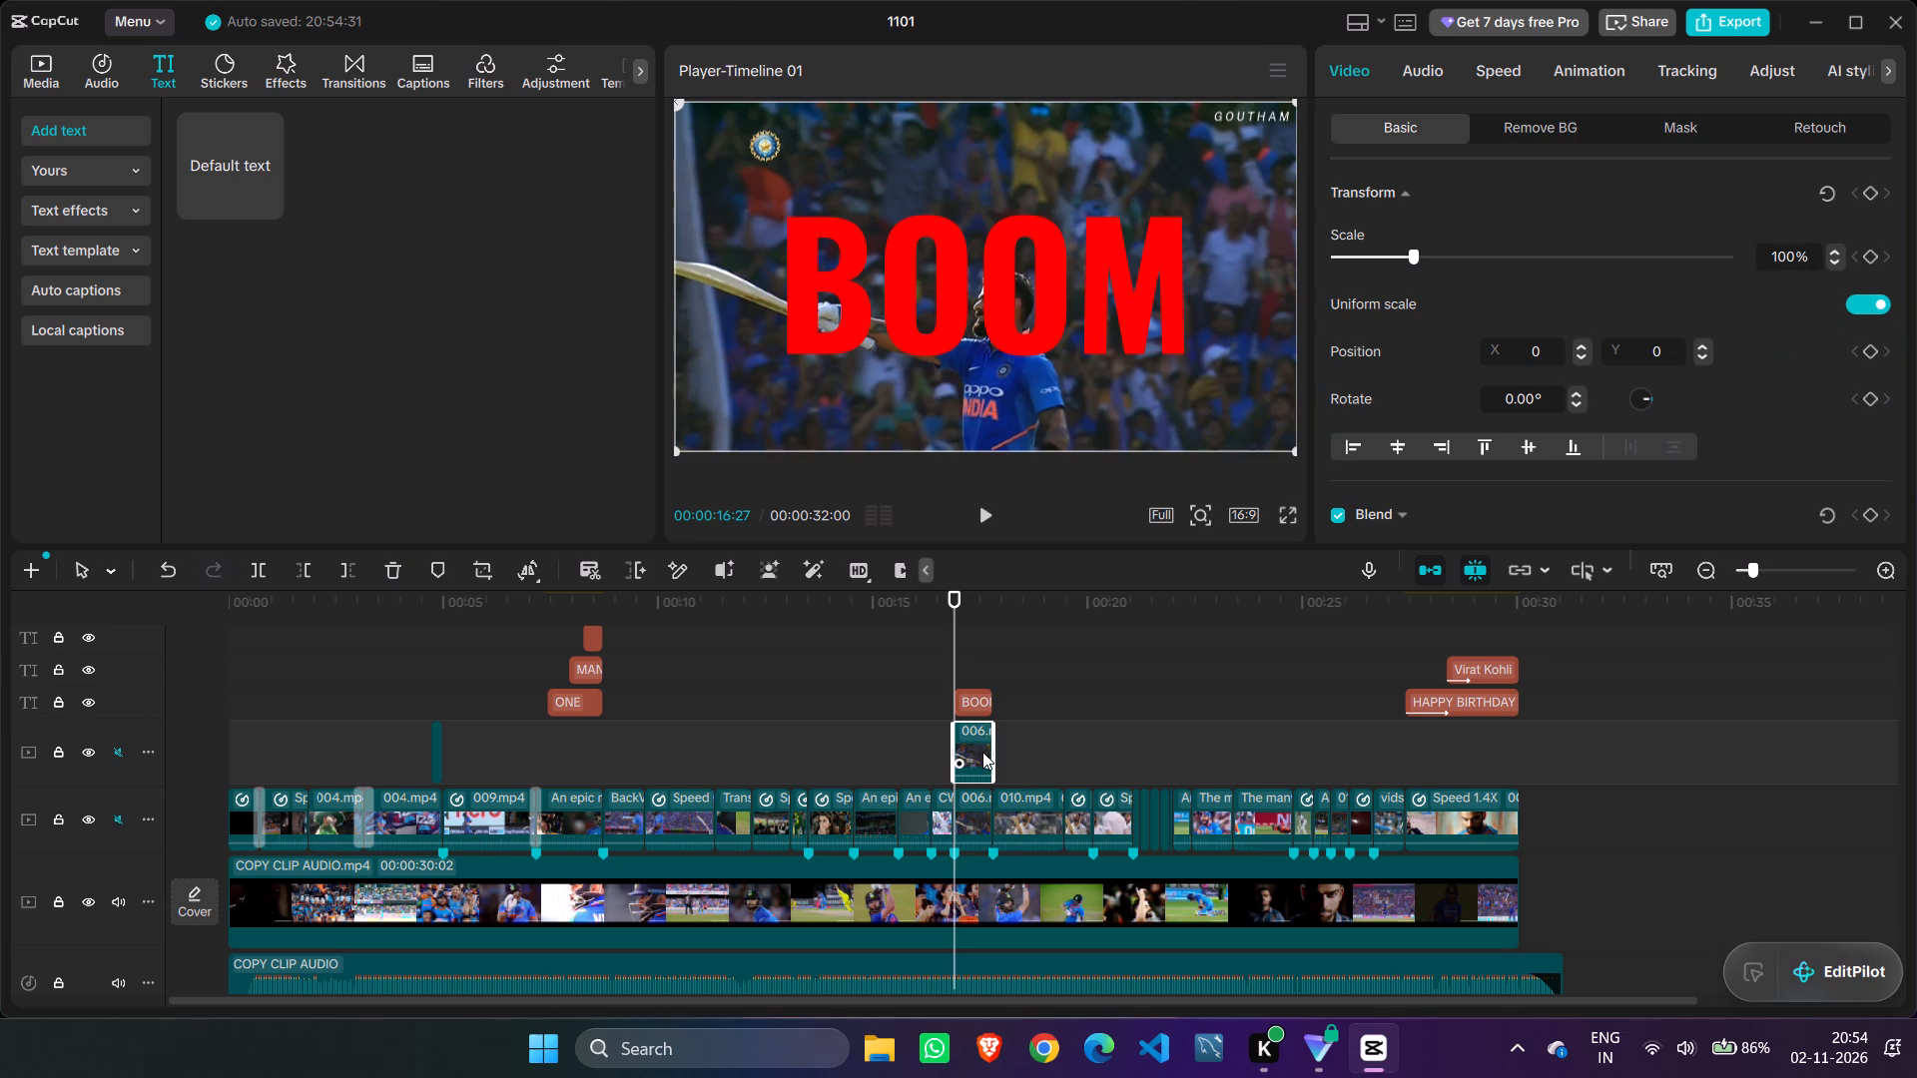
Move the BOOM text clip to a new track between the two 006.mp4 clips, starting at 00:00:16:27.
drag(979, 700, 1004, 798)
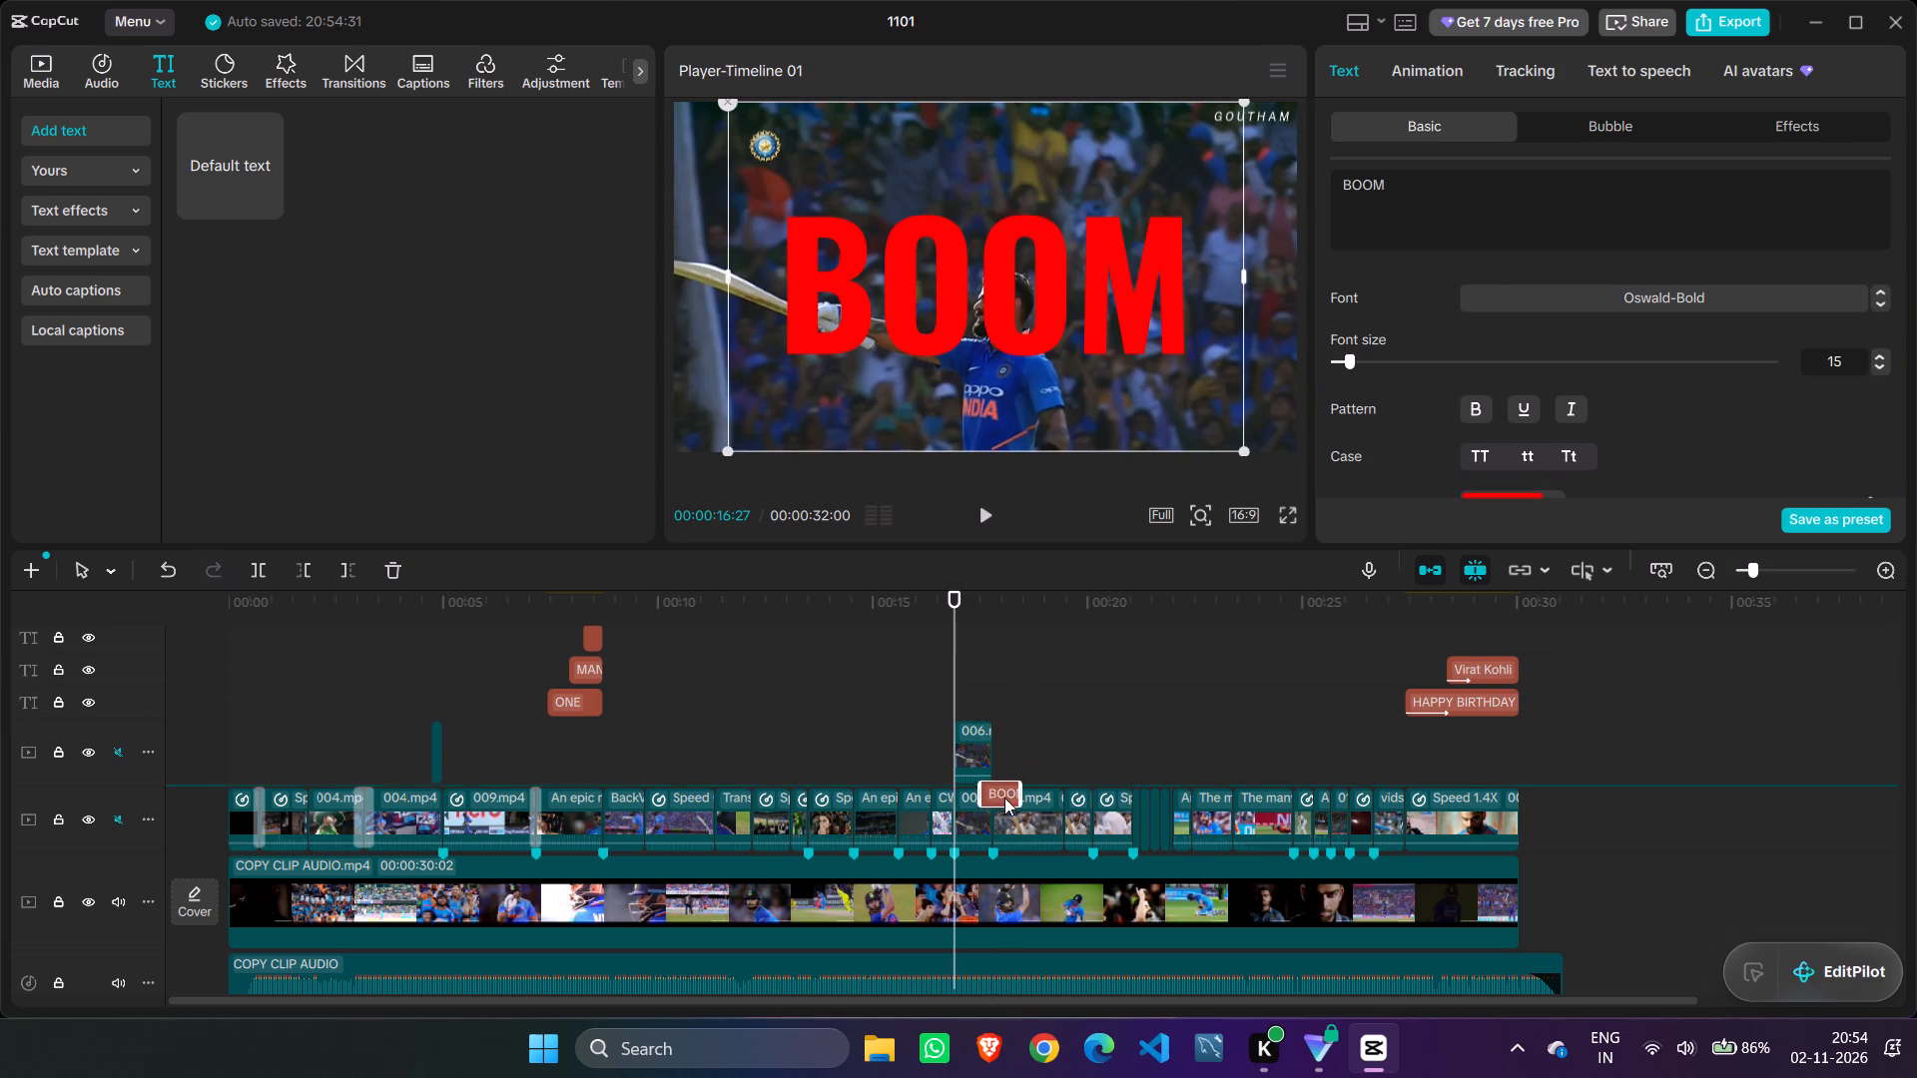
drag(1004, 798, 1002, 796)
drag(998, 801, 986, 801)
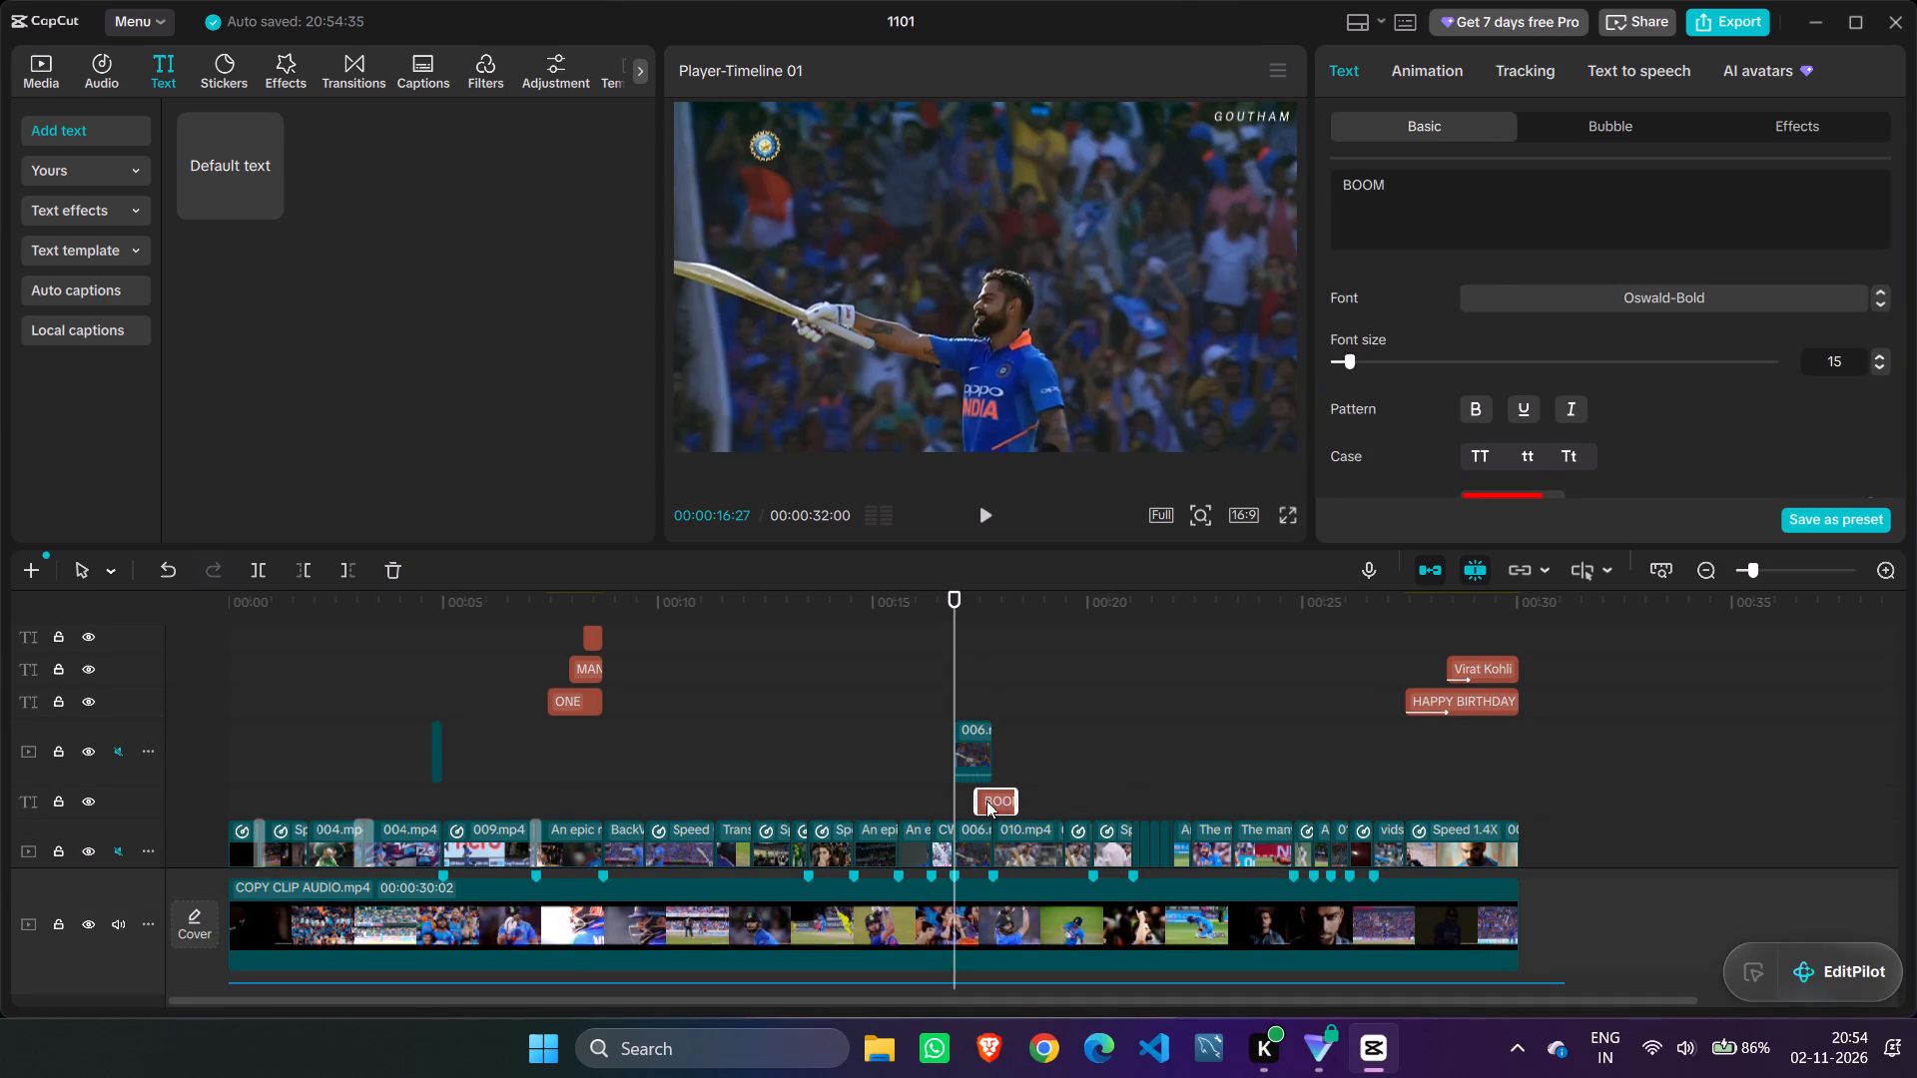
drag(986, 801, 973, 800)
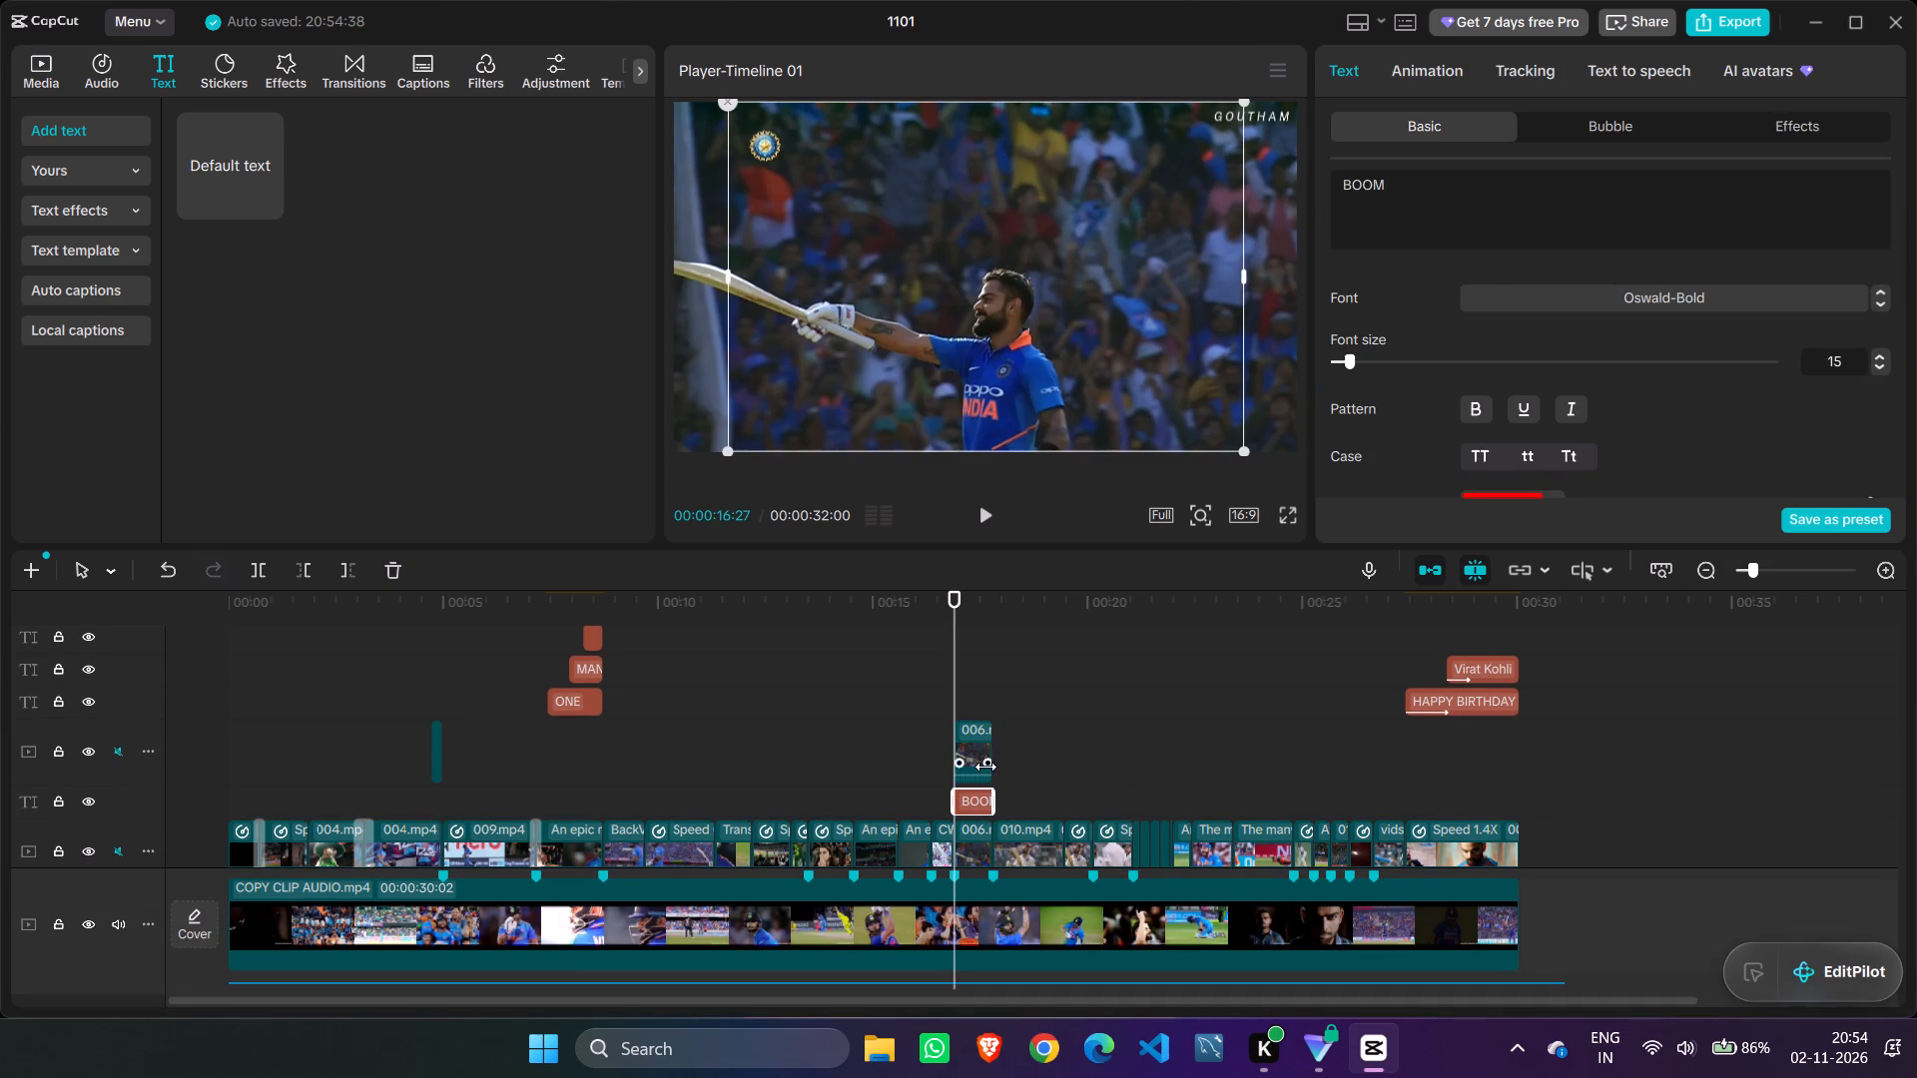
Apply automatic background removal to the overlay copy of 006.mp4 so the batsman stands in front of the BOOM text.
scroll(1049, 762, down, 1)
drag(1750, 561, 1794, 568)
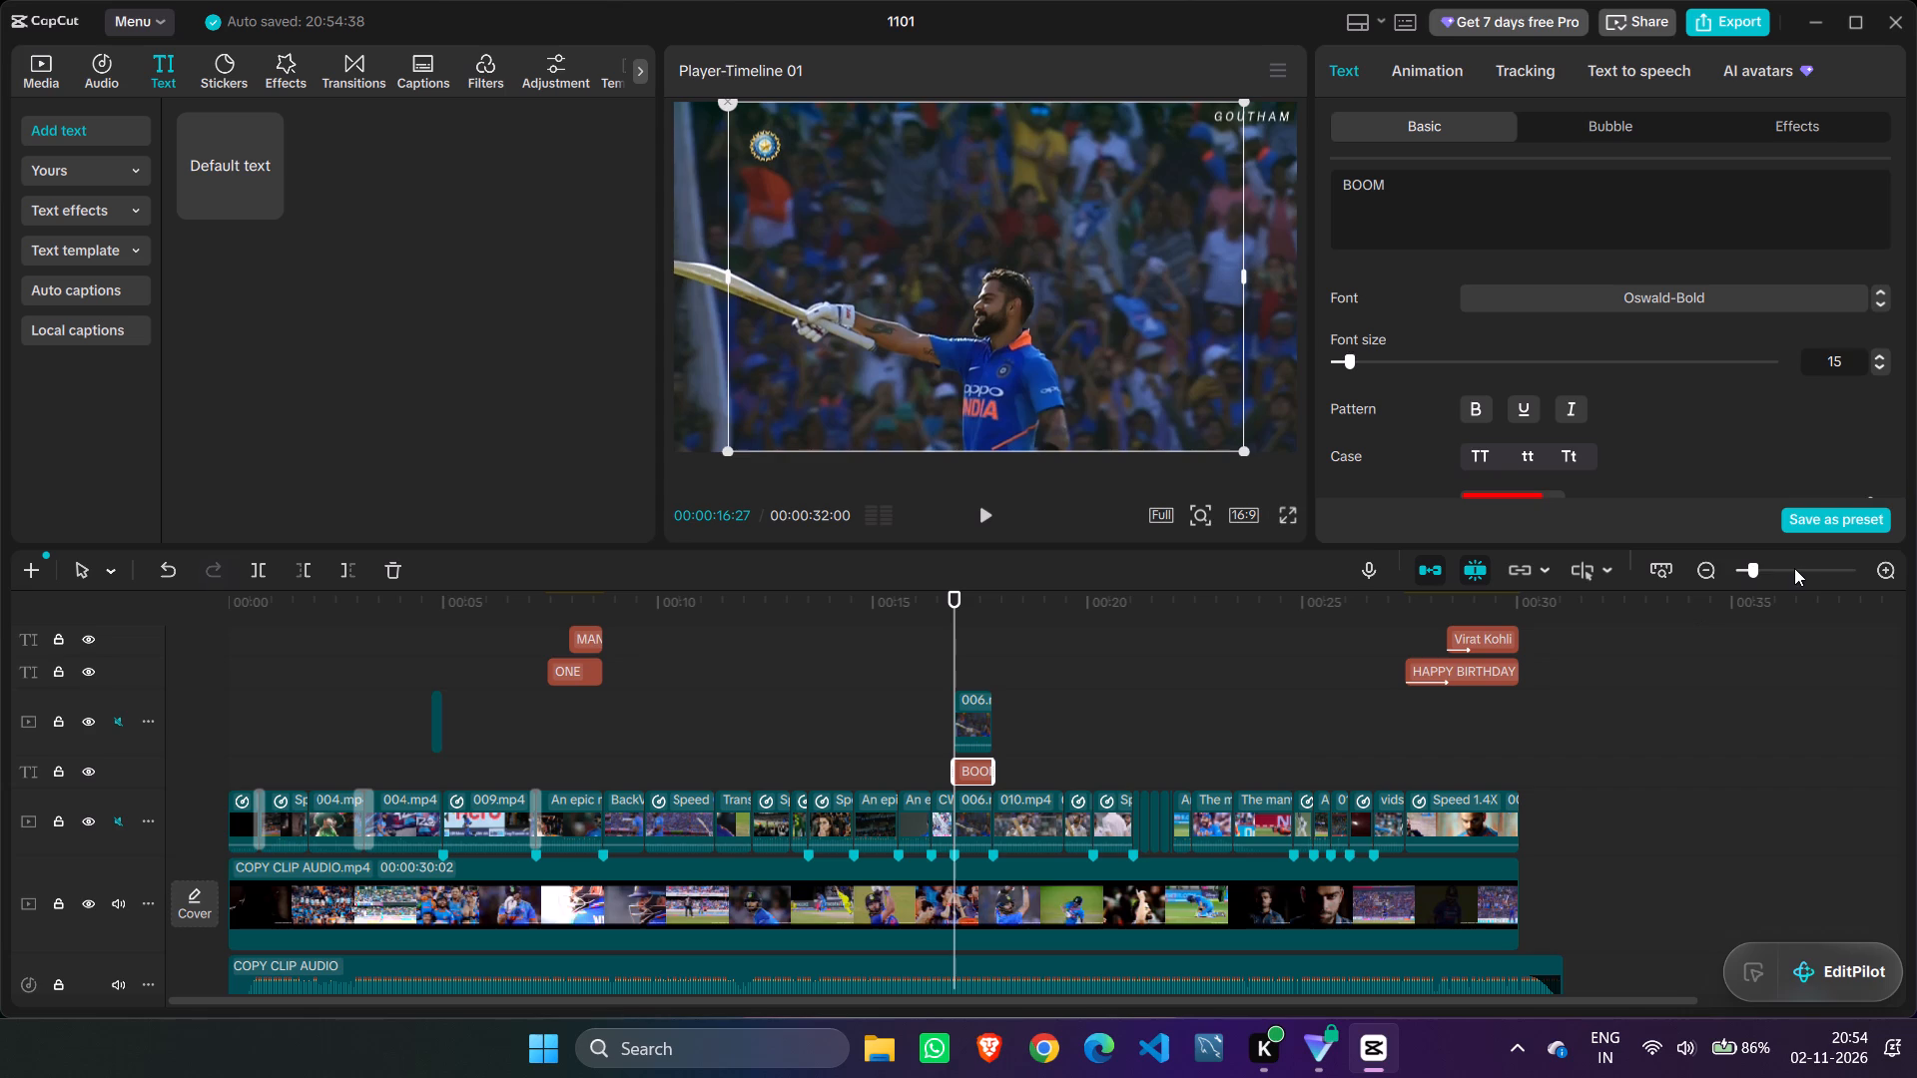
drag(1794, 568, 1798, 568)
drag(1757, 568, 1782, 571)
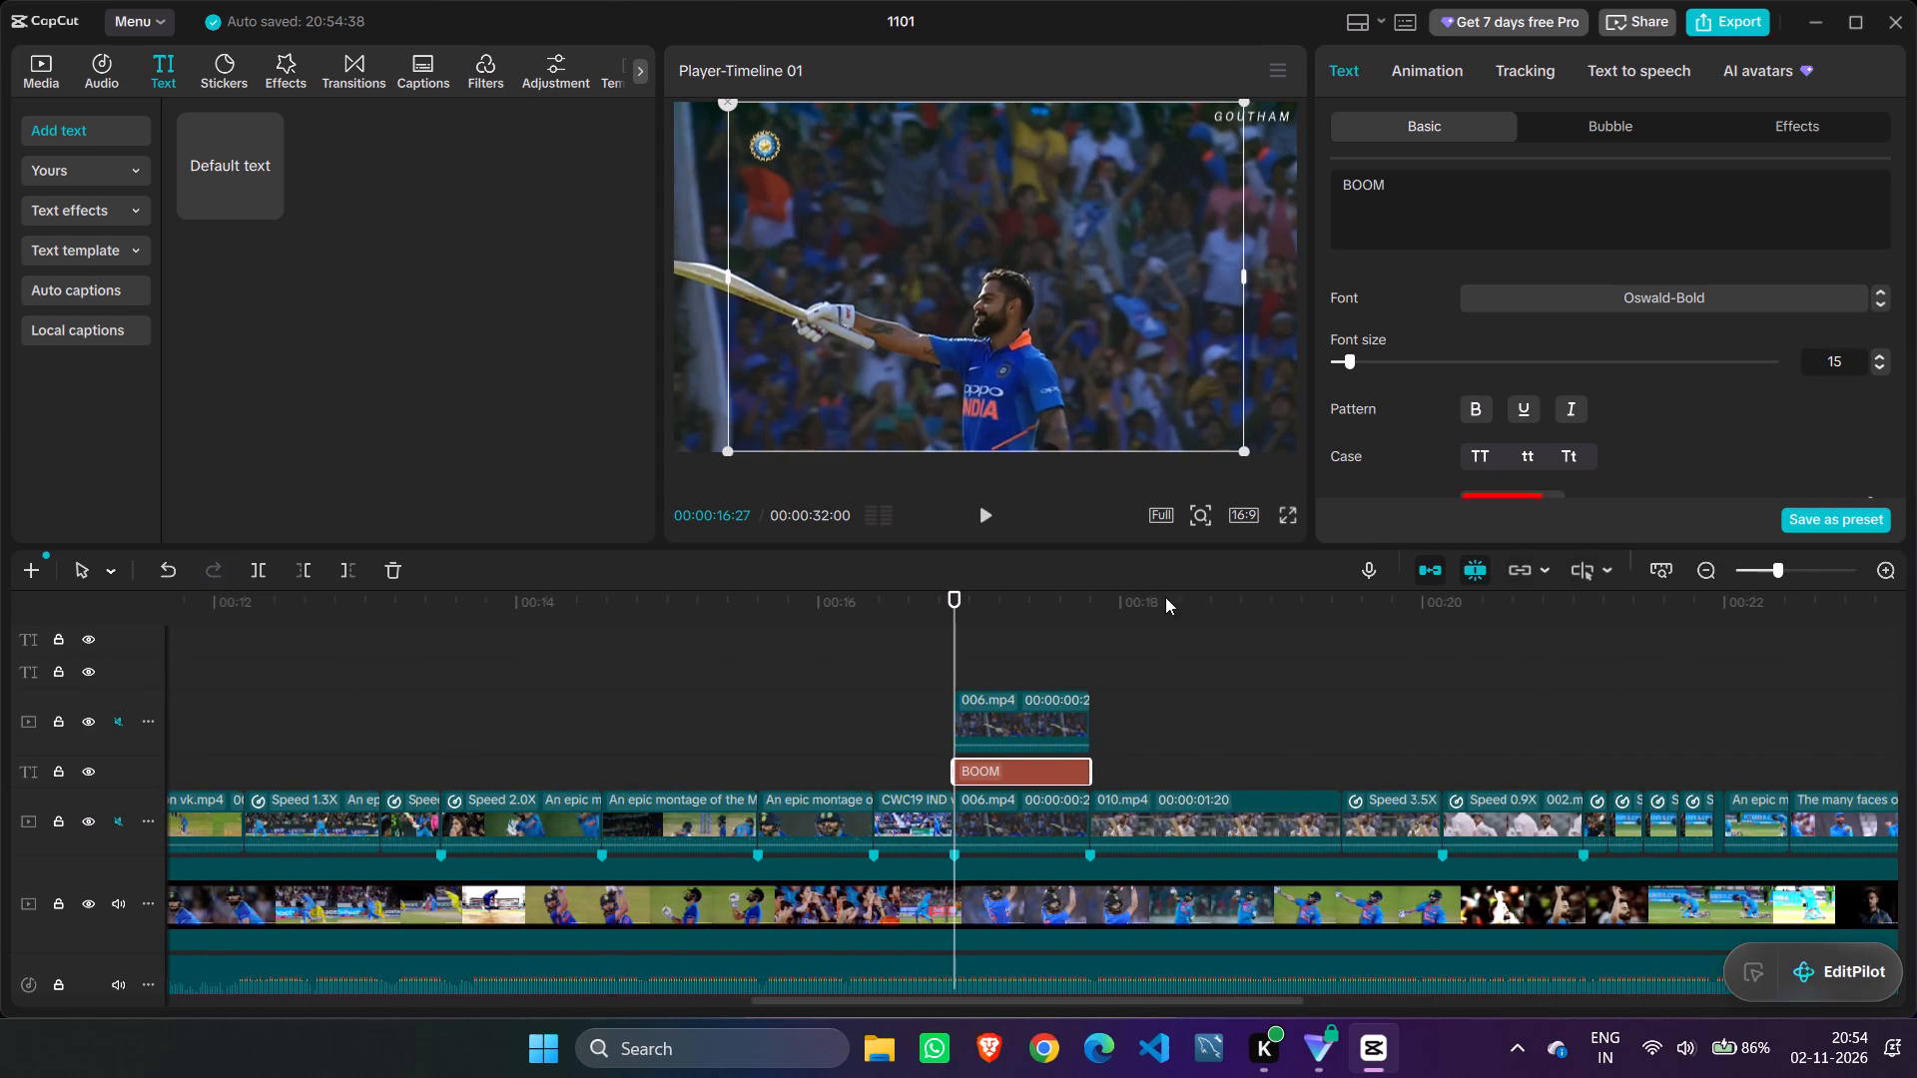
drag(958, 632, 917, 633)
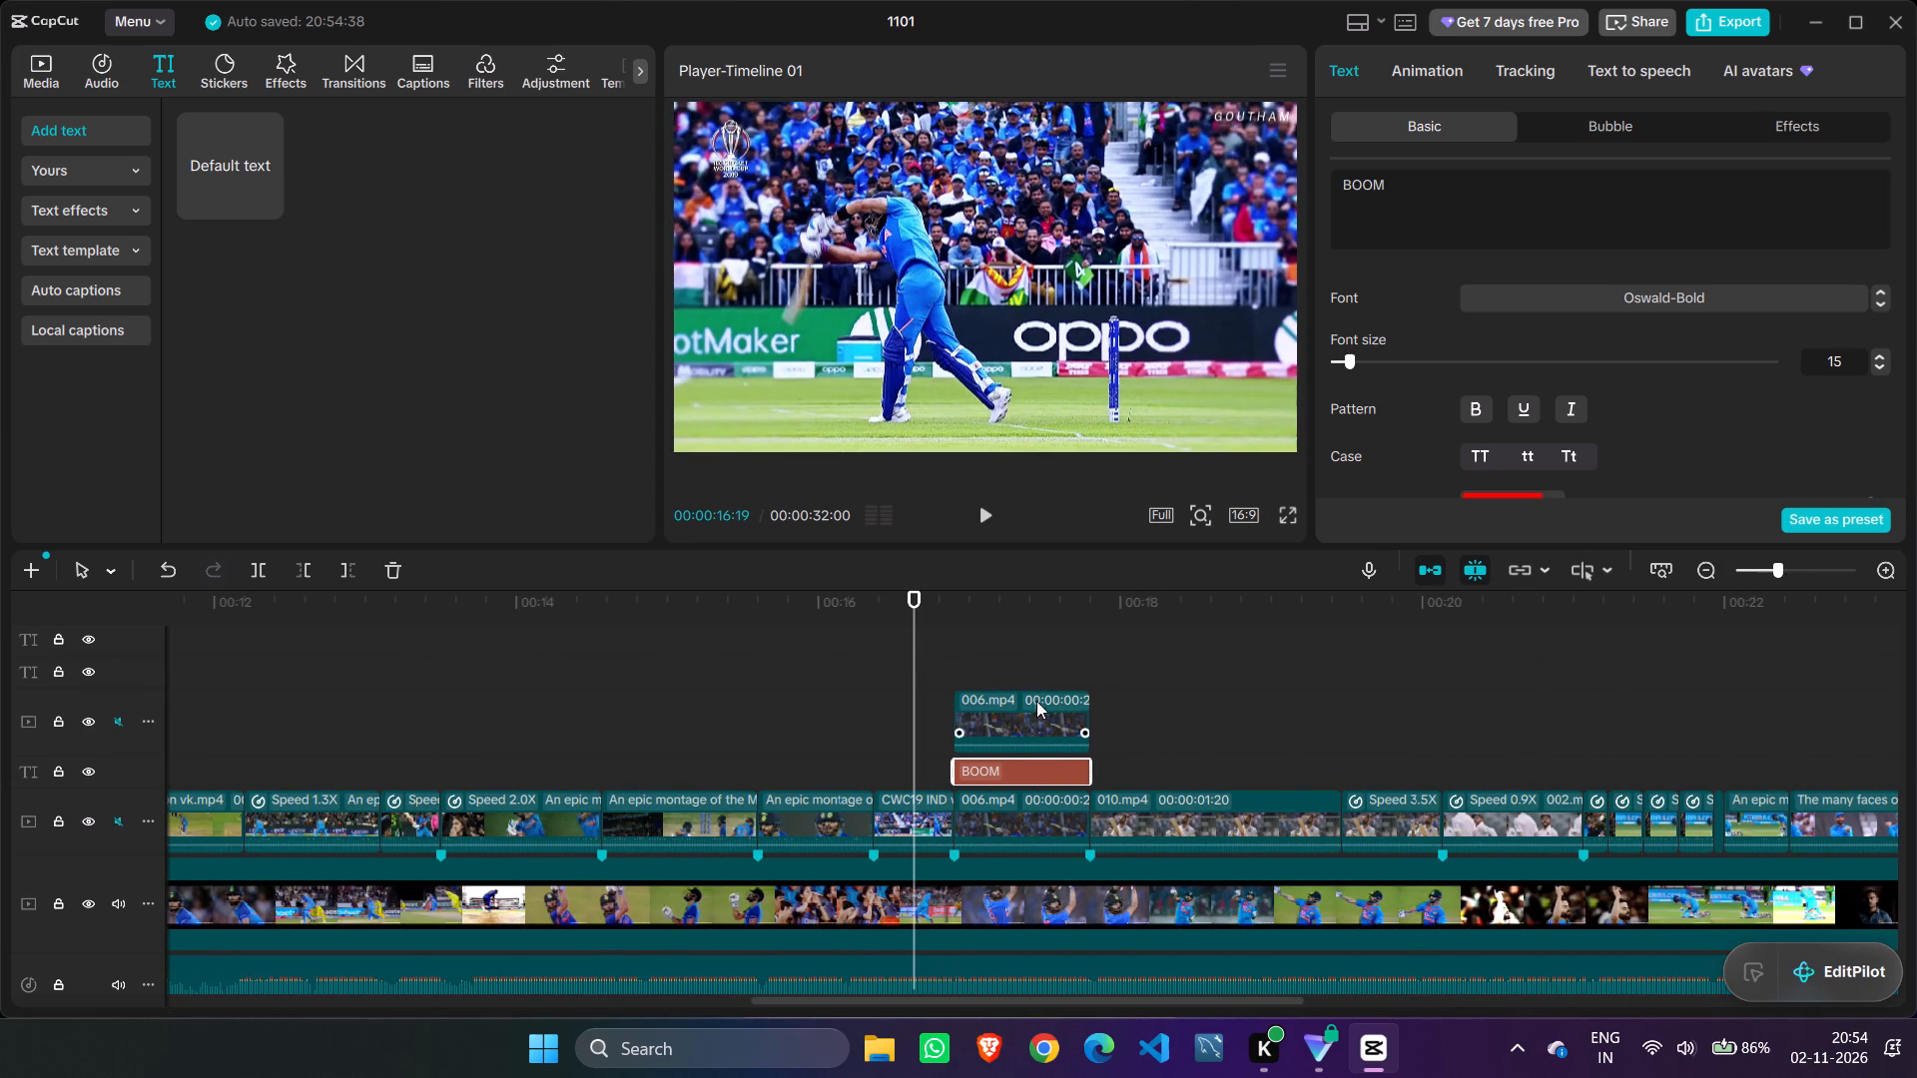
click(1038, 705)
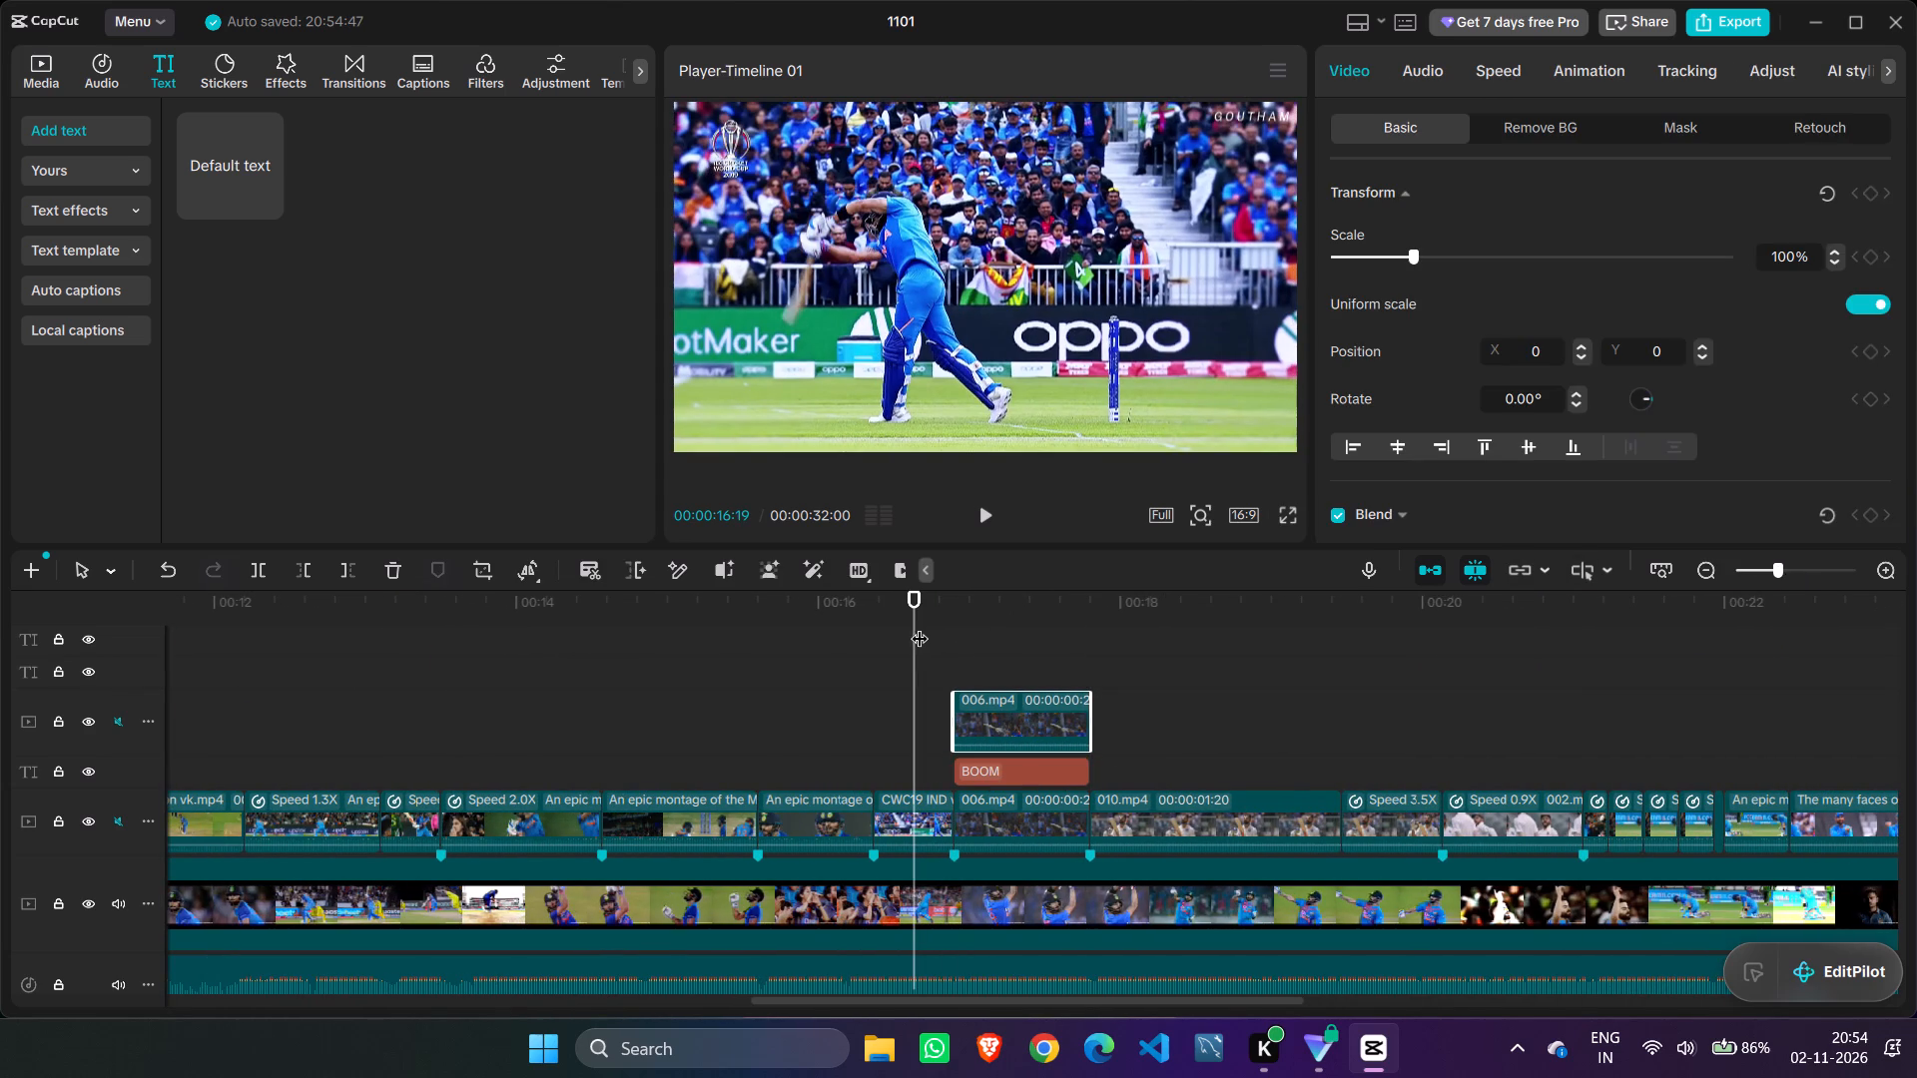
drag(917, 624, 981, 635)
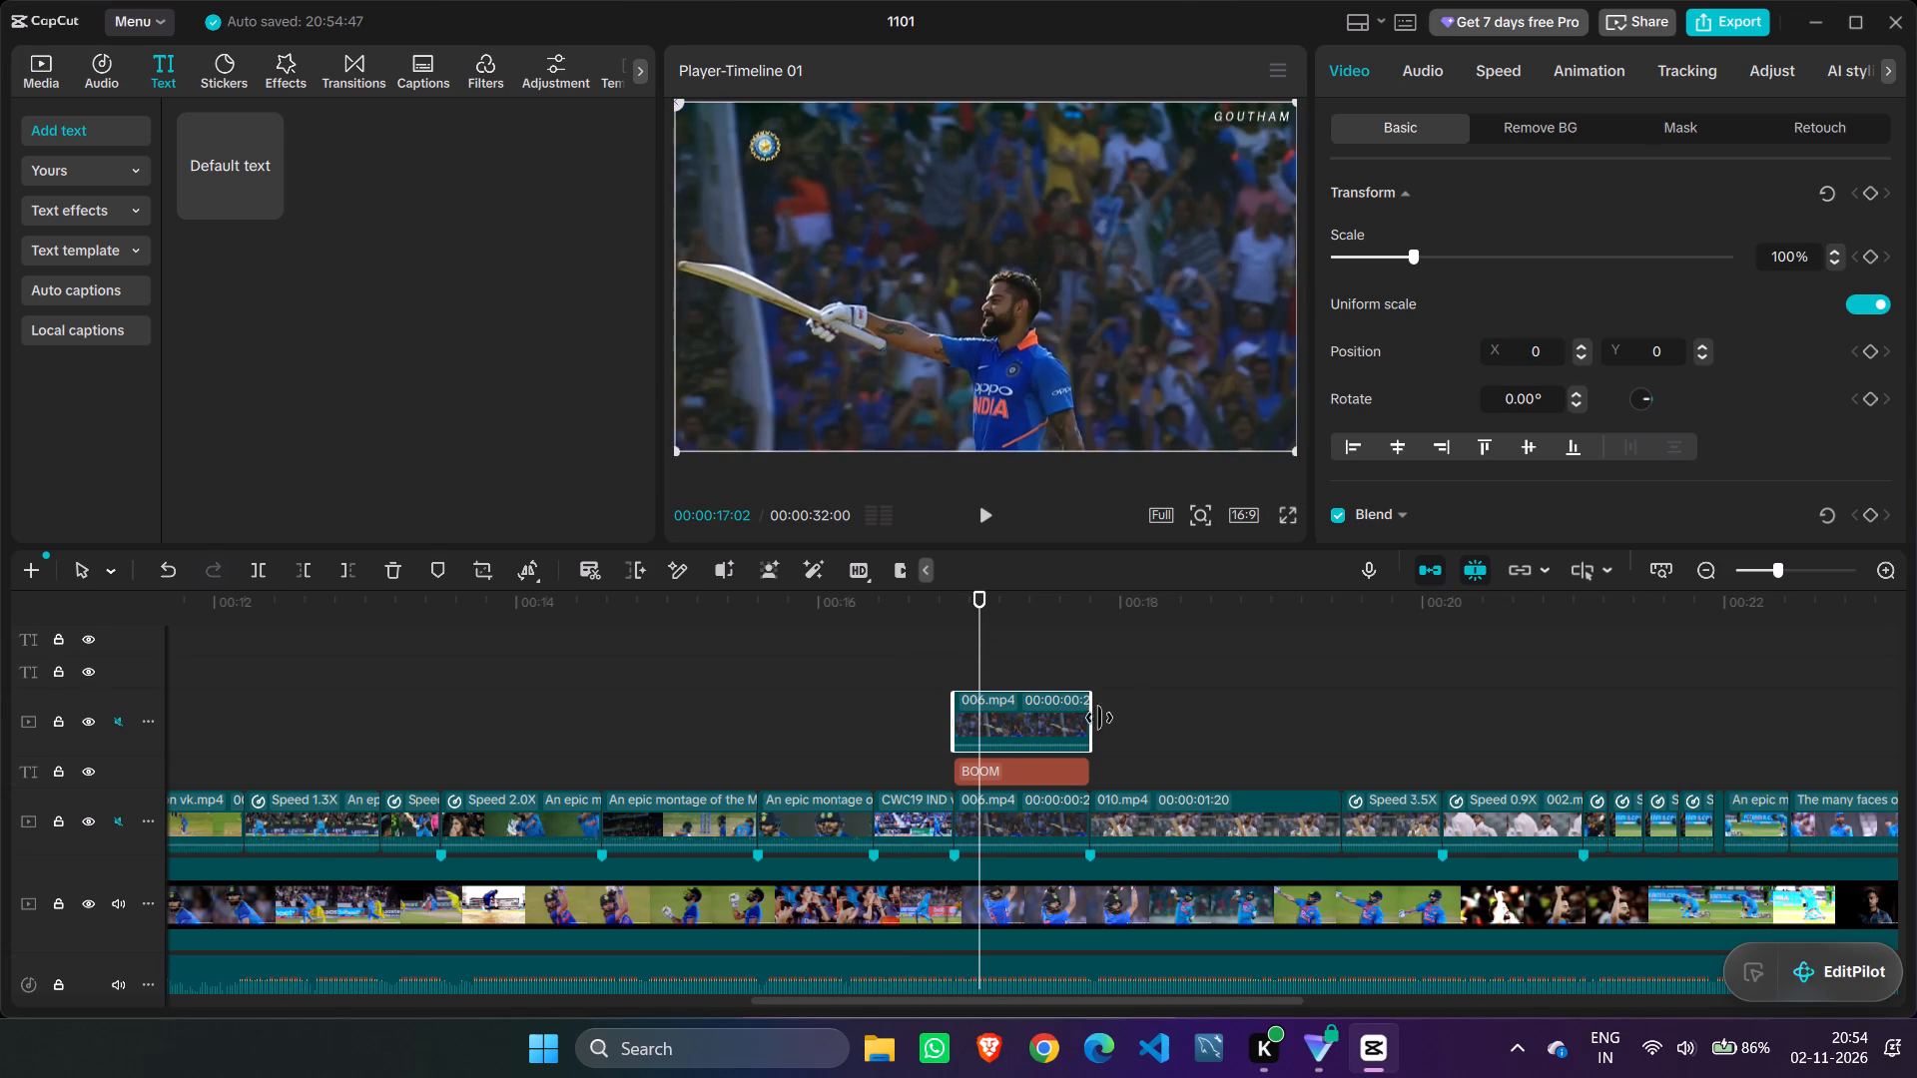
click(1509, 132)
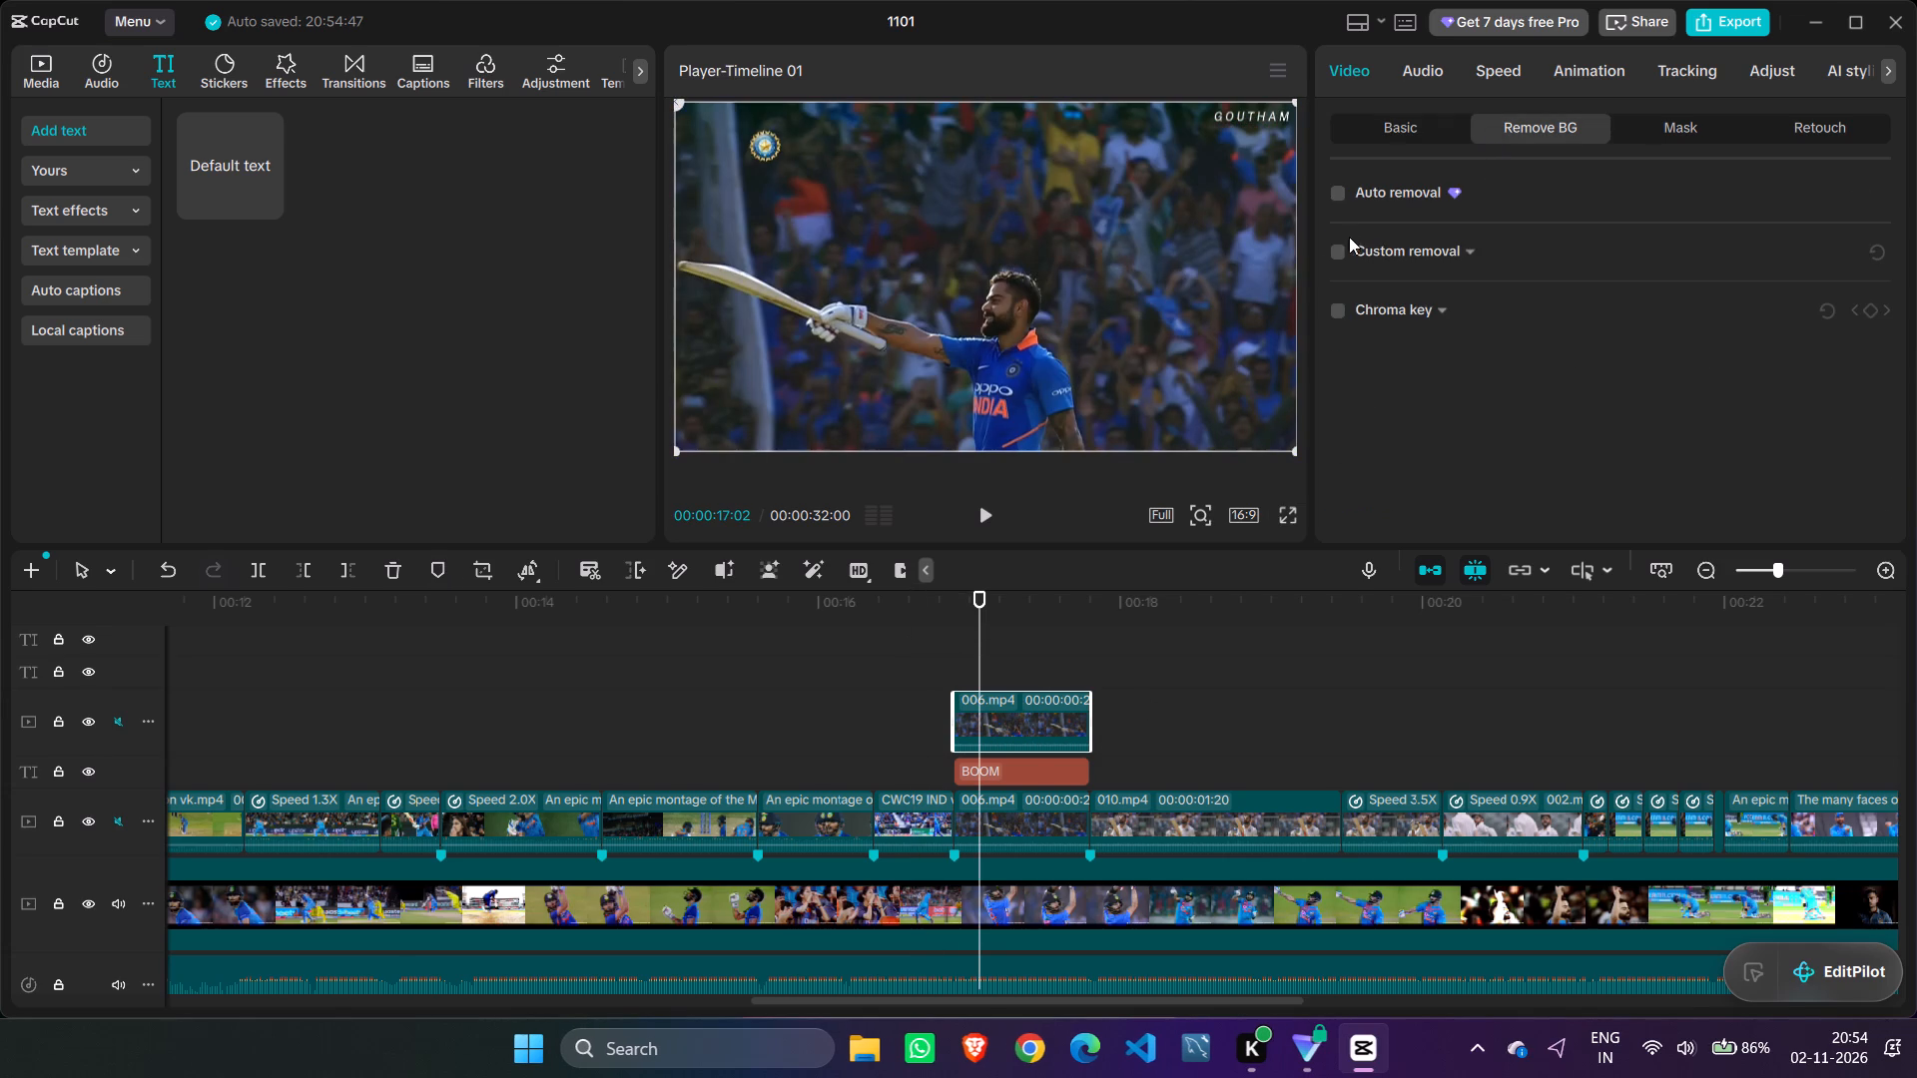
click(1339, 193)
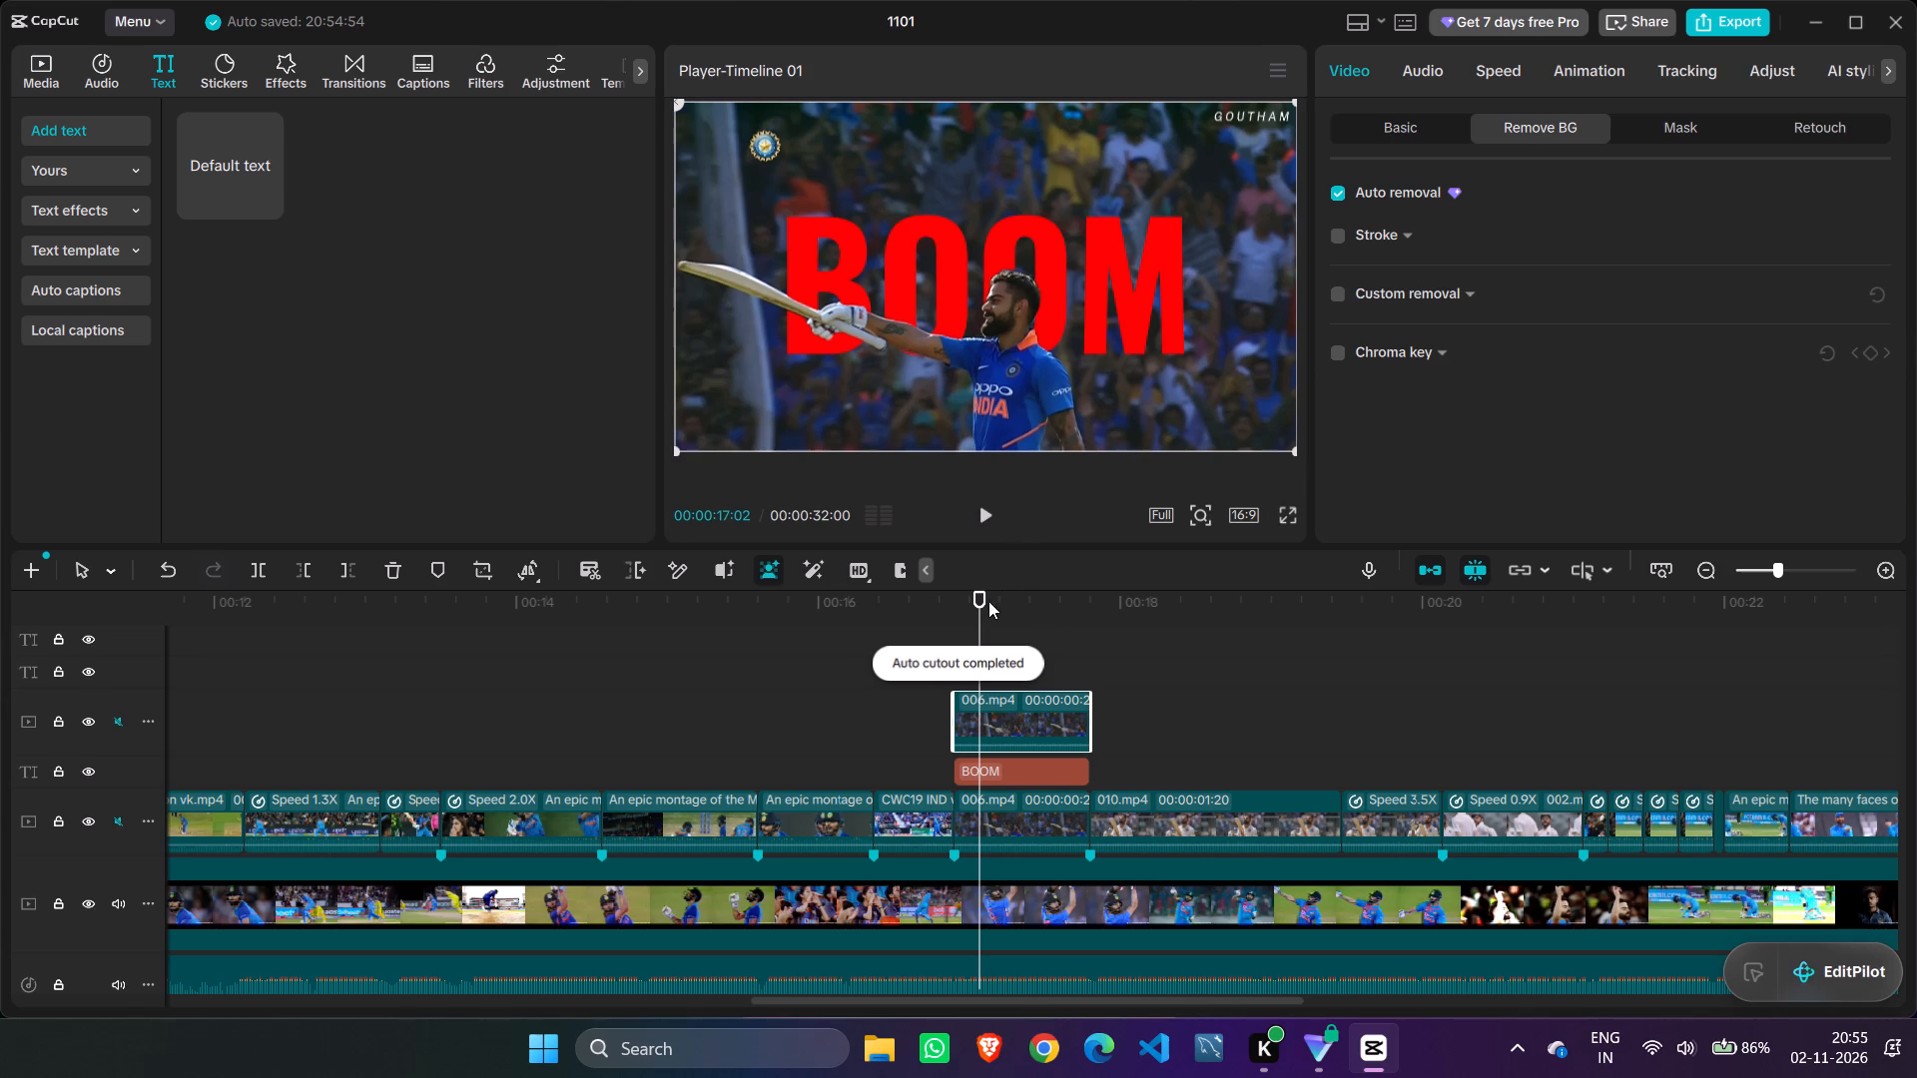
Scrub back and forth through the bat-raising shot to check the batsman's cutout against the BOOM text.
drag(981, 610, 1065, 601)
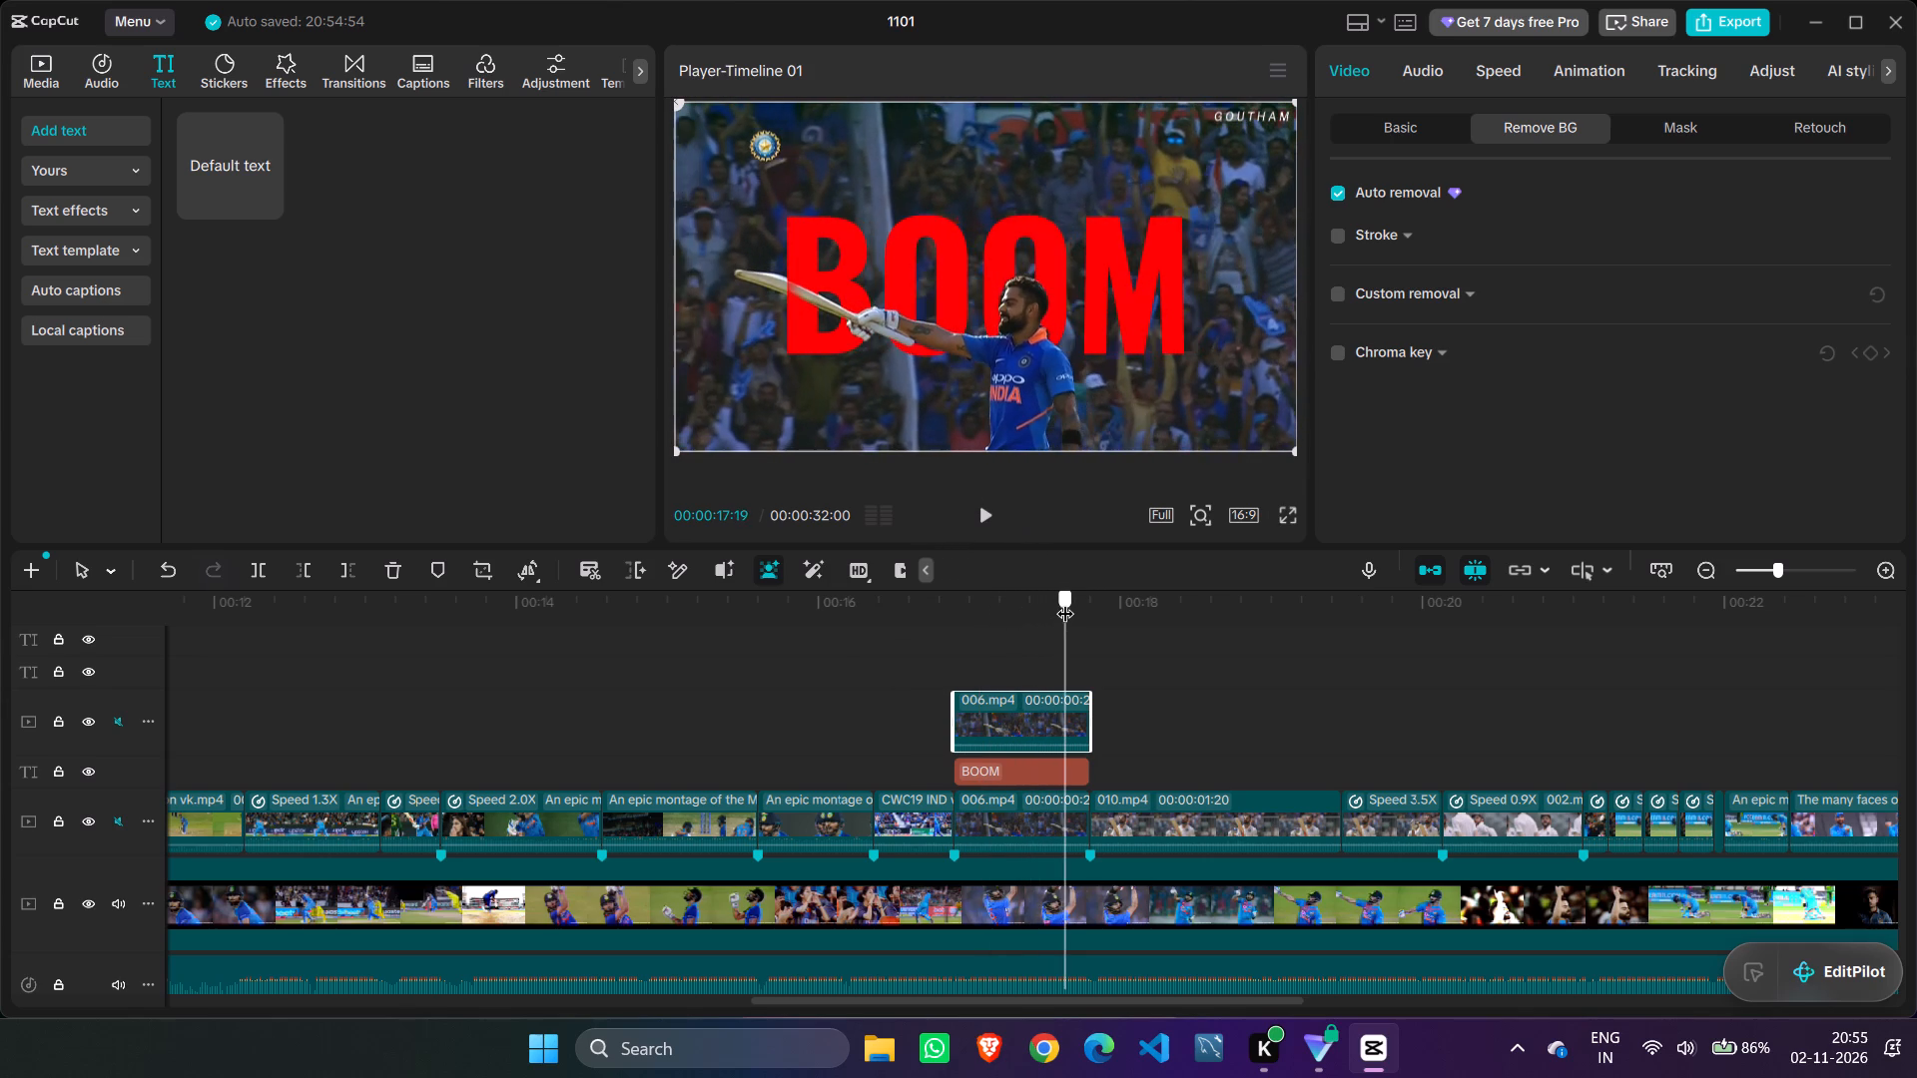
drag(1065, 601, 1026, 582)
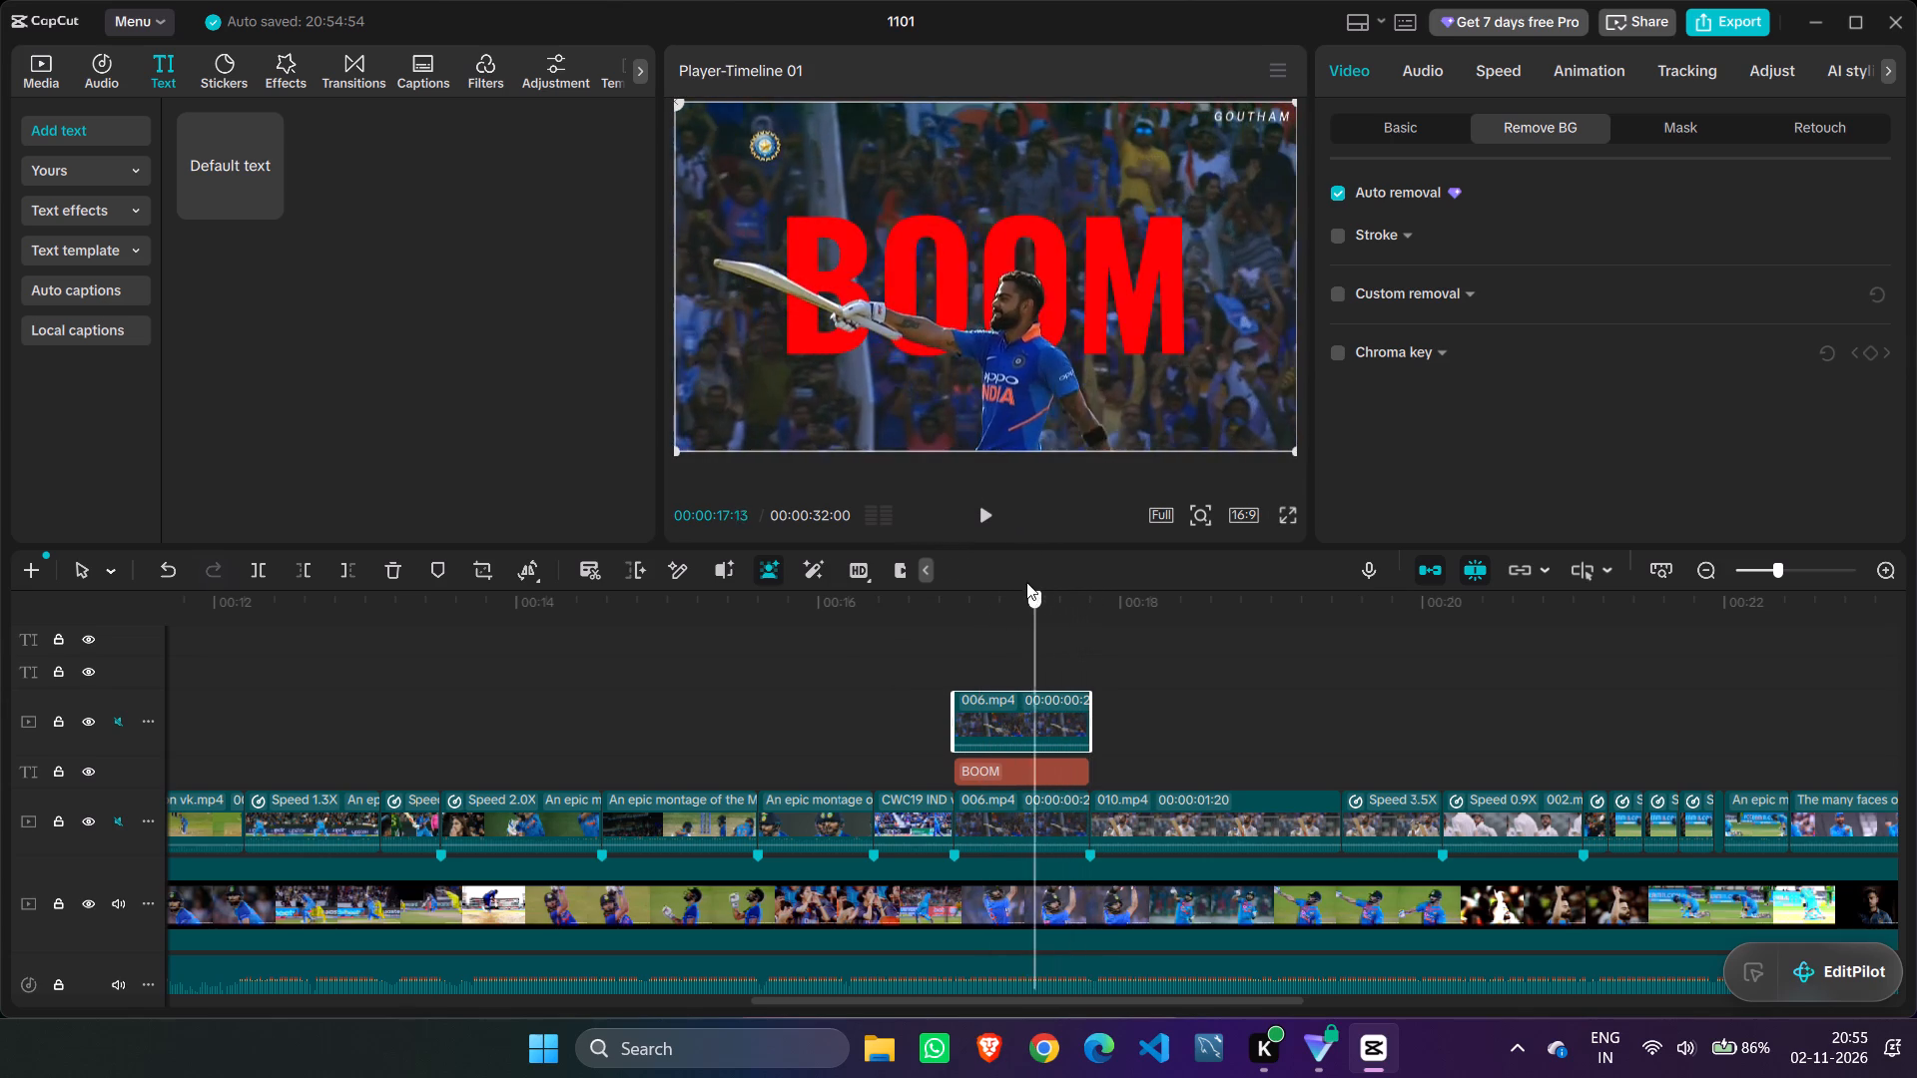
drag(1026, 582, 1019, 560)
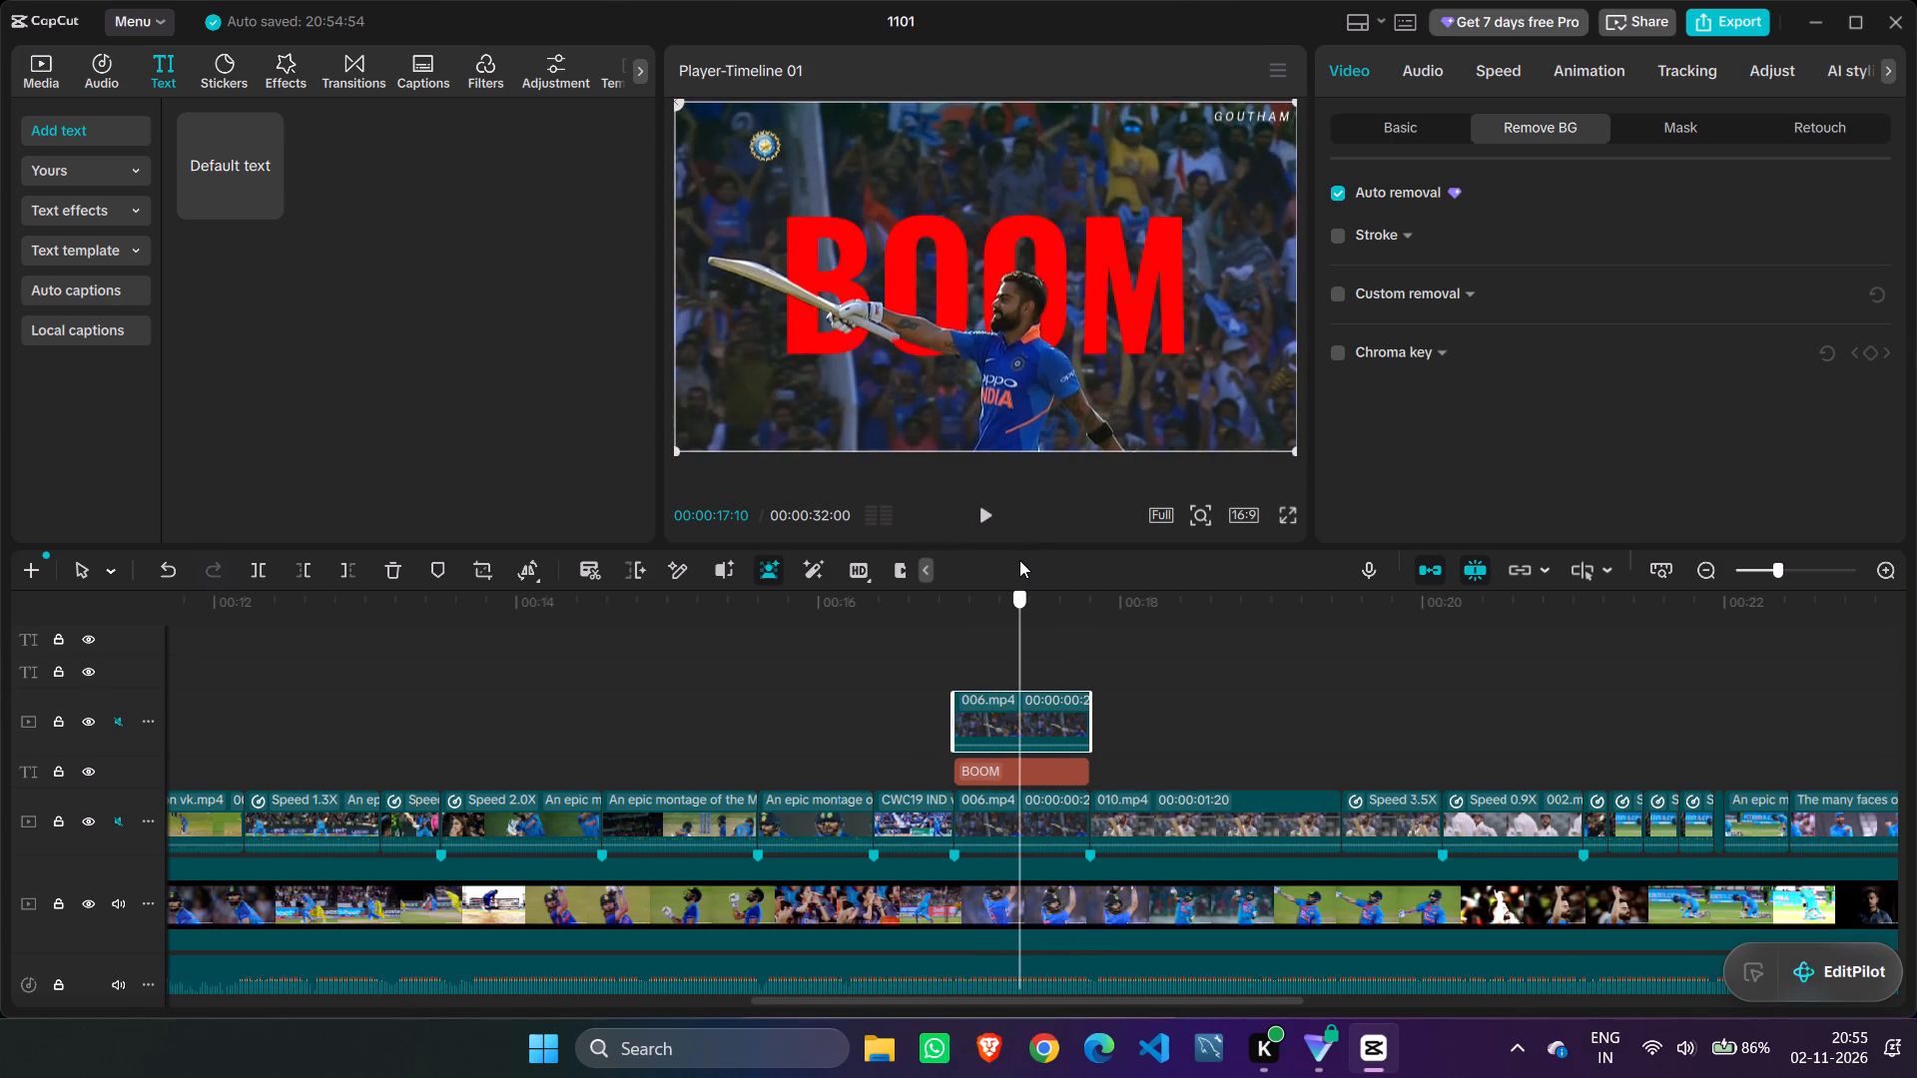
drag(1019, 560, 1061, 547)
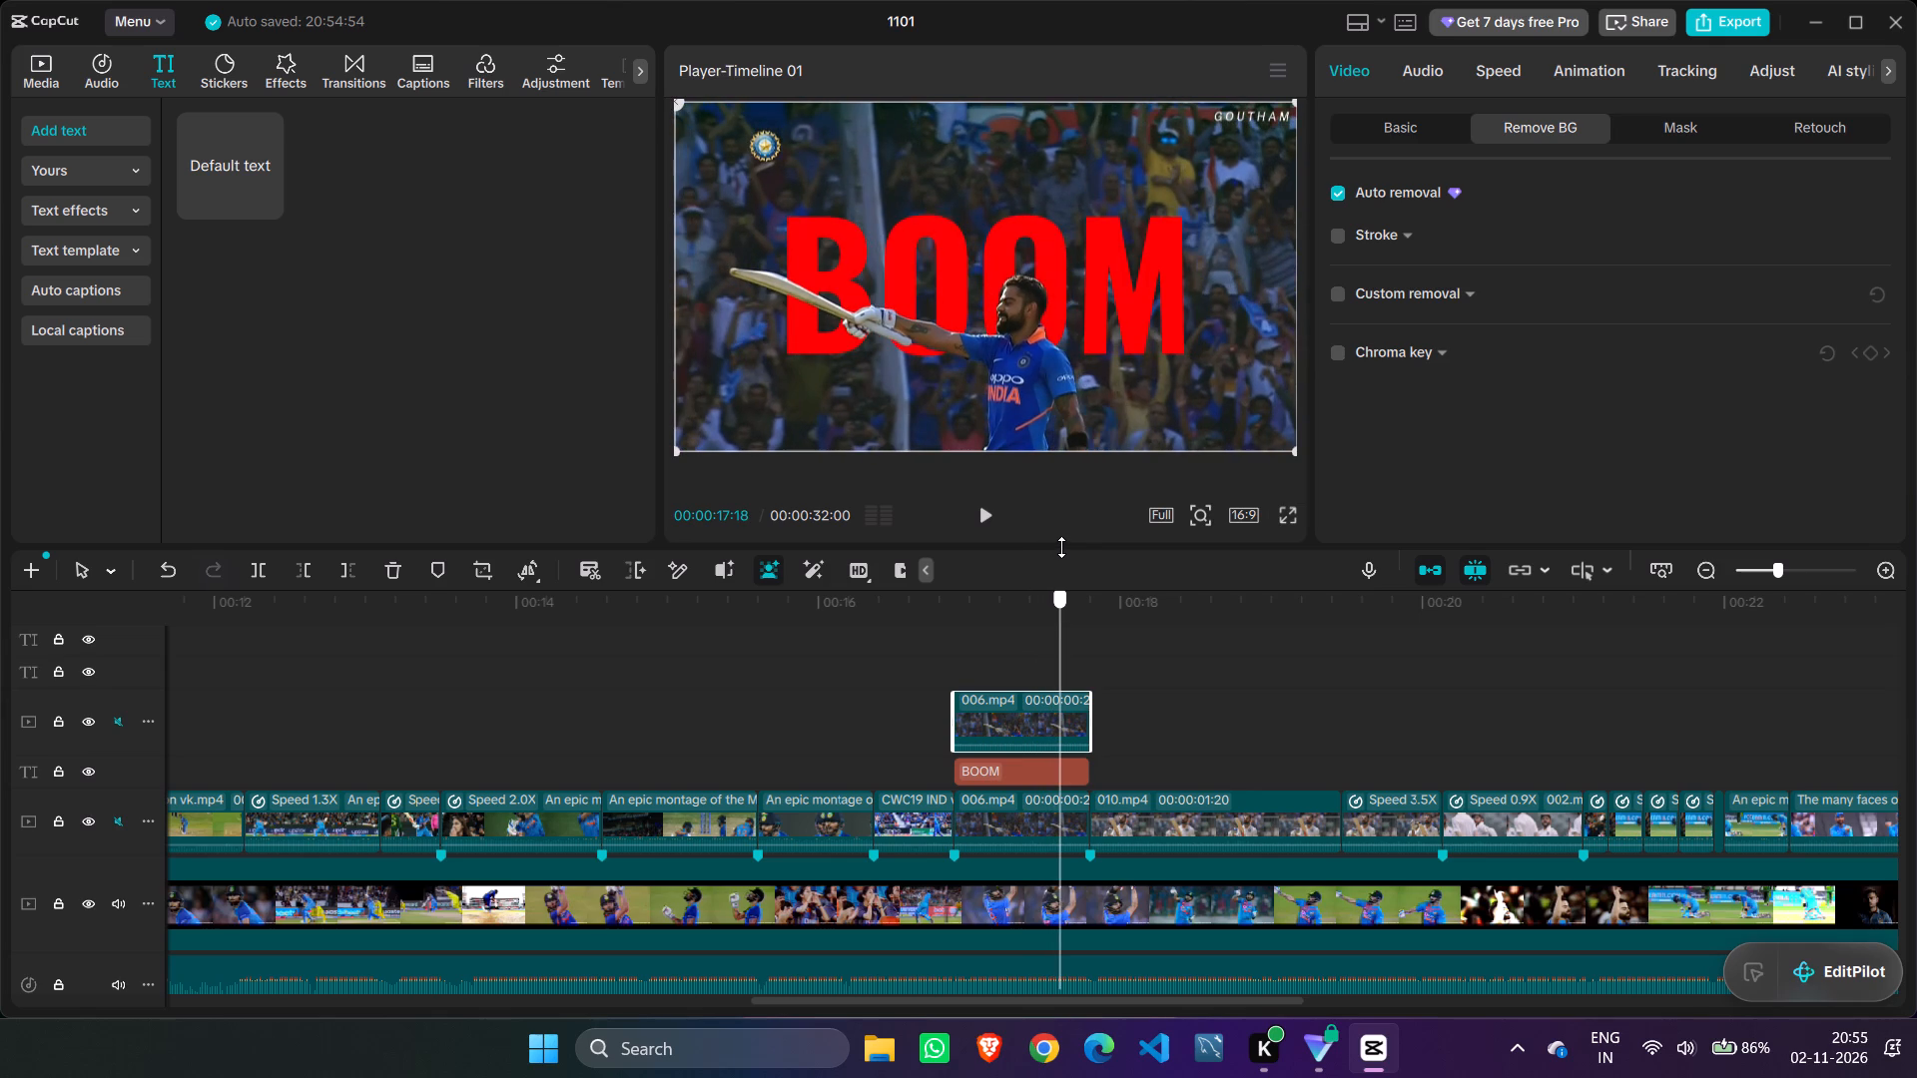
drag(1061, 547, 908, 557)
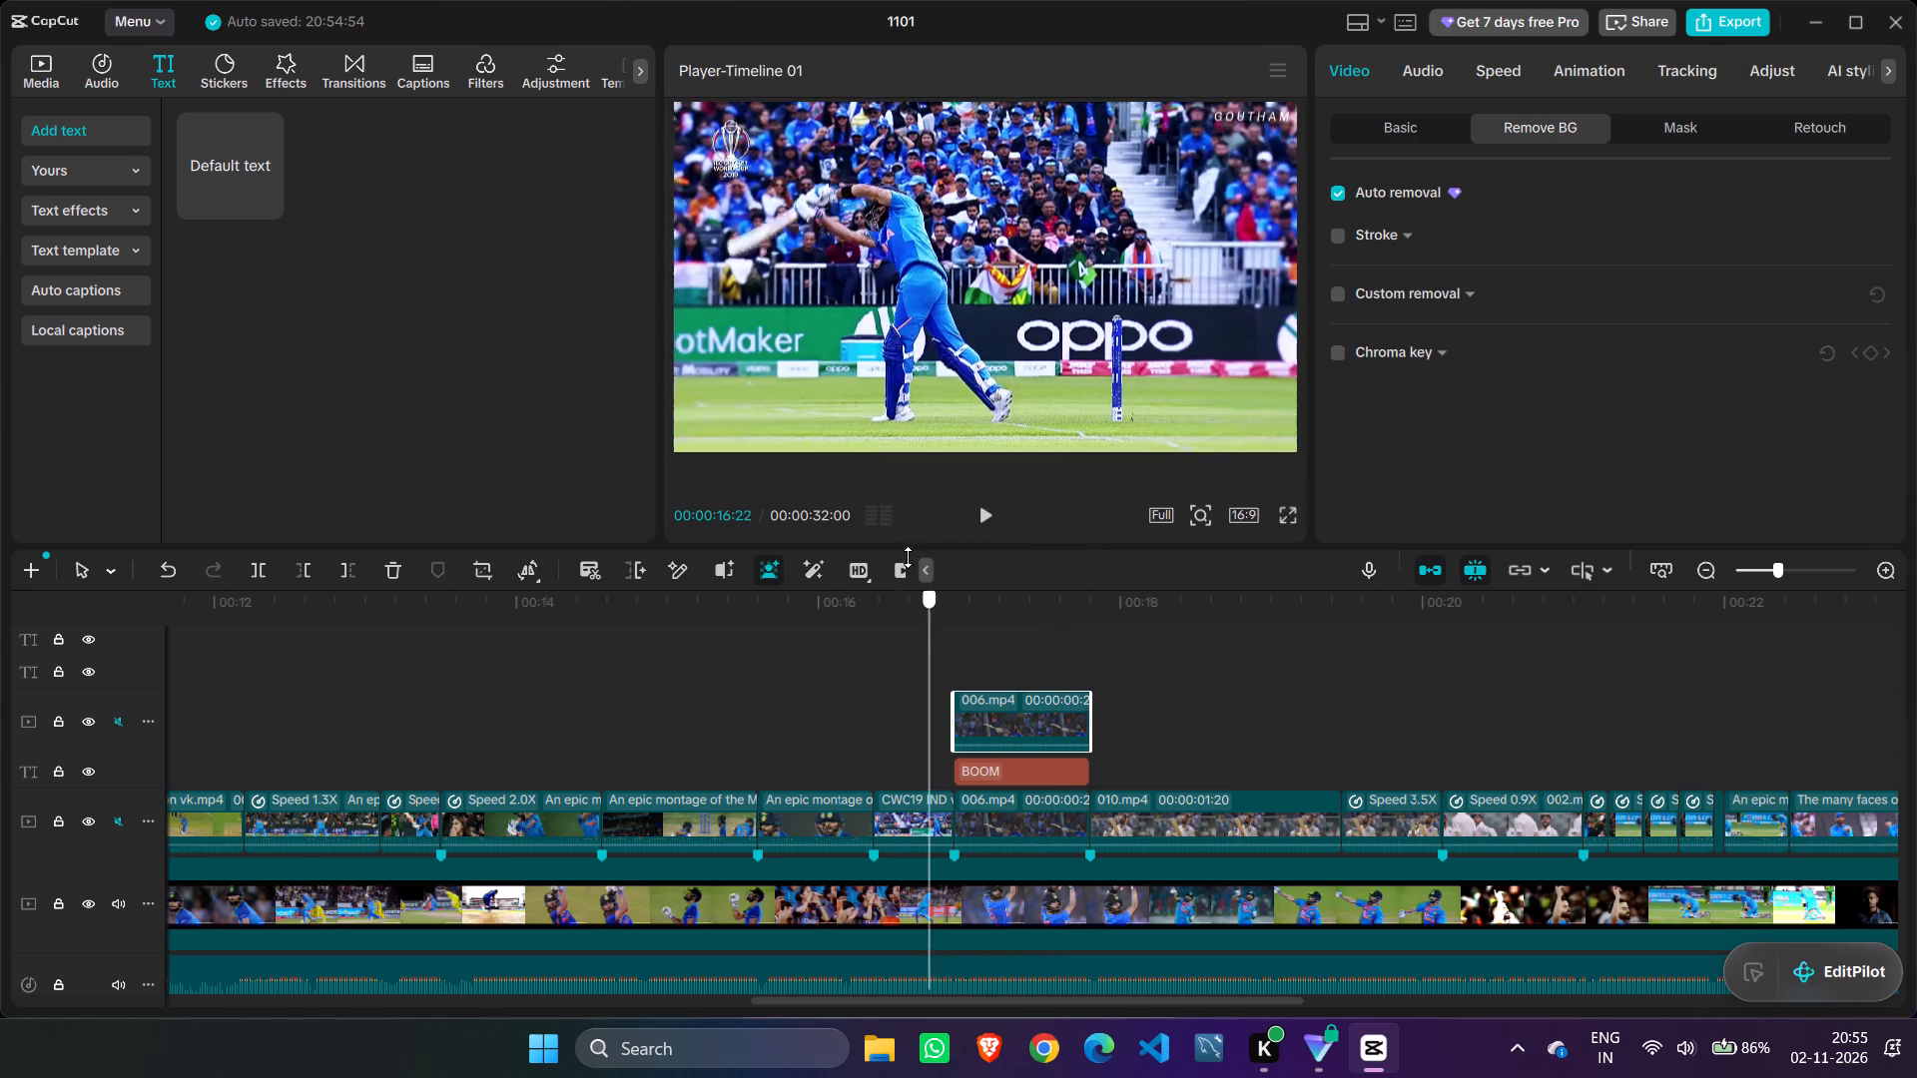
Play the section around the BOOM shot repeatedly, starting from the preceding clips, to check its timing and look.
drag(908, 557, 870, 574)
click(927, 635)
drag(926, 635, 826, 634)
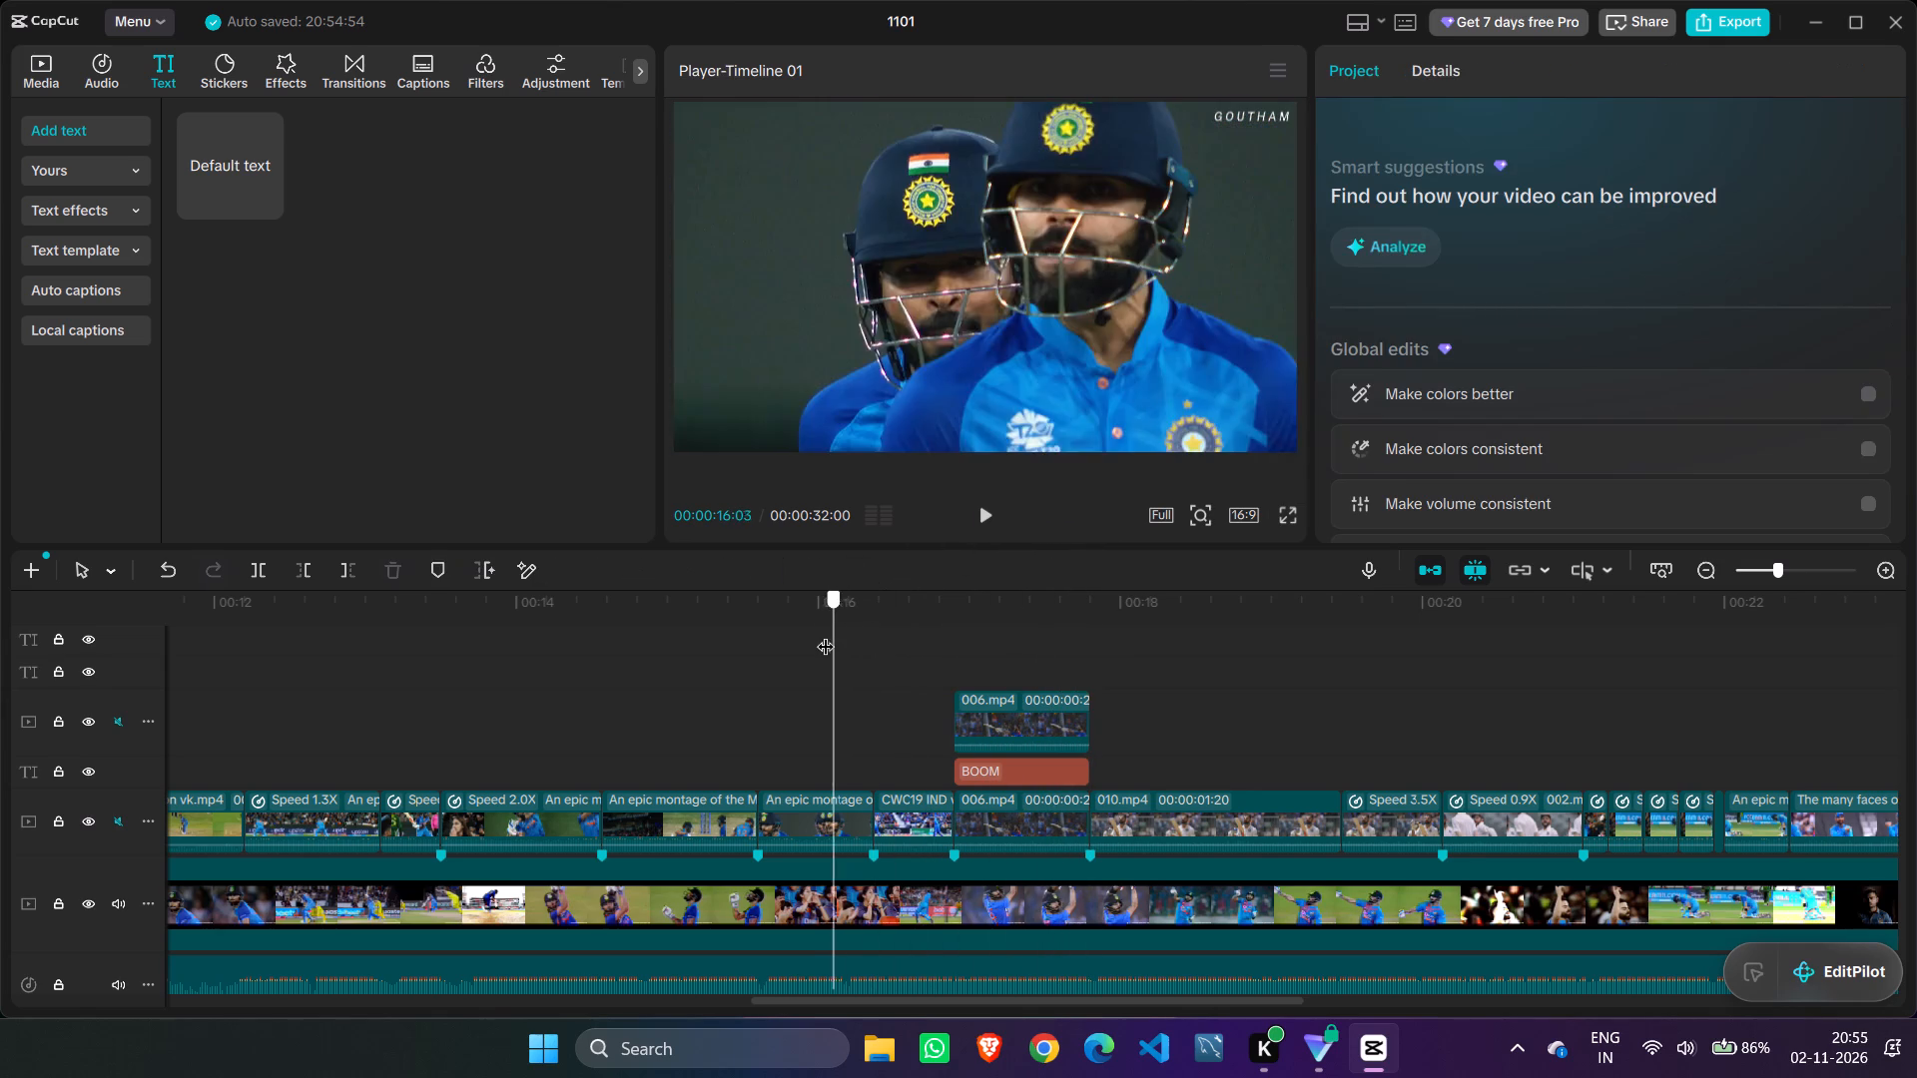
drag(826, 634, 832, 638)
click(983, 515)
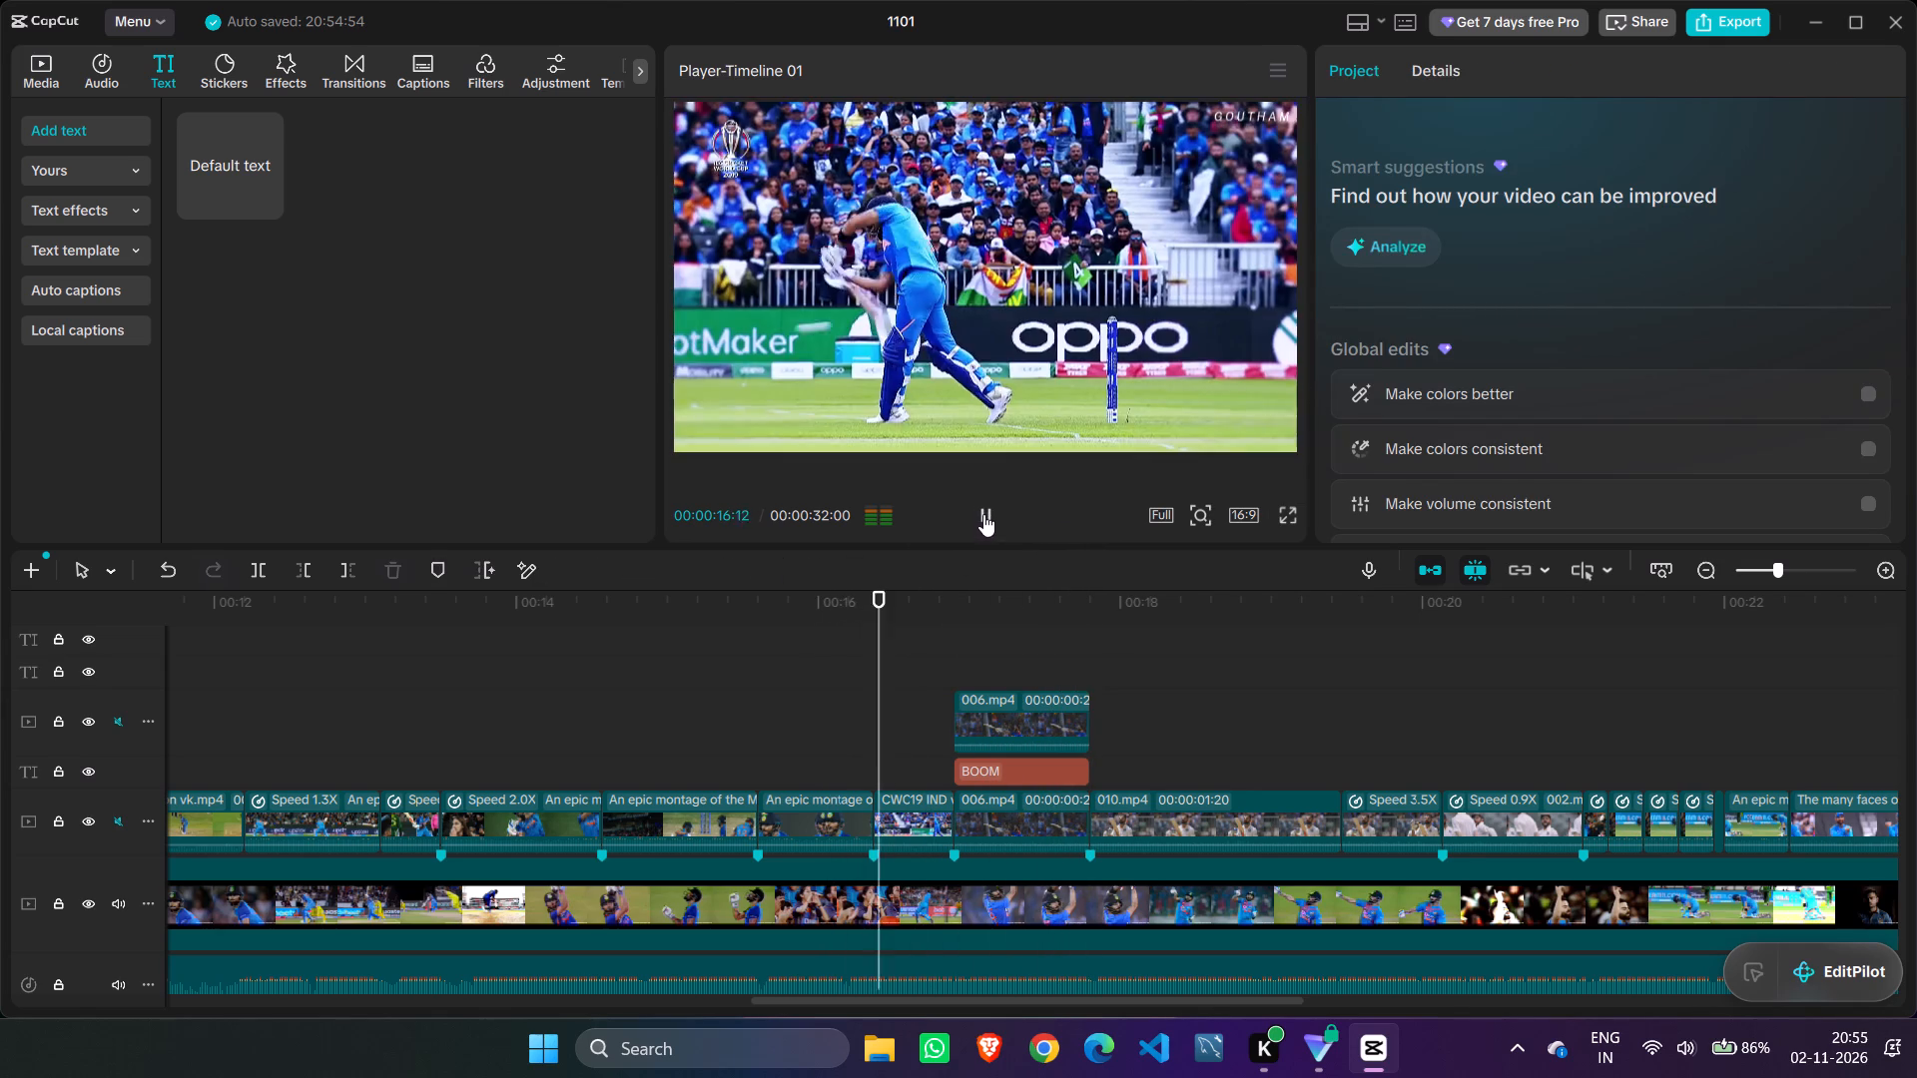
click(983, 514)
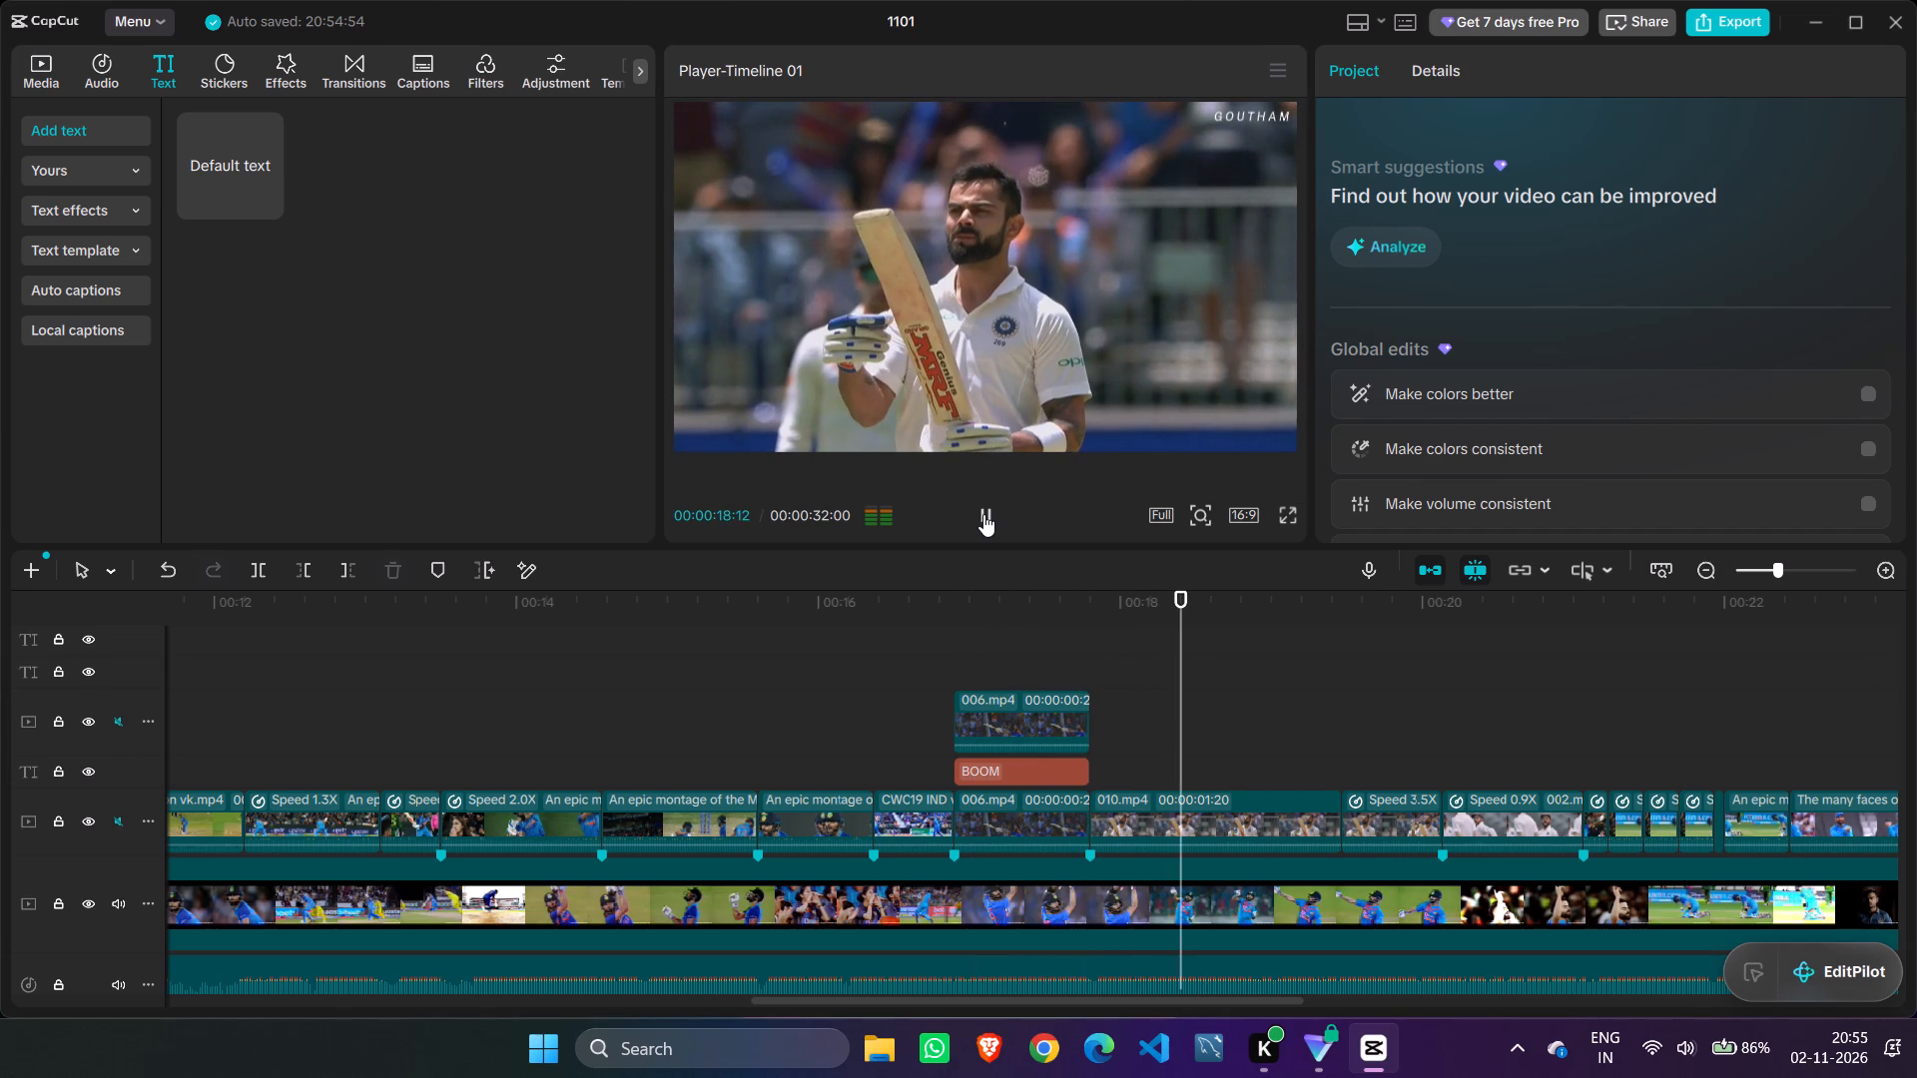
drag(1187, 621, 683, 626)
click(983, 513)
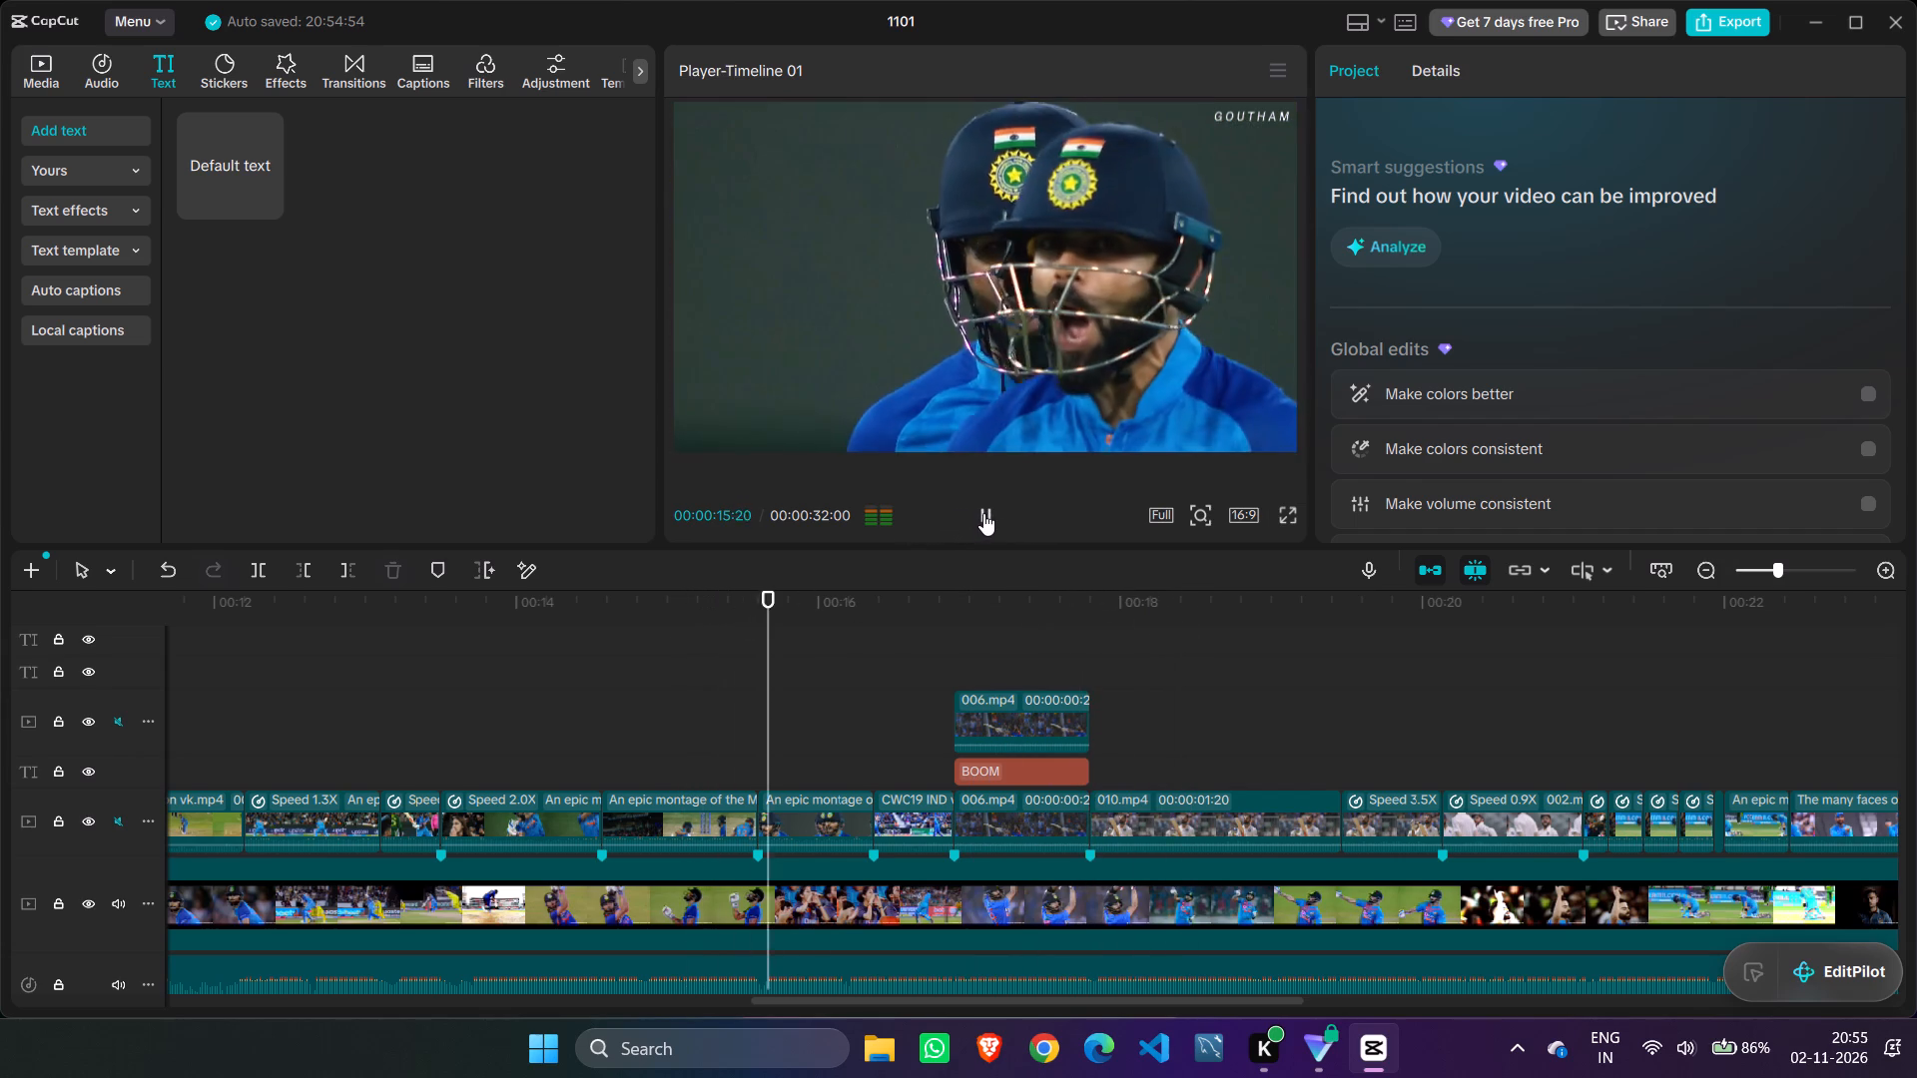
click(983, 512)
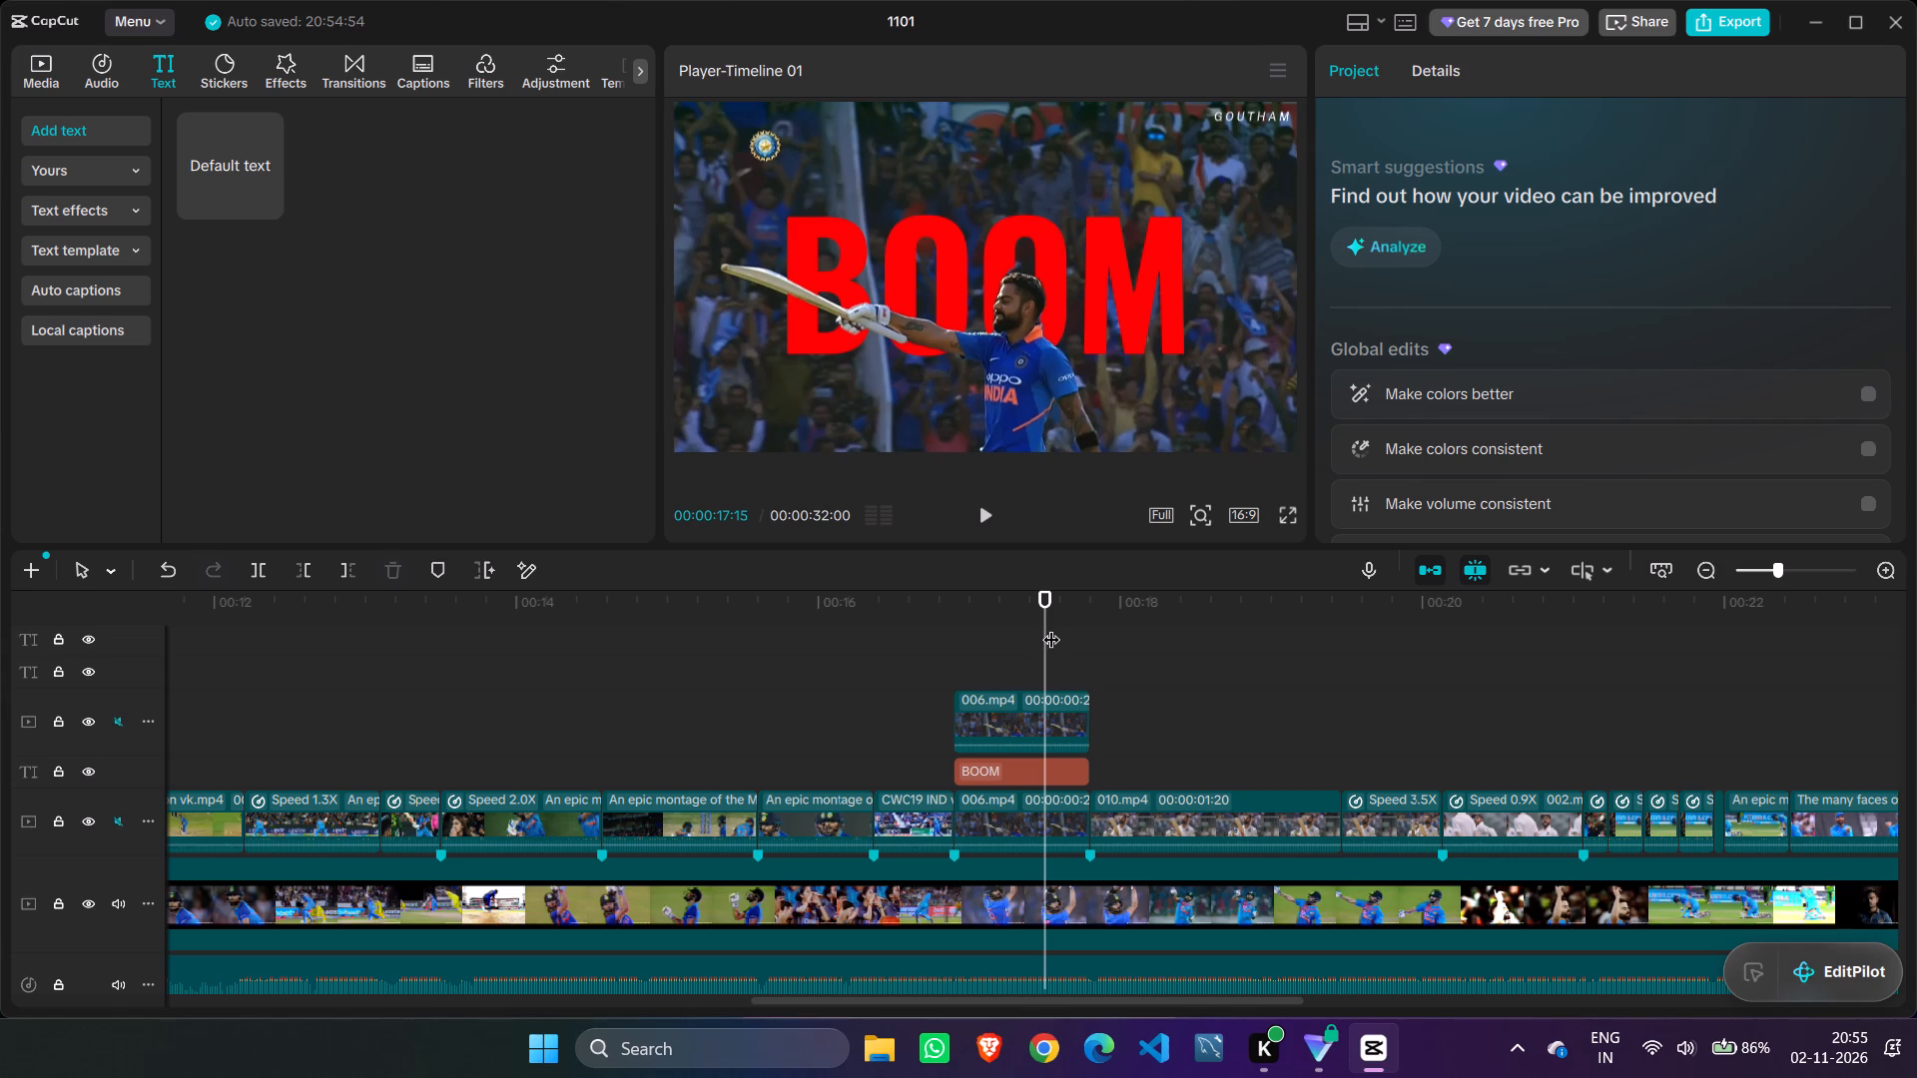
drag(1046, 654, 591, 656)
click(983, 513)
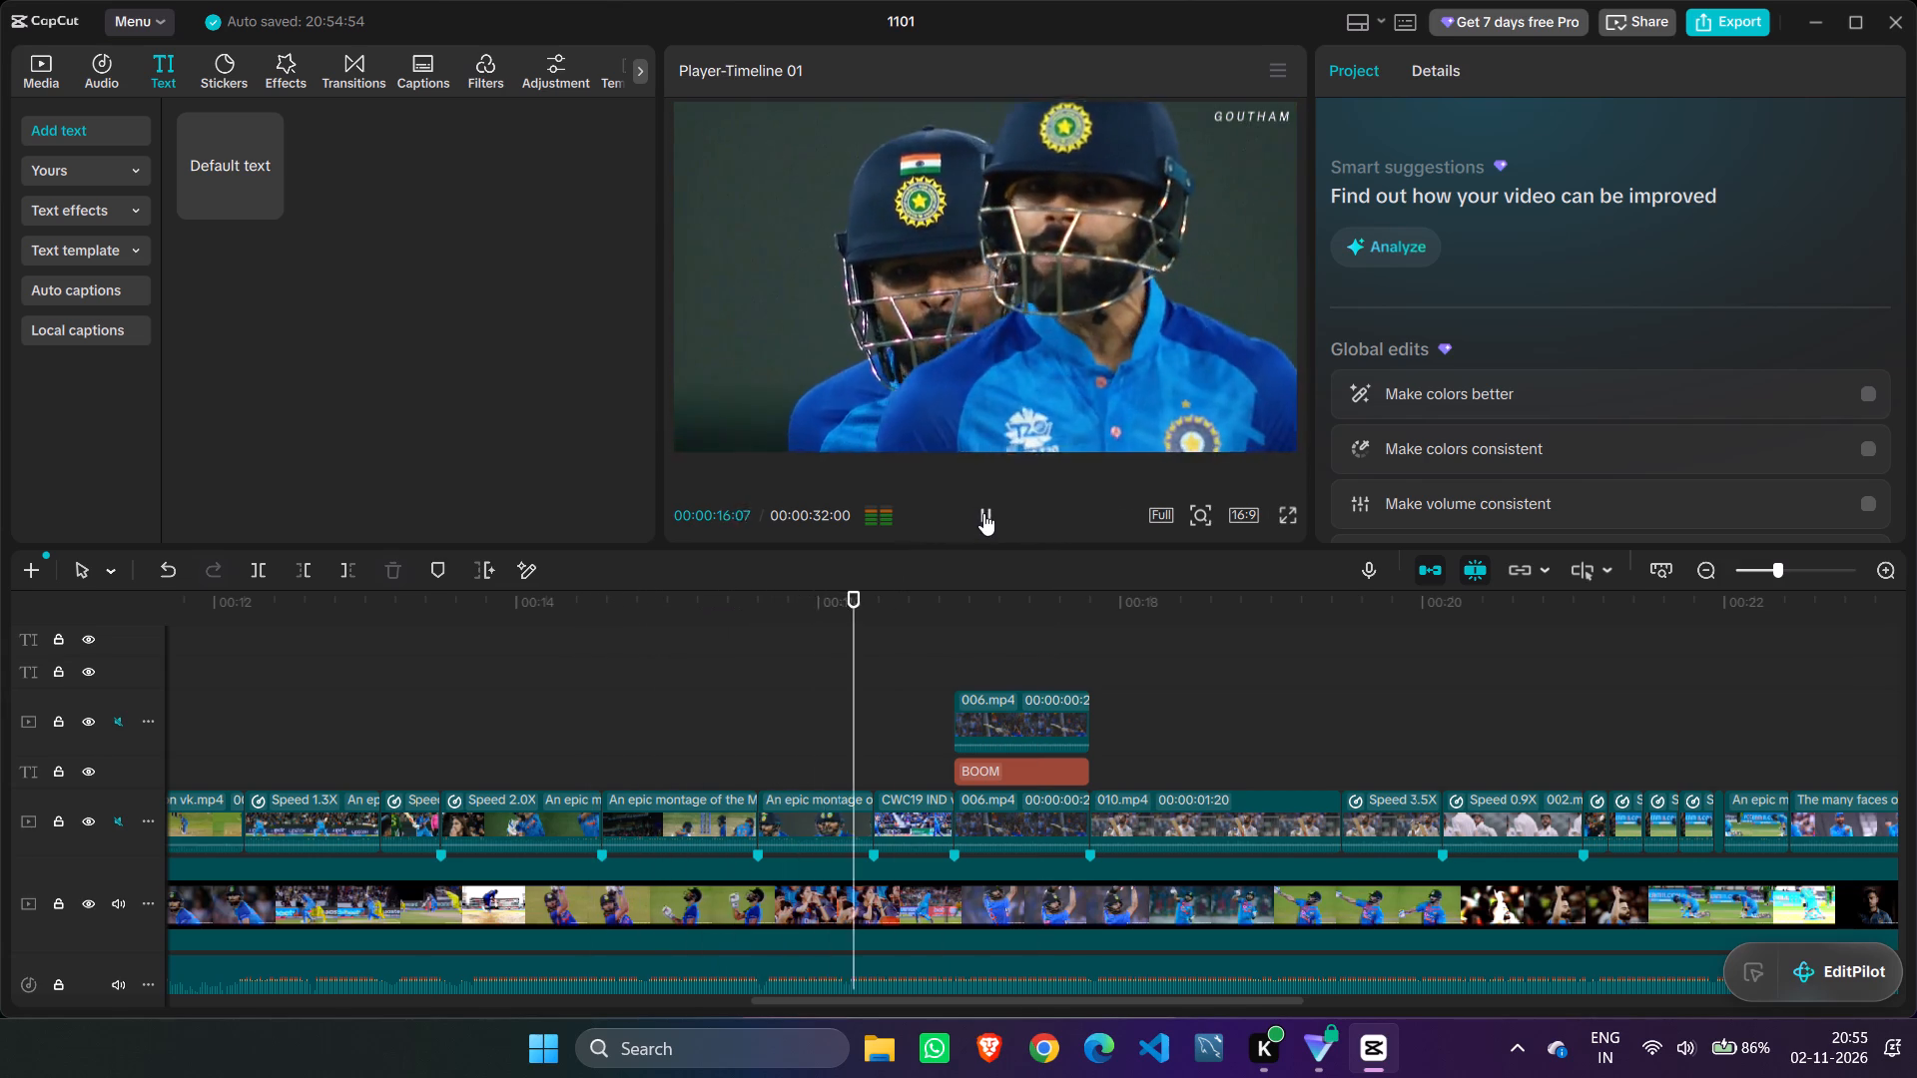
click(983, 513)
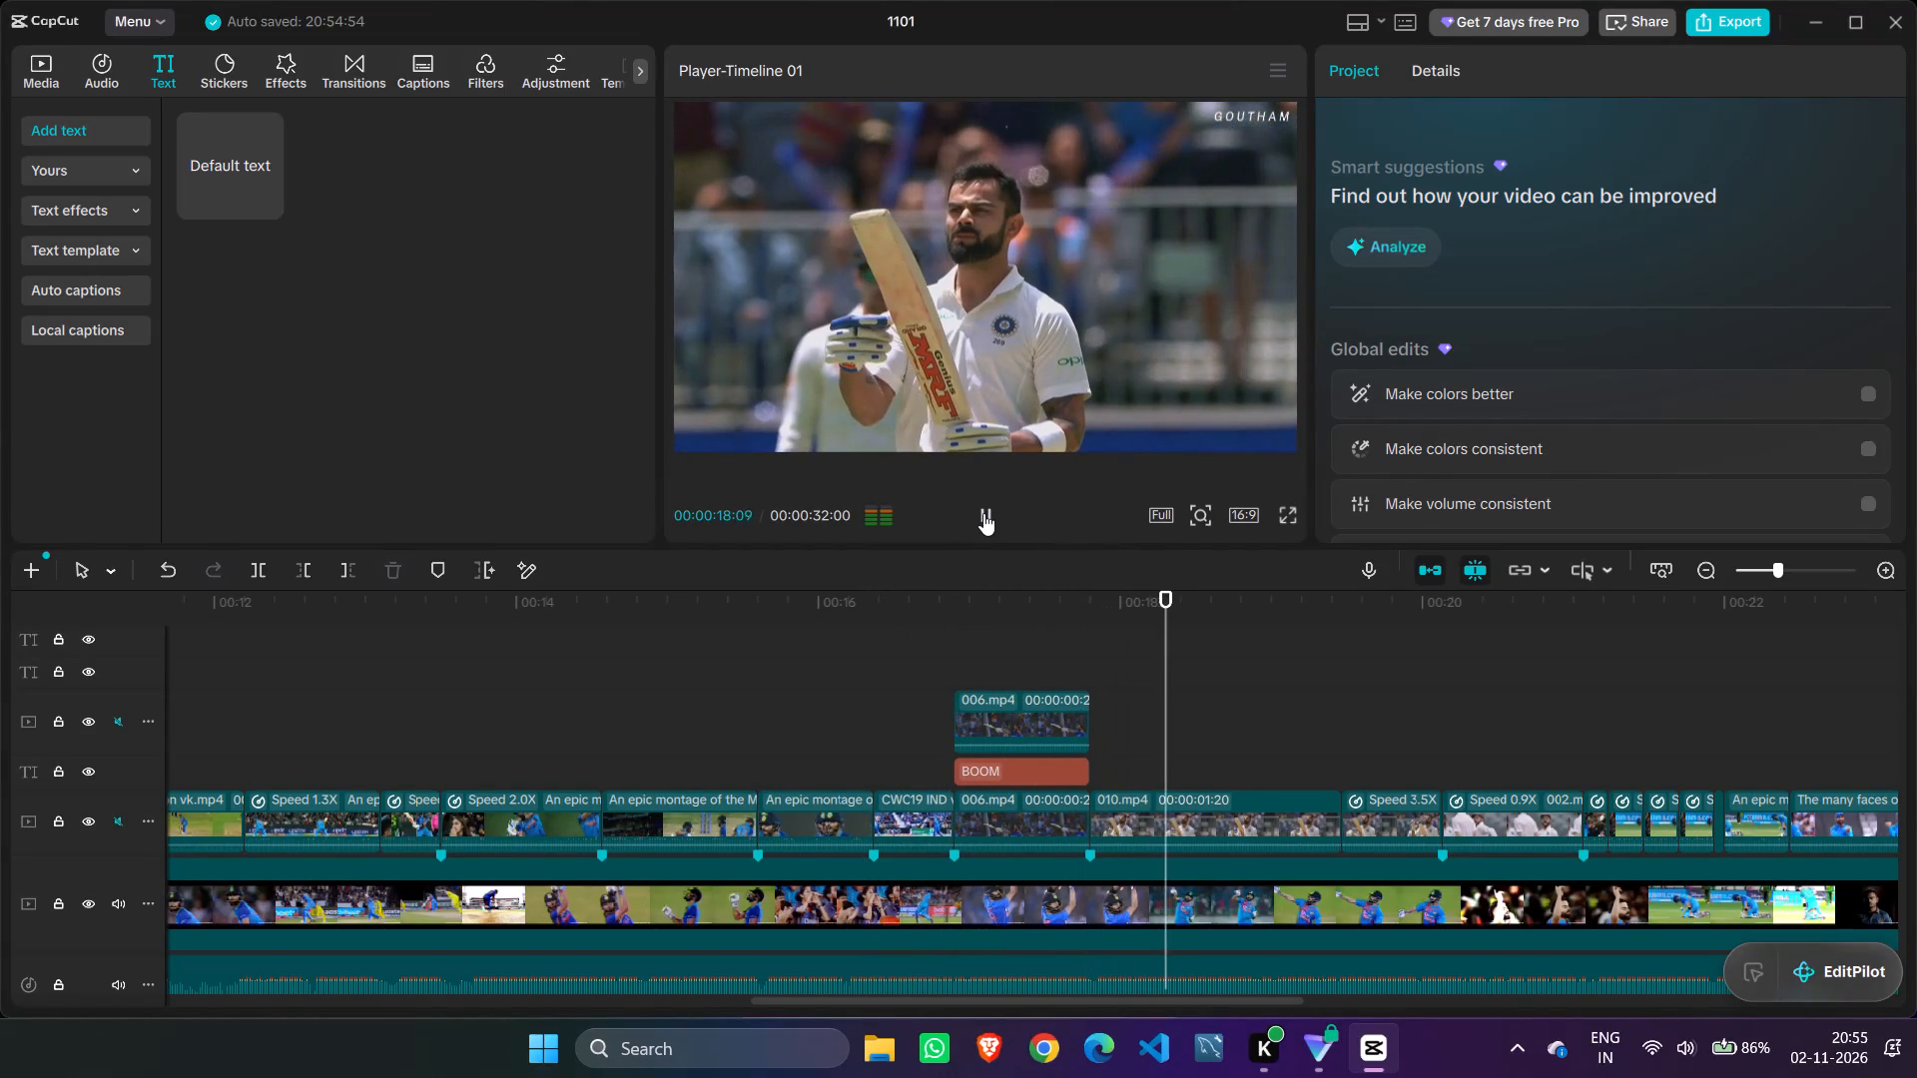
drag(1179, 628, 863, 624)
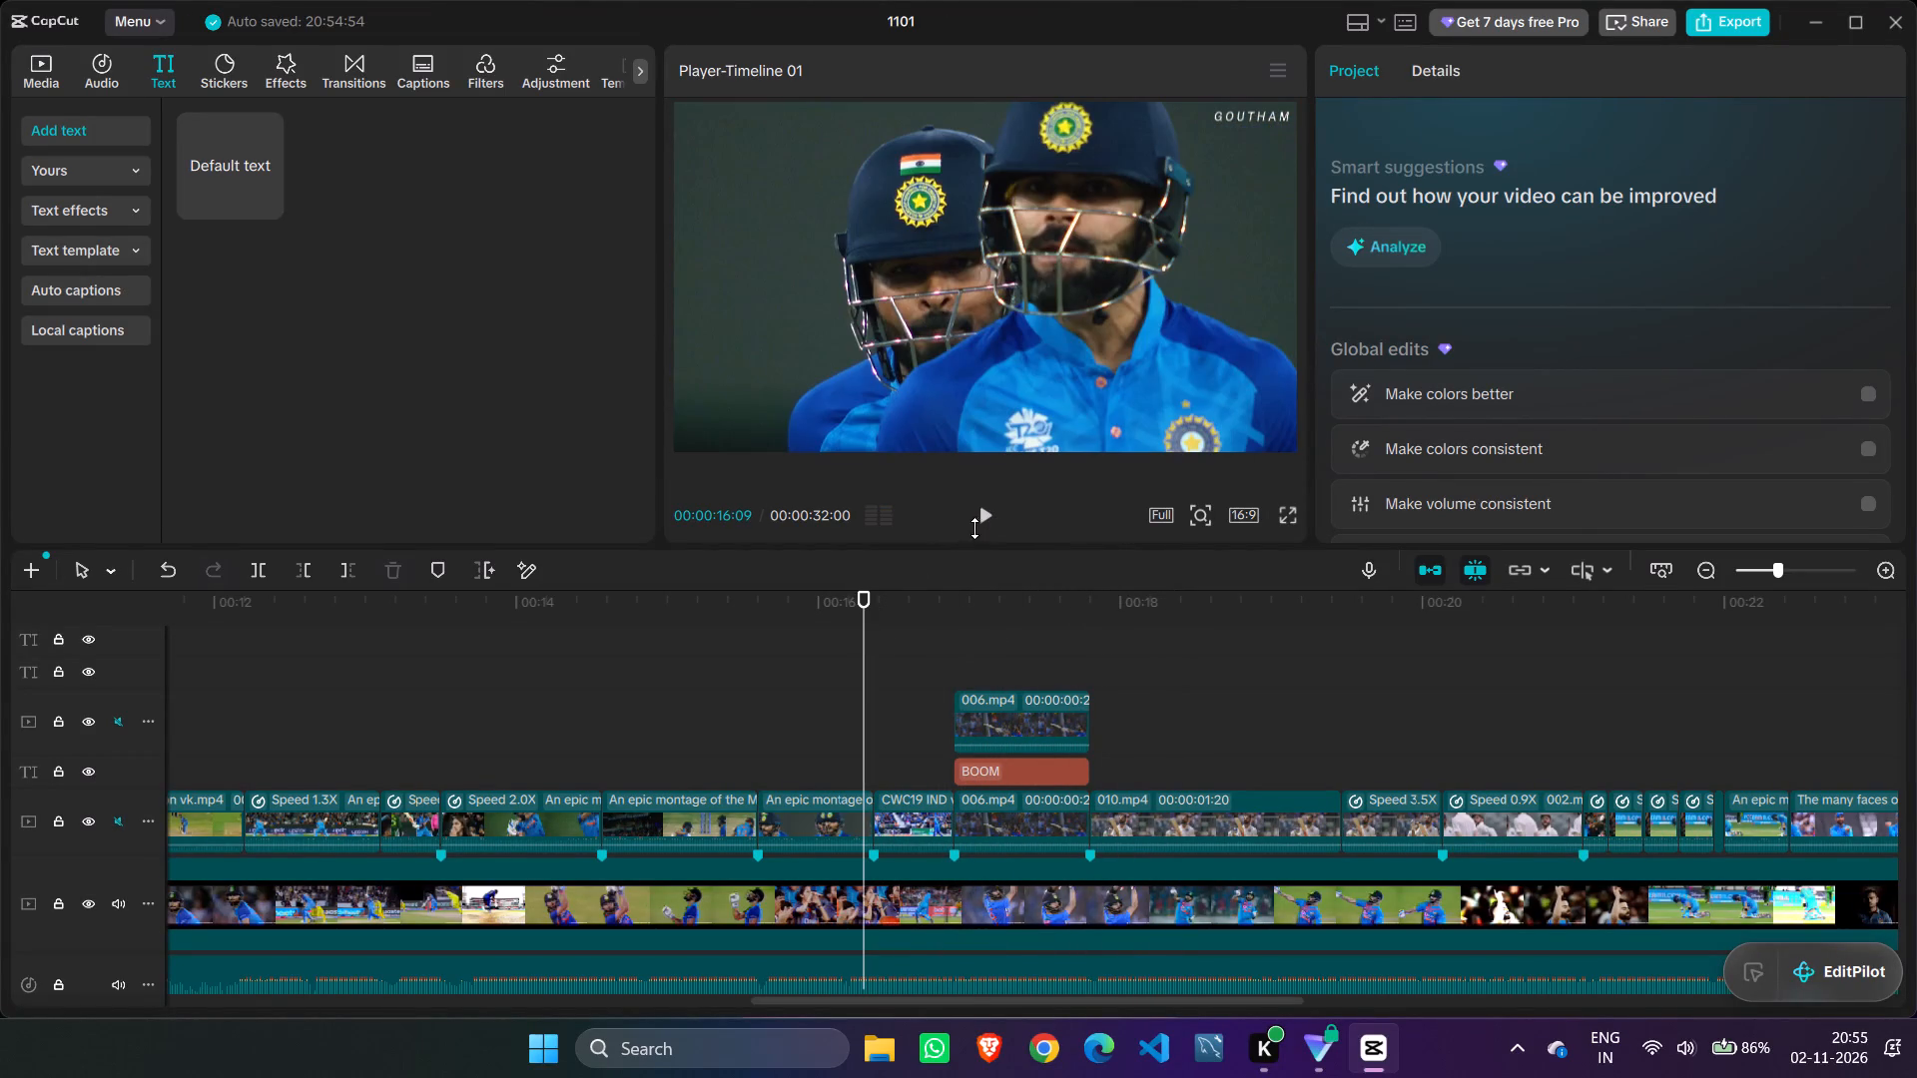
click(987, 514)
click(987, 514)
double_click(987, 514)
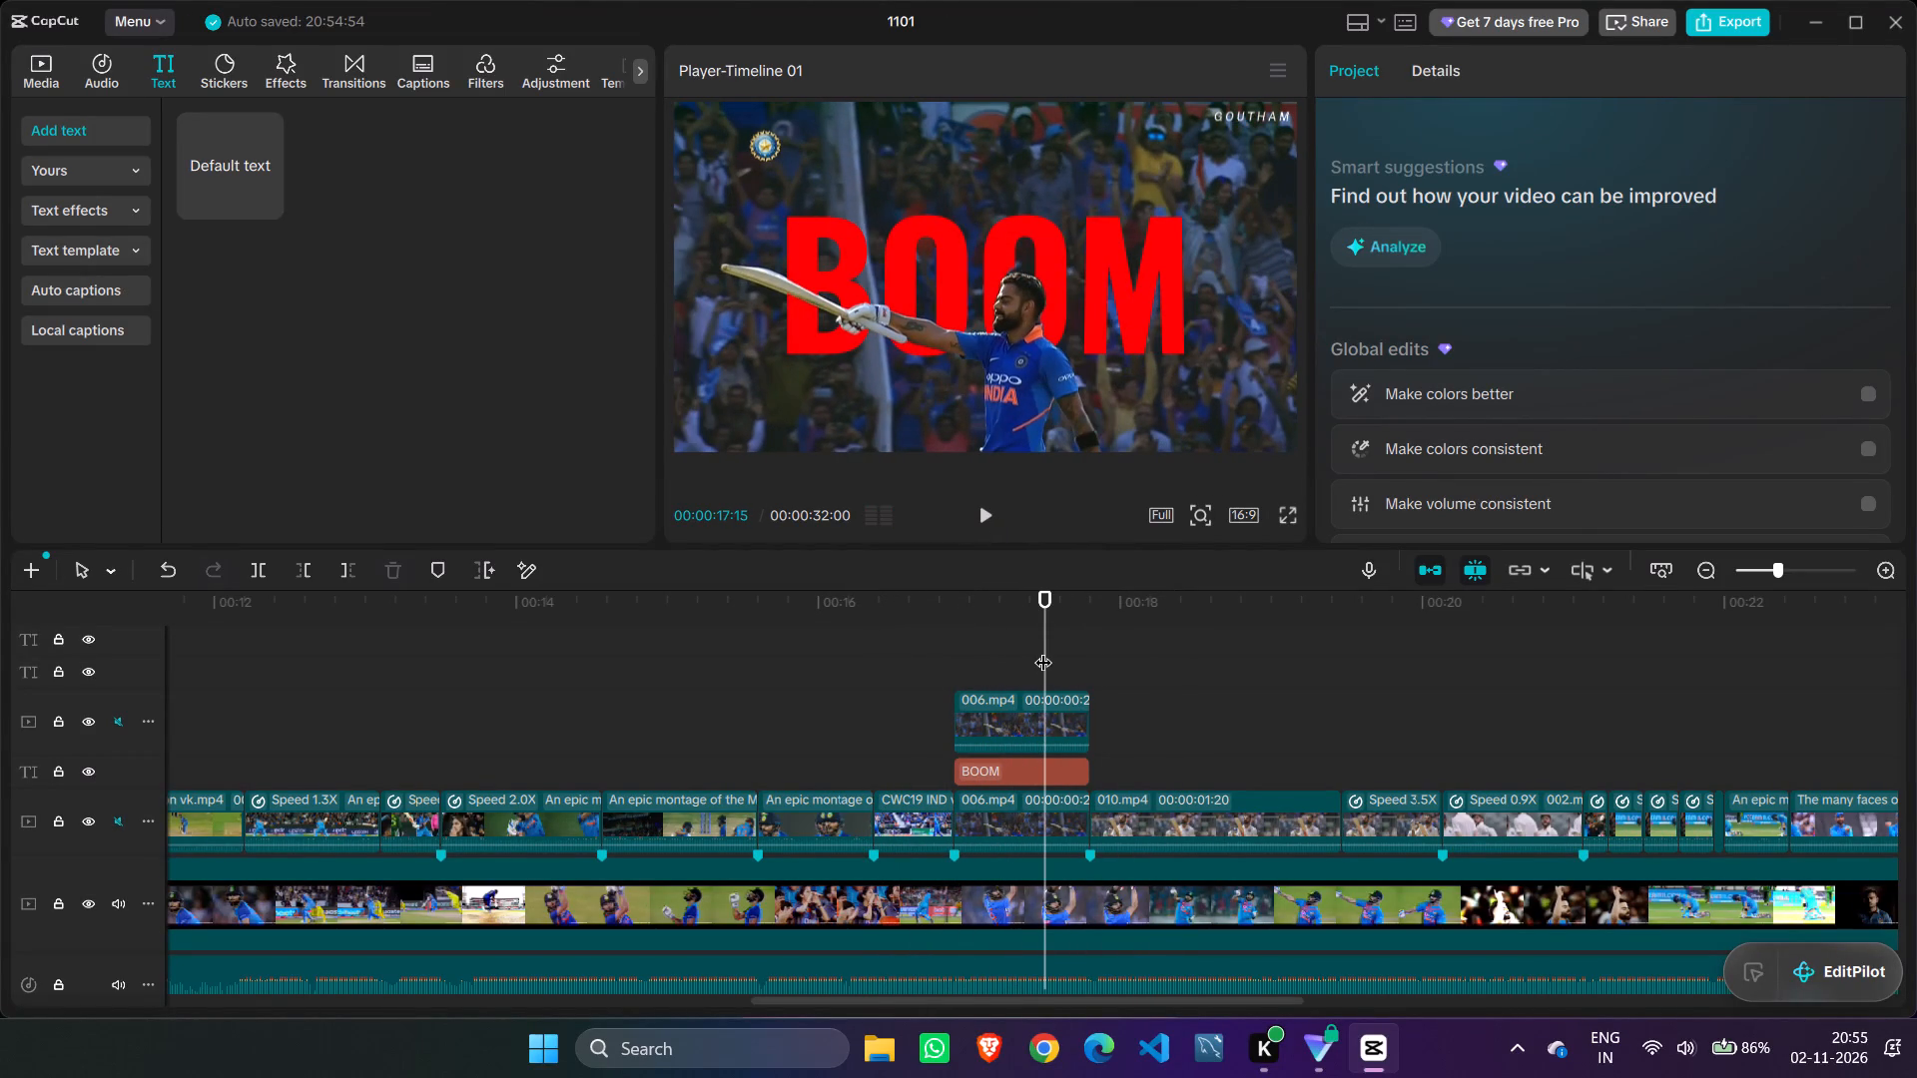
drag(1044, 650, 908, 644)
click(983, 516)
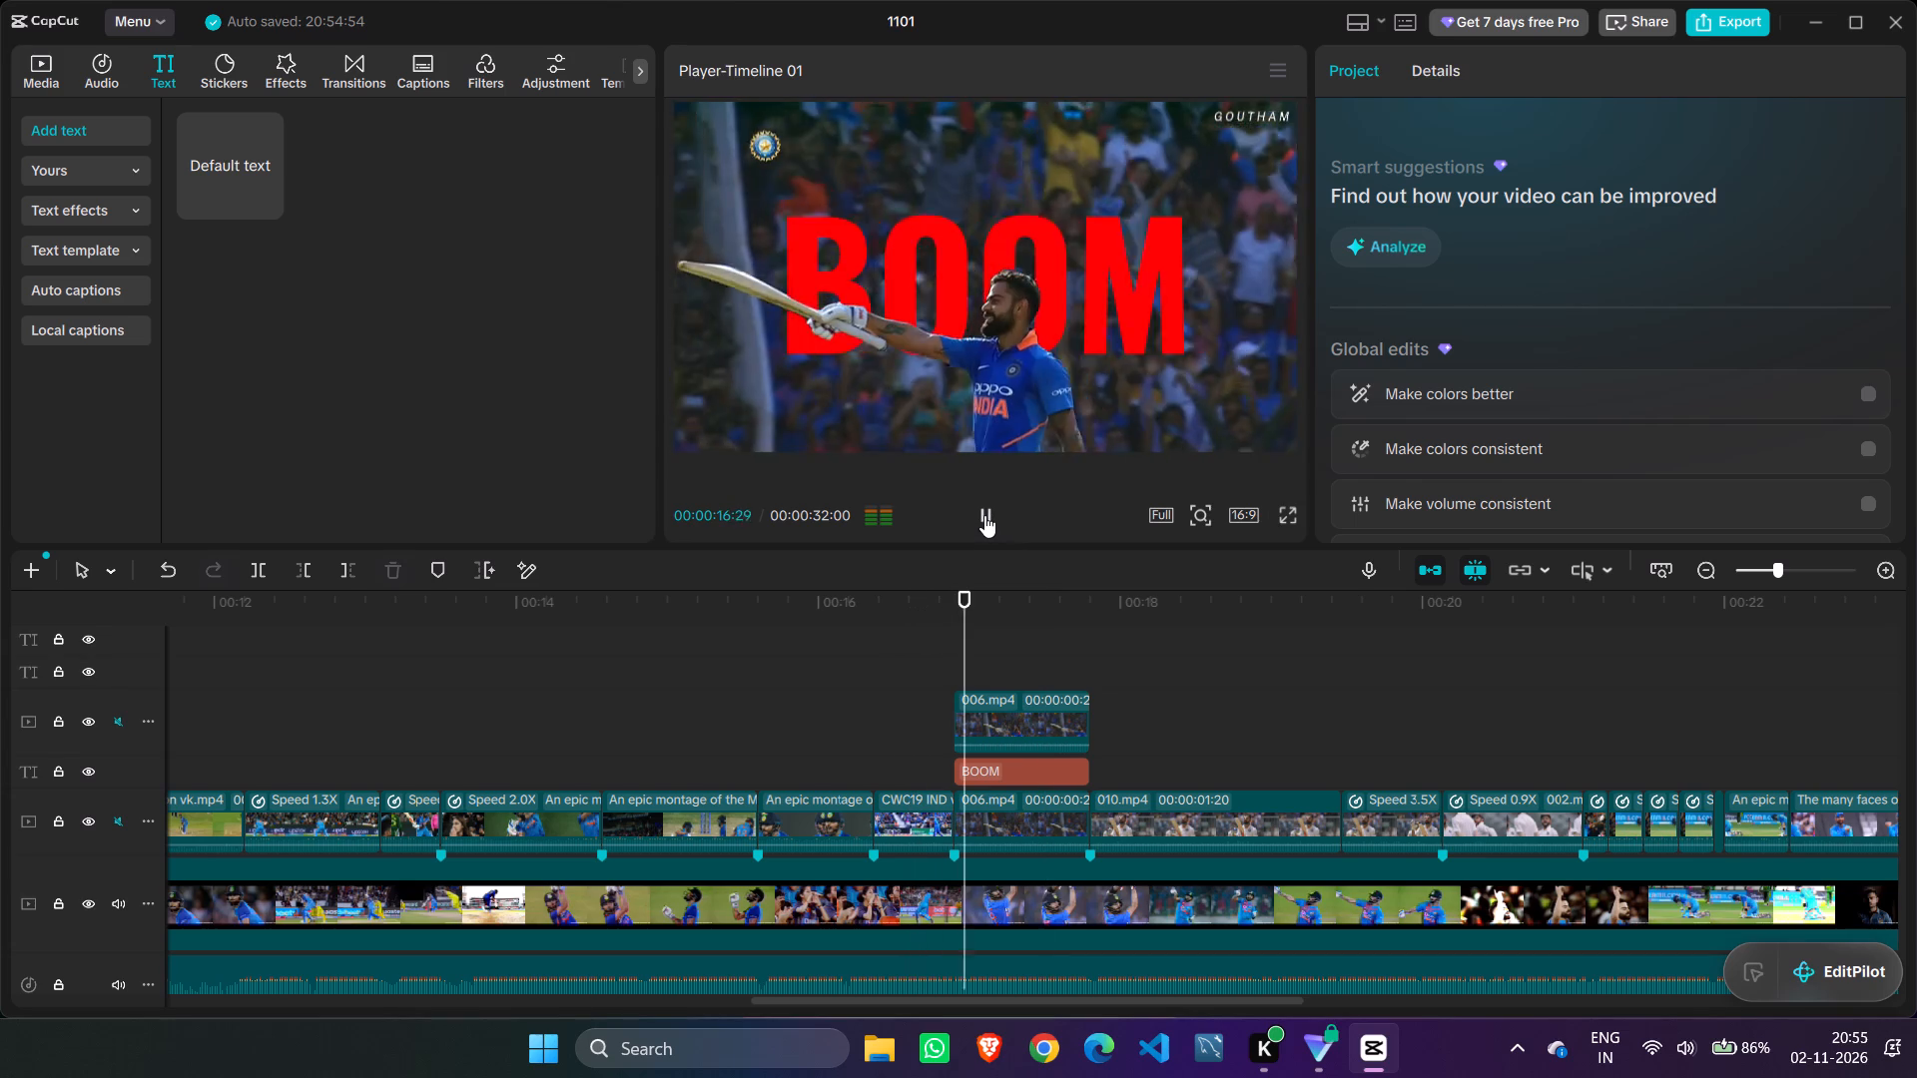
click(984, 515)
drag(1066, 633, 854, 618)
click(992, 508)
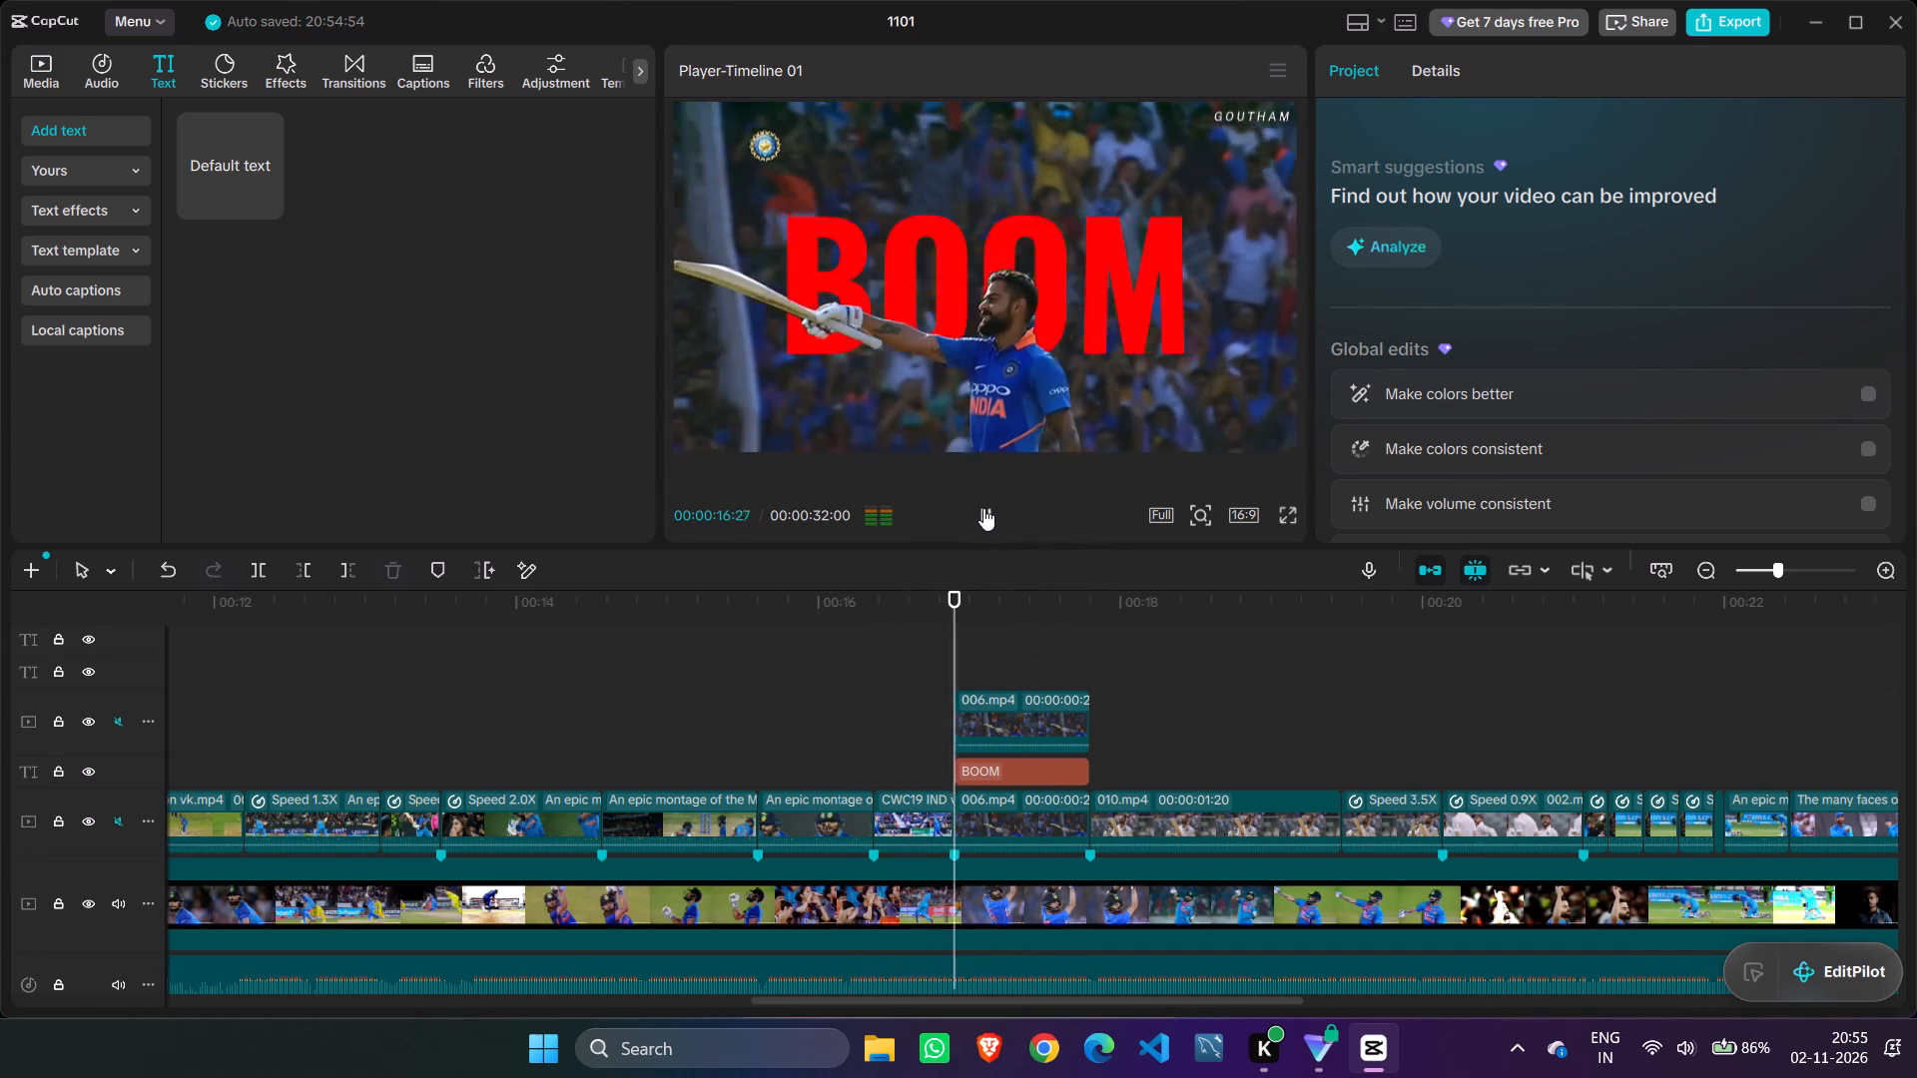
click(983, 508)
double_click(983, 508)
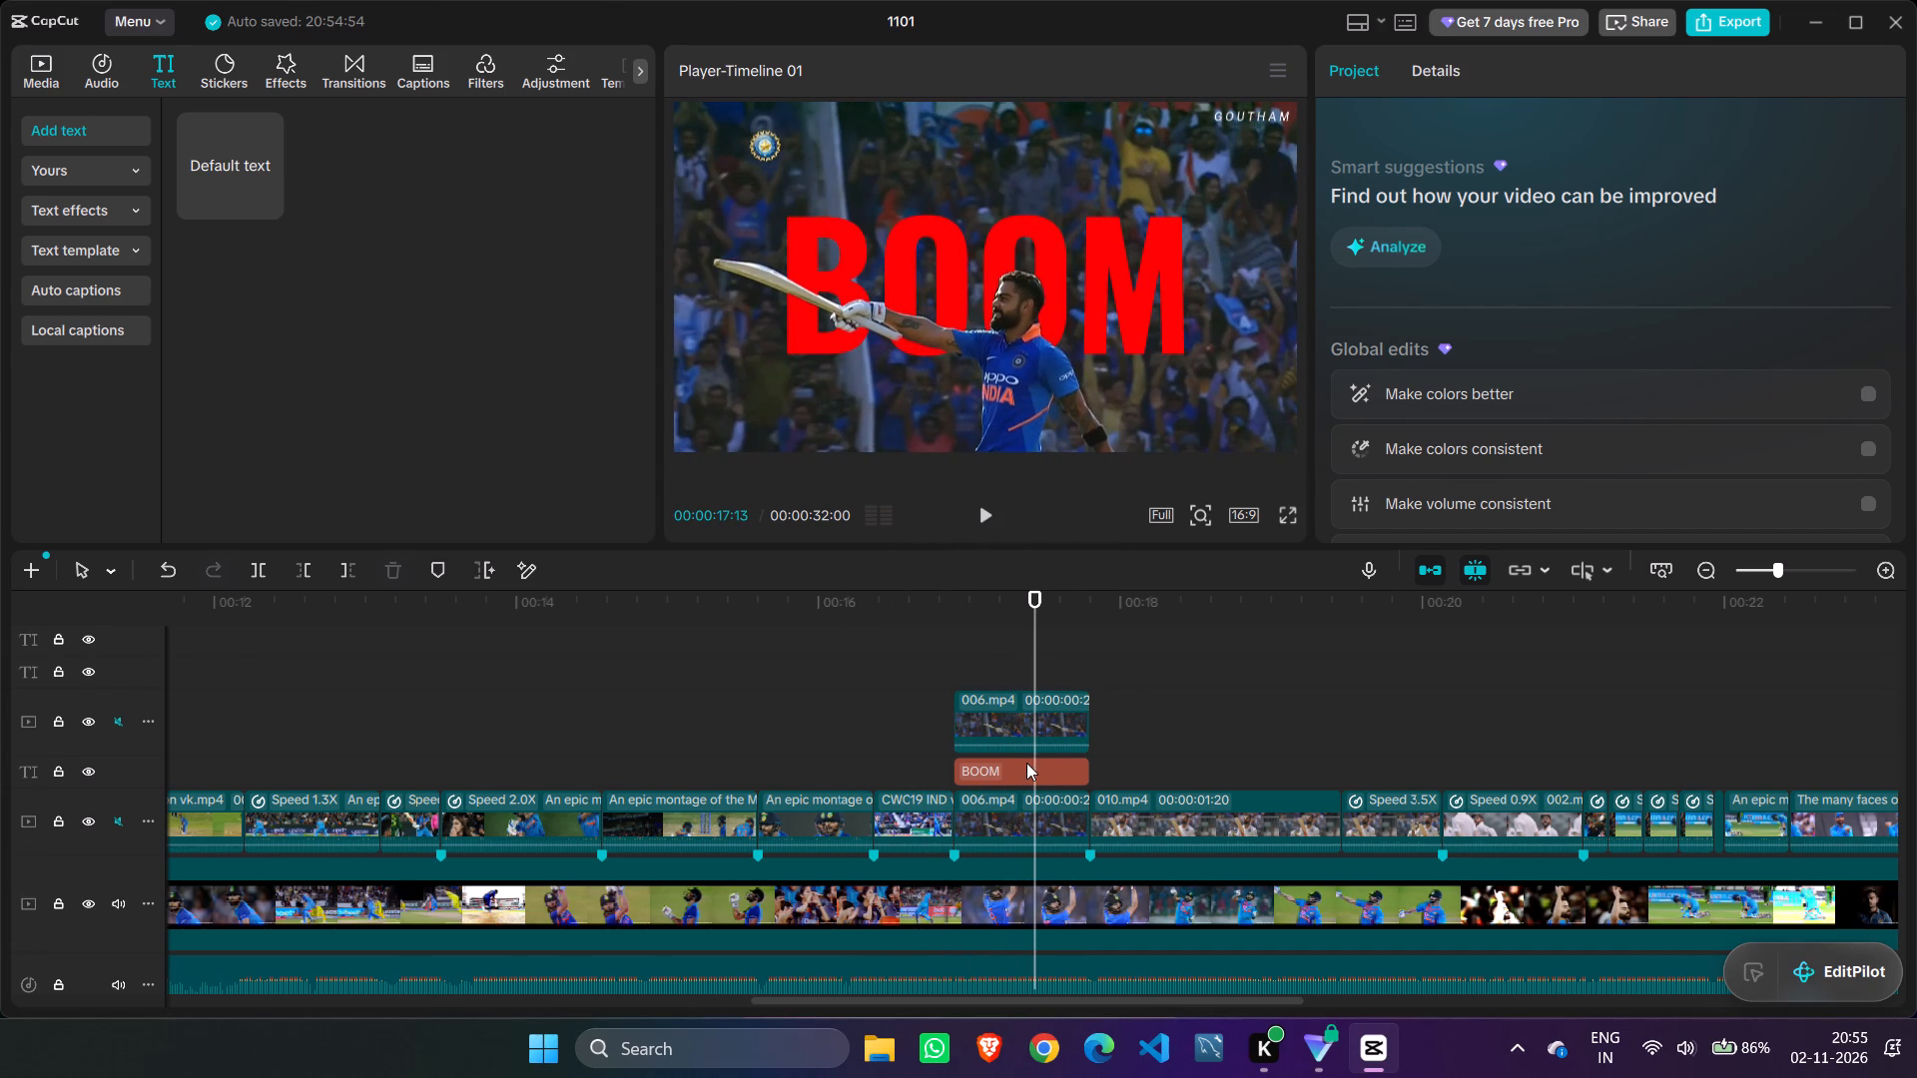
Browse the text effect styles available for the BOOM text clip.
click(1026, 764)
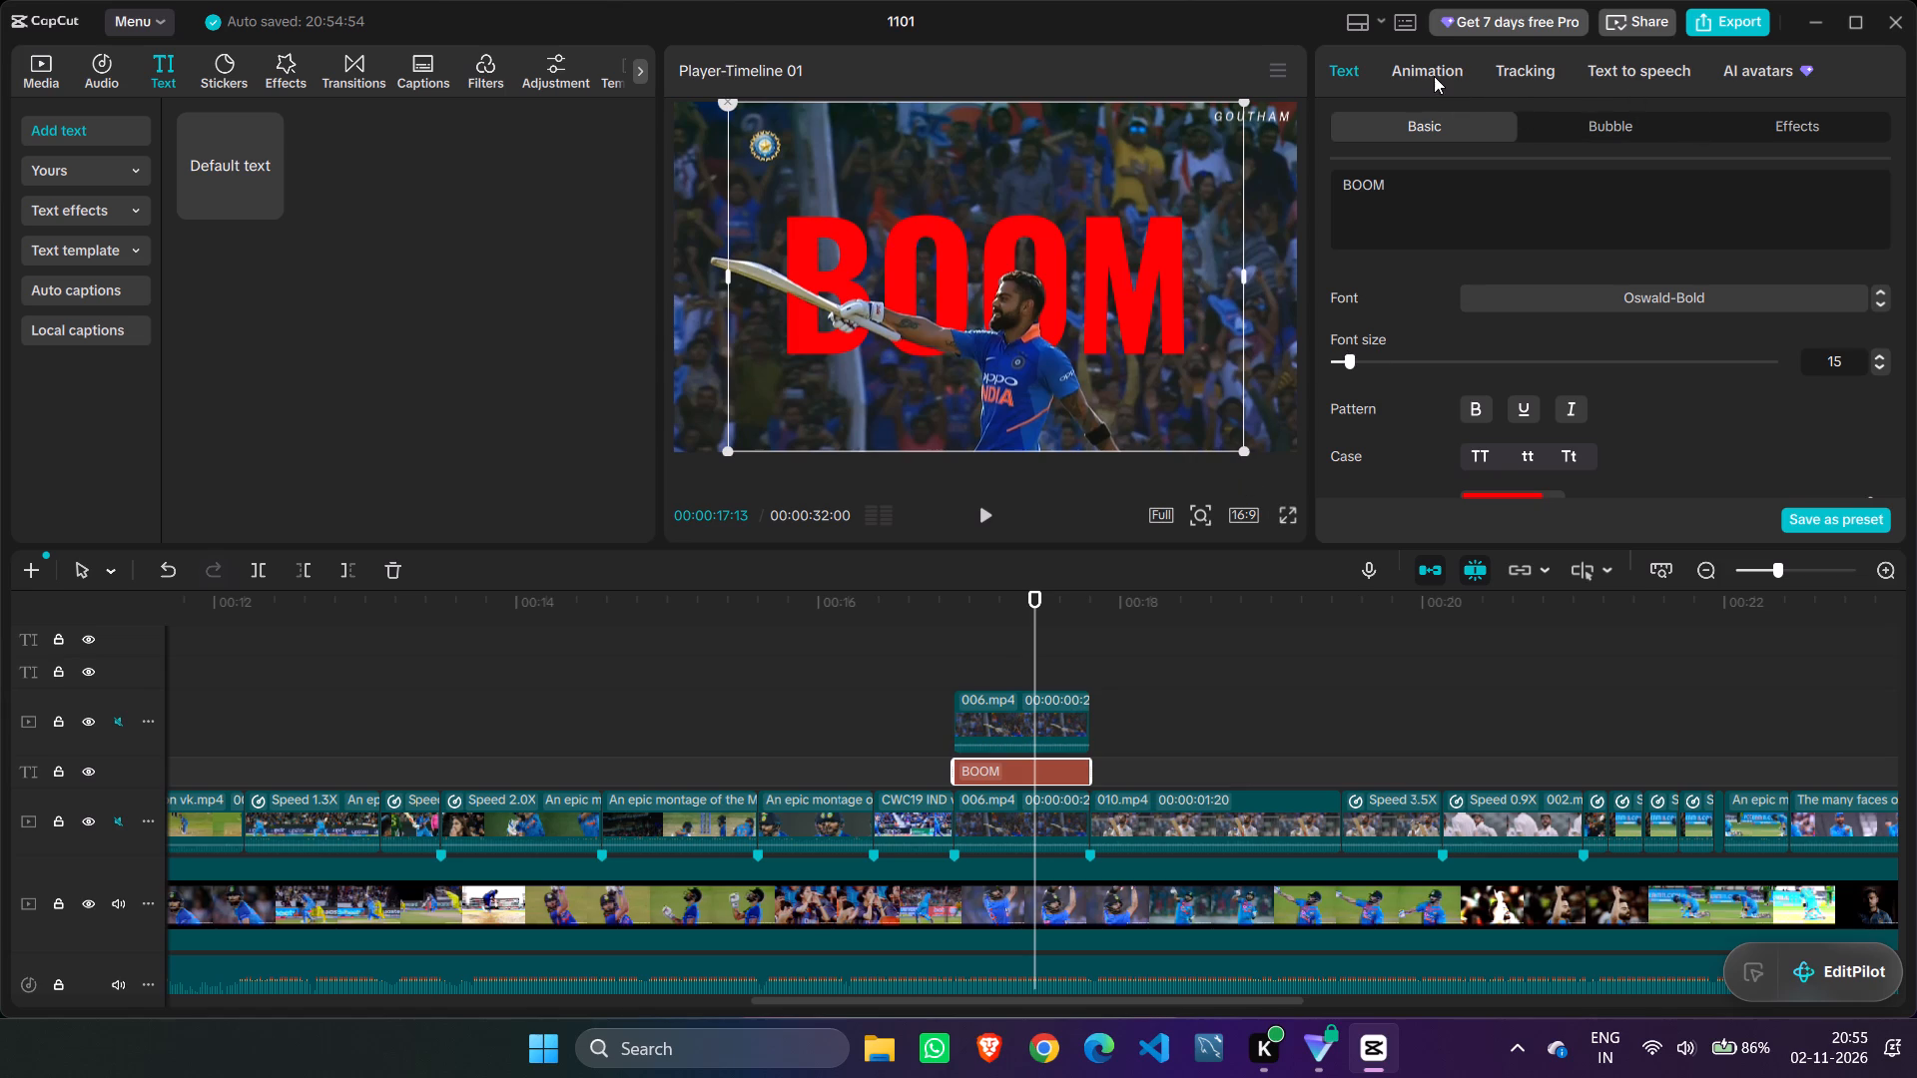
click(1757, 128)
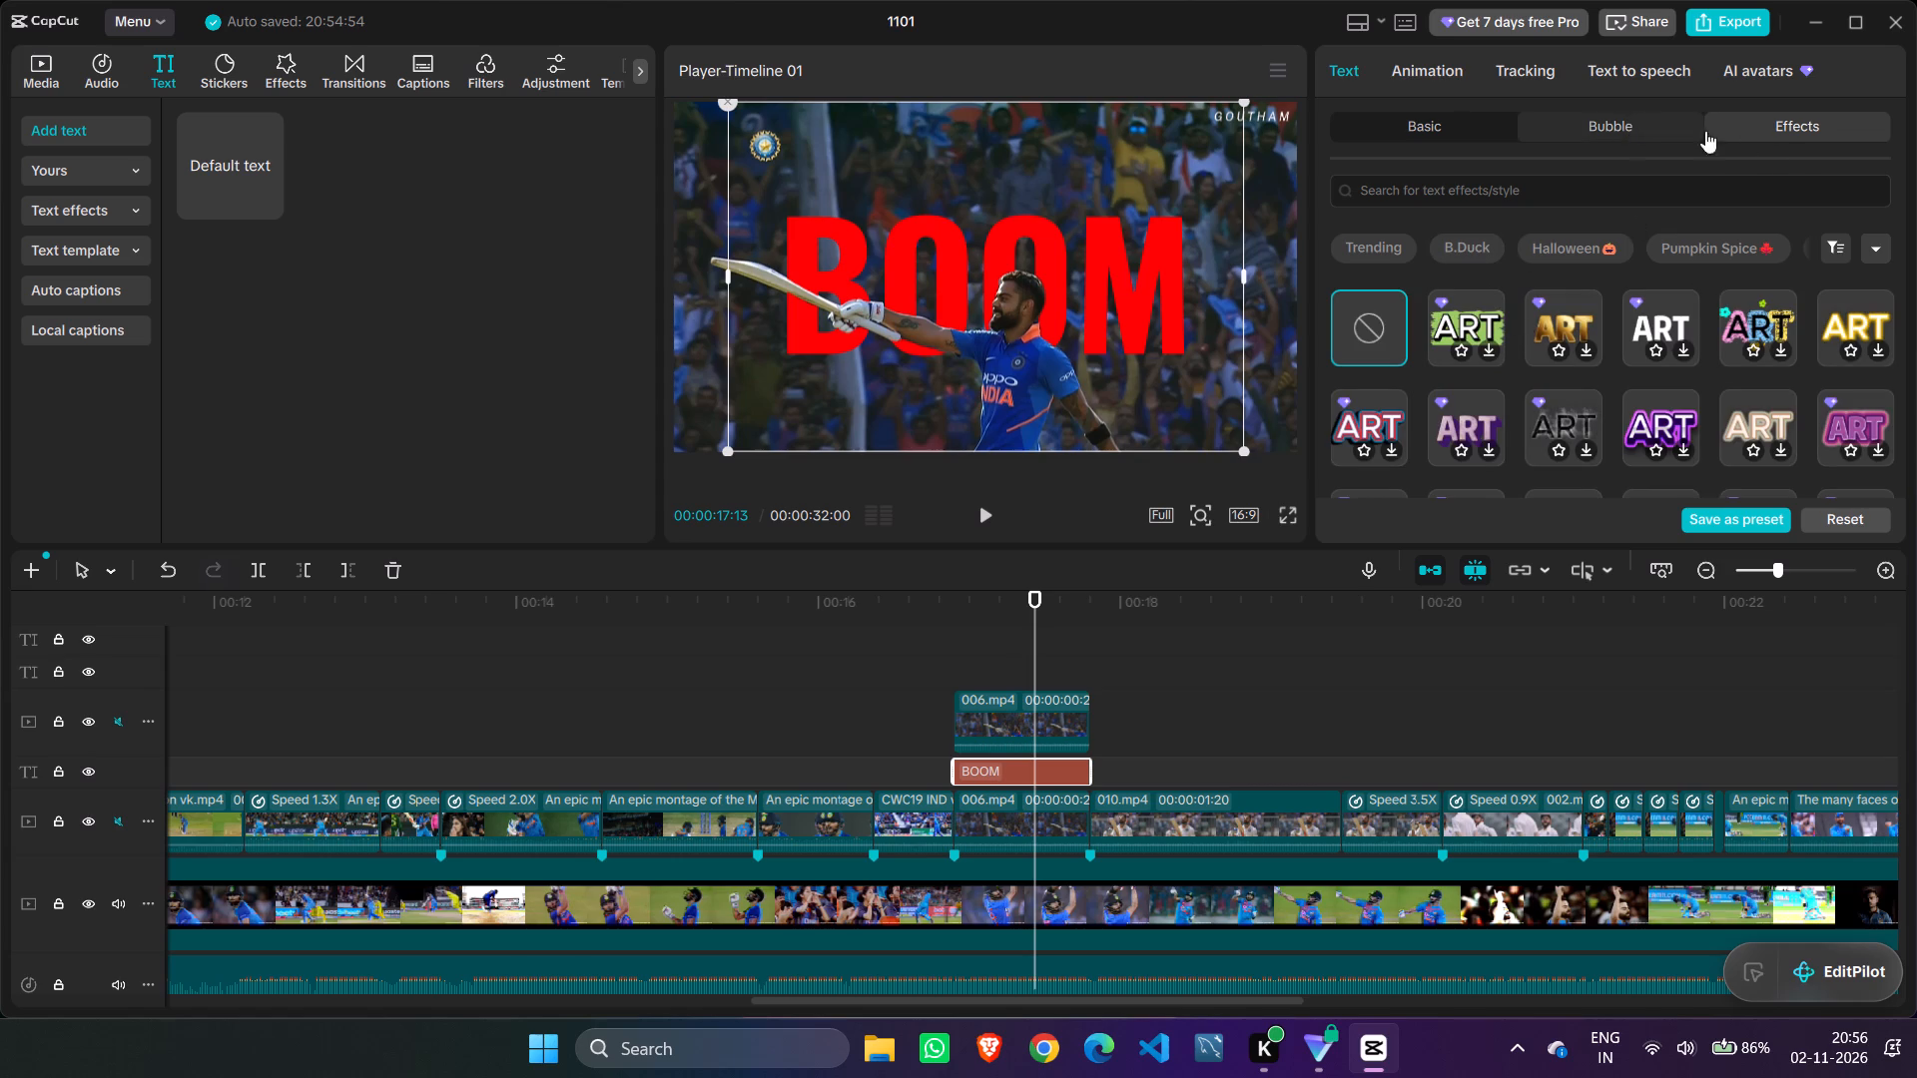
click(1750, 131)
scroll(1750, 131, down, 2)
scroll(1744, 333, down, 1)
scroll(1620, 350, down, 2)
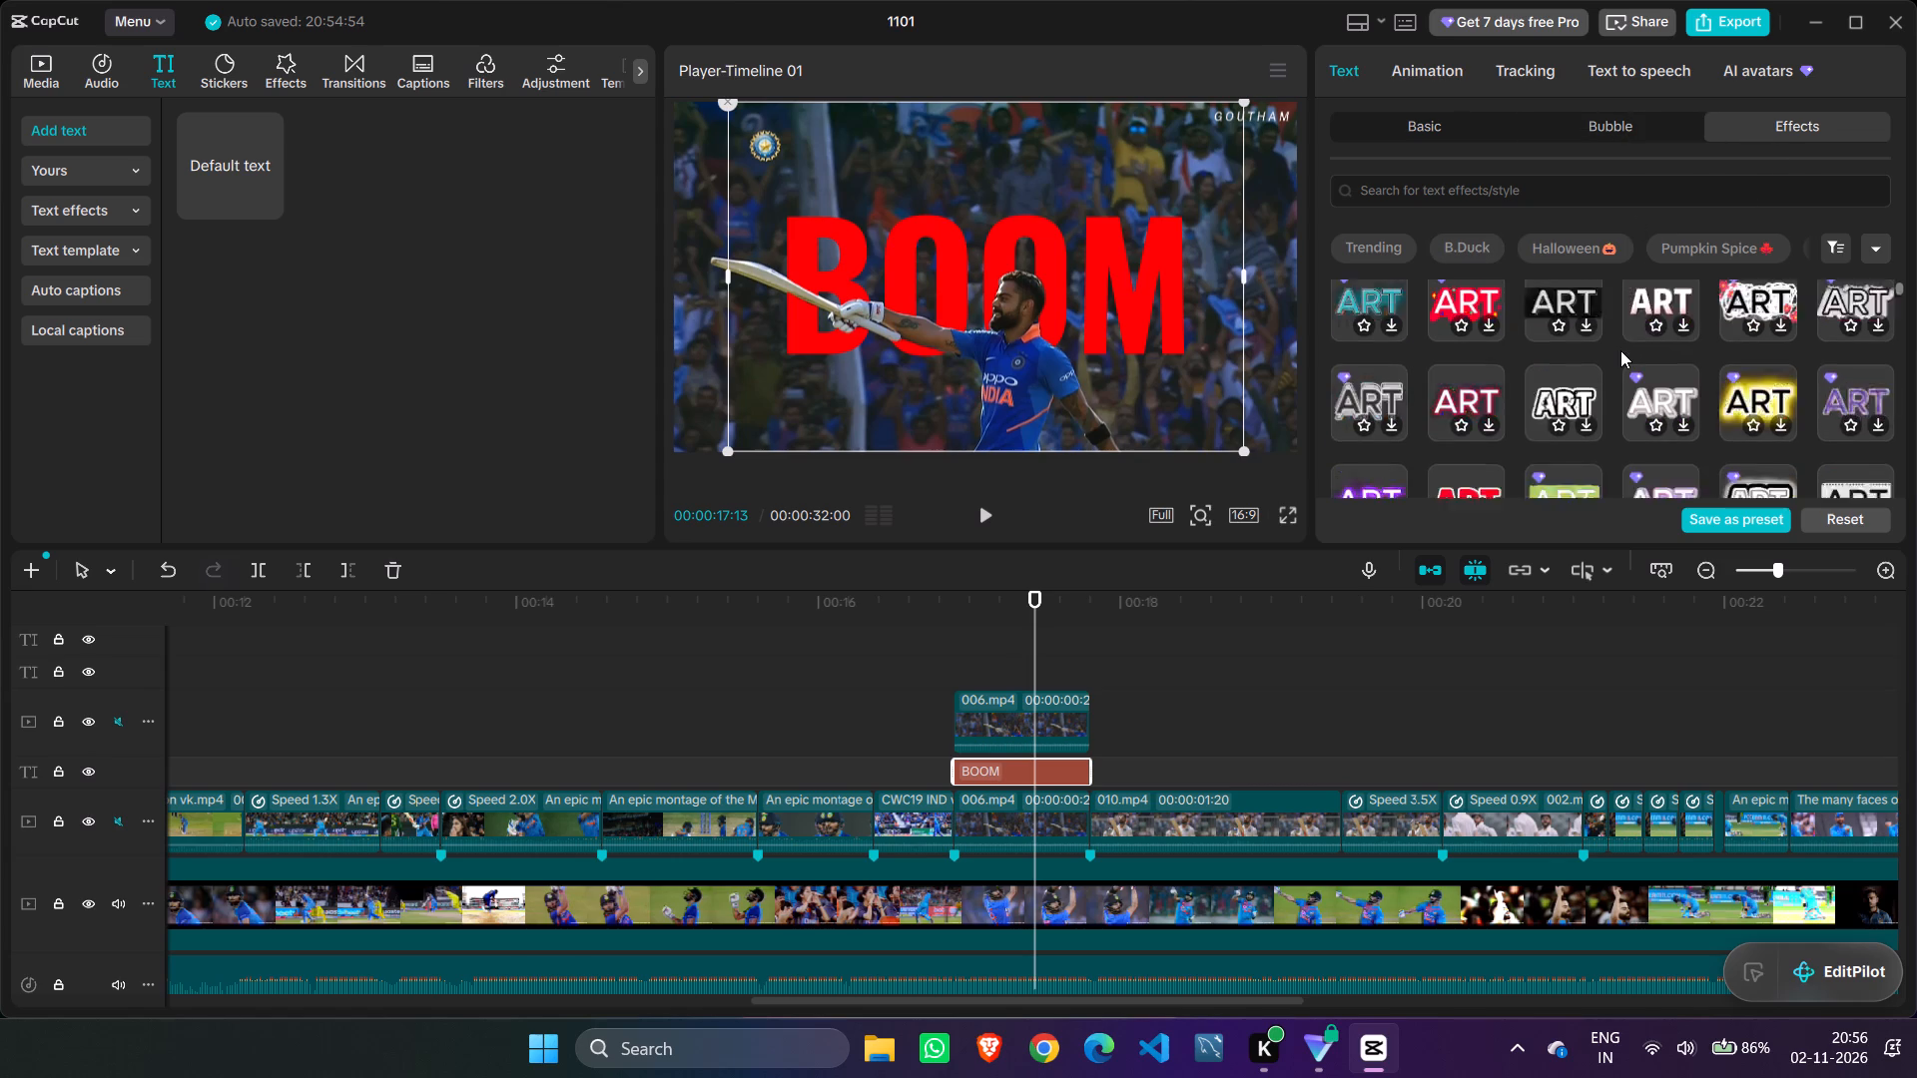
scroll(1620, 350, up, 10)
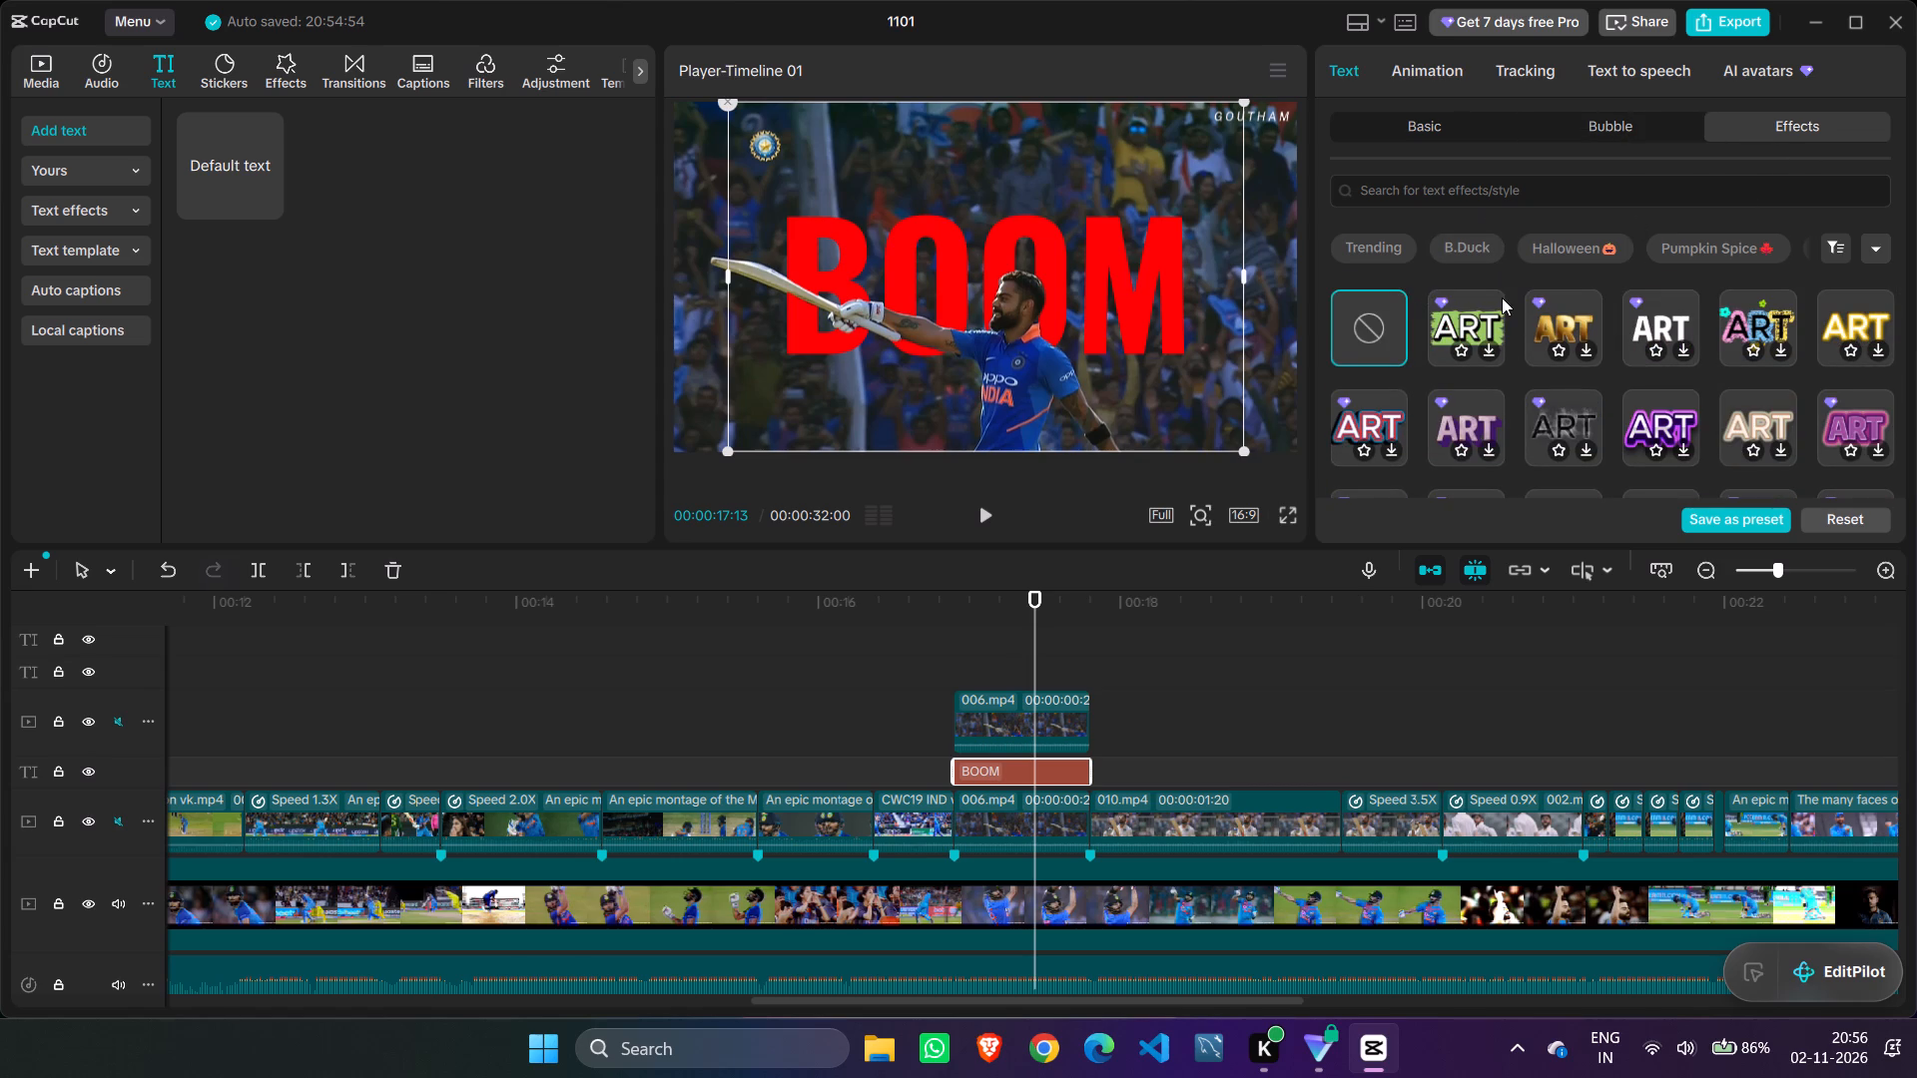
scroll(1508, 299, down, 8)
scroll(1509, 299, up, 3)
scroll(1509, 299, down, 1)
scroll(1509, 299, up, 2)
scroll(1509, 299, down, 1)
scroll(1509, 299, up, 4)
scroll(1509, 299, down, 1)
scroll(1509, 299, up, 2)
Apply the Fade Out exit animation to the BOOM text with a duration of 0.4s.
click(1455, 74)
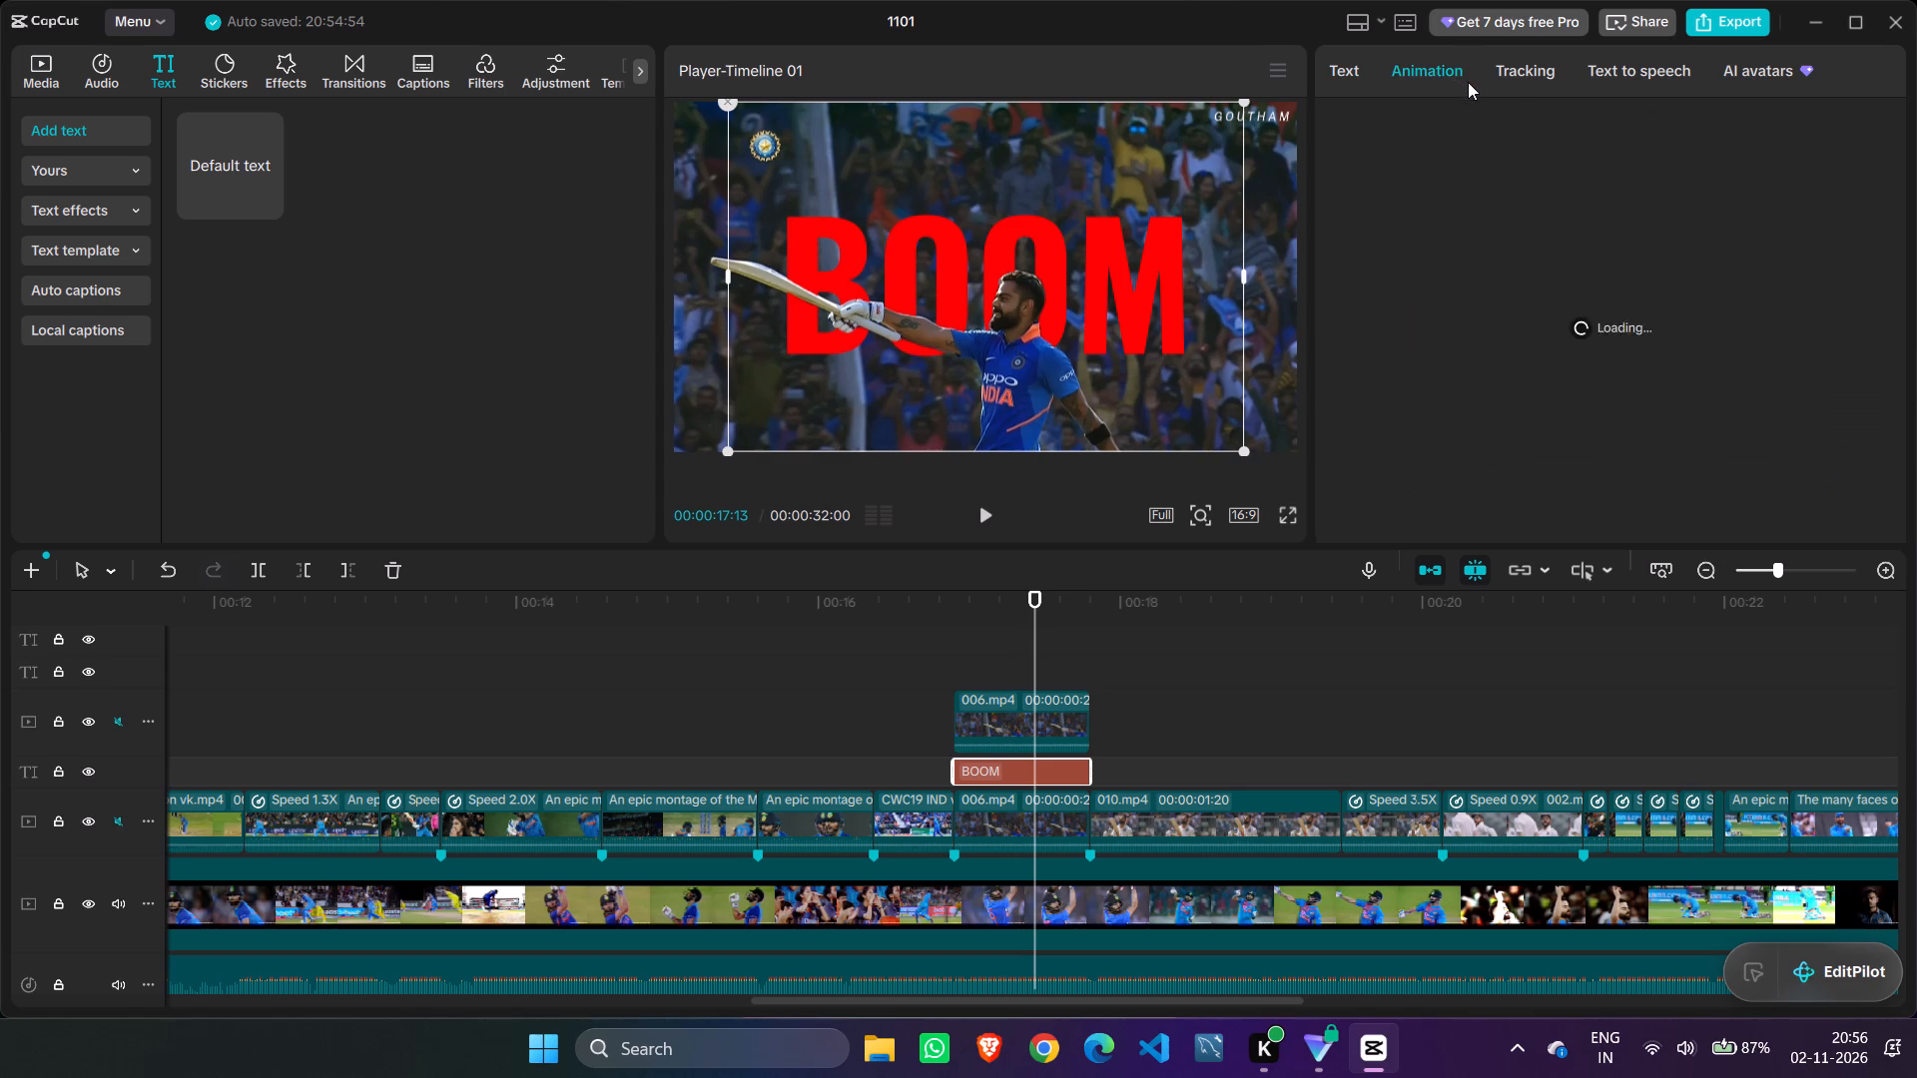
click(1661, 119)
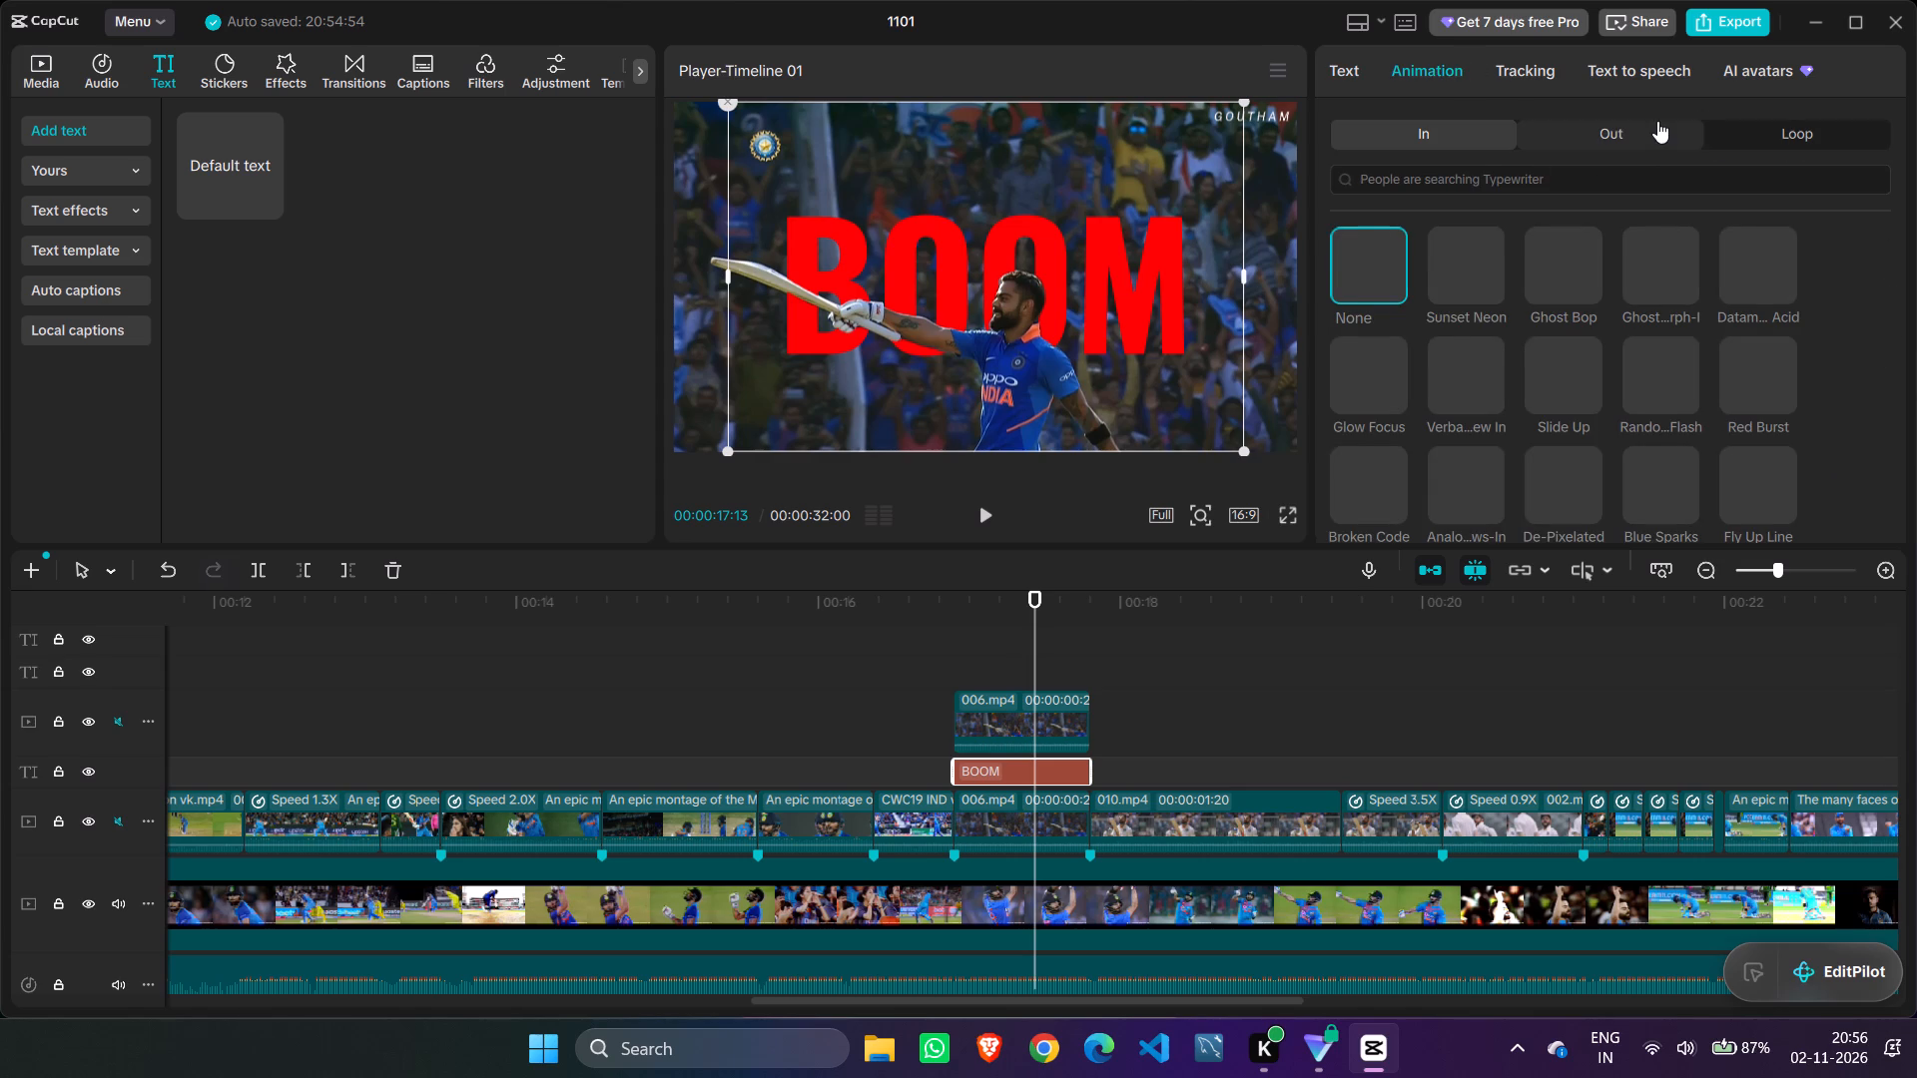
click(1657, 121)
click(1747, 248)
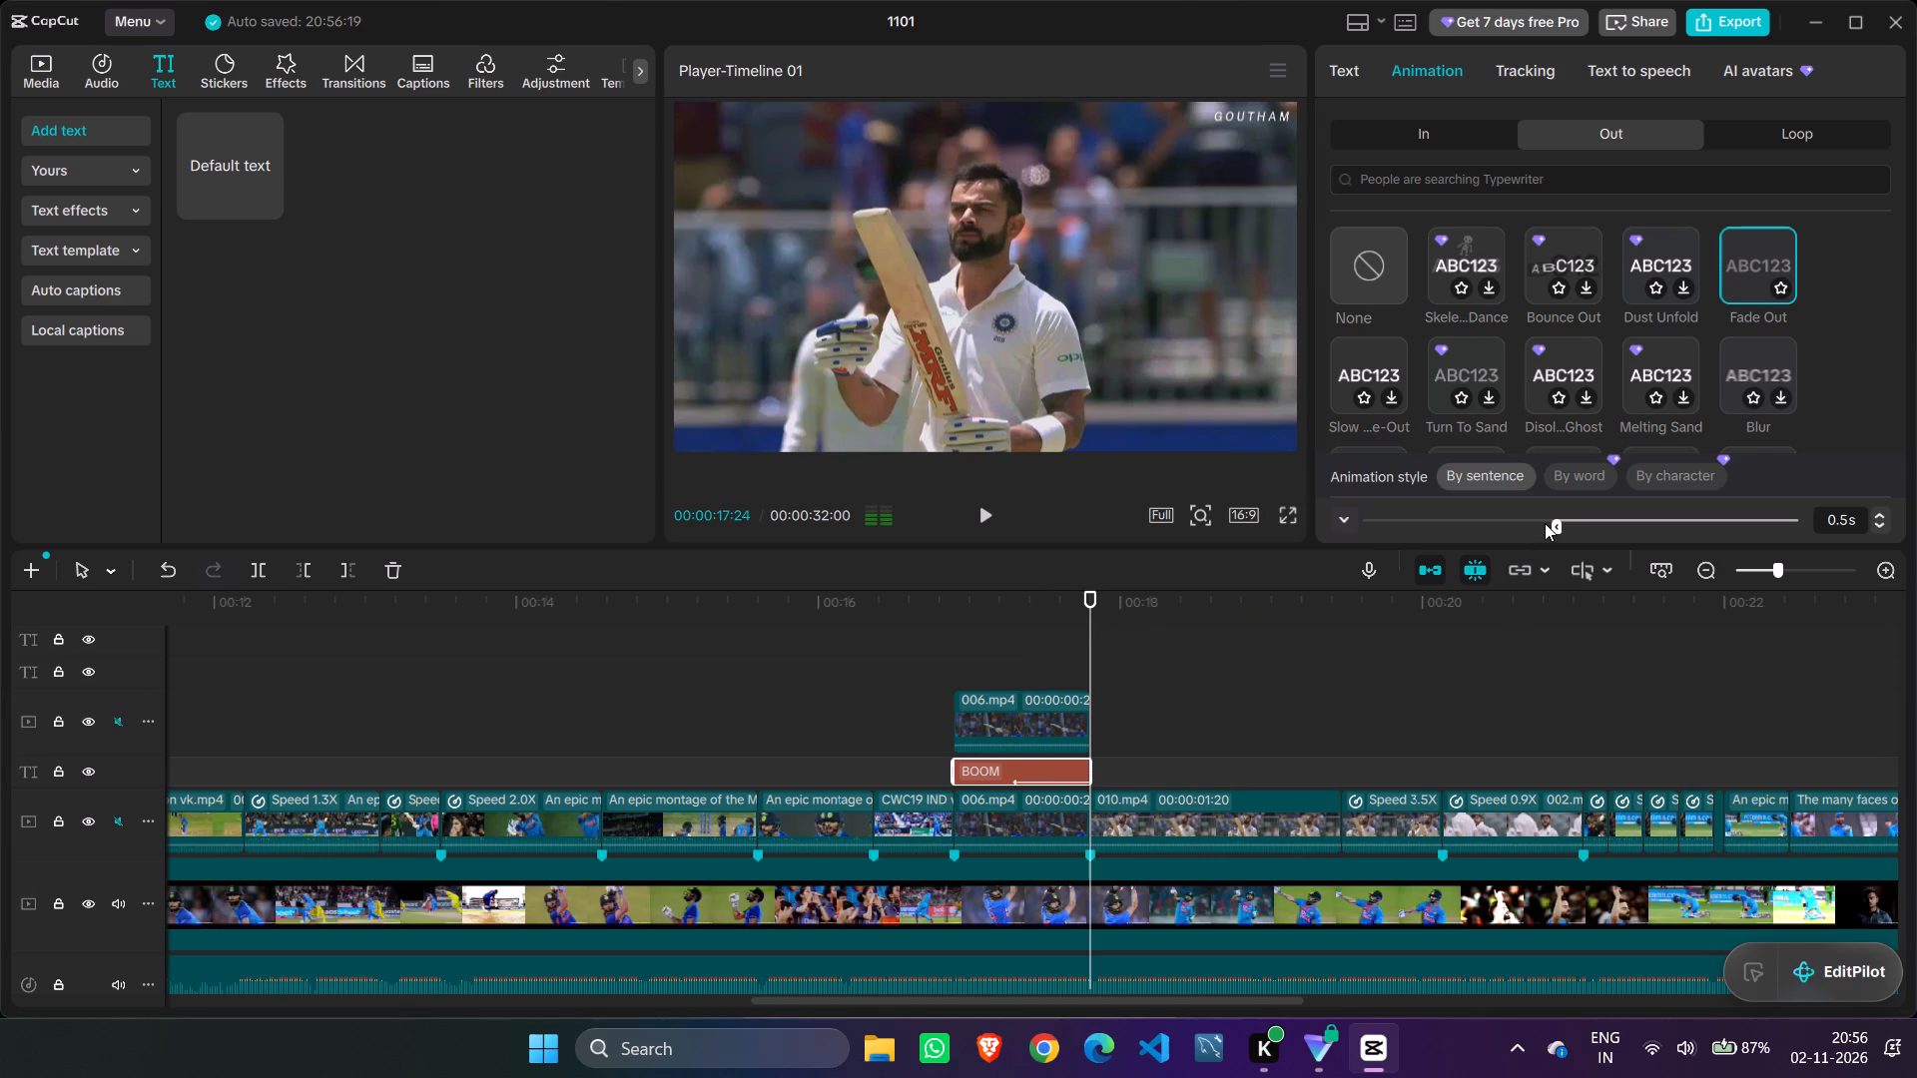
click(1877, 526)
Play and scrub through the BOOM shot from the preceding clips to check the text's fade-out.
click(870, 653)
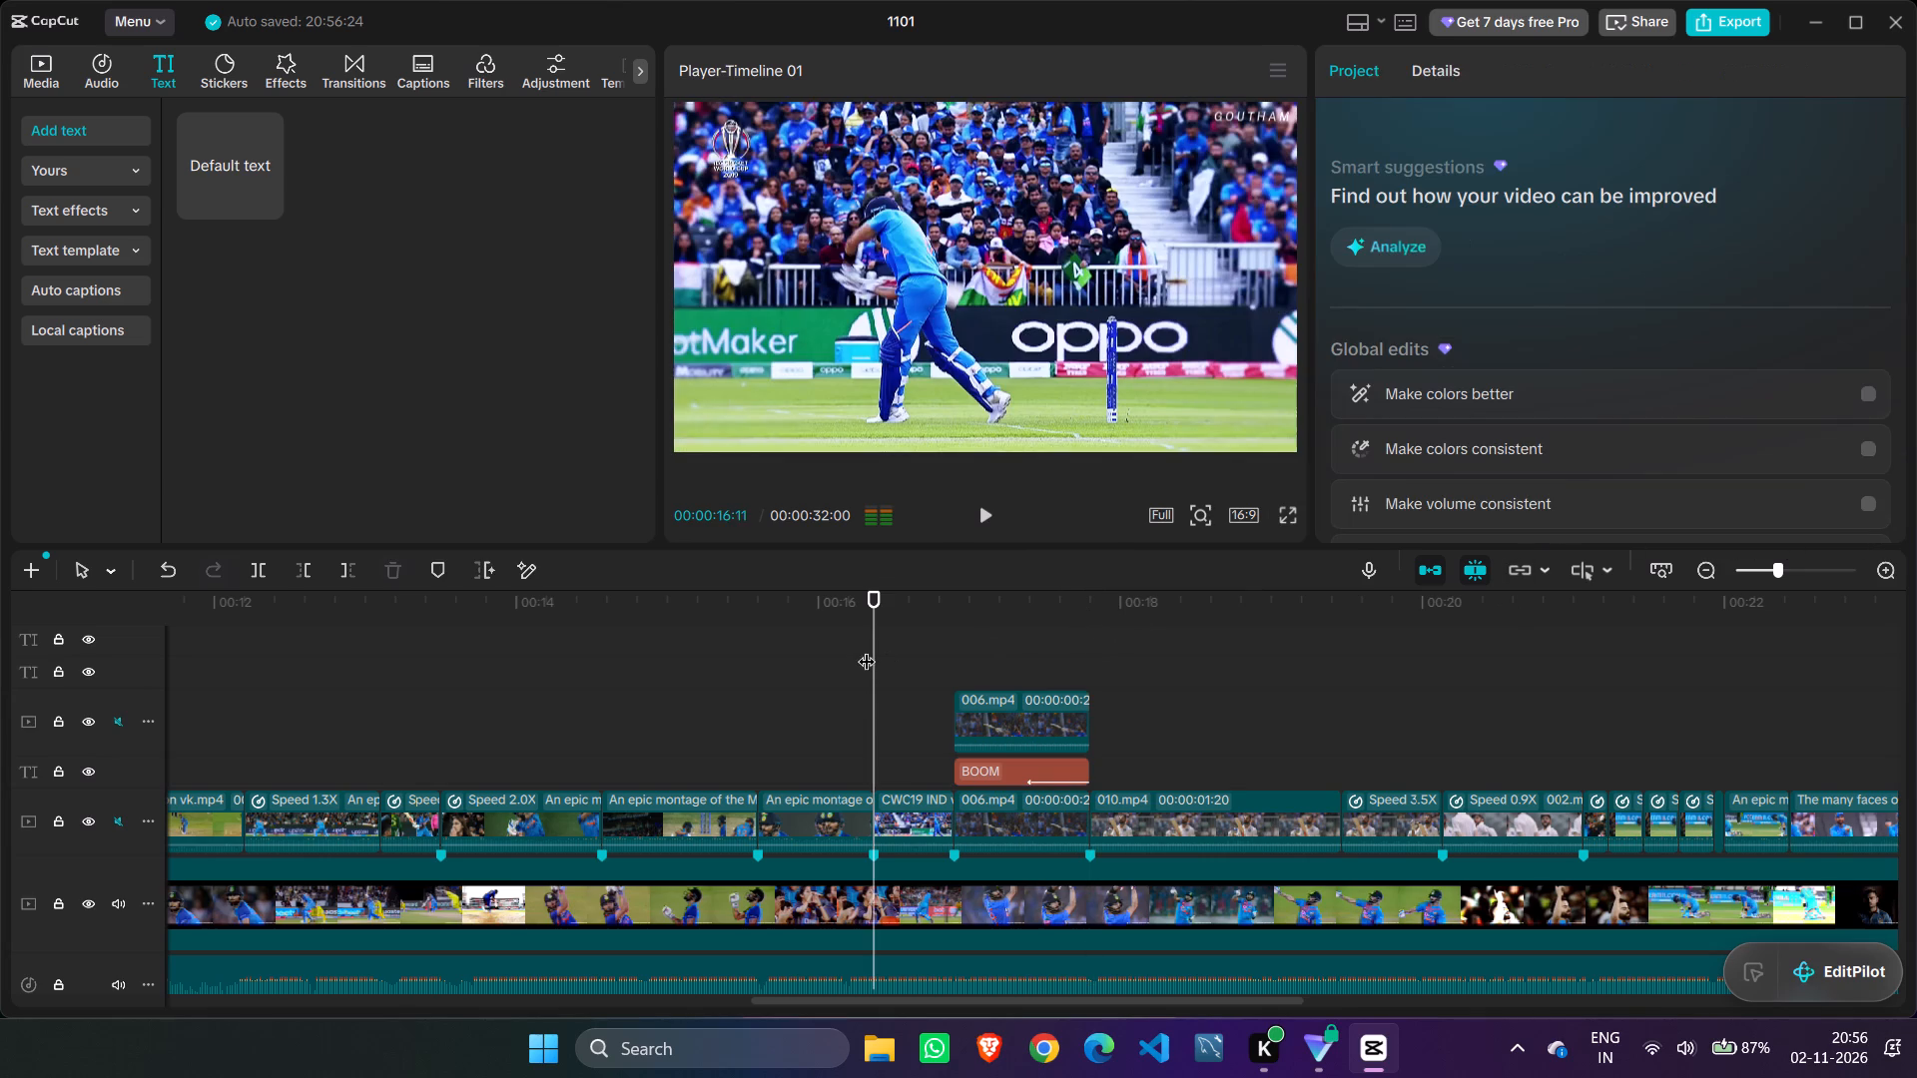
click(985, 508)
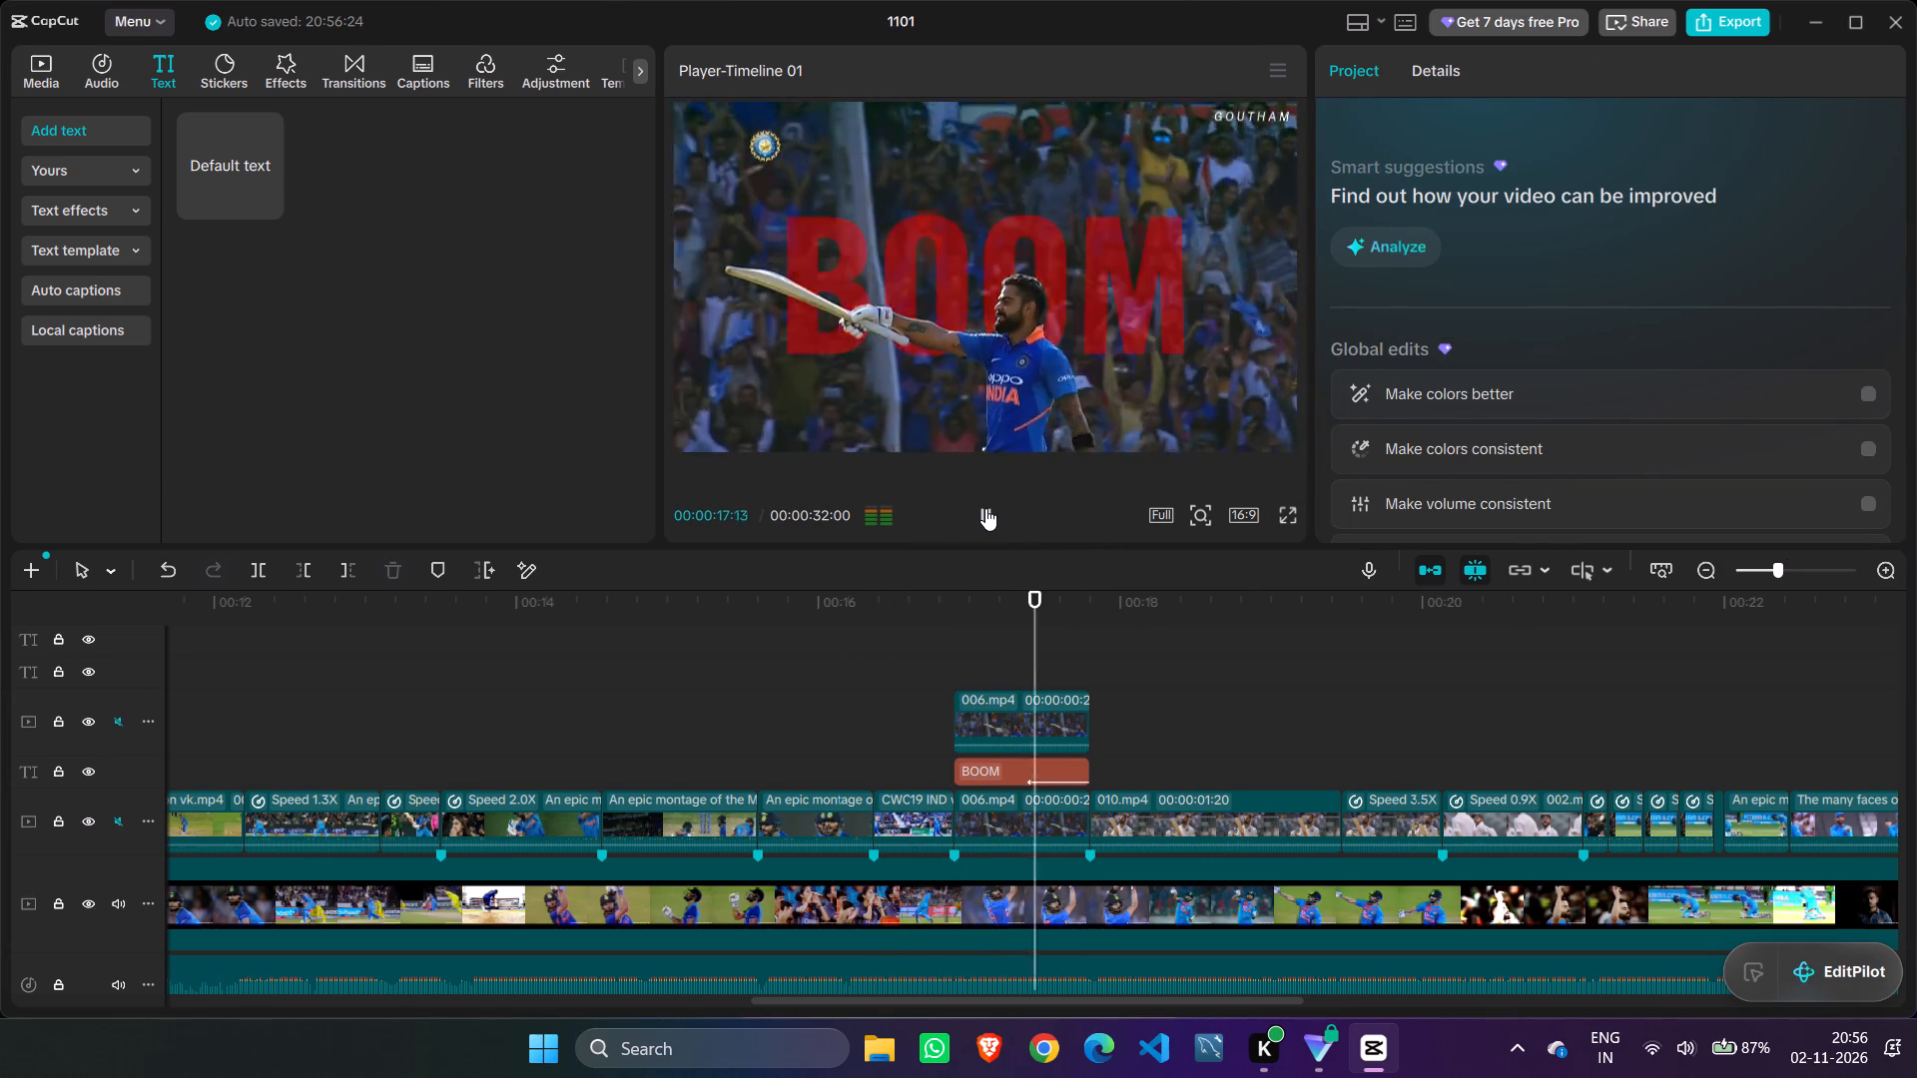
click(987, 506)
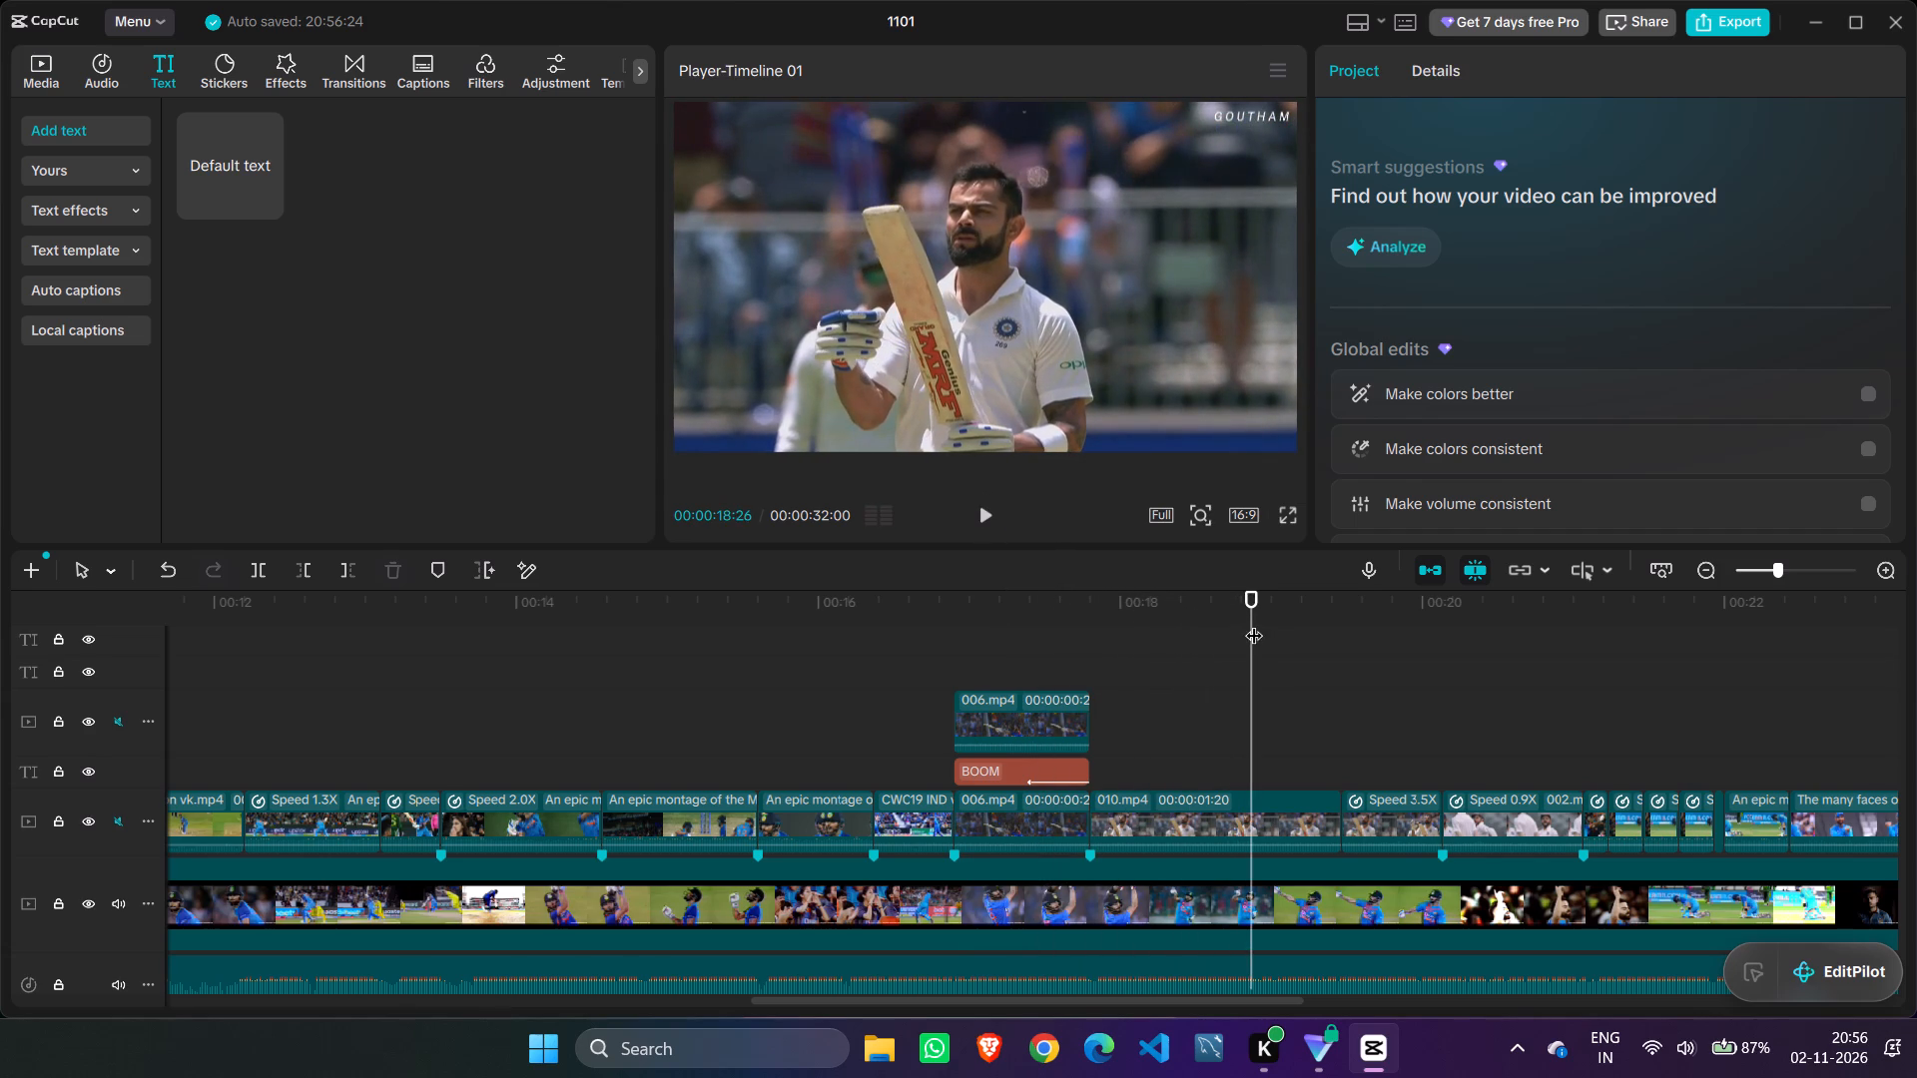
drag(1254, 623, 638, 581)
click(985, 515)
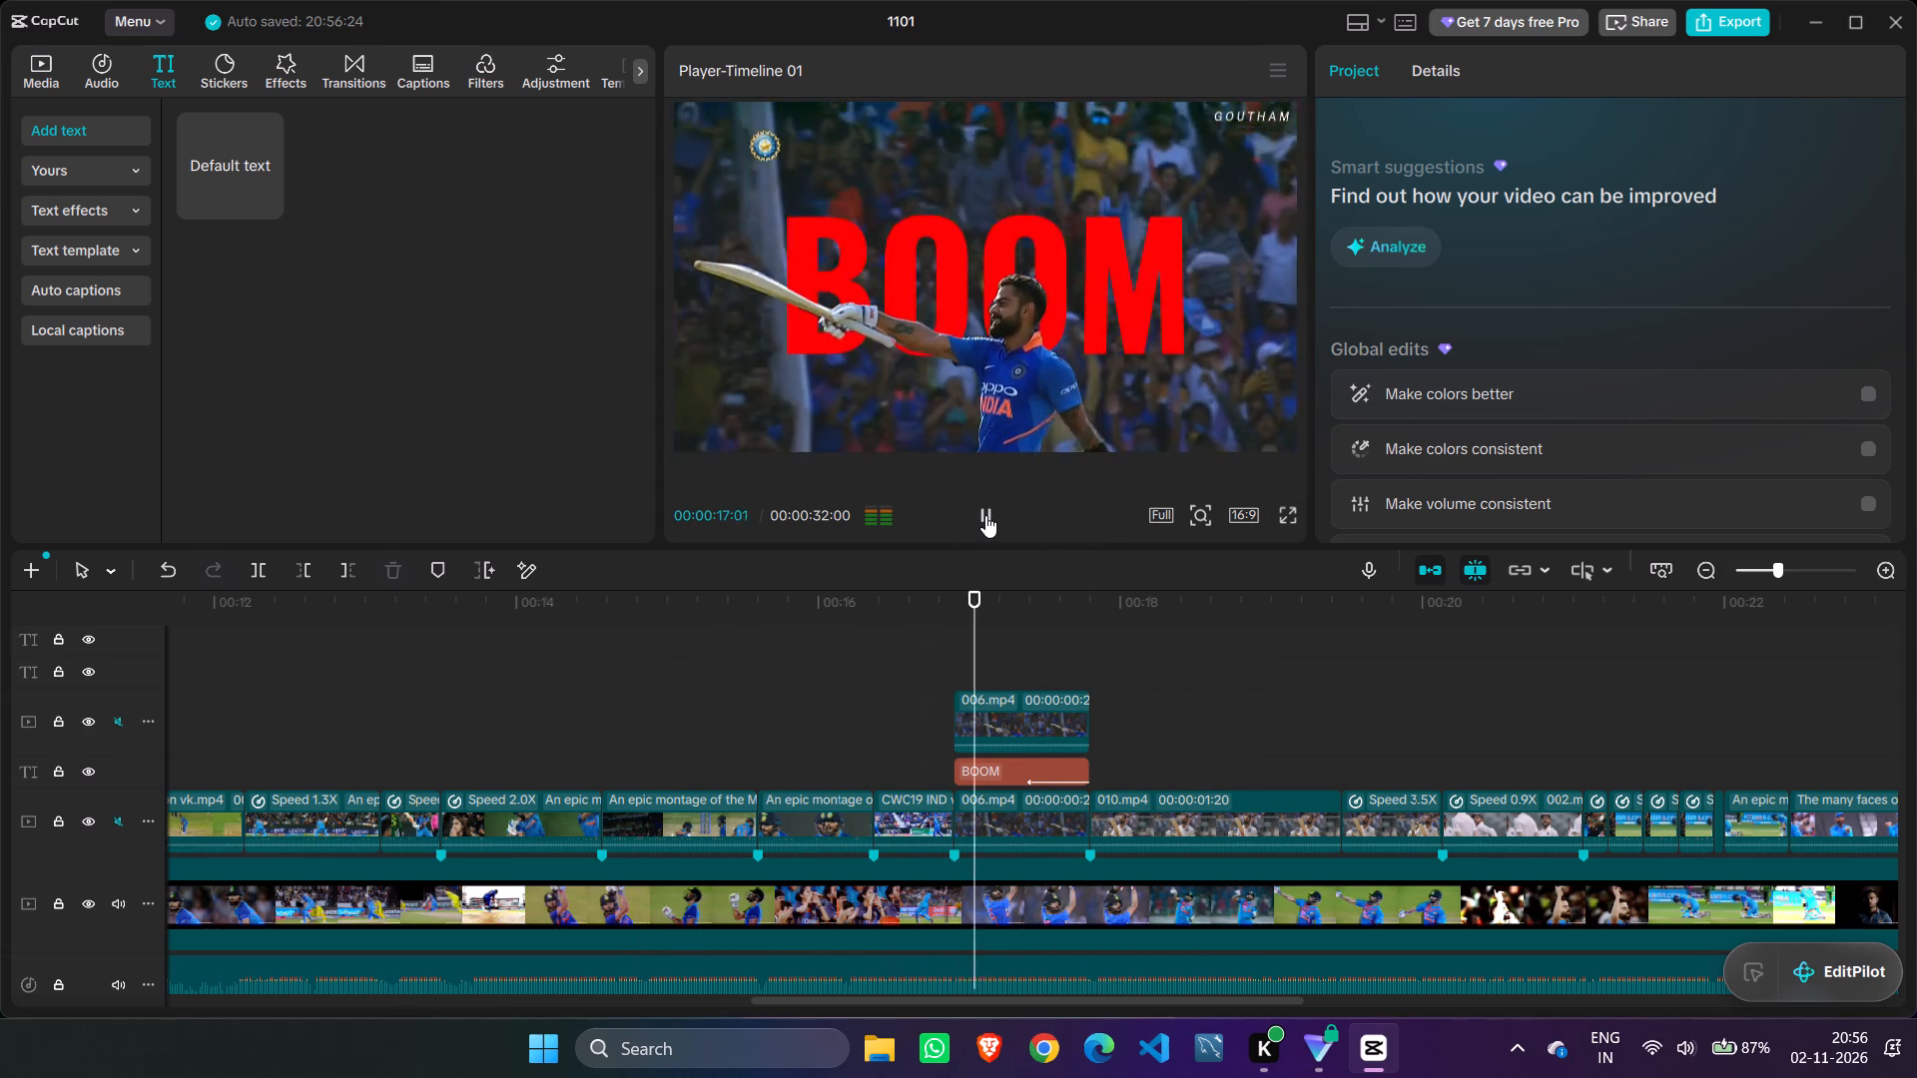
click(985, 515)
drag(1163, 620, 1050, 619)
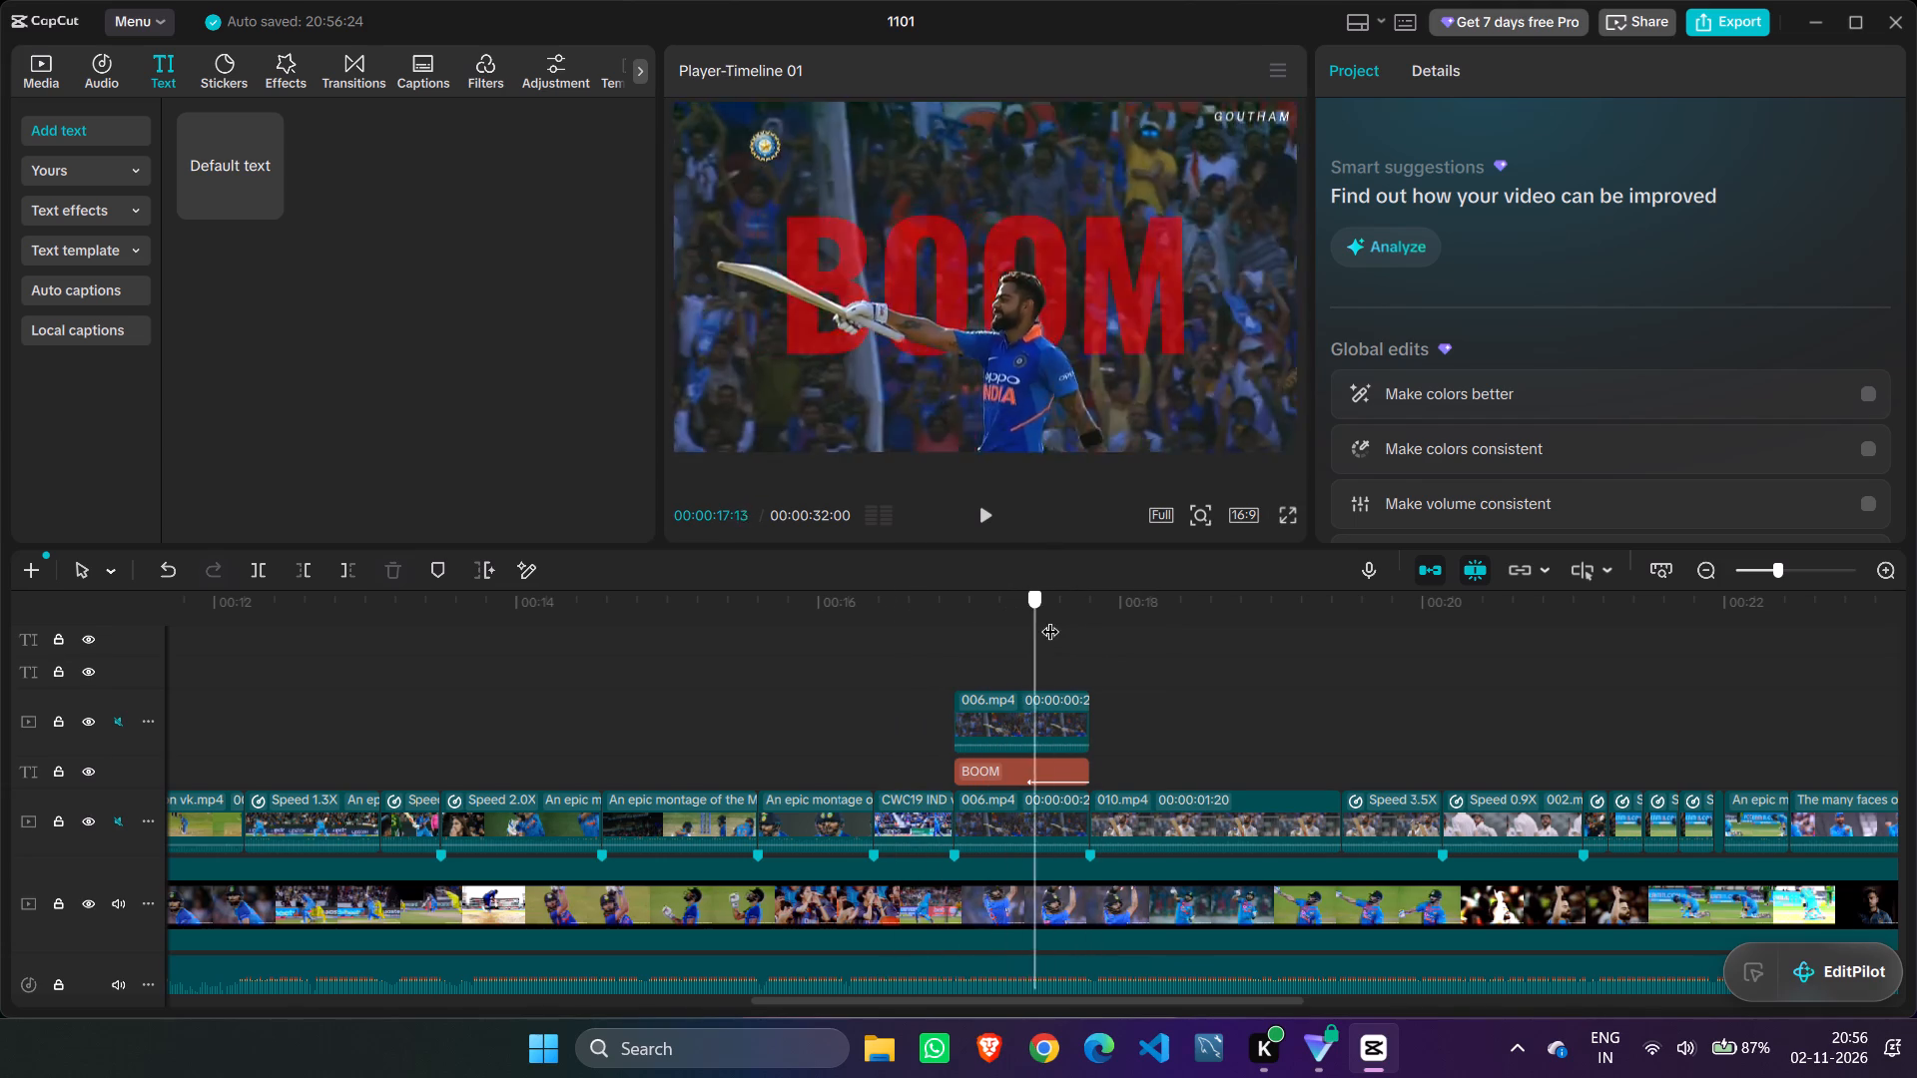
Play and scrub repeatedly through the BOOM shot and the clips around it to check their flow and timing.
drag(1050, 619, 428, 552)
click(981, 510)
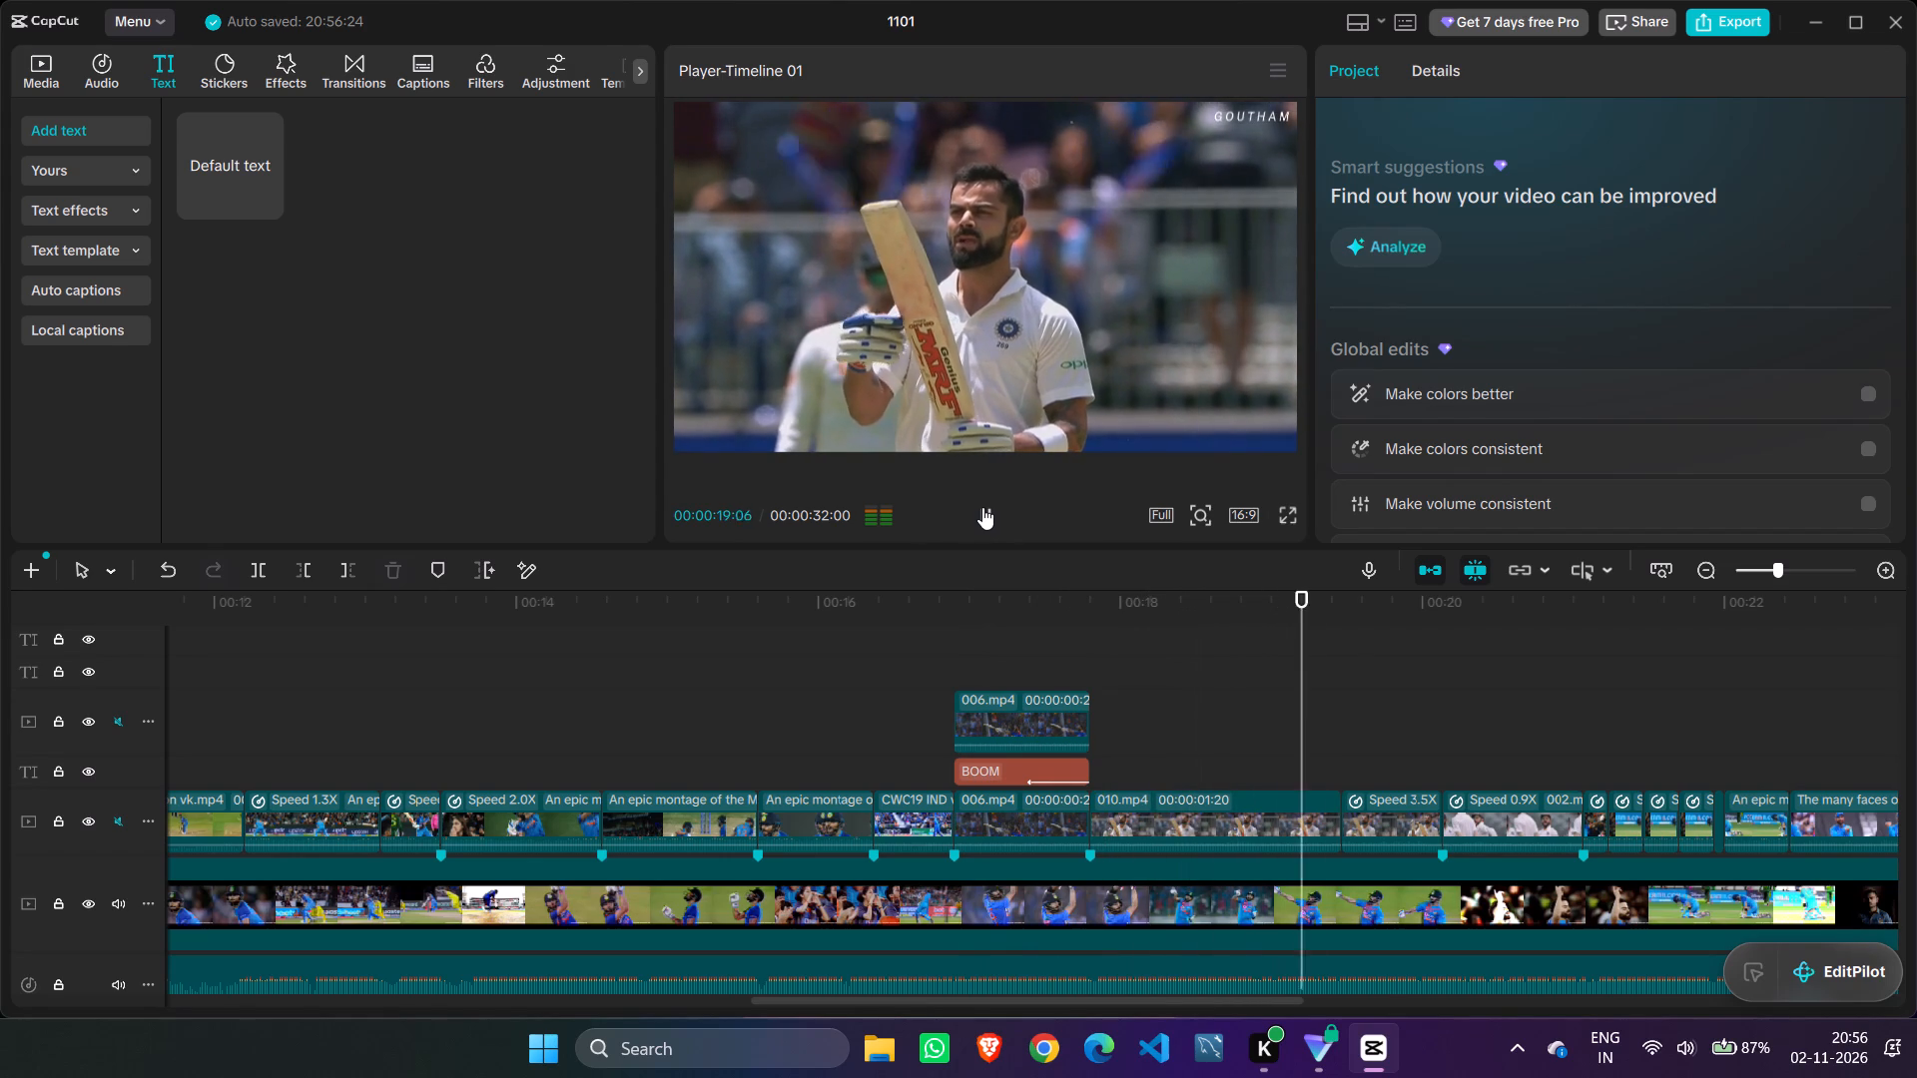
click(1707, 580)
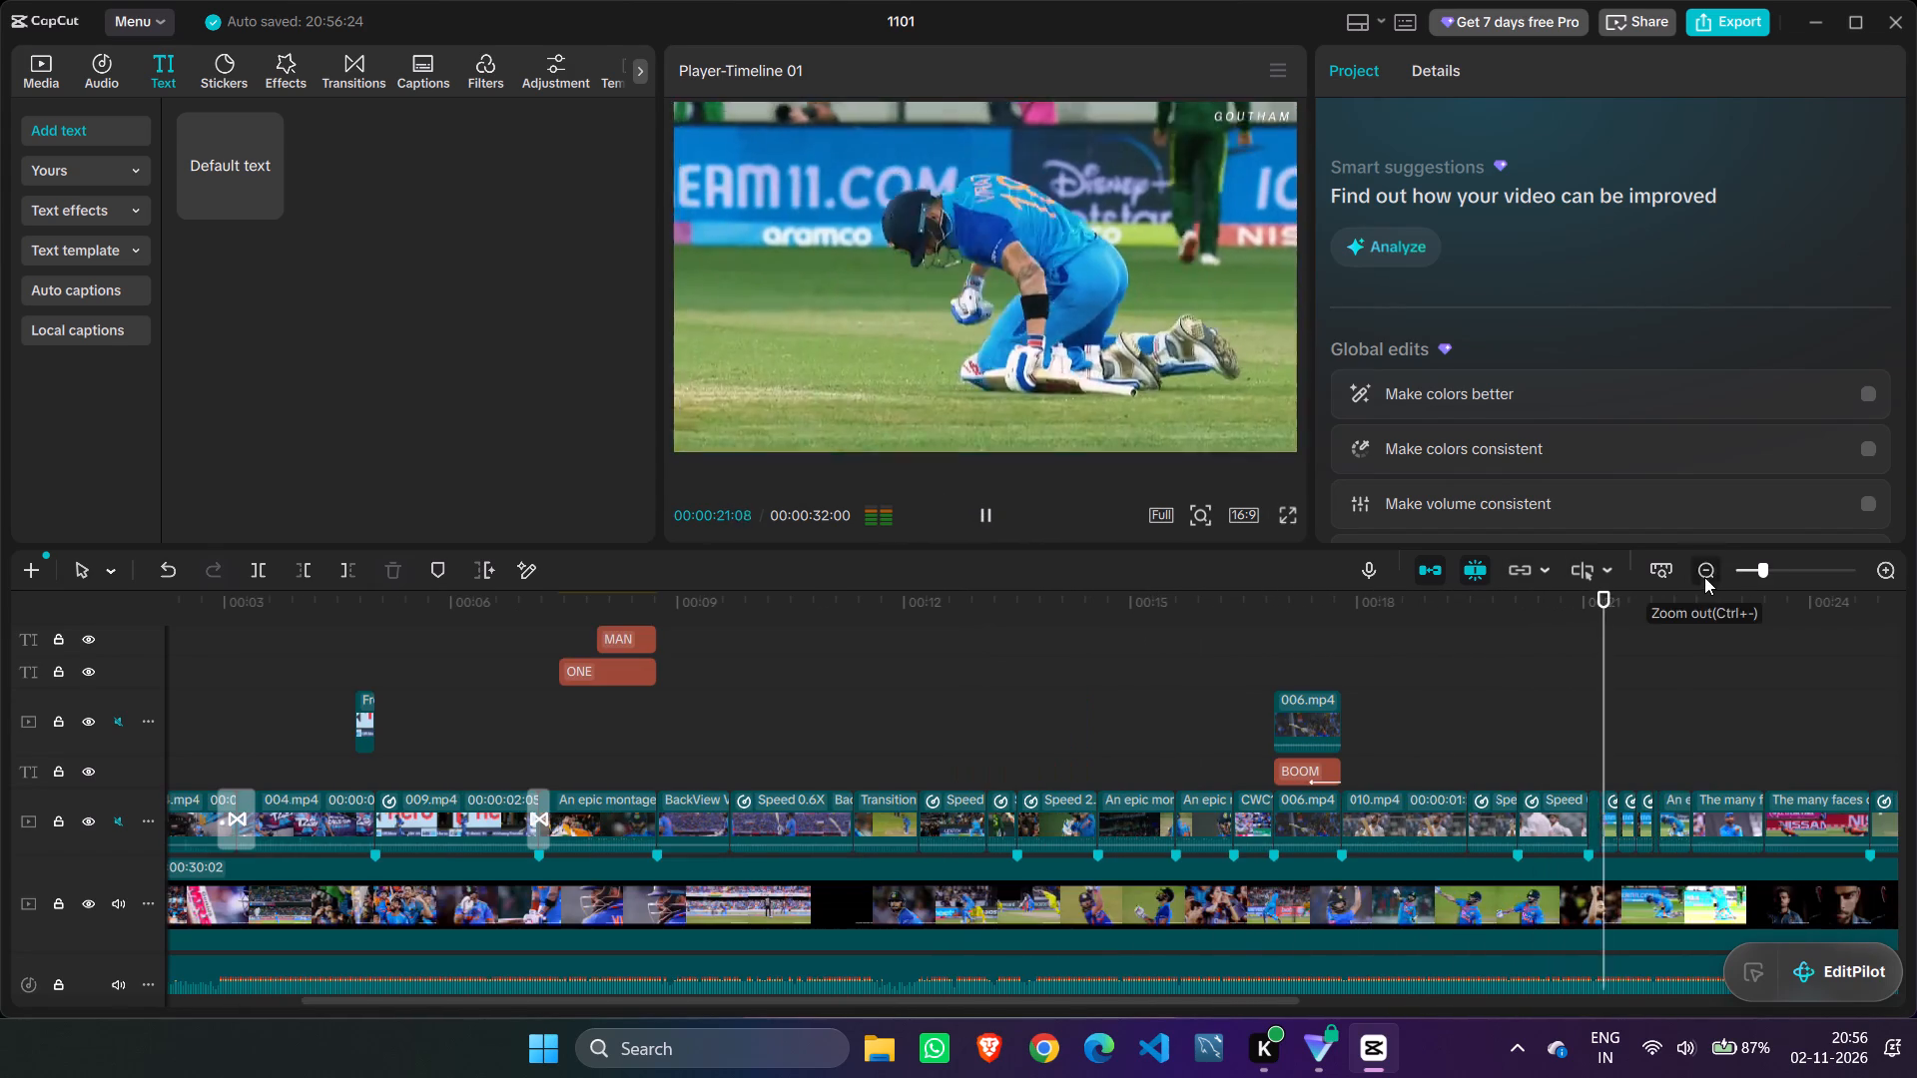
click(987, 516)
drag(1765, 636, 1570, 639)
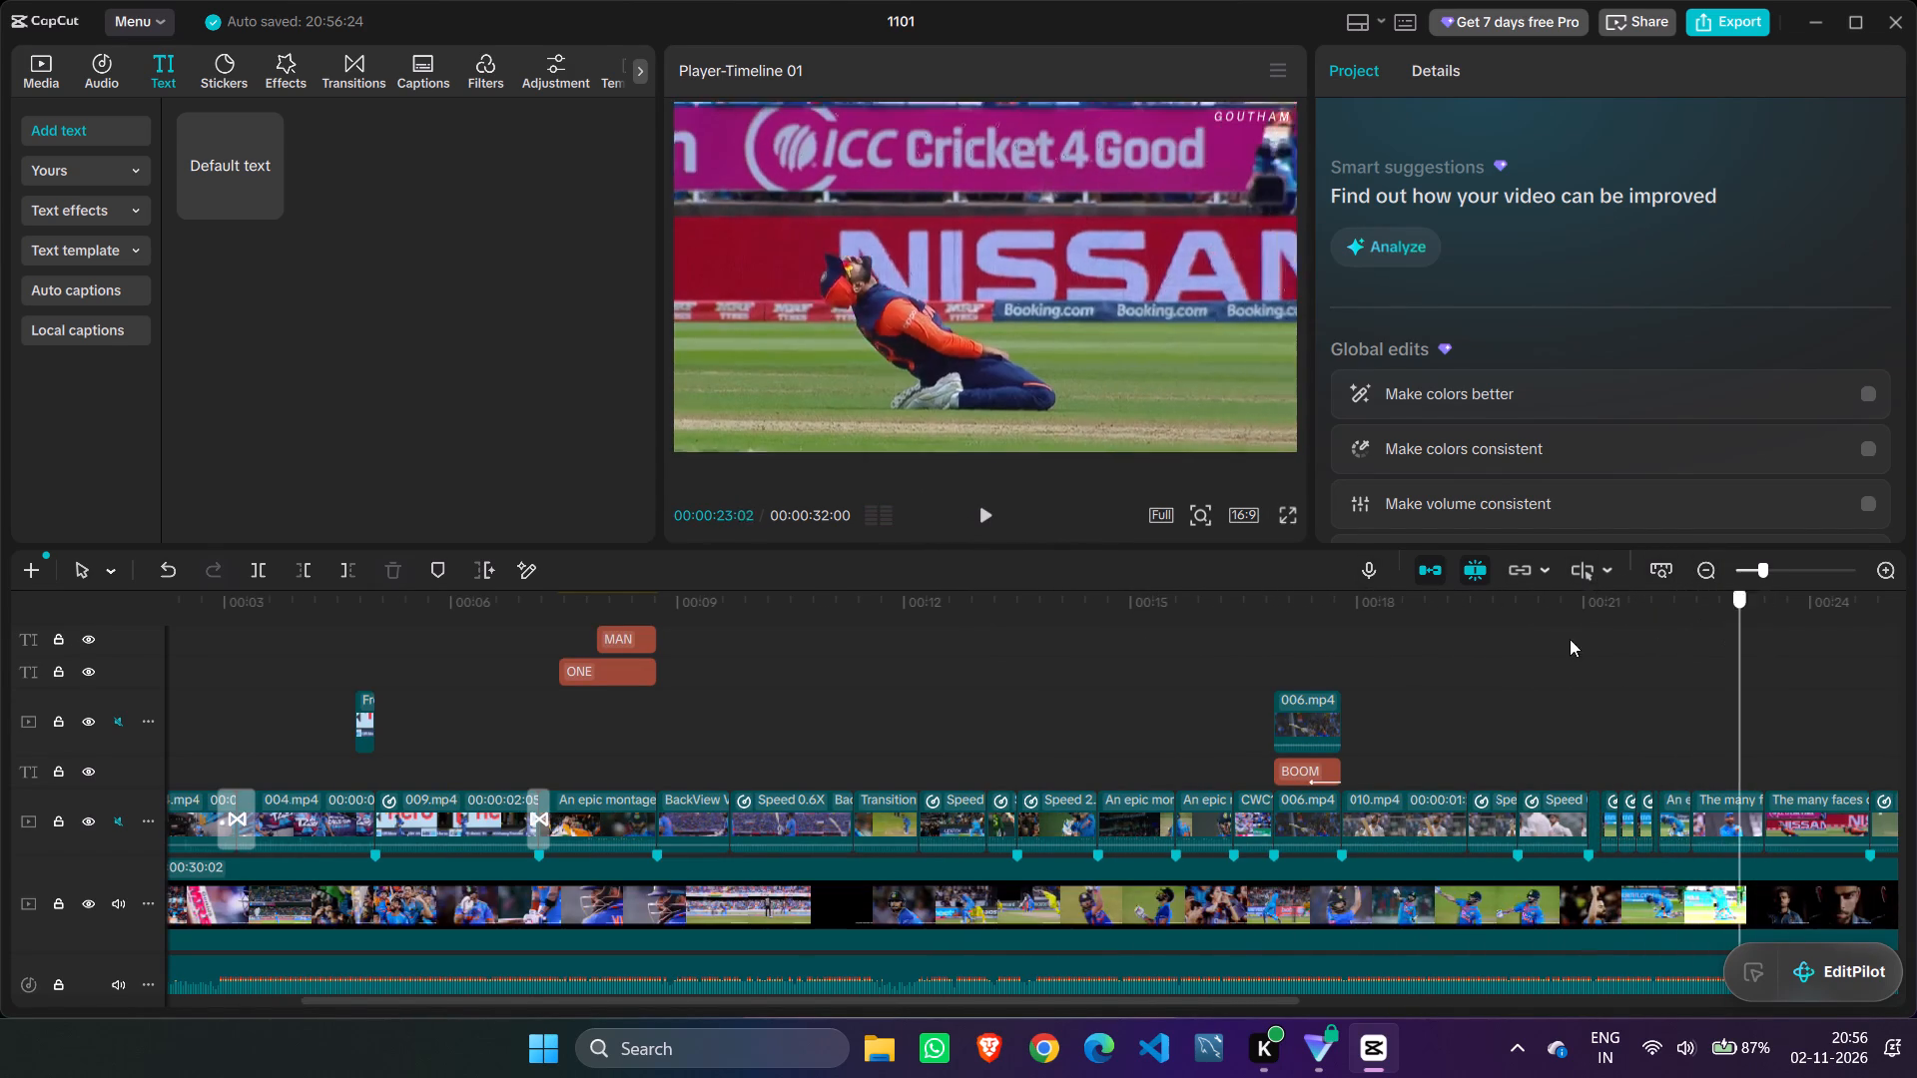
drag(1570, 639, 1415, 640)
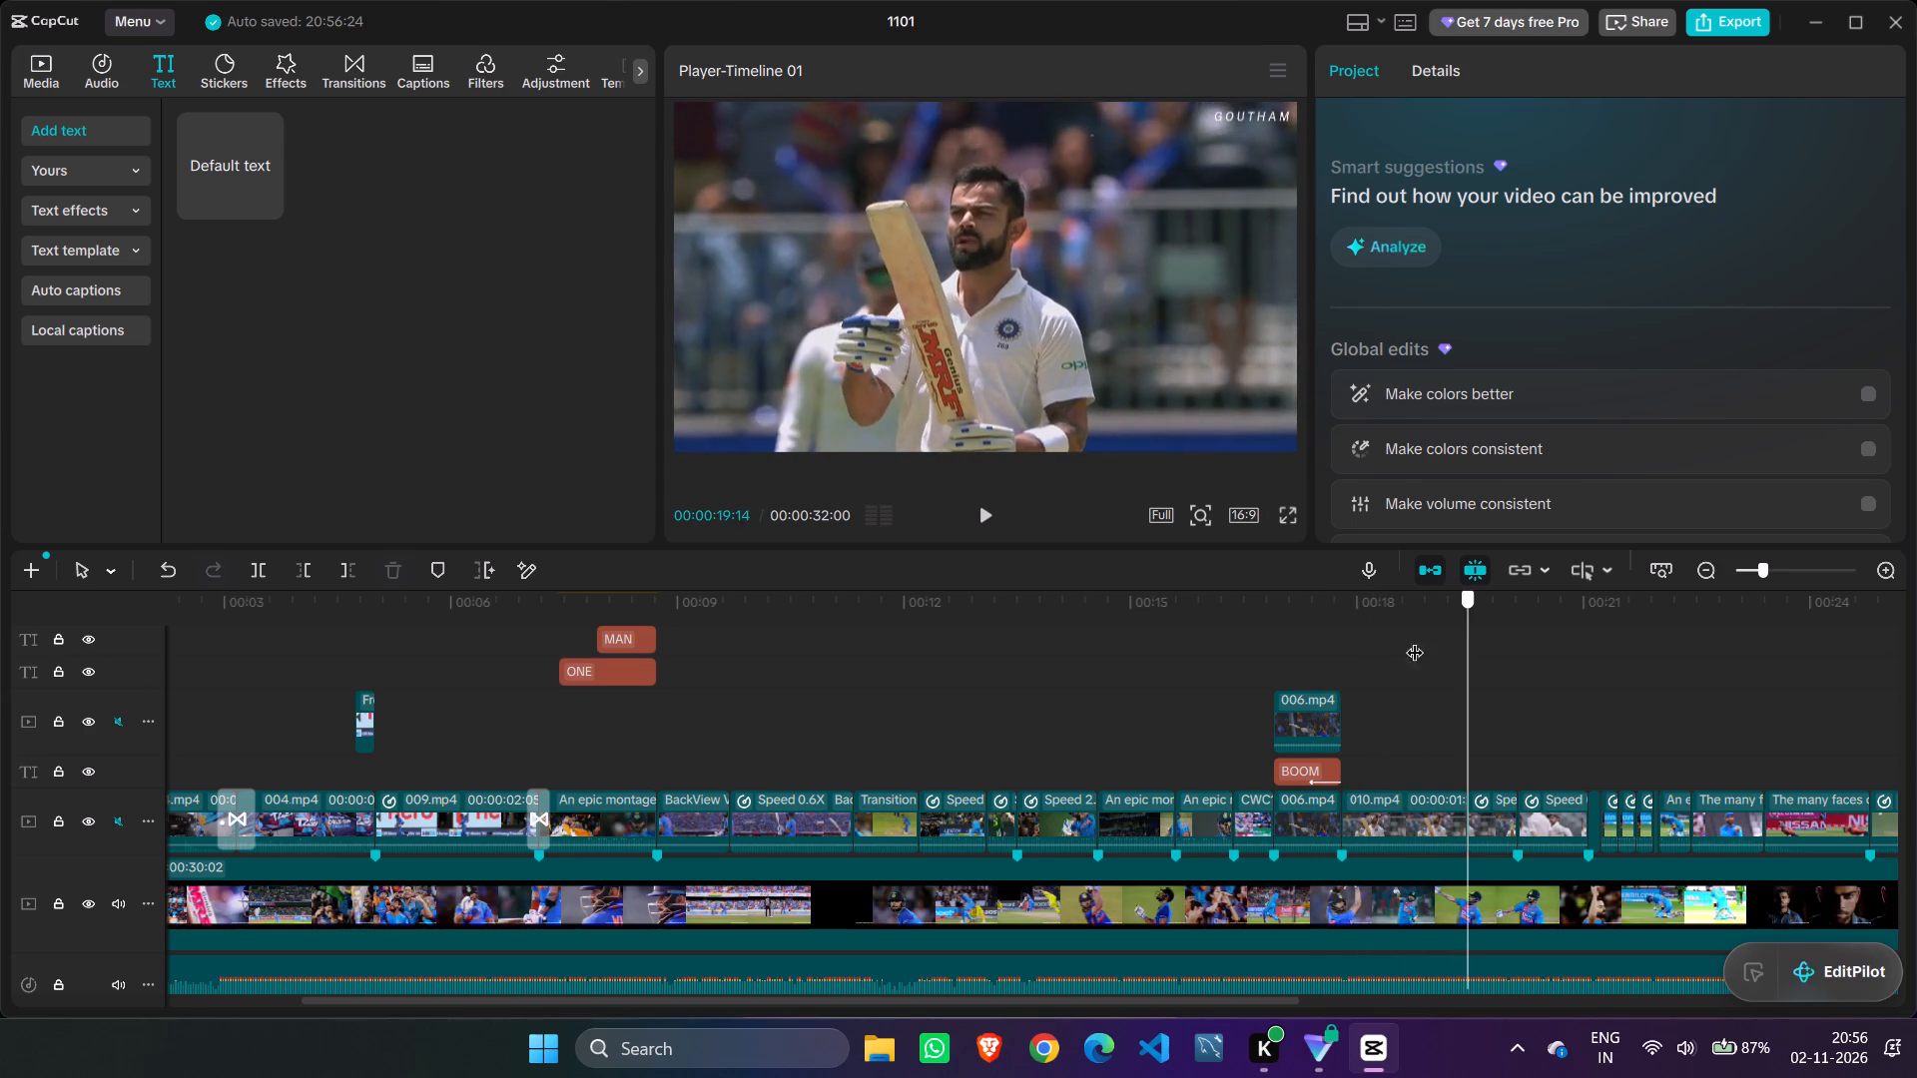
drag(1415, 640, 1055, 627)
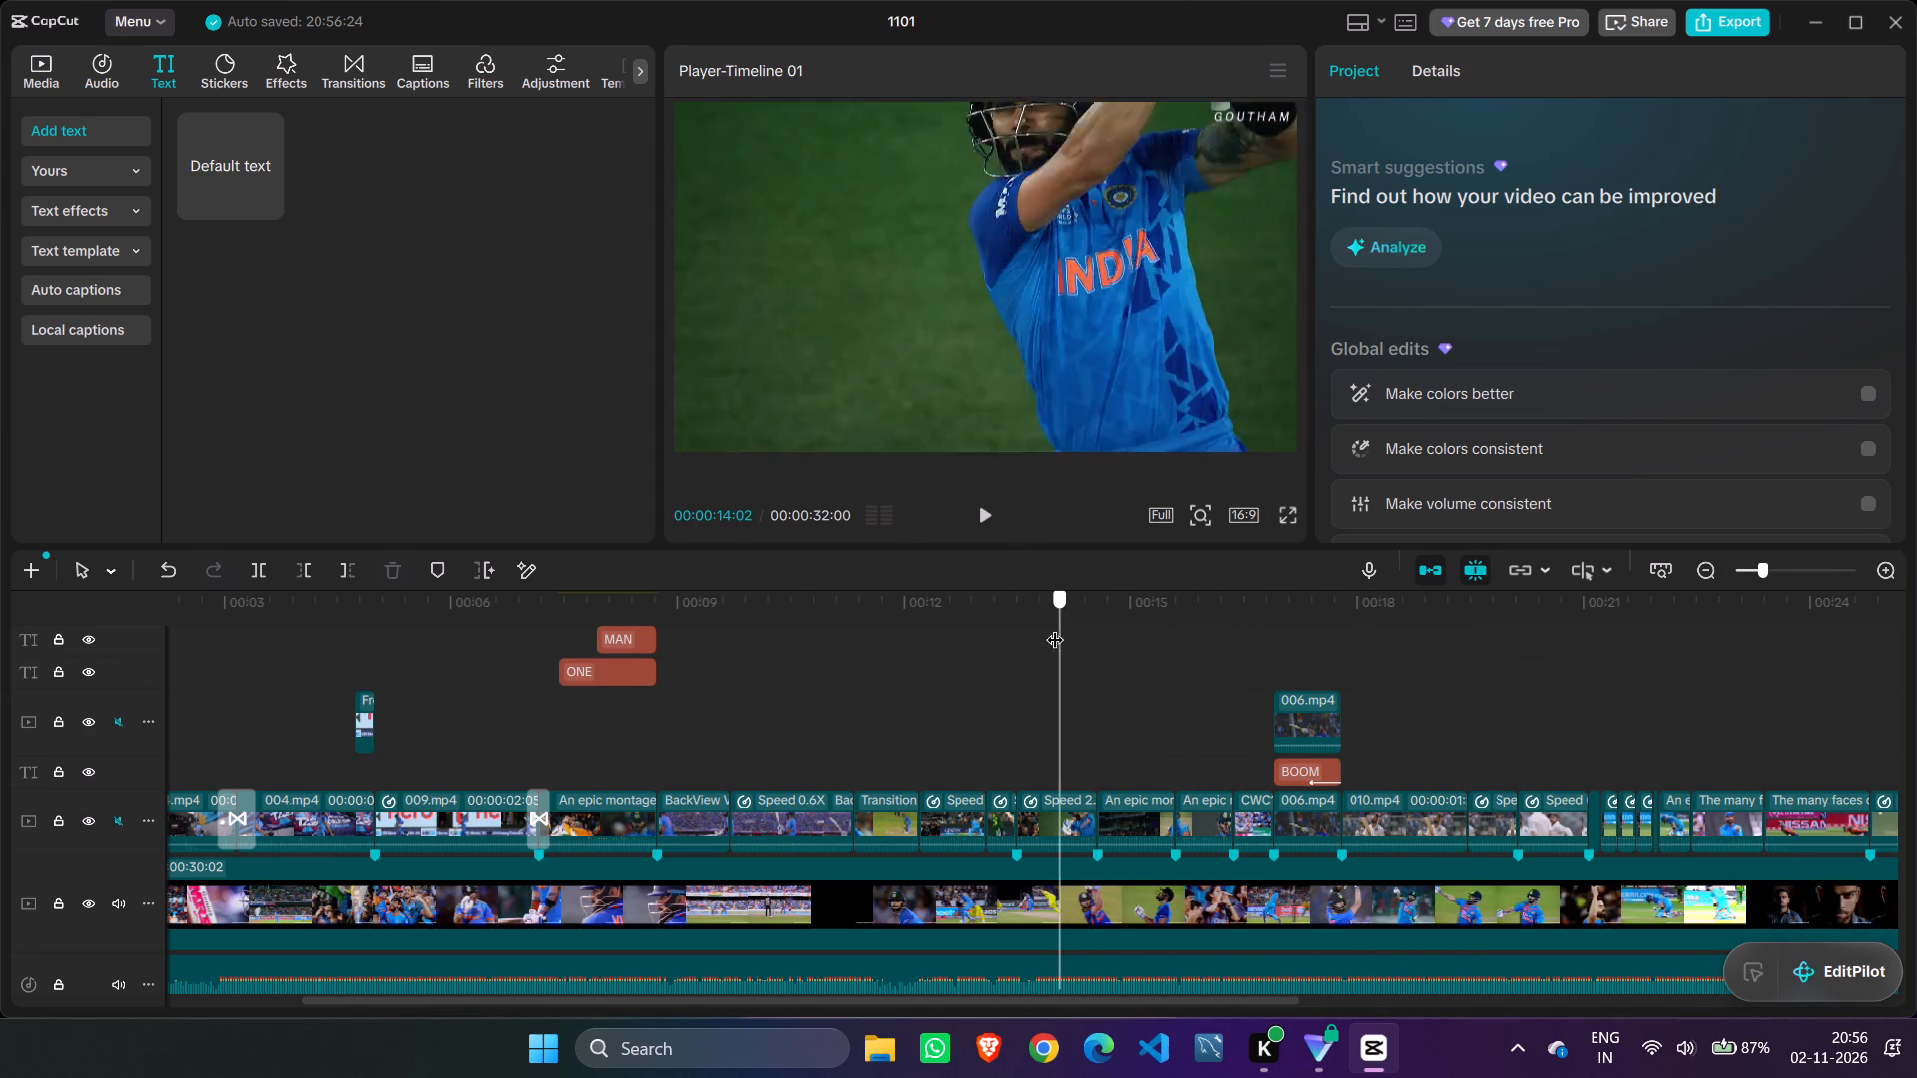
drag(1055, 627, 1060, 627)
click(982, 509)
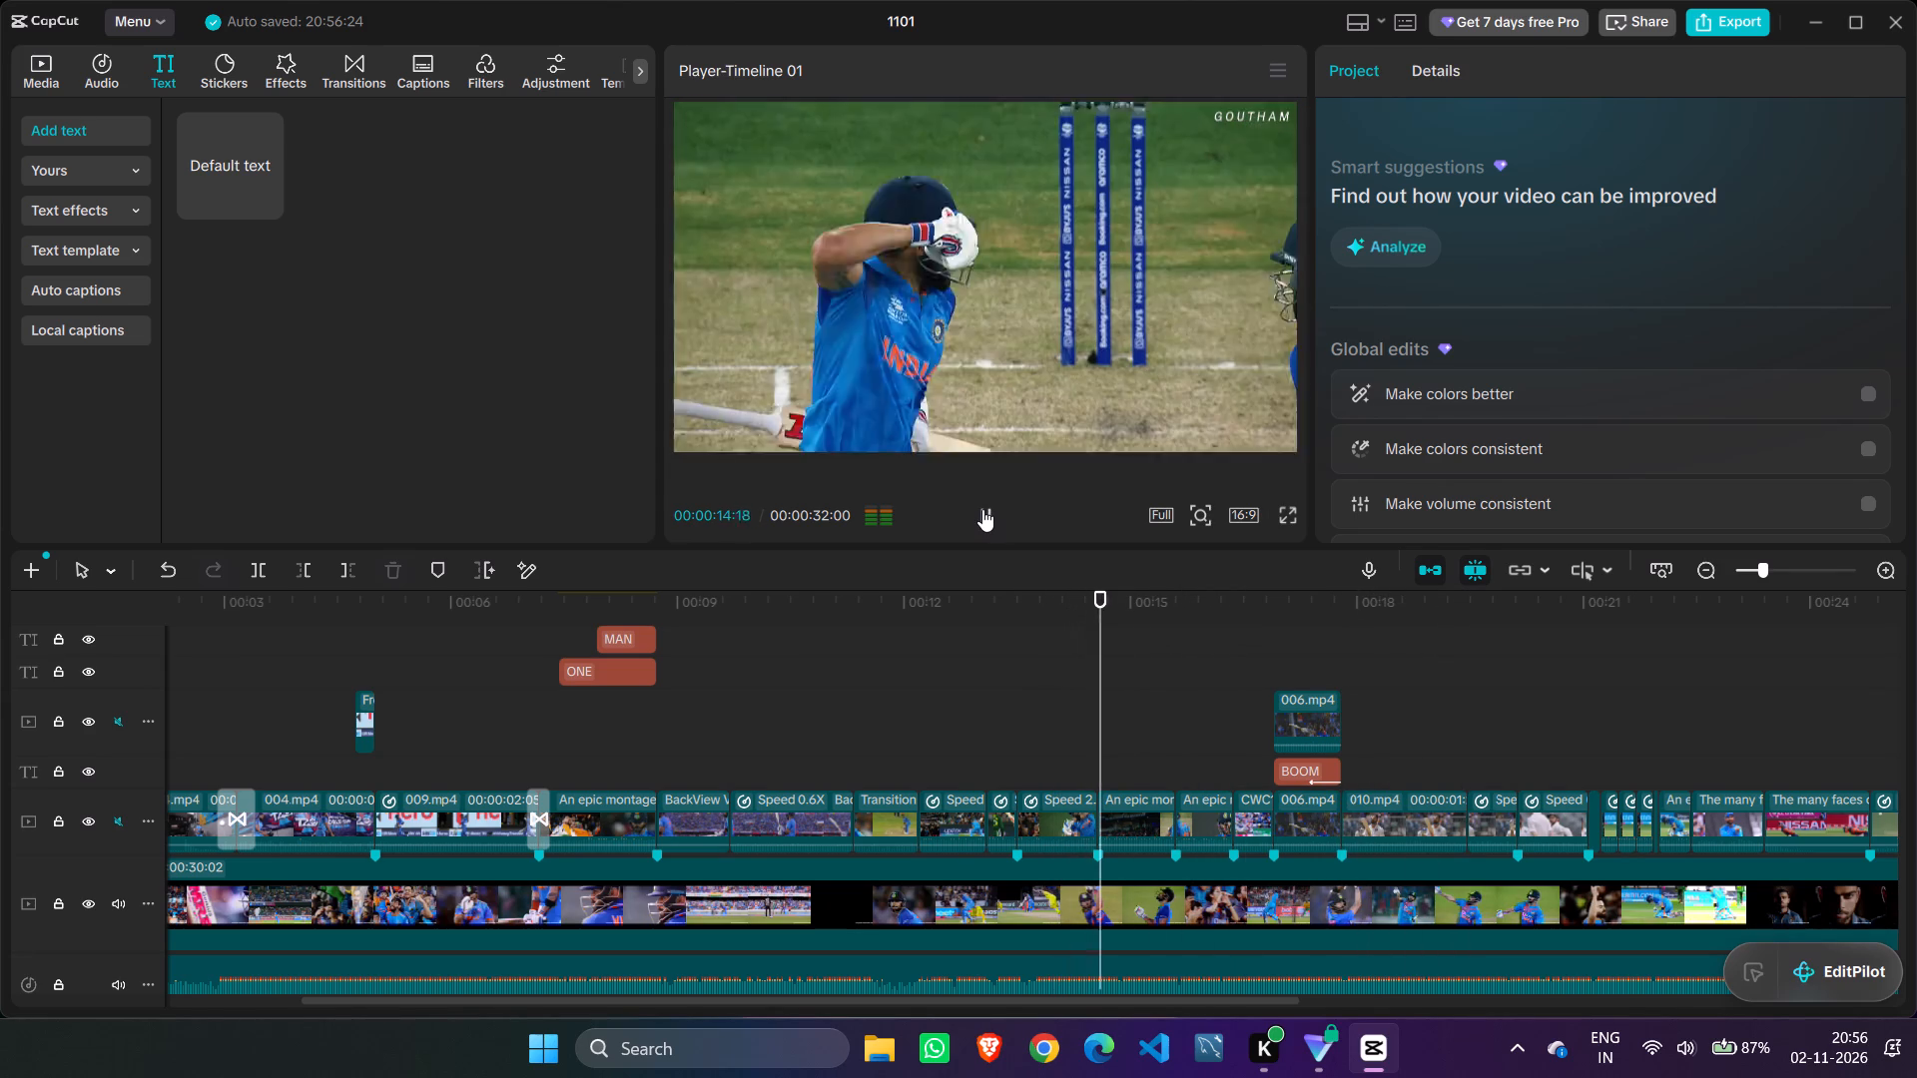
click(982, 509)
click(982, 509)
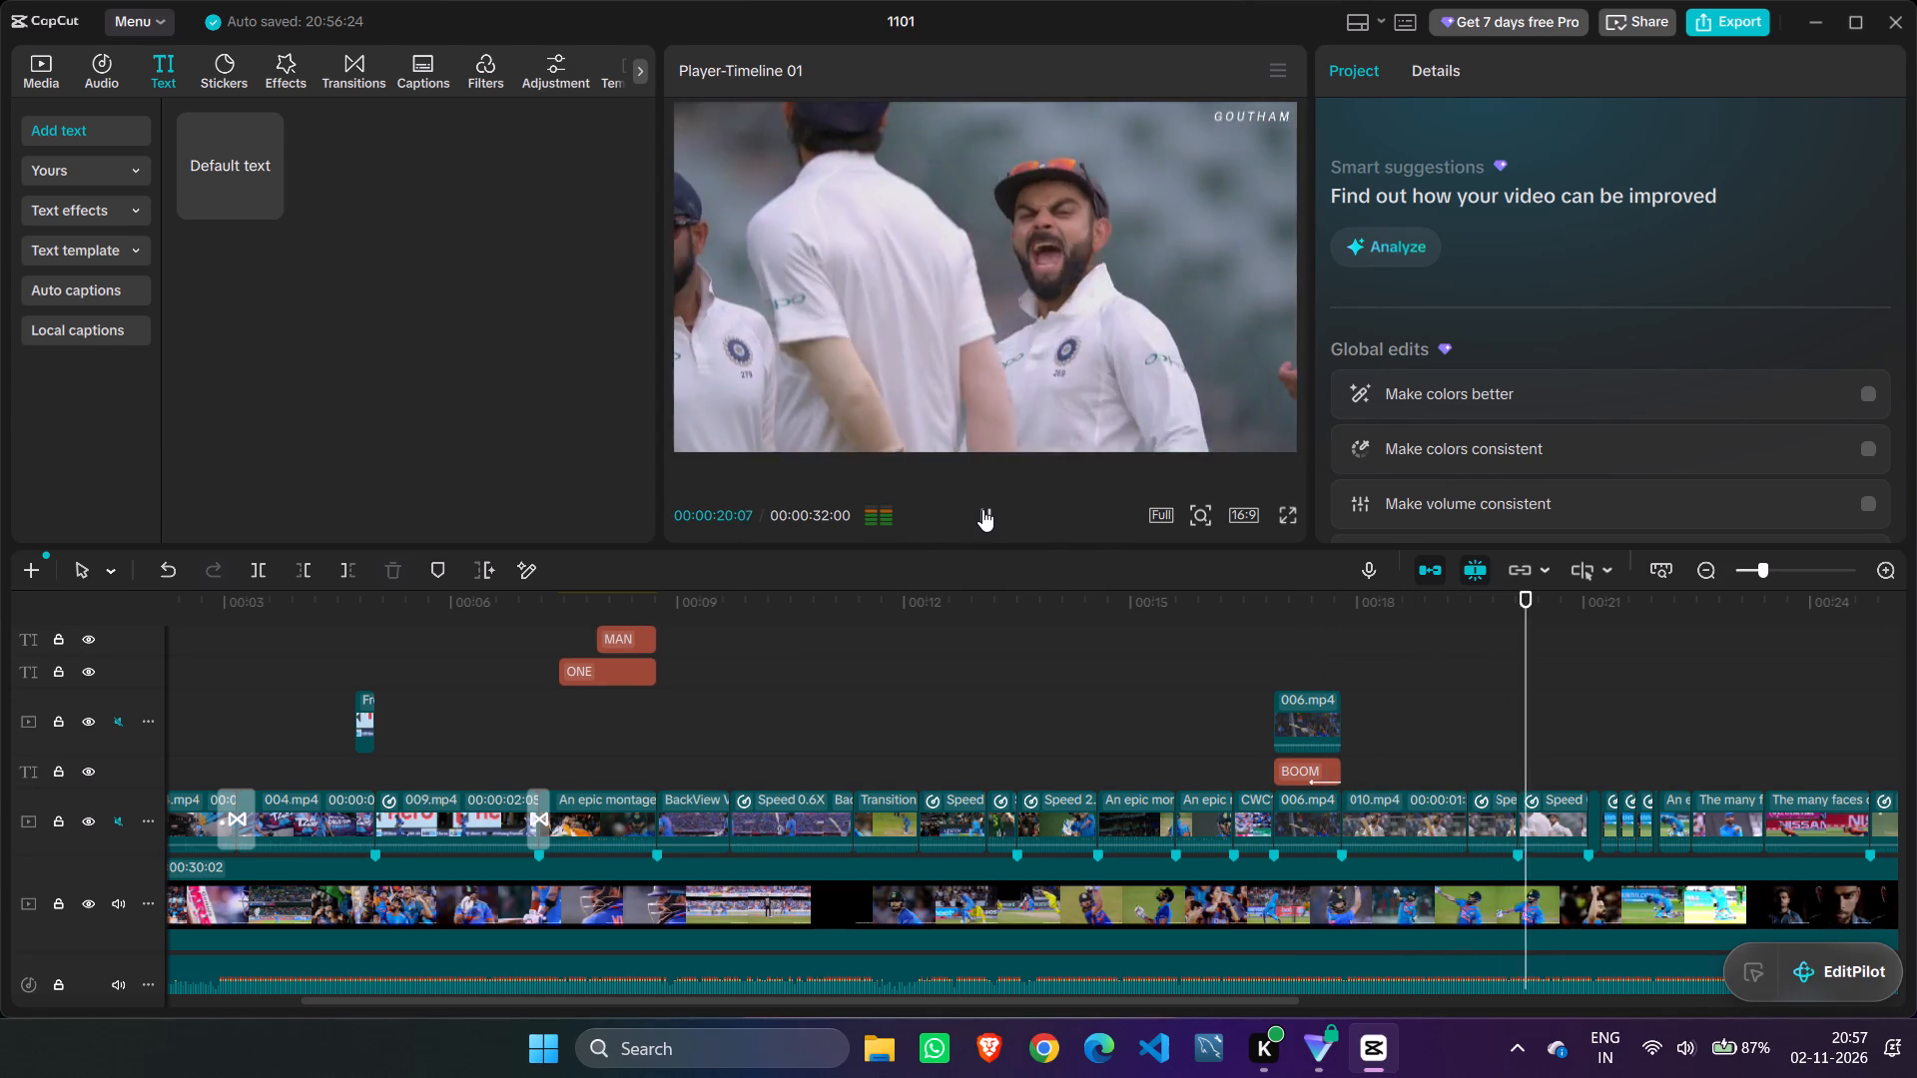
click(982, 509)
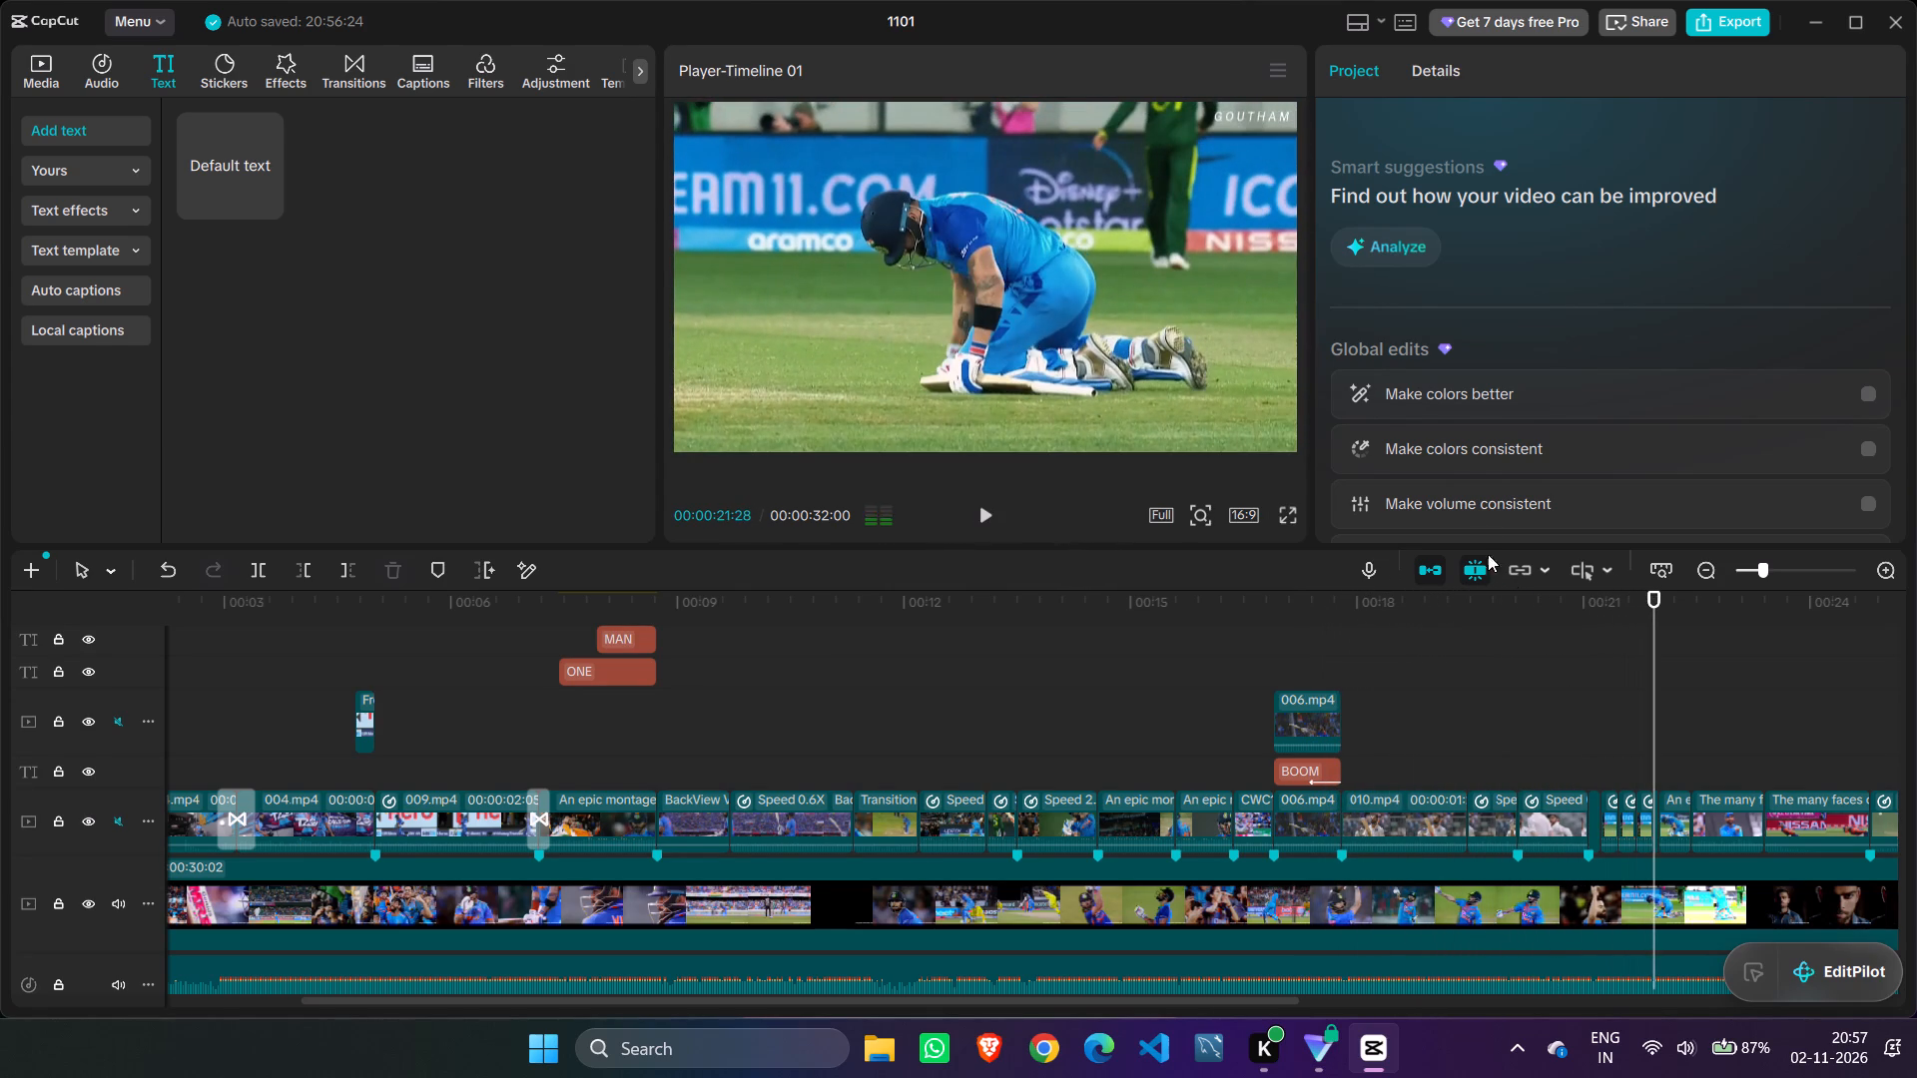
drag(1657, 634, 1254, 614)
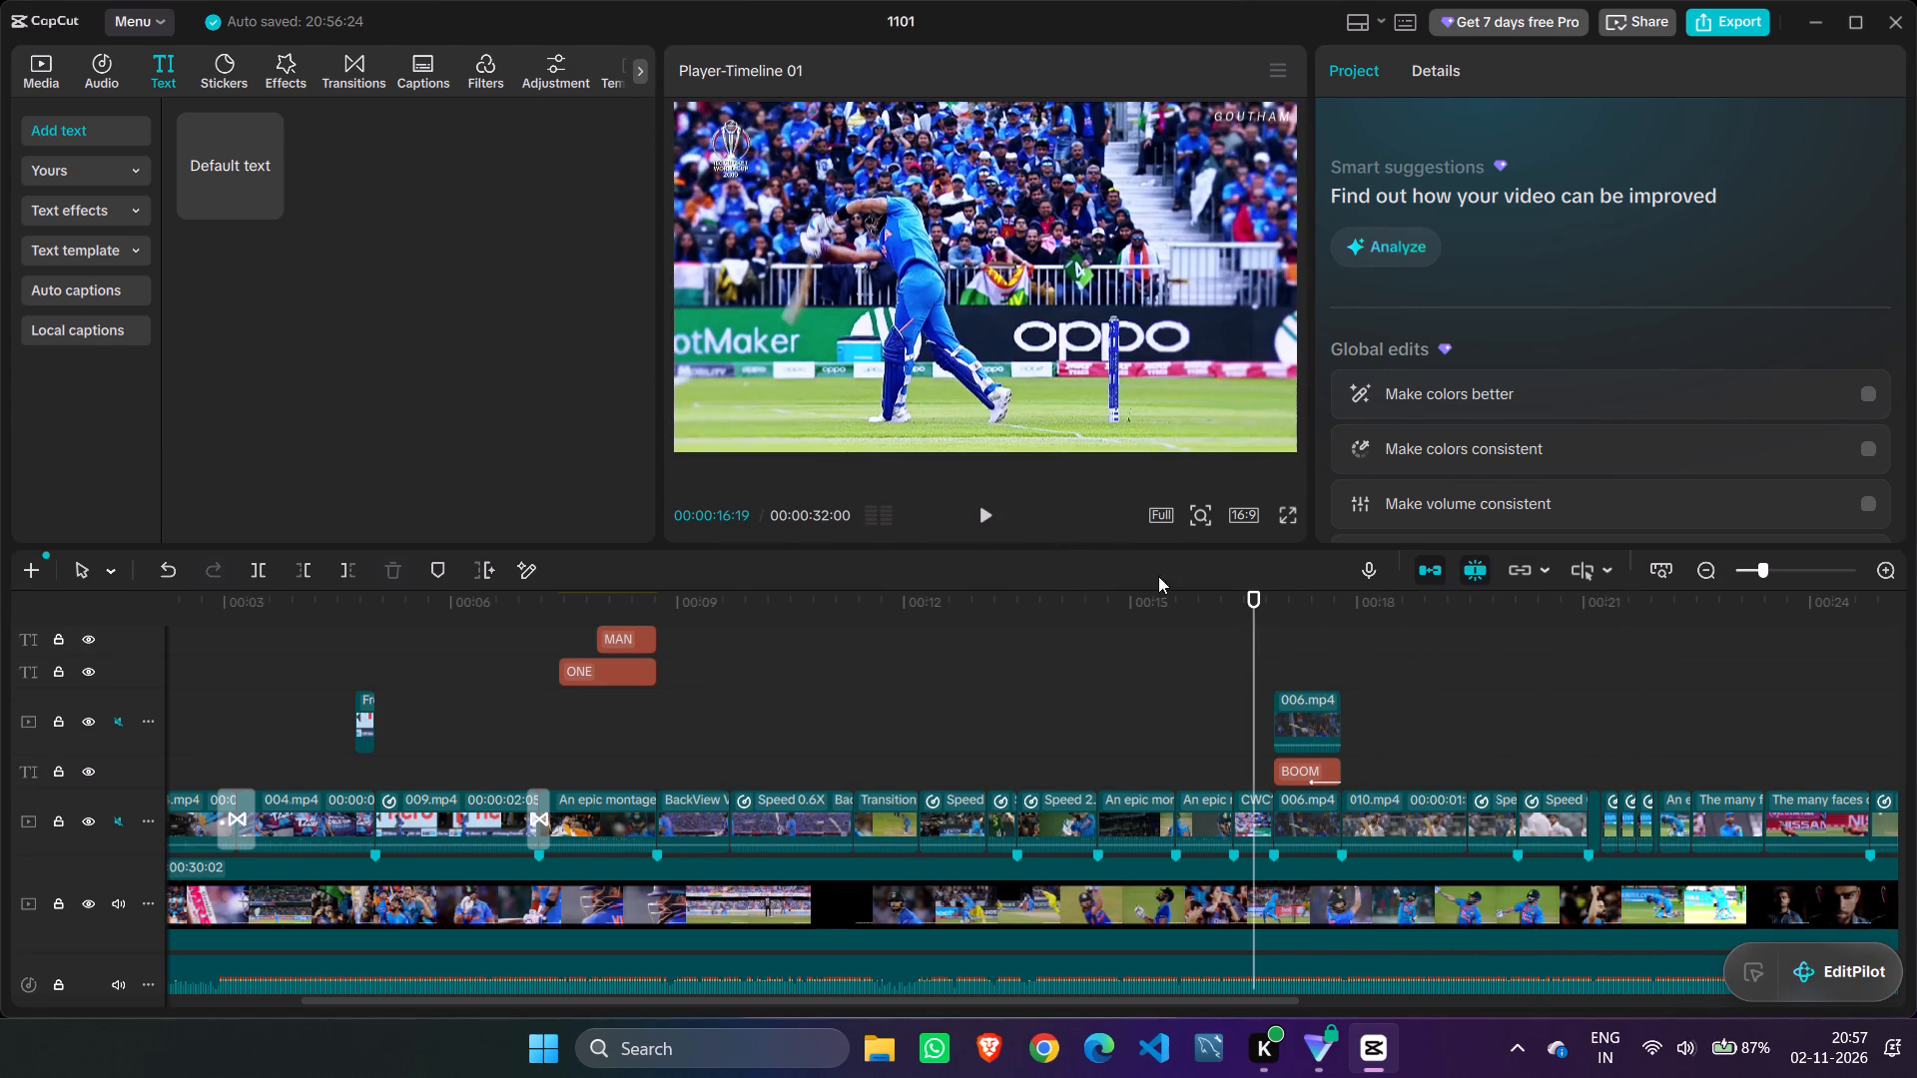
click(985, 508)
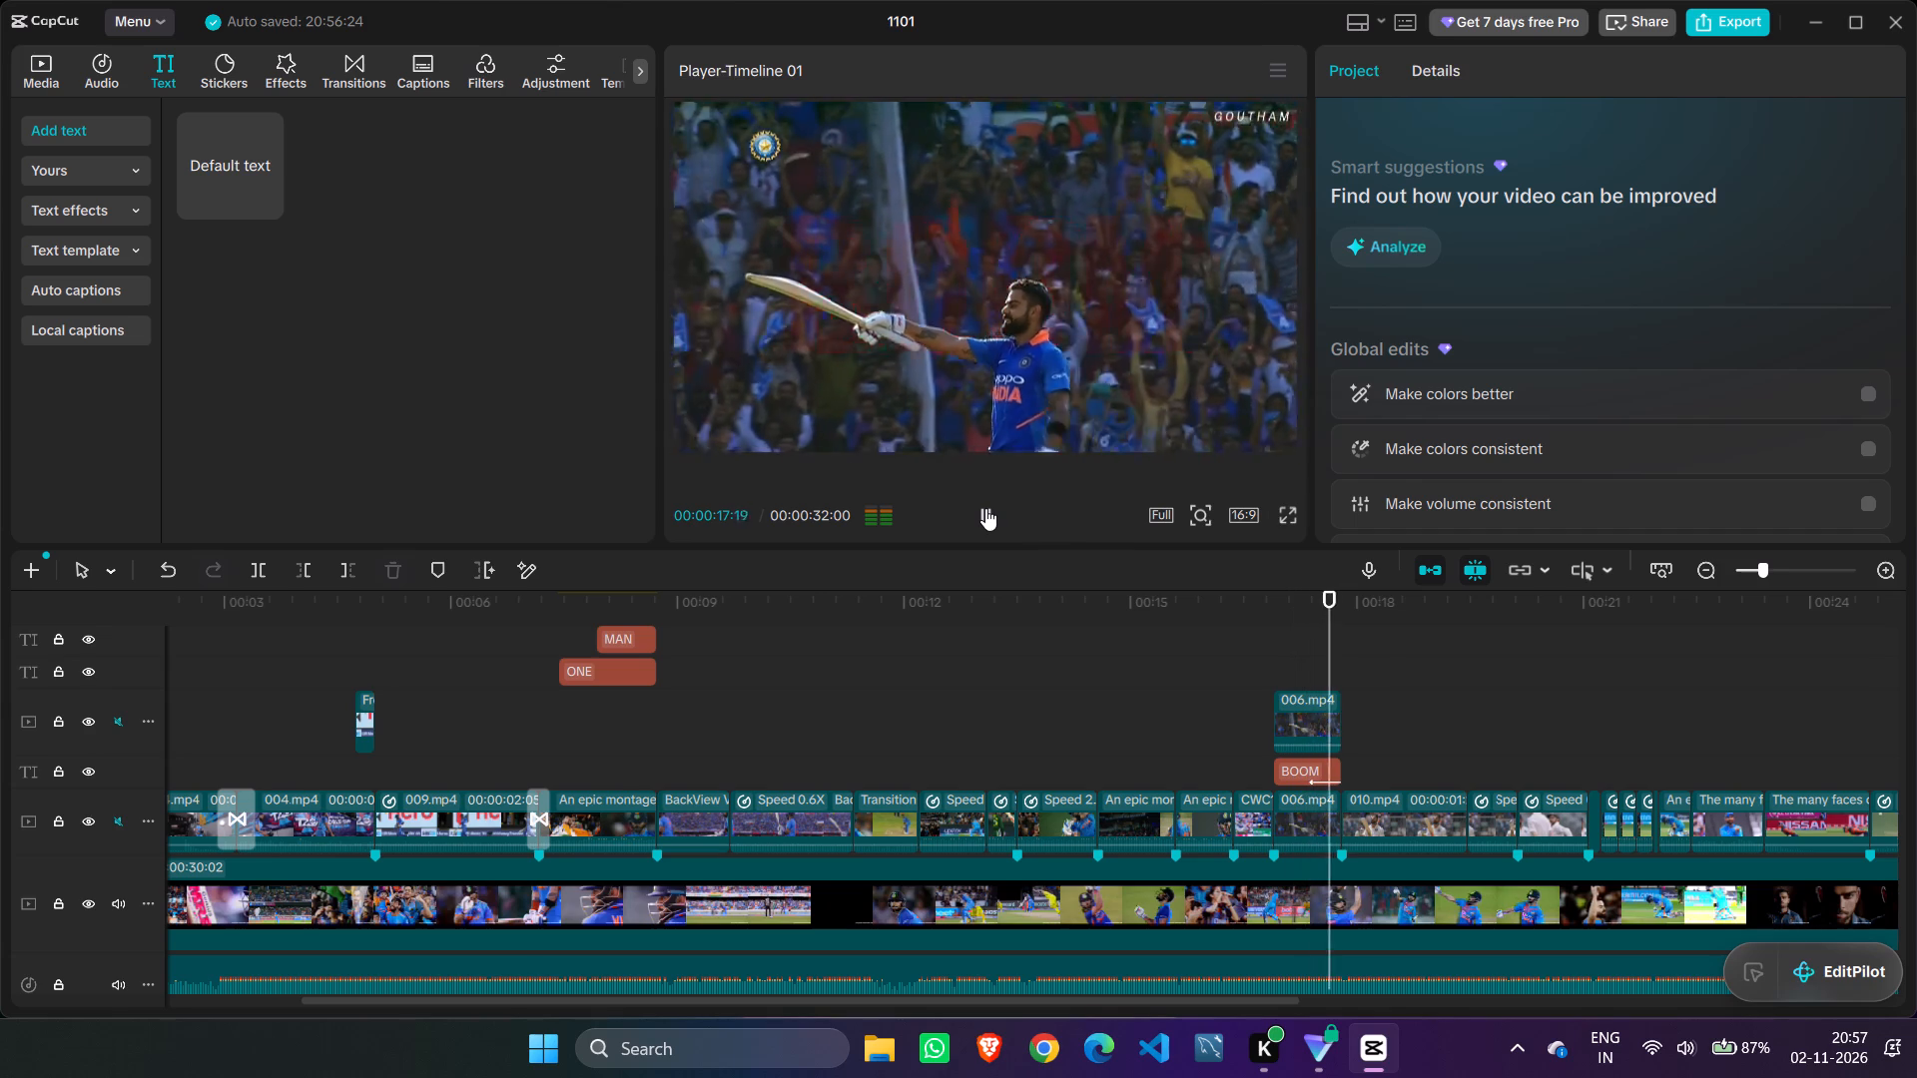
click(985, 508)
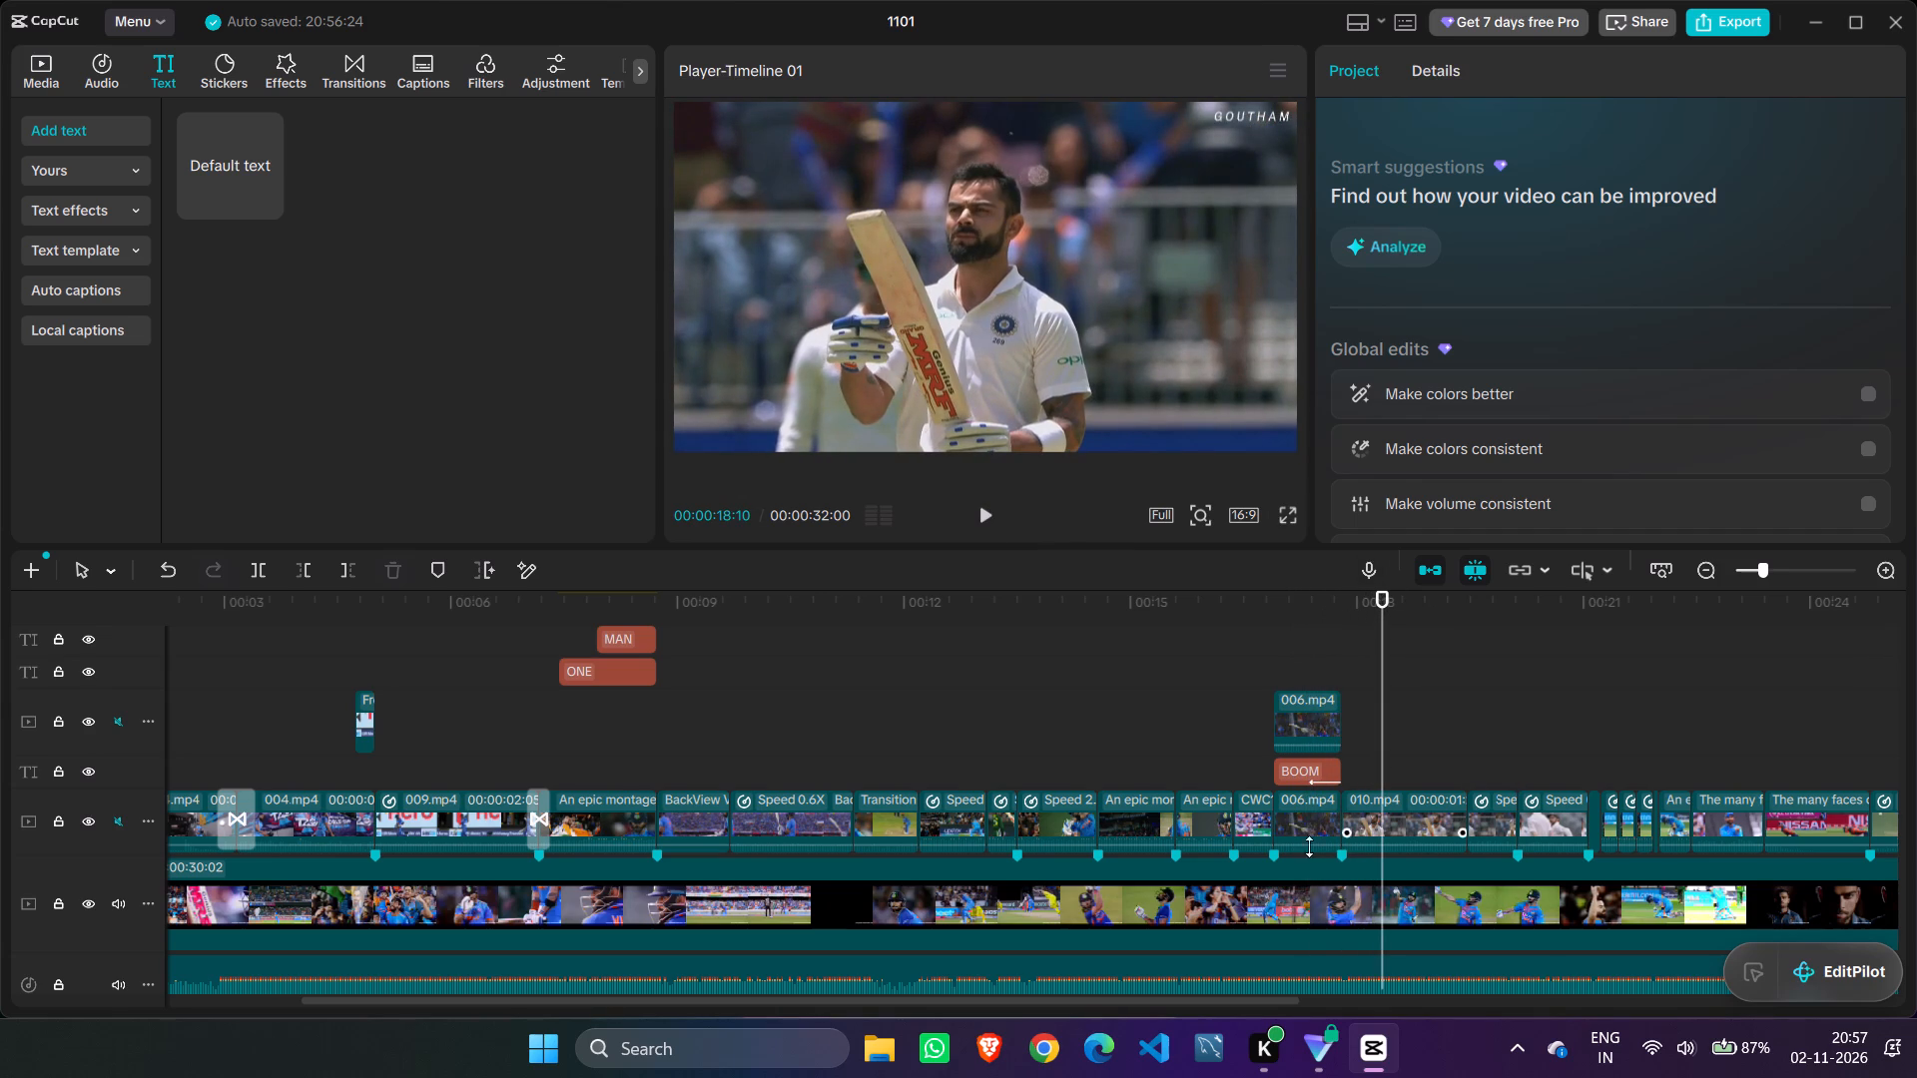
Split the 010.mp4 clip that follows the BOOM shot at 00:00:18:05.
click(1388, 830)
click(1883, 571)
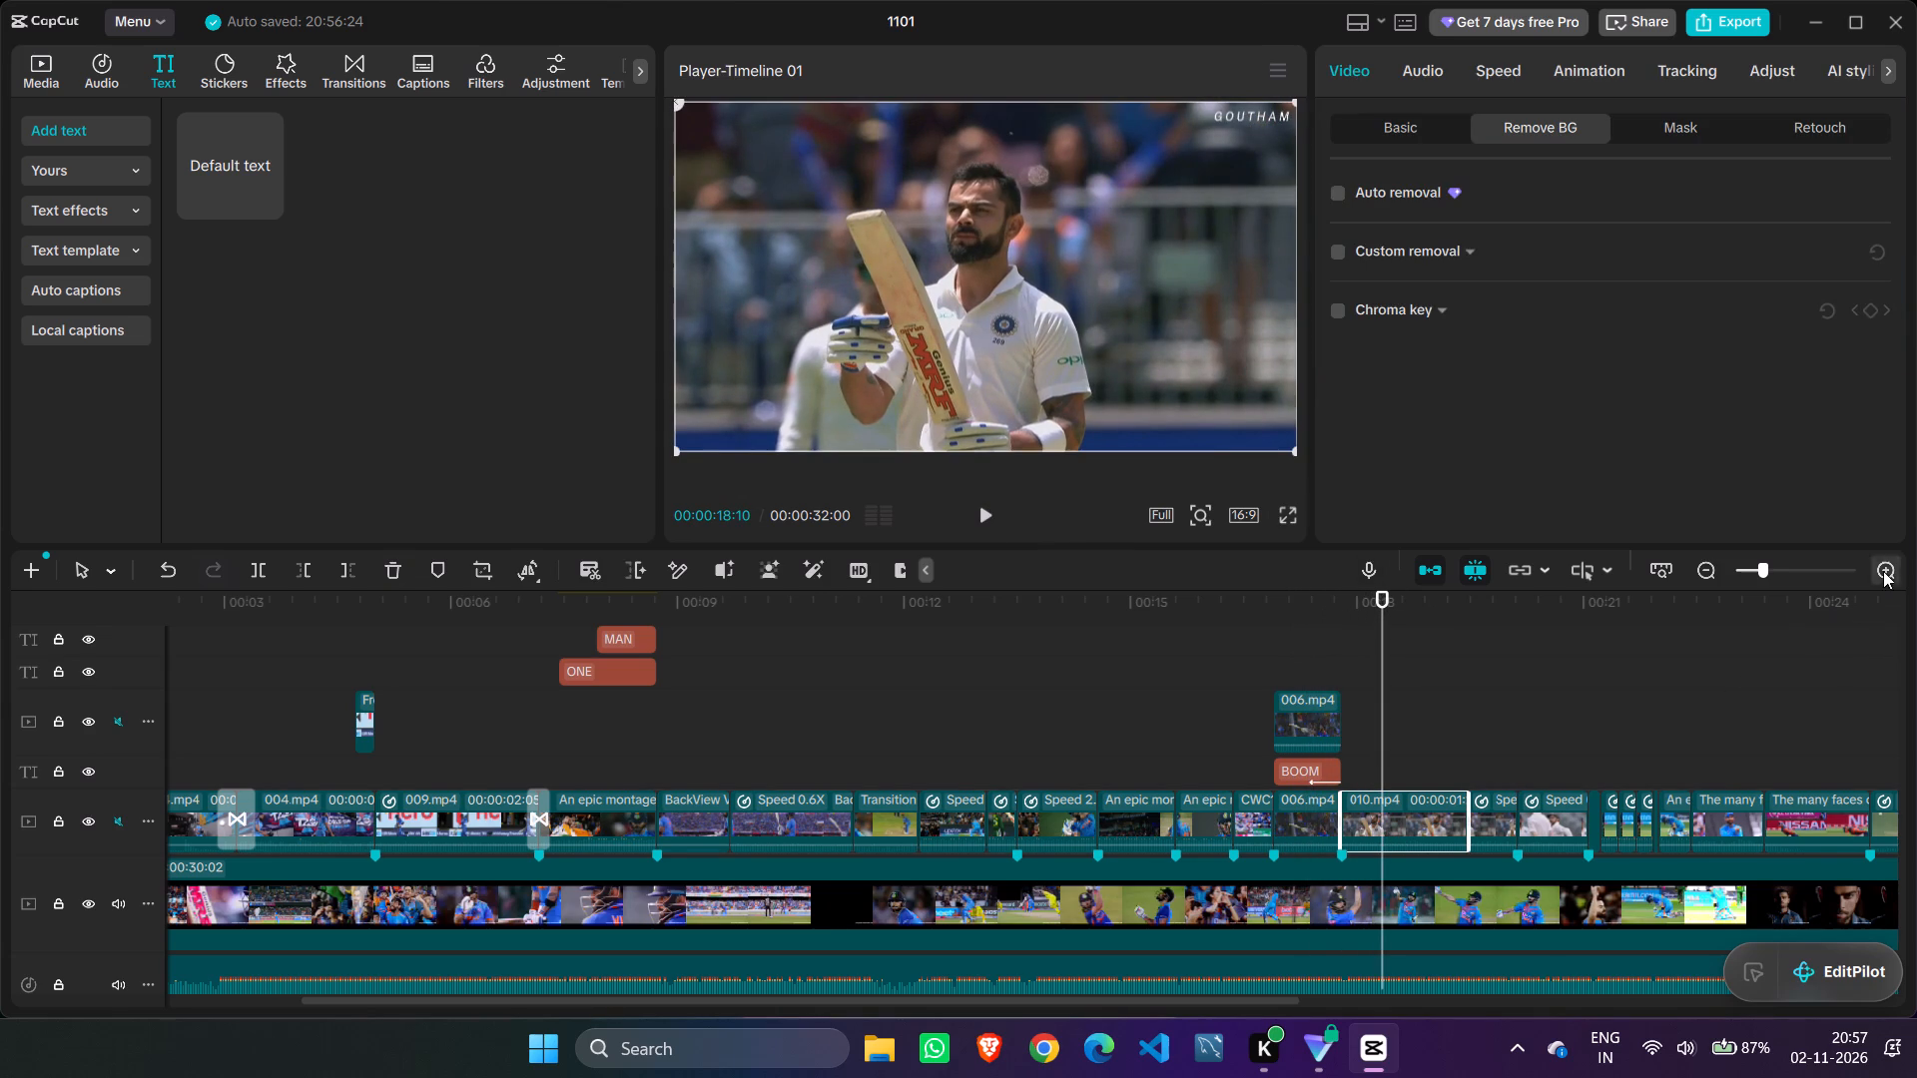
drag(1060, 999, 1110, 1001)
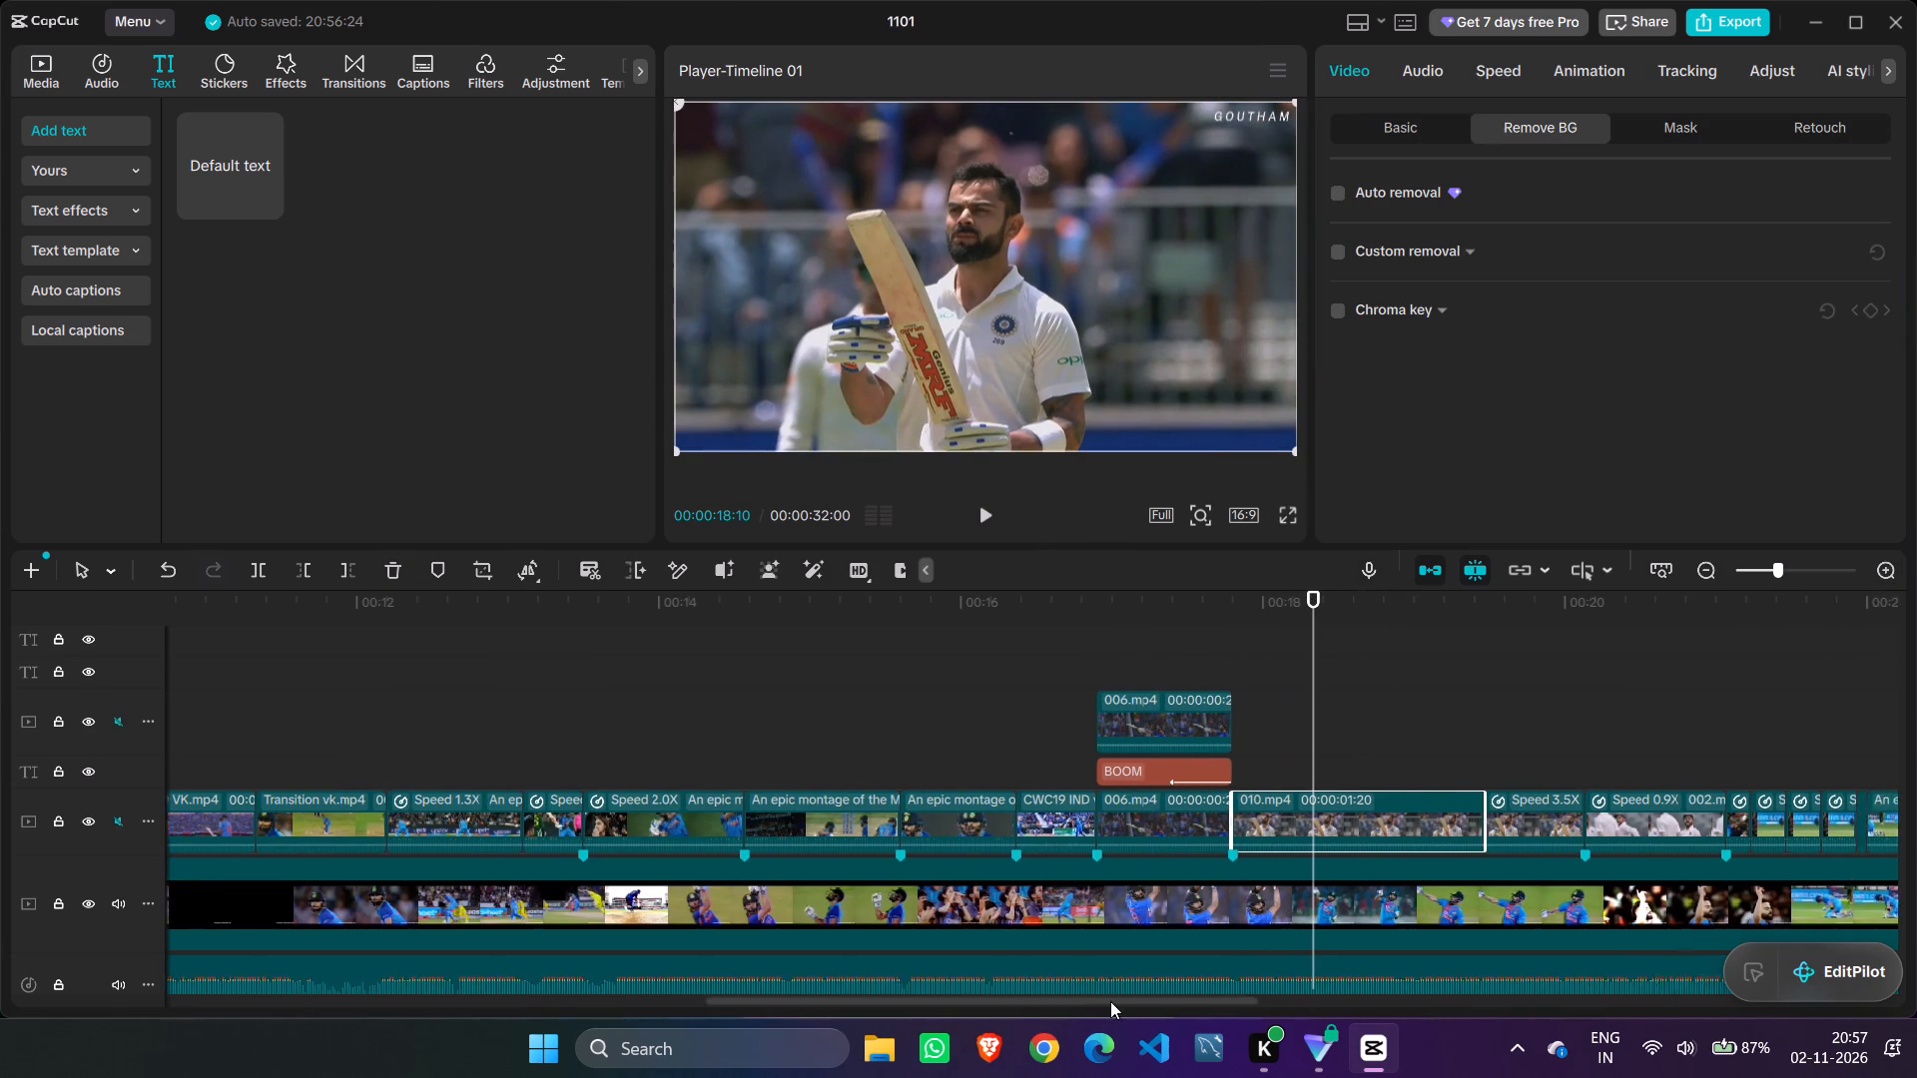
drag(1110, 1001, 1186, 1012)
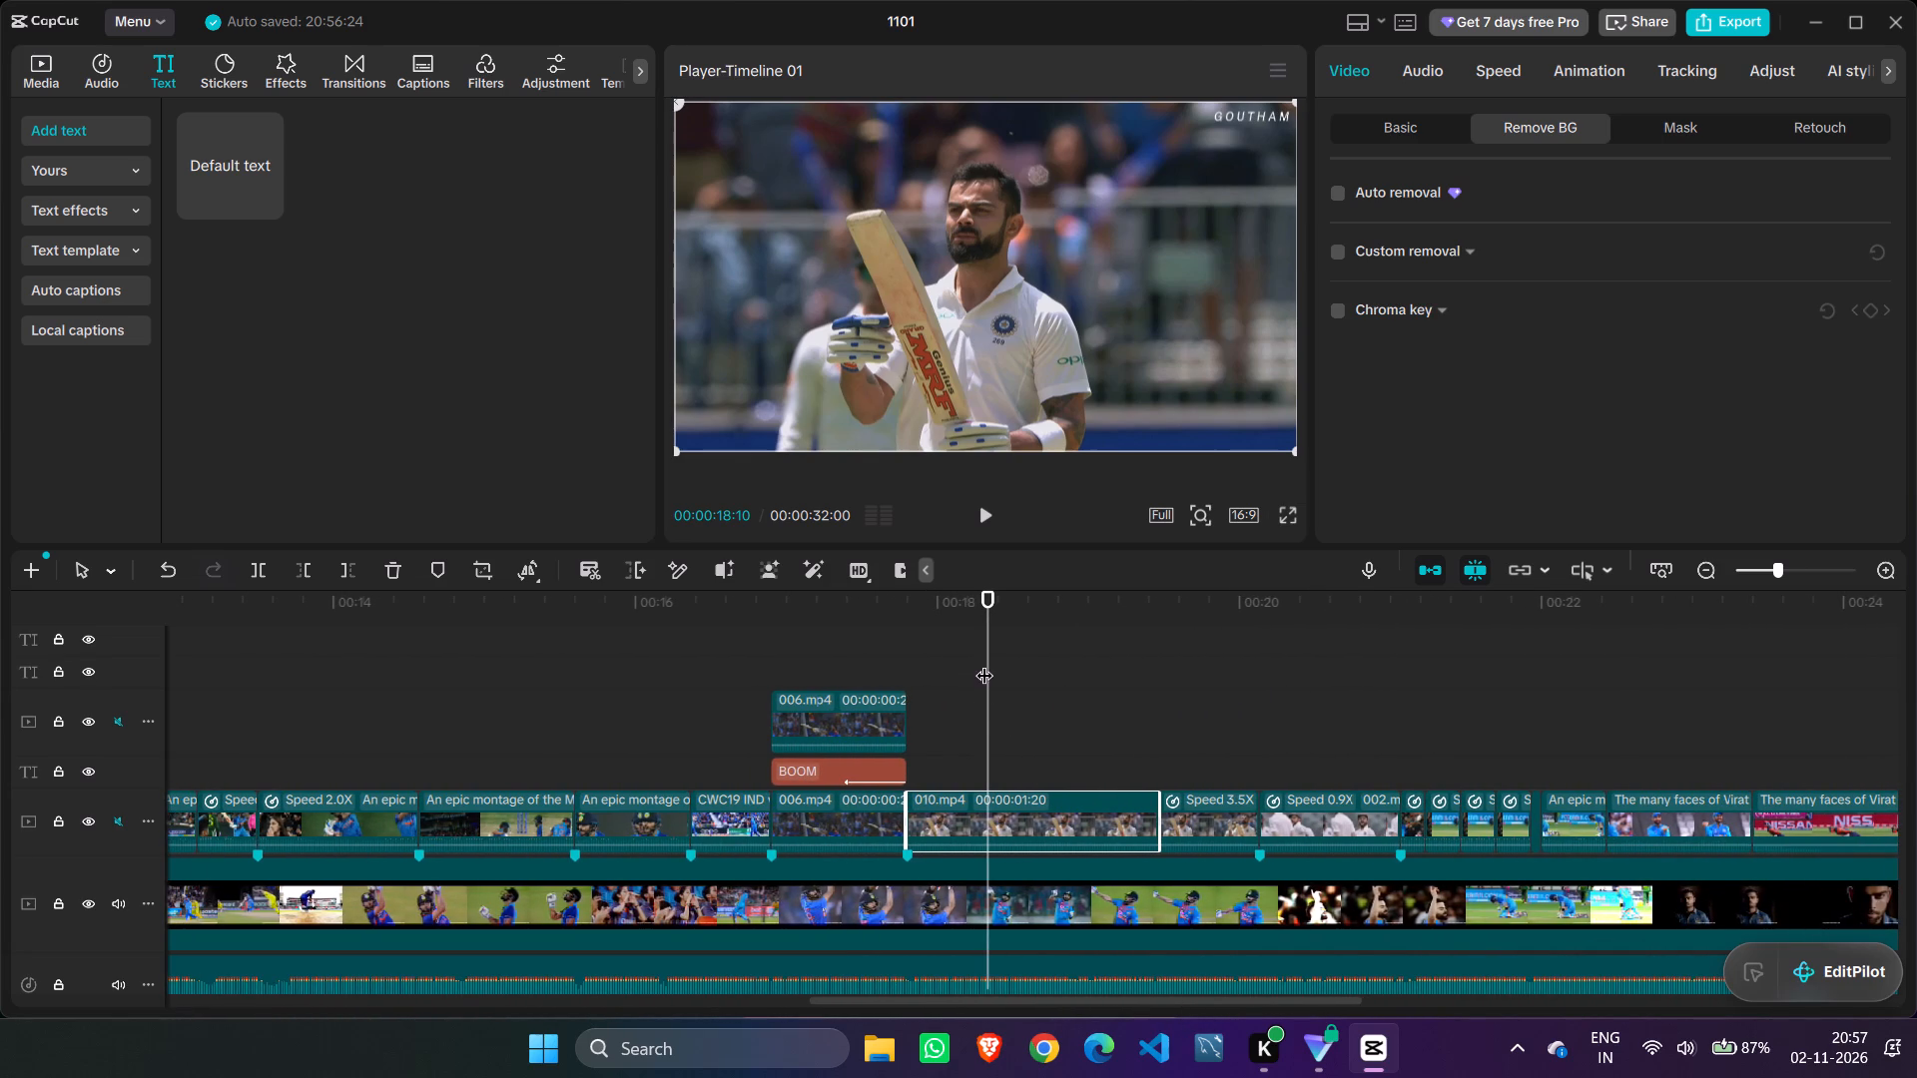
drag(986, 662, 977, 662)
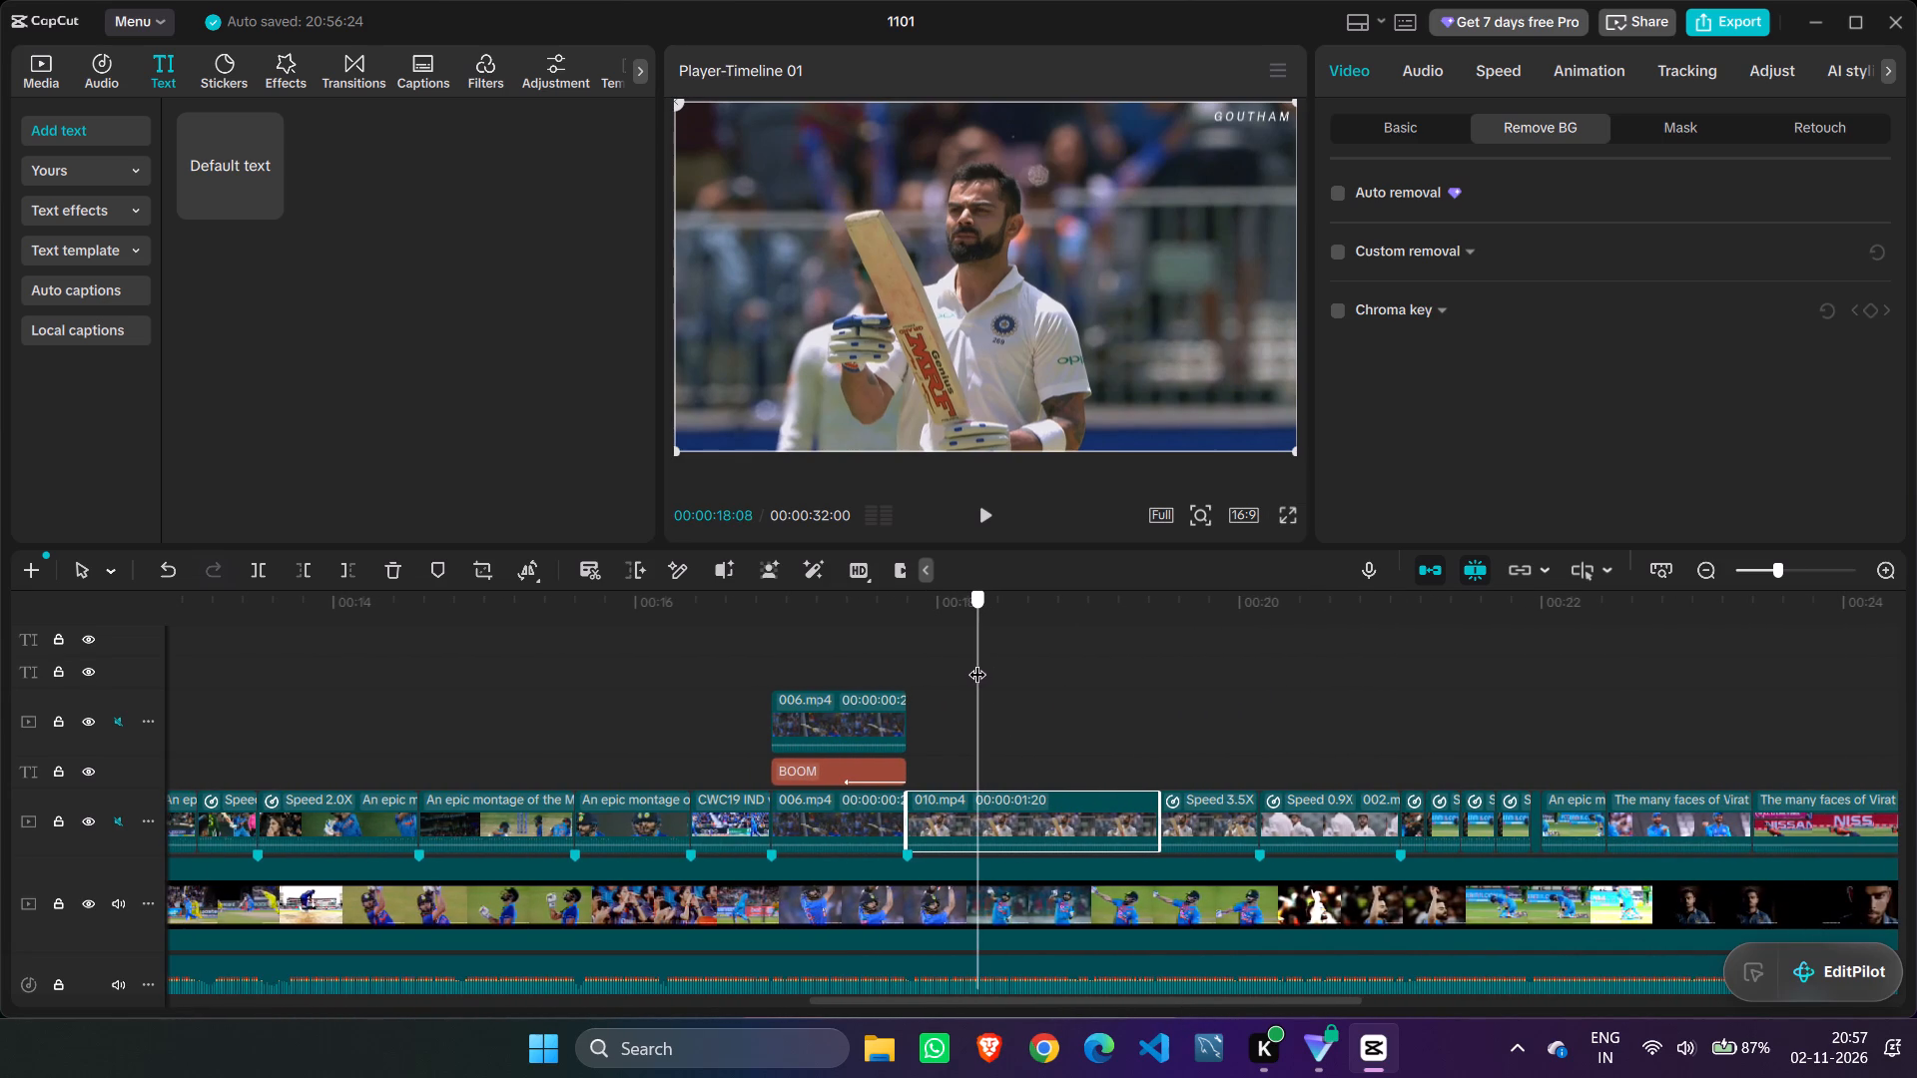
drag(977, 662, 973, 658)
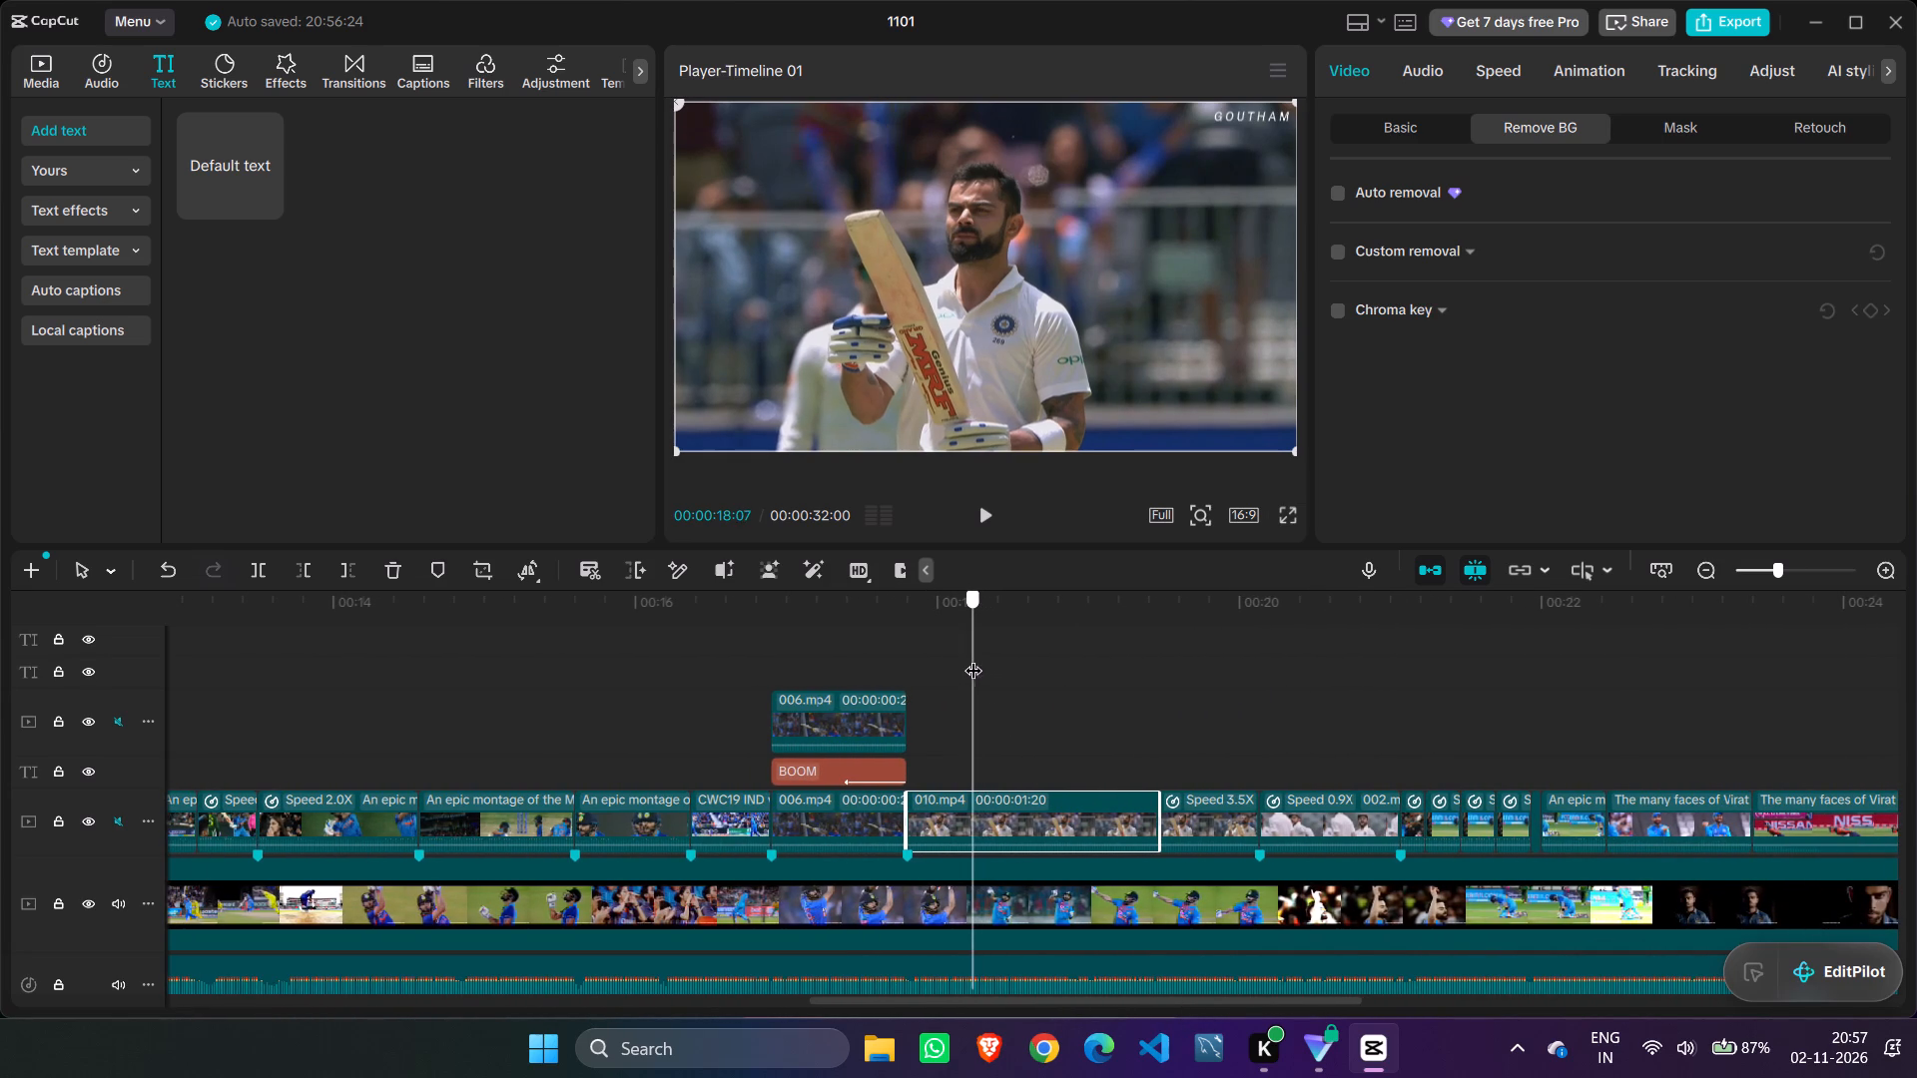
drag(973, 658, 945, 654)
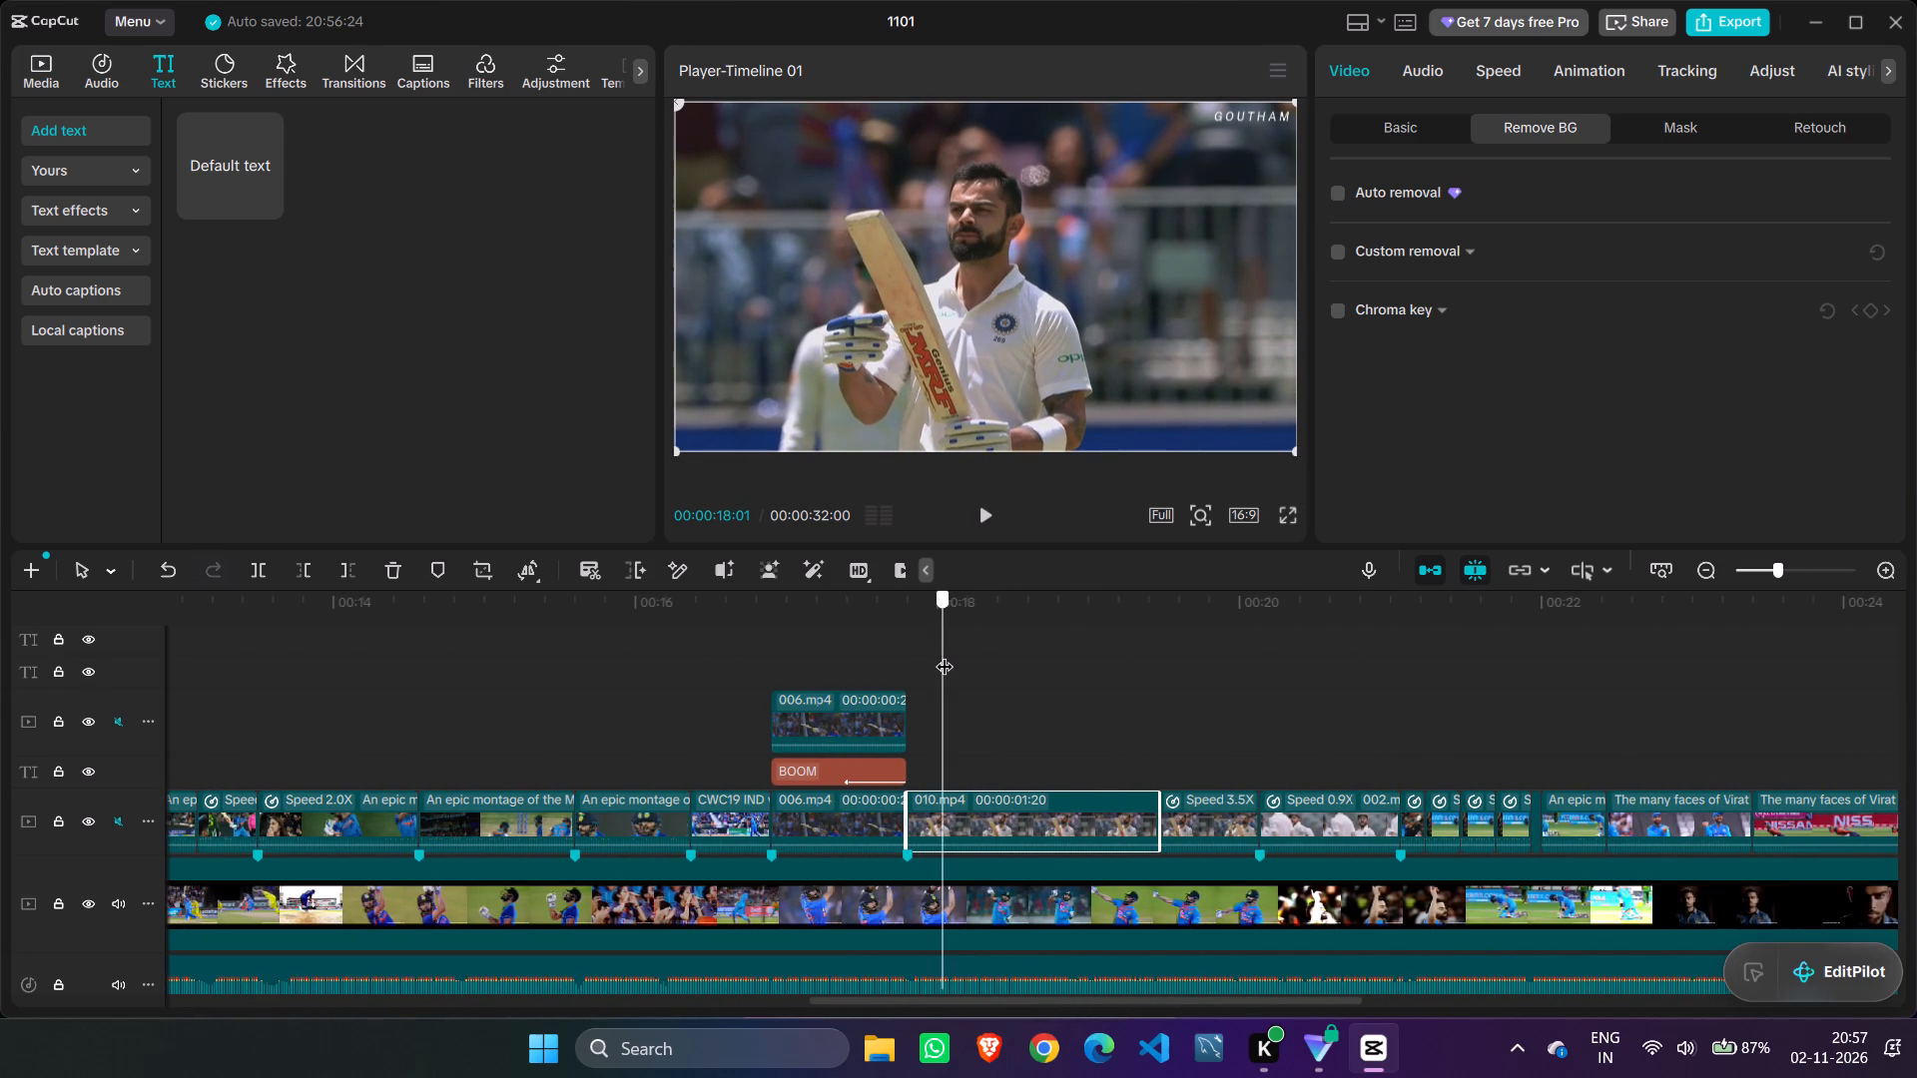
drag(945, 654, 963, 653)
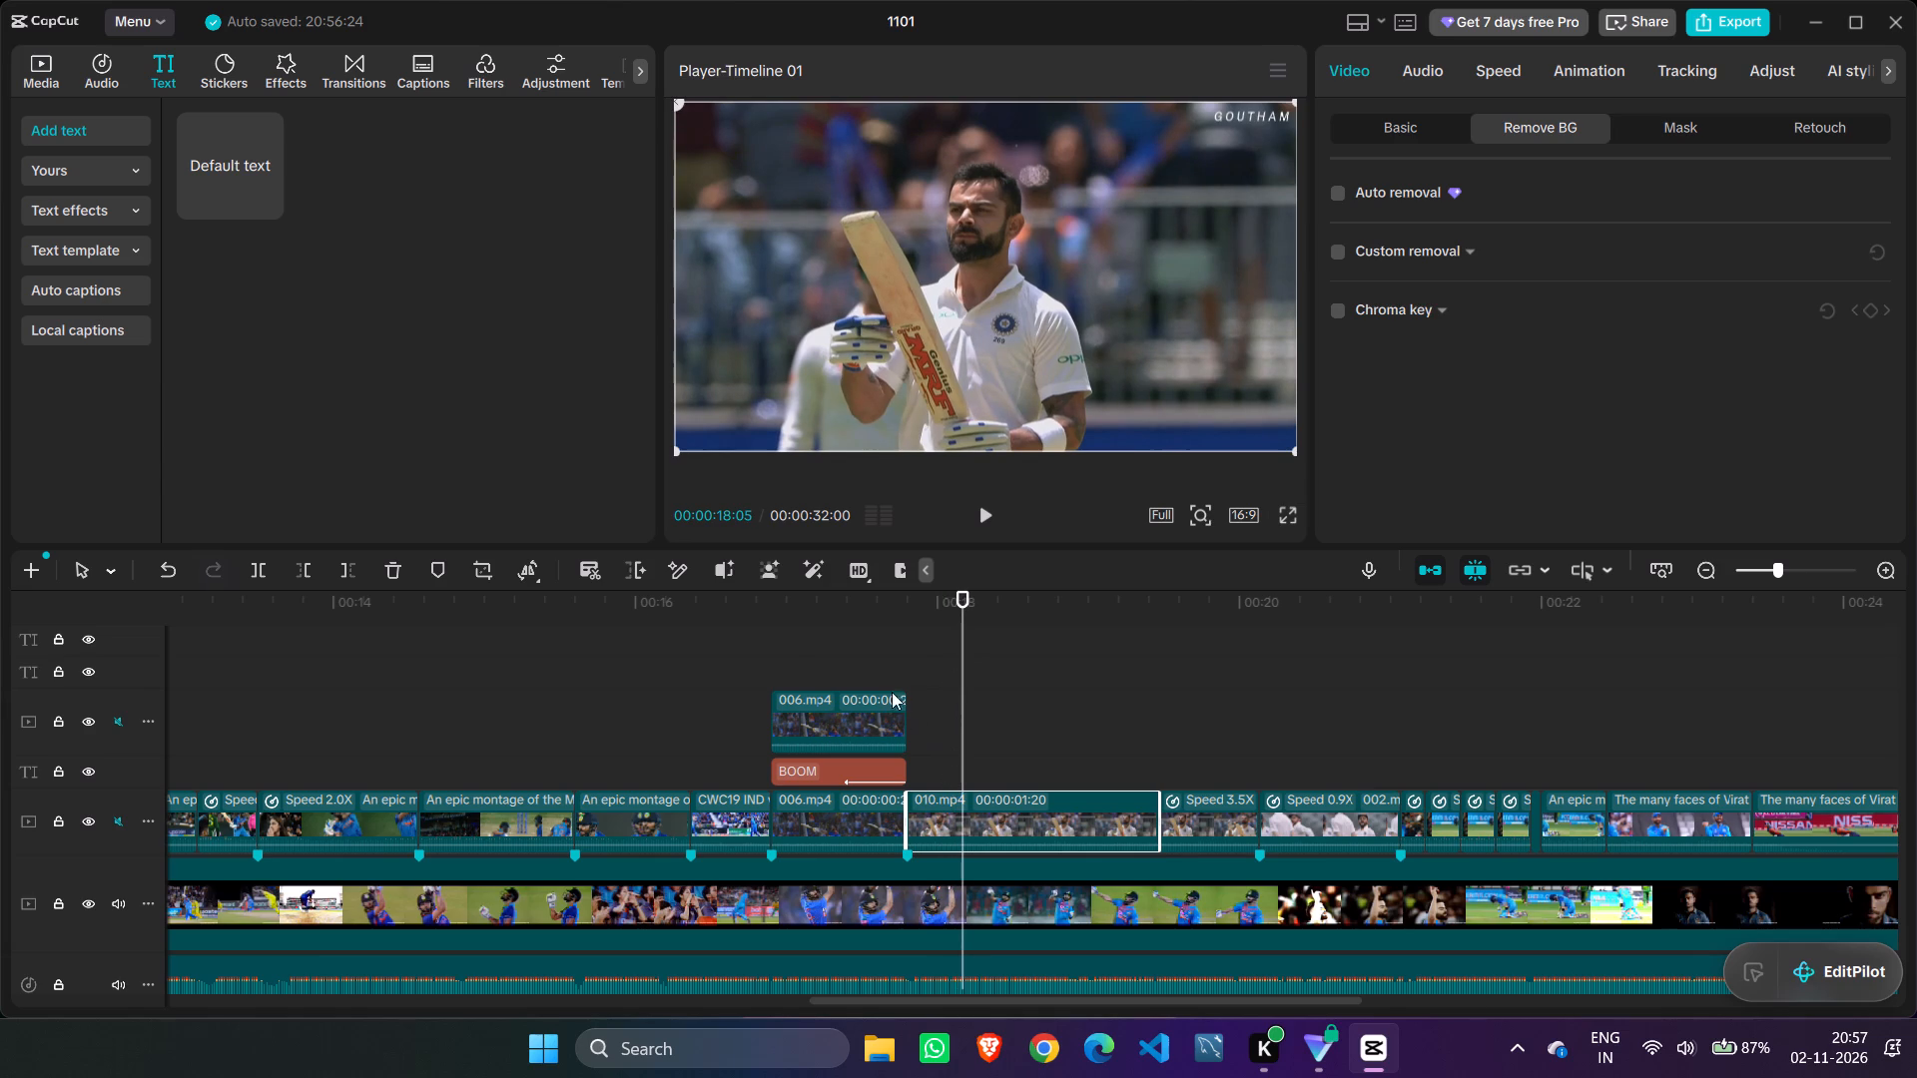
click(259, 568)
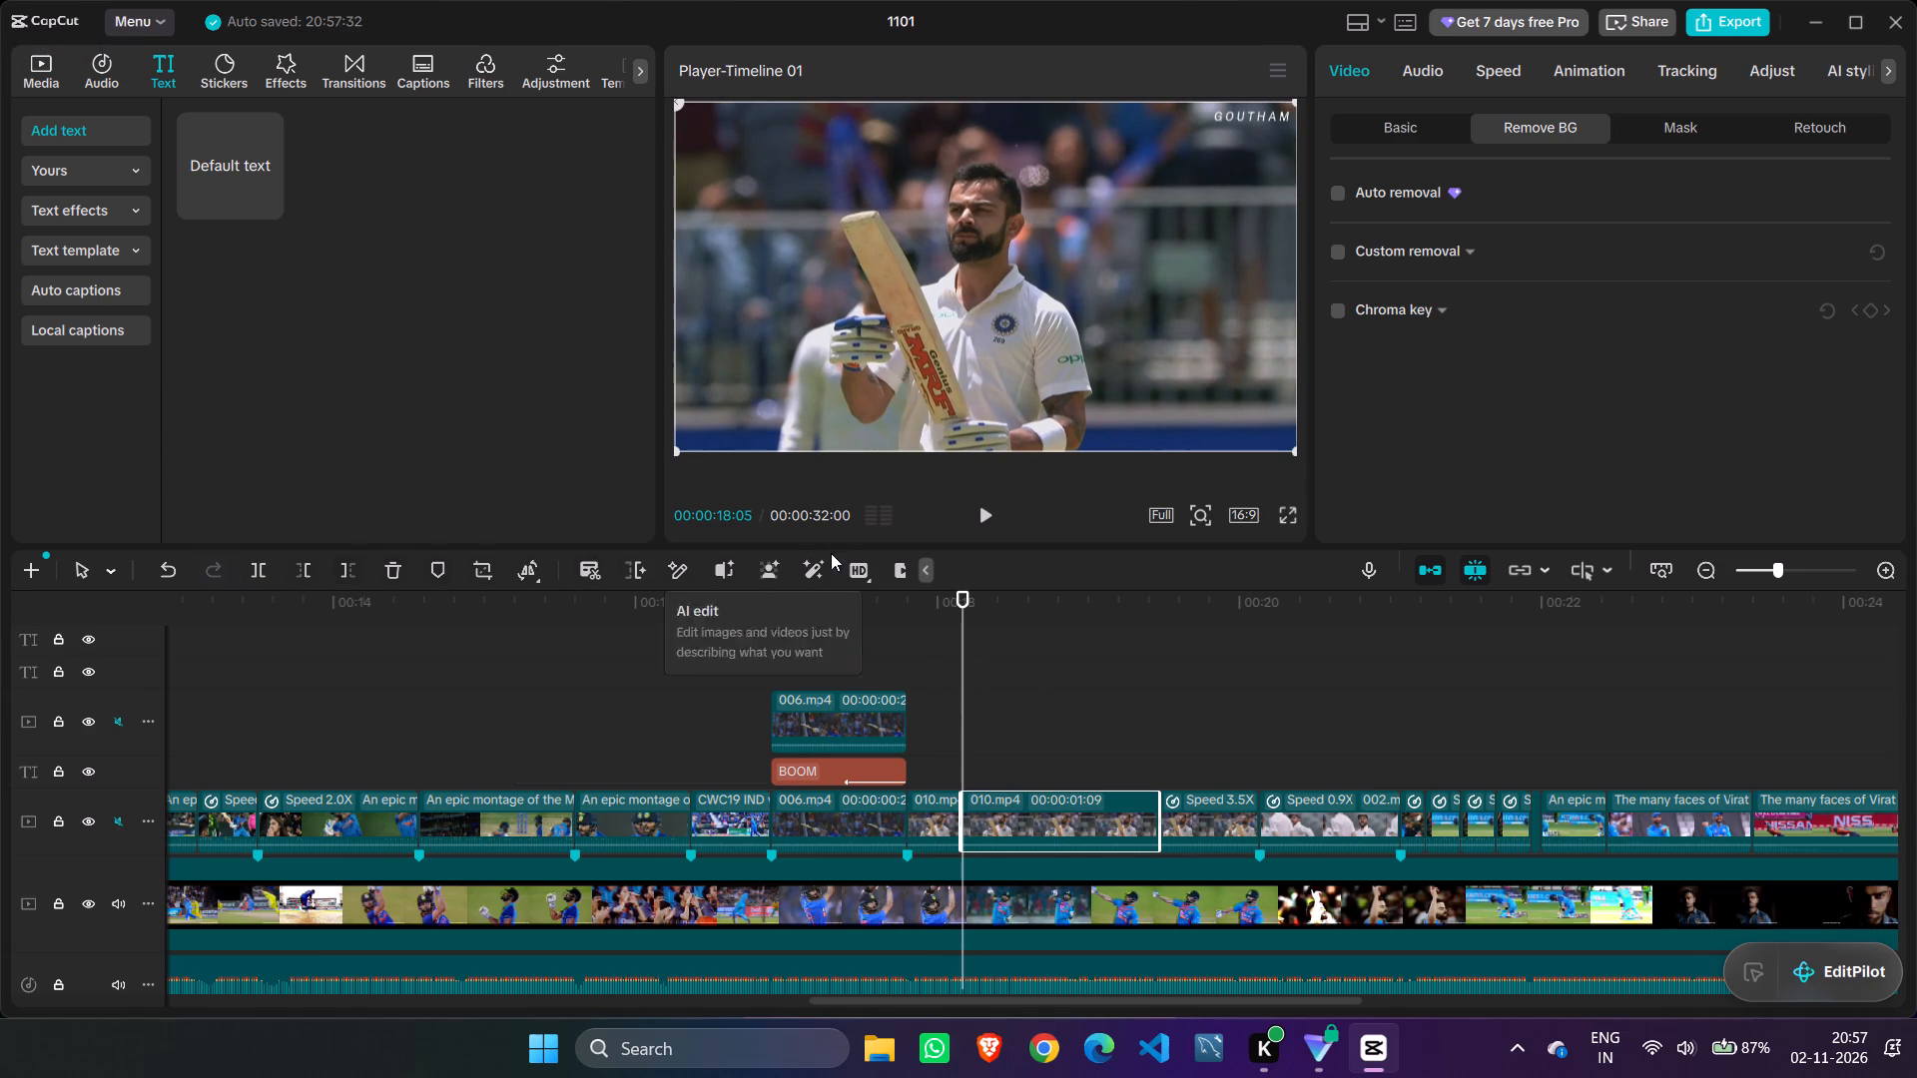
Preview the remaining part of the 010.mp4 clip and split it again at 00:00:19:06.
triple_click(982, 511)
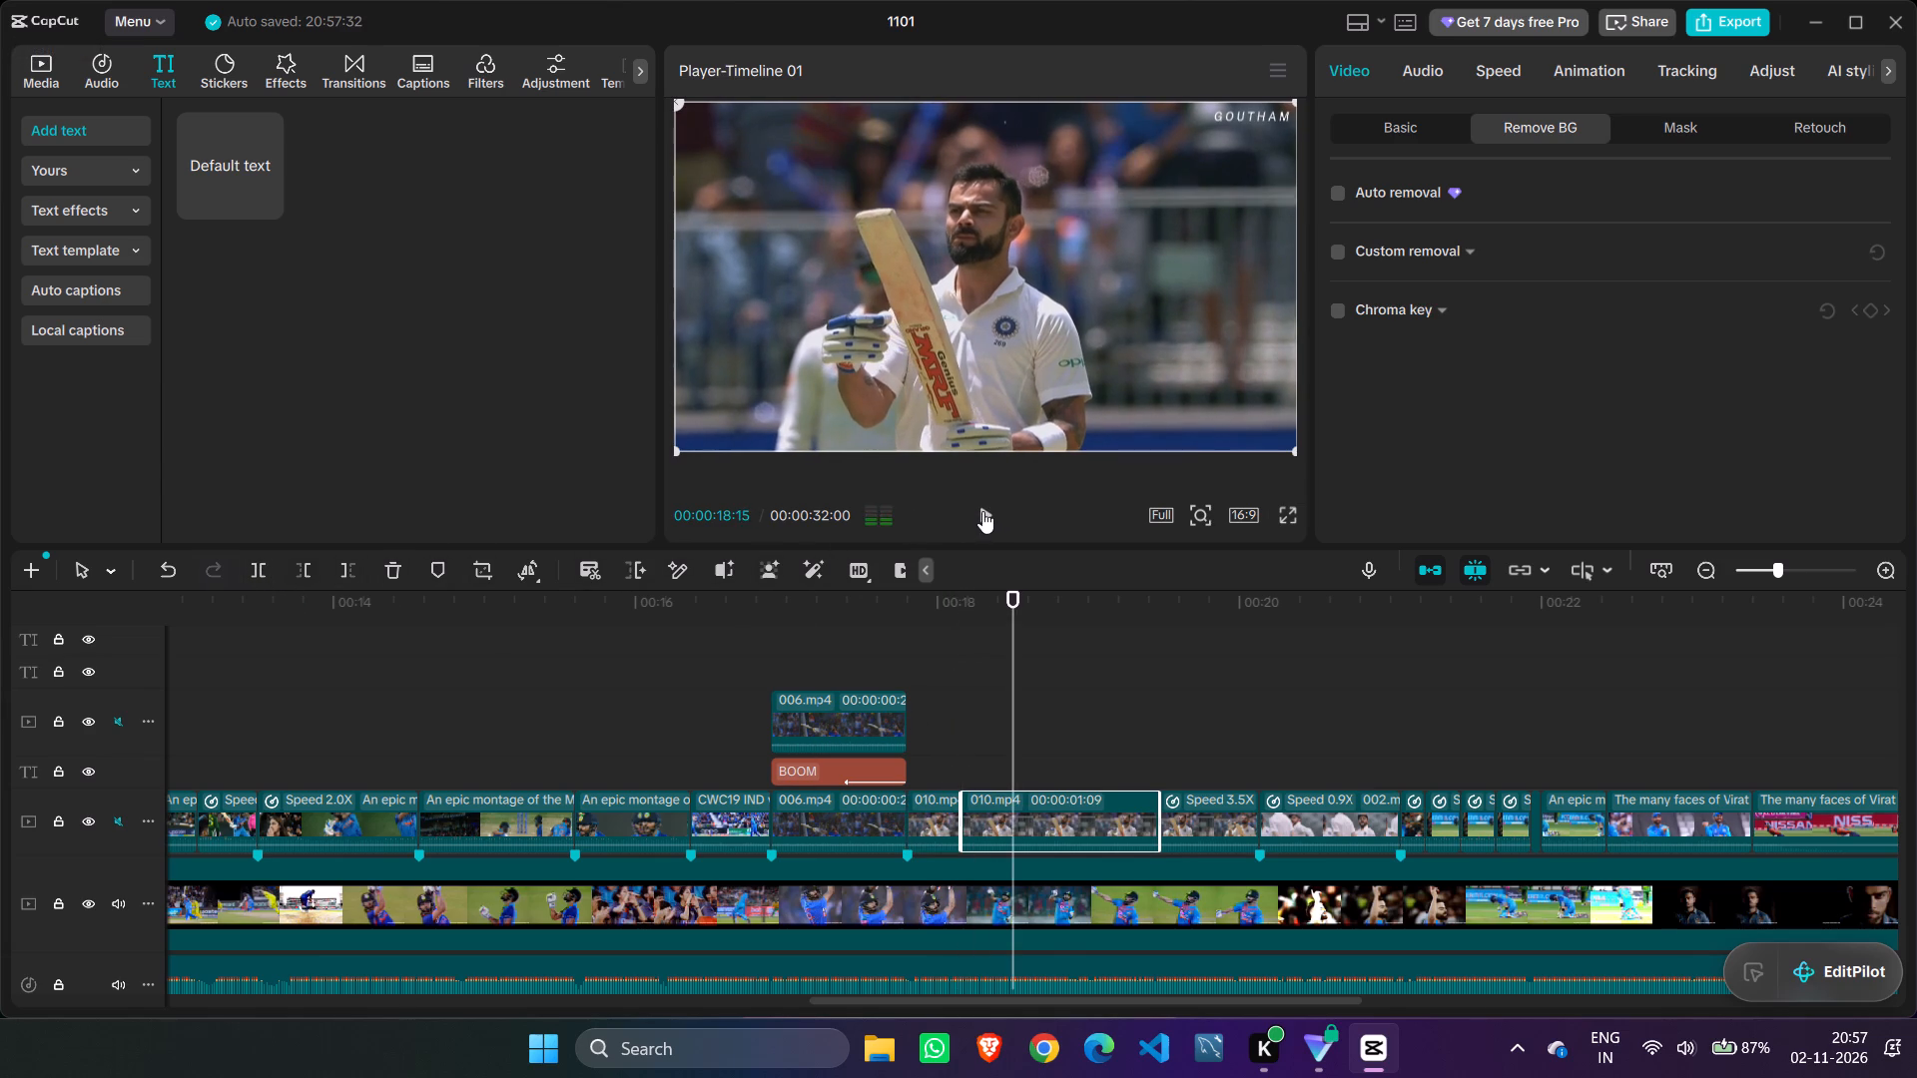
click(982, 511)
double_click(982, 511)
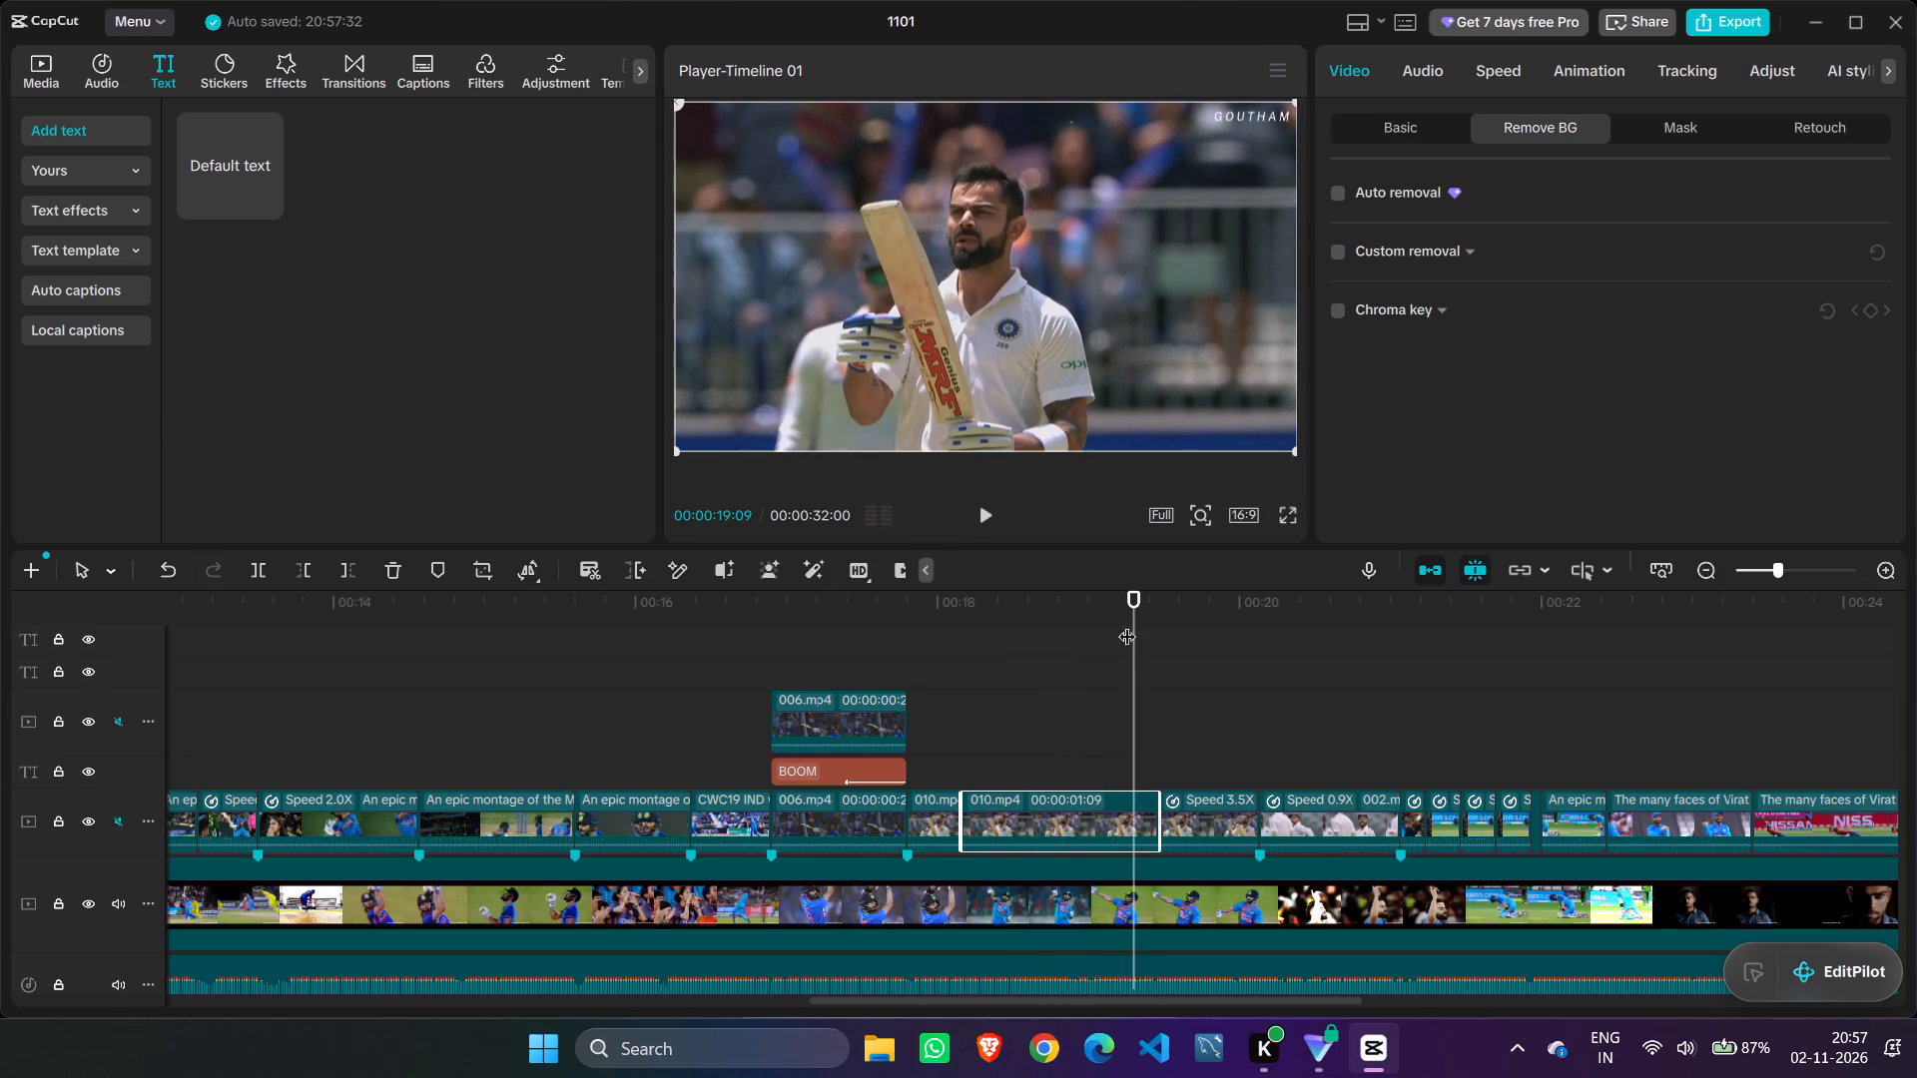
drag(1137, 629, 1109, 628)
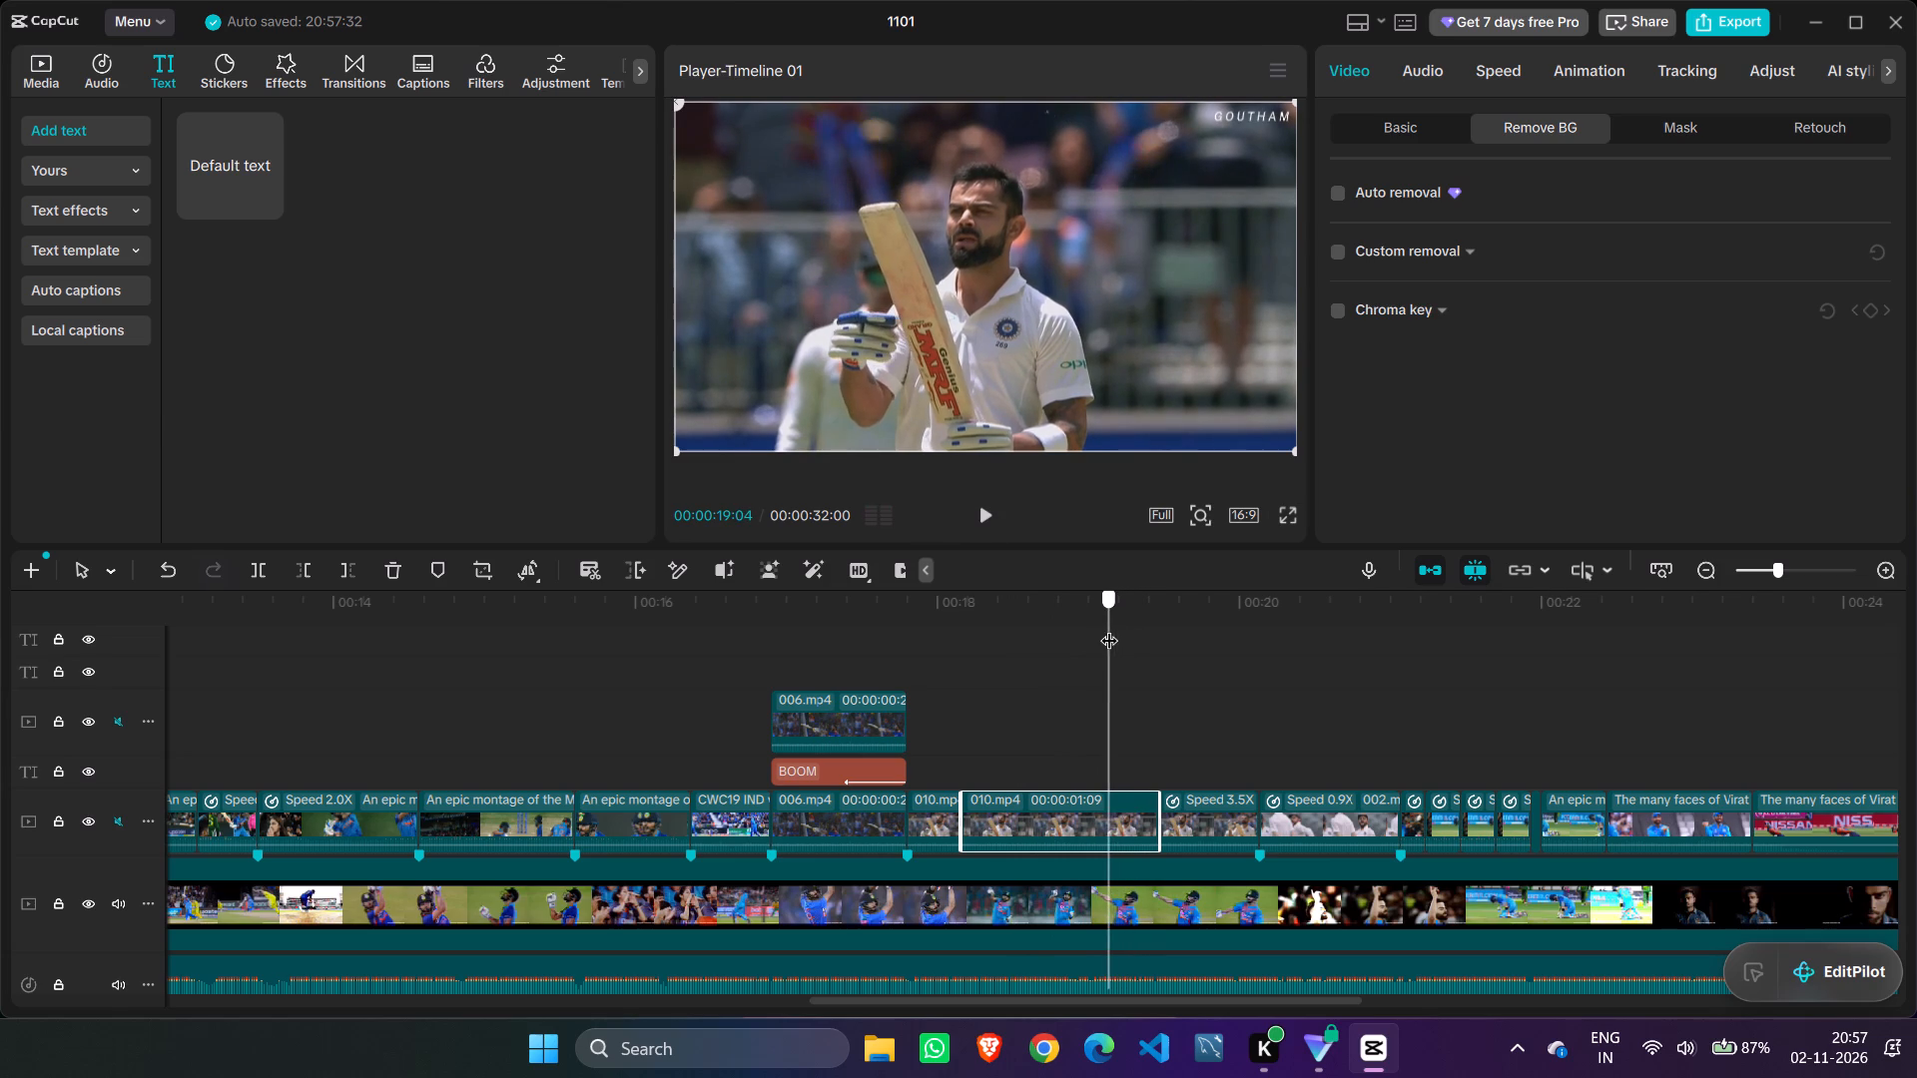
drag(1109, 628, 1120, 626)
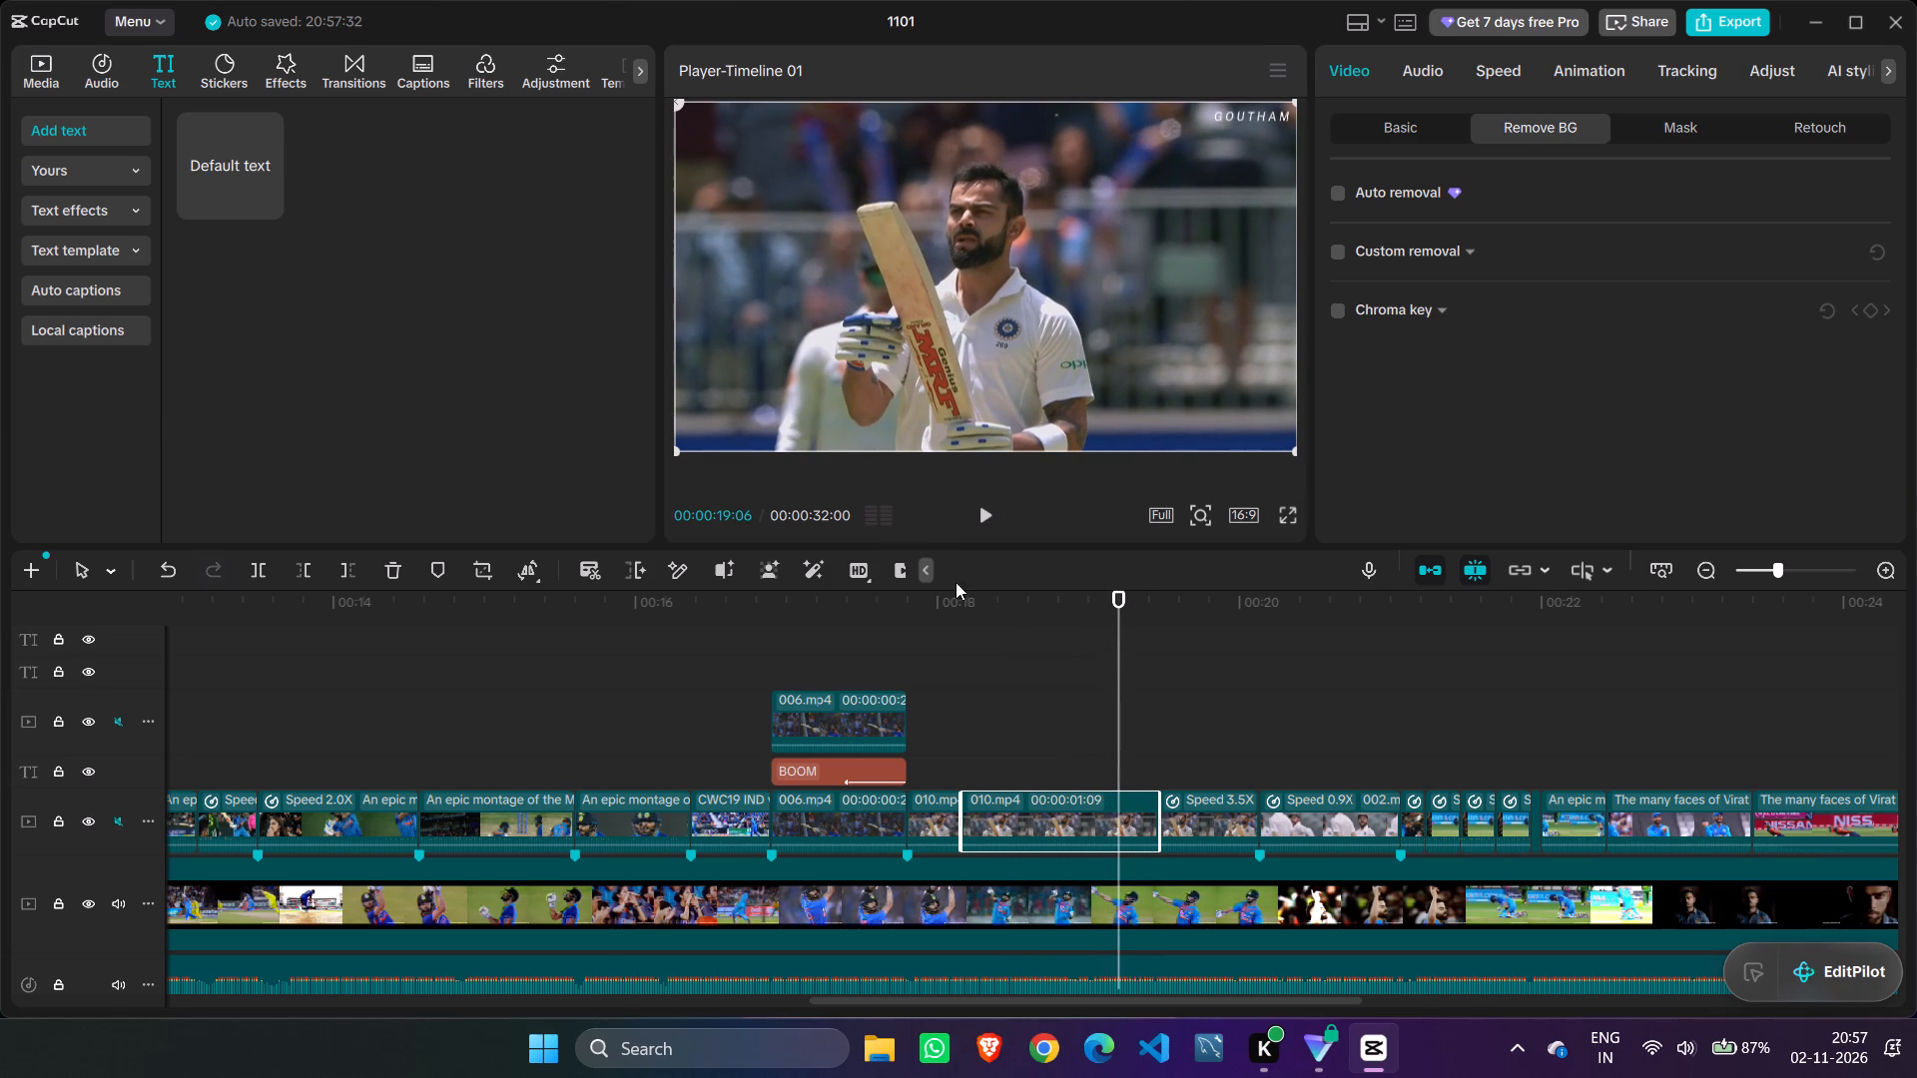
click(268, 571)
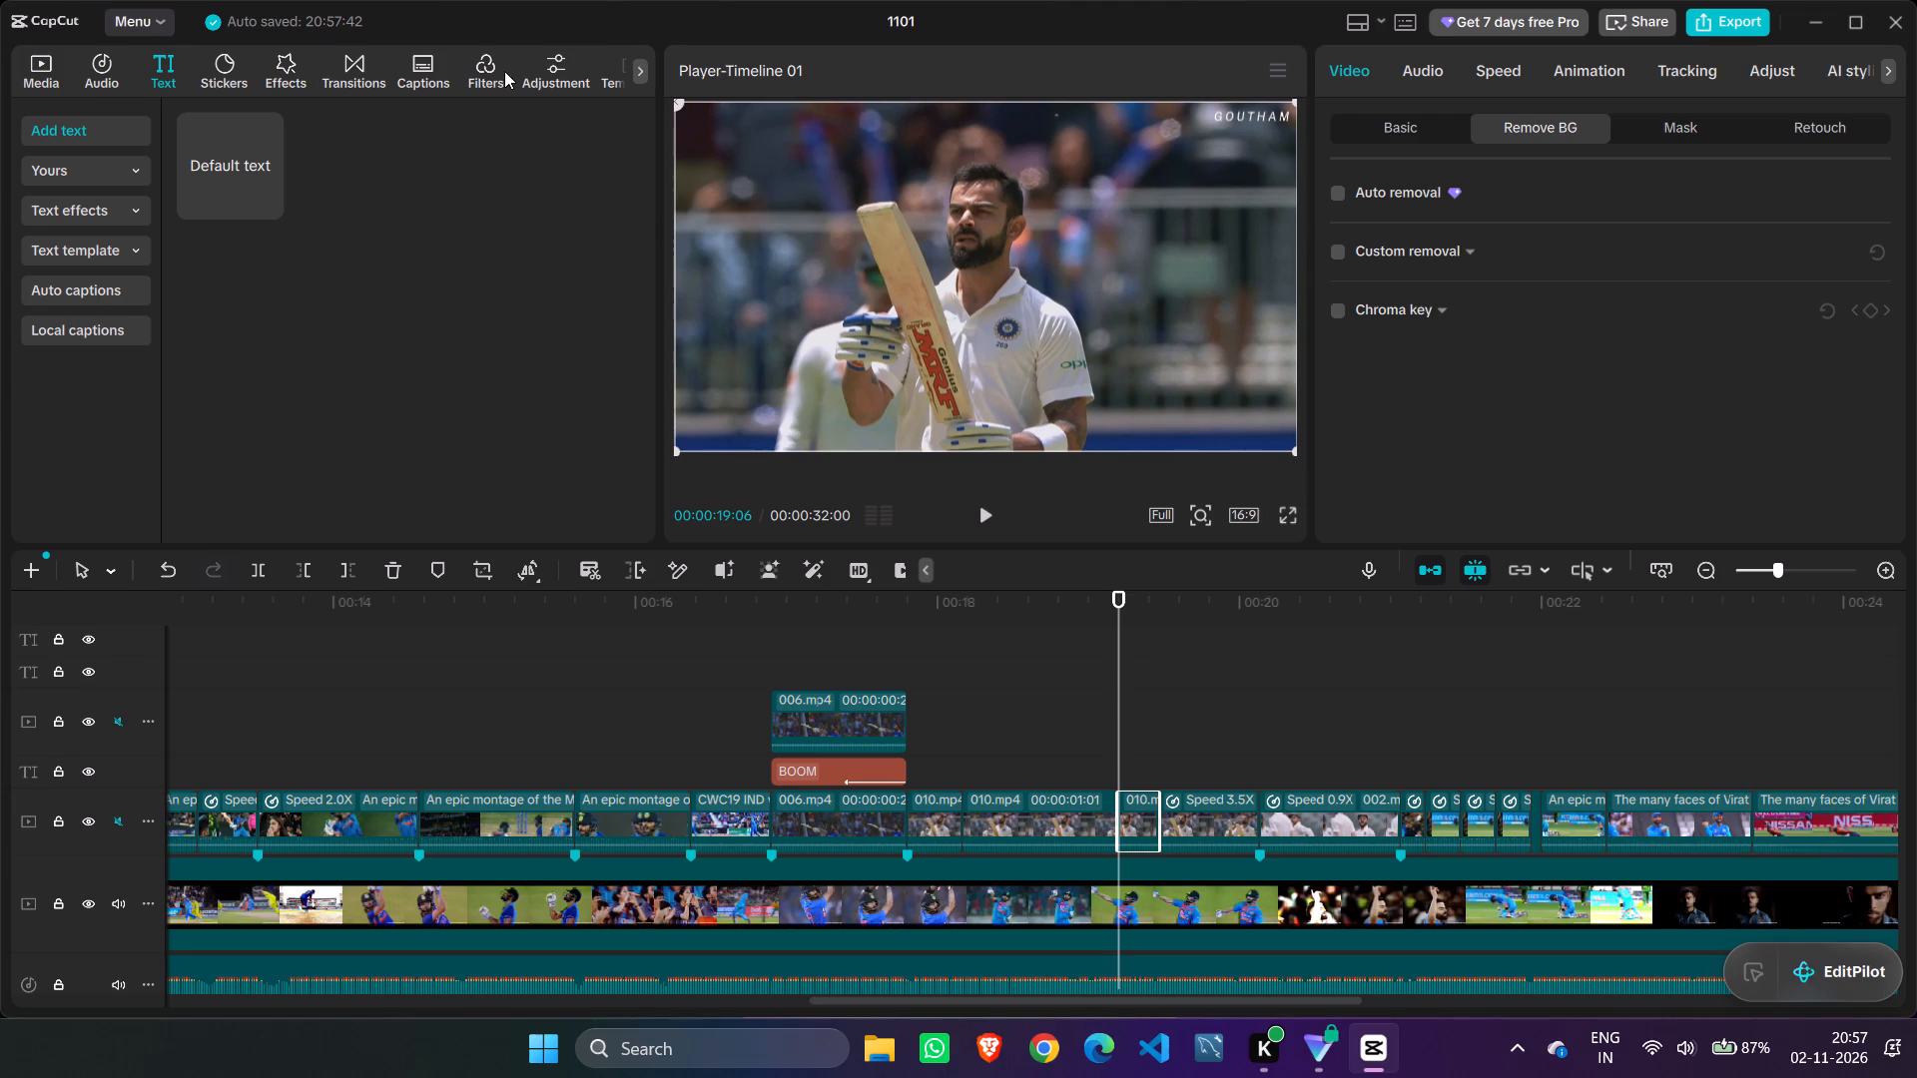
Replace the search text in the transitions library with "shake flash".
click(346, 70)
click(353, 135)
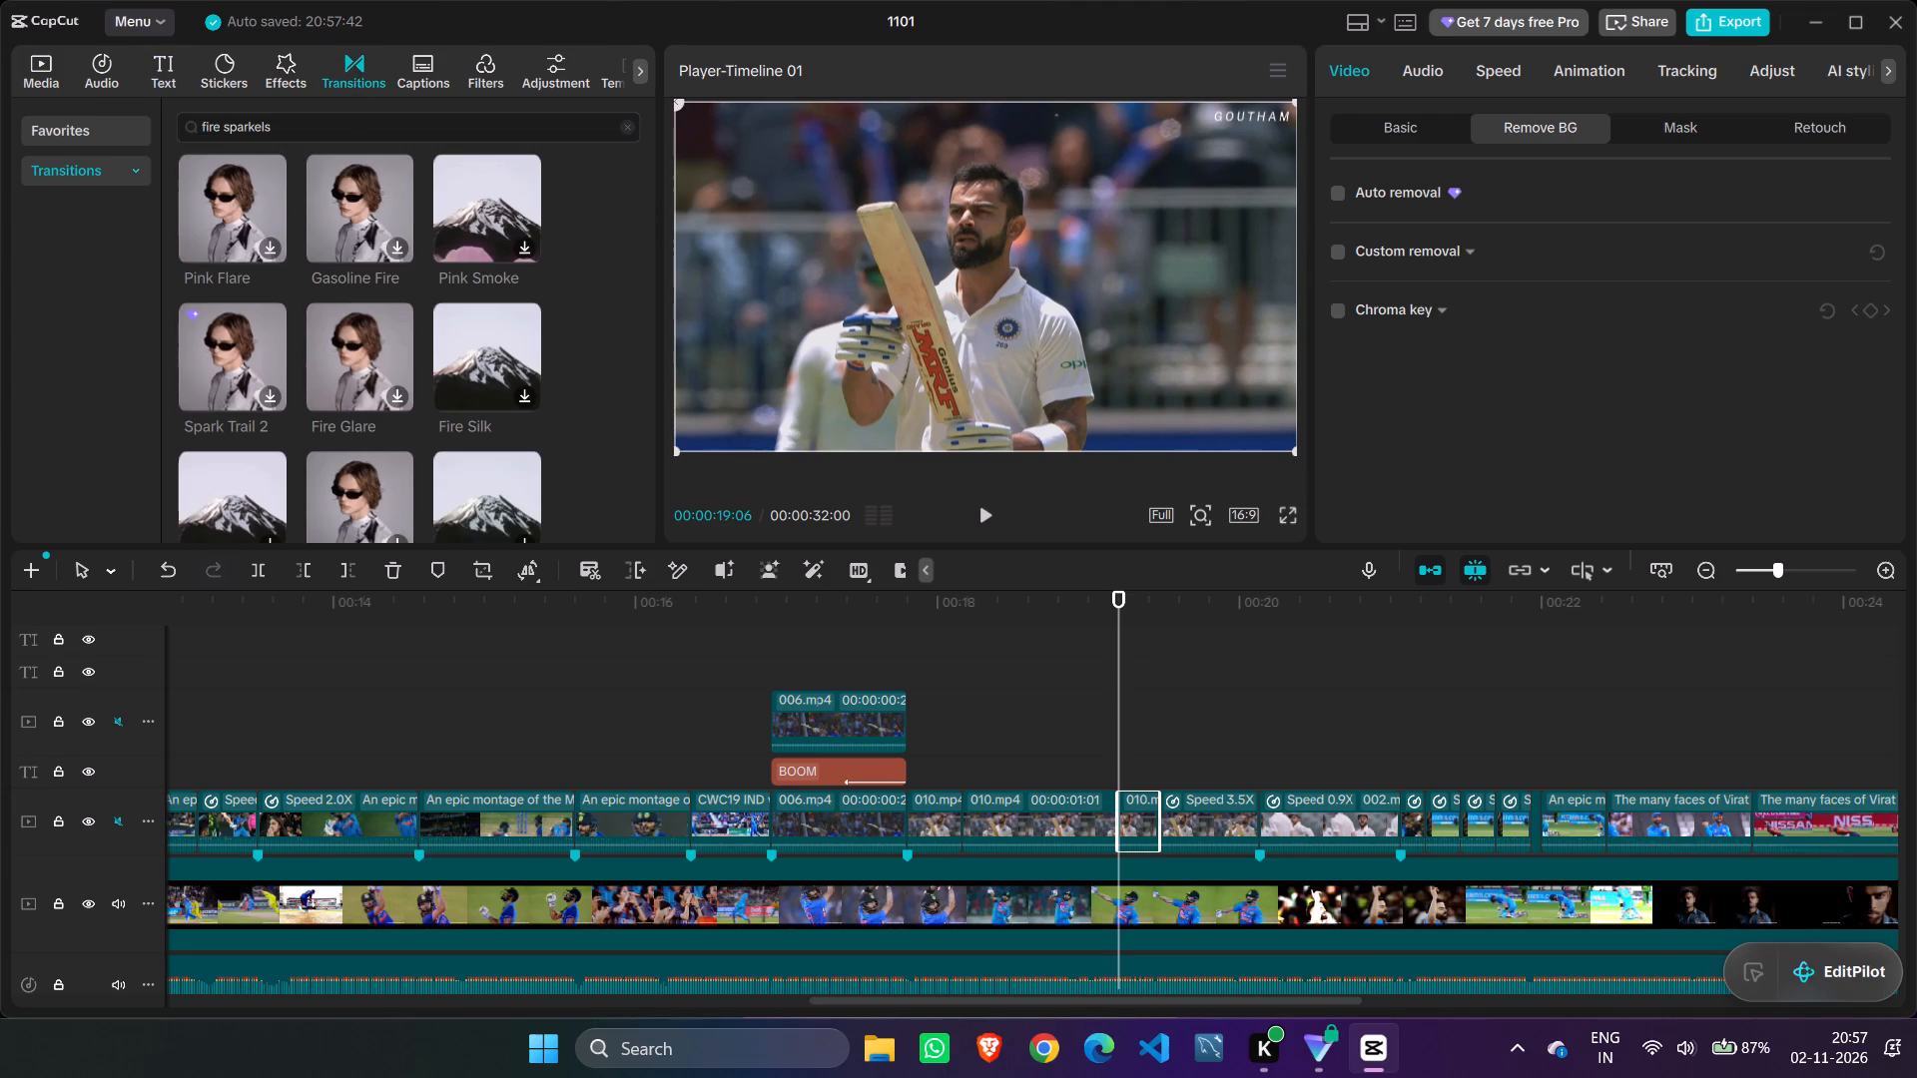
key(BackSpace)
key(BackSpace)
key(BackSpace)
key(BackSpace)
key(BackSpace)
key(BackSpace)
key(BackSpace)
key(BackSpace)
key(BackSpace)
key(BackSpace)
key(BackSpace)
key(BackSpace)
key(BackSpace)
key(BackSpace)
key(BackSpace)
key(BackSpace)
key(BackSpace)
key(BackSpace)
key(BackSpace)
key(BackSpace)
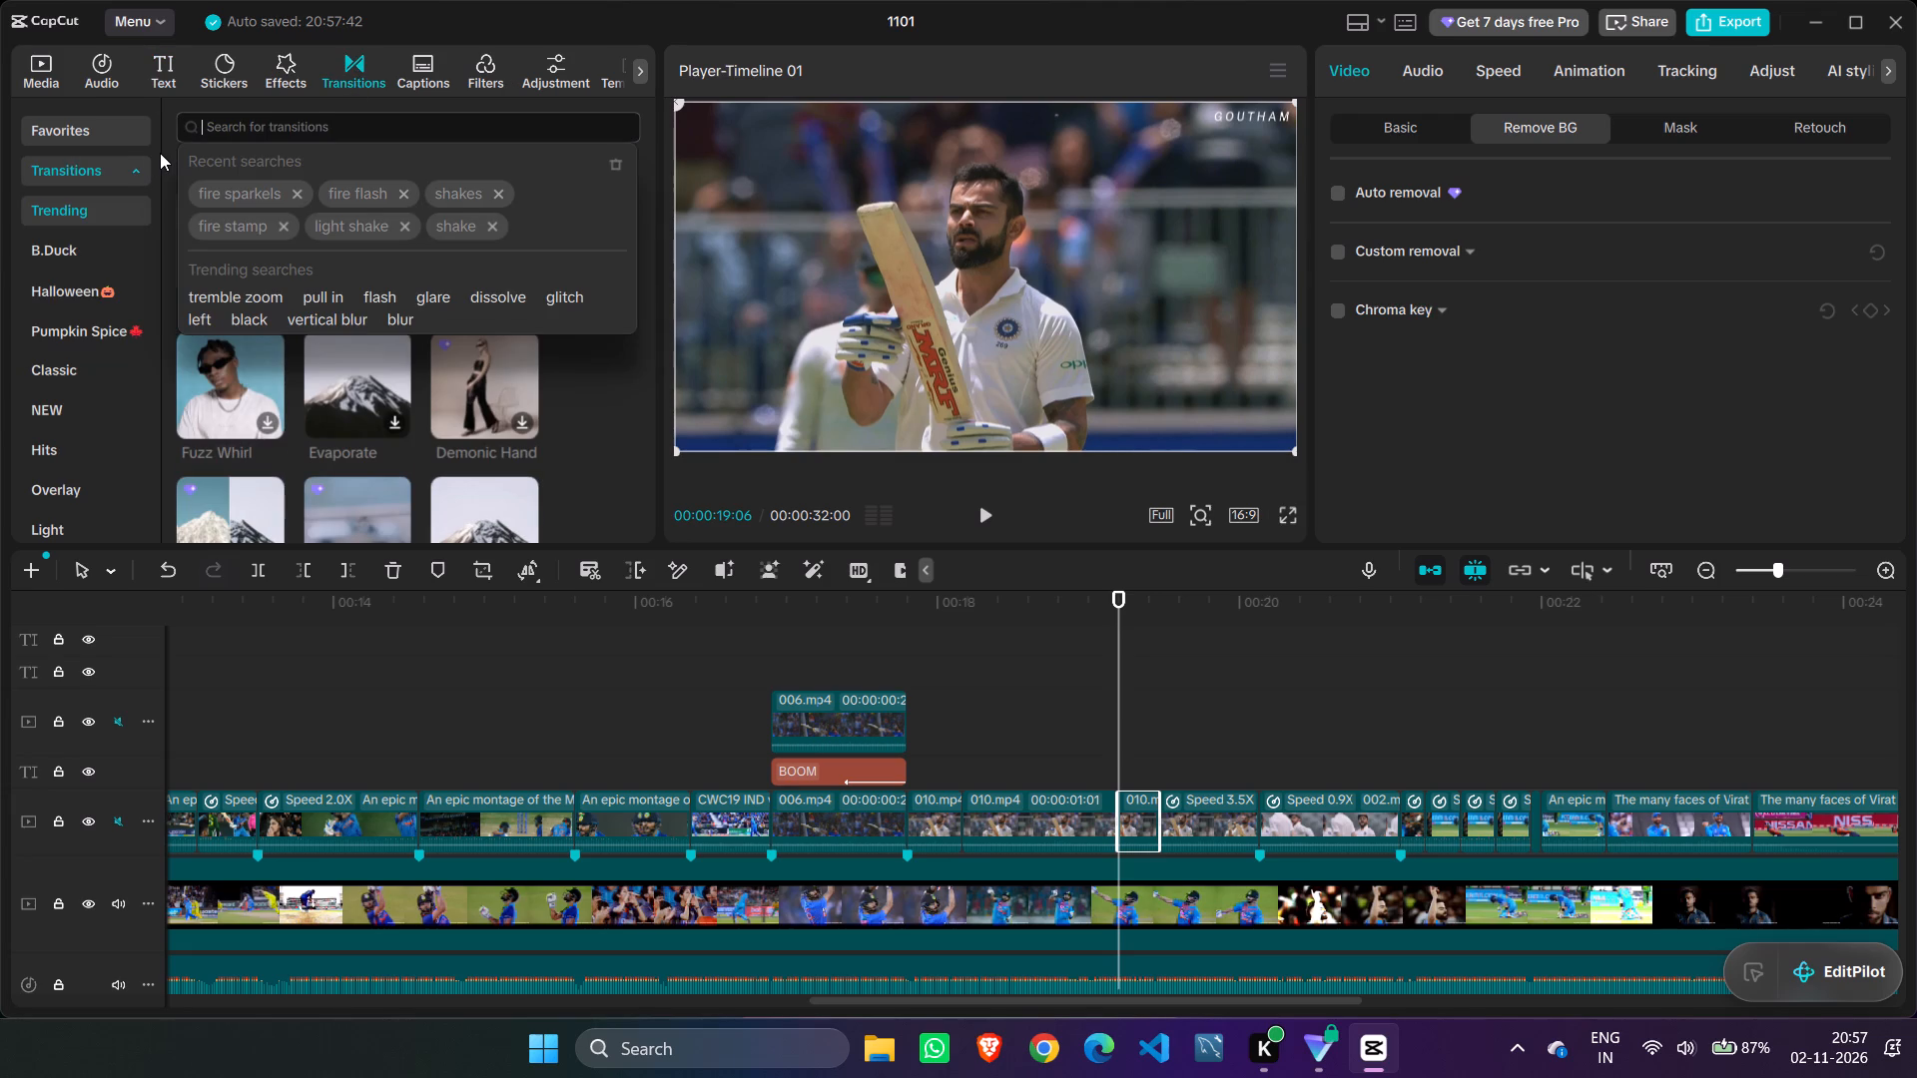
key(s)
key(a)
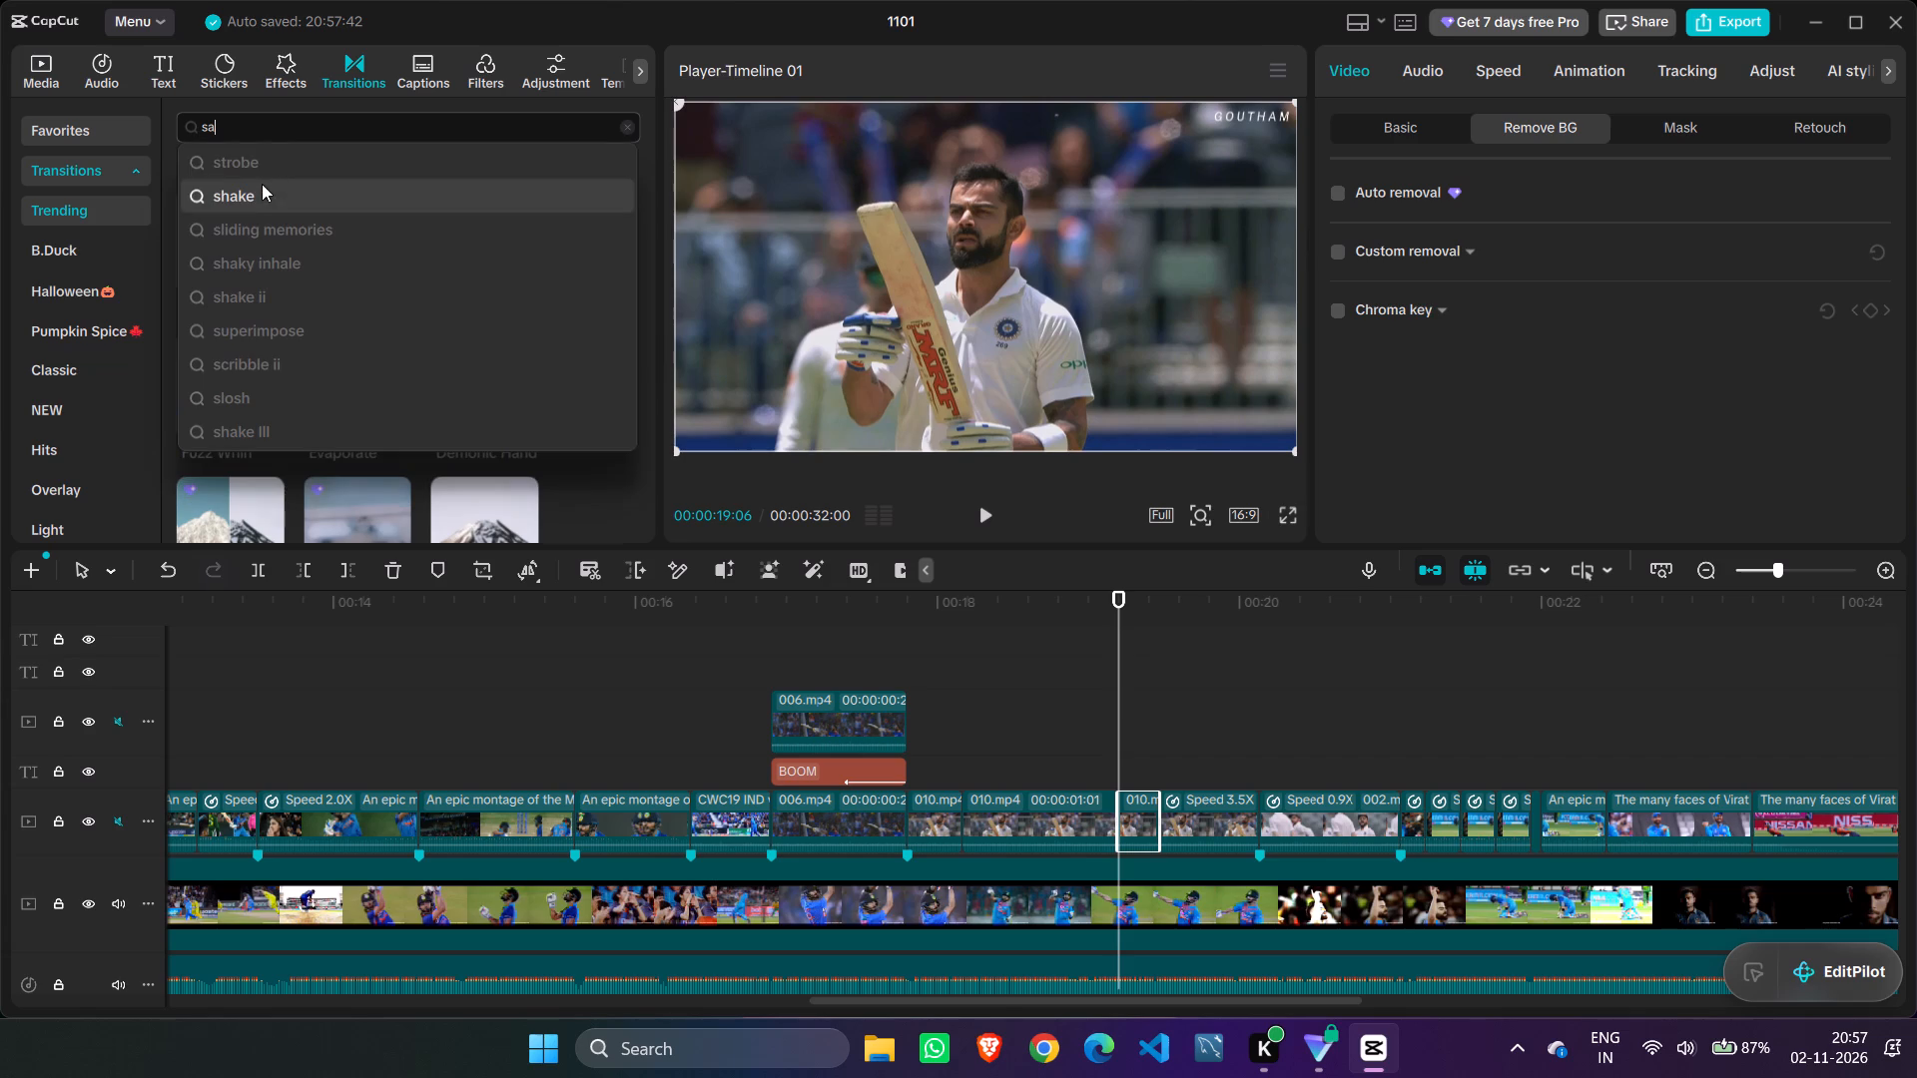
key(BackSpace)
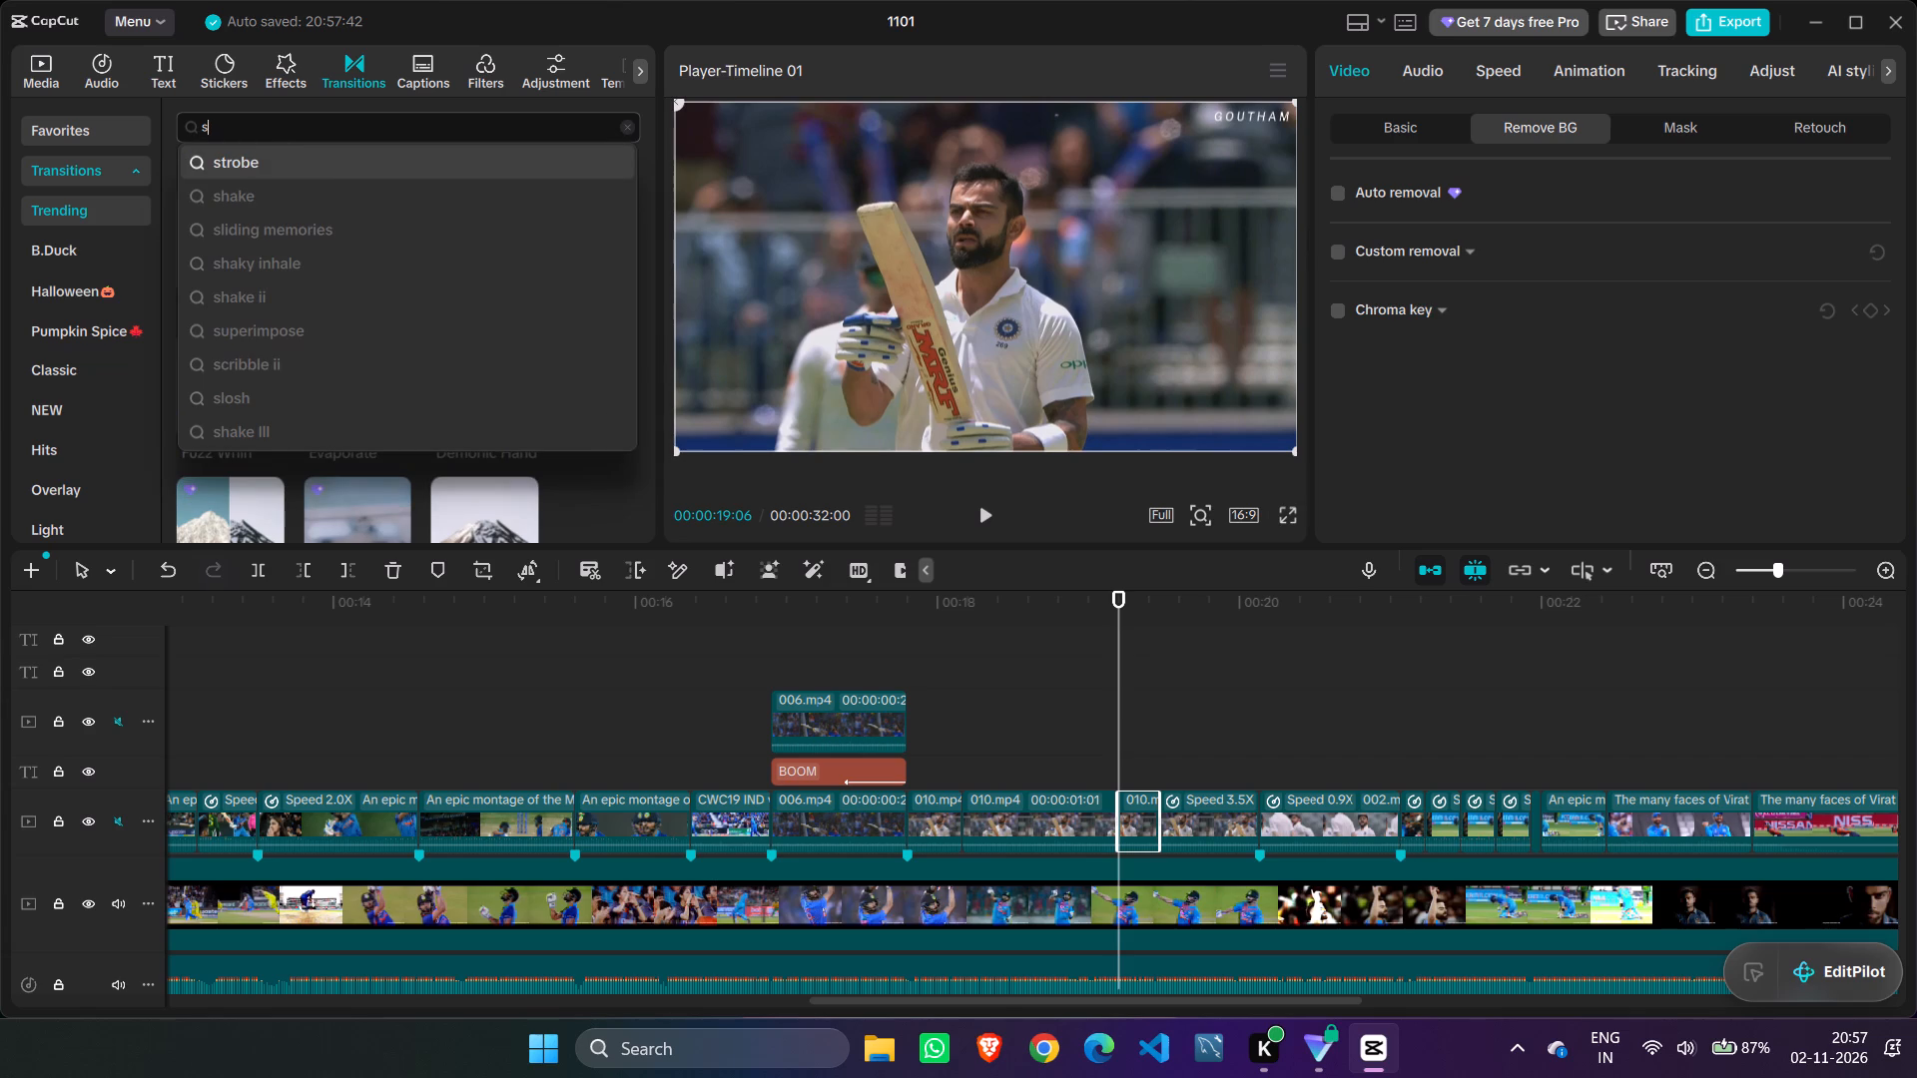
text(hake flash)
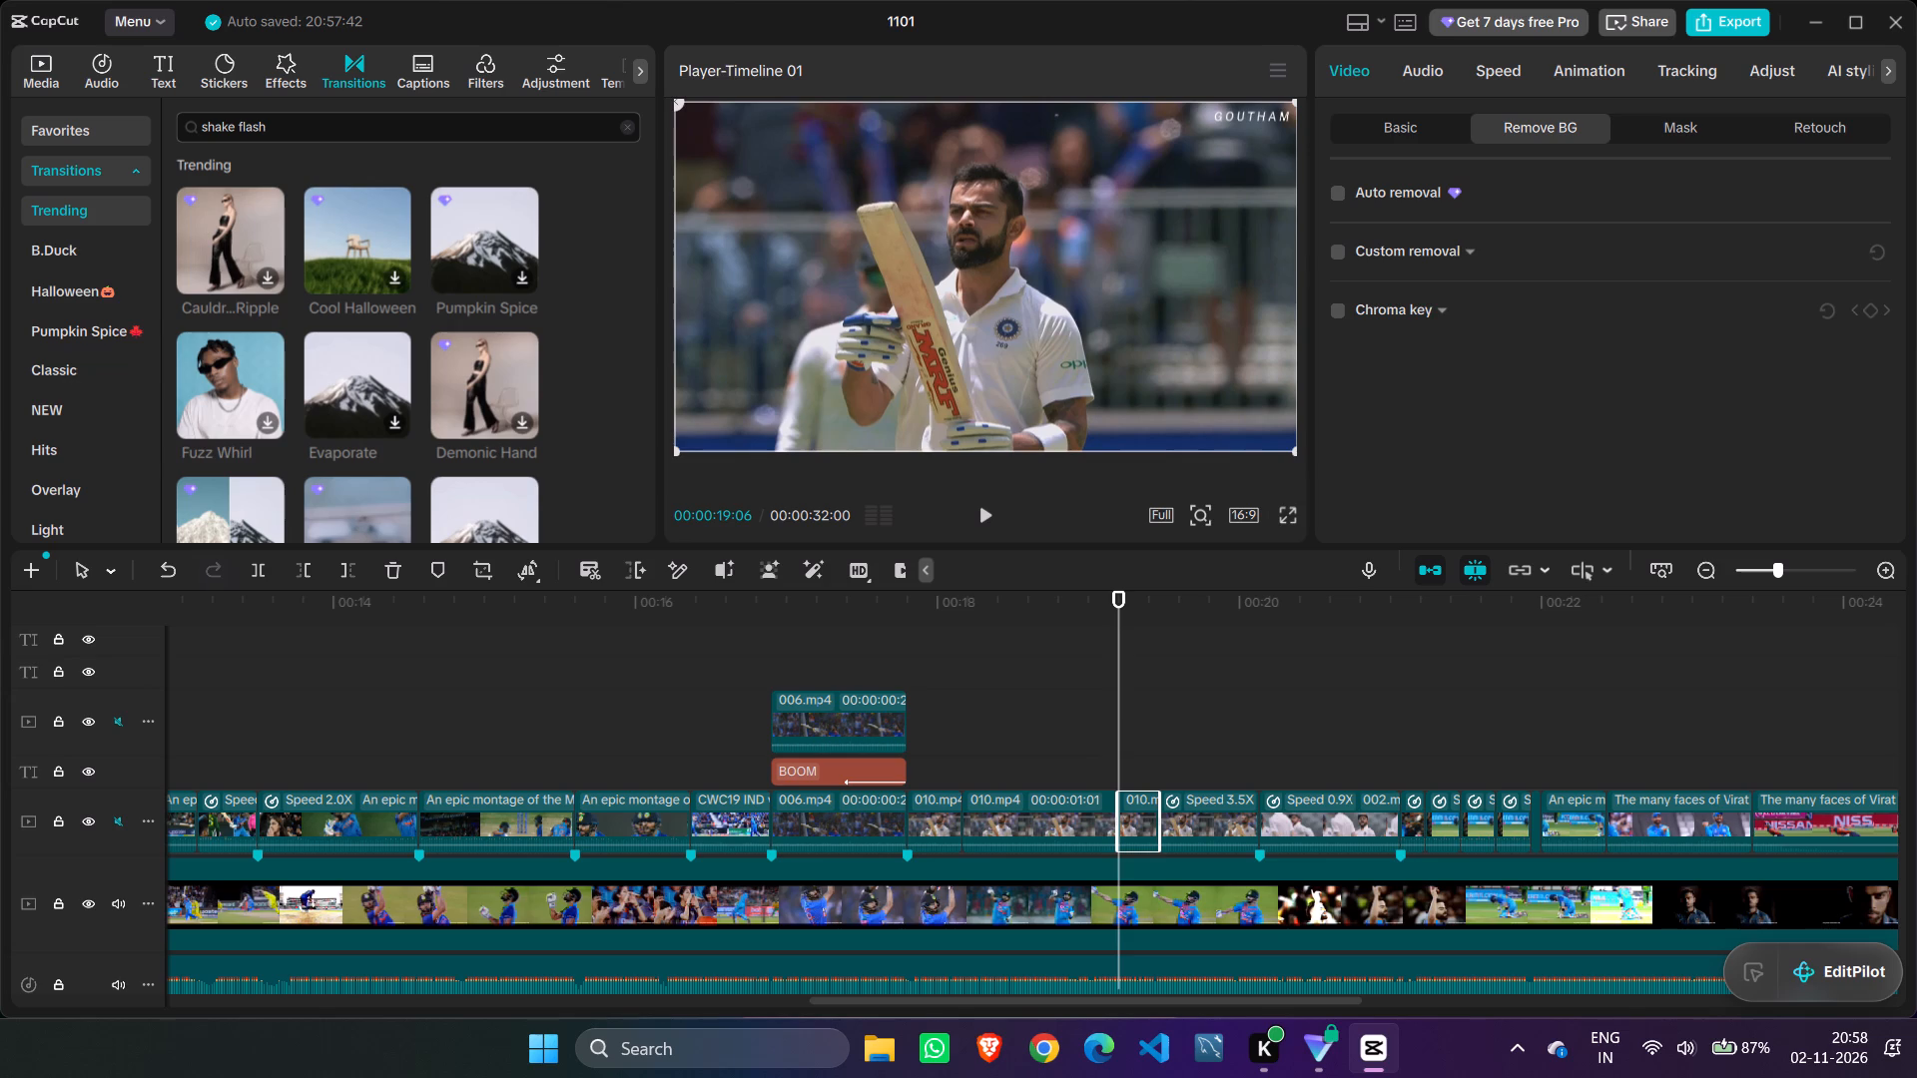
Shorten the transition search text to "flash", run the search and look through the matching transitions.
click(240, 126)
key(BackSpace)
key(BackSpace)
key(BackSpace)
key(BackSpace)
key(BackSpace)
key(BackSpace)
key(BackSpace)
key(BackSpace)
key(BackSpace)
key(BackSpace)
key(BackSpace)
key(BackSpace)
key(BackSpace)
key(BackSpace)
key(BackSpace)
key(BackSpace)
key(Return)
scroll(412, 261, down, 3)
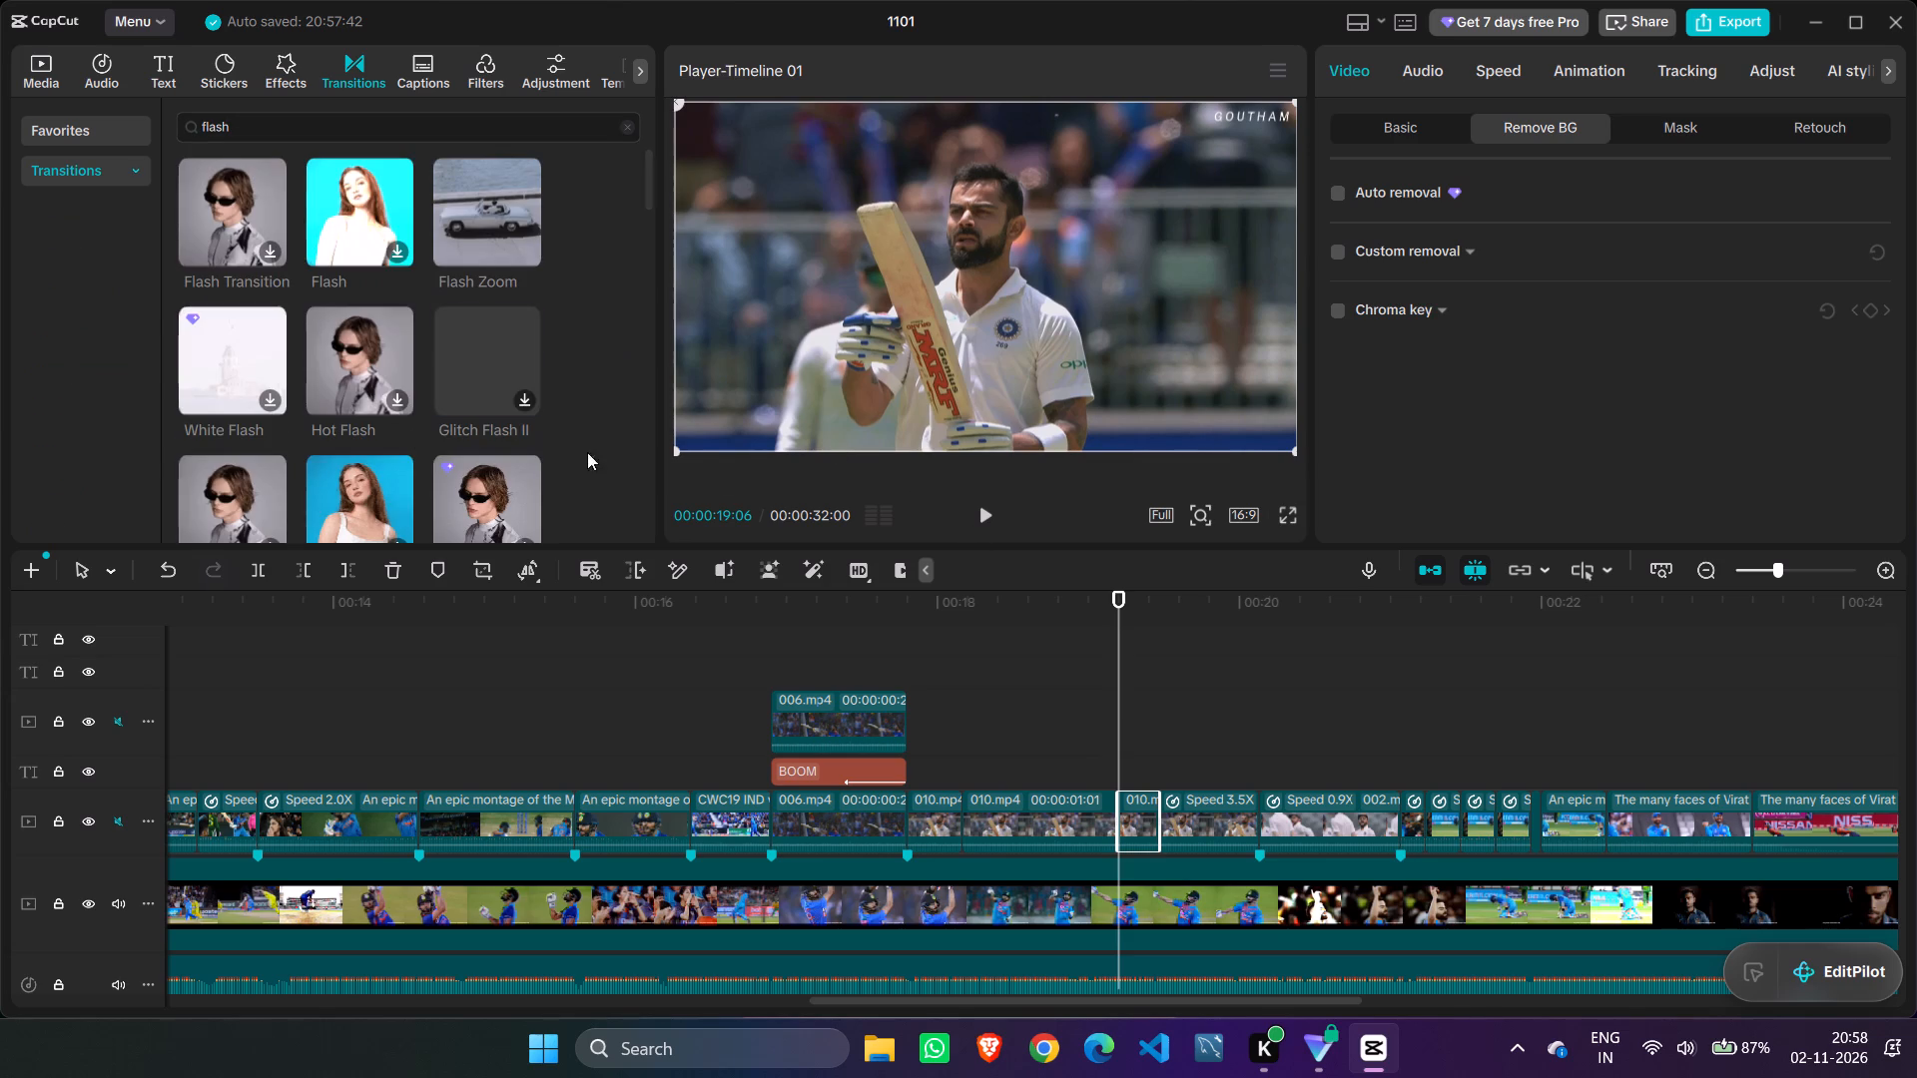
Place the Flash Transition on the 00:00:18:05 cut between the first two 010.mp4 pieces after the BOOM shot.
click(224, 205)
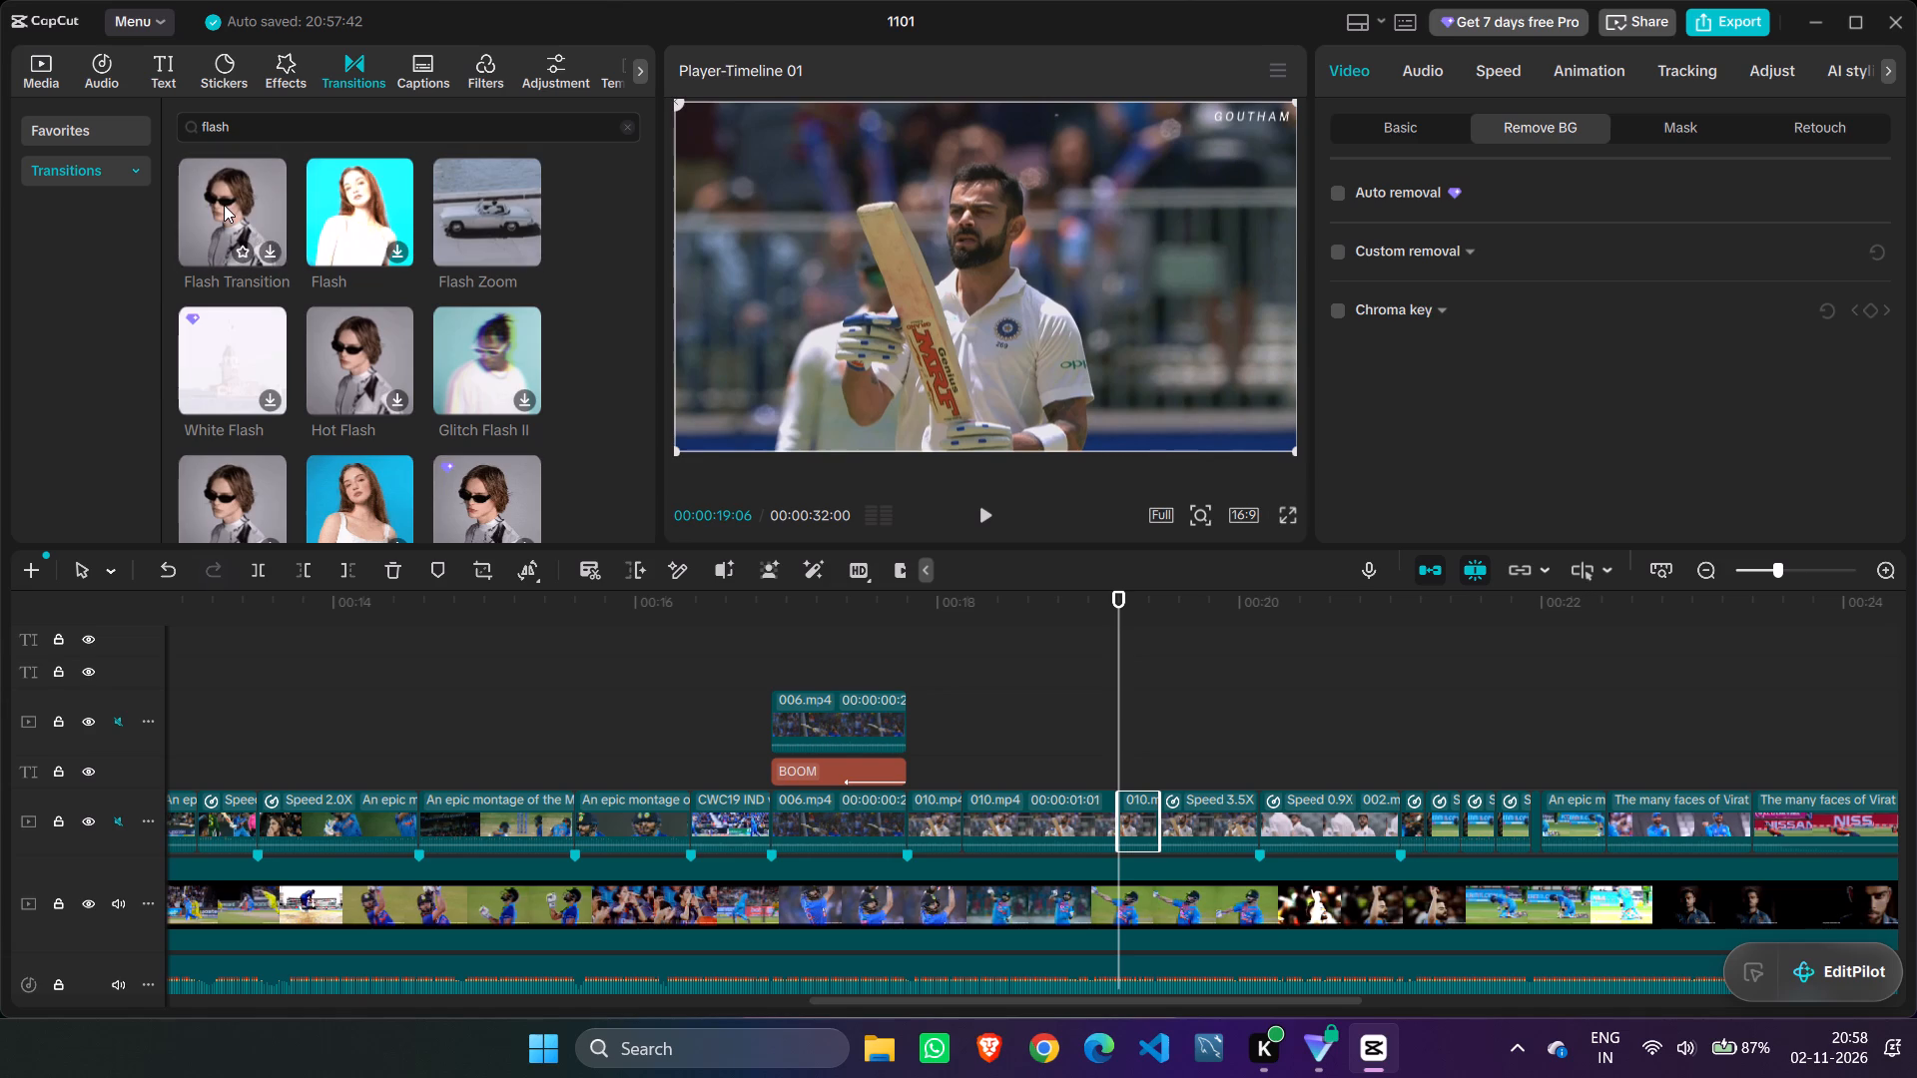
drag(224, 205, 1193, 767)
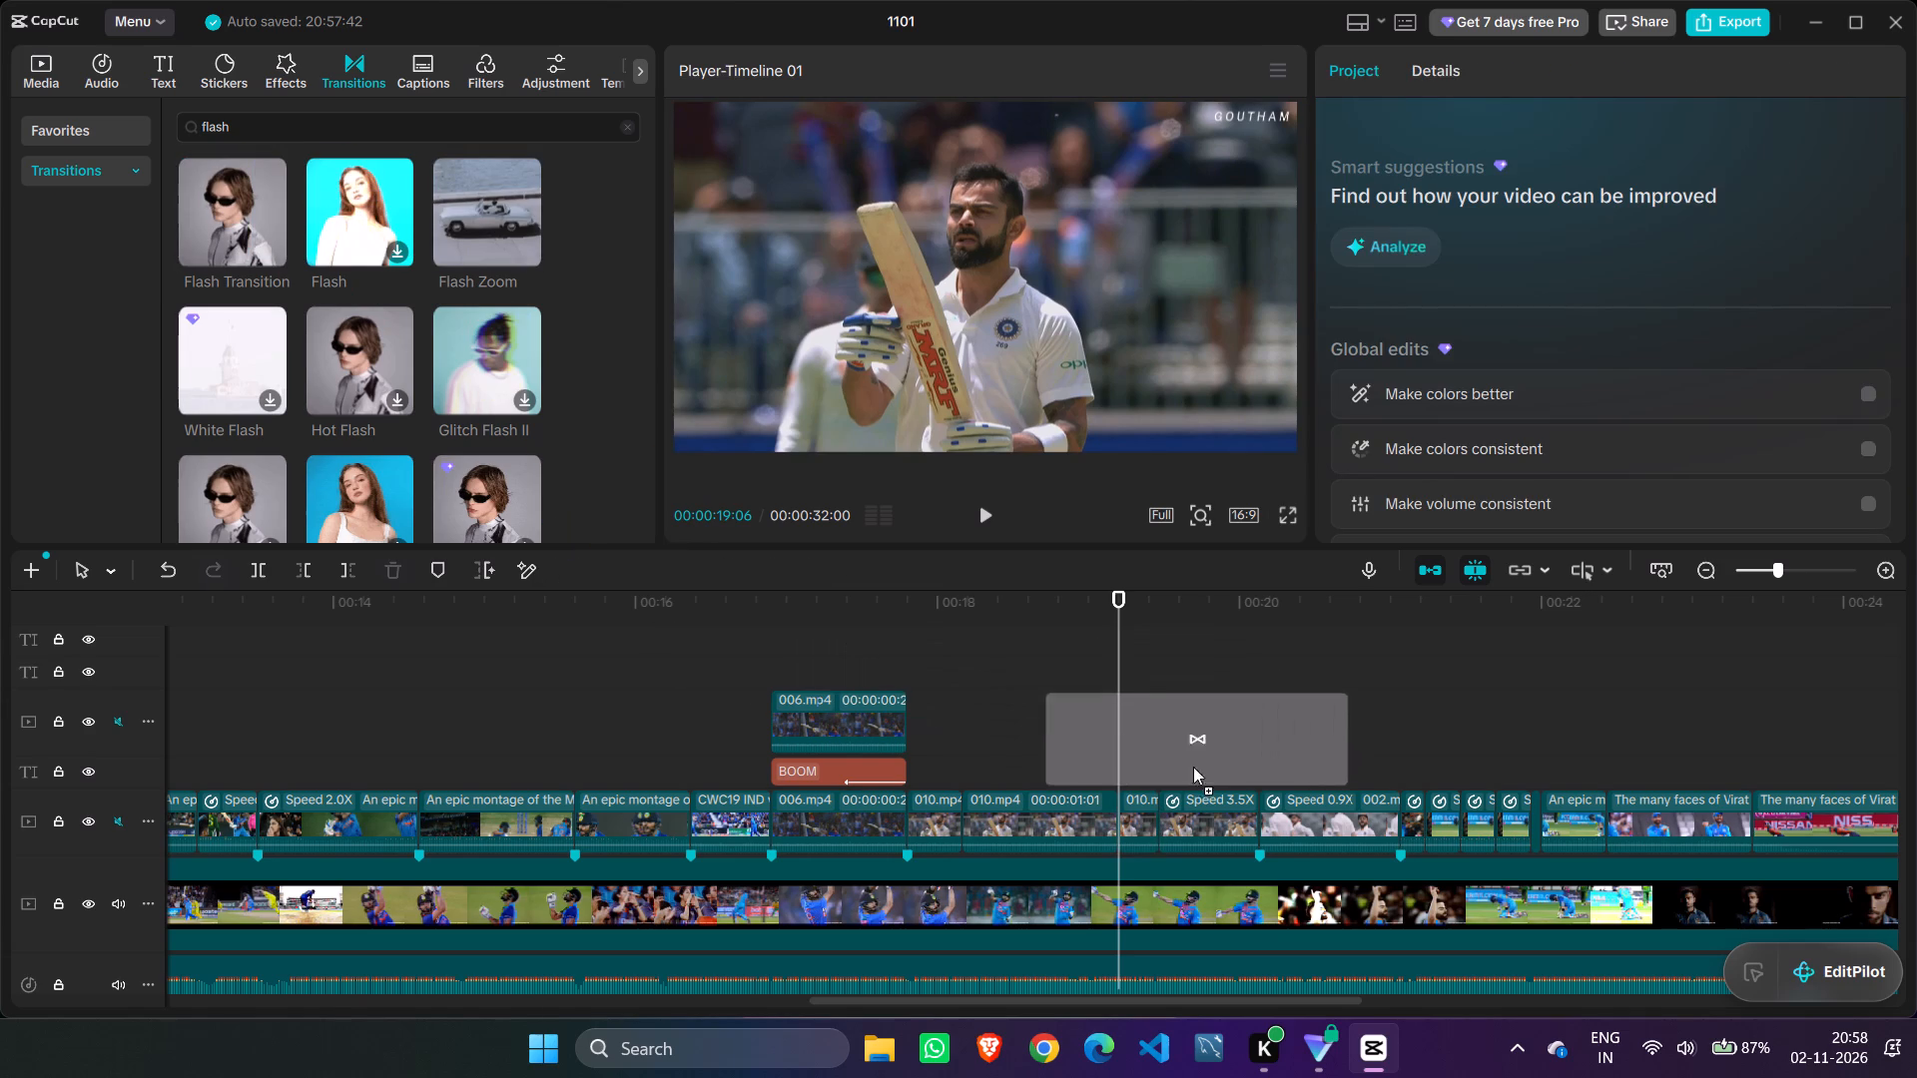
drag(1193, 767, 1144, 780)
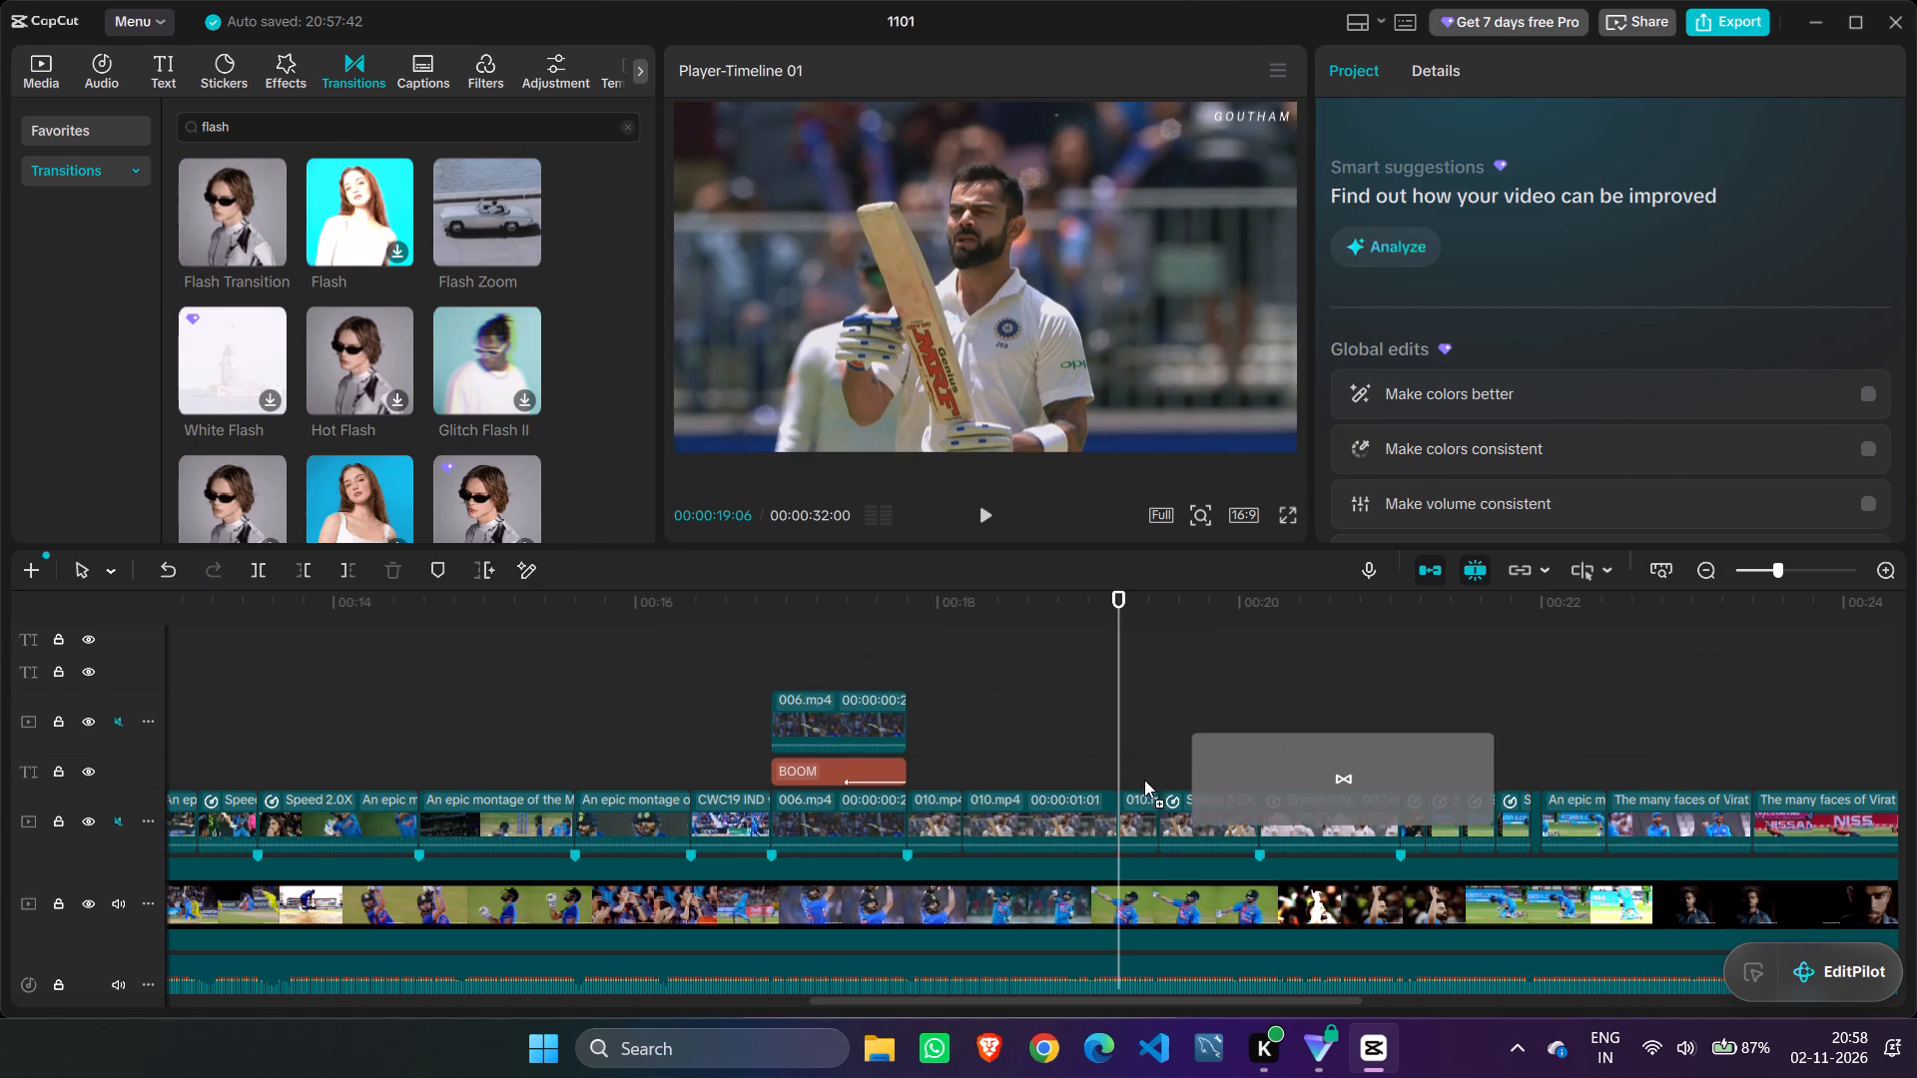
drag(1144, 780, 951, 755)
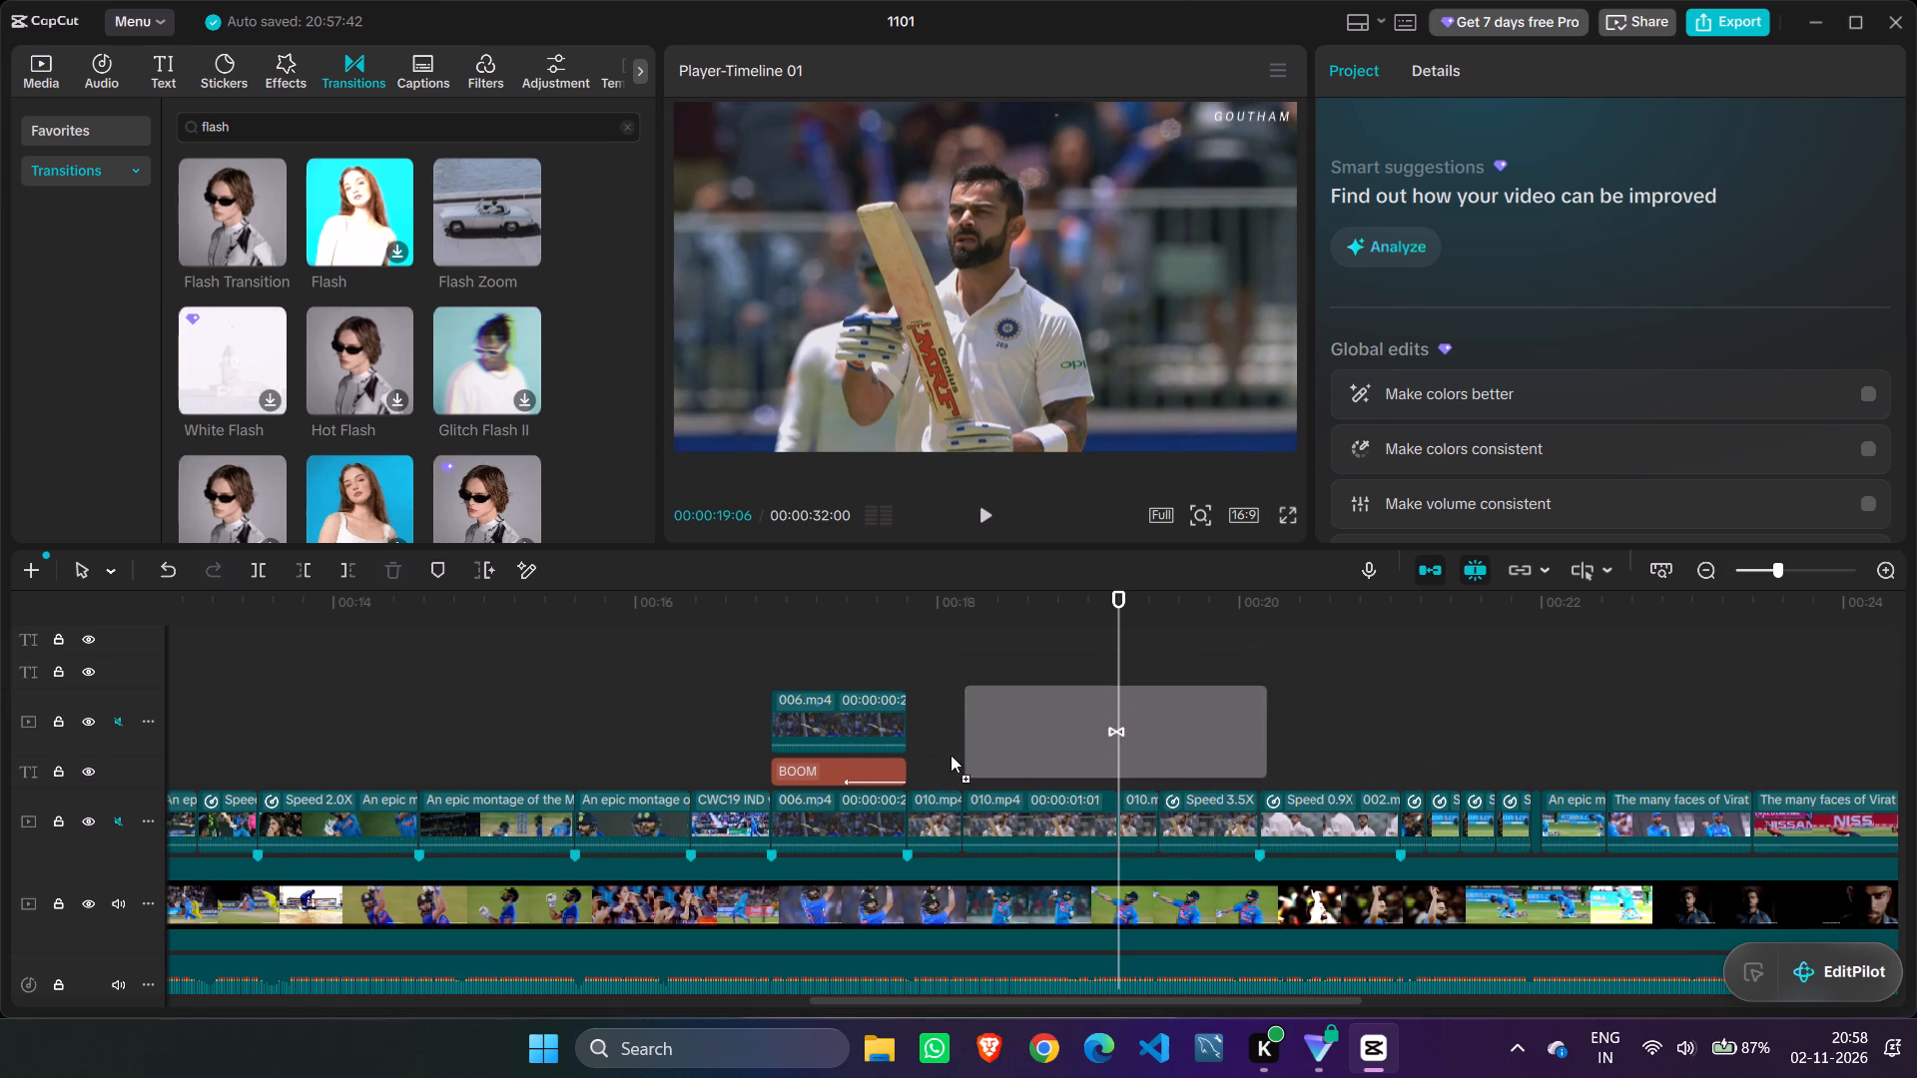
drag(951, 755, 946, 826)
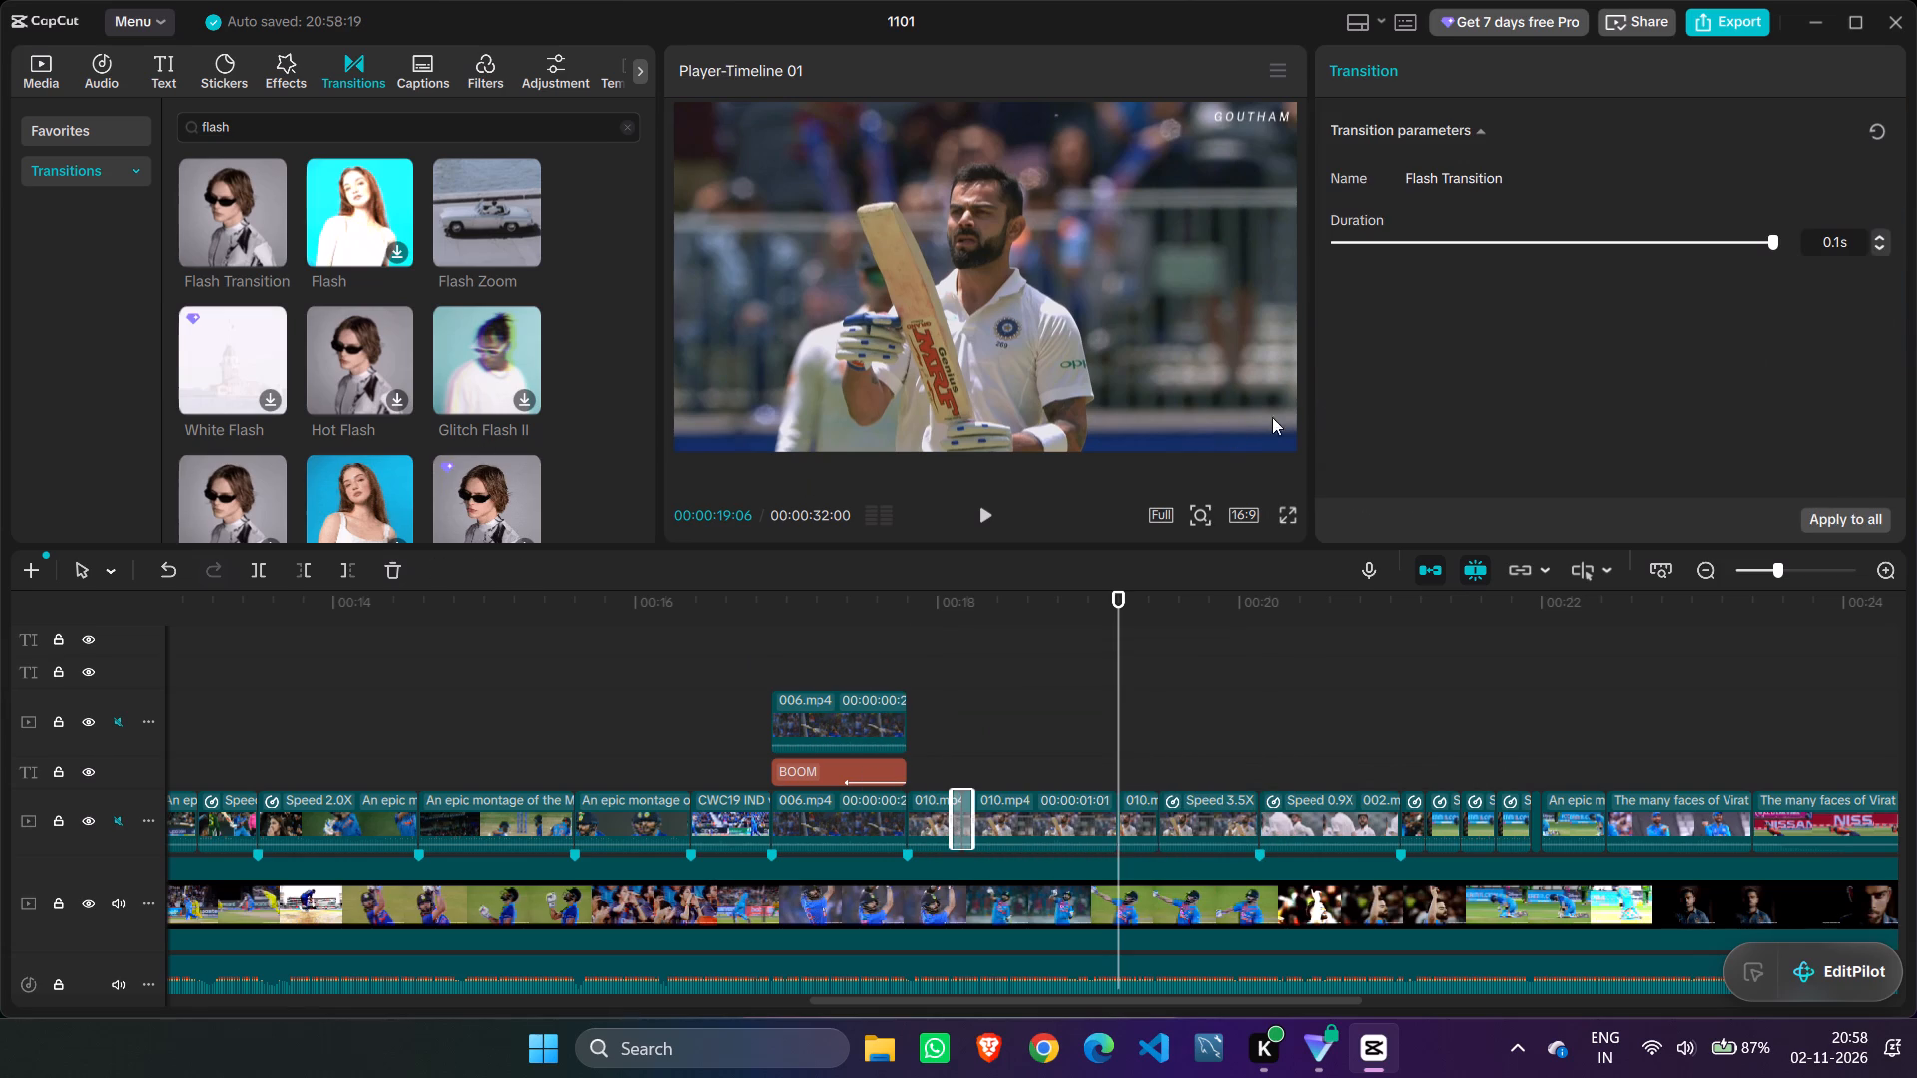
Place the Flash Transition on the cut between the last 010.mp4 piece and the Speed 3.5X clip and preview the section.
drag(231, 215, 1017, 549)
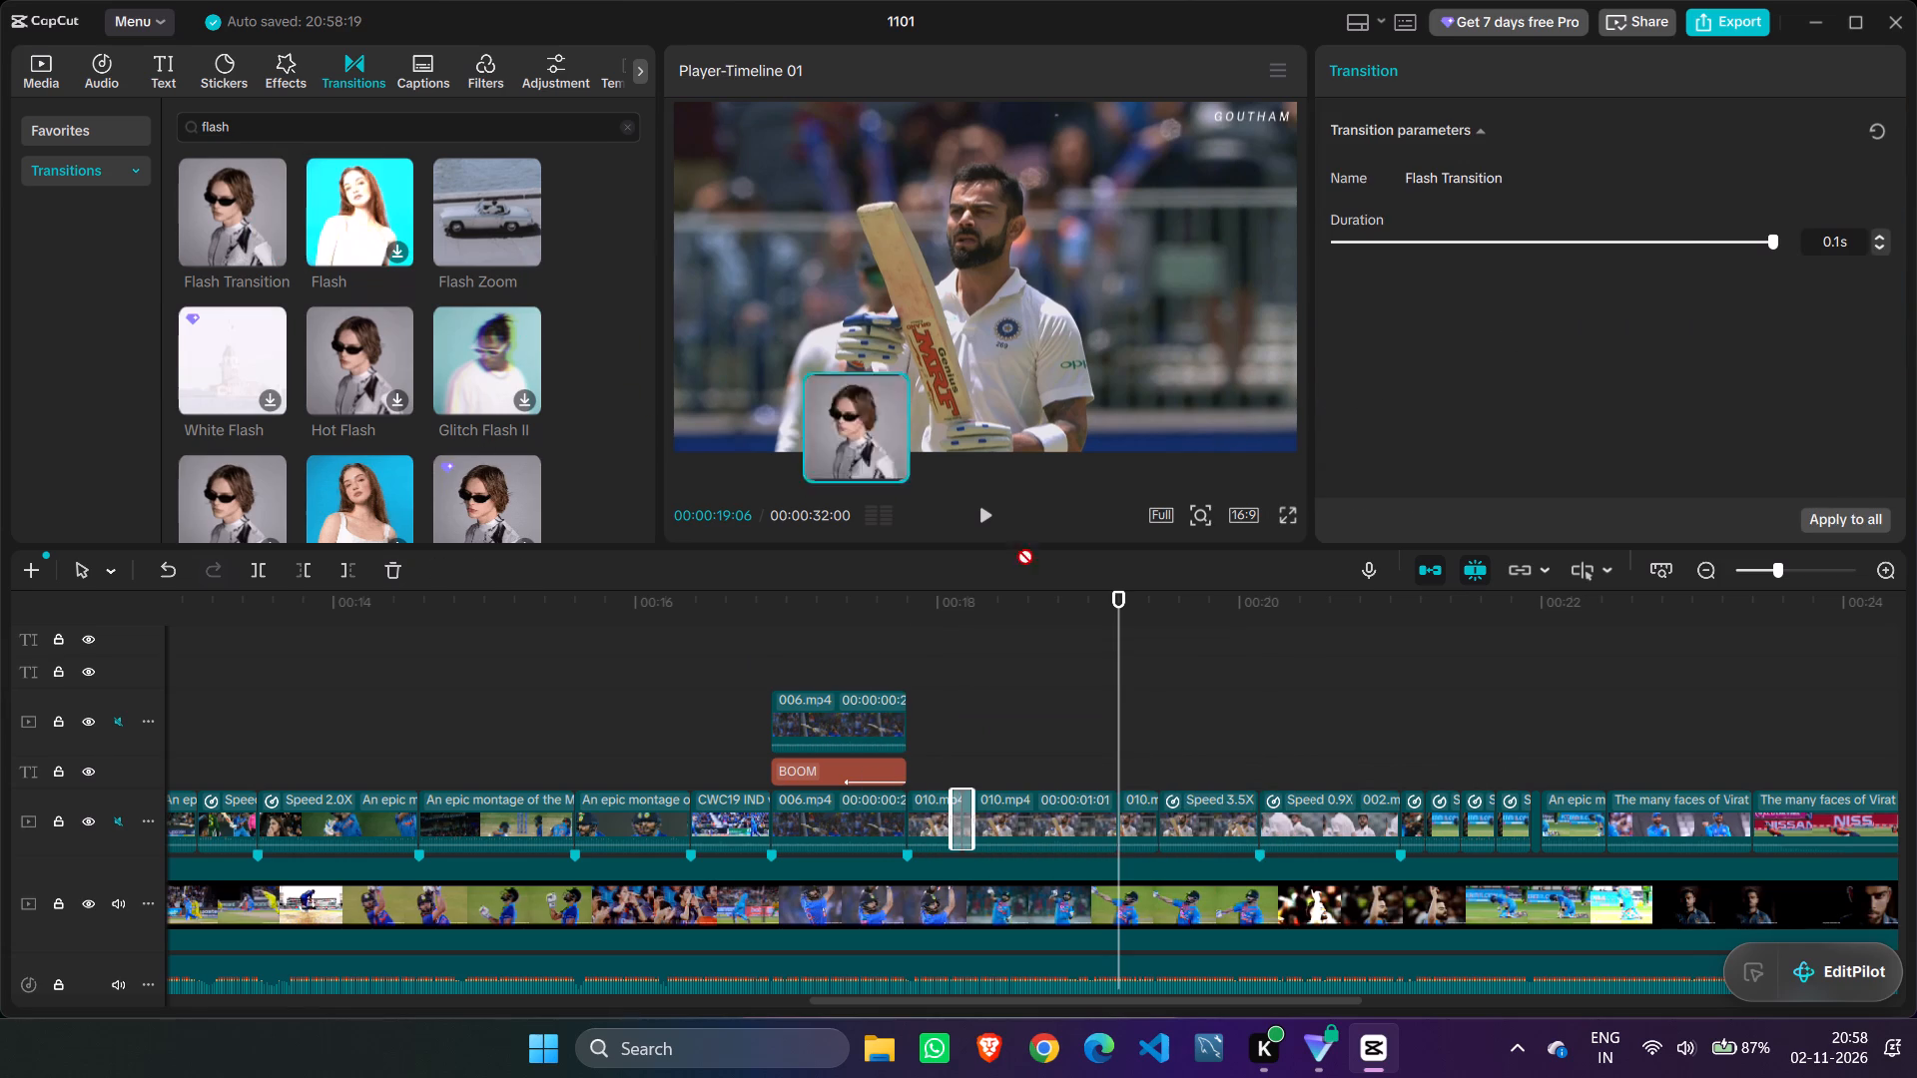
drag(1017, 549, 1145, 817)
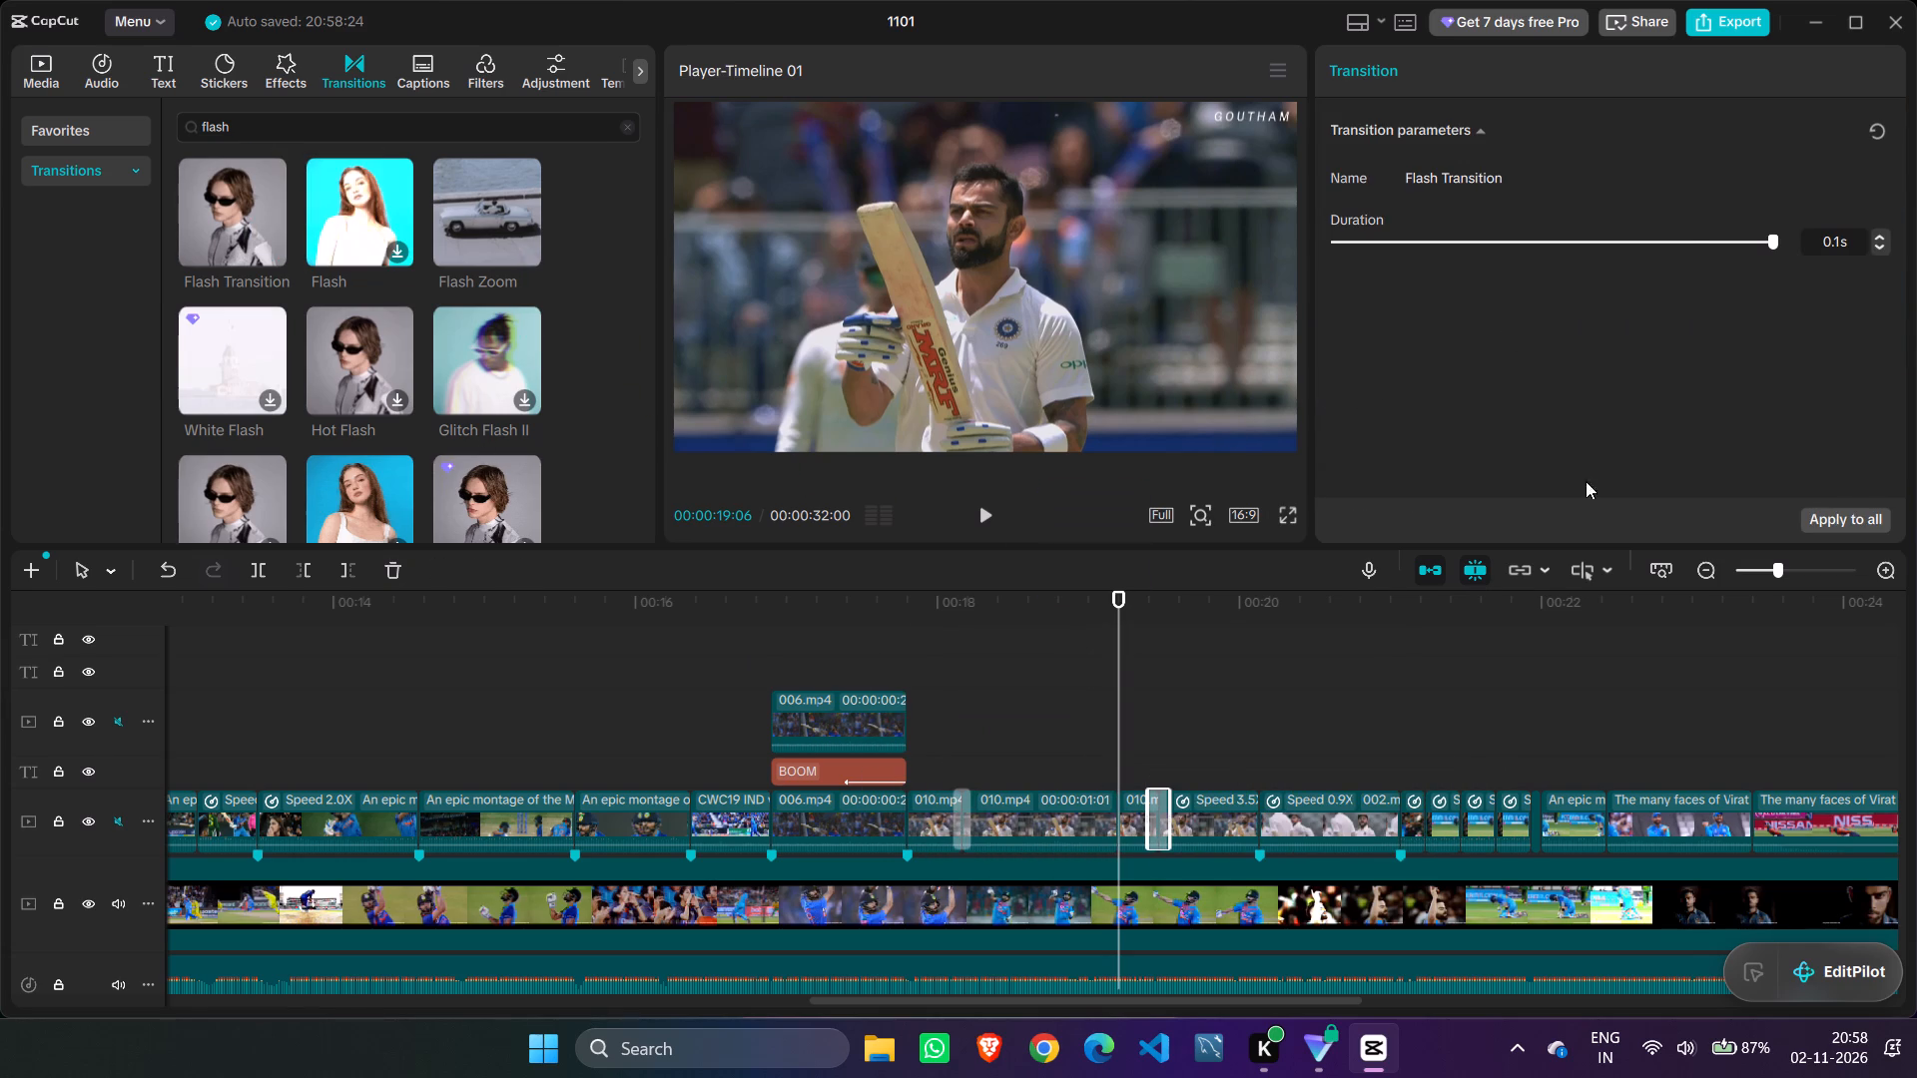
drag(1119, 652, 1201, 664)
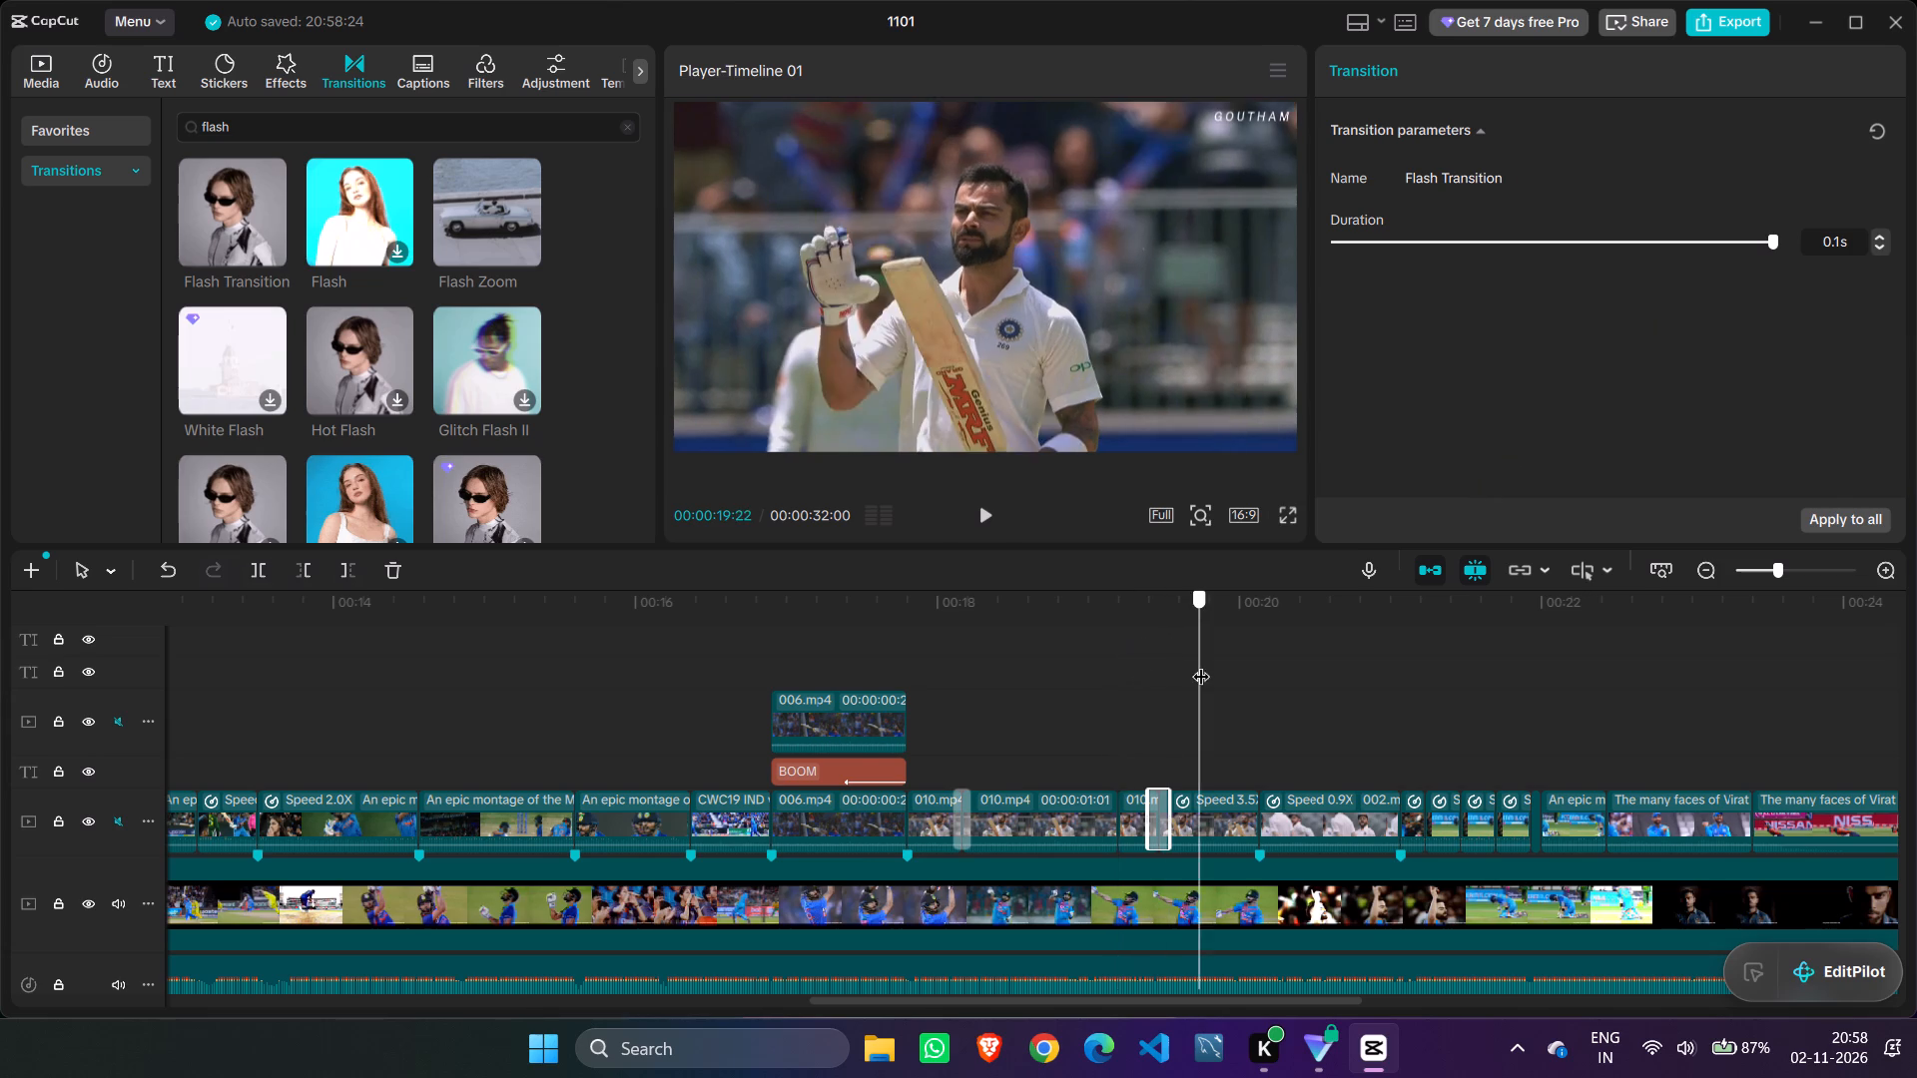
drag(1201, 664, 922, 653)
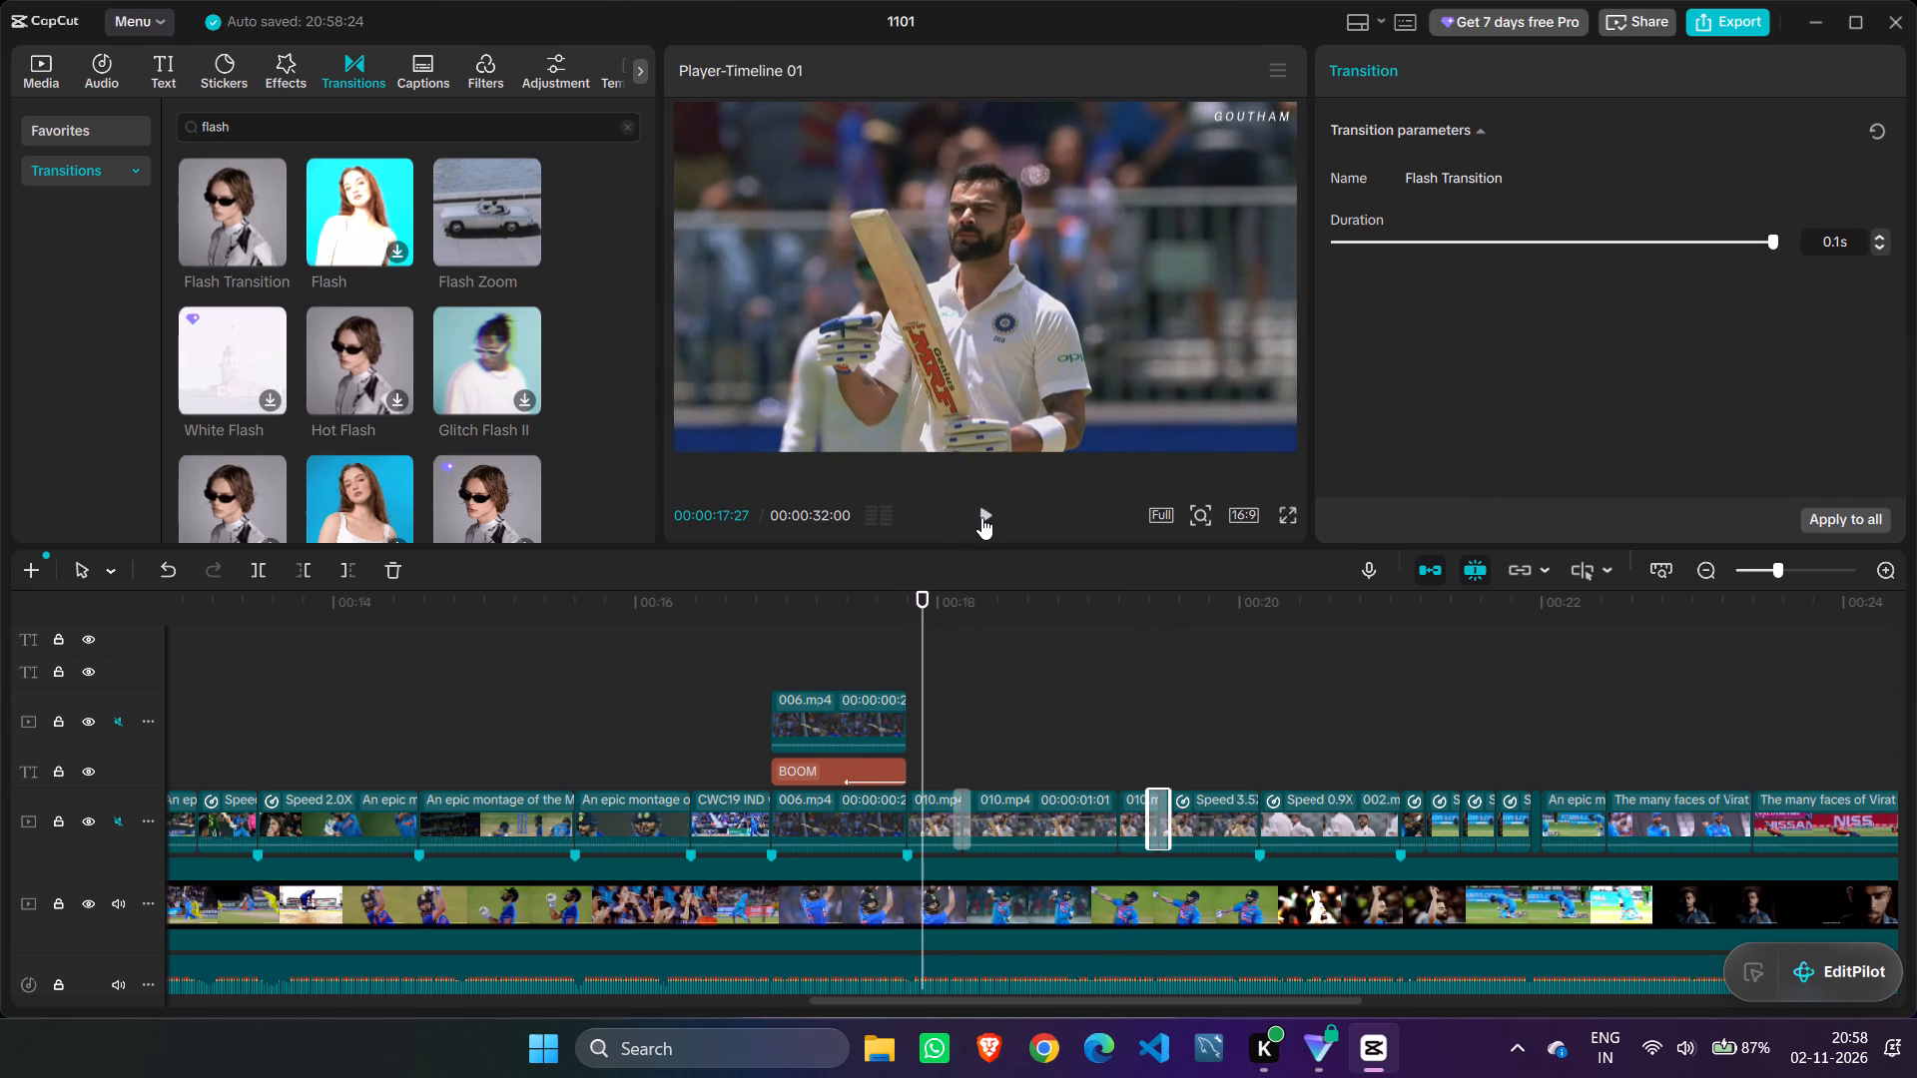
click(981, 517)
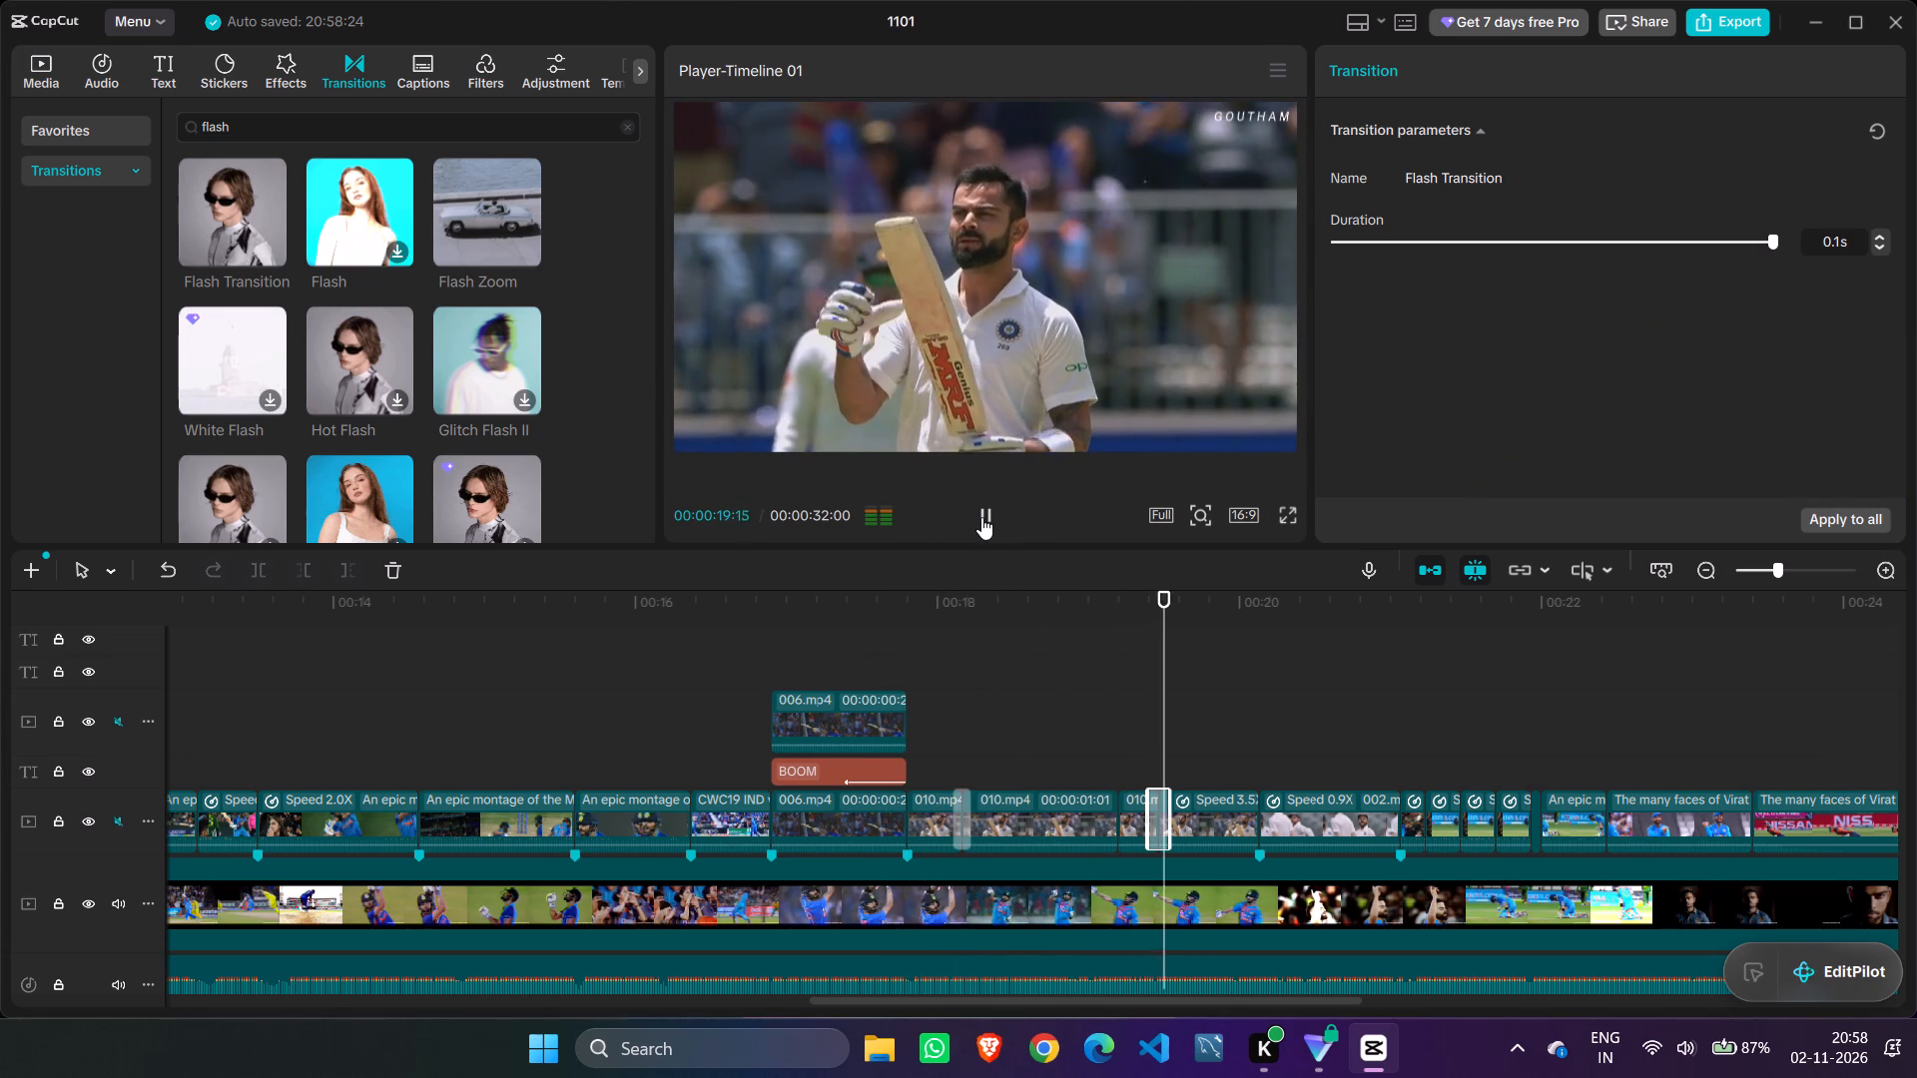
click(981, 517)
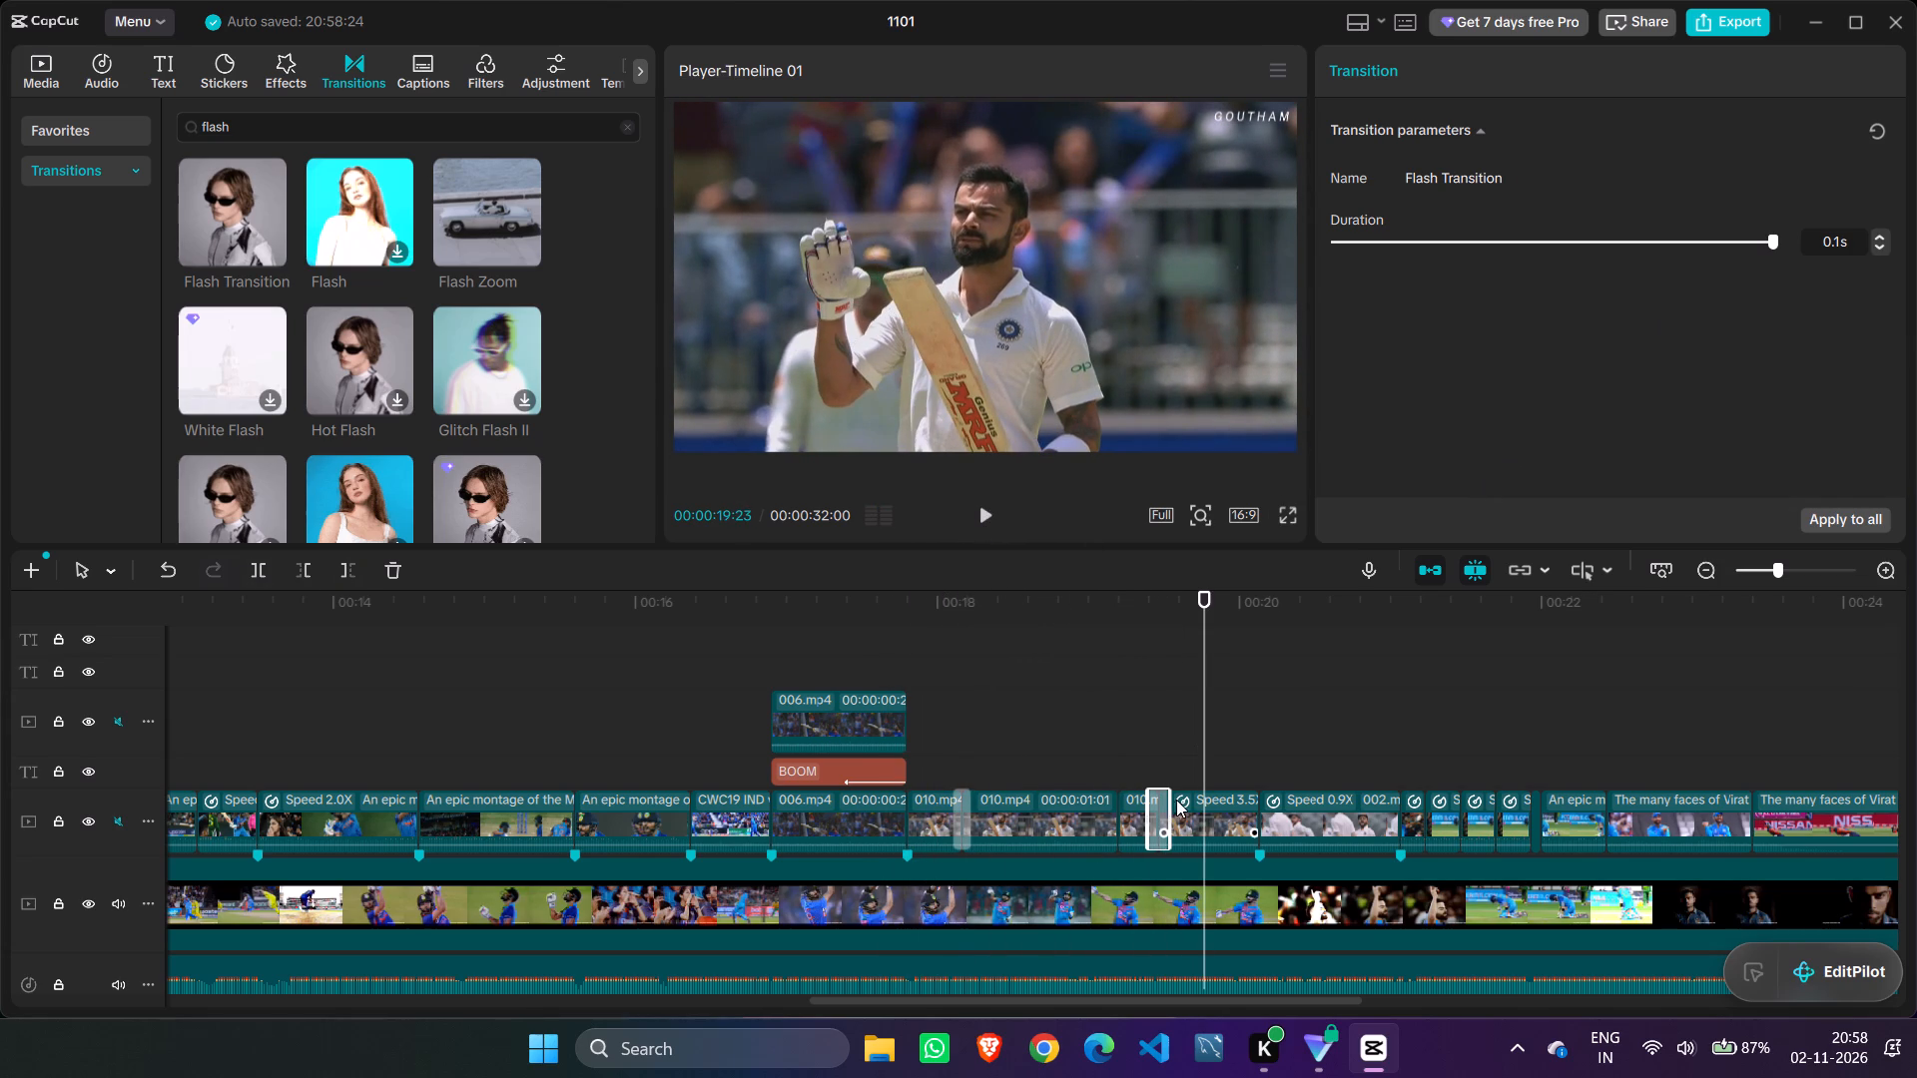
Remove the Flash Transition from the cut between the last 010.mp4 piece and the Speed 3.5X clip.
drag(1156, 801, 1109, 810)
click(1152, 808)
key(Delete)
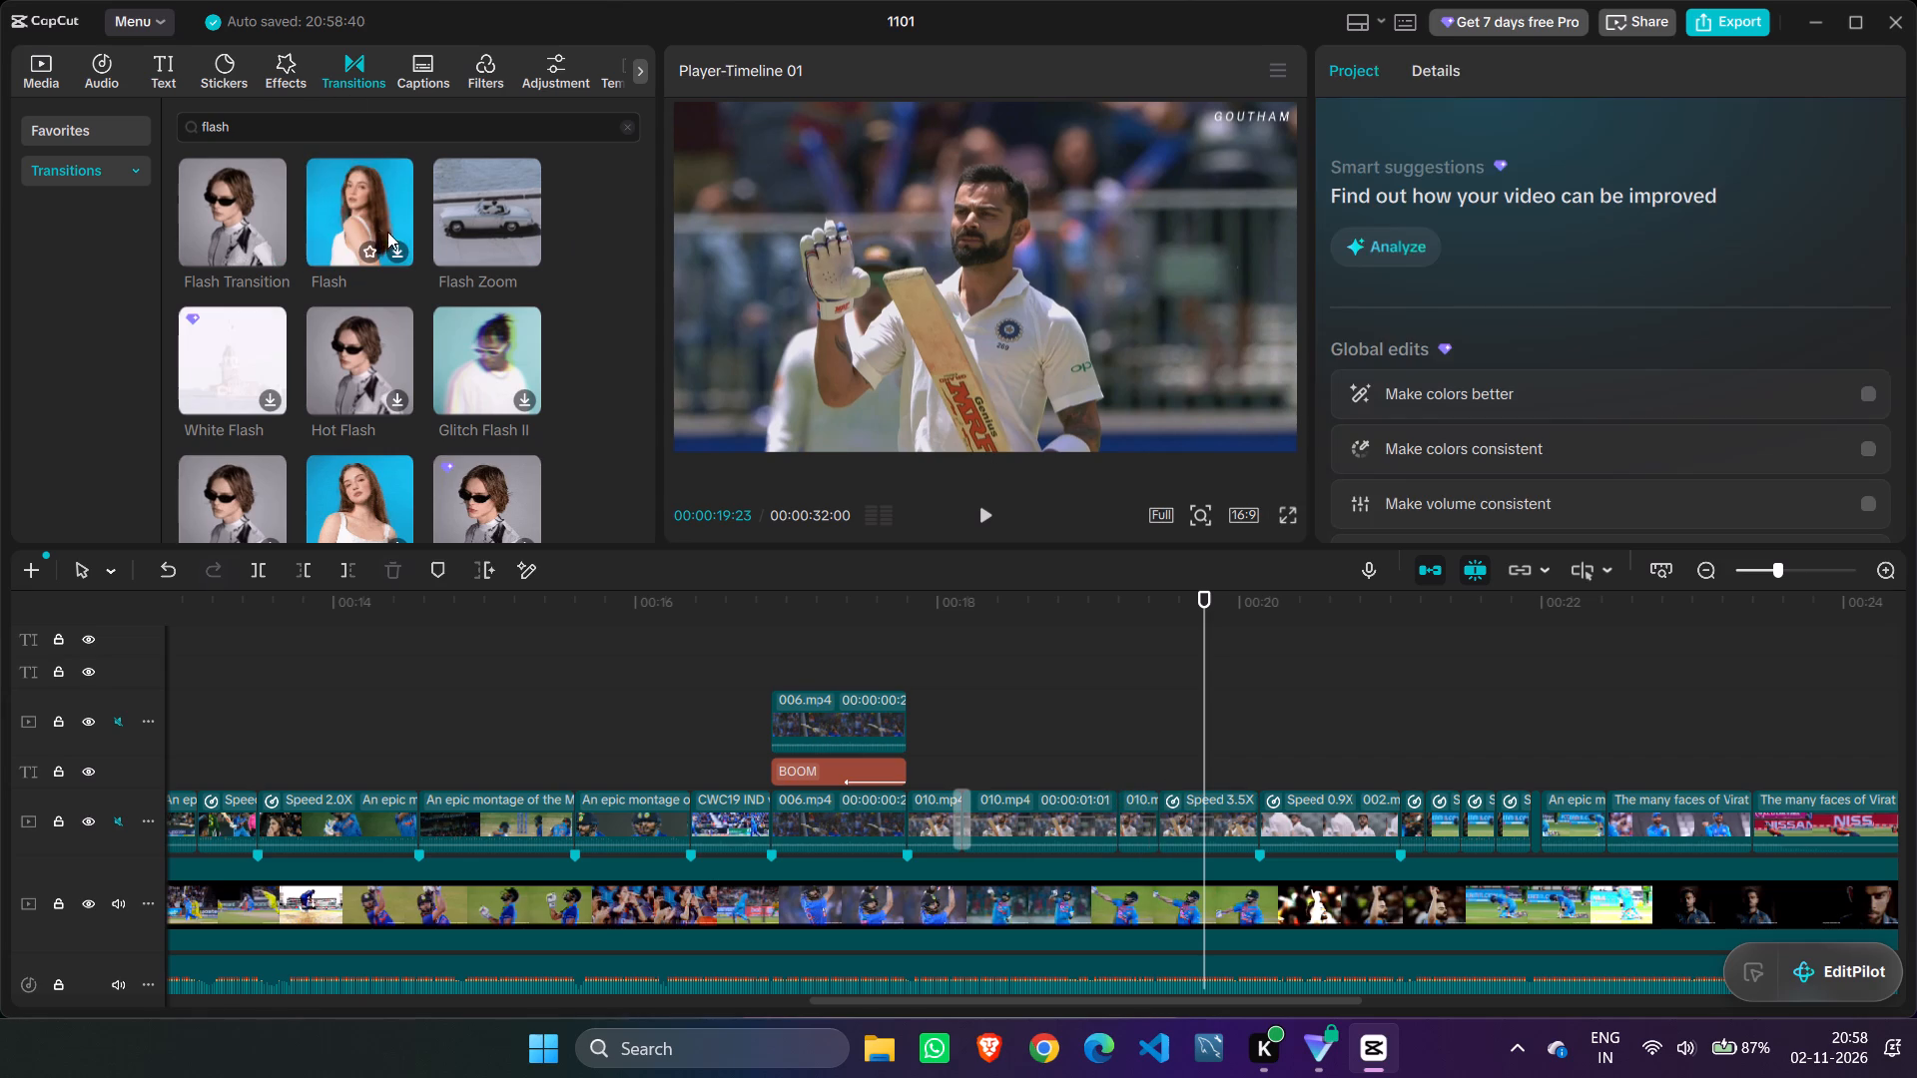
Place the Flash Transition on the 00:00:19:06 cut between the last two 010.mp4 pieces.
drag(242, 218, 972, 632)
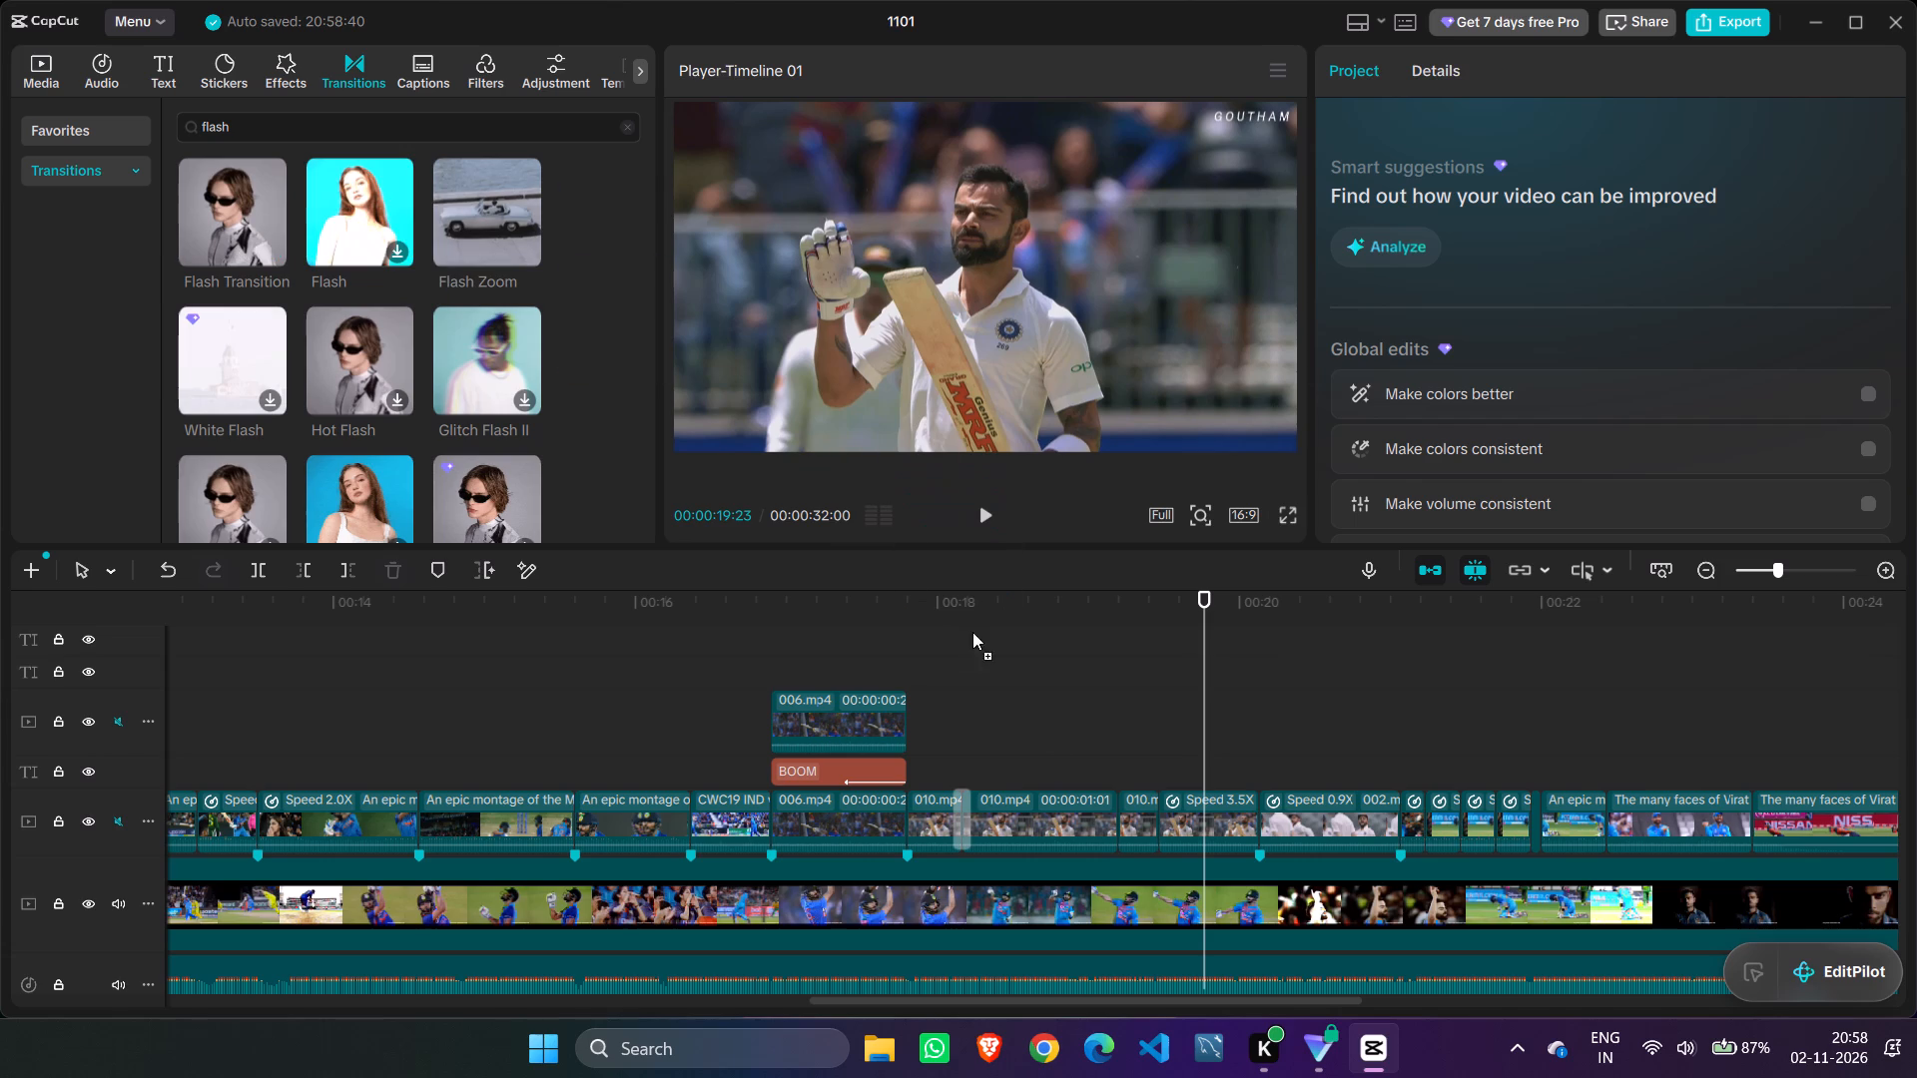
drag(972, 632, 1119, 814)
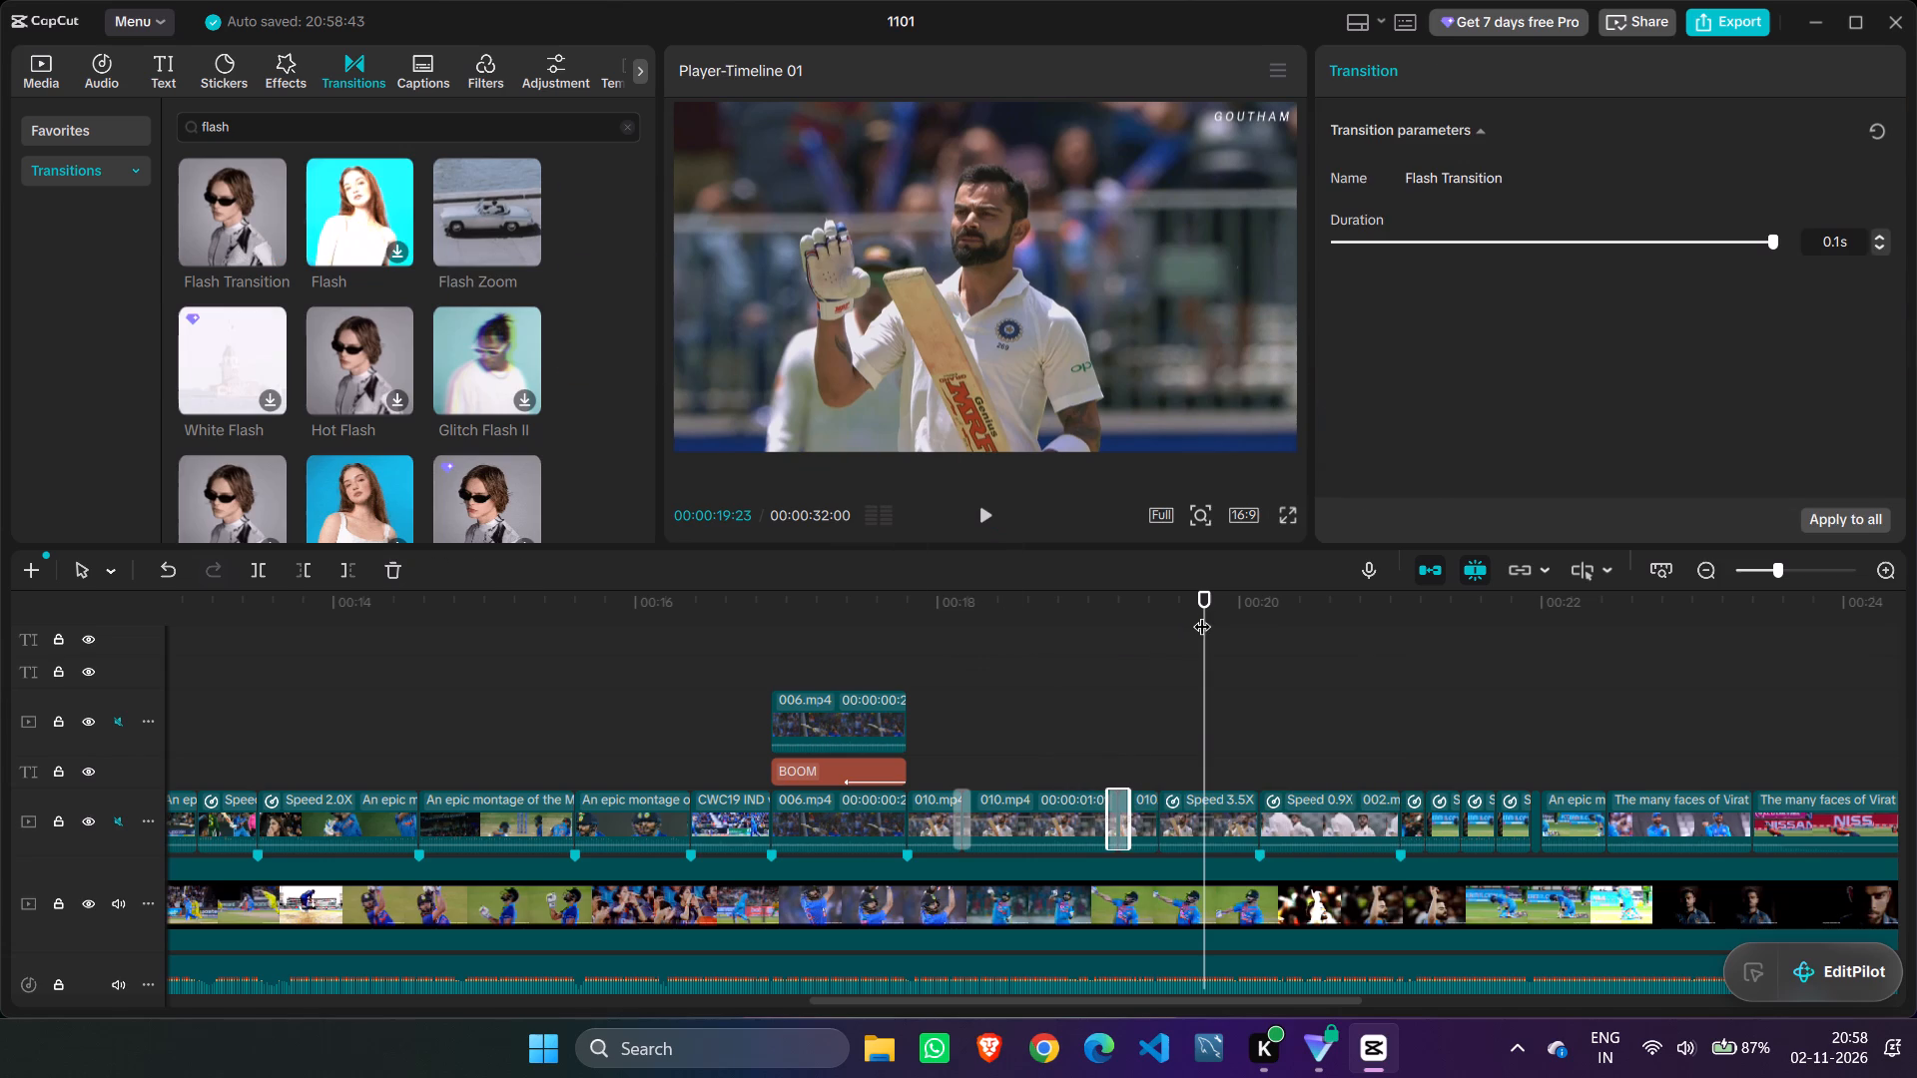
Preview the 010.mp4 section to check the flash transitions at its two cuts.
click(1096, 660)
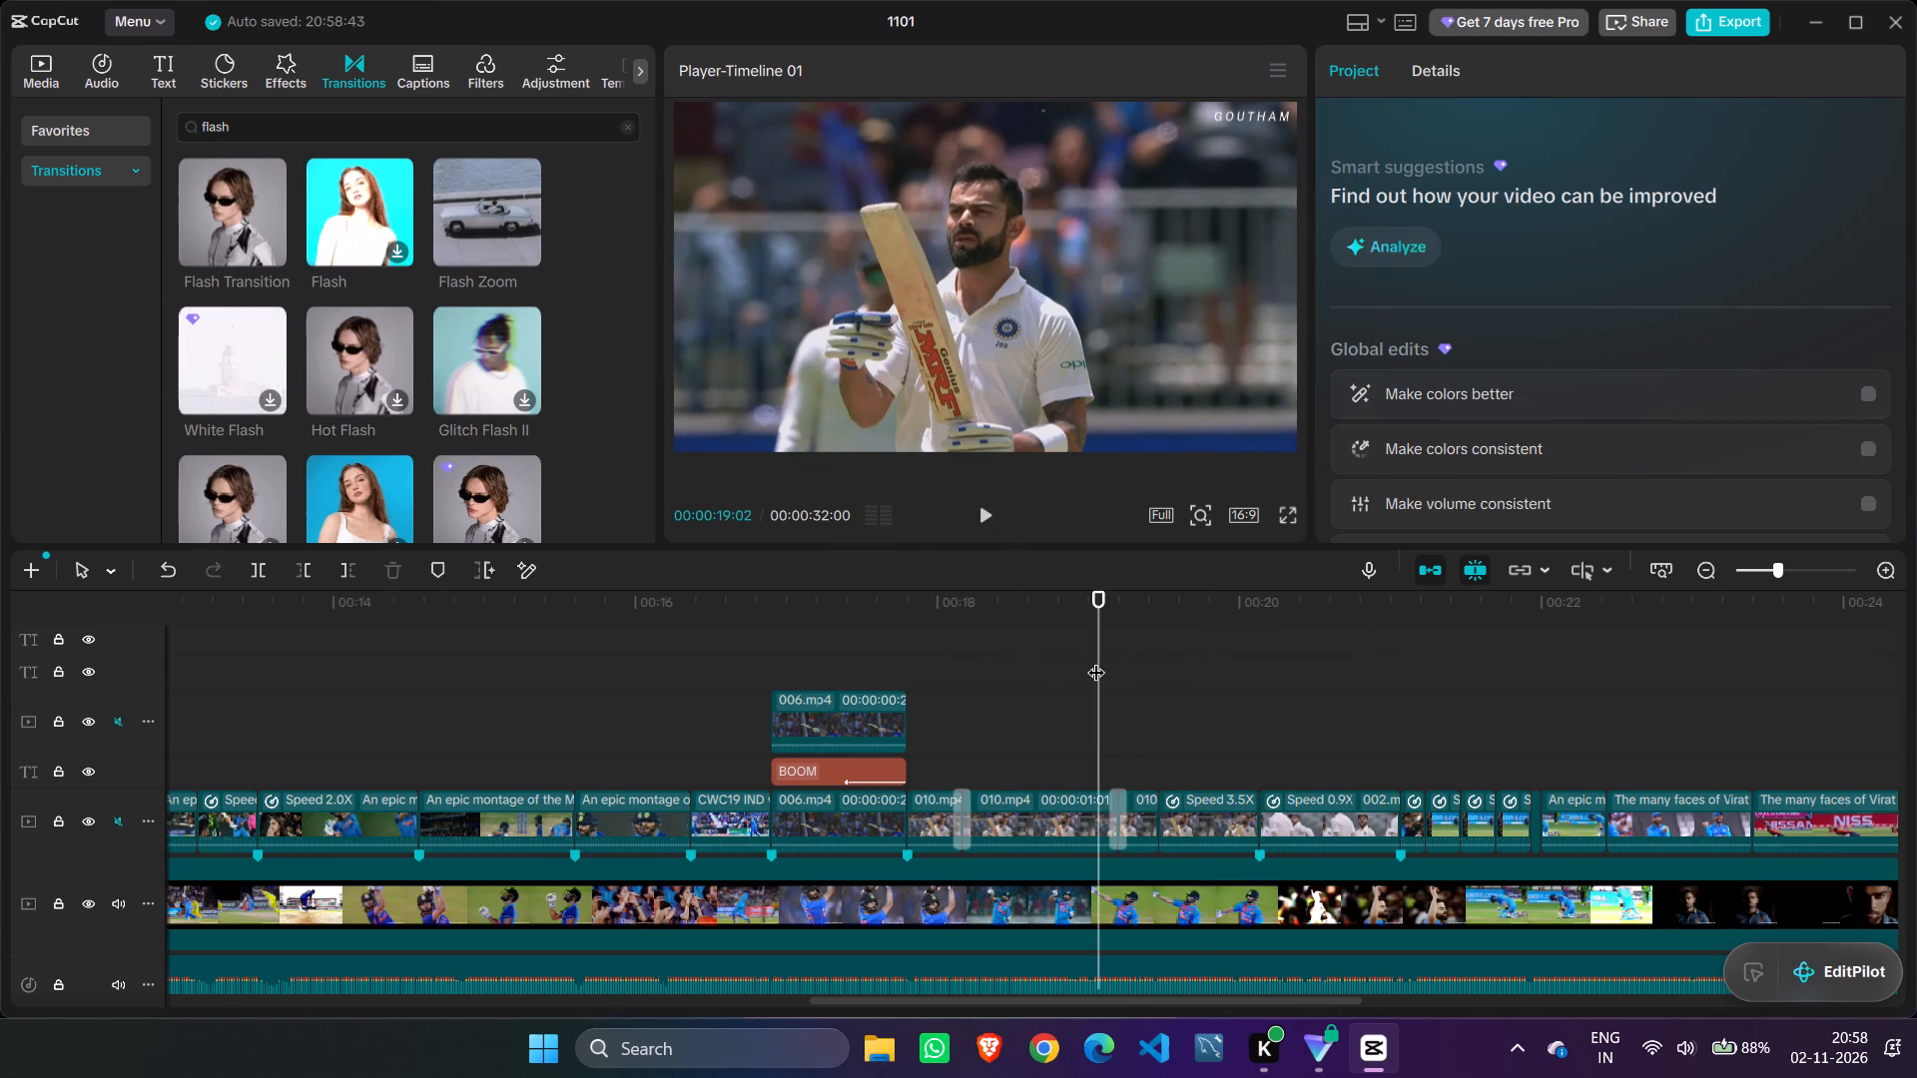
drag(1096, 660, 935, 660)
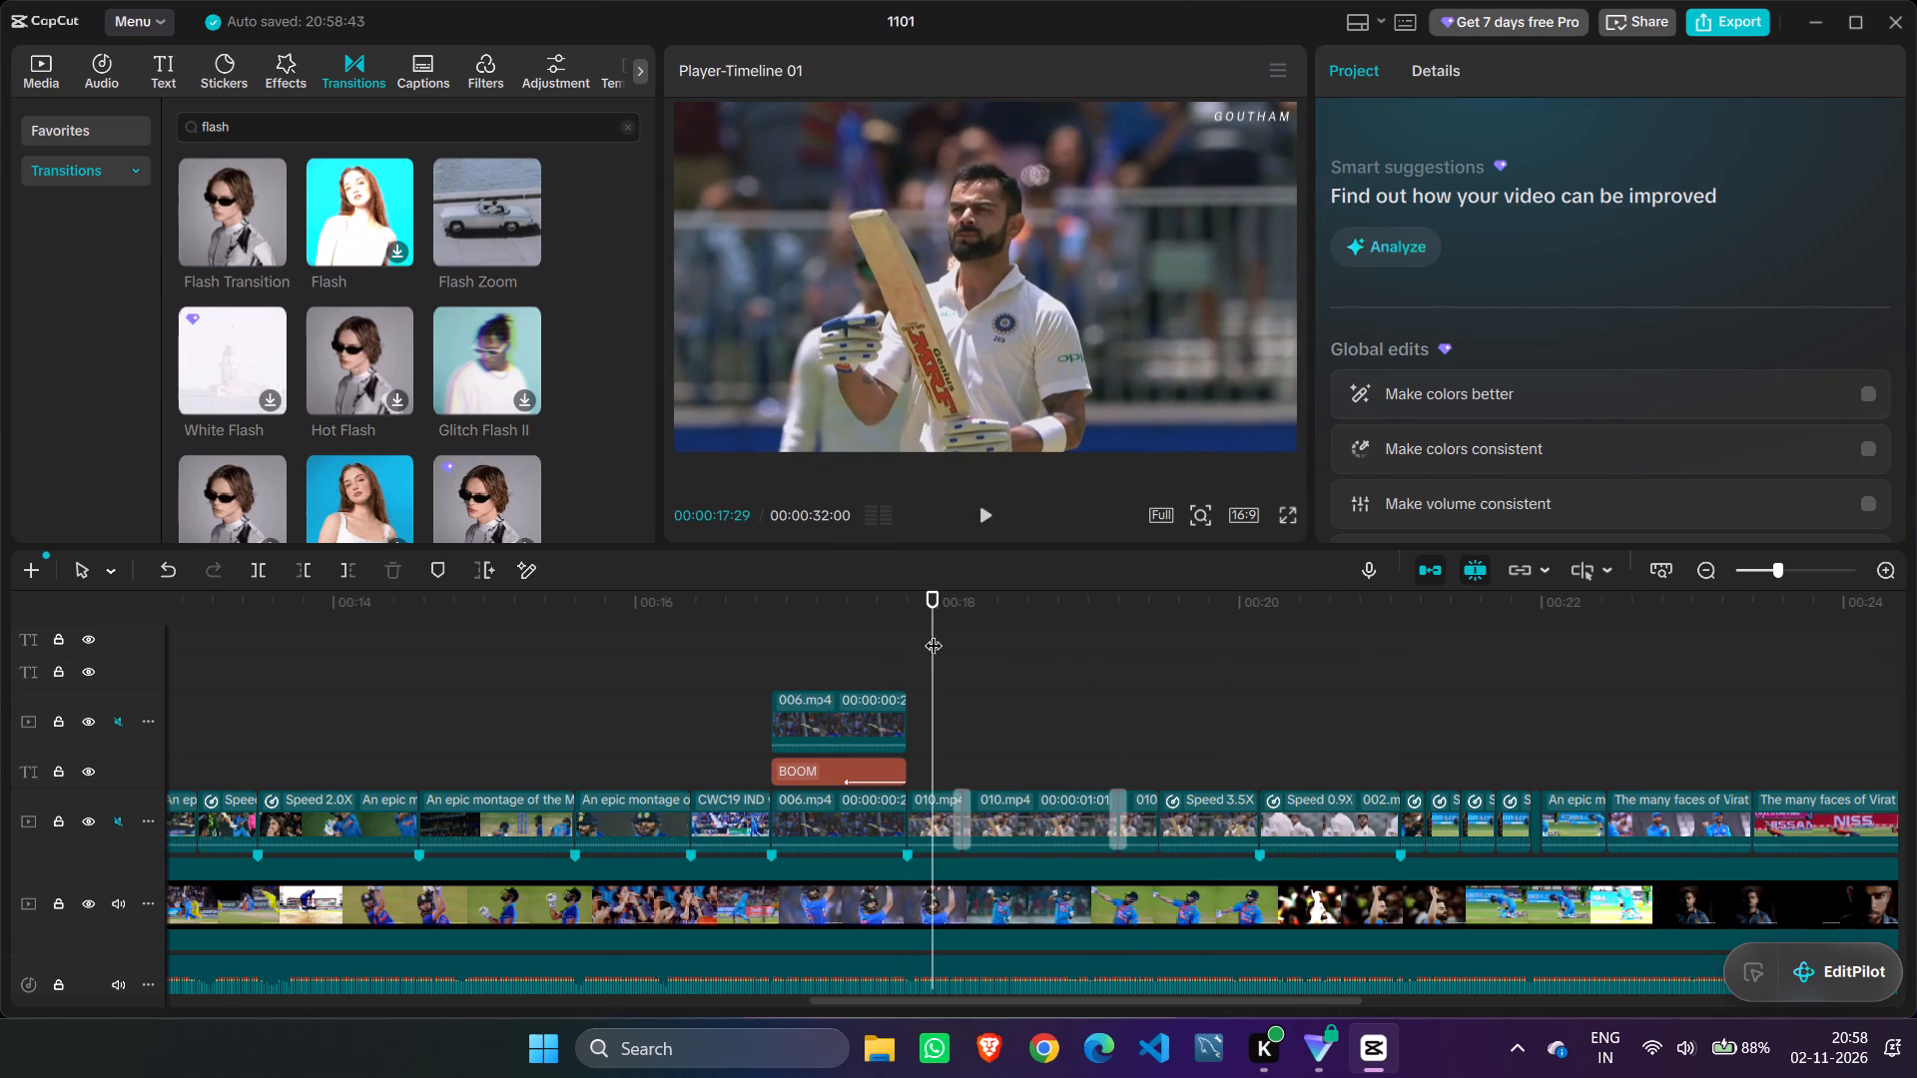
click(979, 511)
click(979, 511)
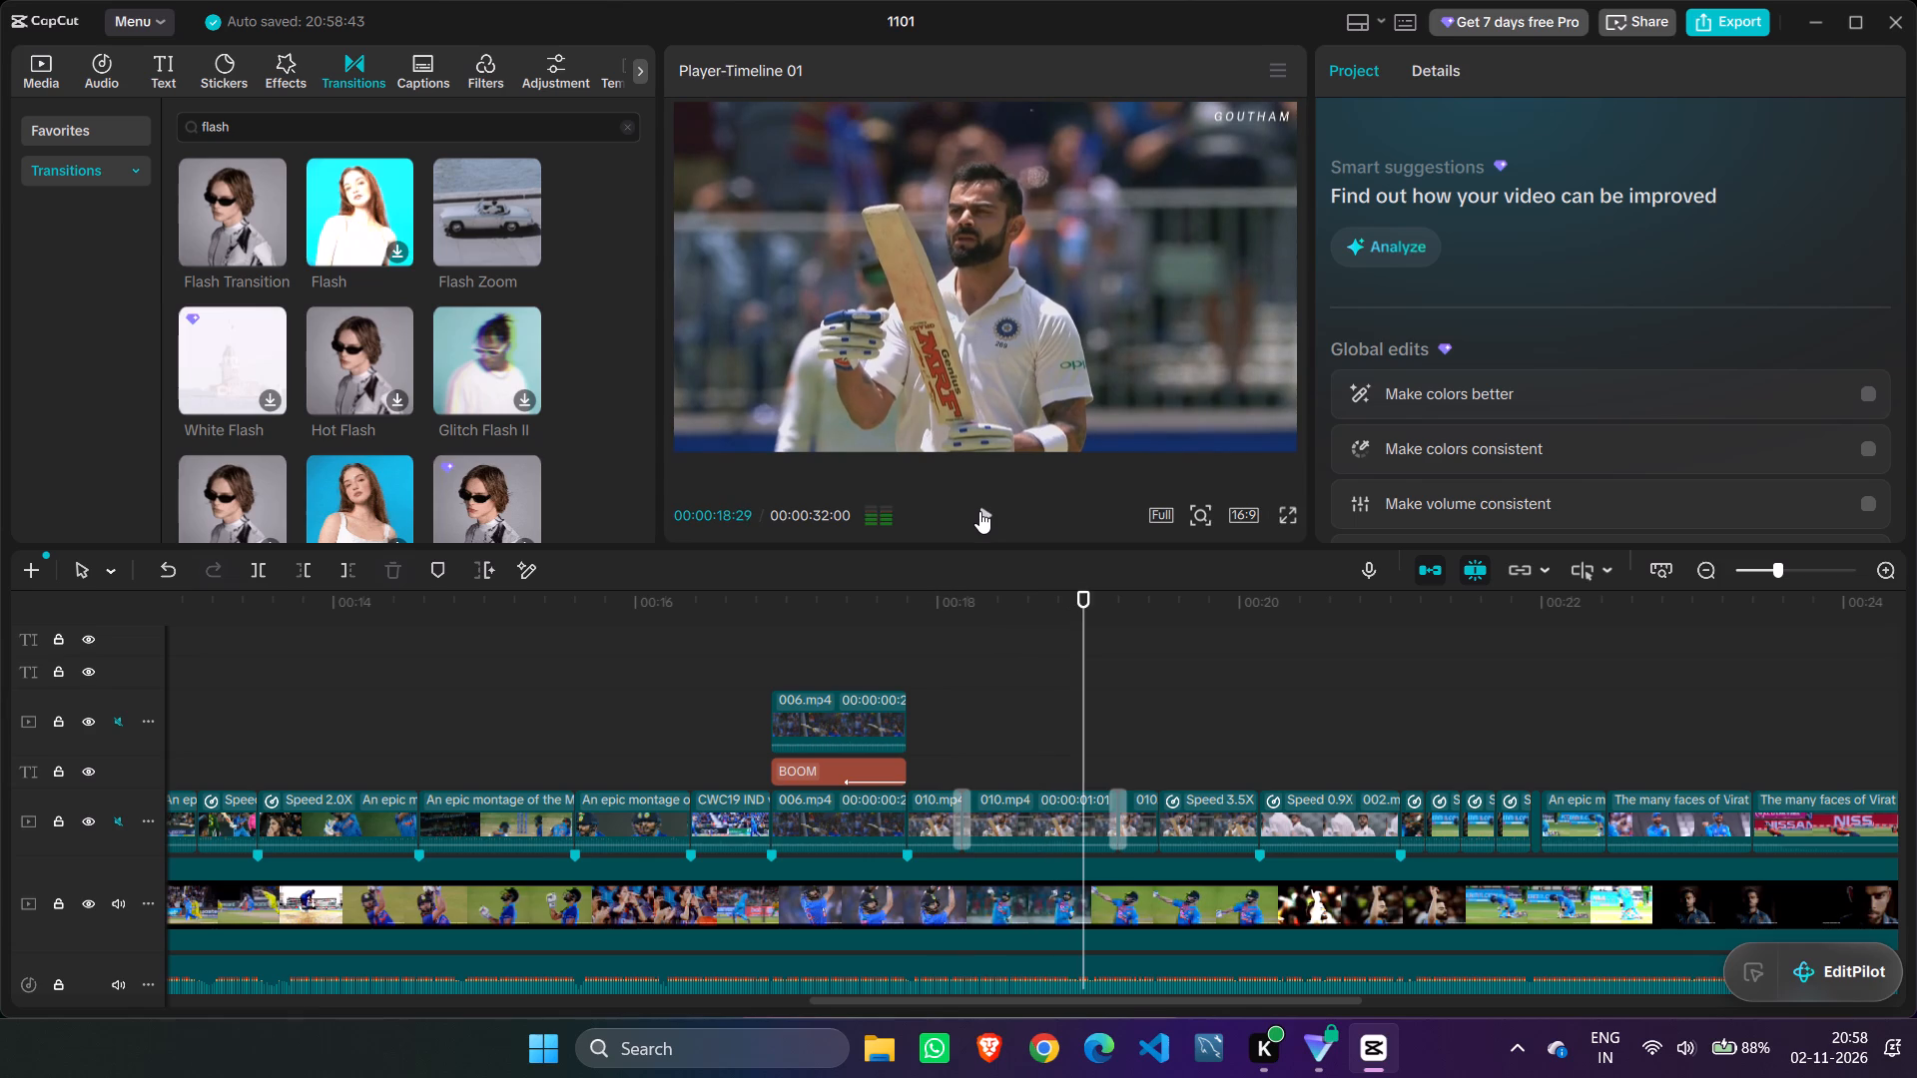
click(979, 511)
click(979, 511)
Play the edit from just before the BOOM shot through the later clips to the closing GOUTHAM EDITS title.
drag(1192, 627, 931, 609)
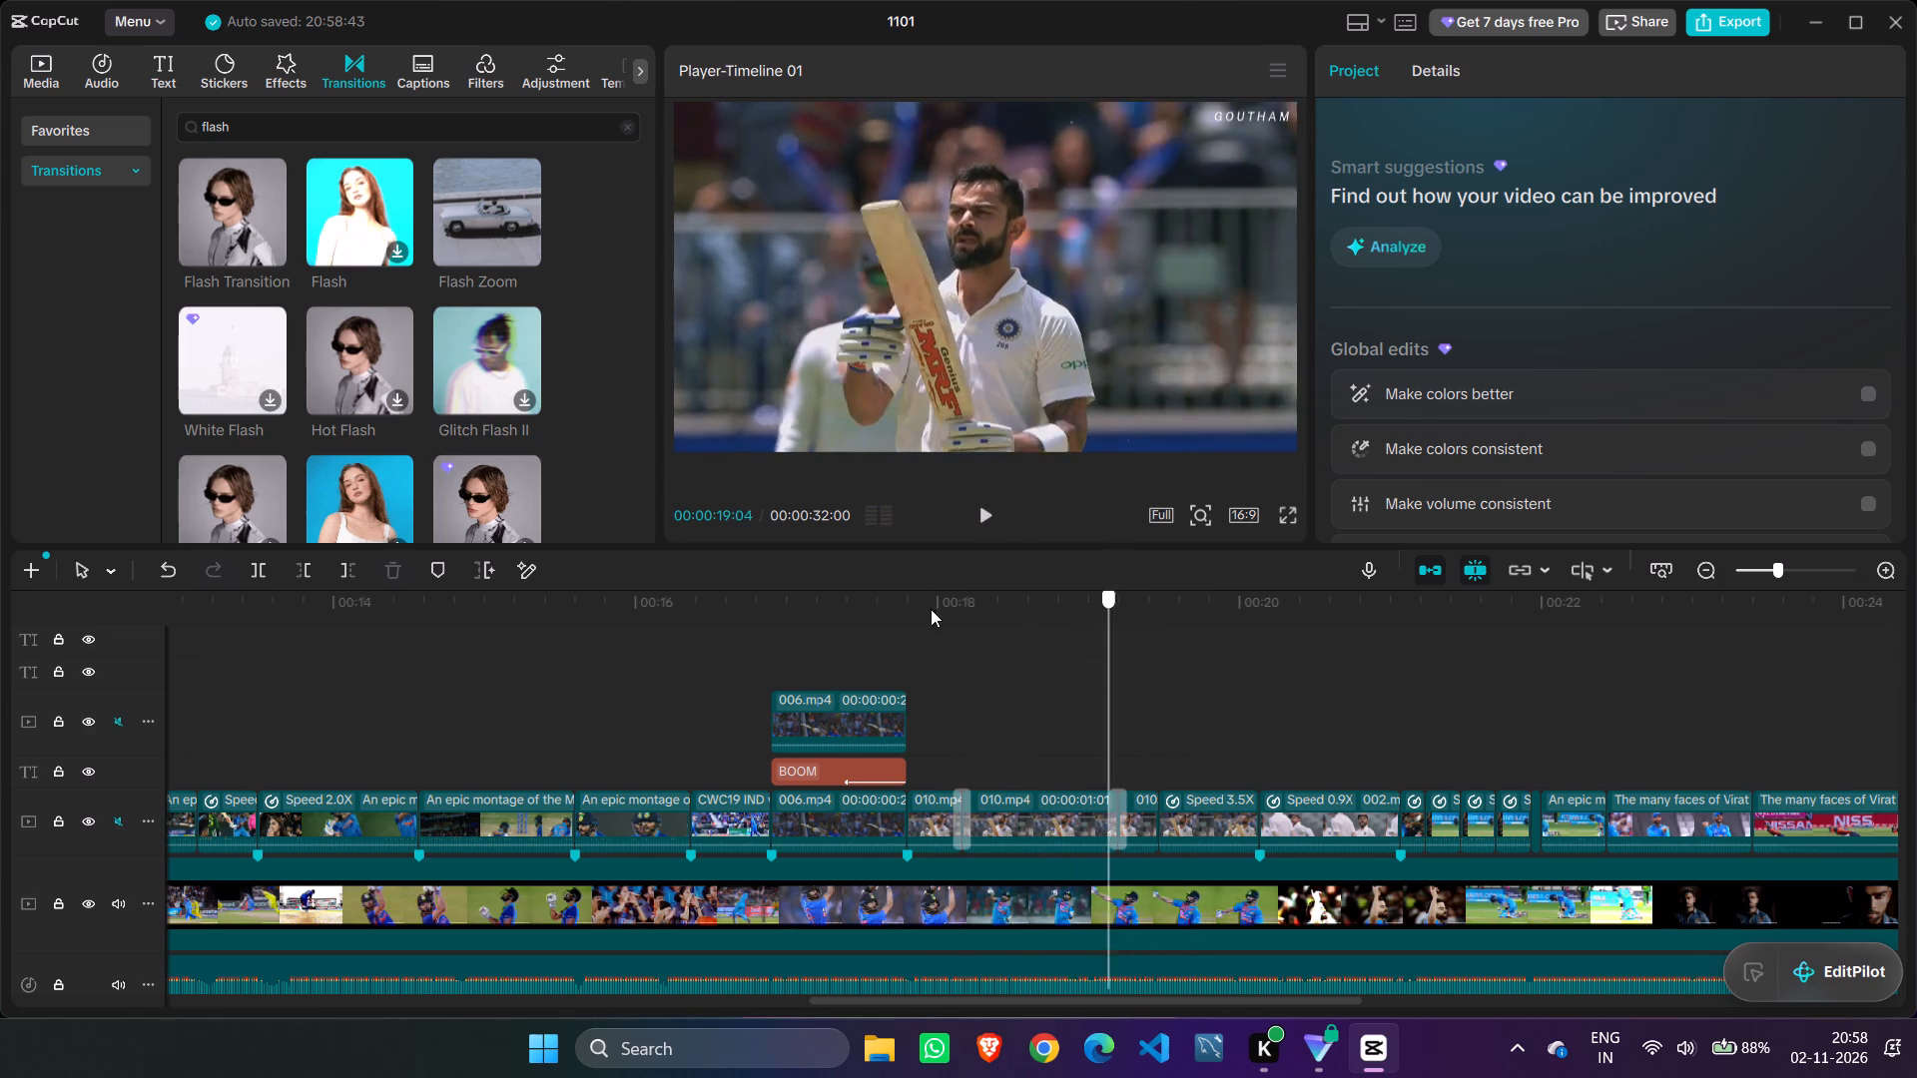
drag(931, 609, 709, 601)
click(982, 501)
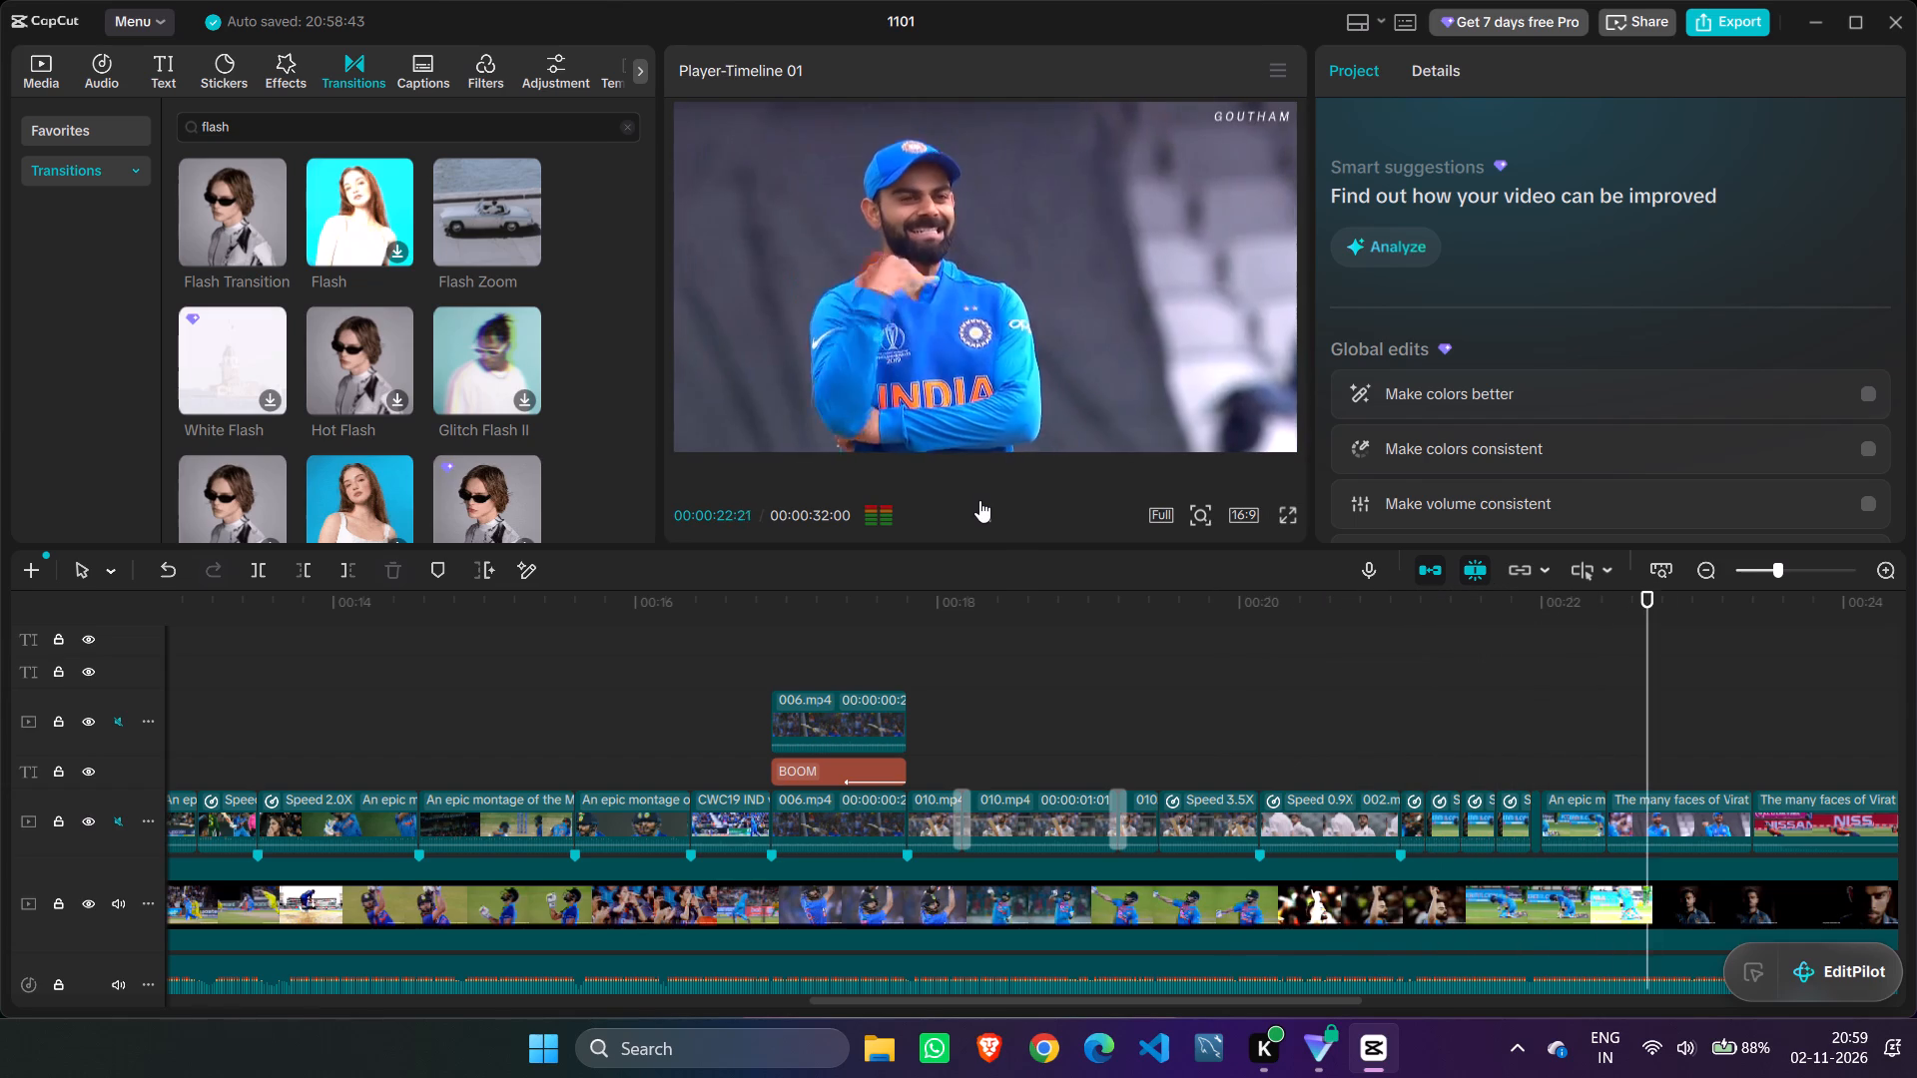
click(979, 500)
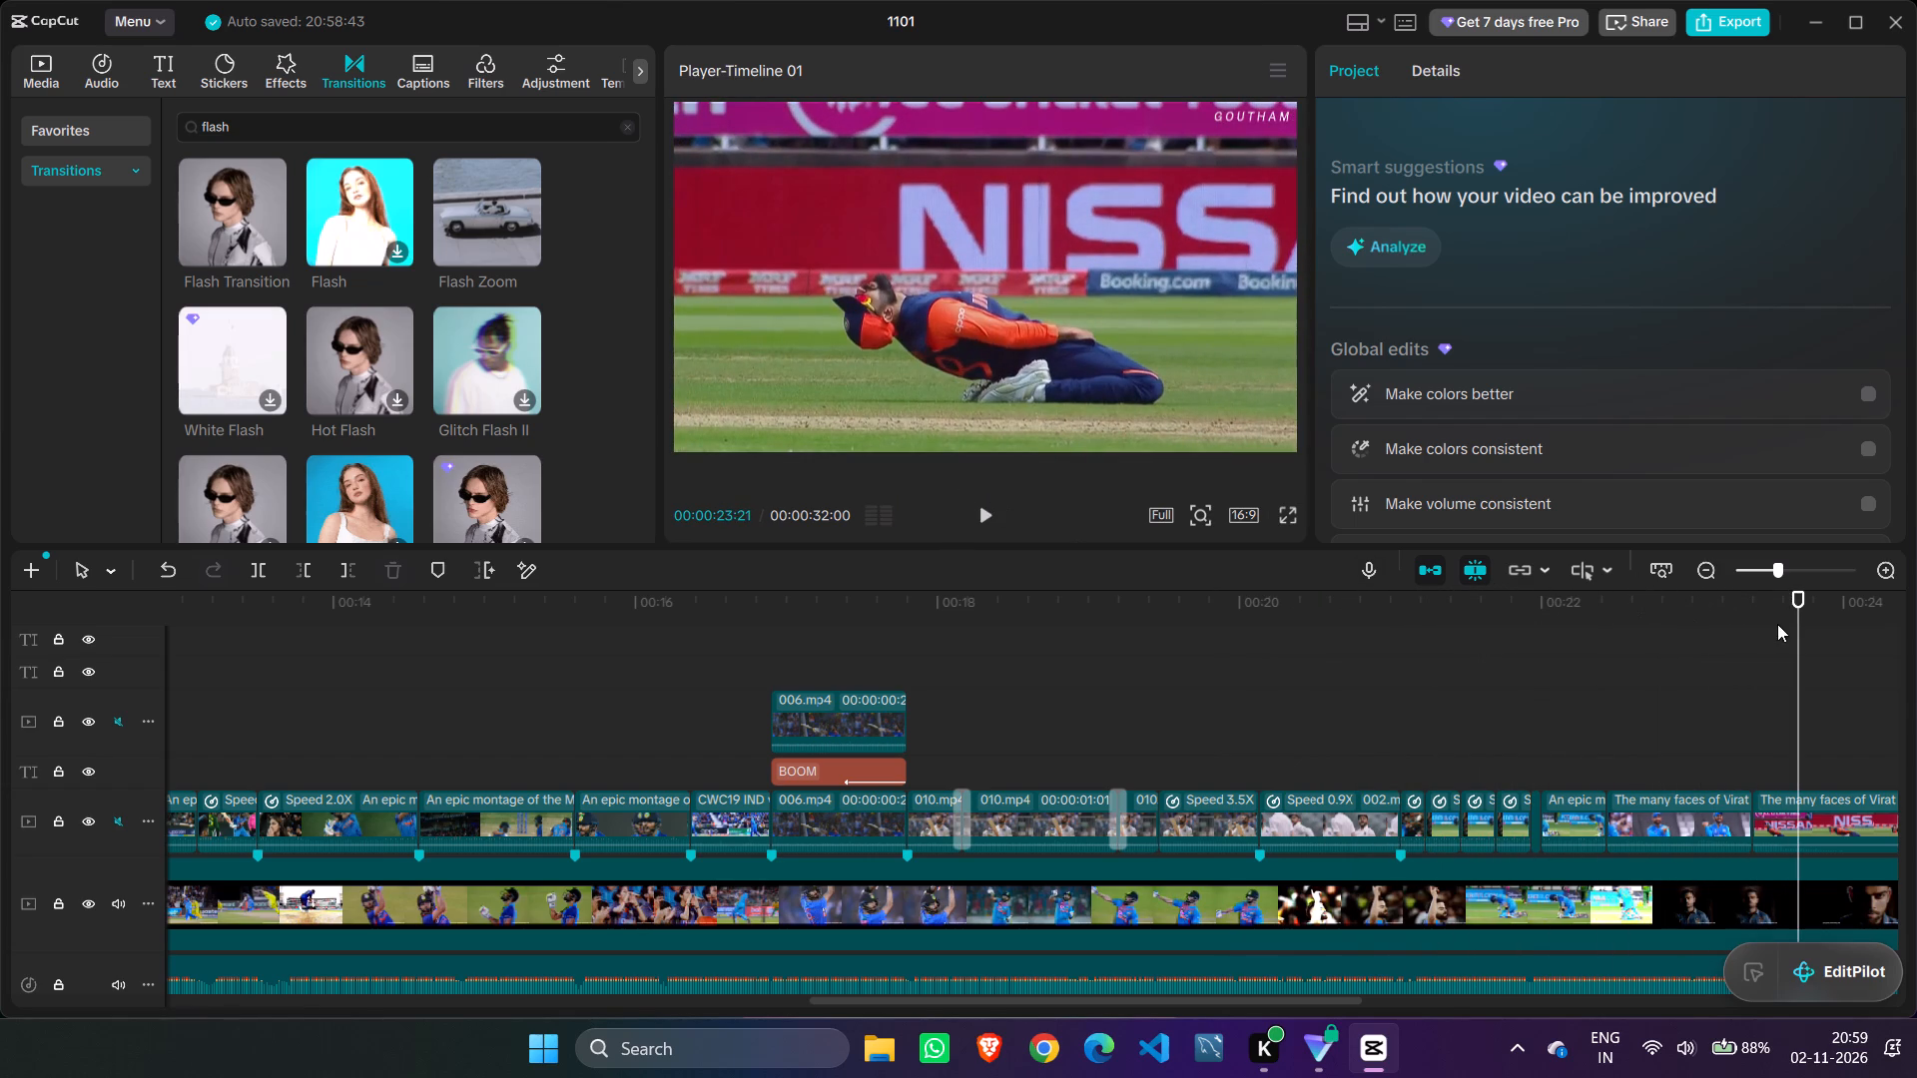
drag(1794, 628, 1356, 678)
click(985, 515)
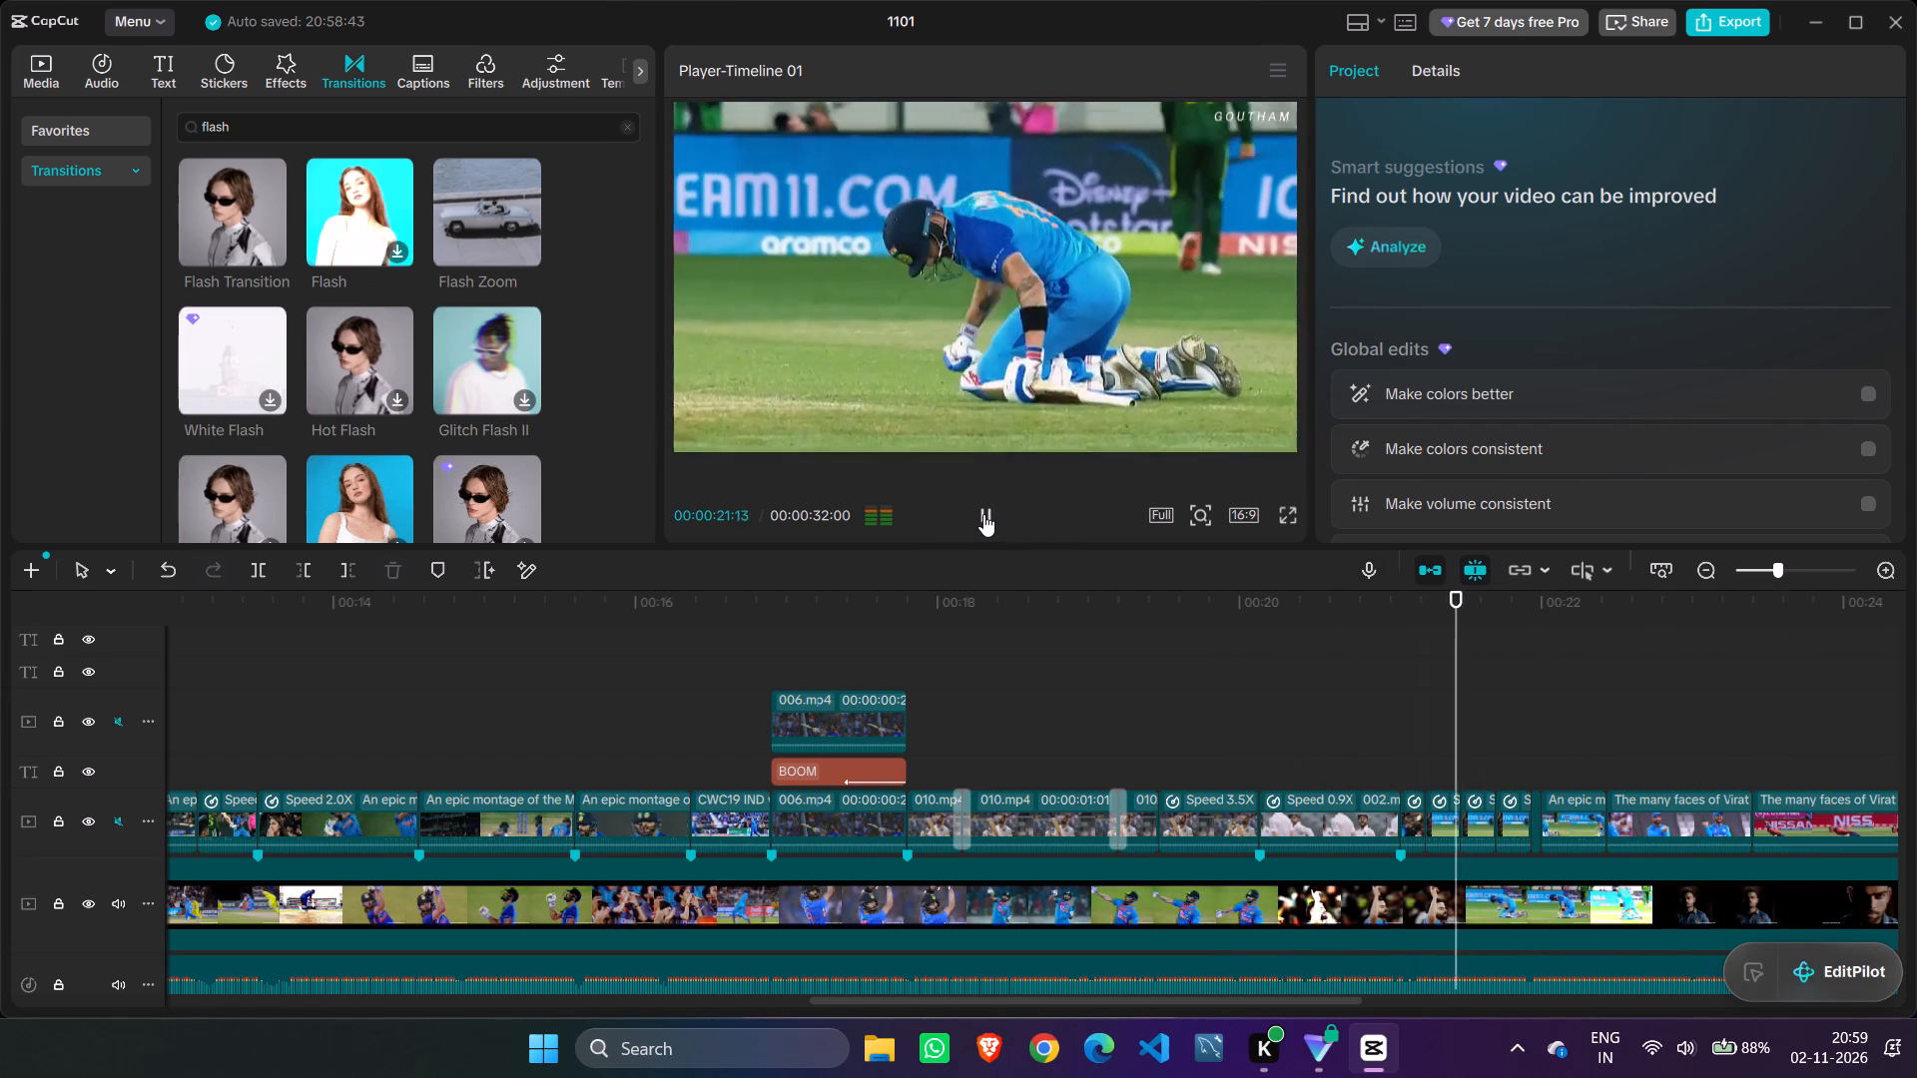
click(982, 514)
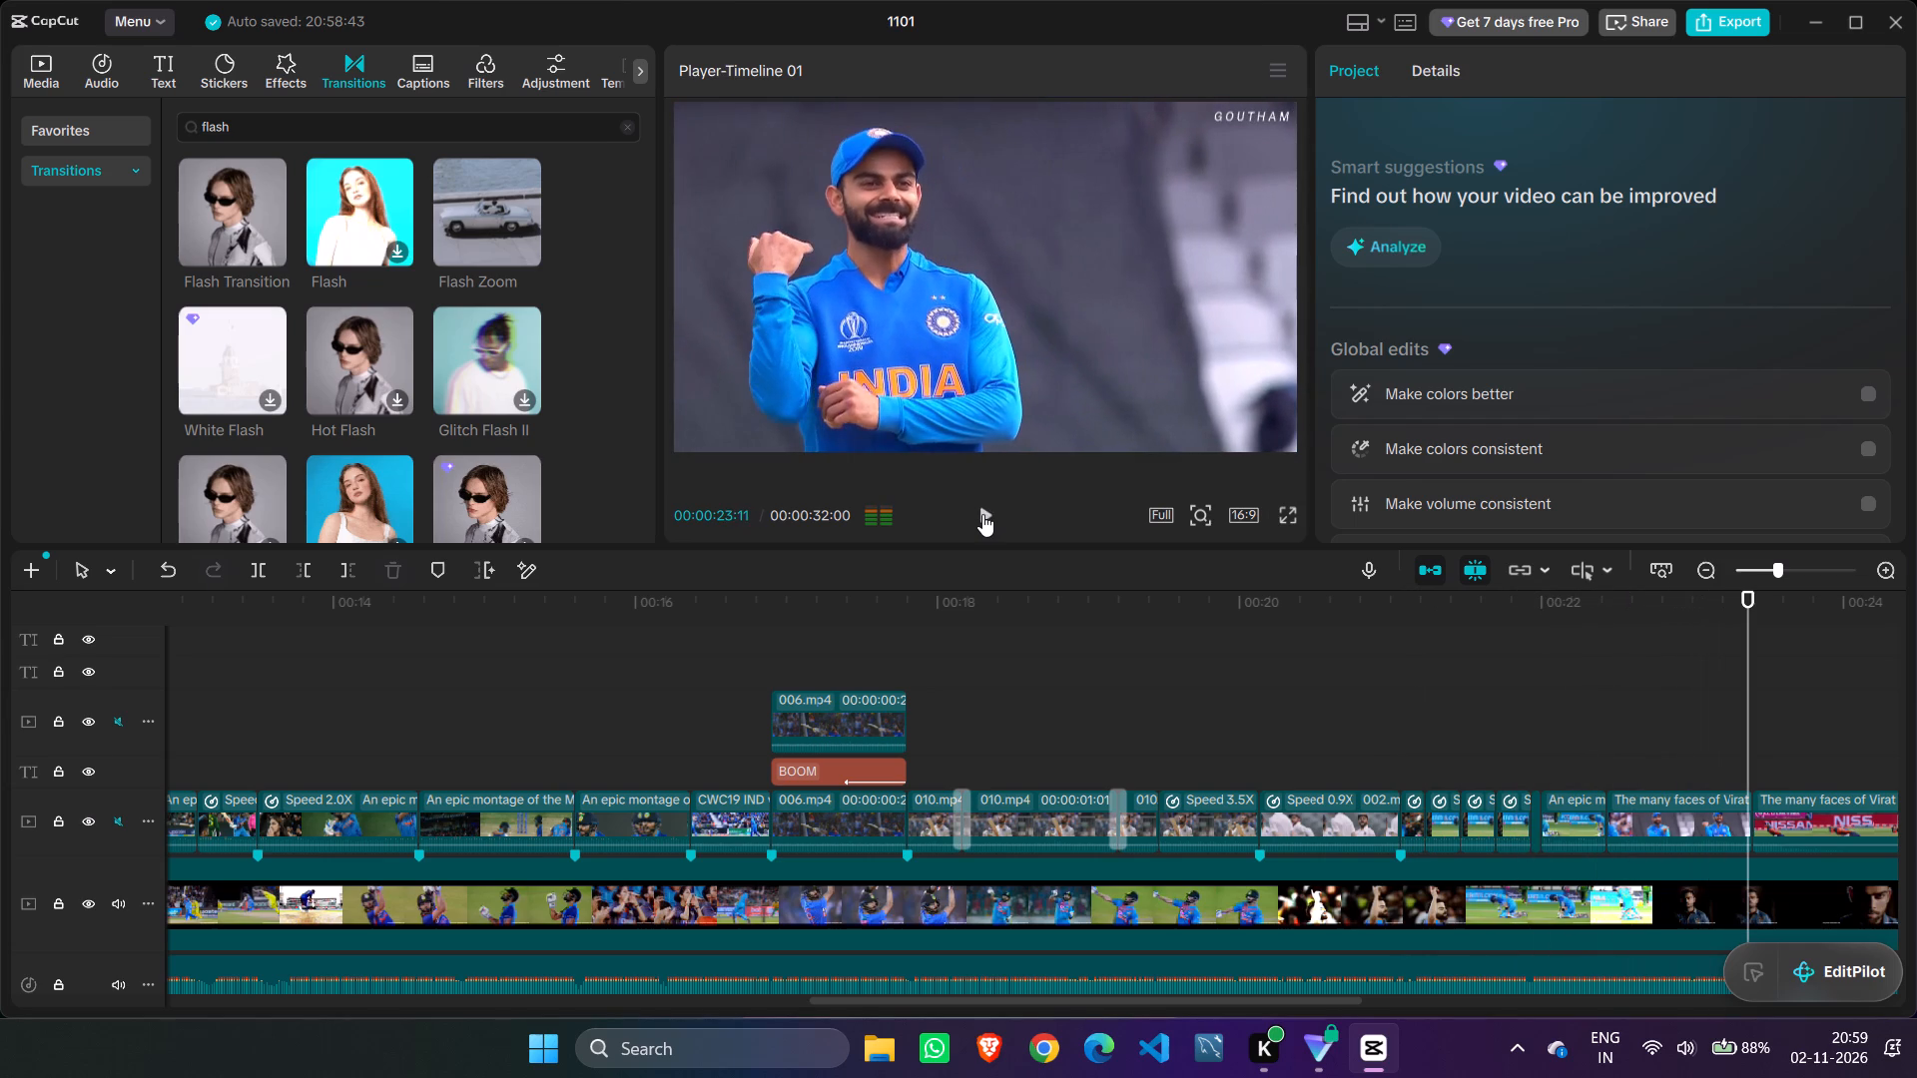
drag(1747, 674, 1618, 677)
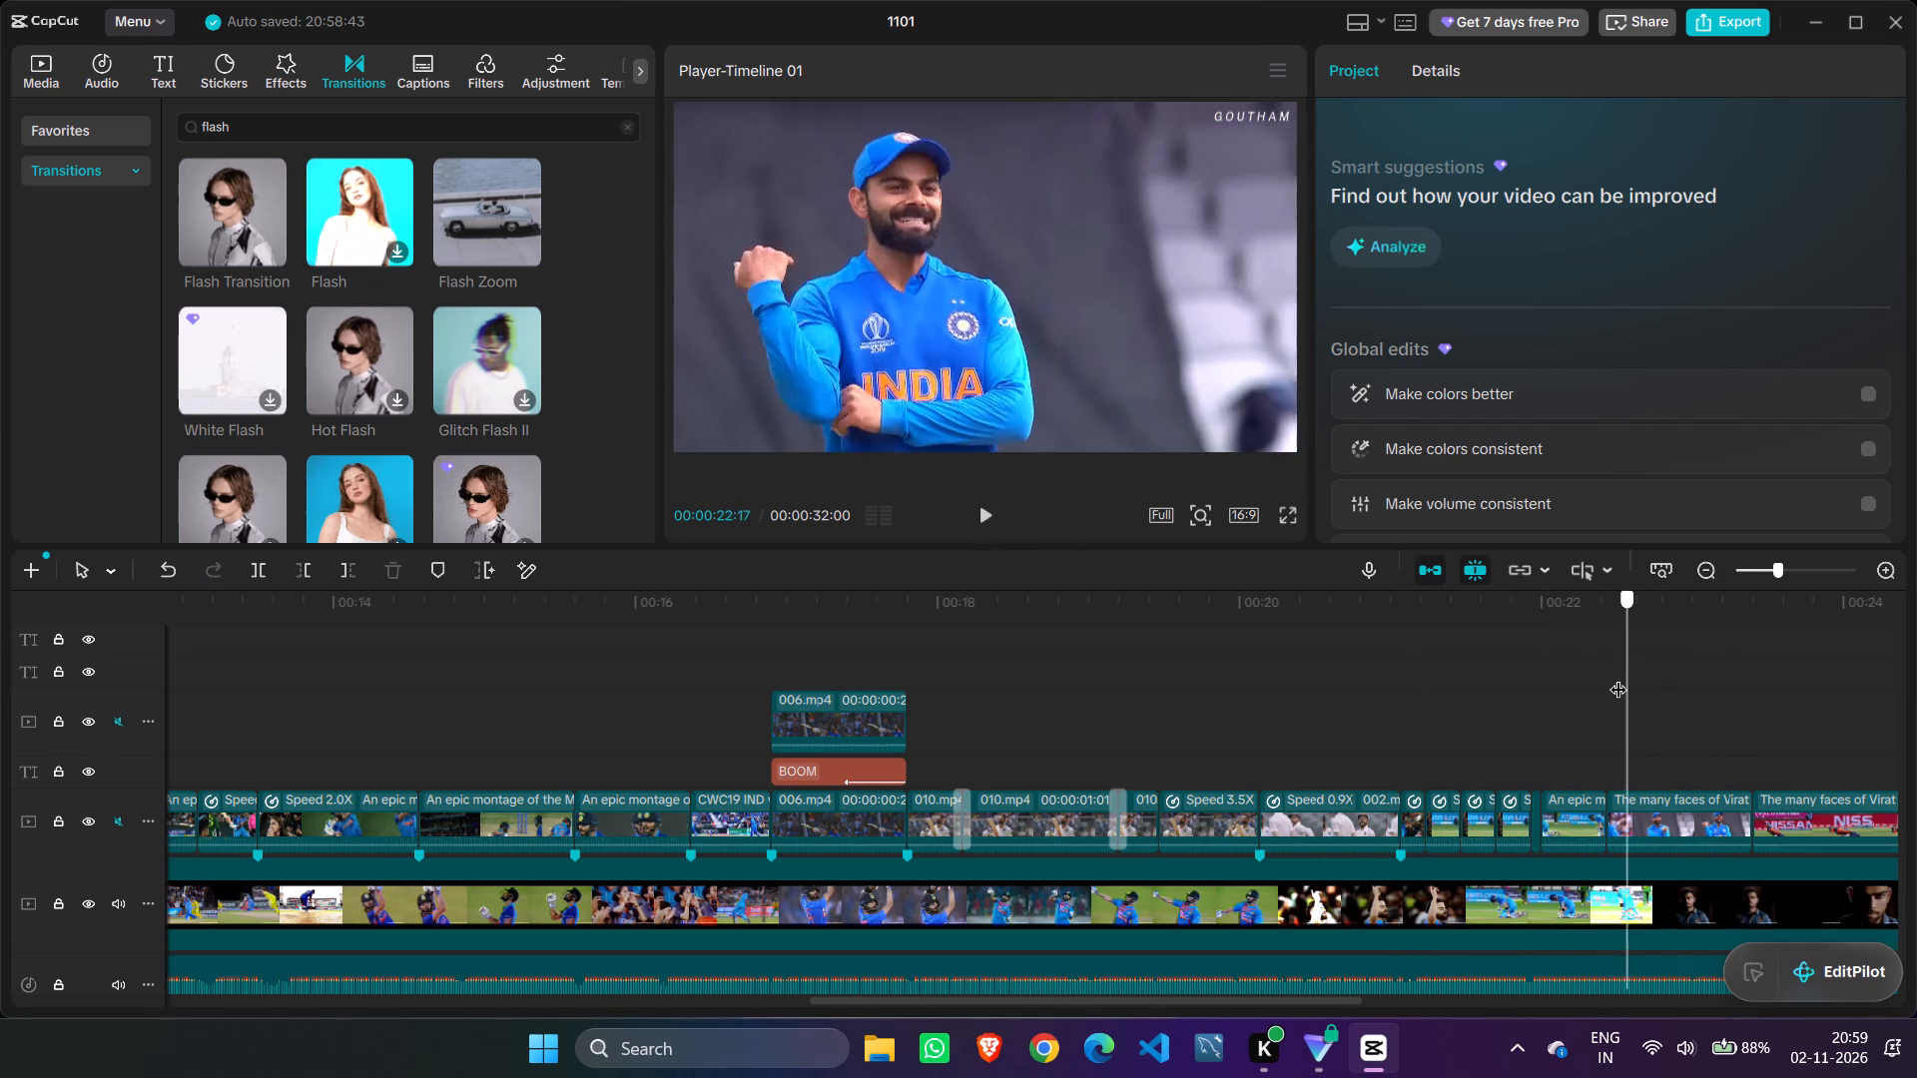
drag(1618, 677, 1607, 677)
click(978, 509)
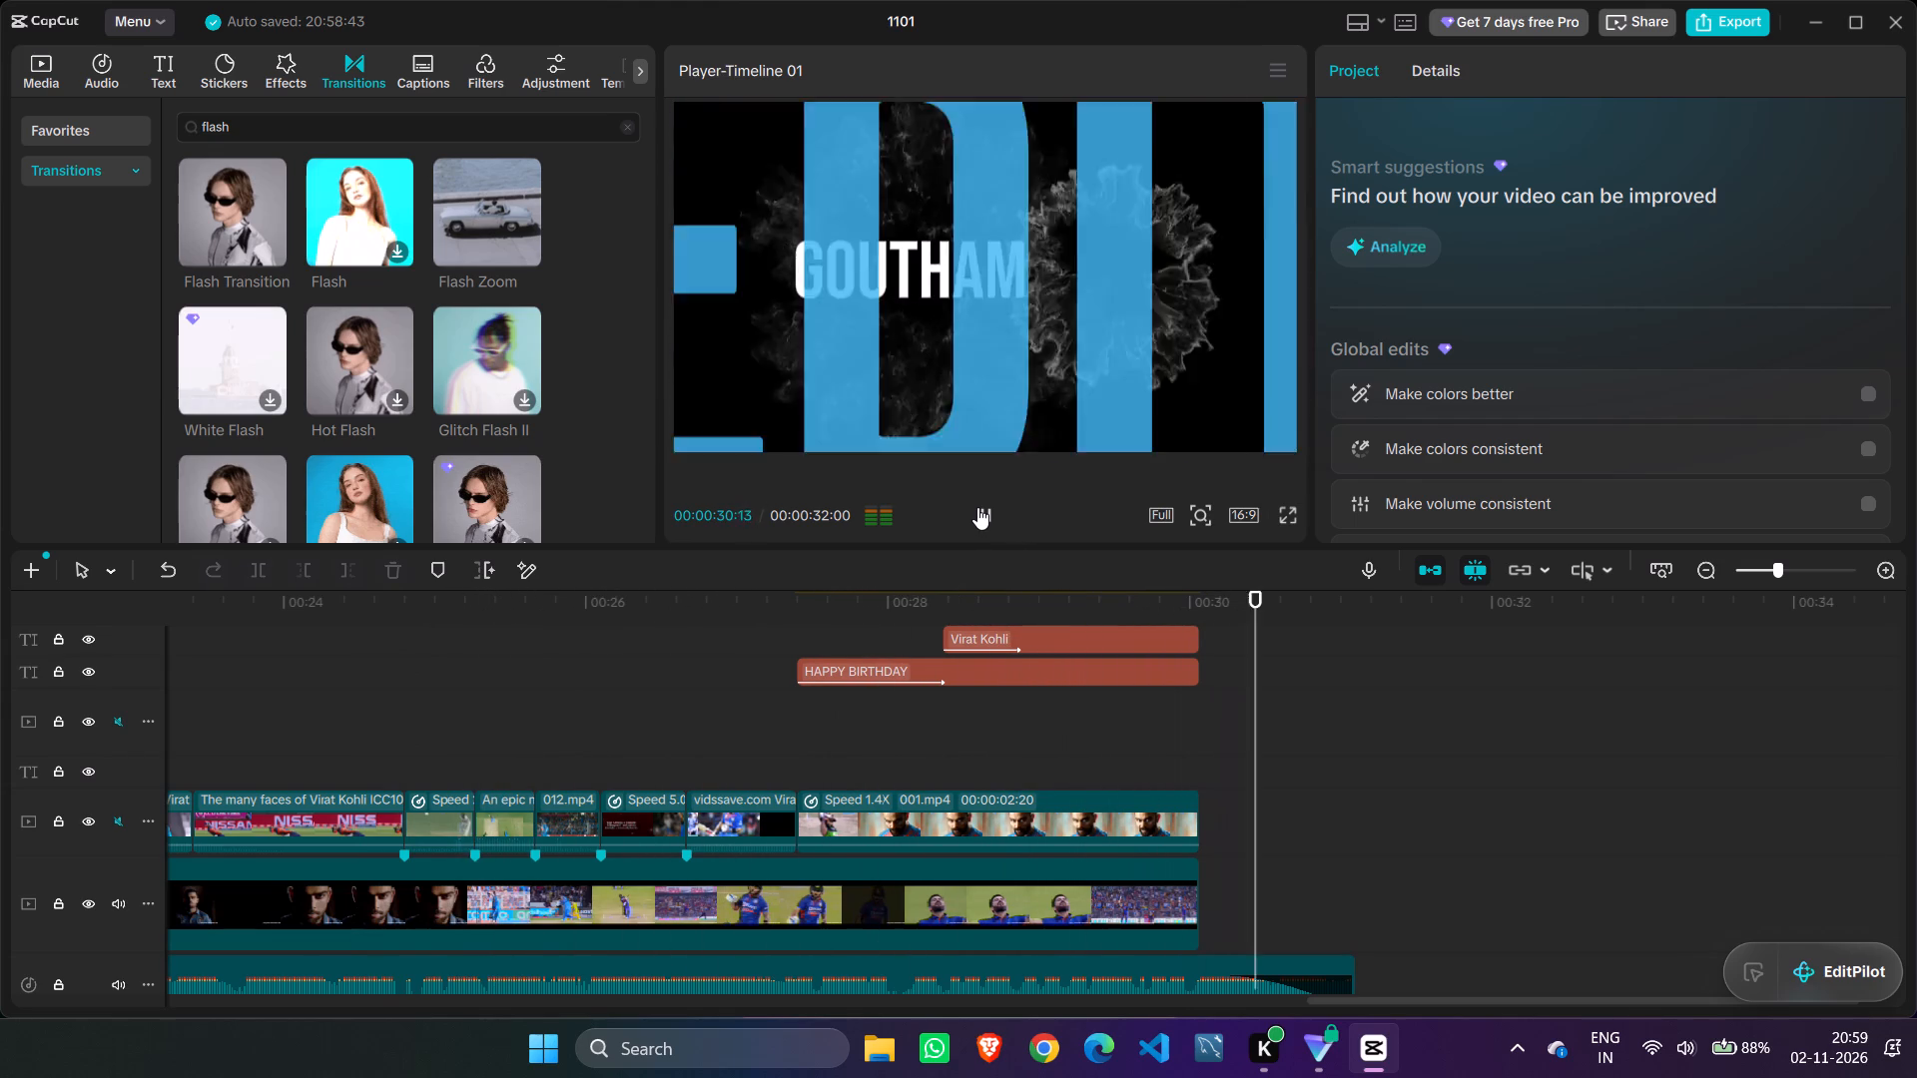
click(977, 507)
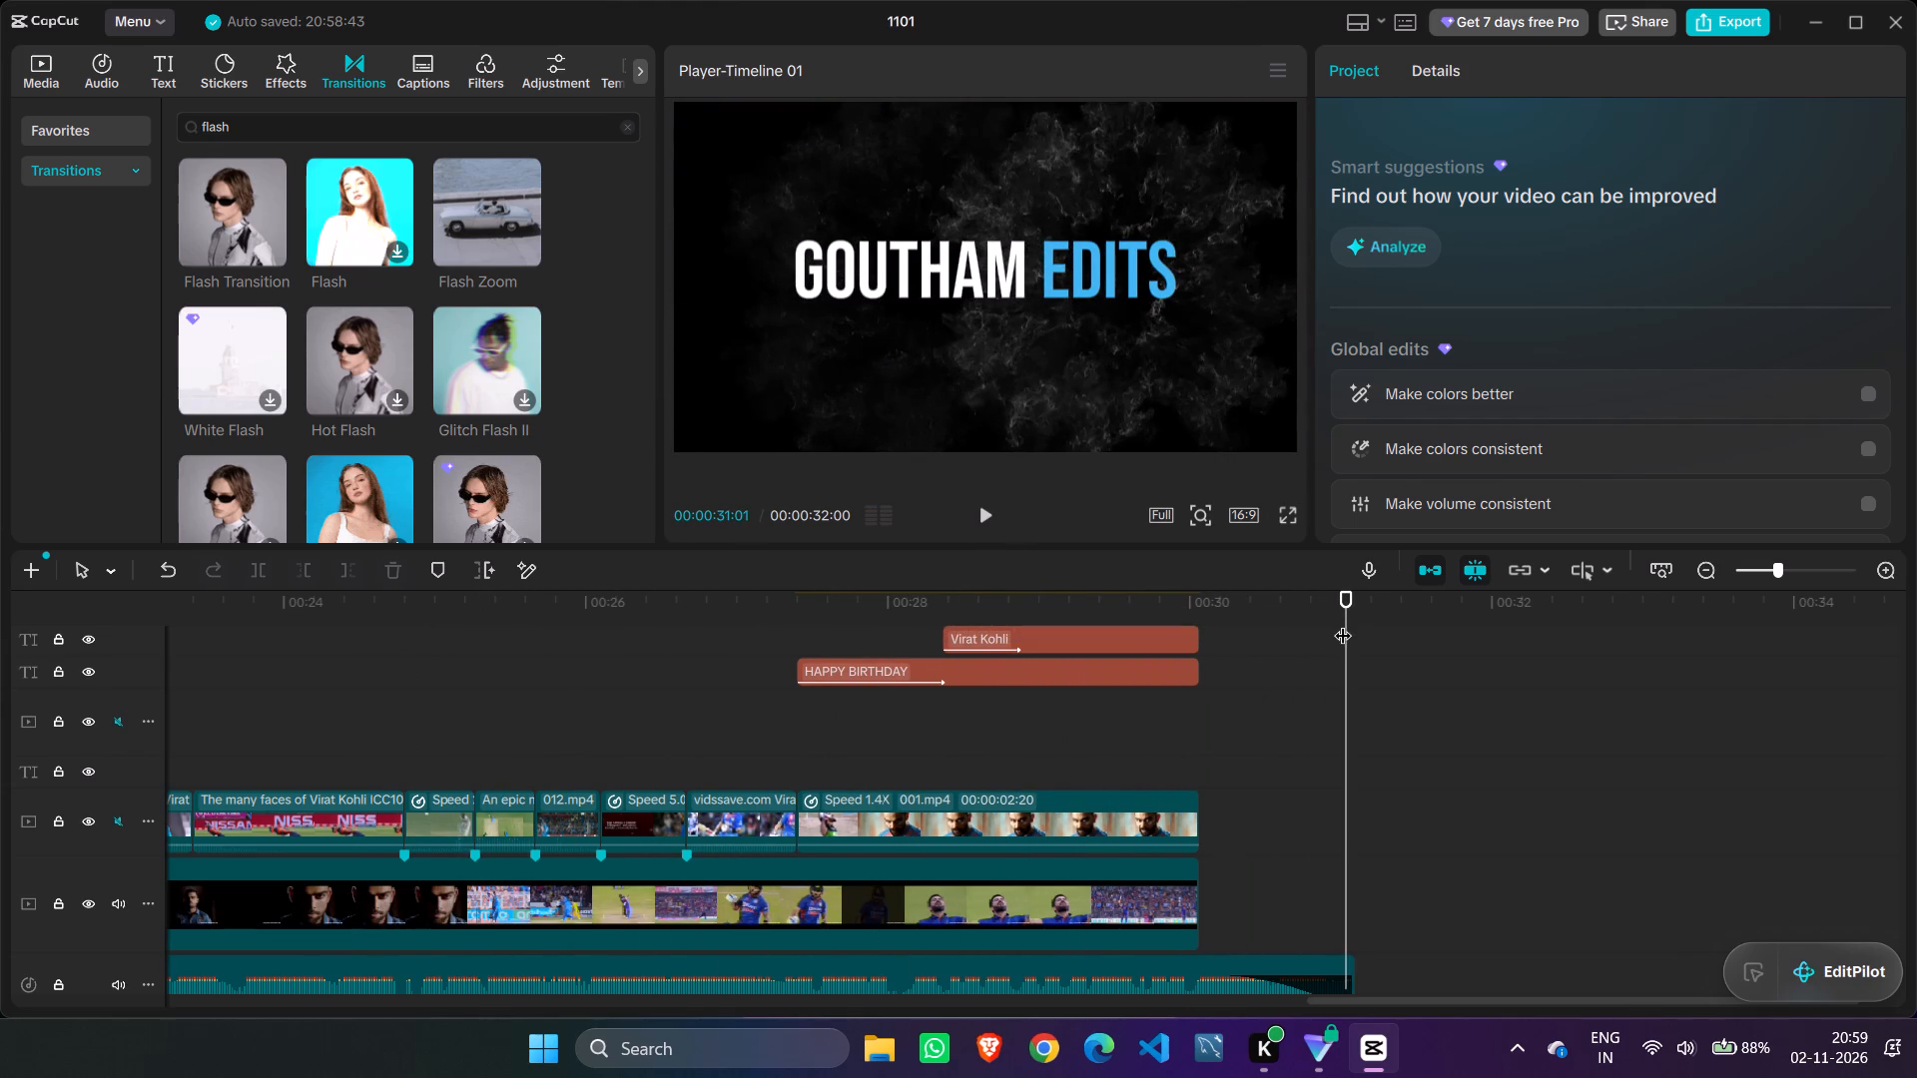
Fit the whole edit in the timeline view and play its opening from 00:00:00:00.
drag(1343, 623, 111, 615)
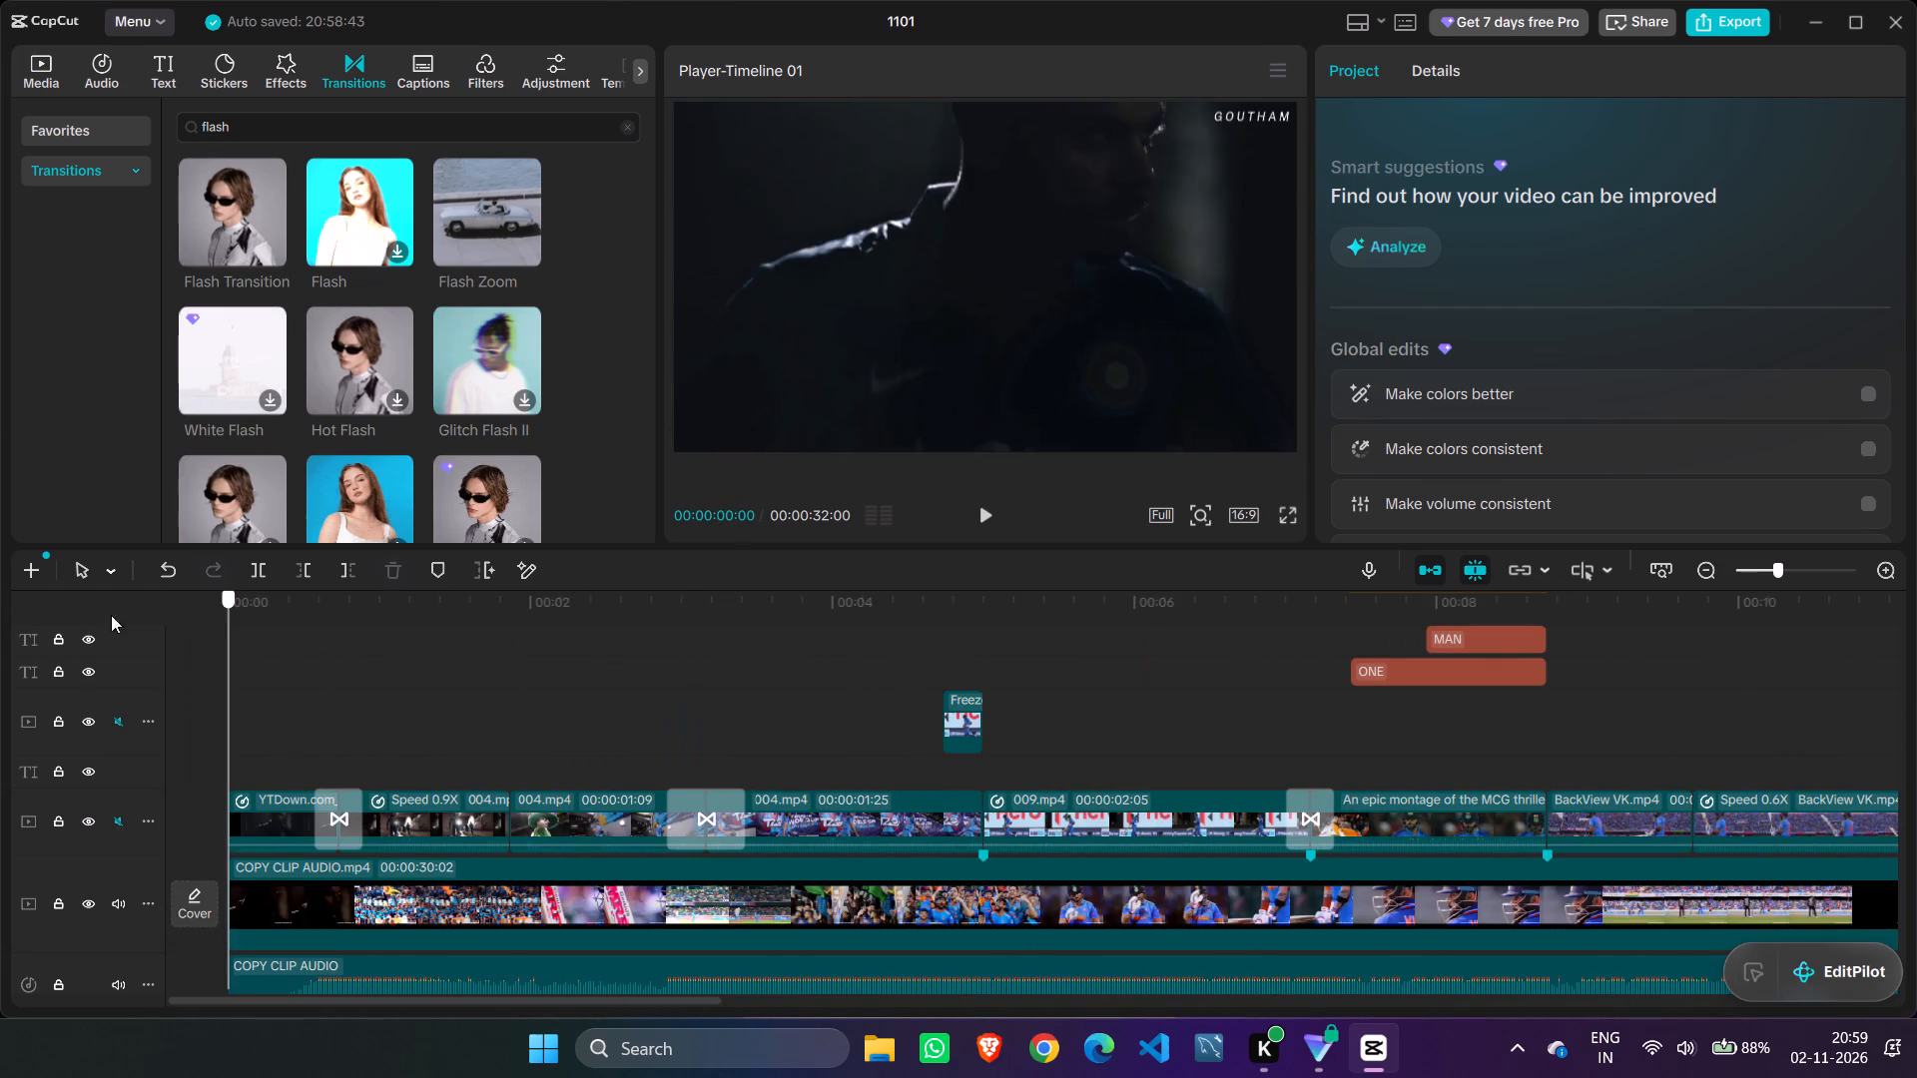
drag(111, 615, 435, 641)
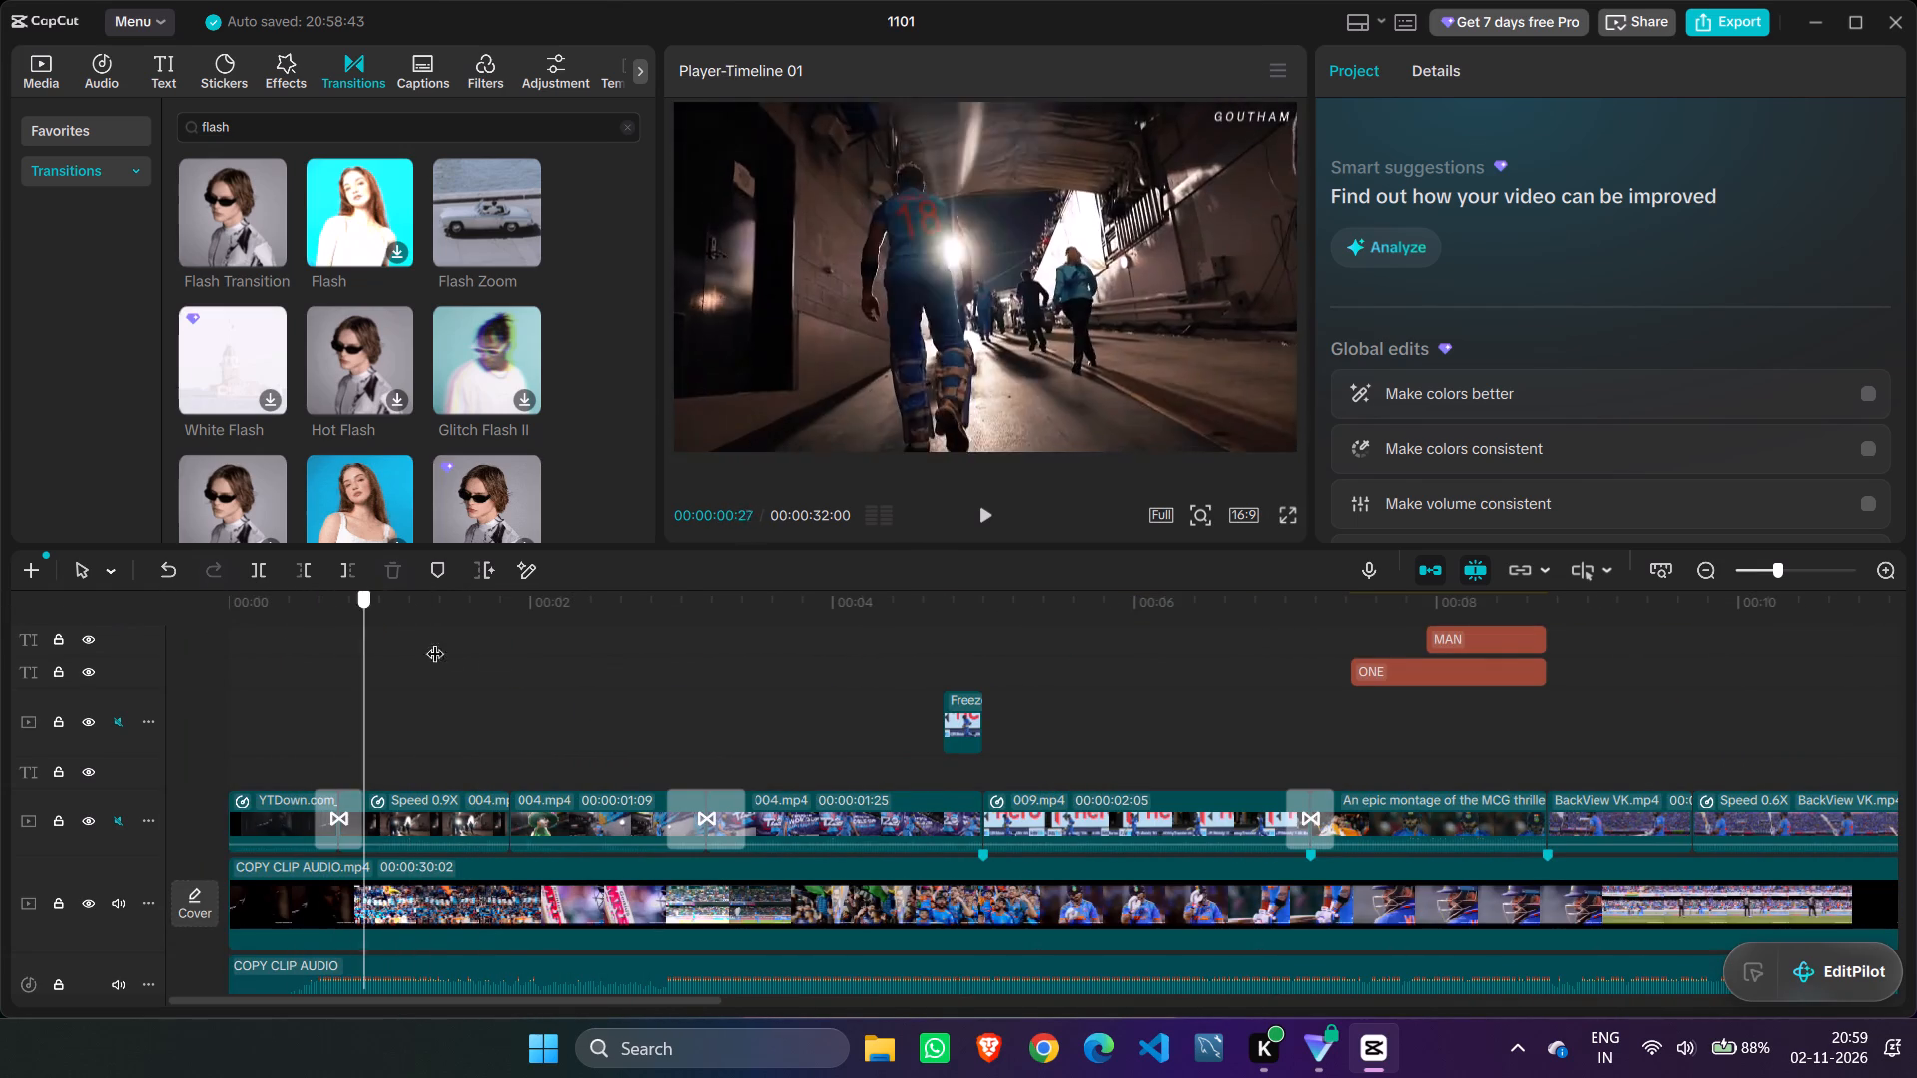
drag(435, 641, 206, 607)
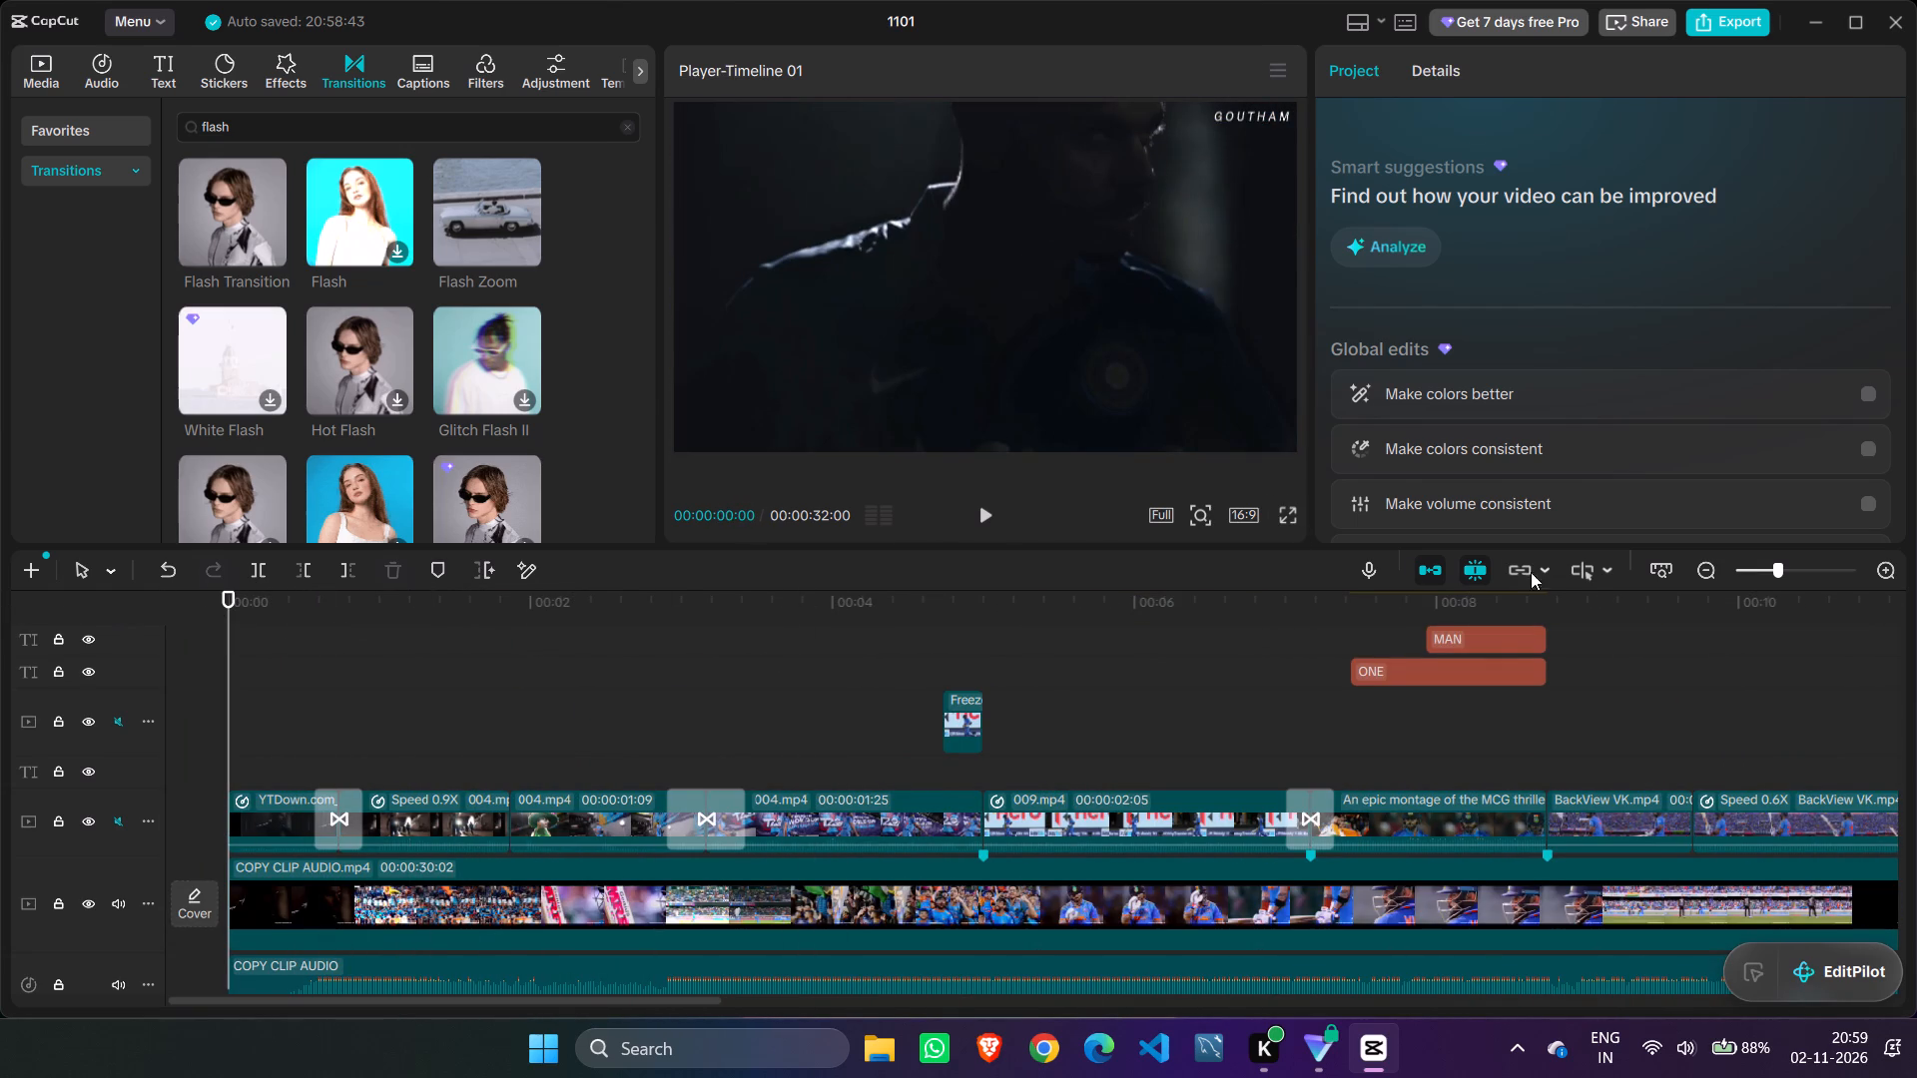
click(1712, 570)
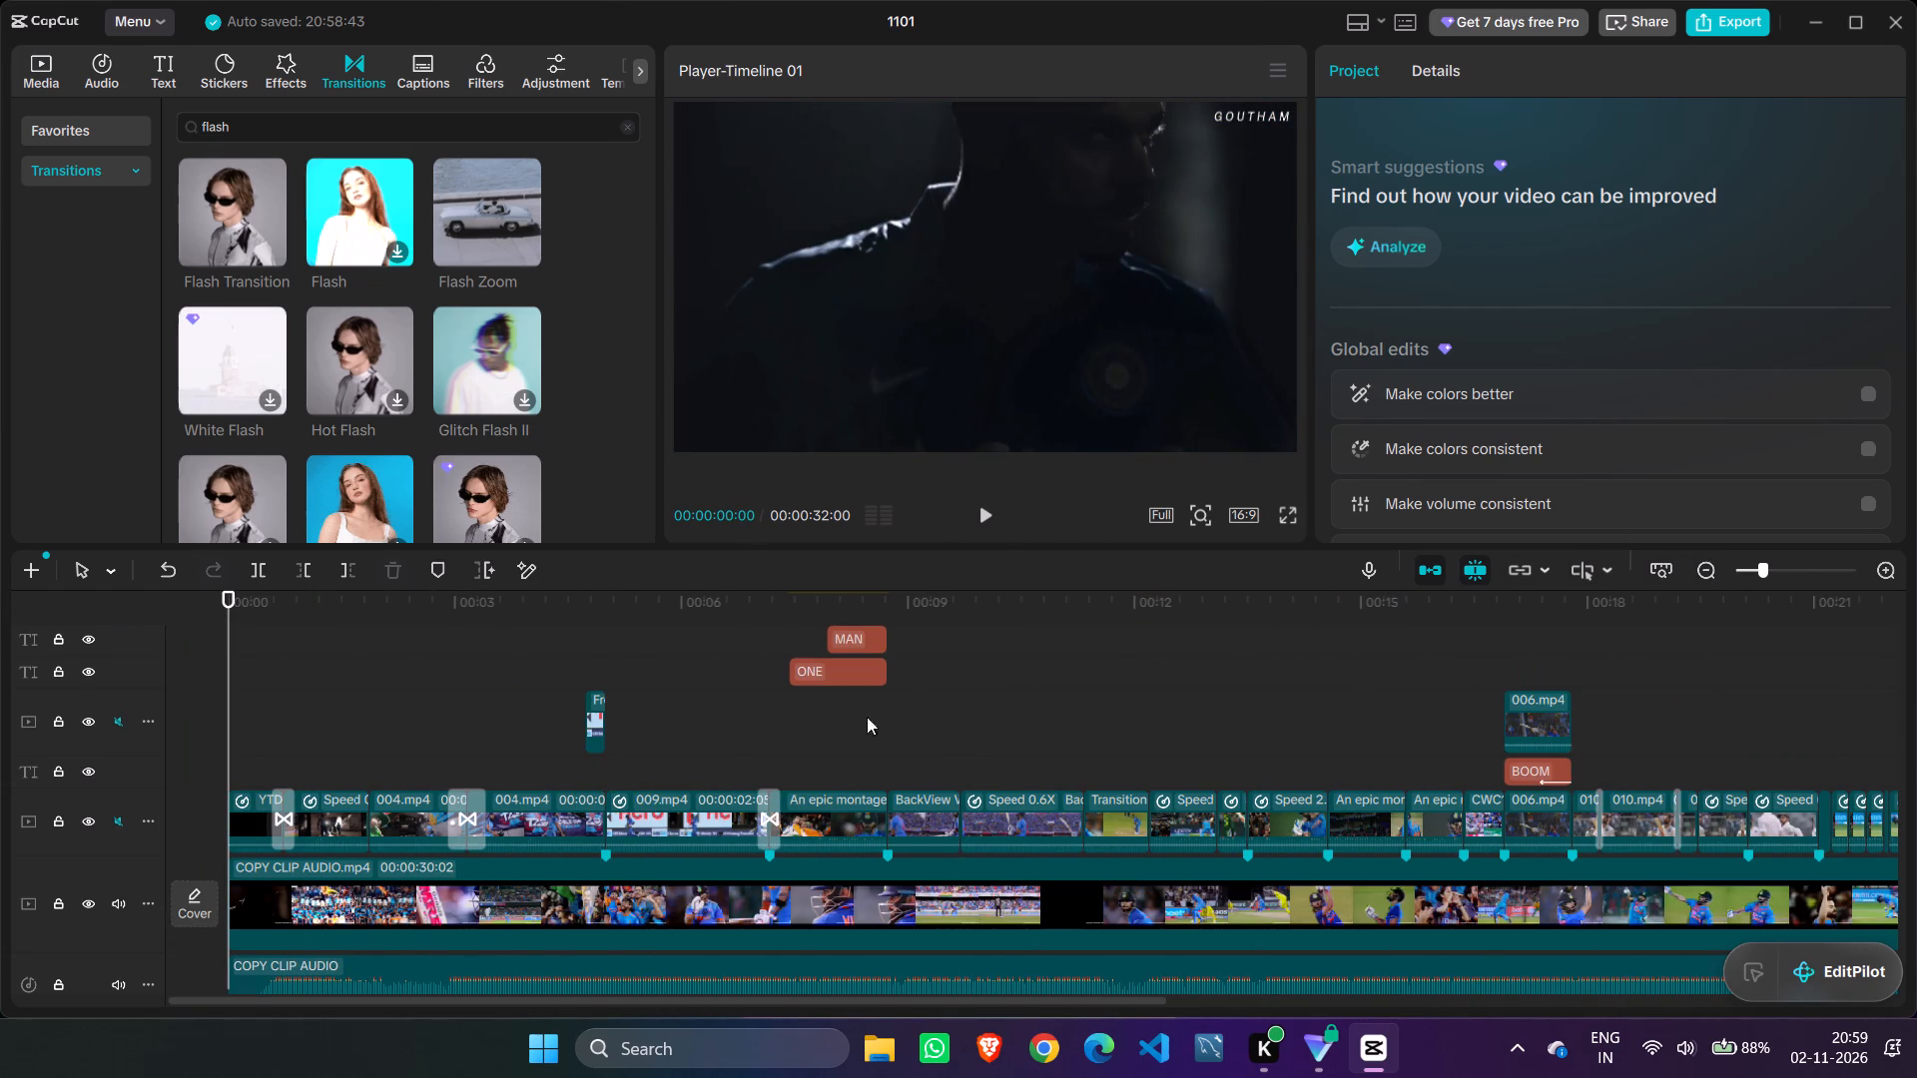
click(1765, 573)
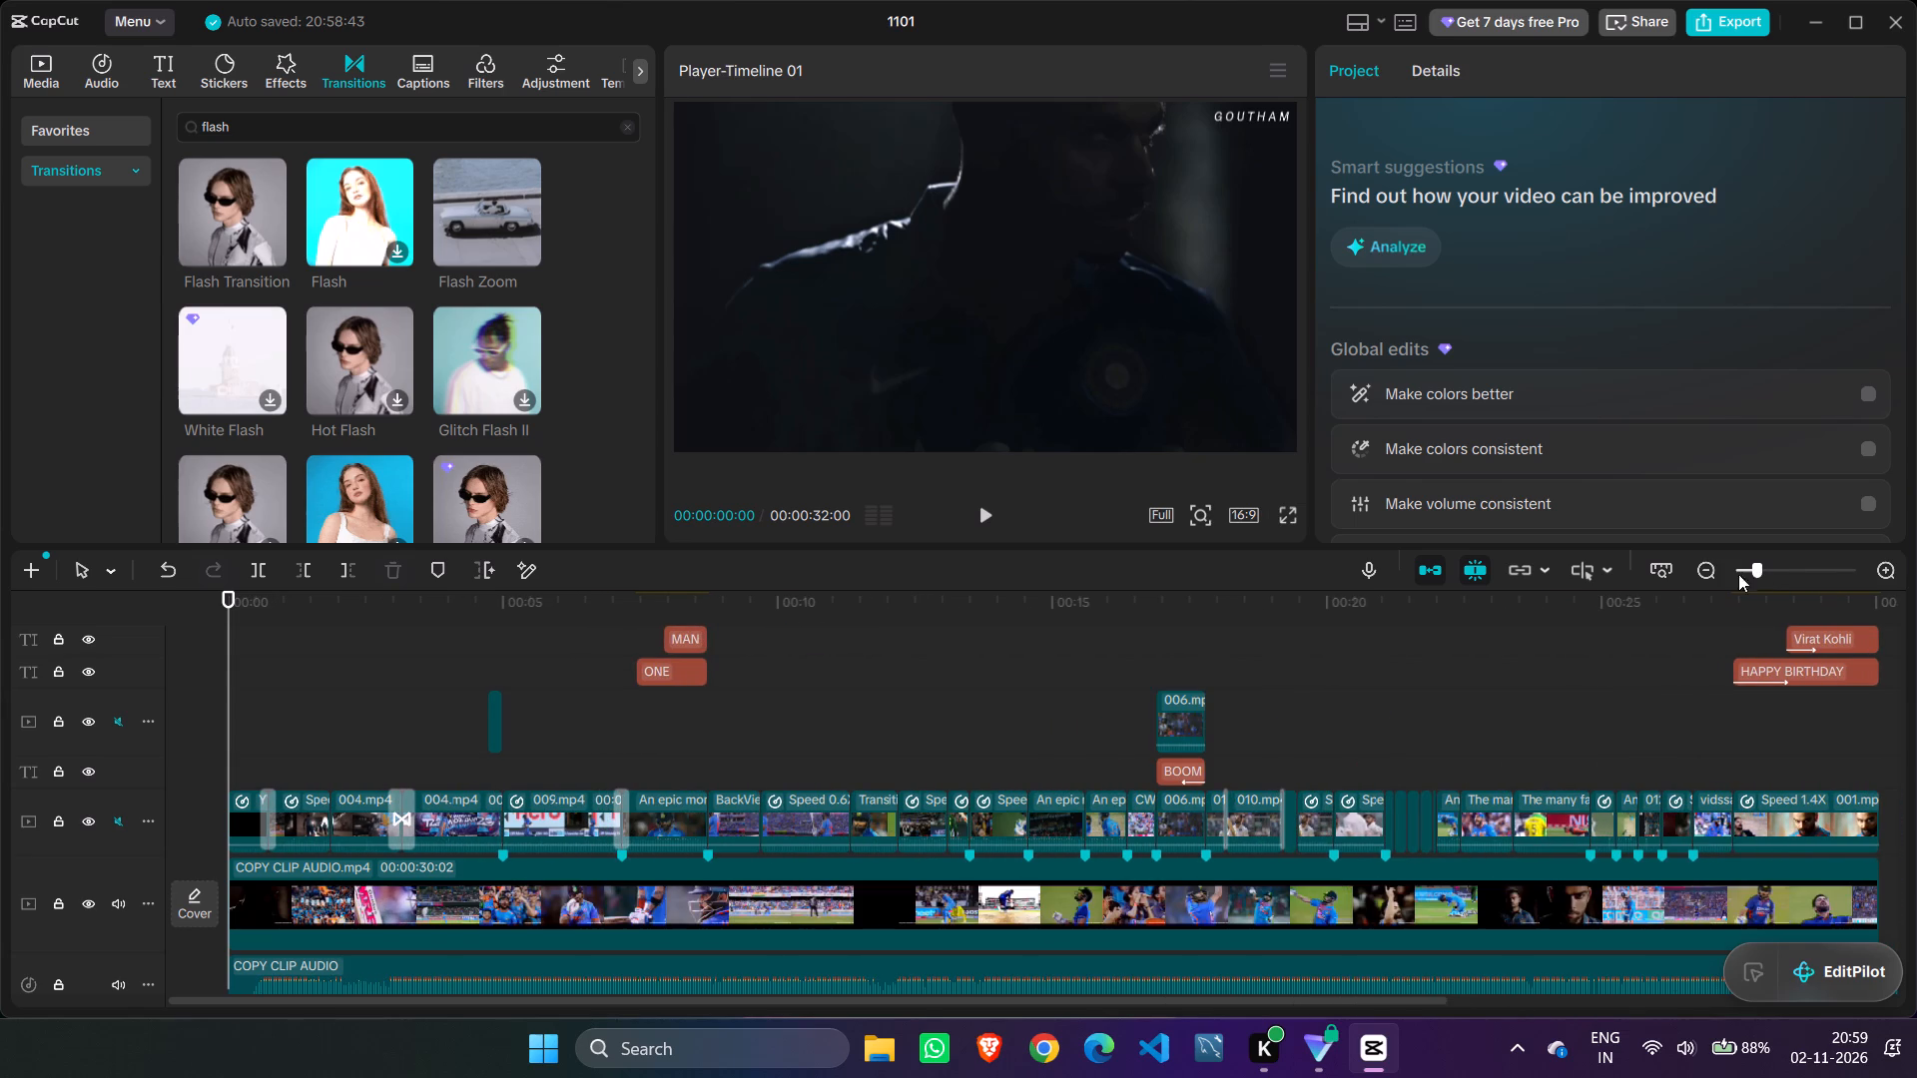
click(979, 507)
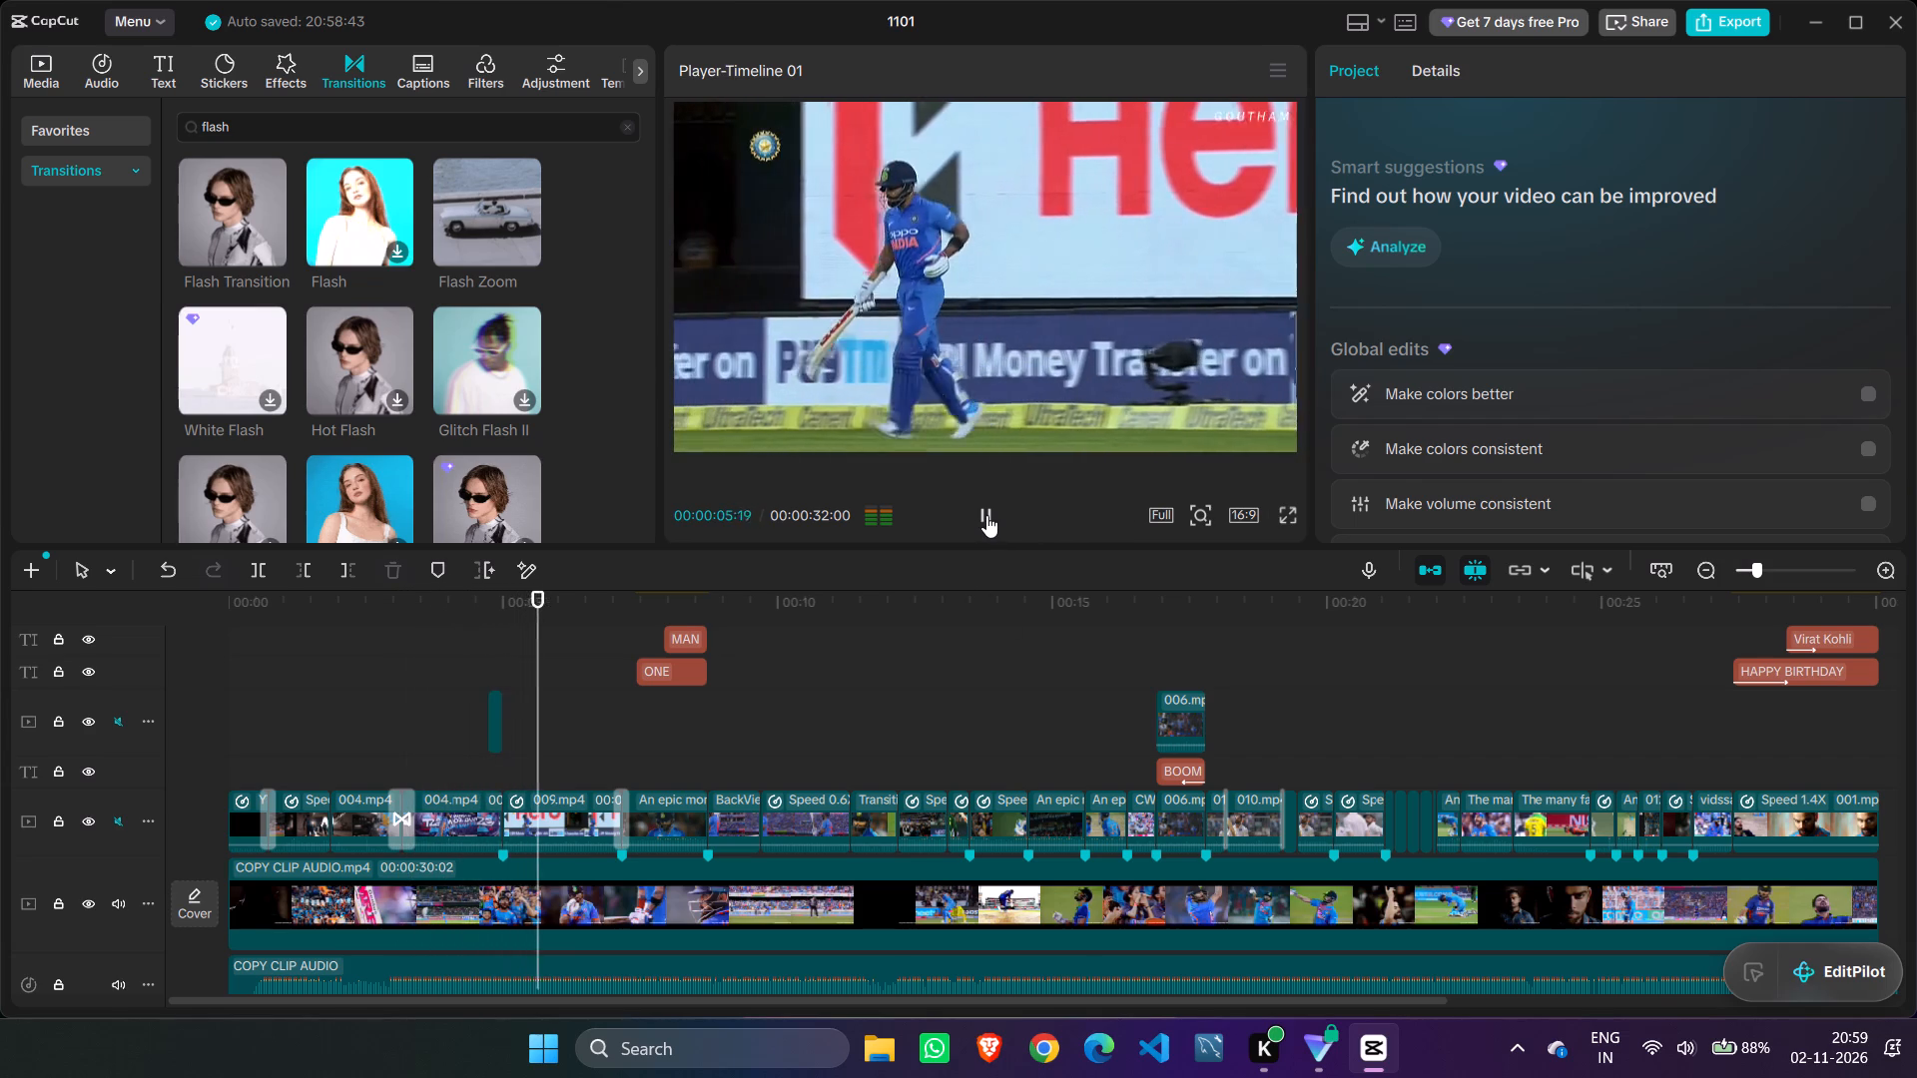
click(986, 515)
Look over the timeline's stacked tracks, from the upper title and overlay layers down to the audio tracks.
scroll(1025, 651, up, 2)
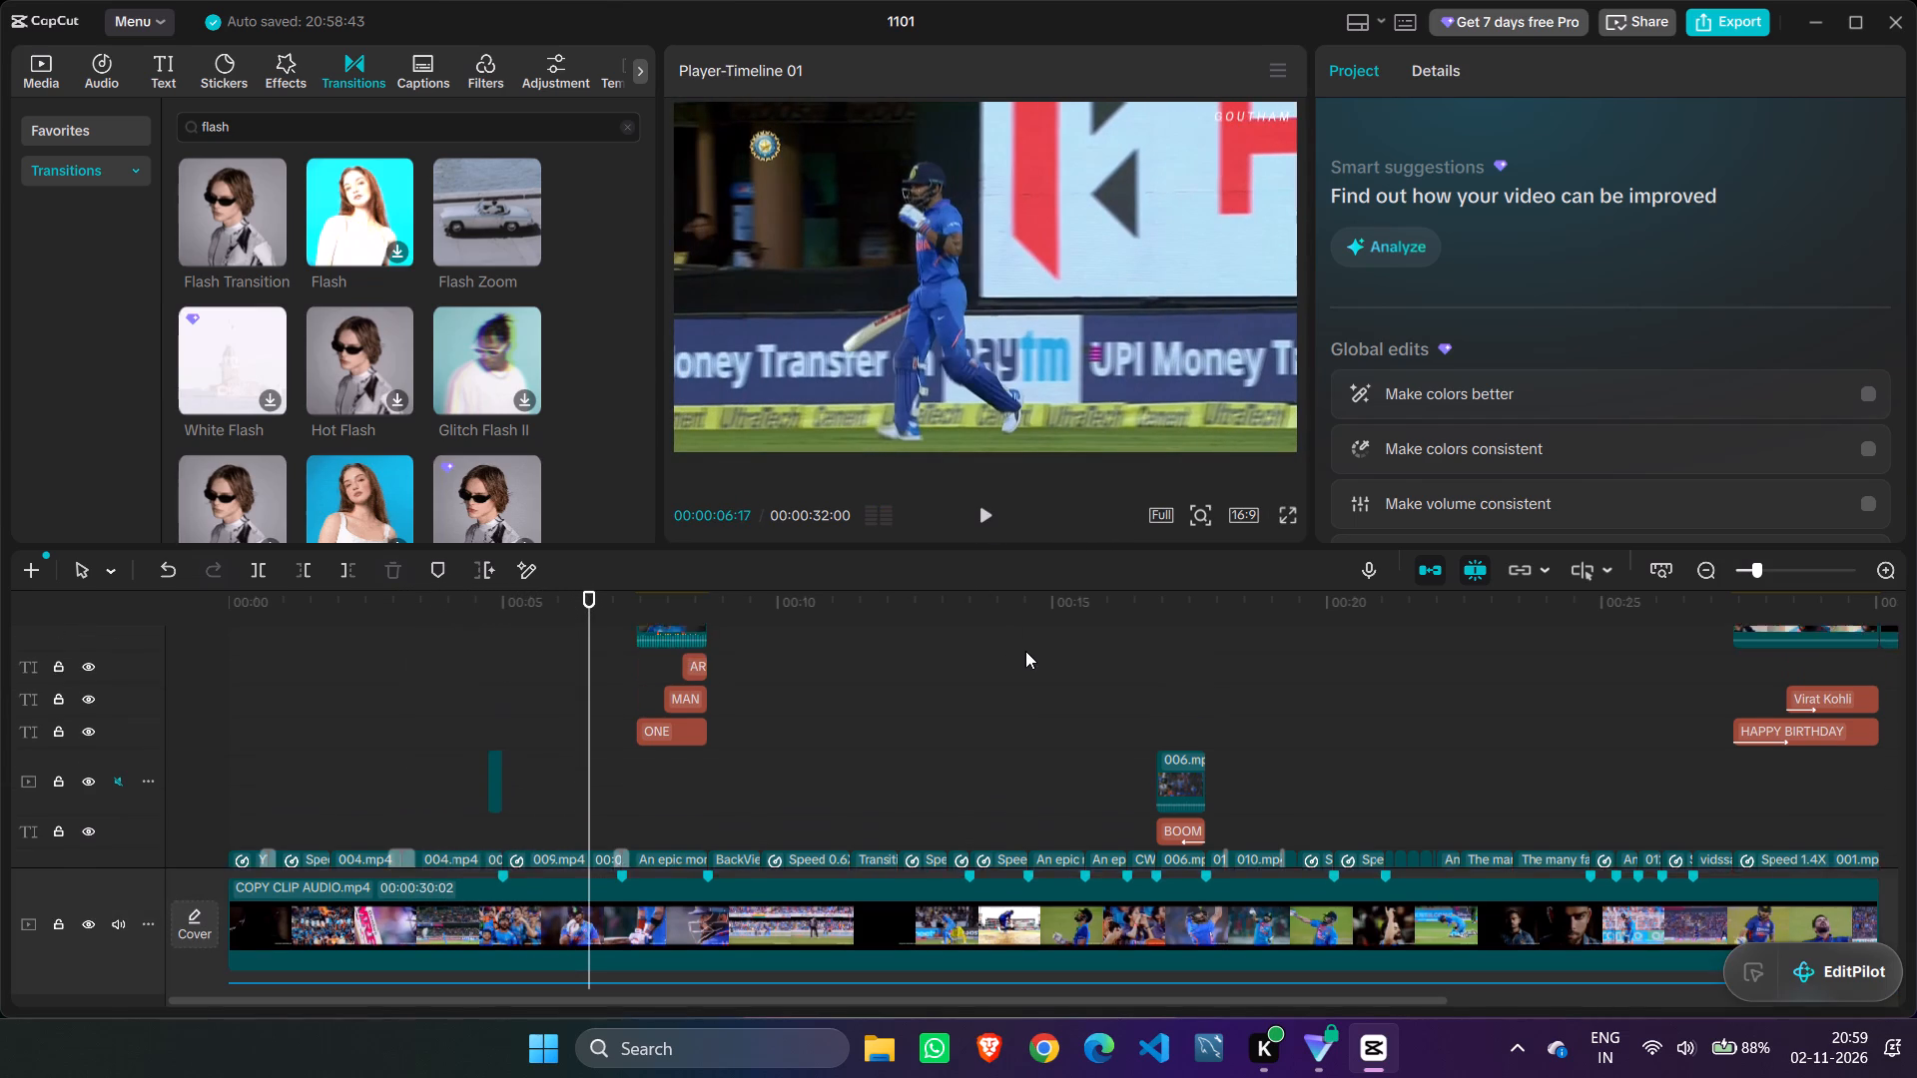
scroll(1025, 651, up, 13)
scroll(1027, 652, down, 3)
scroll(1027, 652, up, 1)
scroll(1027, 652, down, 2)
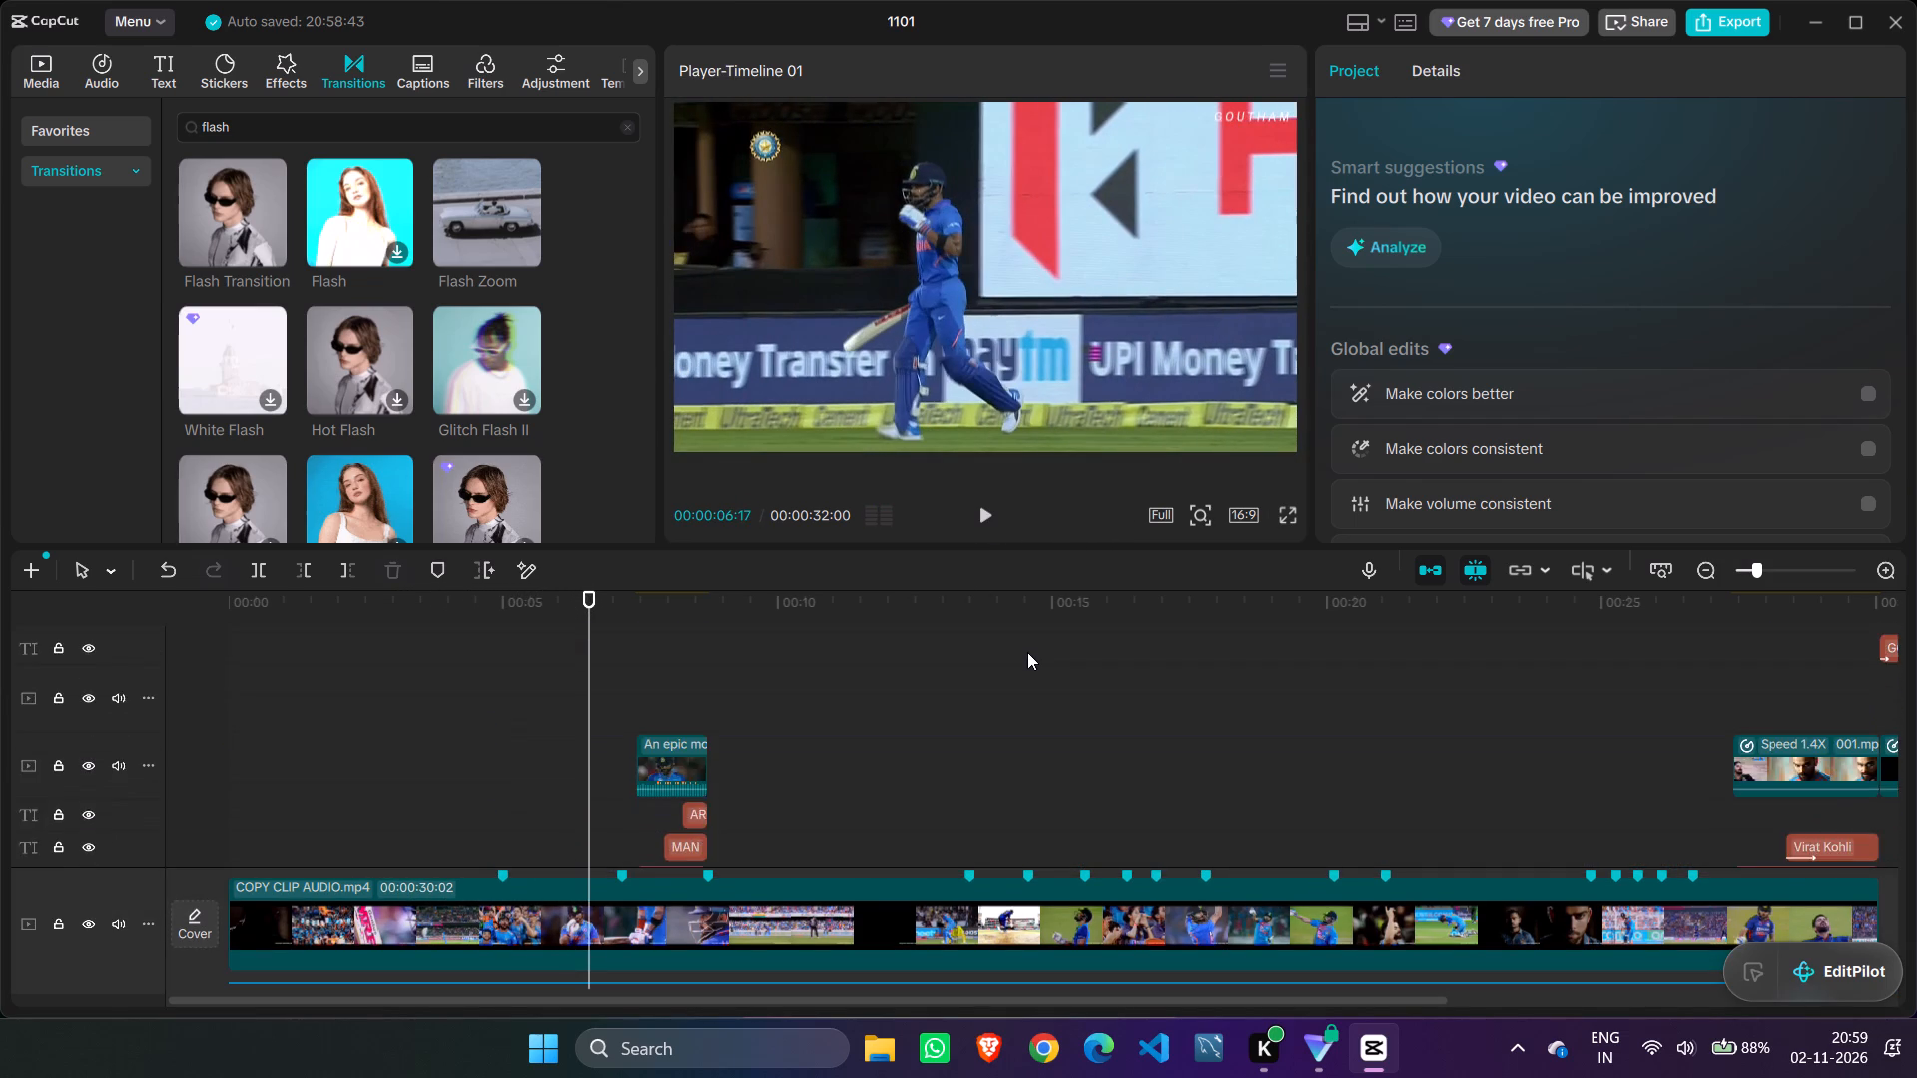
scroll(1027, 652, down, 4)
scroll(1027, 652, up, 1)
scroll(1027, 652, down, 7)
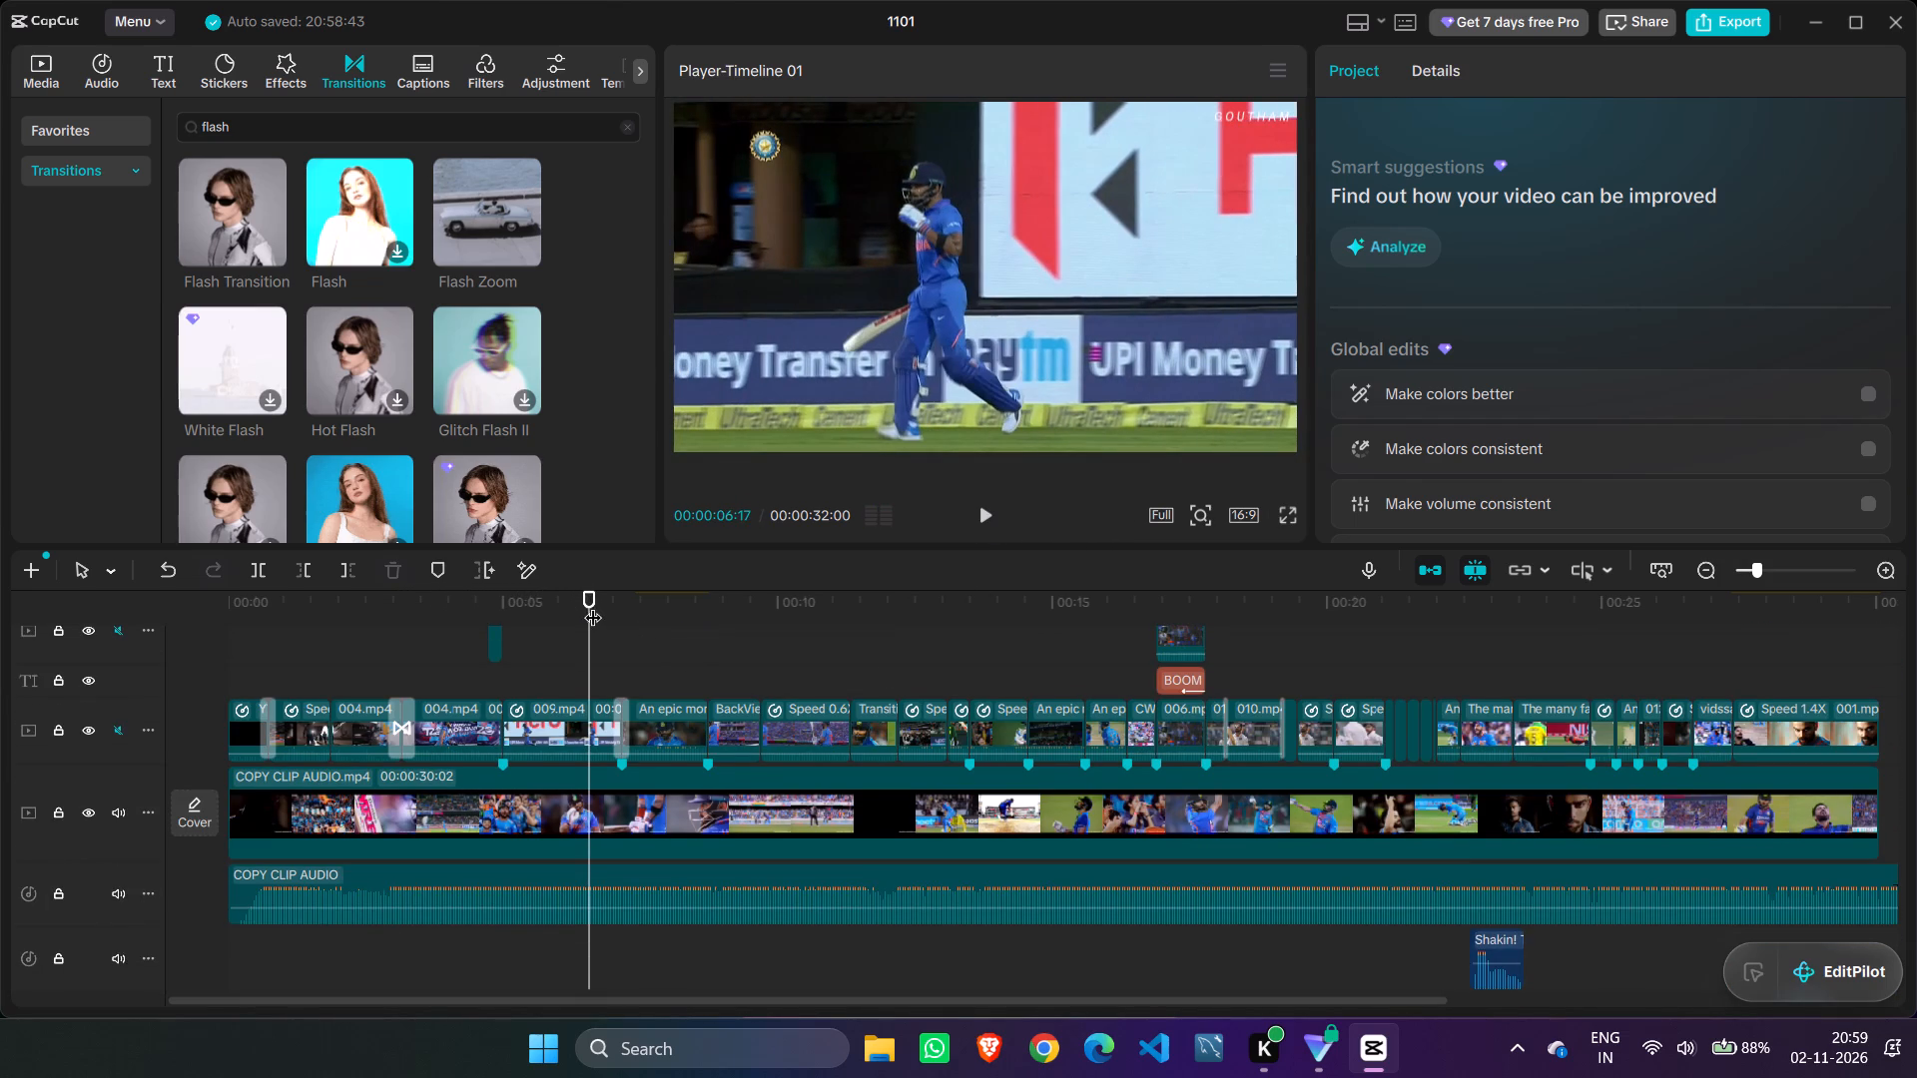
Play the edit from 00:00:00:00 past the BOOM shot and replay the 010.mp4 section with its flash transitions.
drag(588, 604, 196, 618)
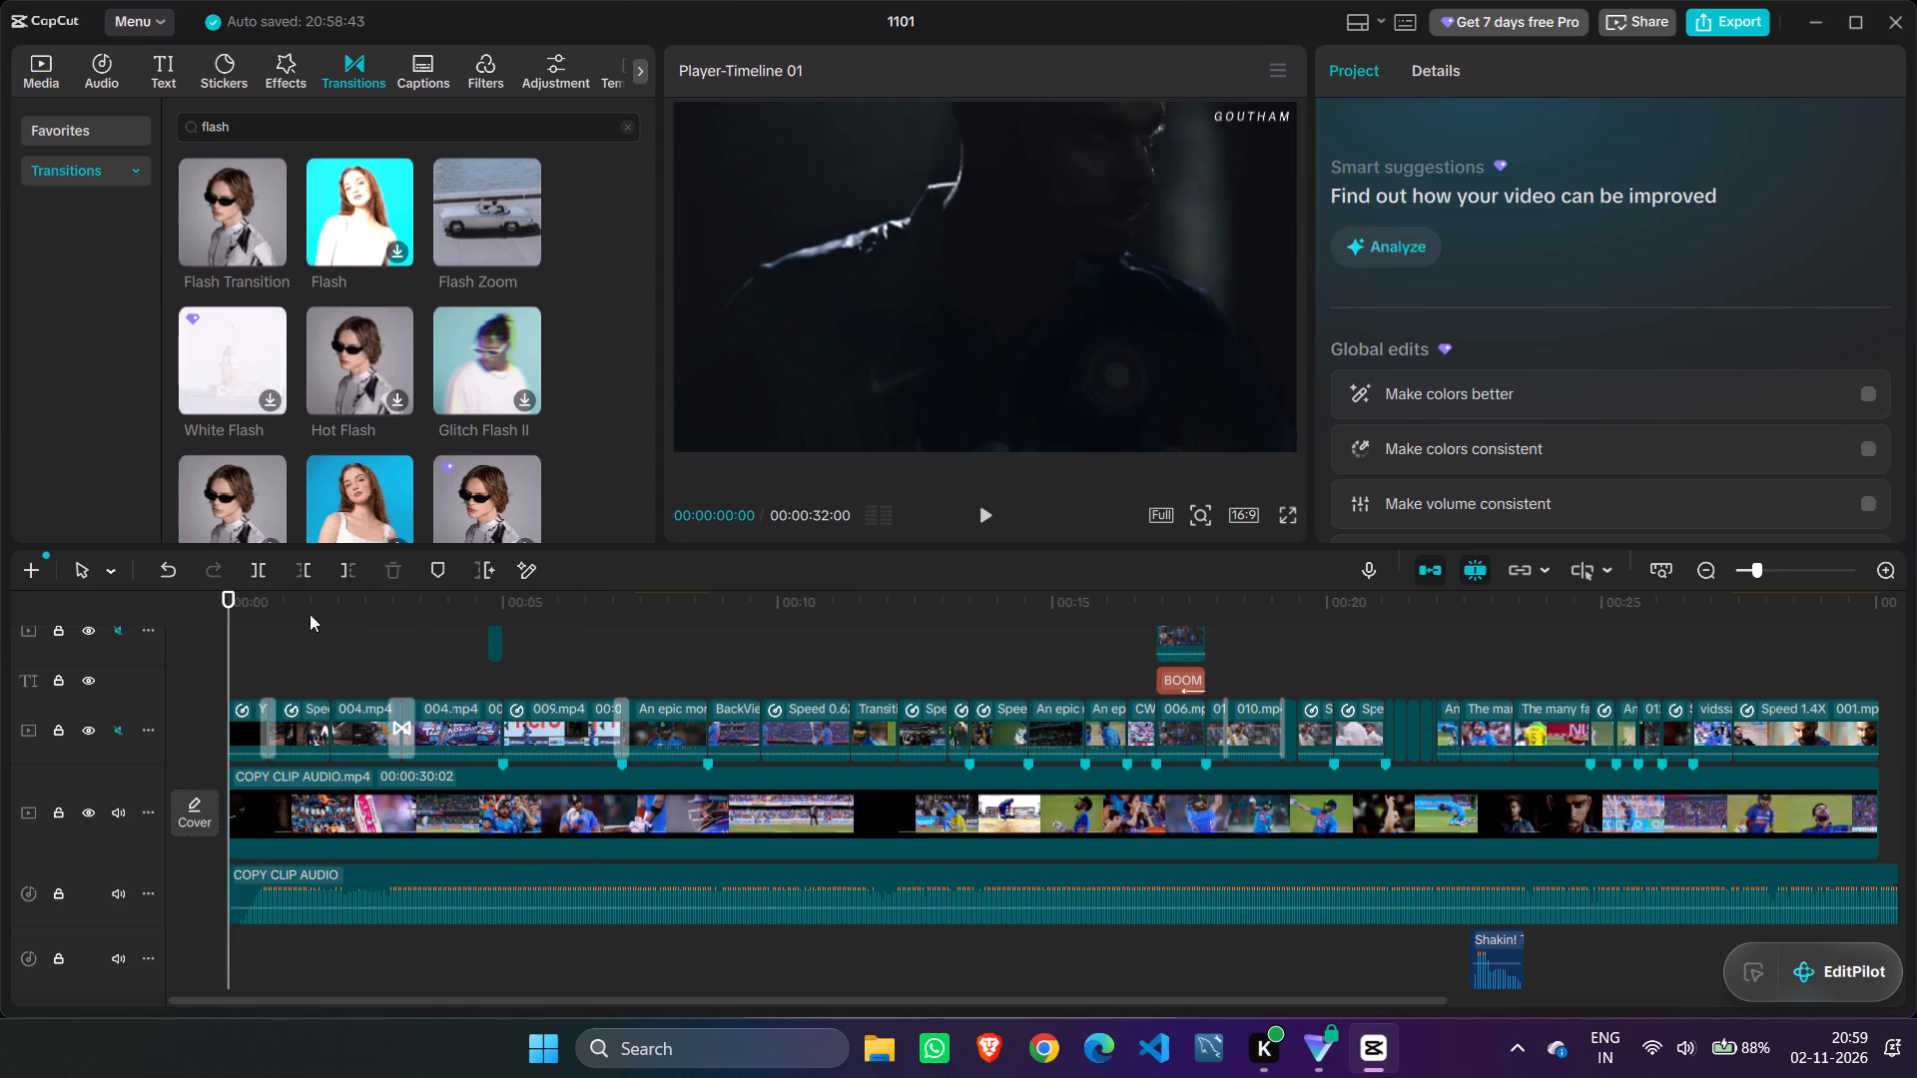
click(983, 517)
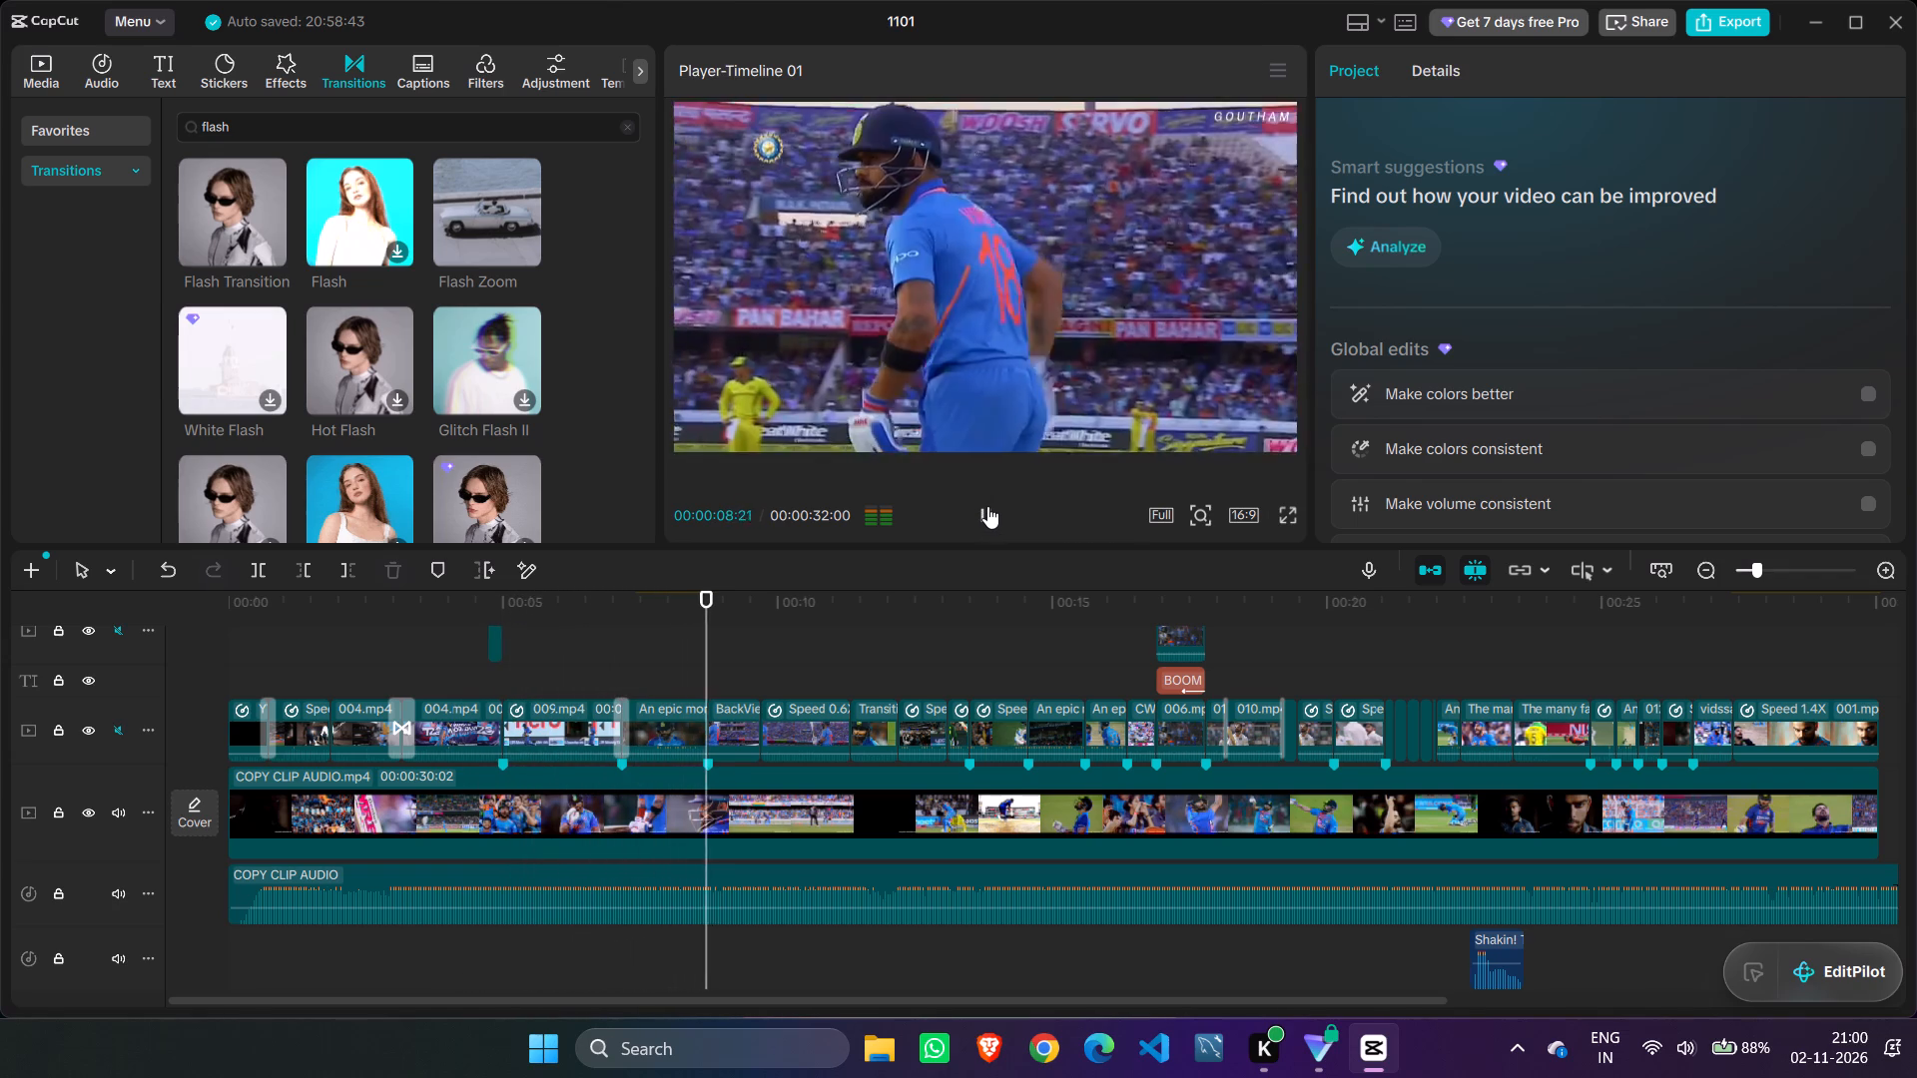
click(987, 505)
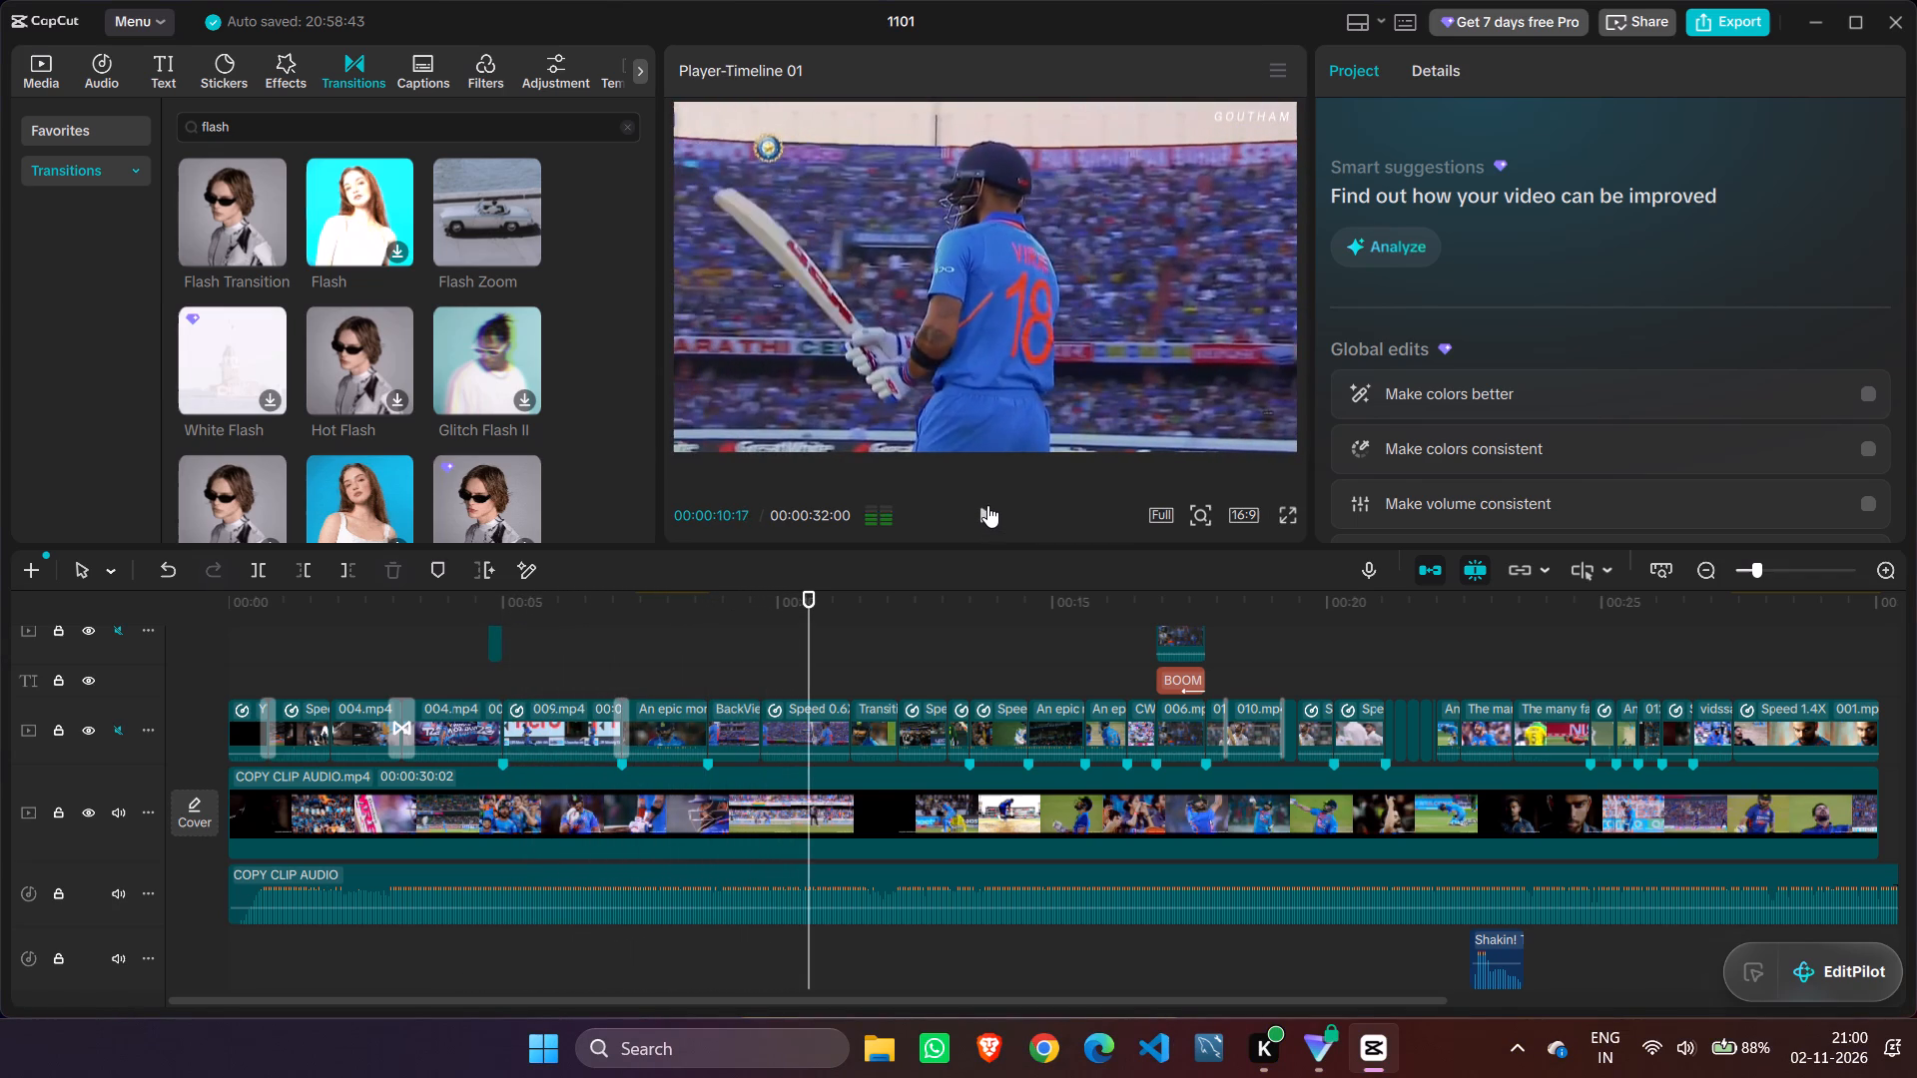
click(987, 505)
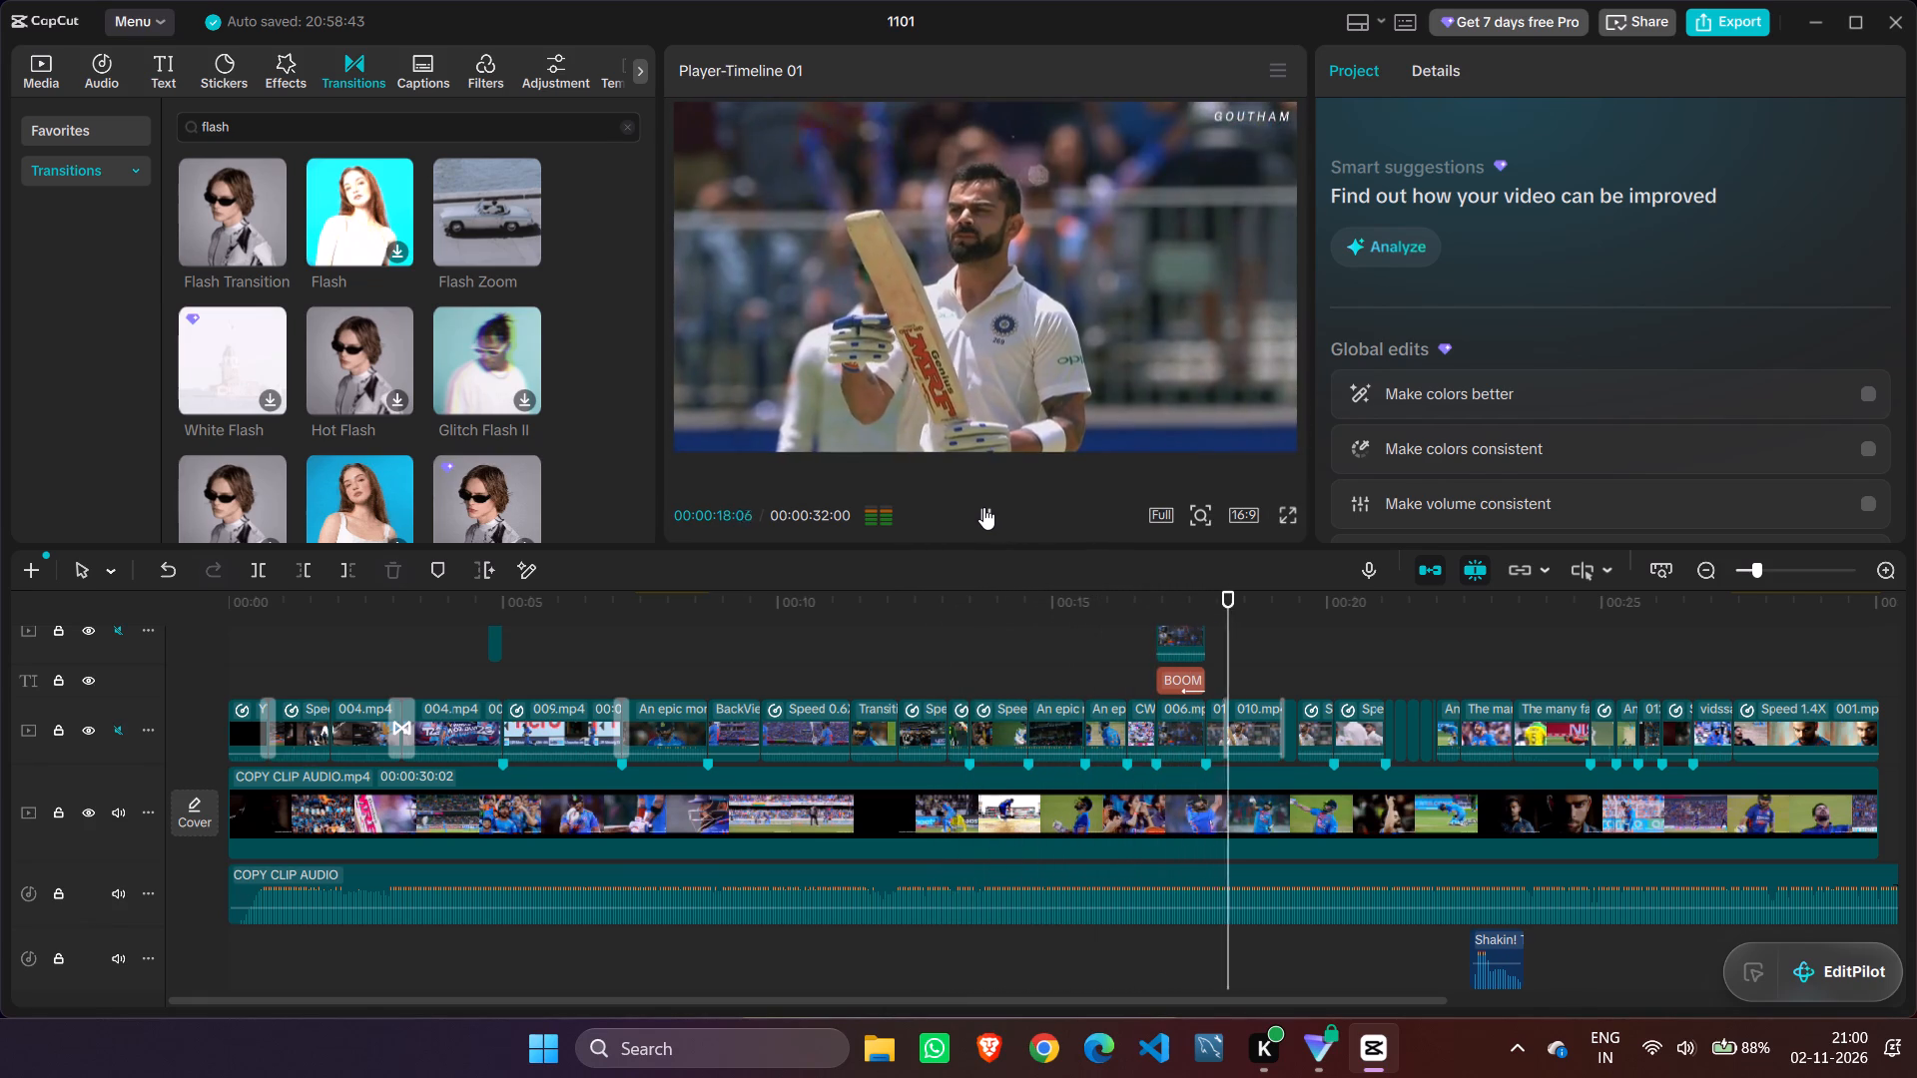
click(983, 507)
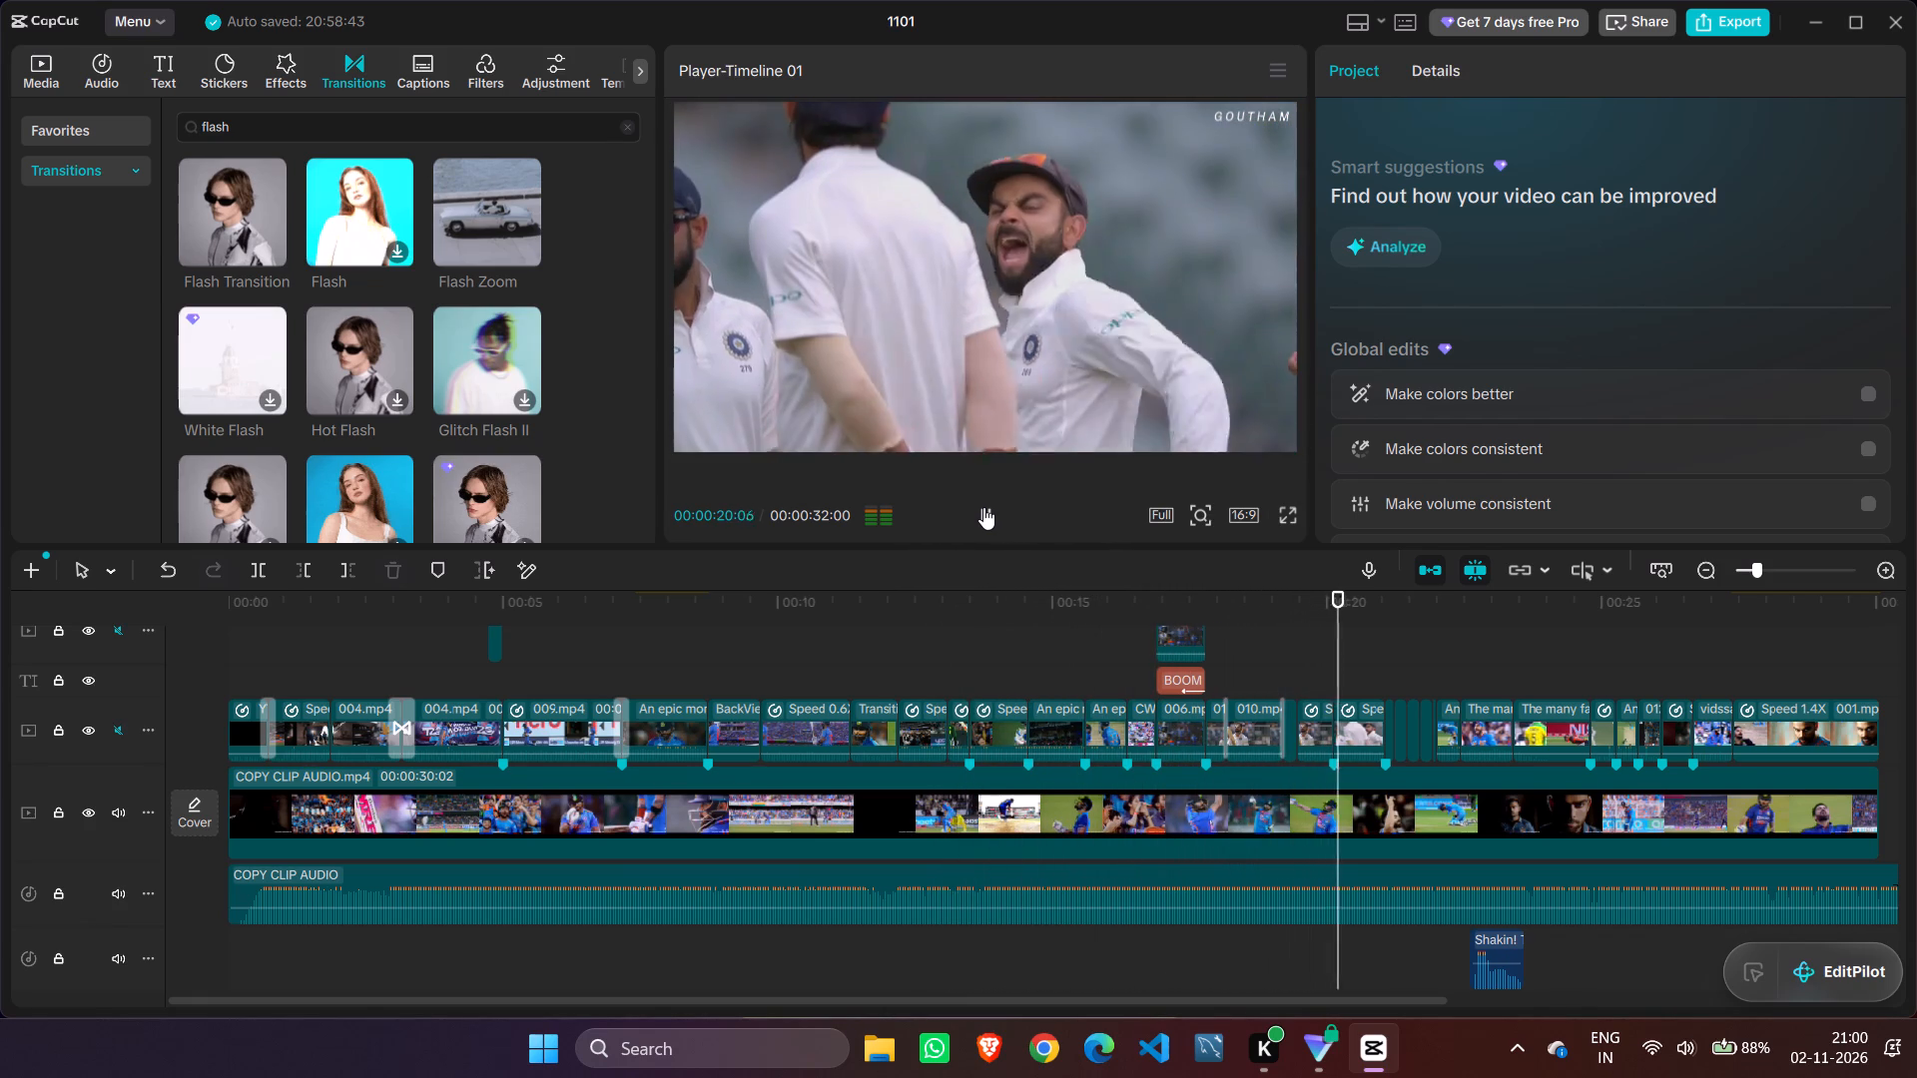
drag(1347, 606, 1189, 602)
click(977, 506)
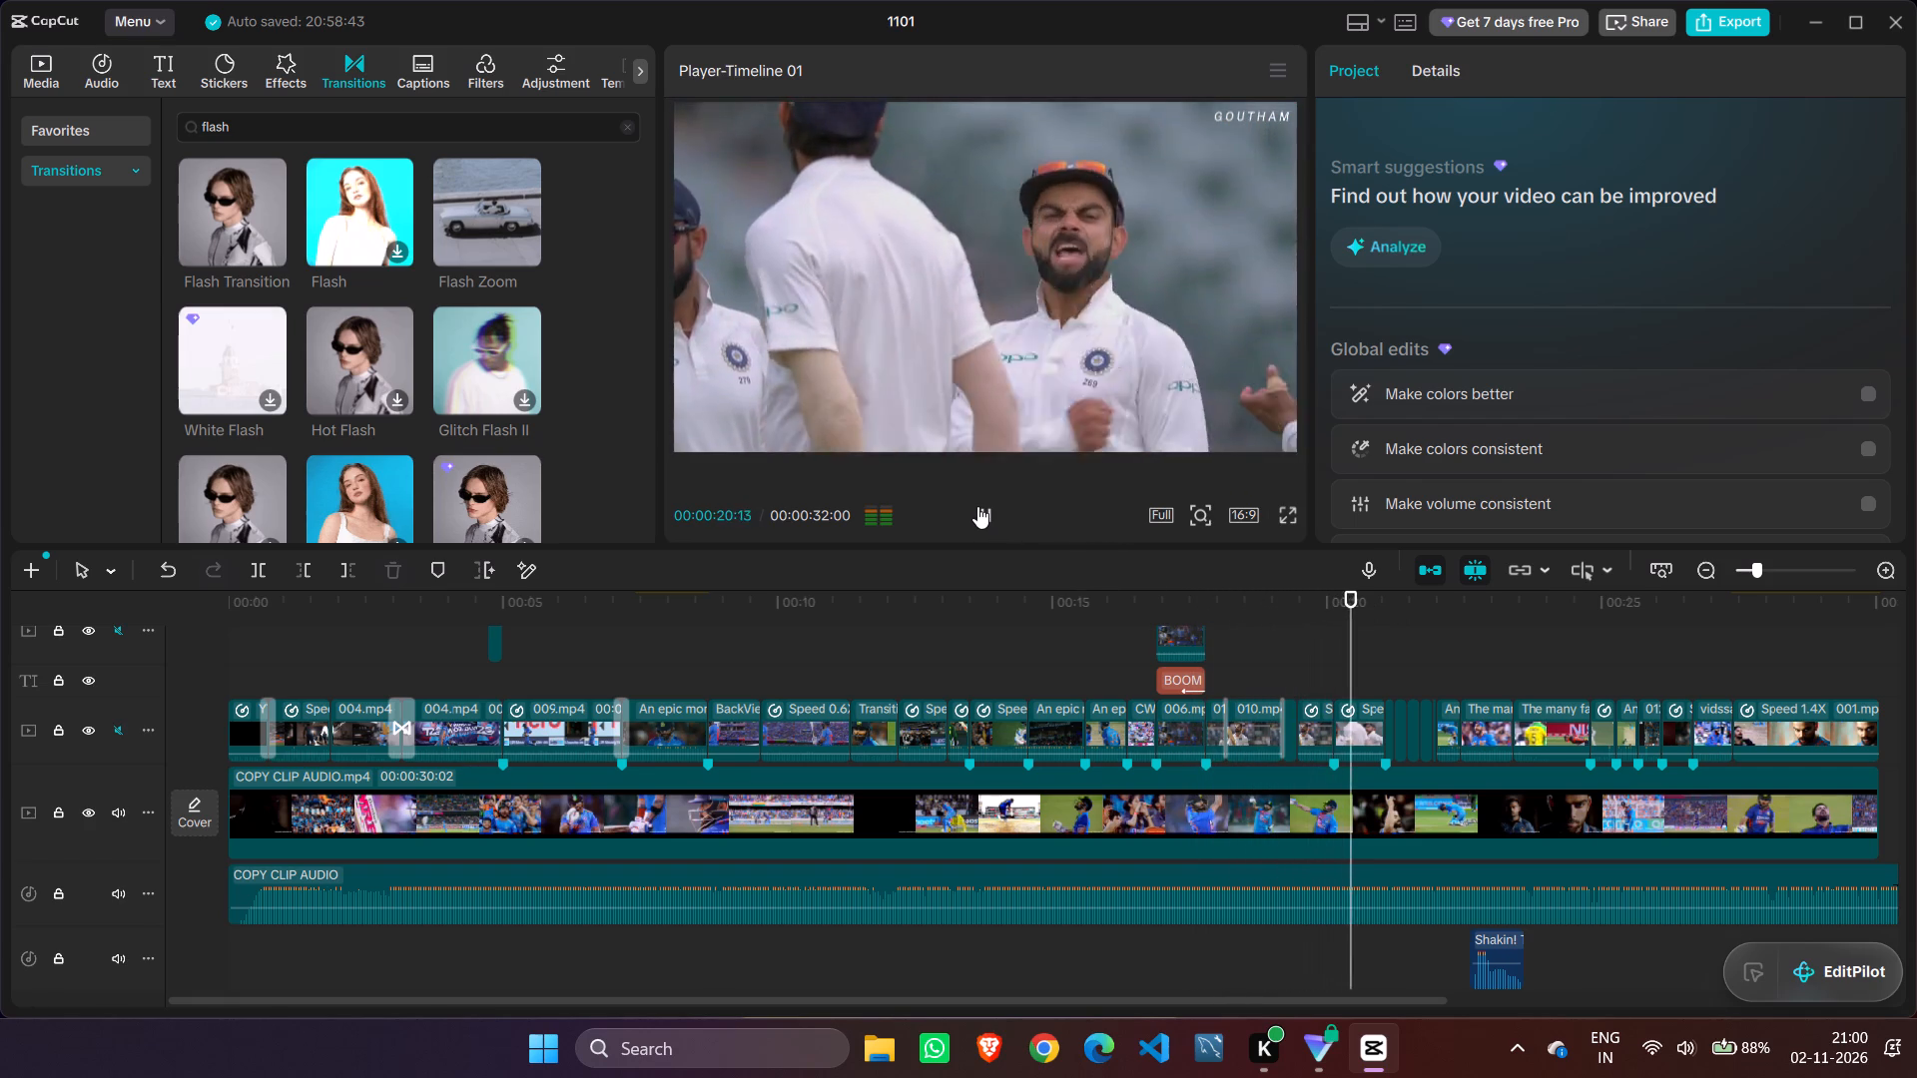
click(977, 506)
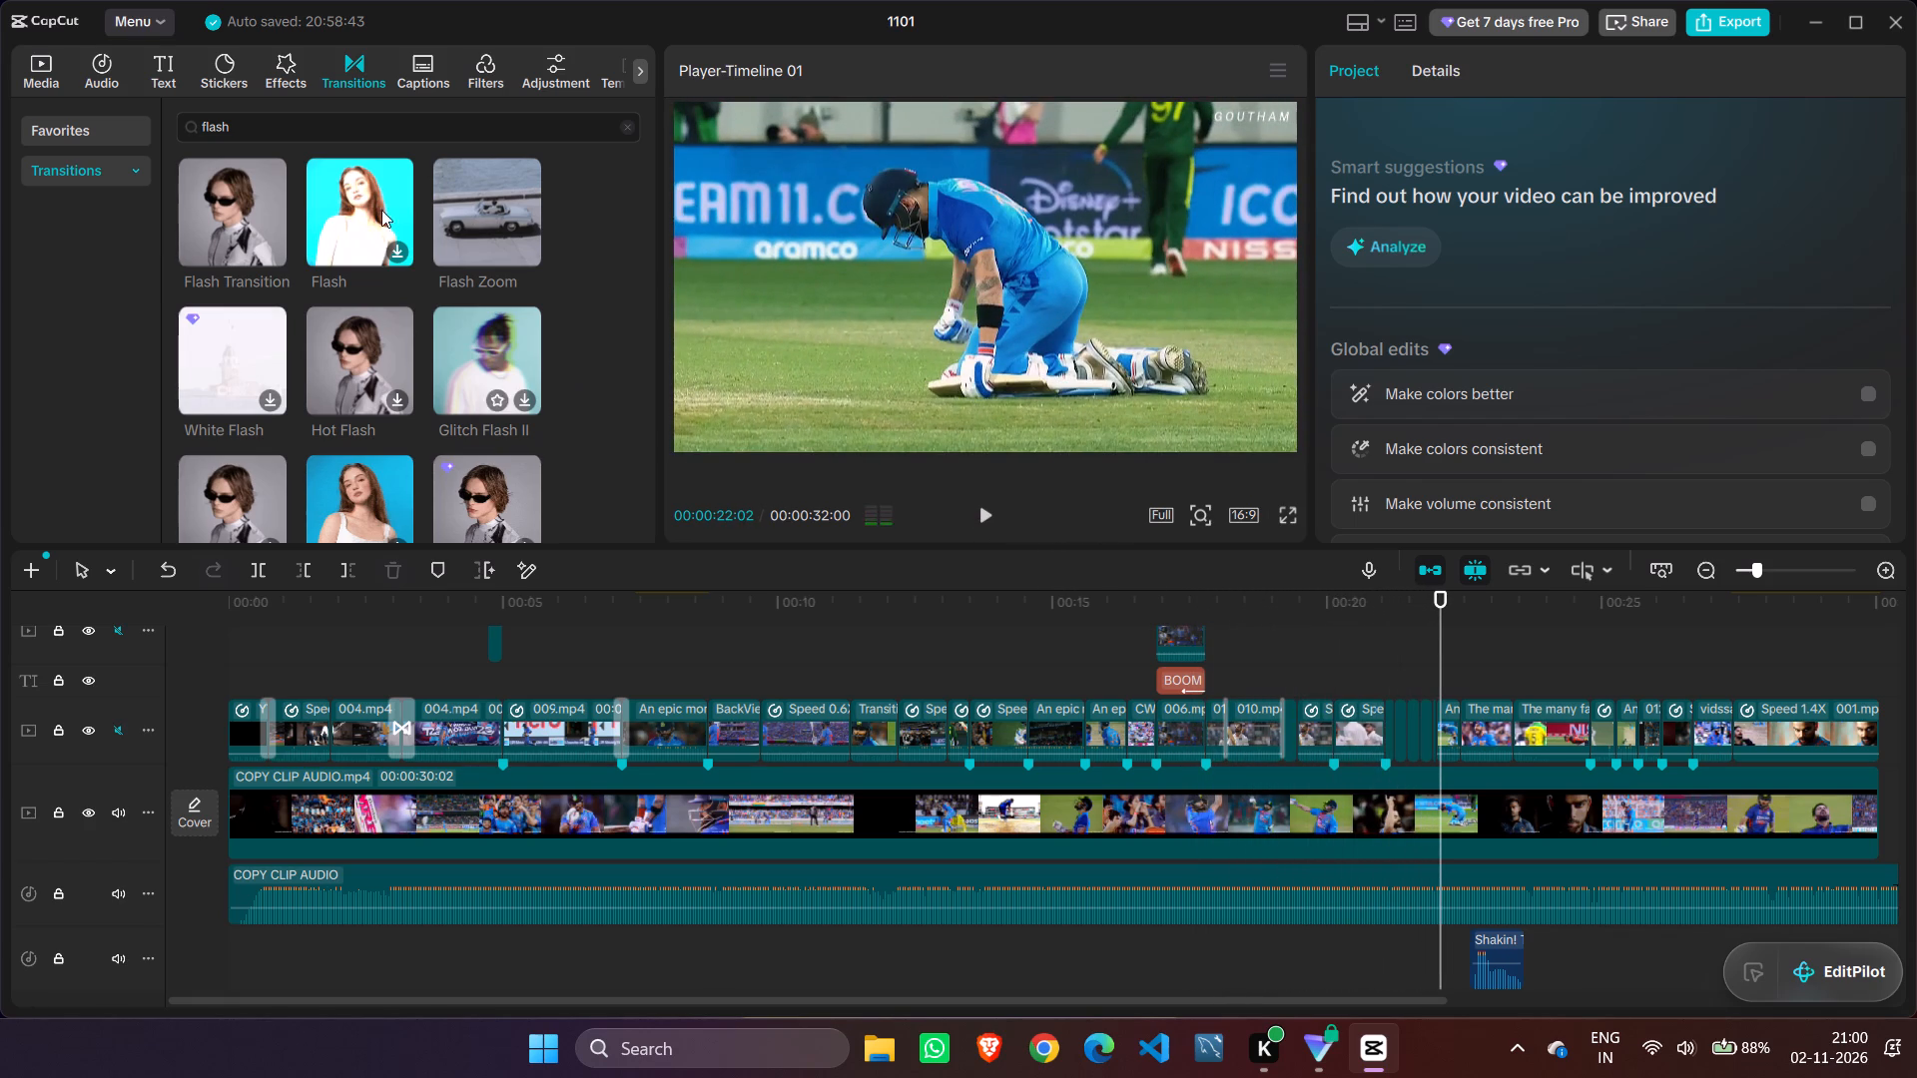
Search the transitions for "fire flash" and put Fire Flash on the first 010.mp4 cut after the BOOM shot, replacing its Flash Transition.
drag(277, 127, 156, 119)
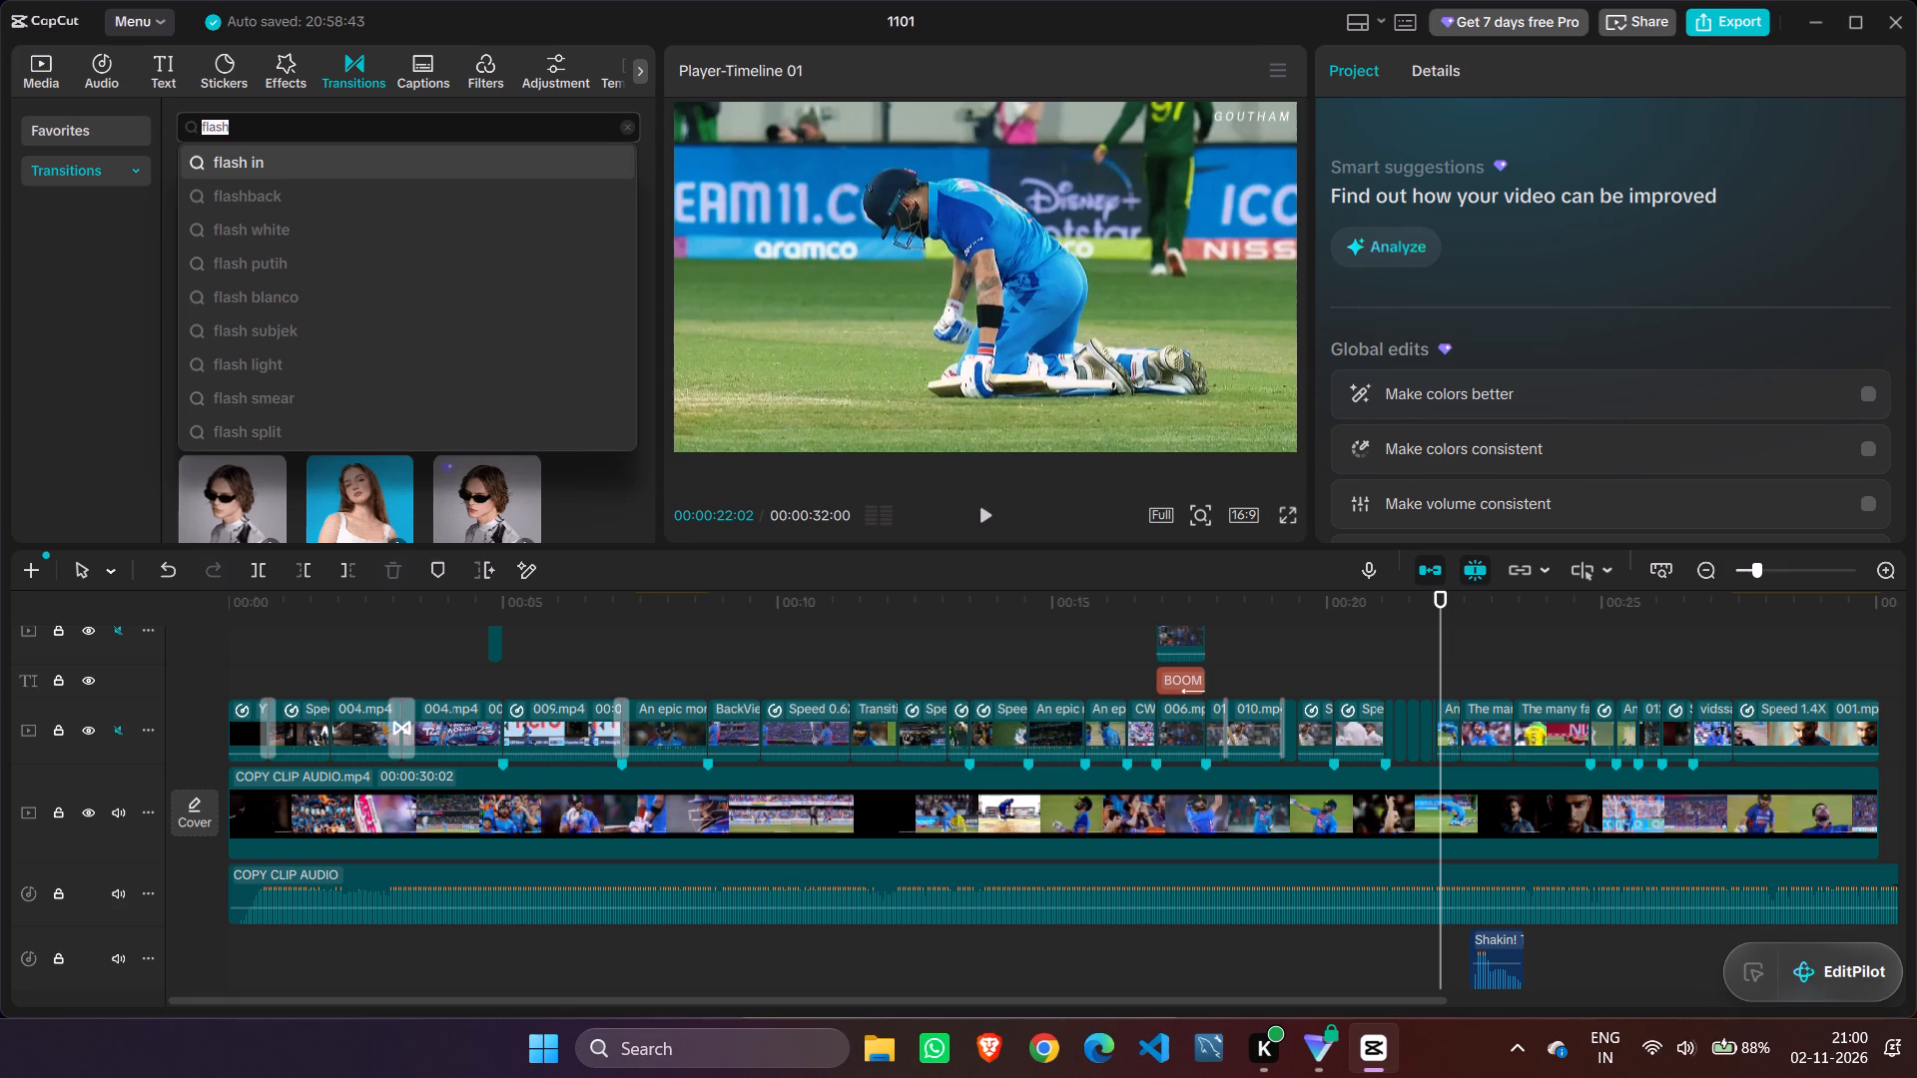
text(fire)
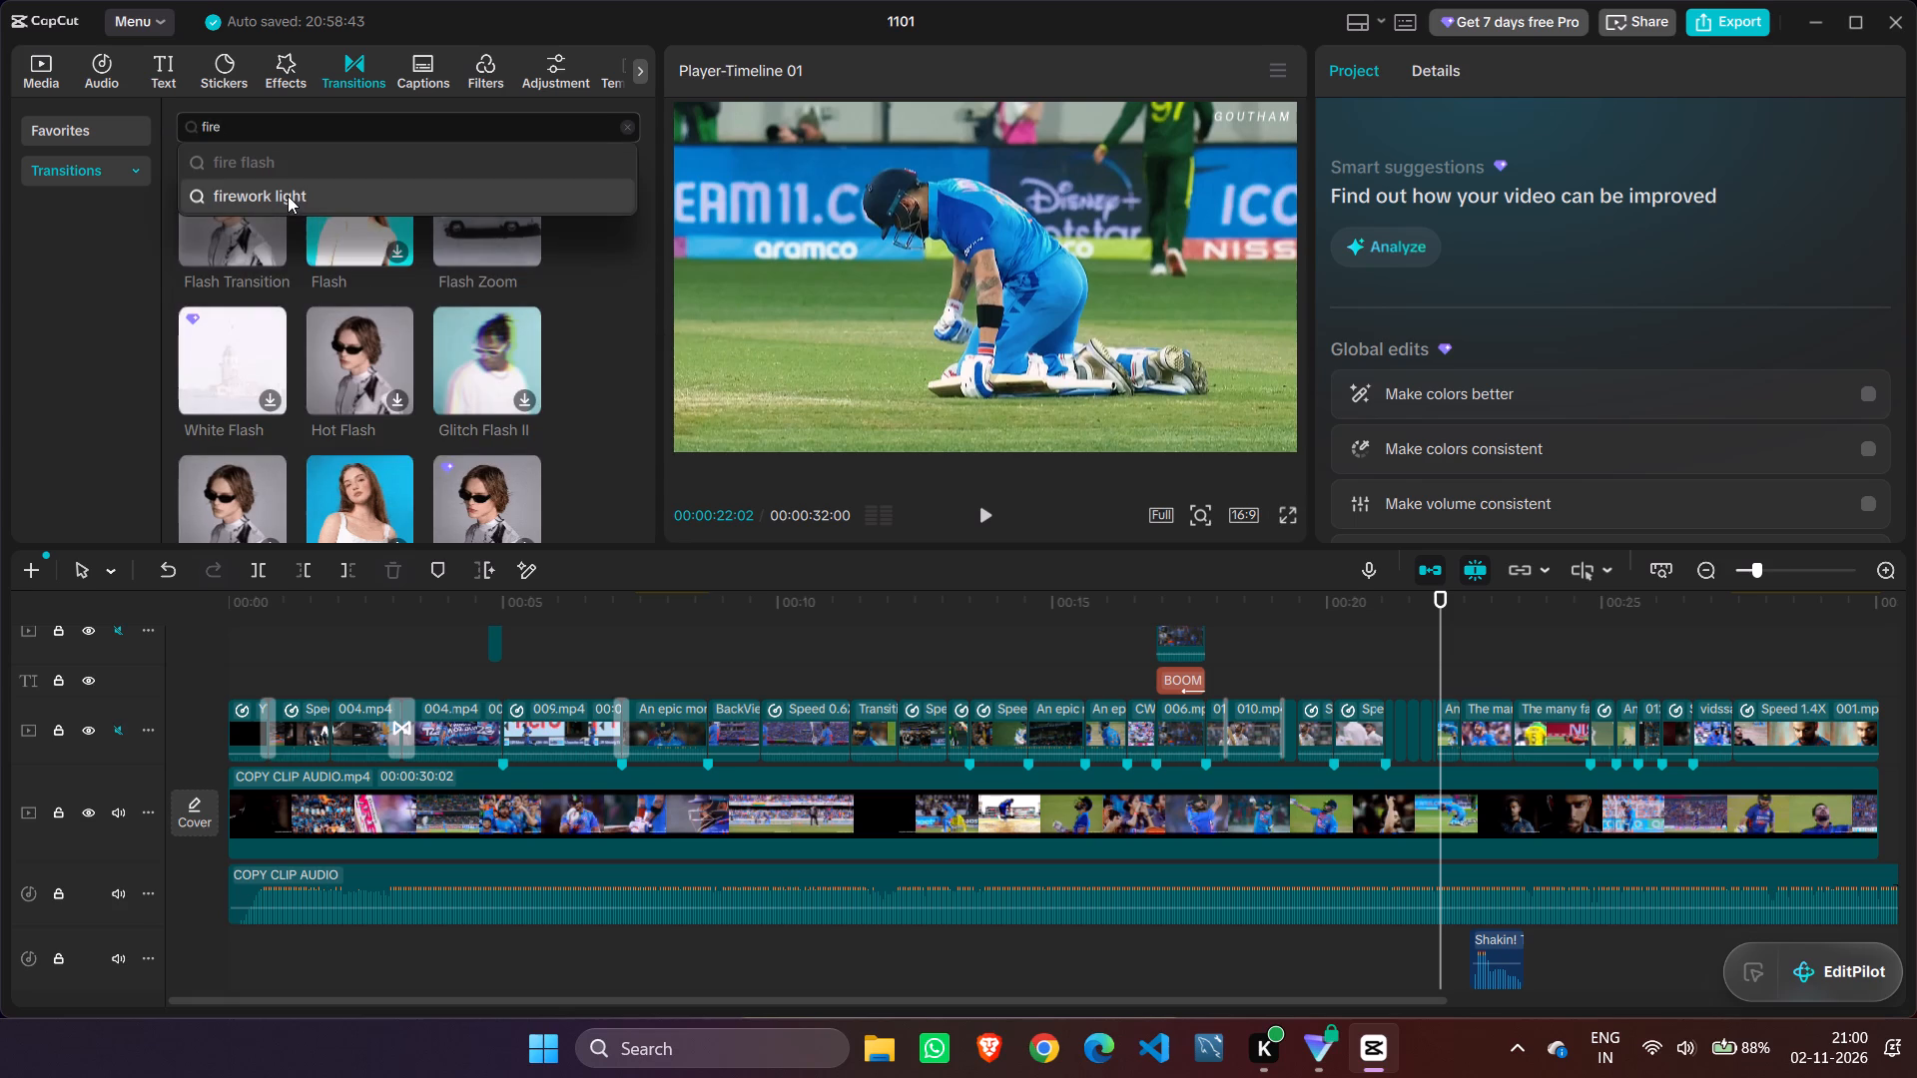
key(Return)
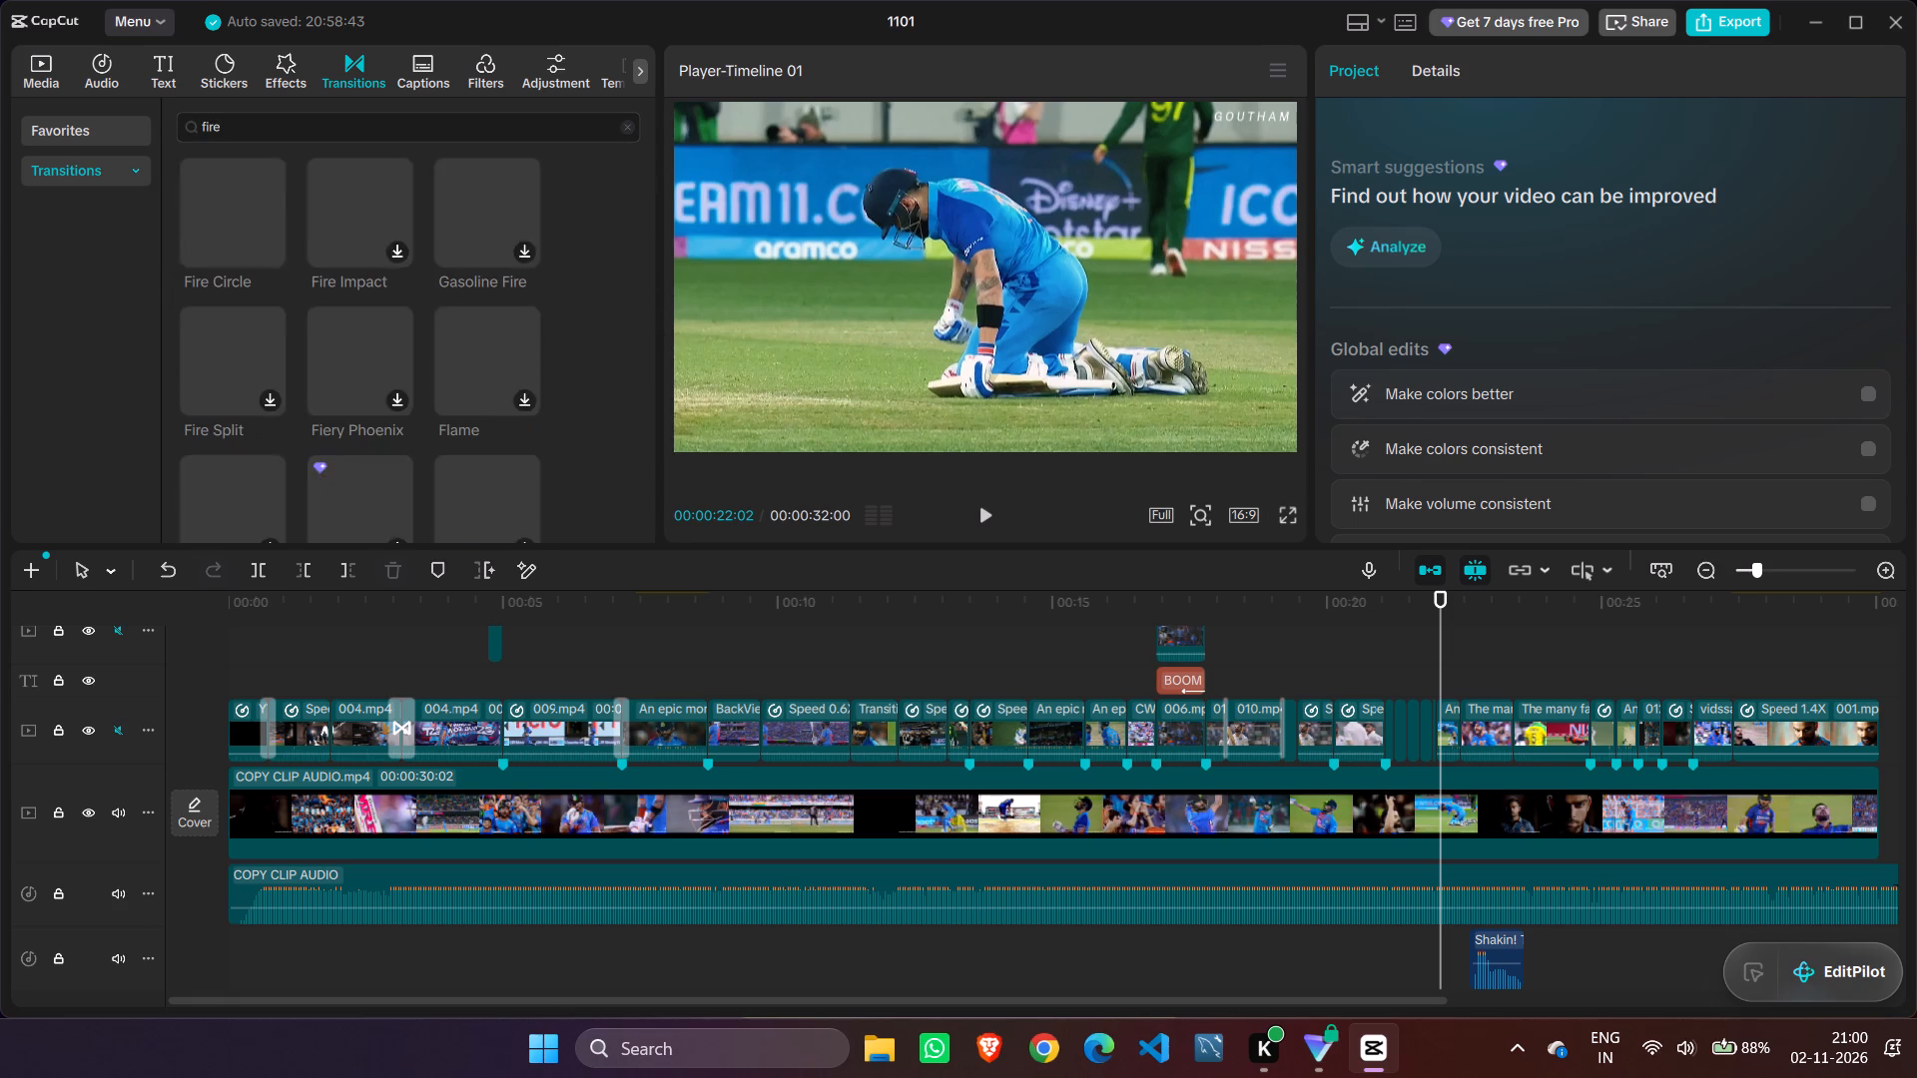
click(270, 124)
key(space)
text(flash)
key(Return)
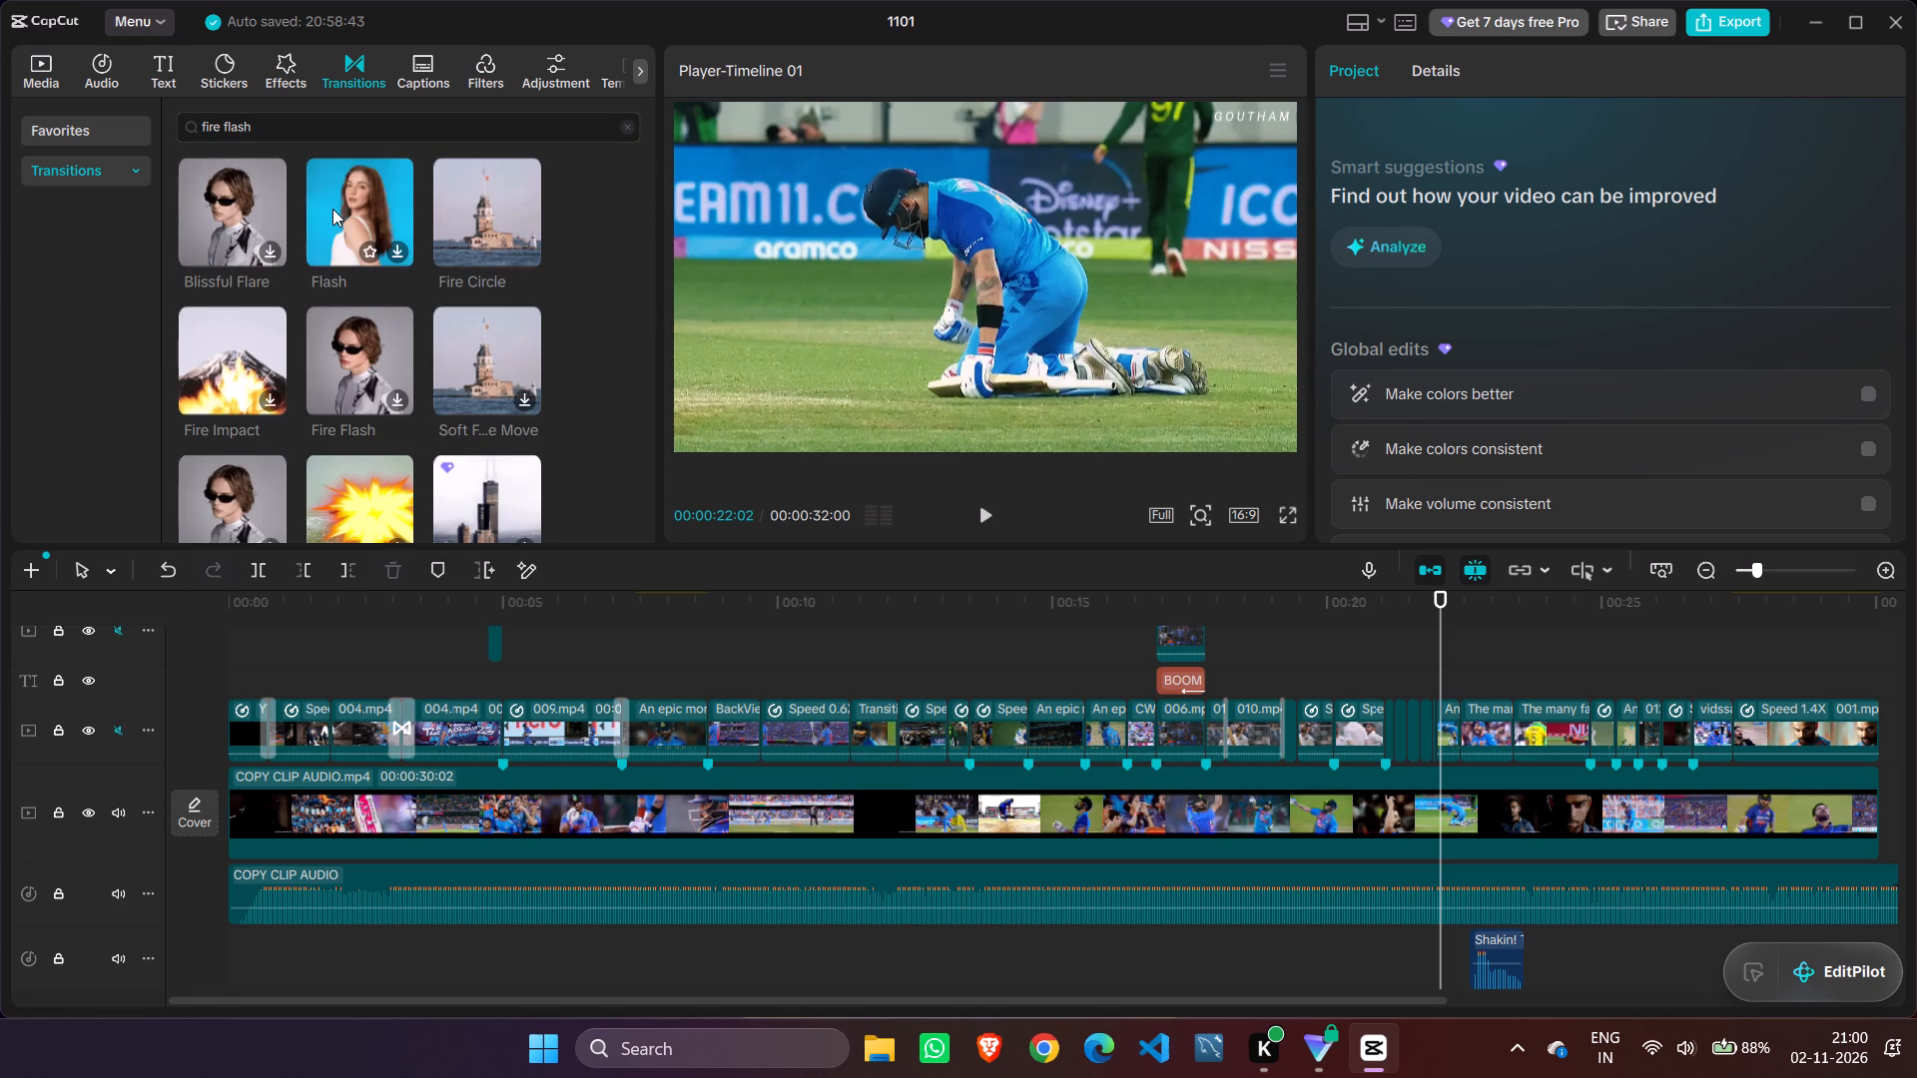
scroll(332, 209, down, 1)
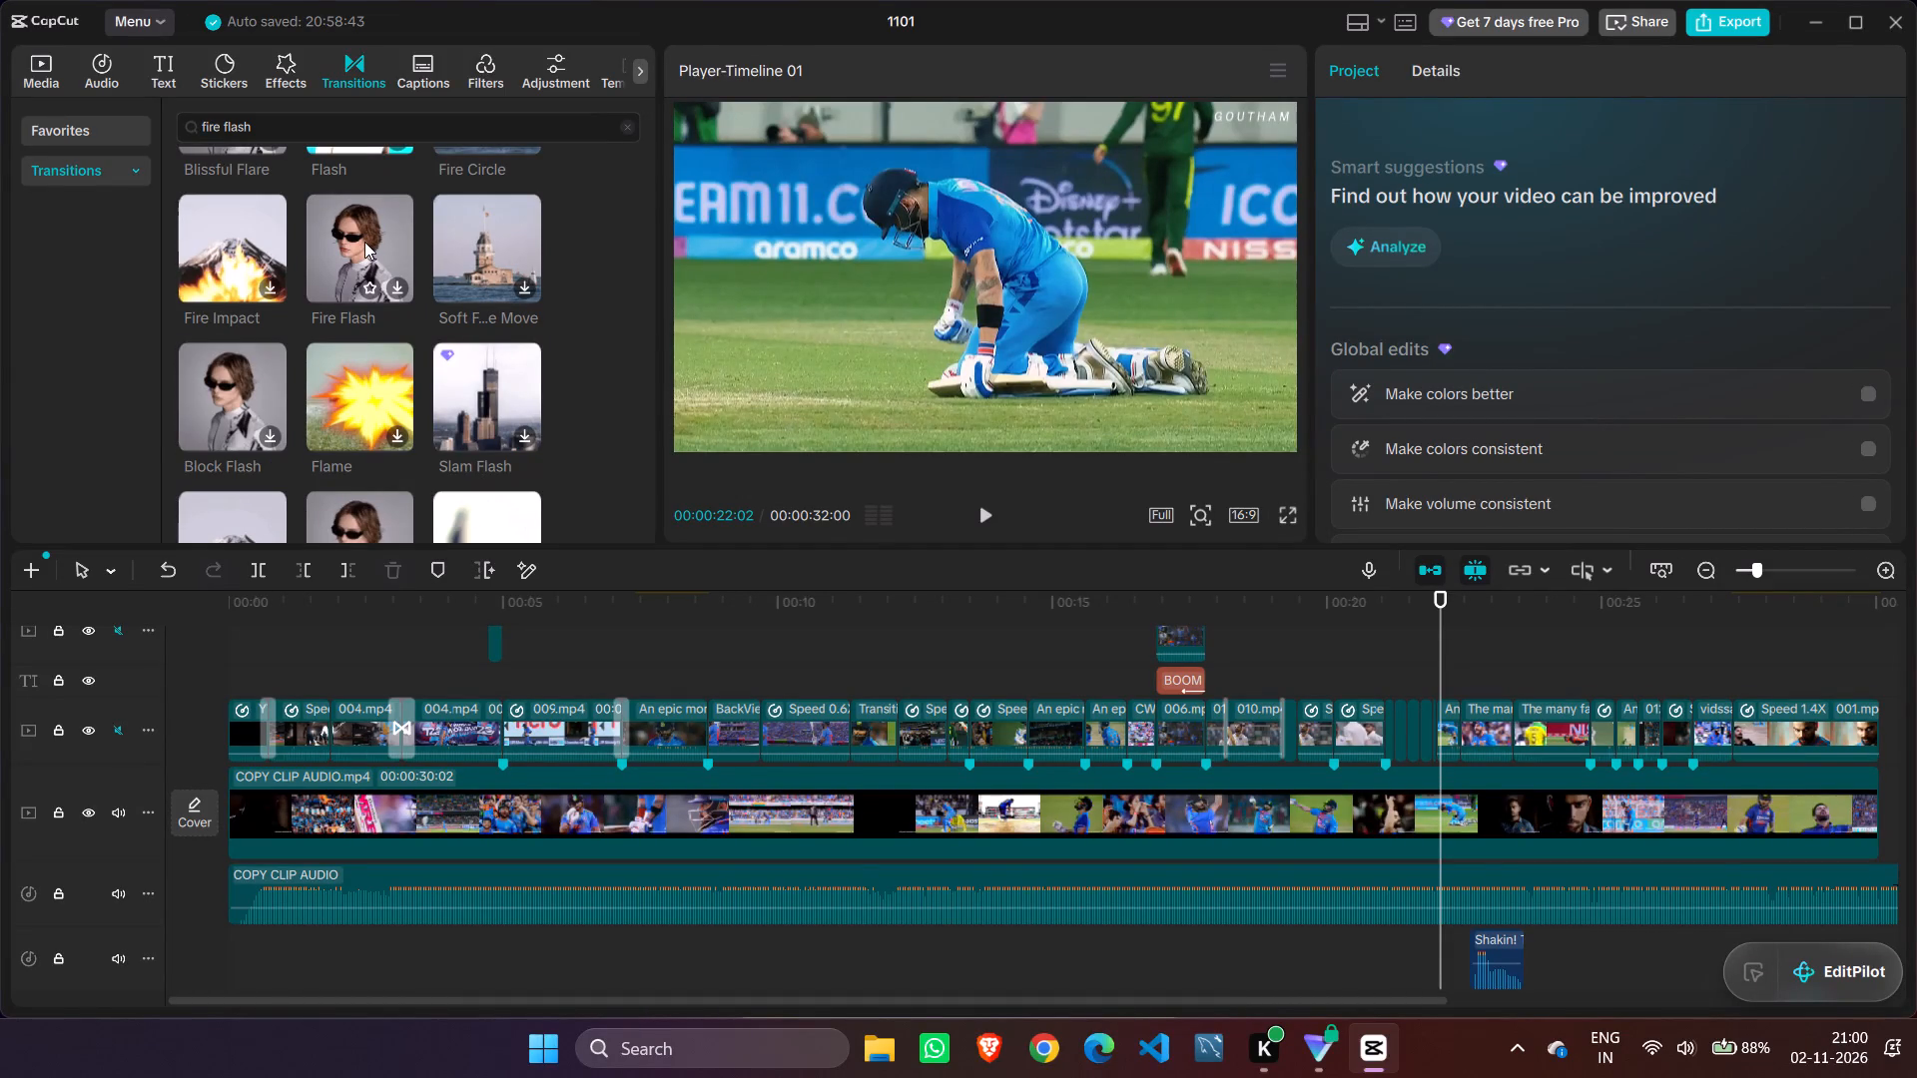
scroll(364, 242, down, 1)
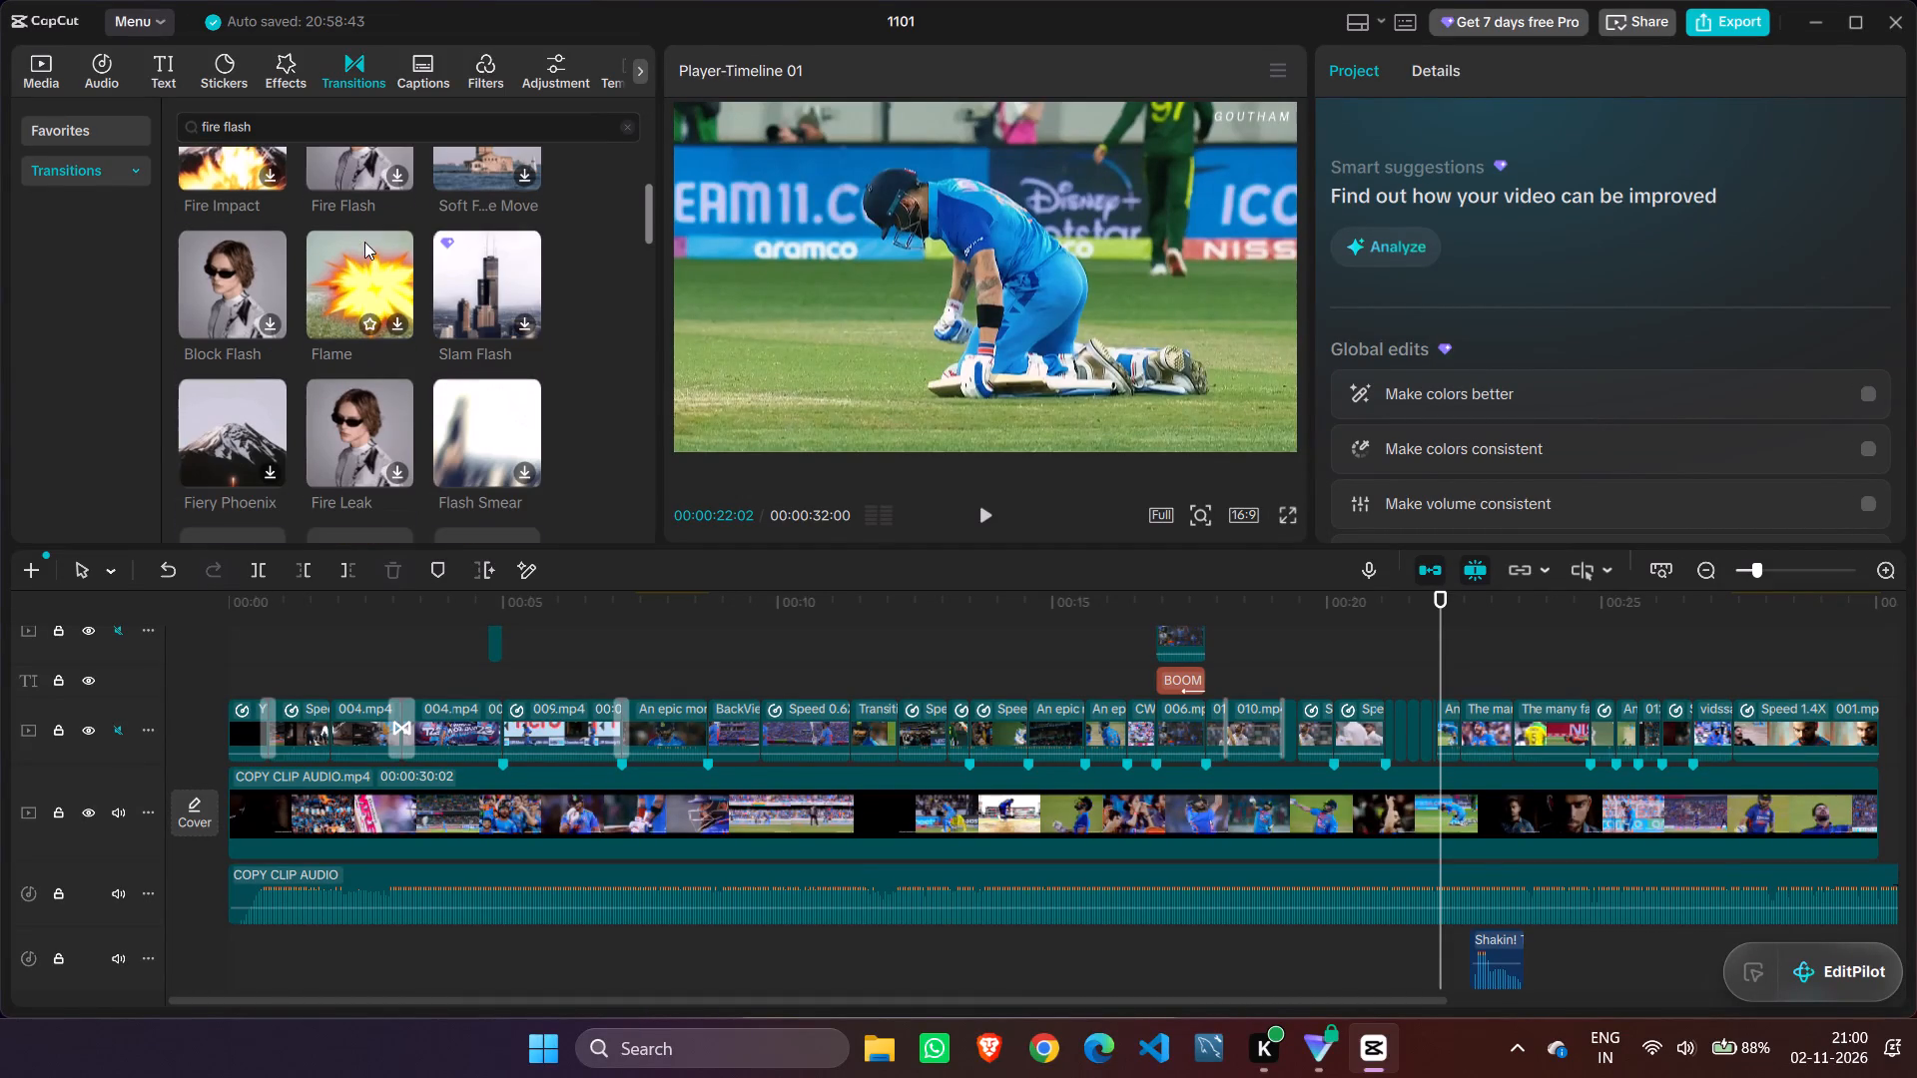
scroll(348, 213, up, 2)
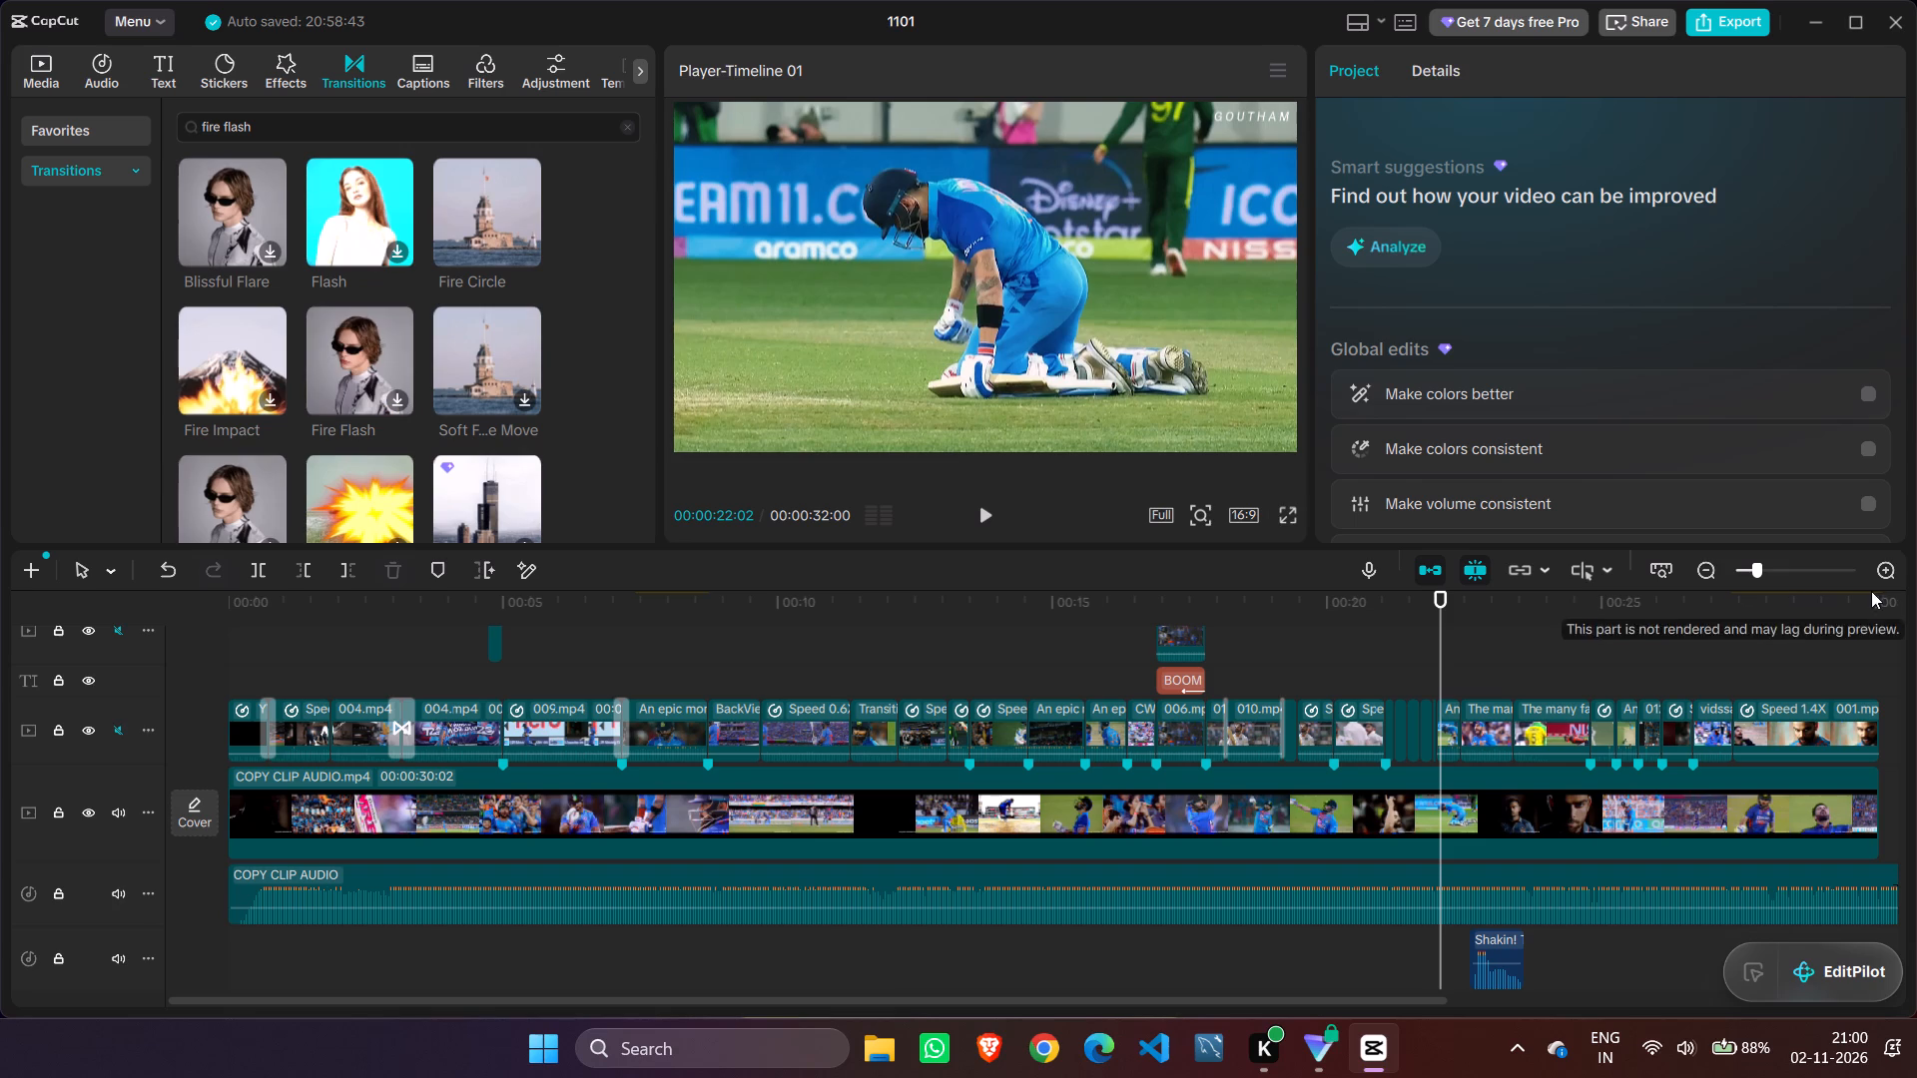
click(1888, 572)
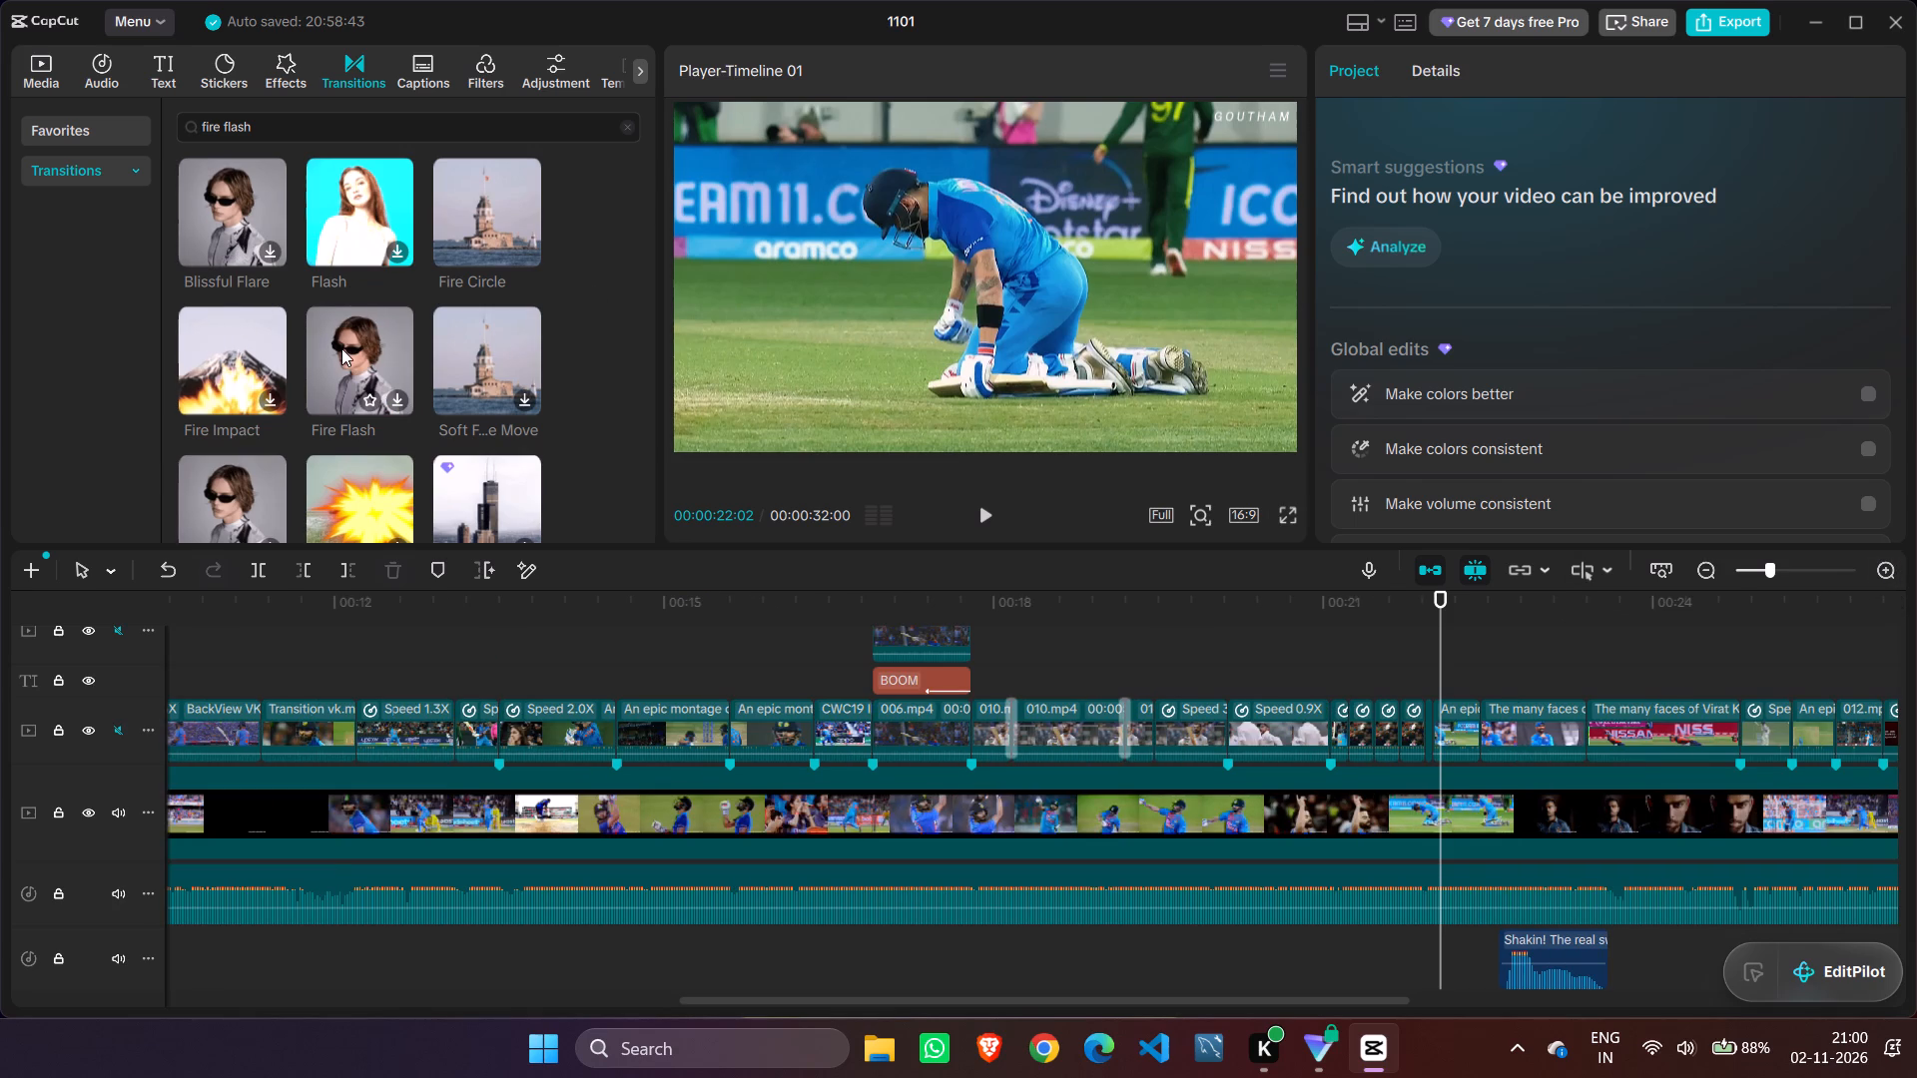
drag(341, 348, 1011, 718)
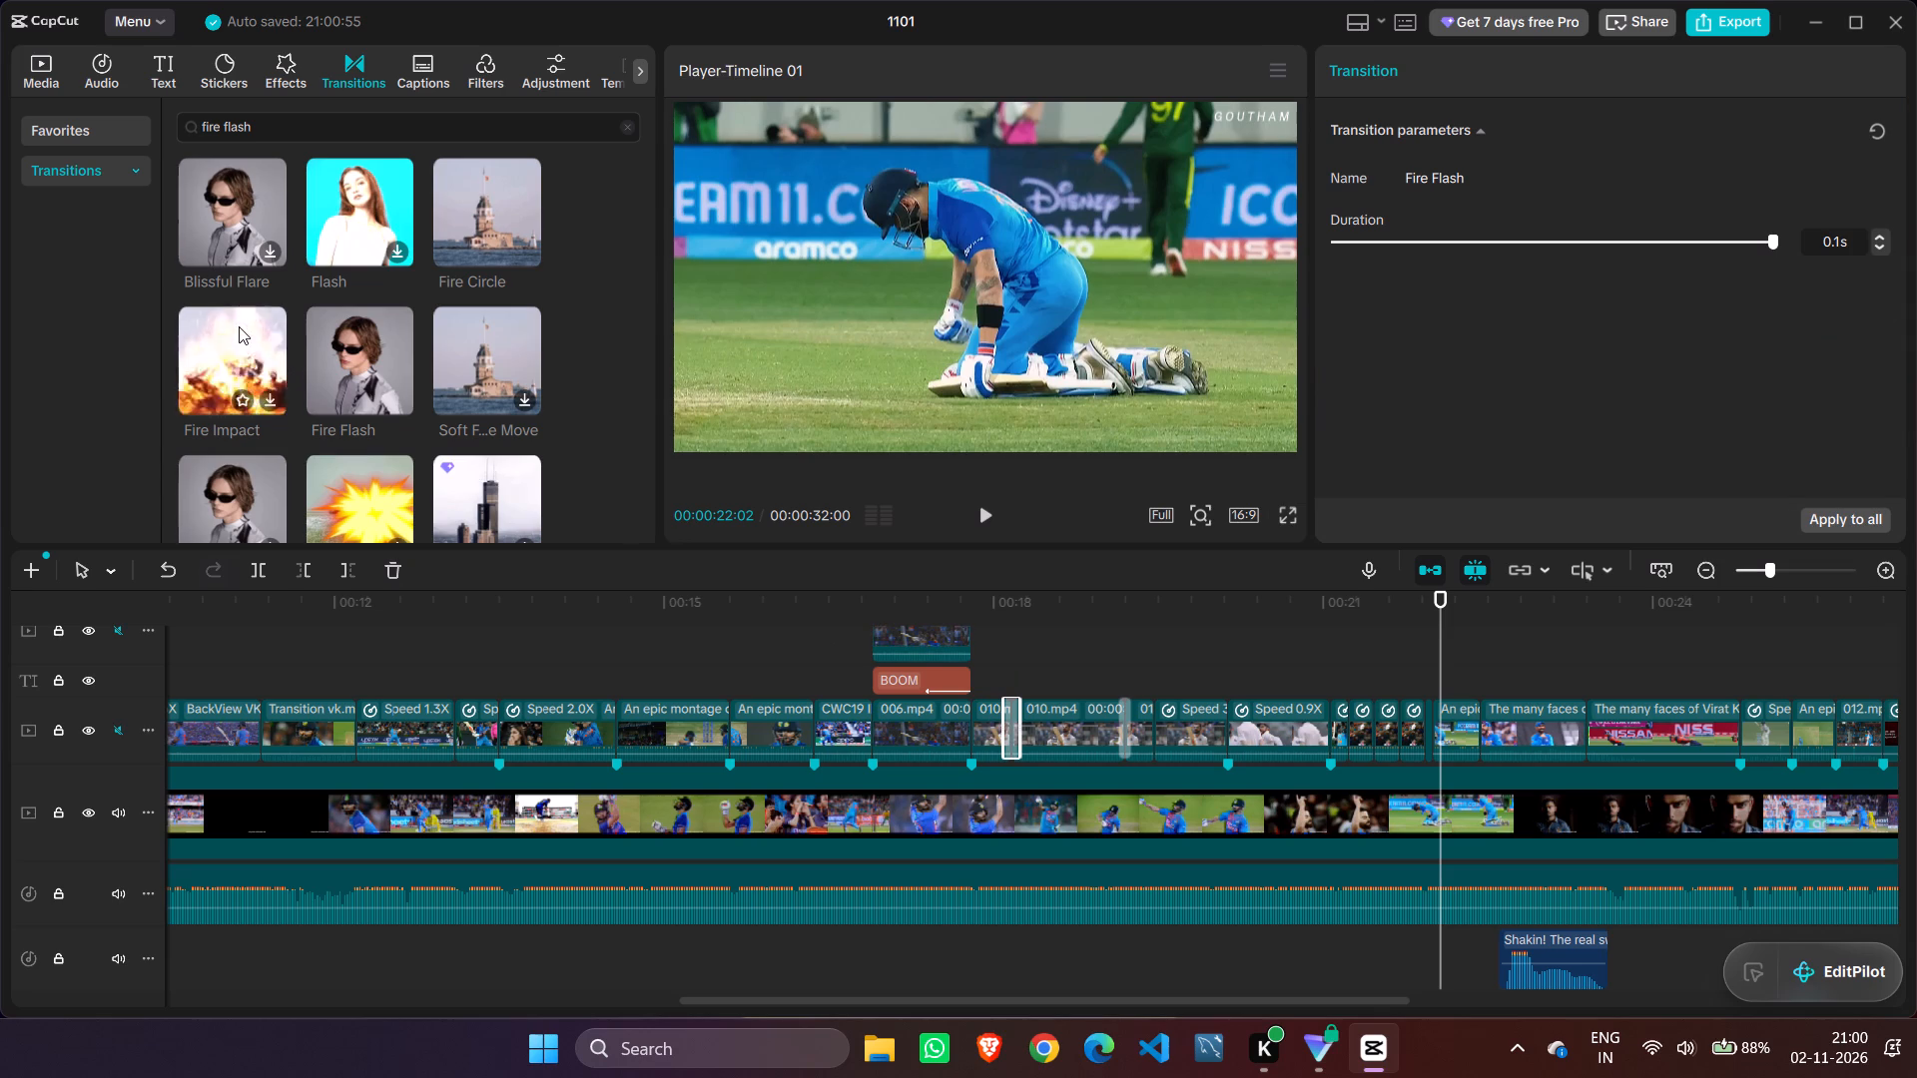
Replace the Flash Transition on the second 010.mp4 cut with Fire Flash.
drag(239, 326, 240, 358)
drag(356, 352, 566, 456)
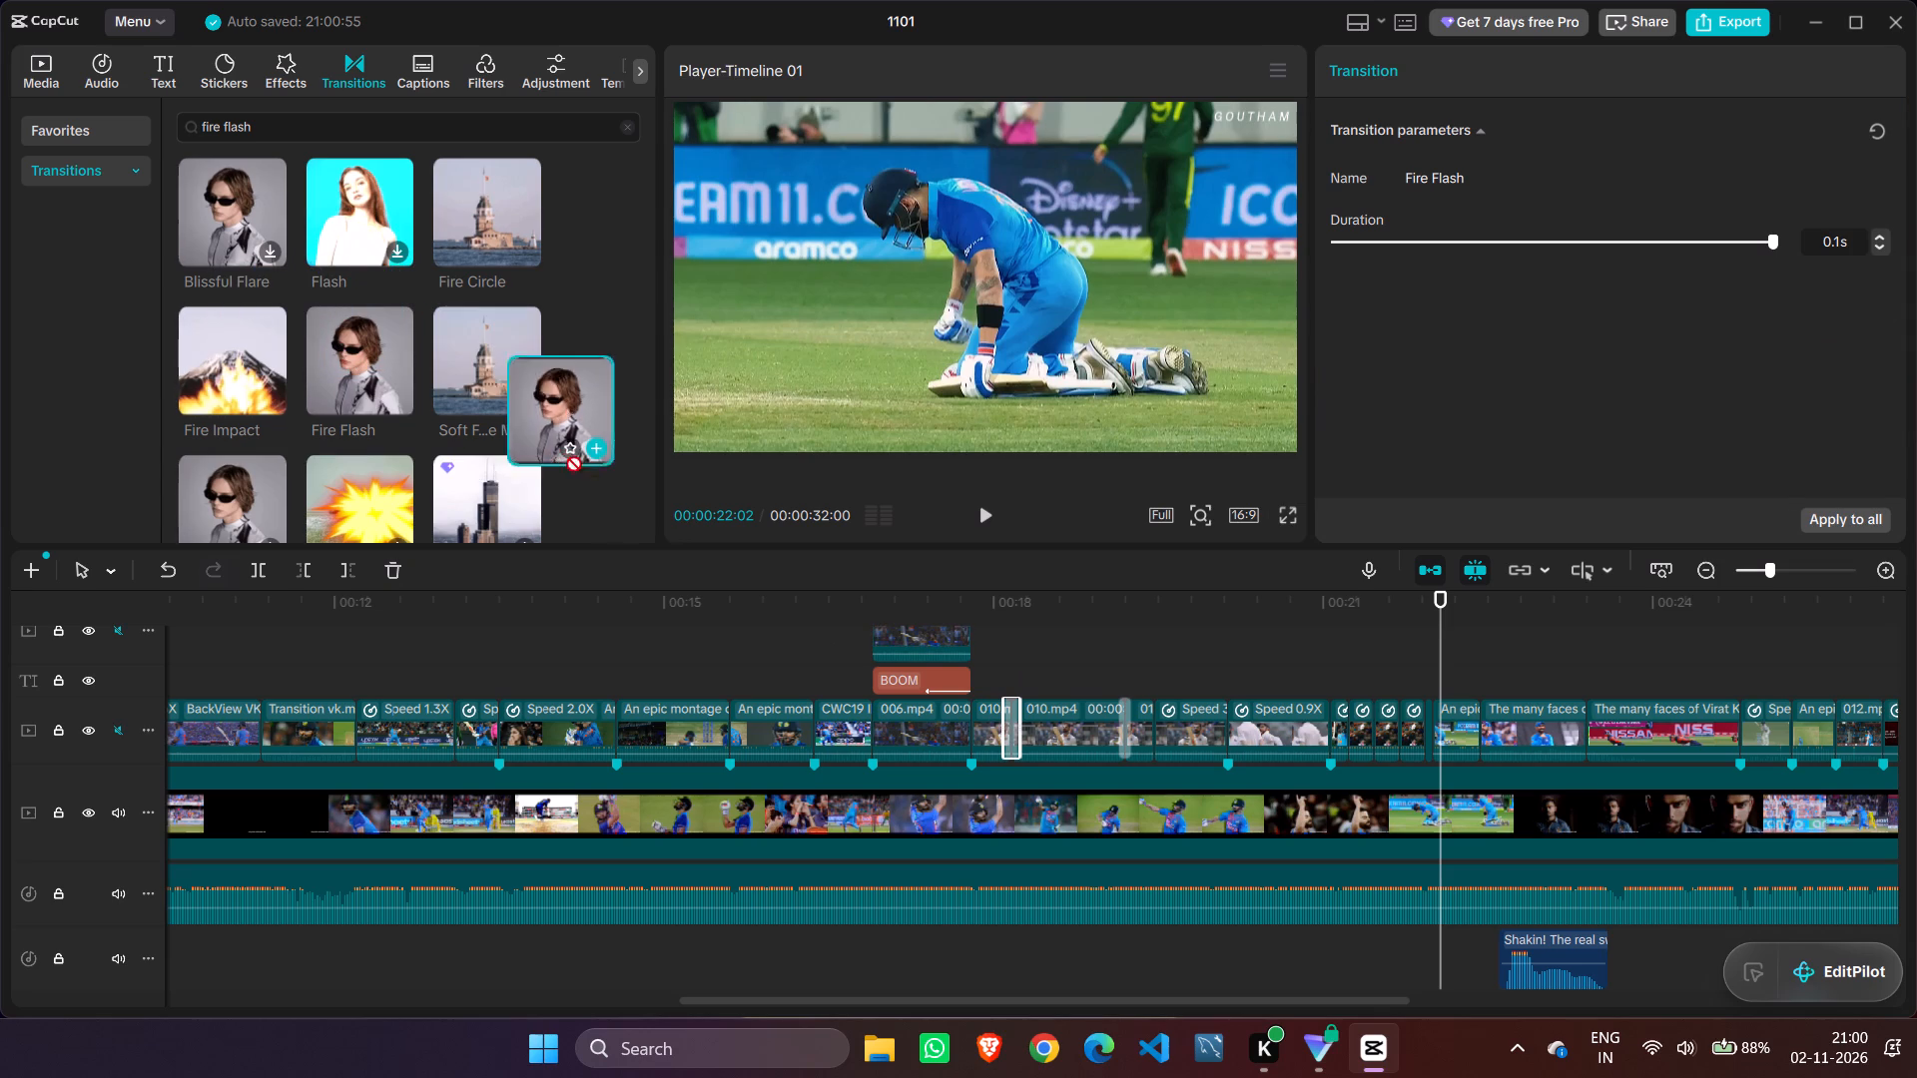
drag(566, 456, 1121, 726)
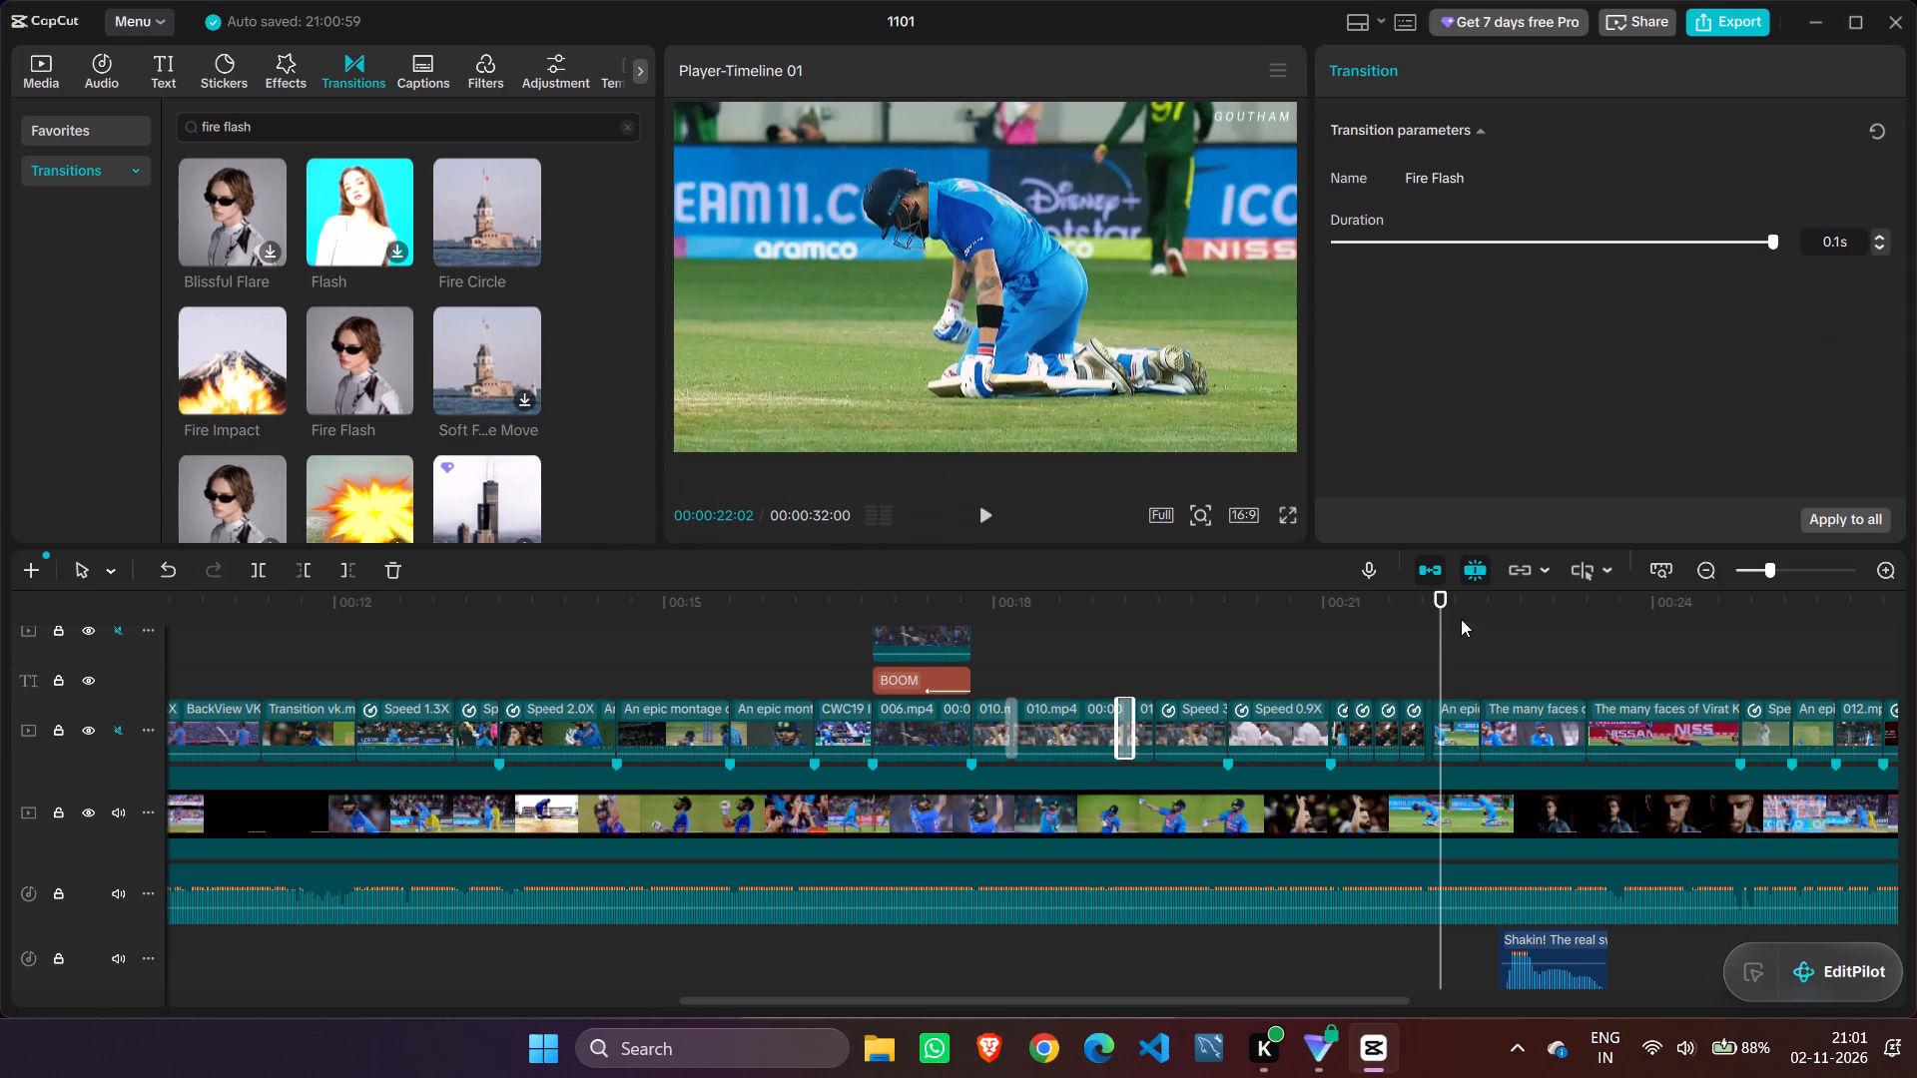
Preview the section around the BOOM shot and replay the 010.mp4 clips to check the two Fire Flash transitions.
drag(1440, 628, 739, 623)
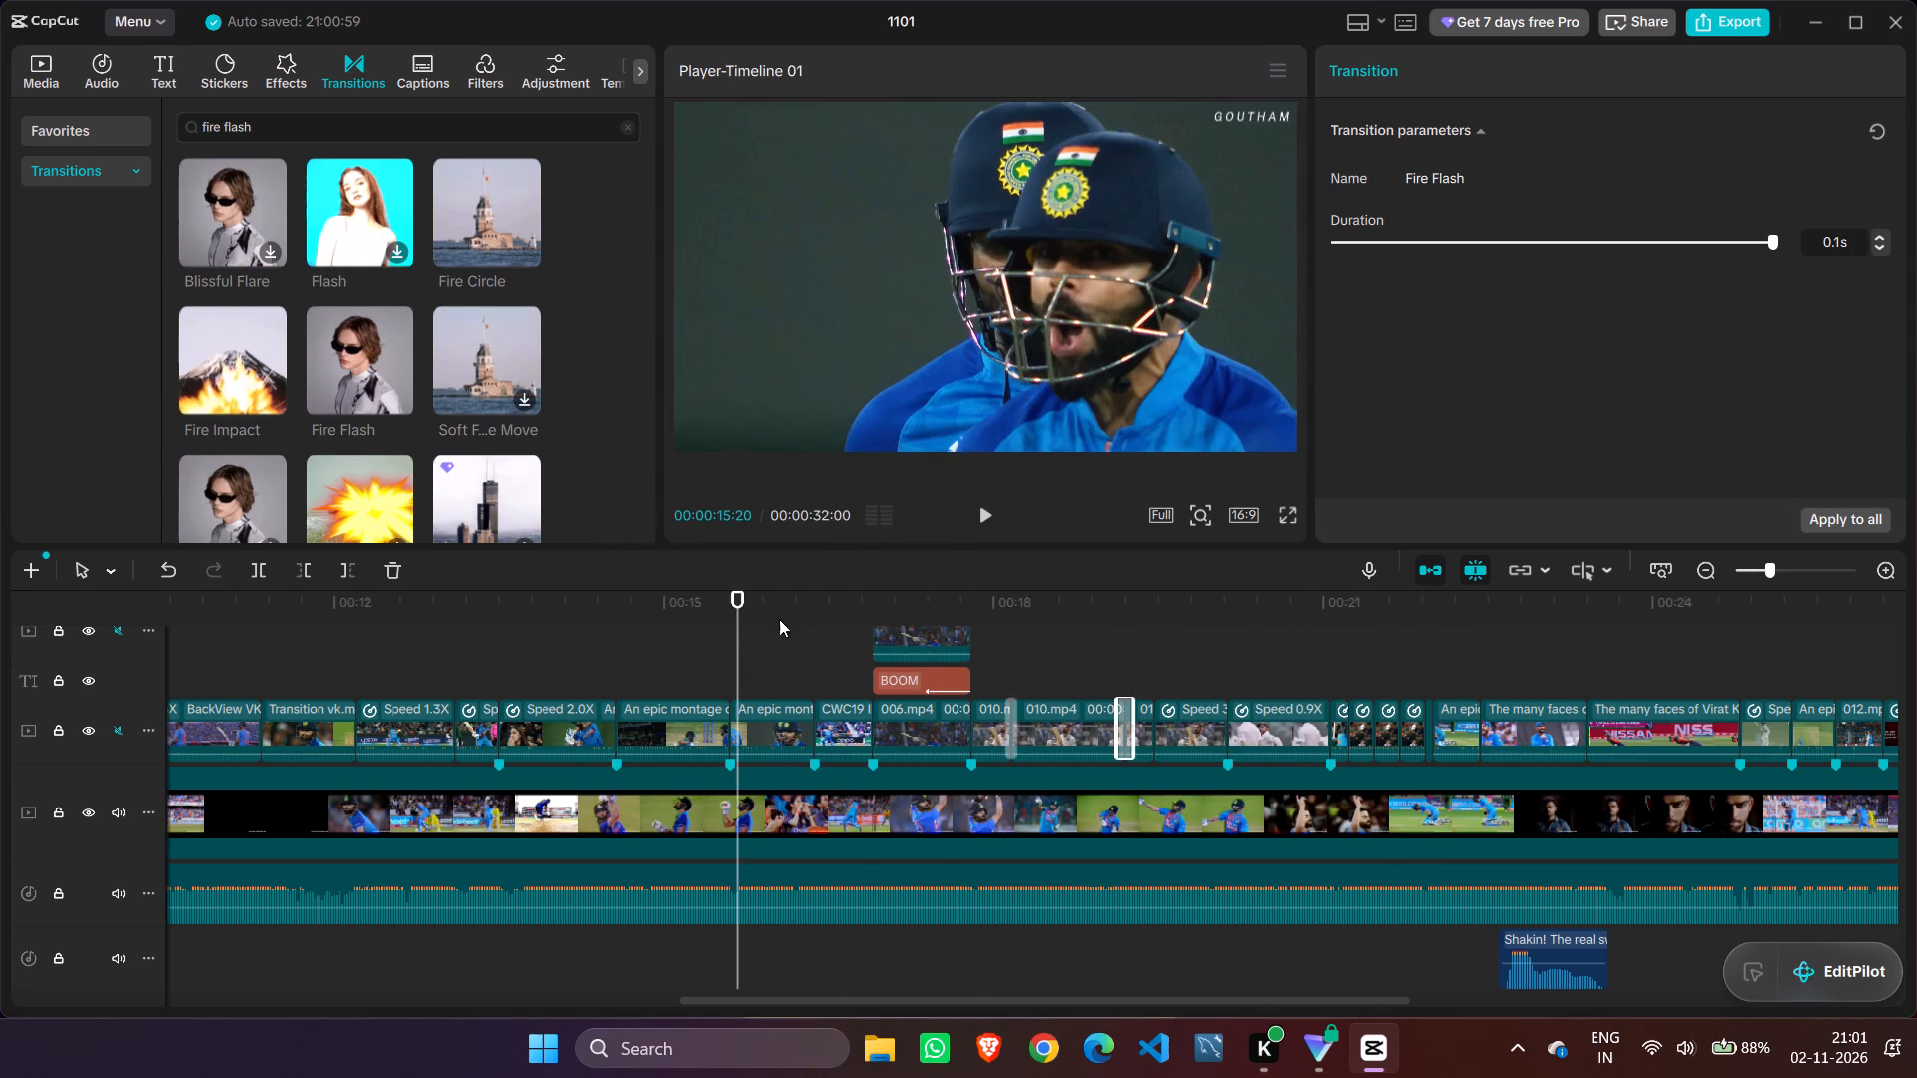
click(983, 510)
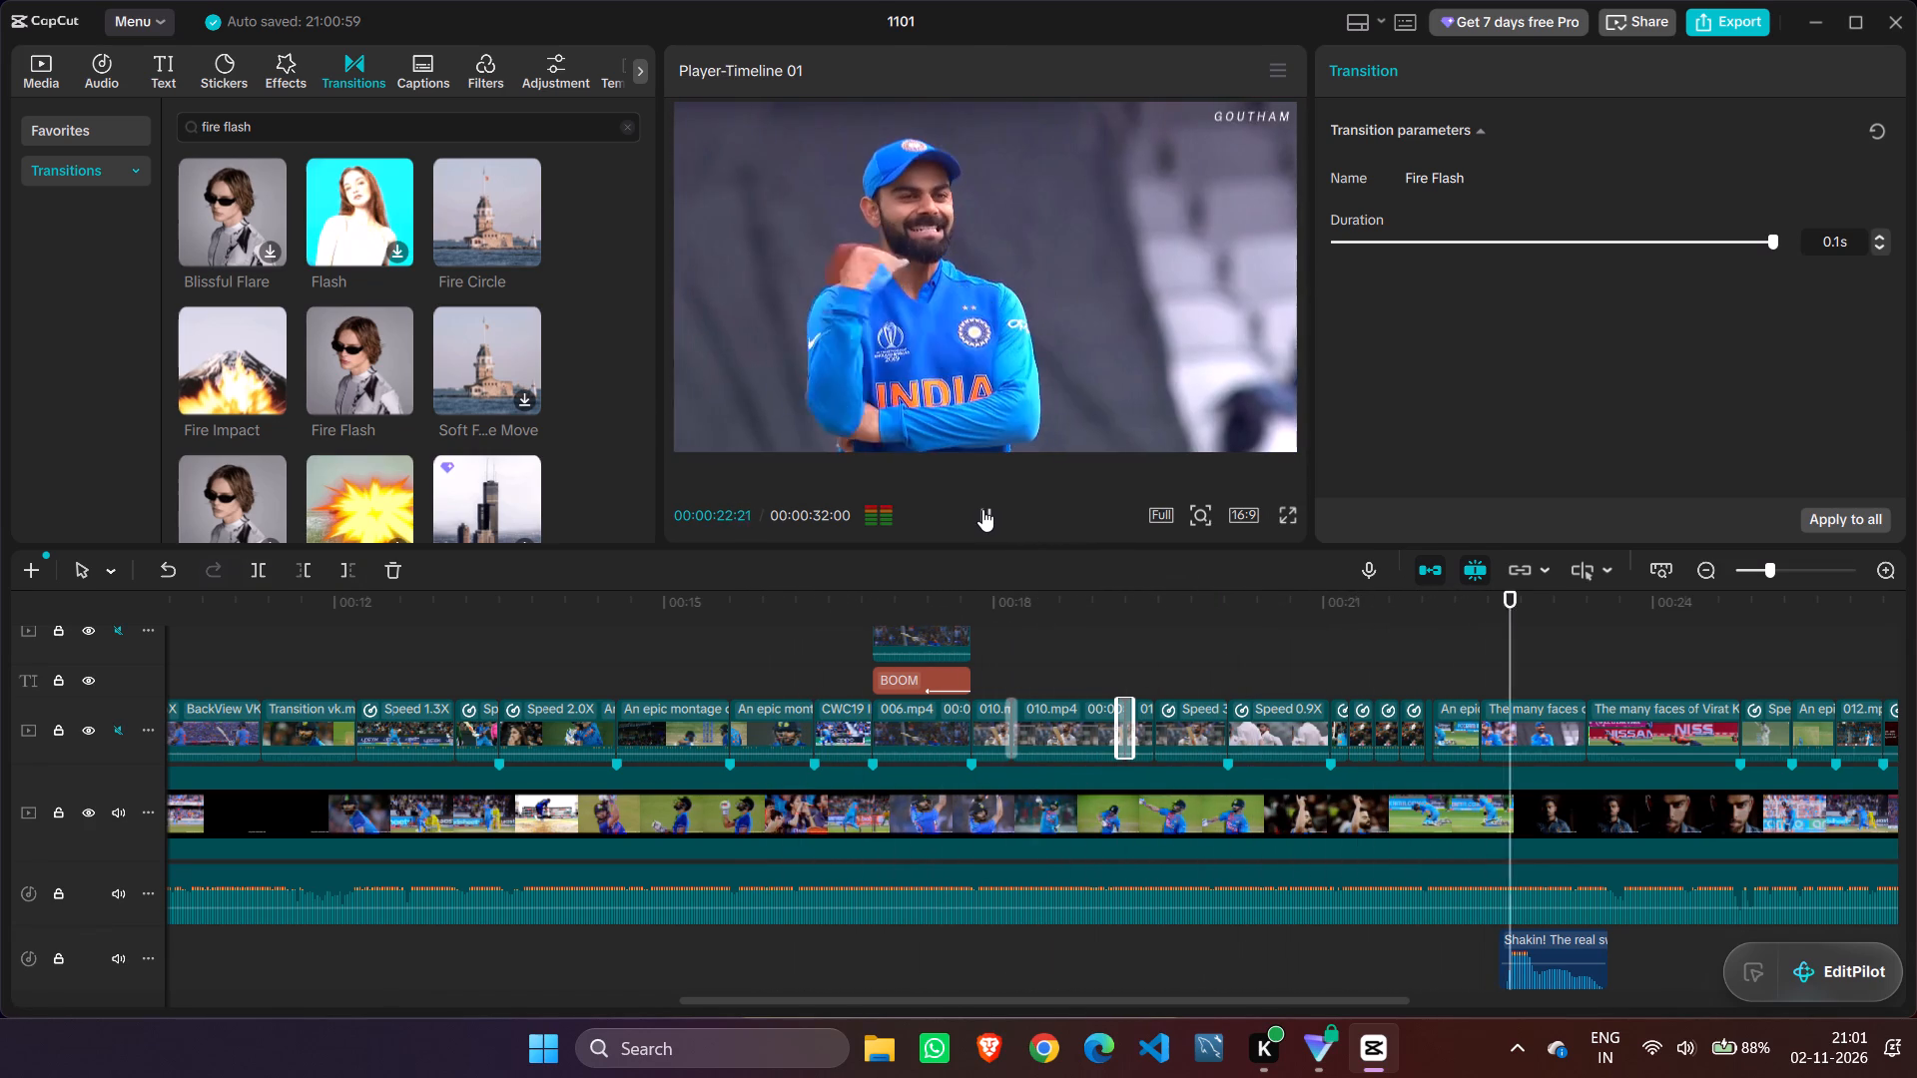
click(982, 509)
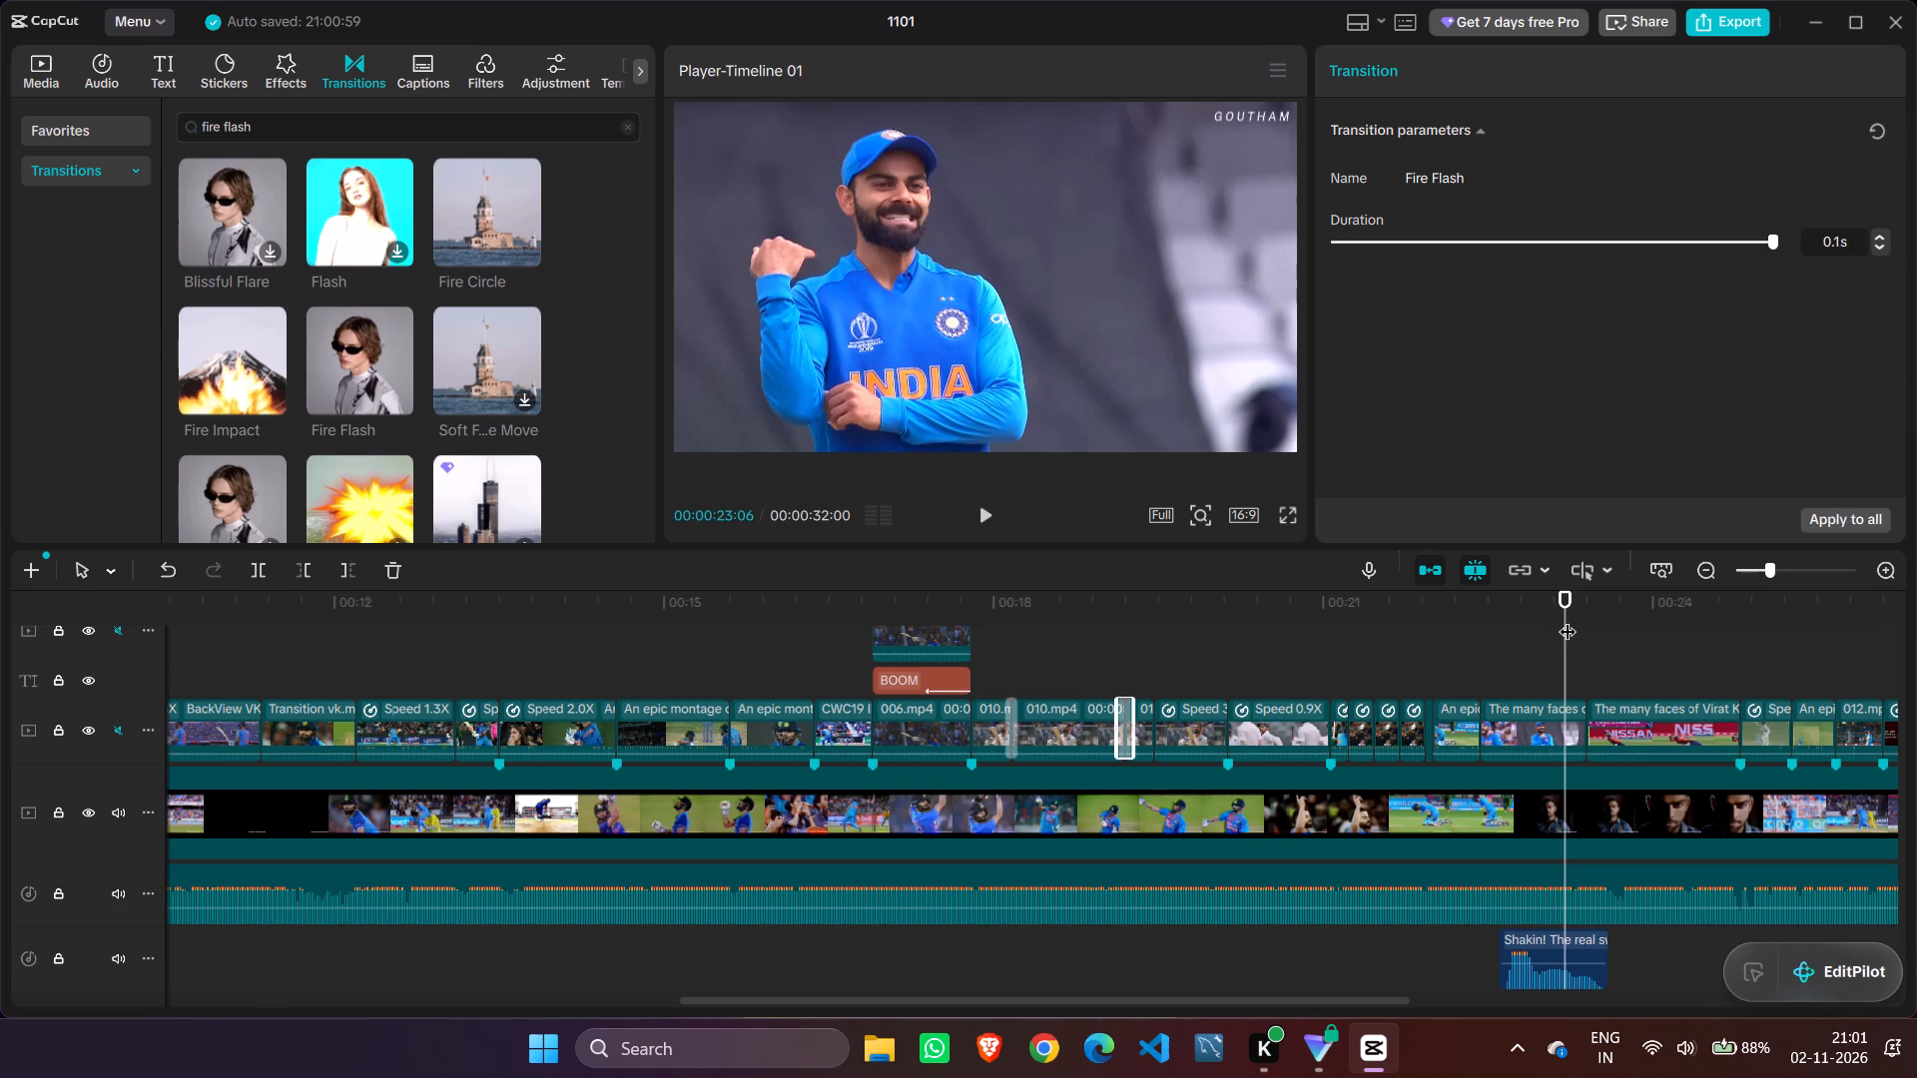
drag(1566, 618, 1216, 621)
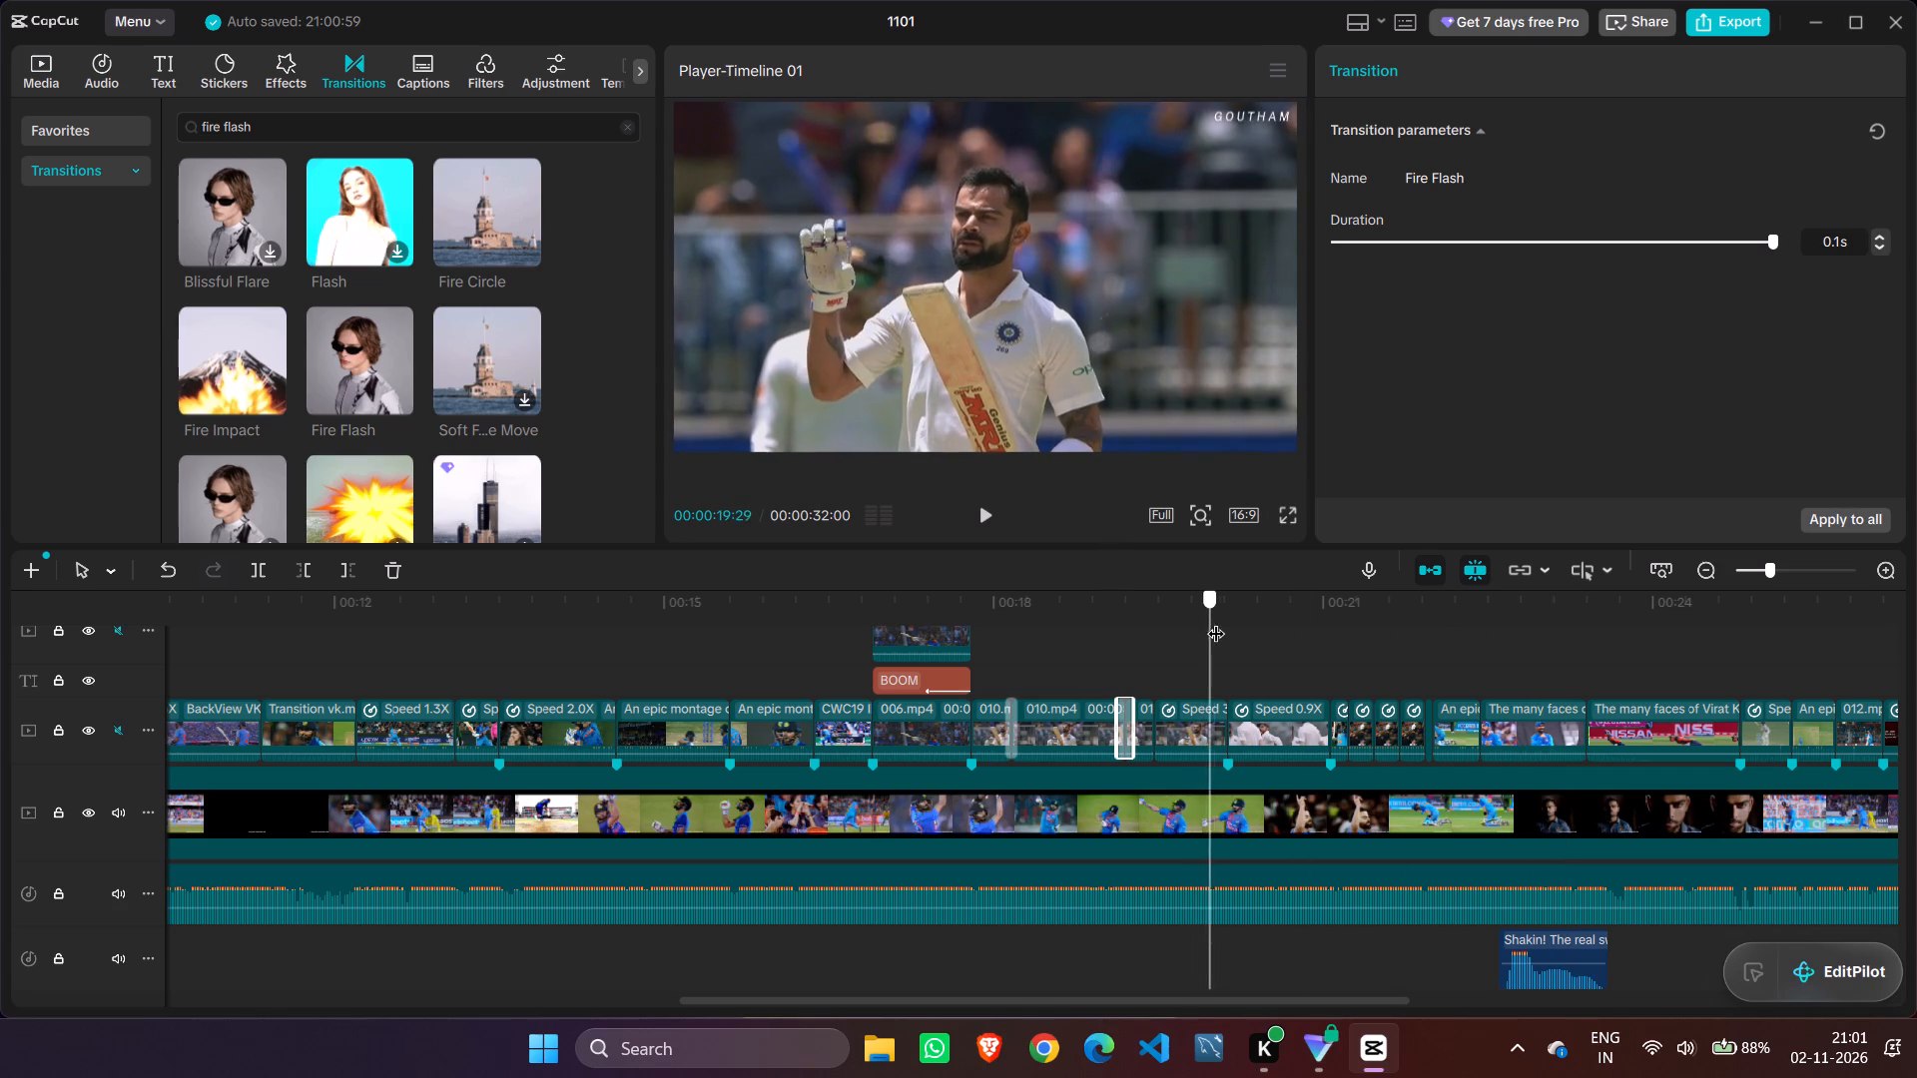
drag(1216, 621, 998, 600)
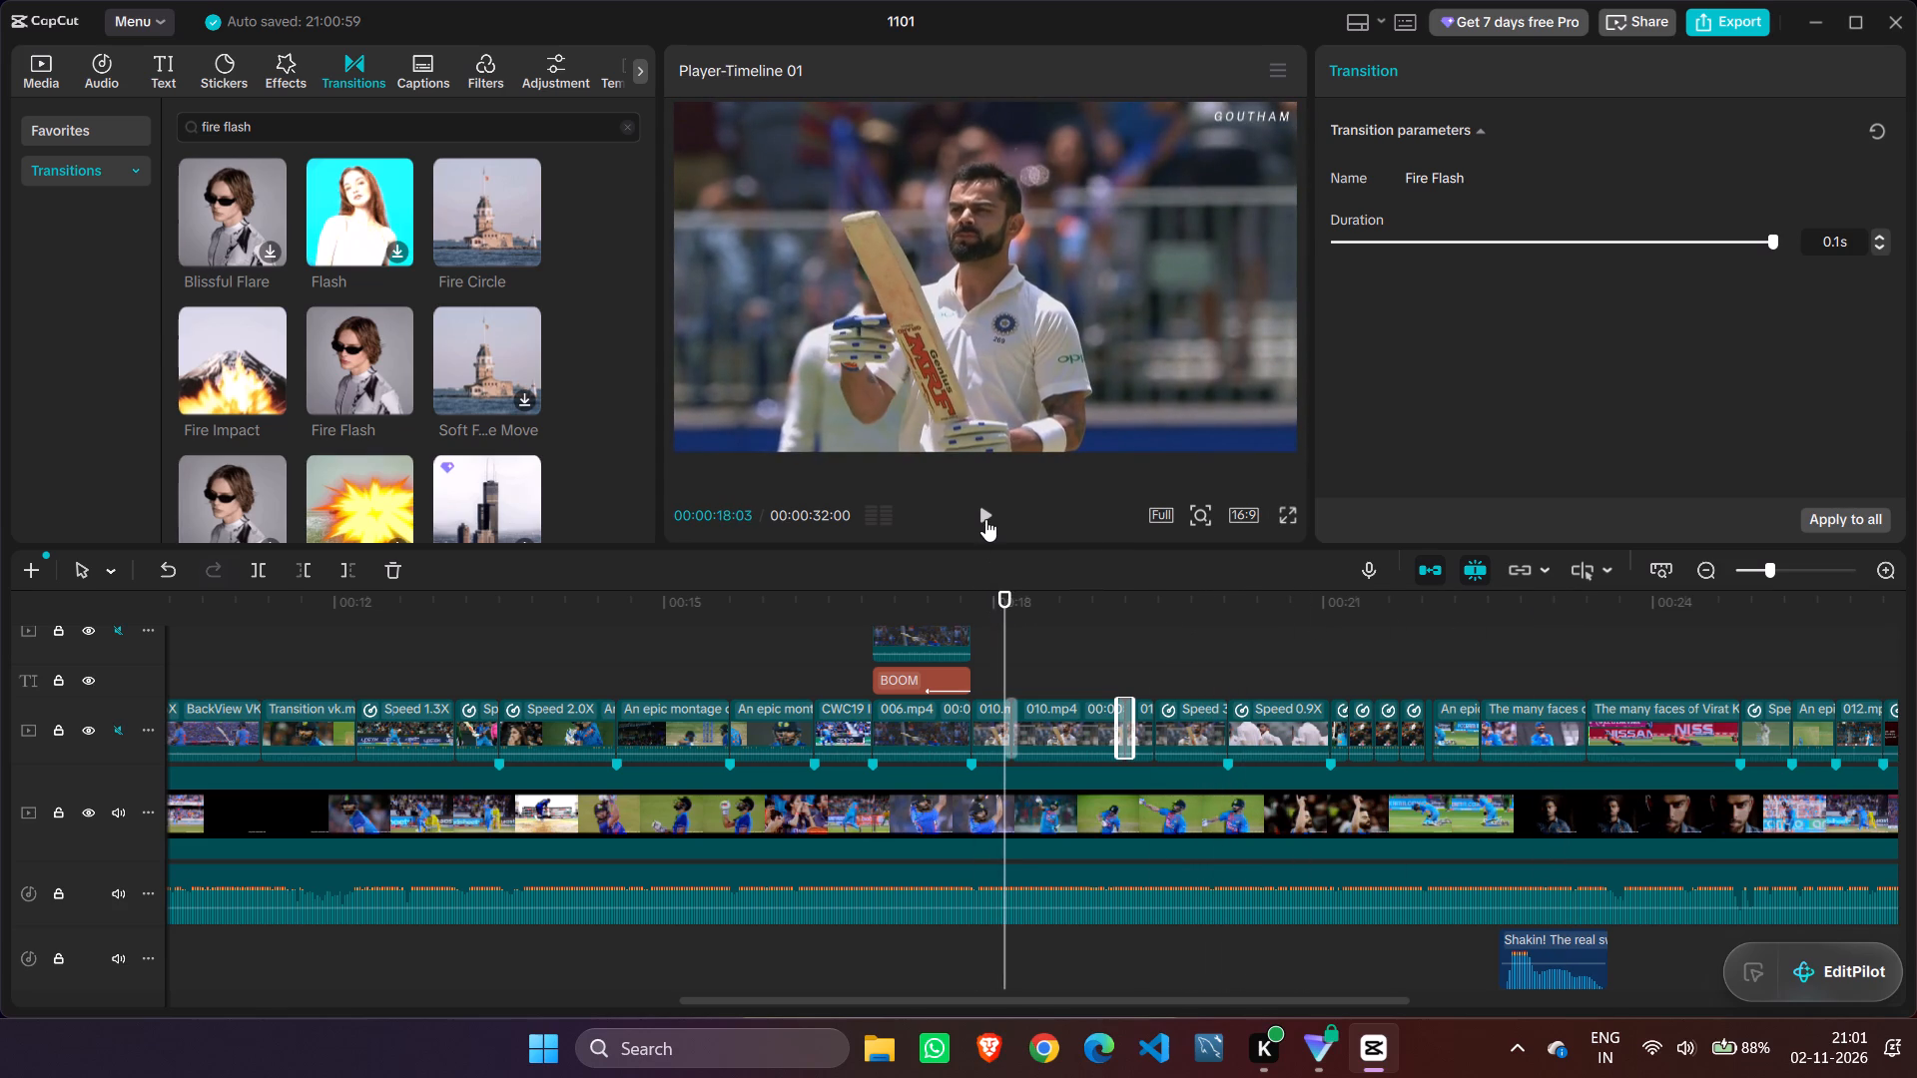
click(985, 519)
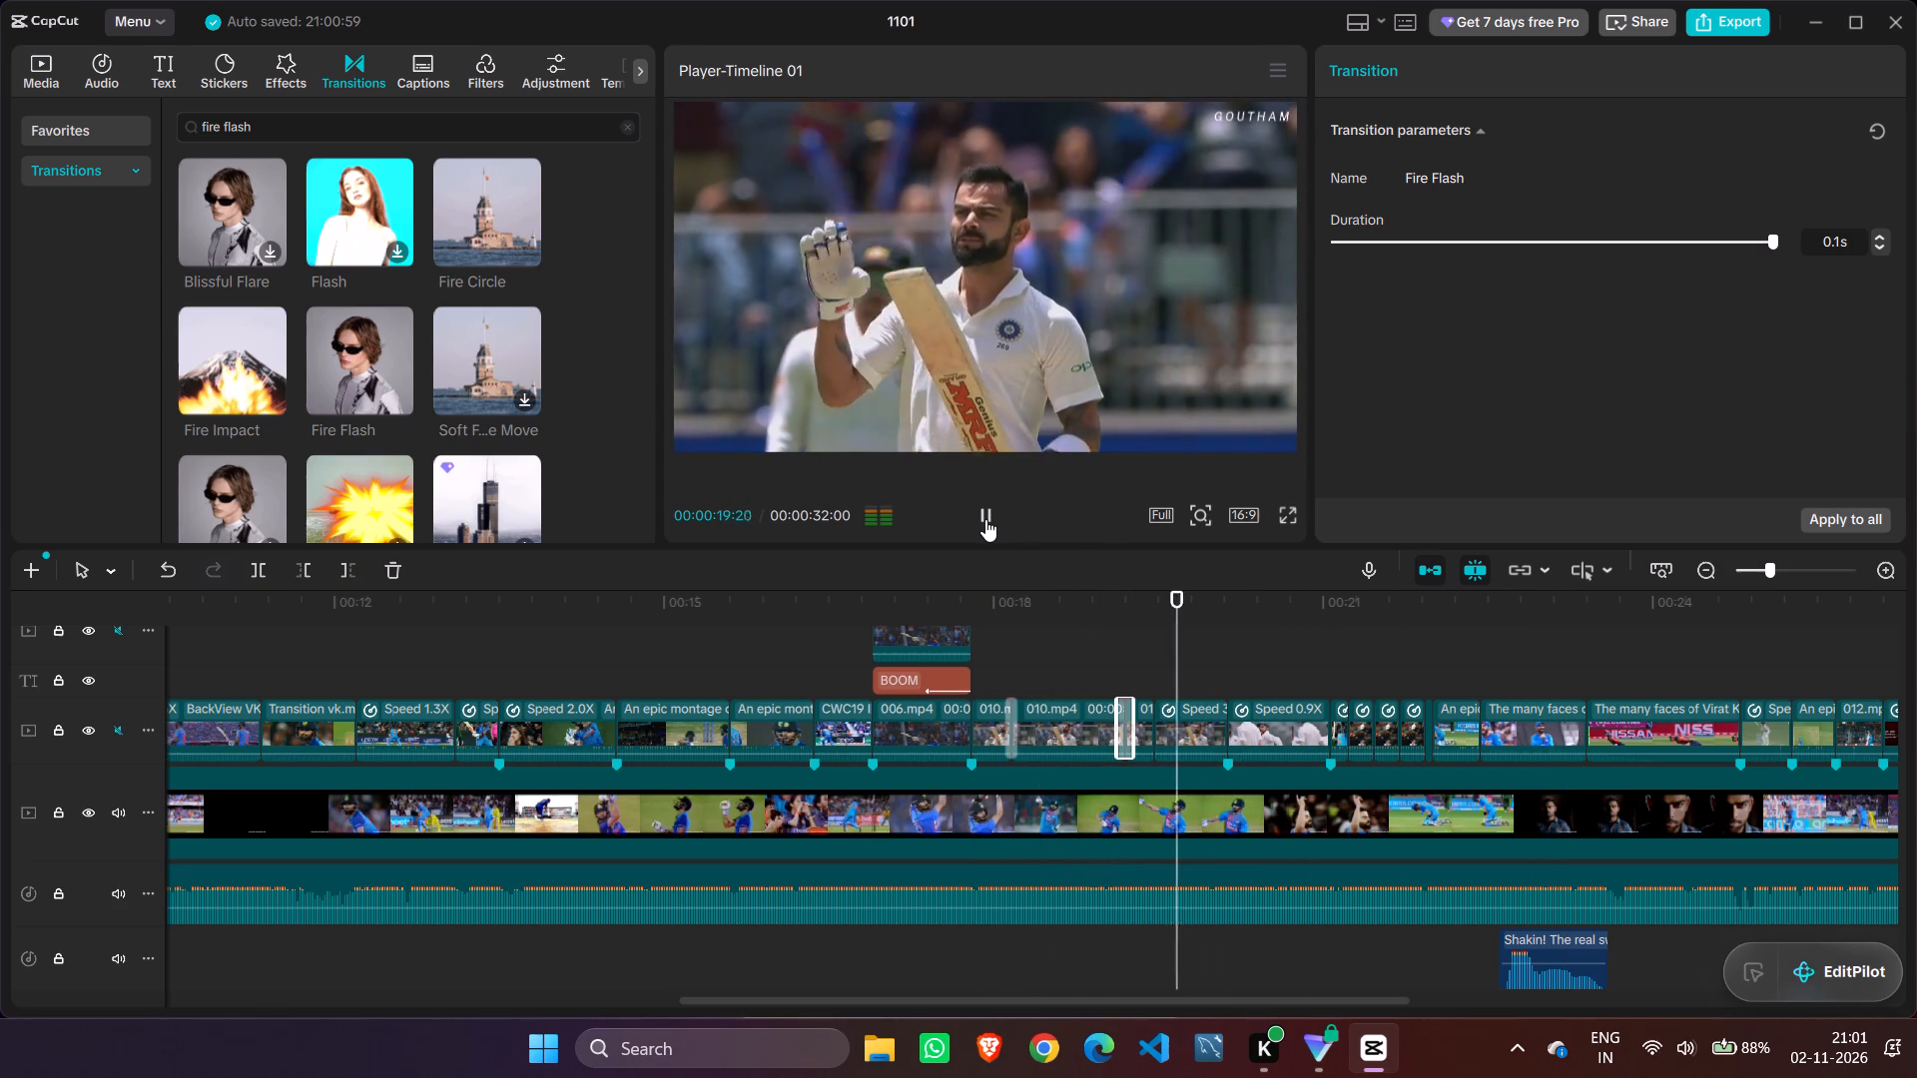
Play the edit from just before the BOOM shot through the birthday title to the closing GOUTHAM title.
click(1093, 649)
drag(1091, 634, 837, 612)
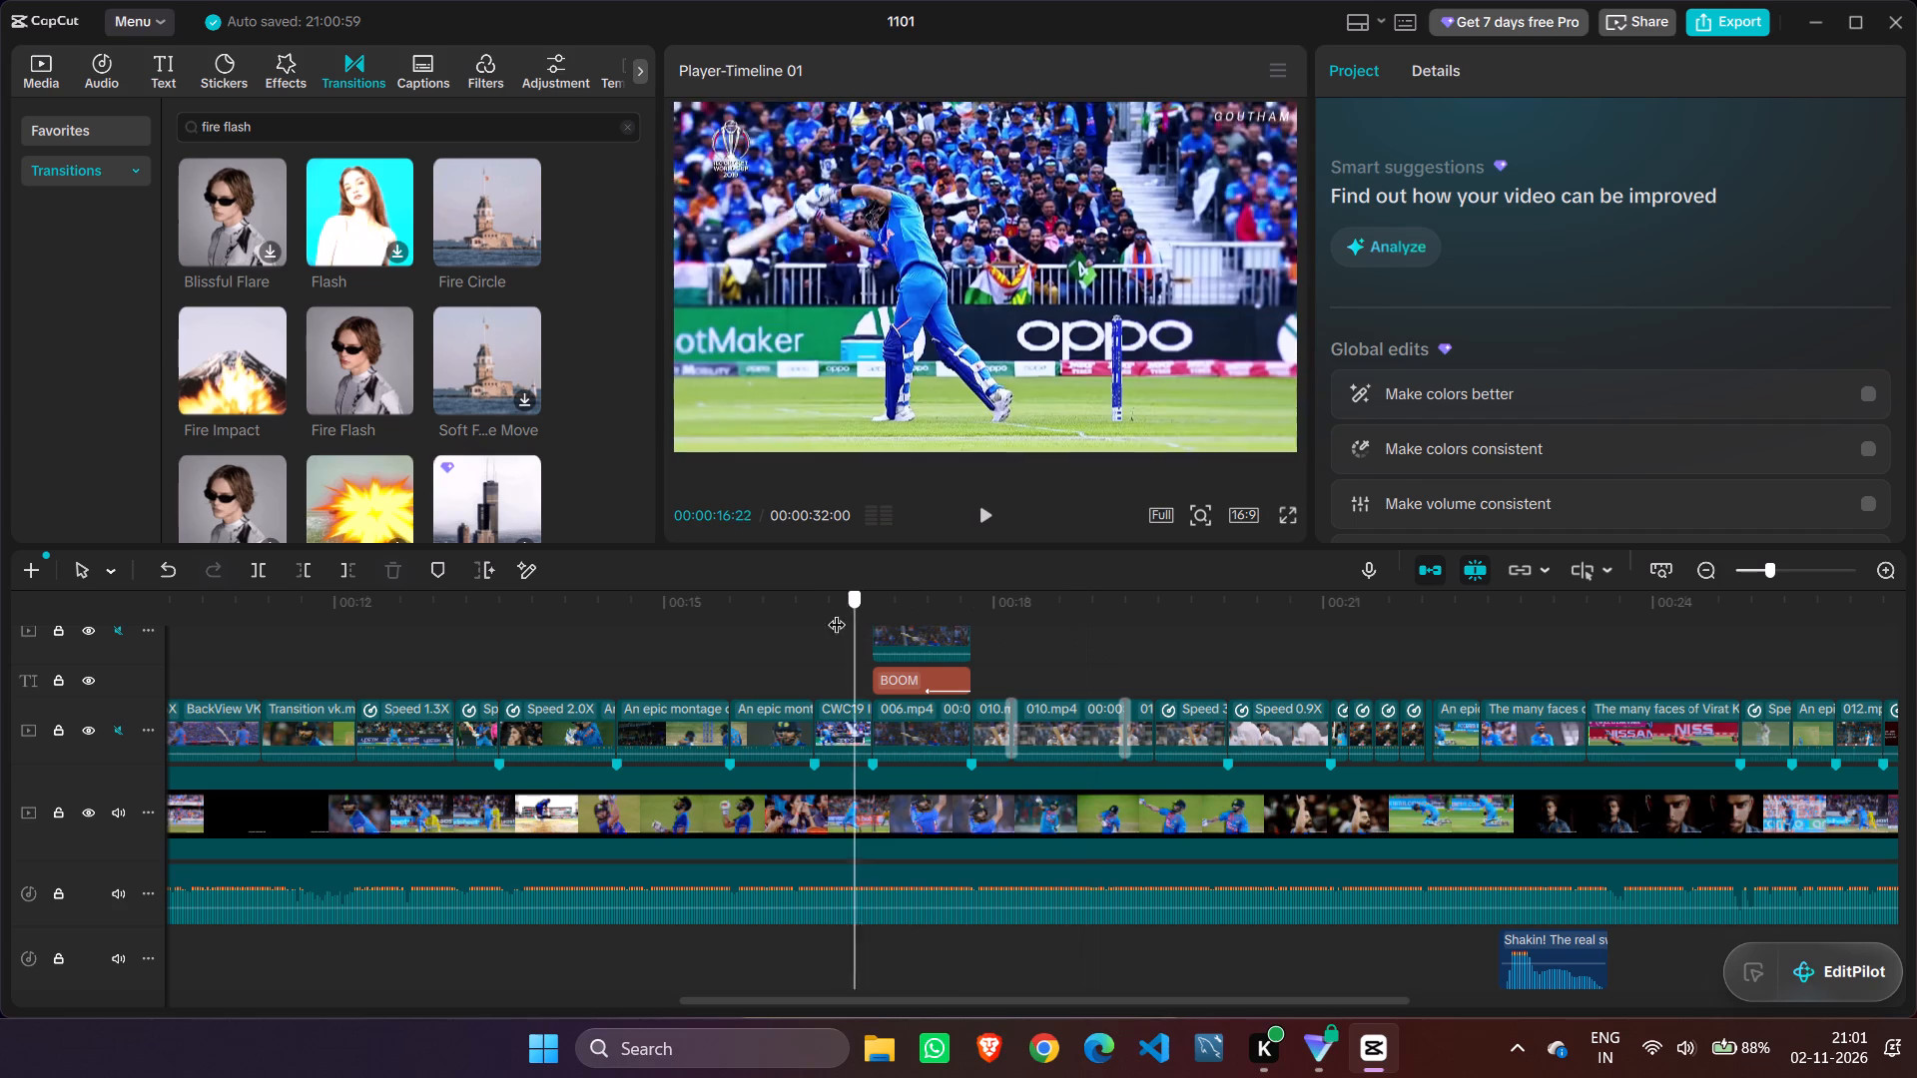
drag(837, 612, 829, 612)
click(983, 511)
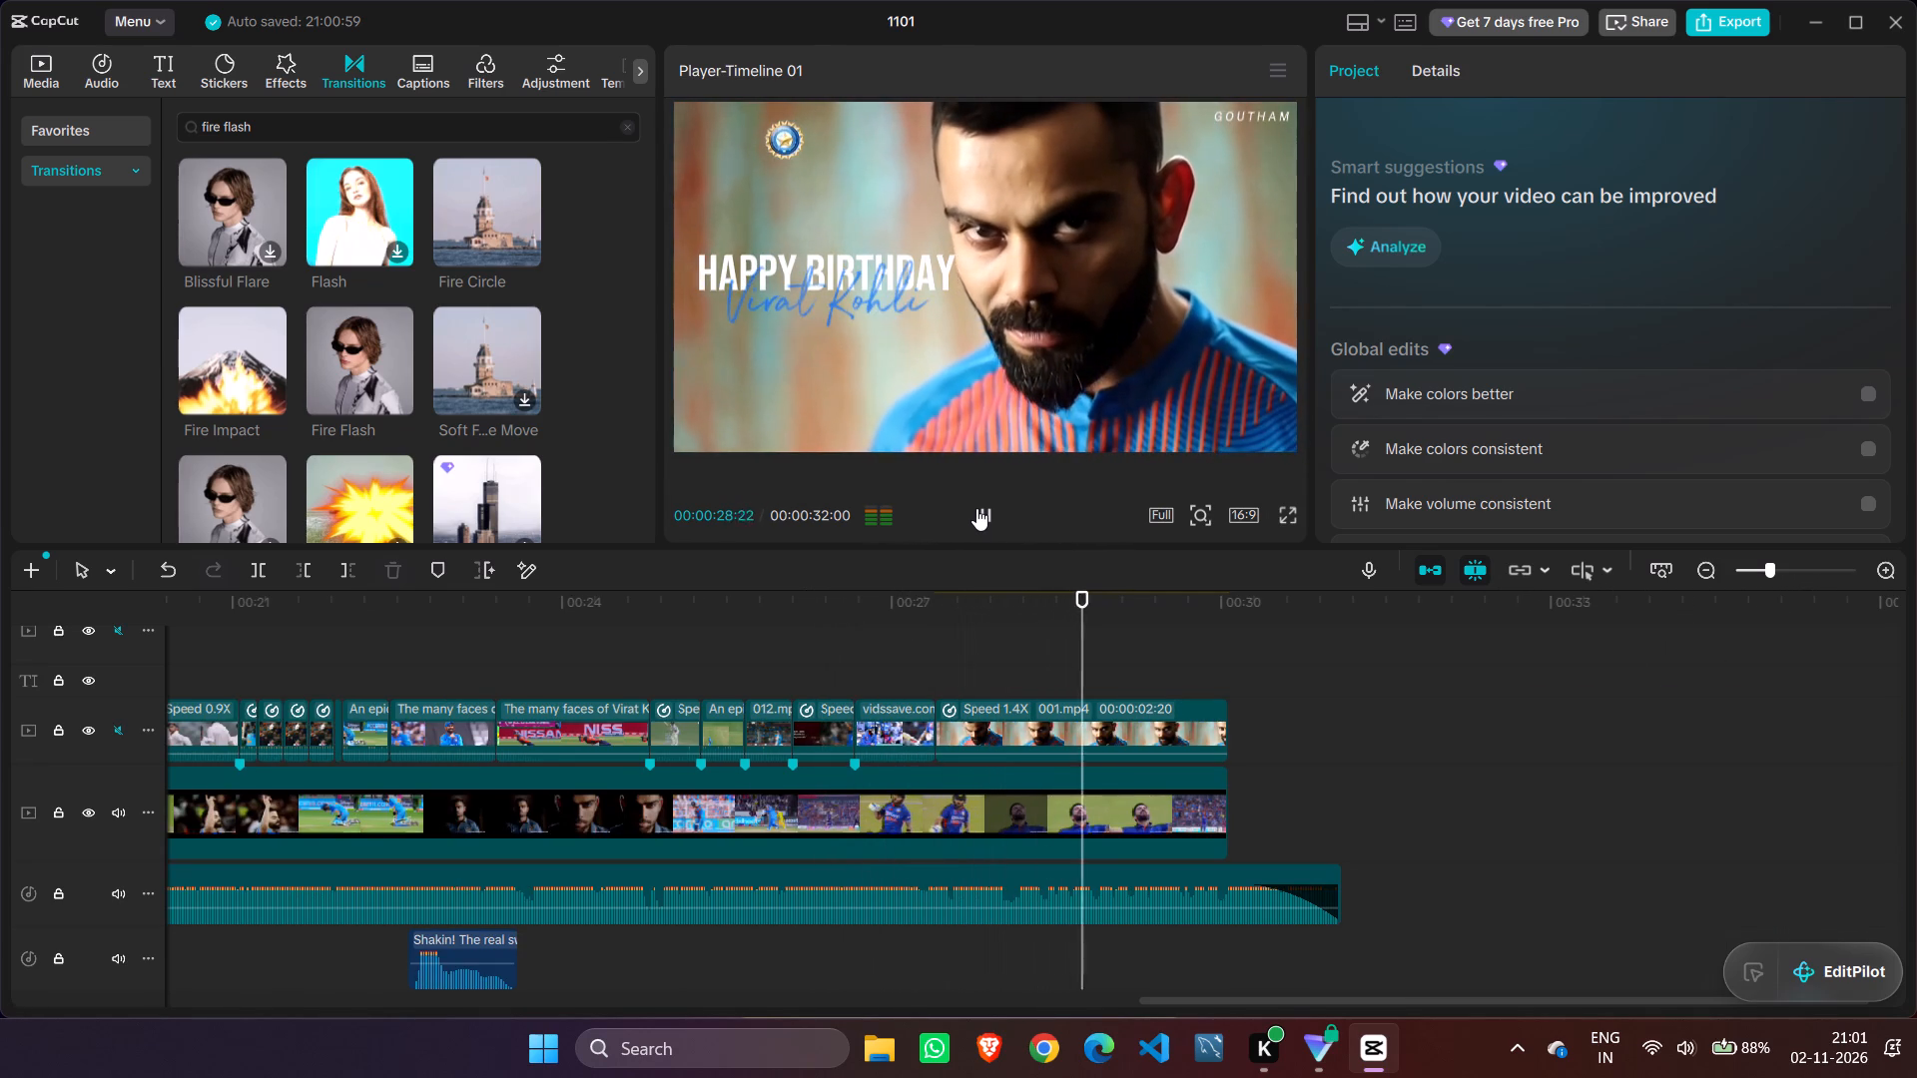
click(976, 508)
click(976, 508)
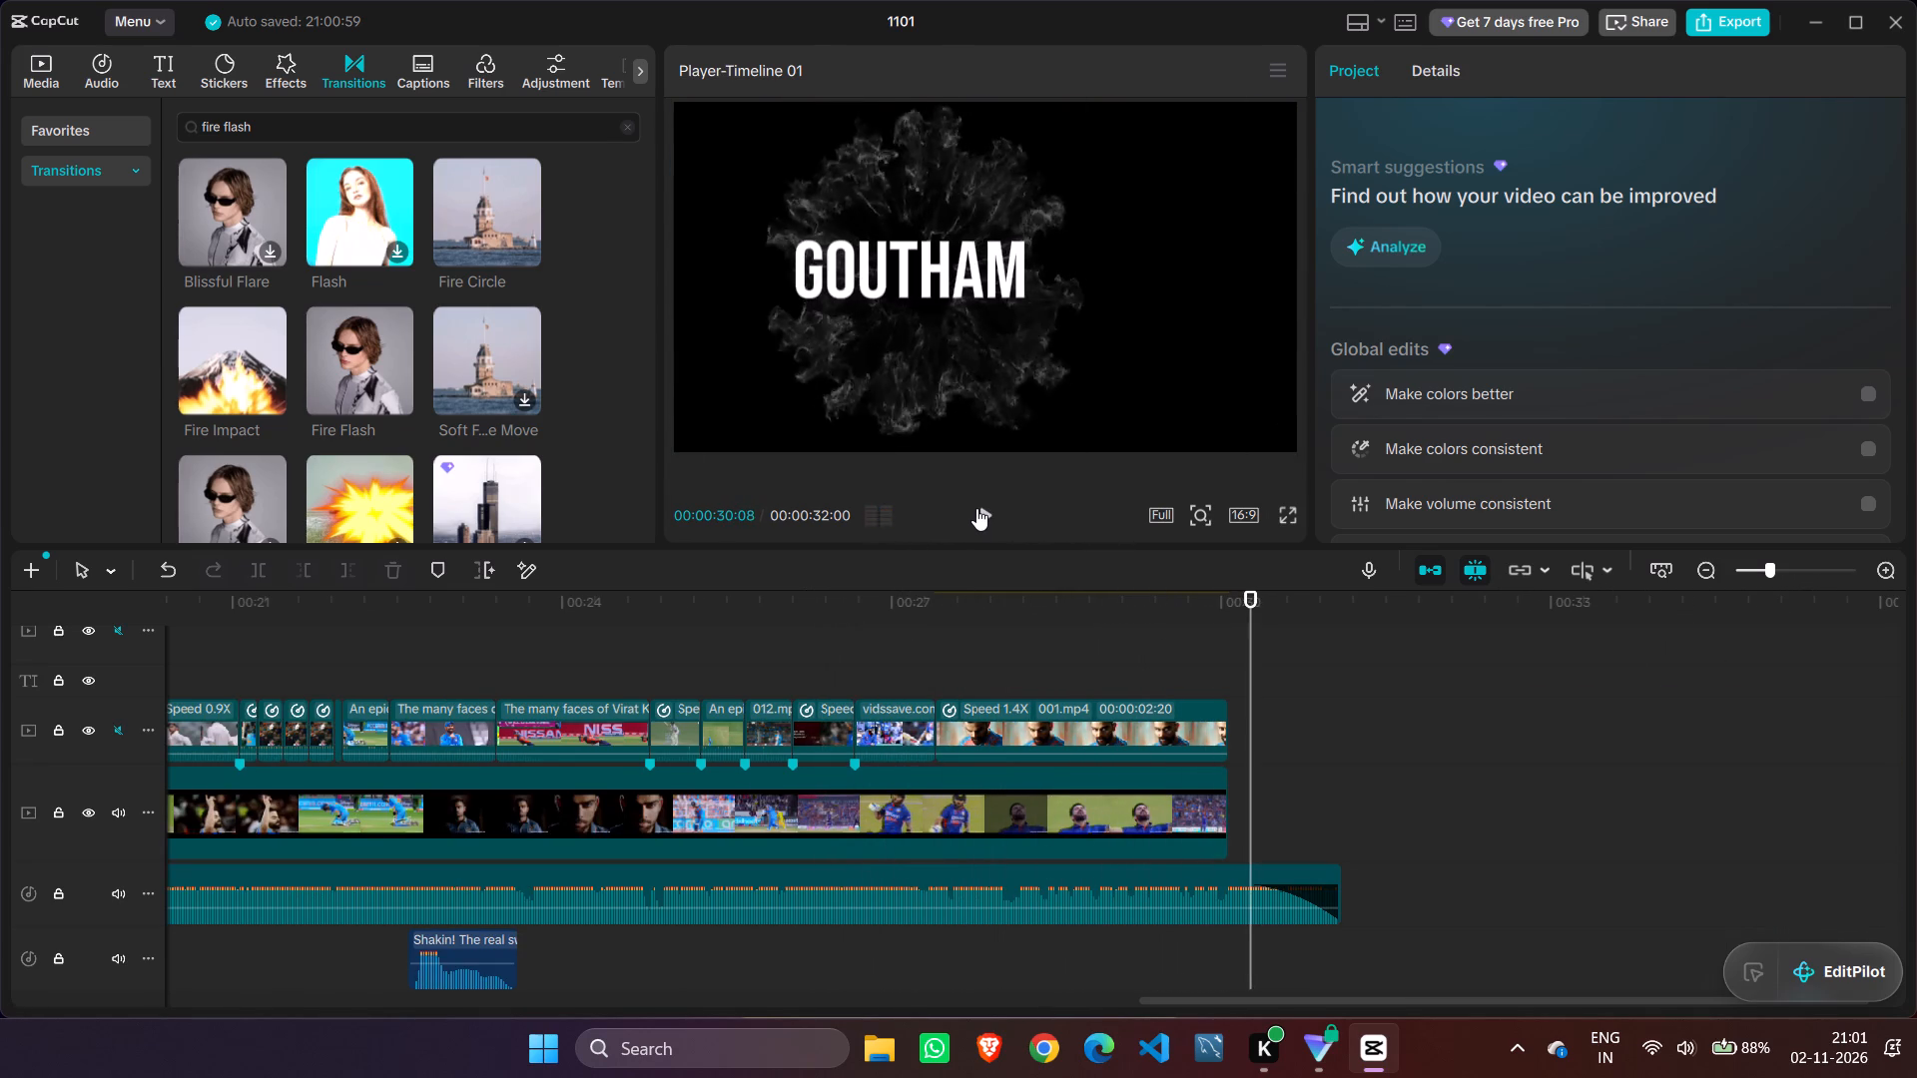
click(976, 508)
Play the edit from the very beginning through the opening clips to the ONE MAN title at about 8 seconds.
drag(1336, 612, 0, 545)
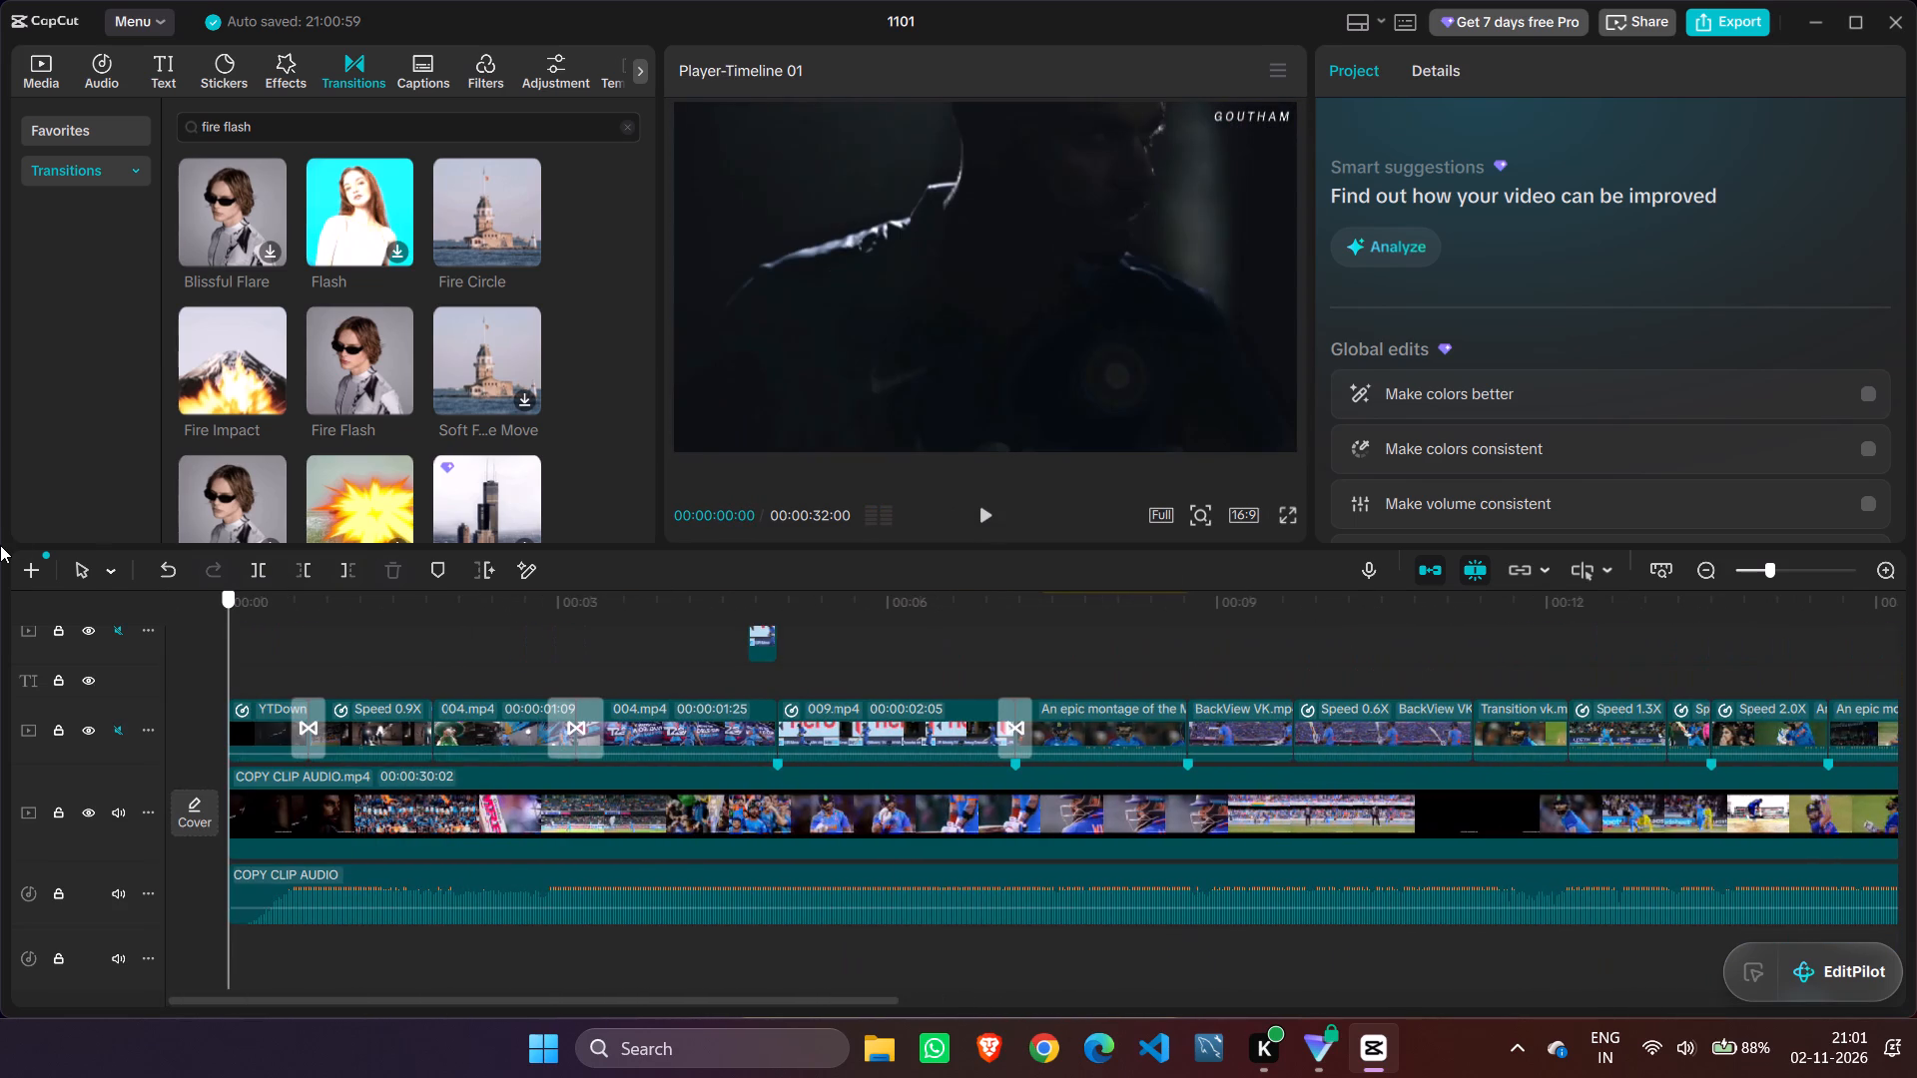
drag(0, 545, 99, 560)
click(981, 514)
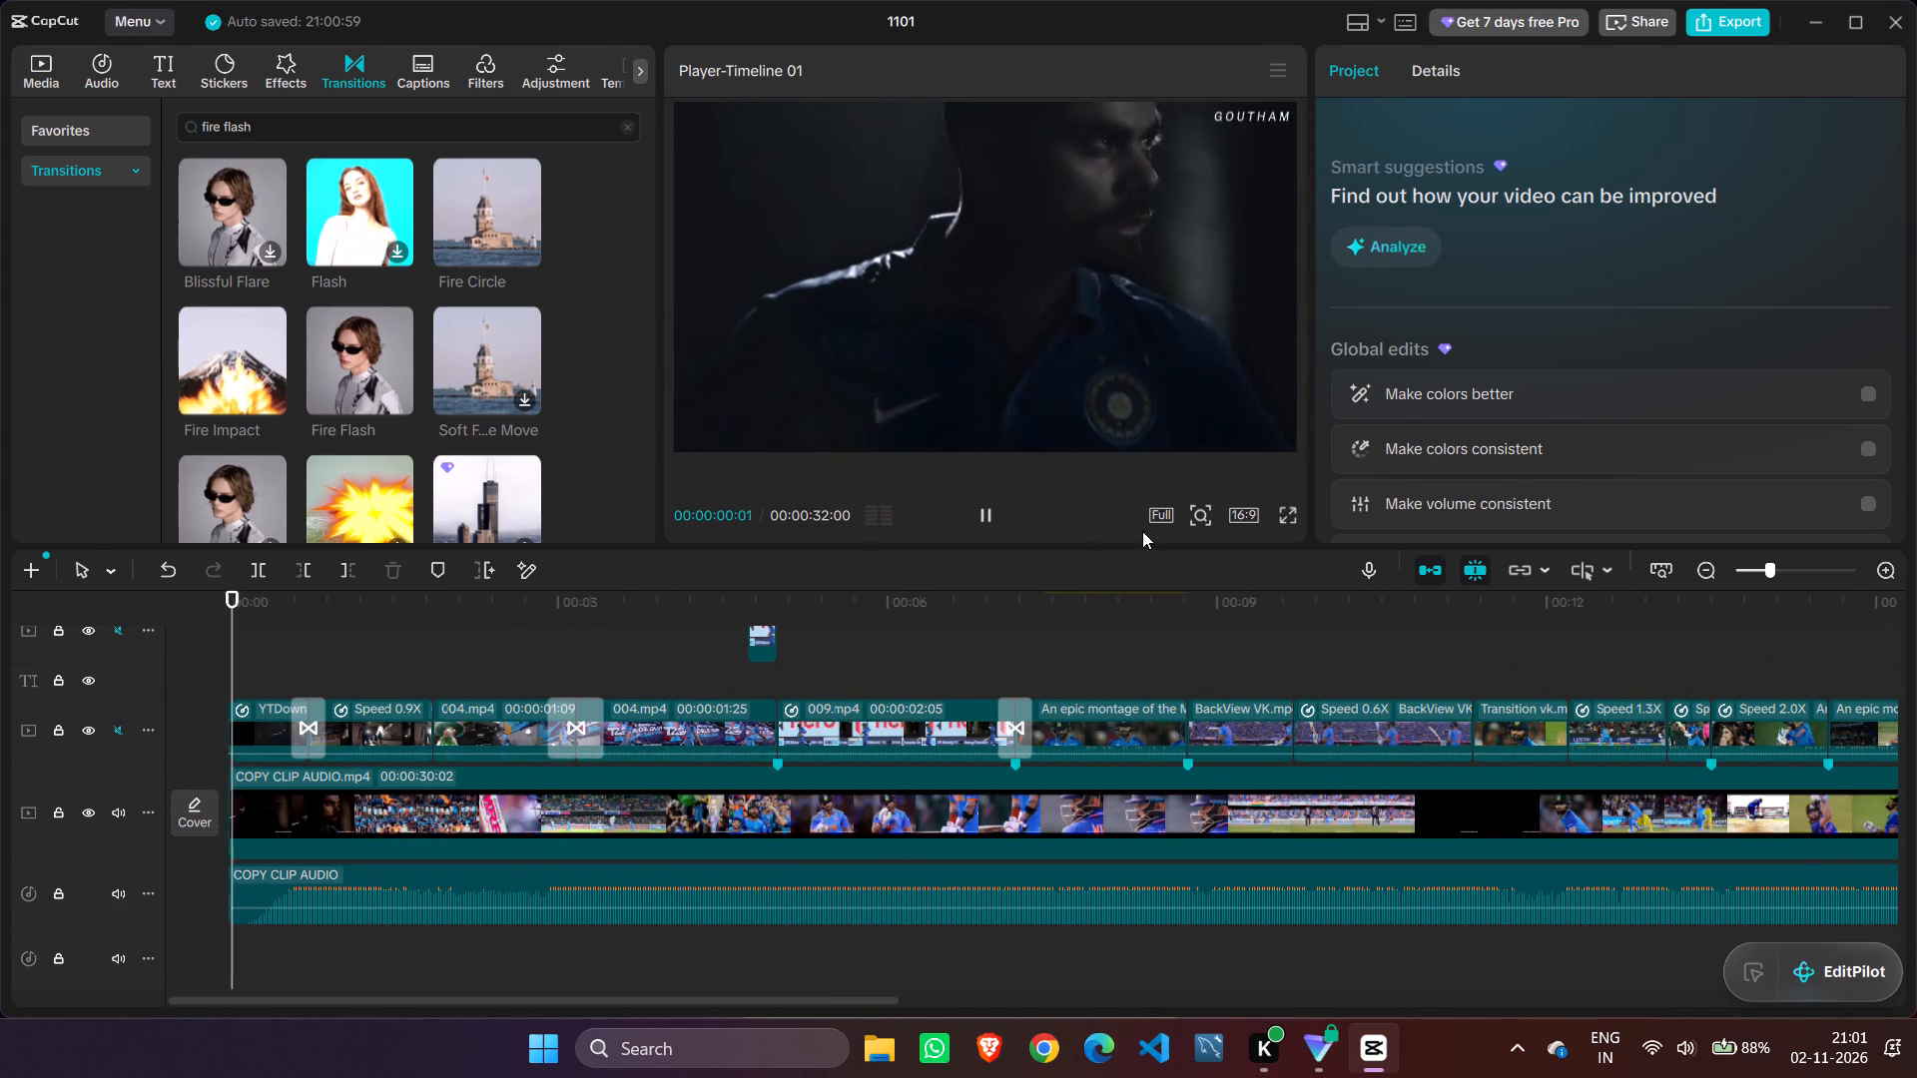
click(1705, 564)
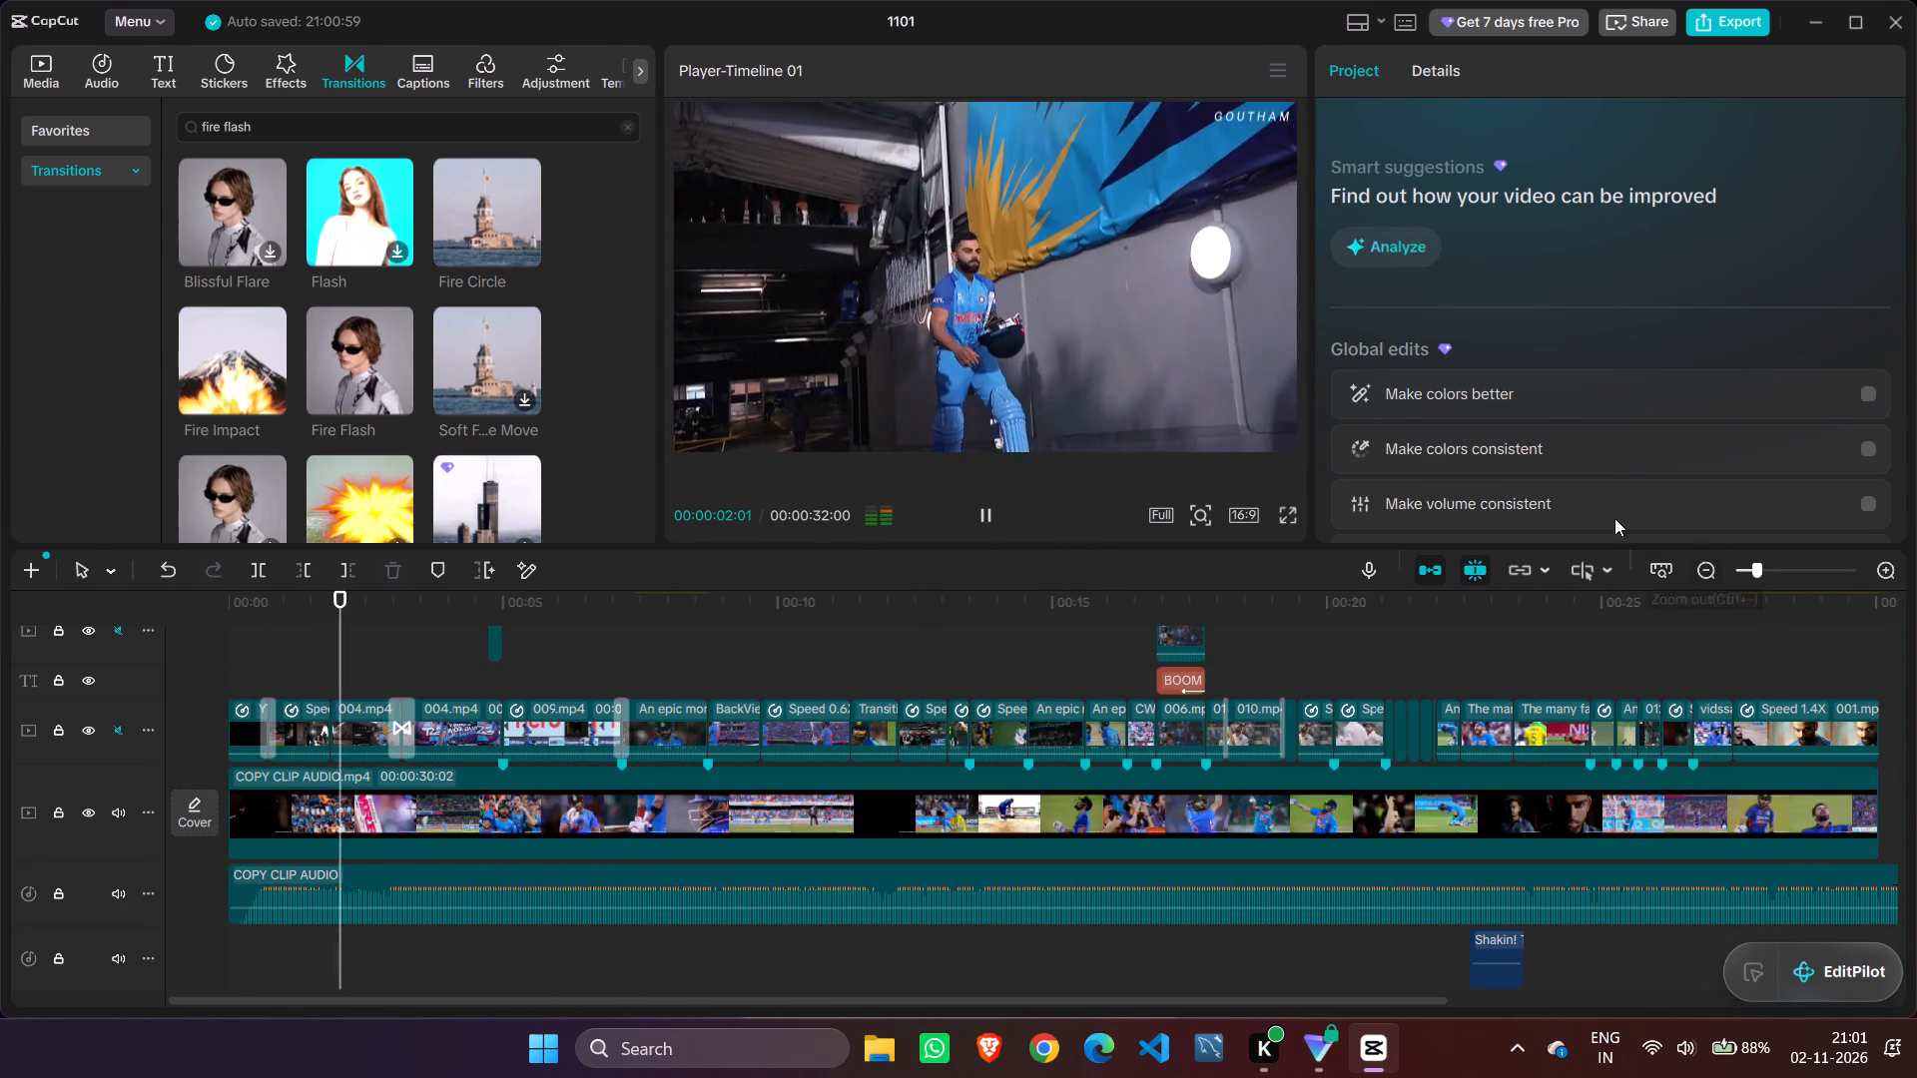
scroll(1564, 677, up, 3)
scroll(1548, 651, down, 4)
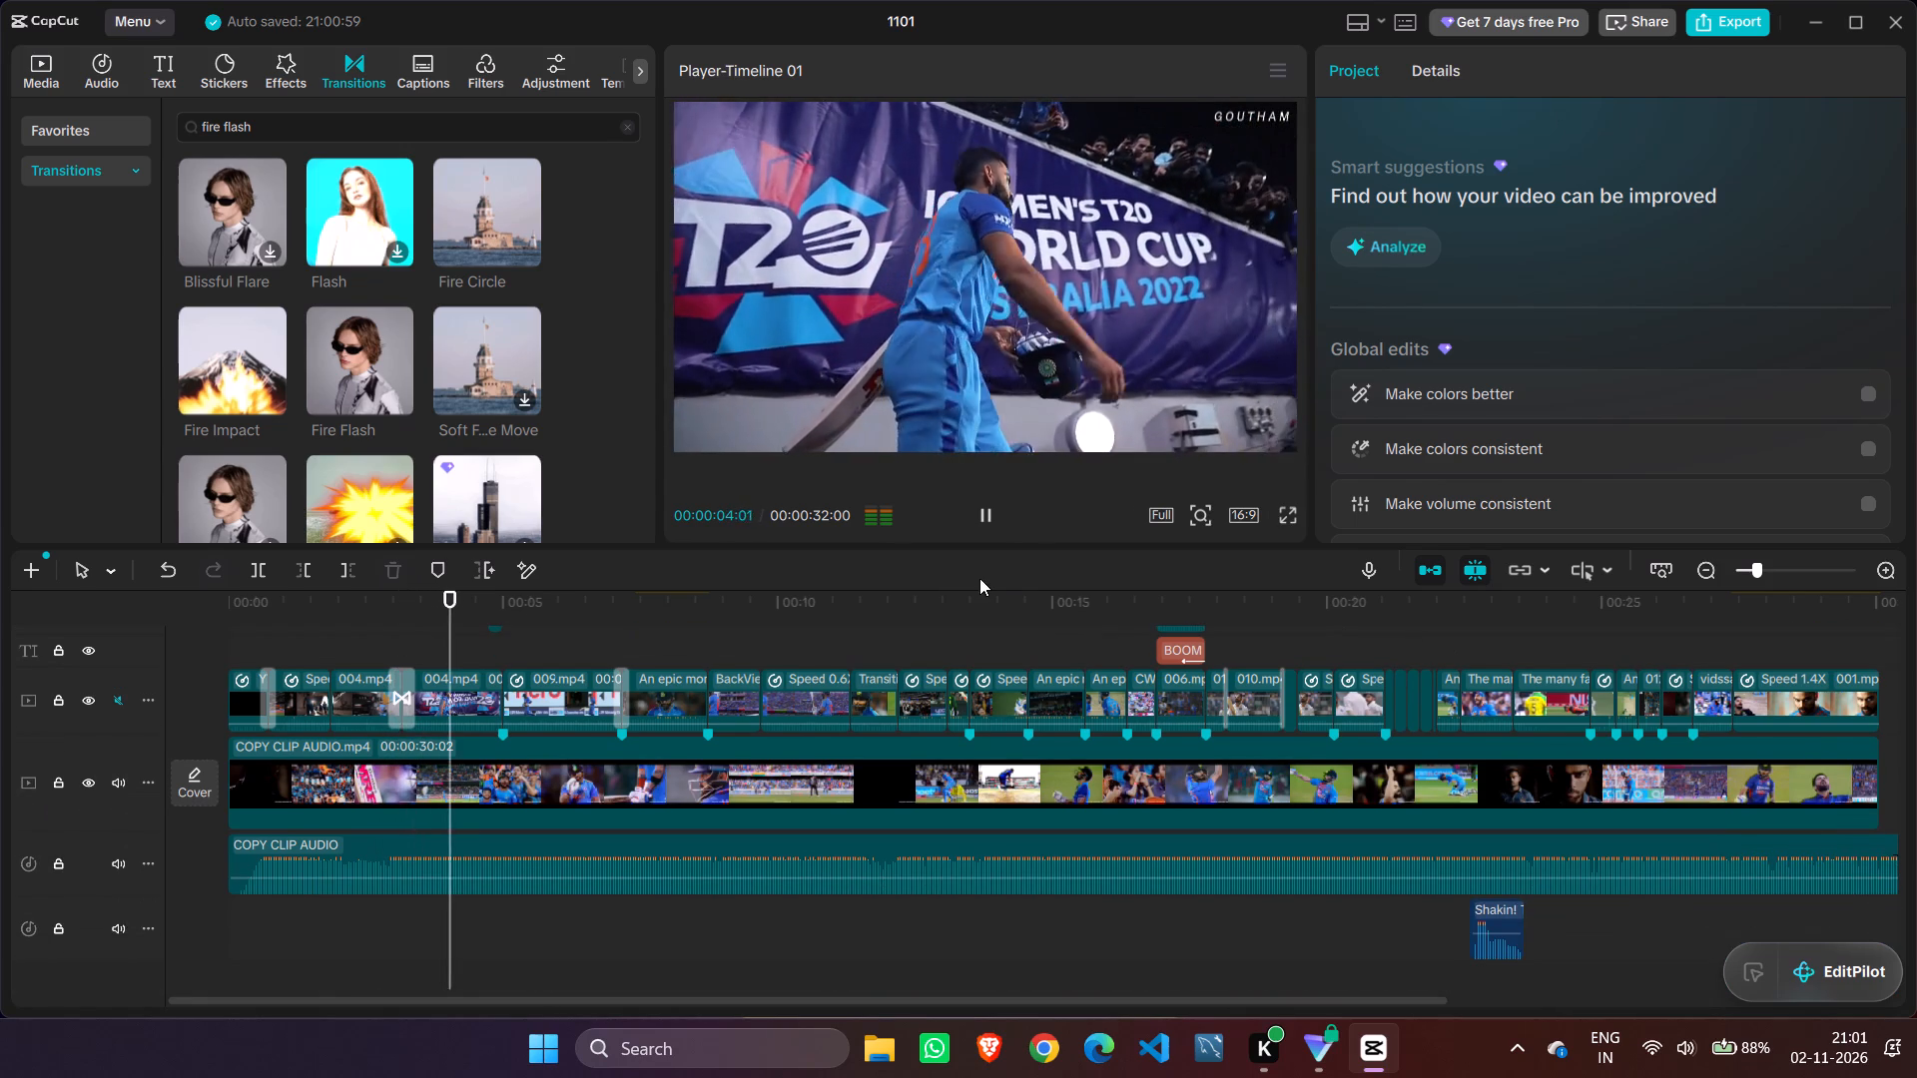
scroll(1090, 629, up, 2)
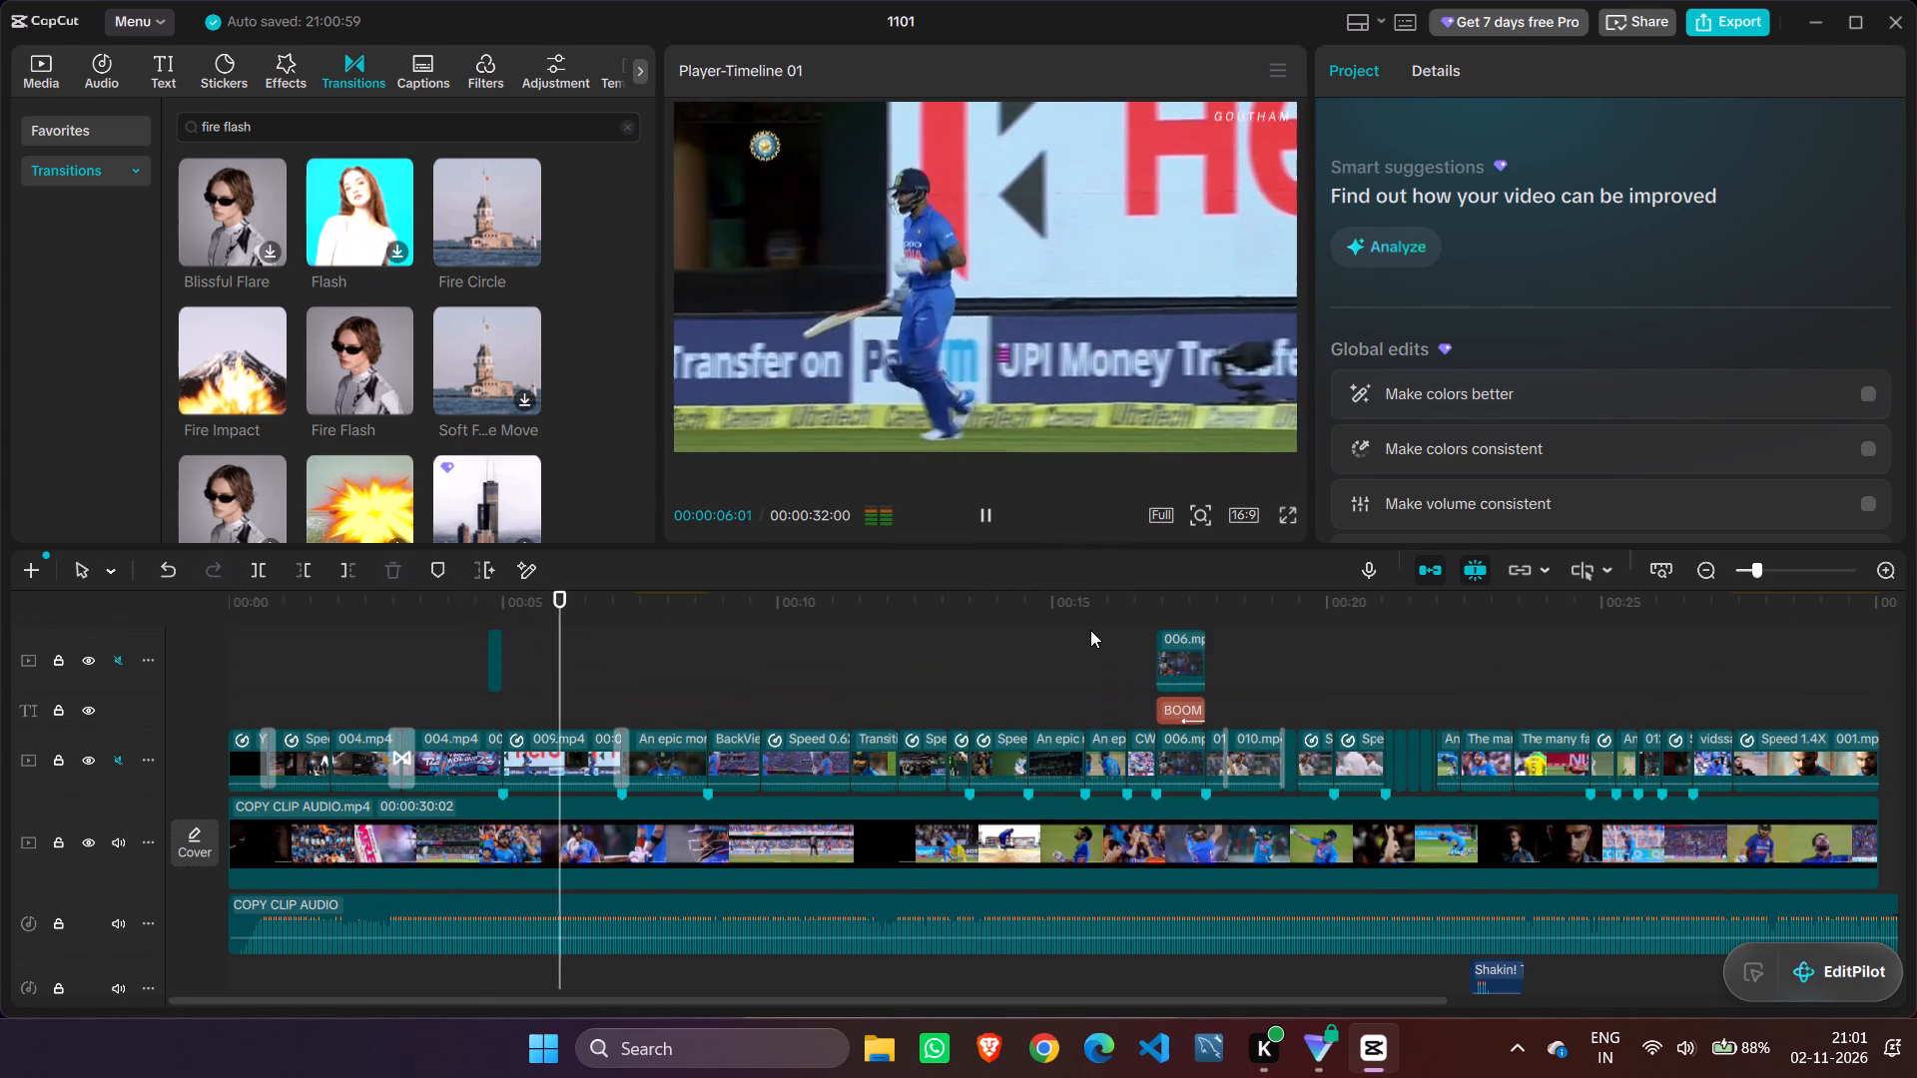
scroll(1090, 630, down, 2)
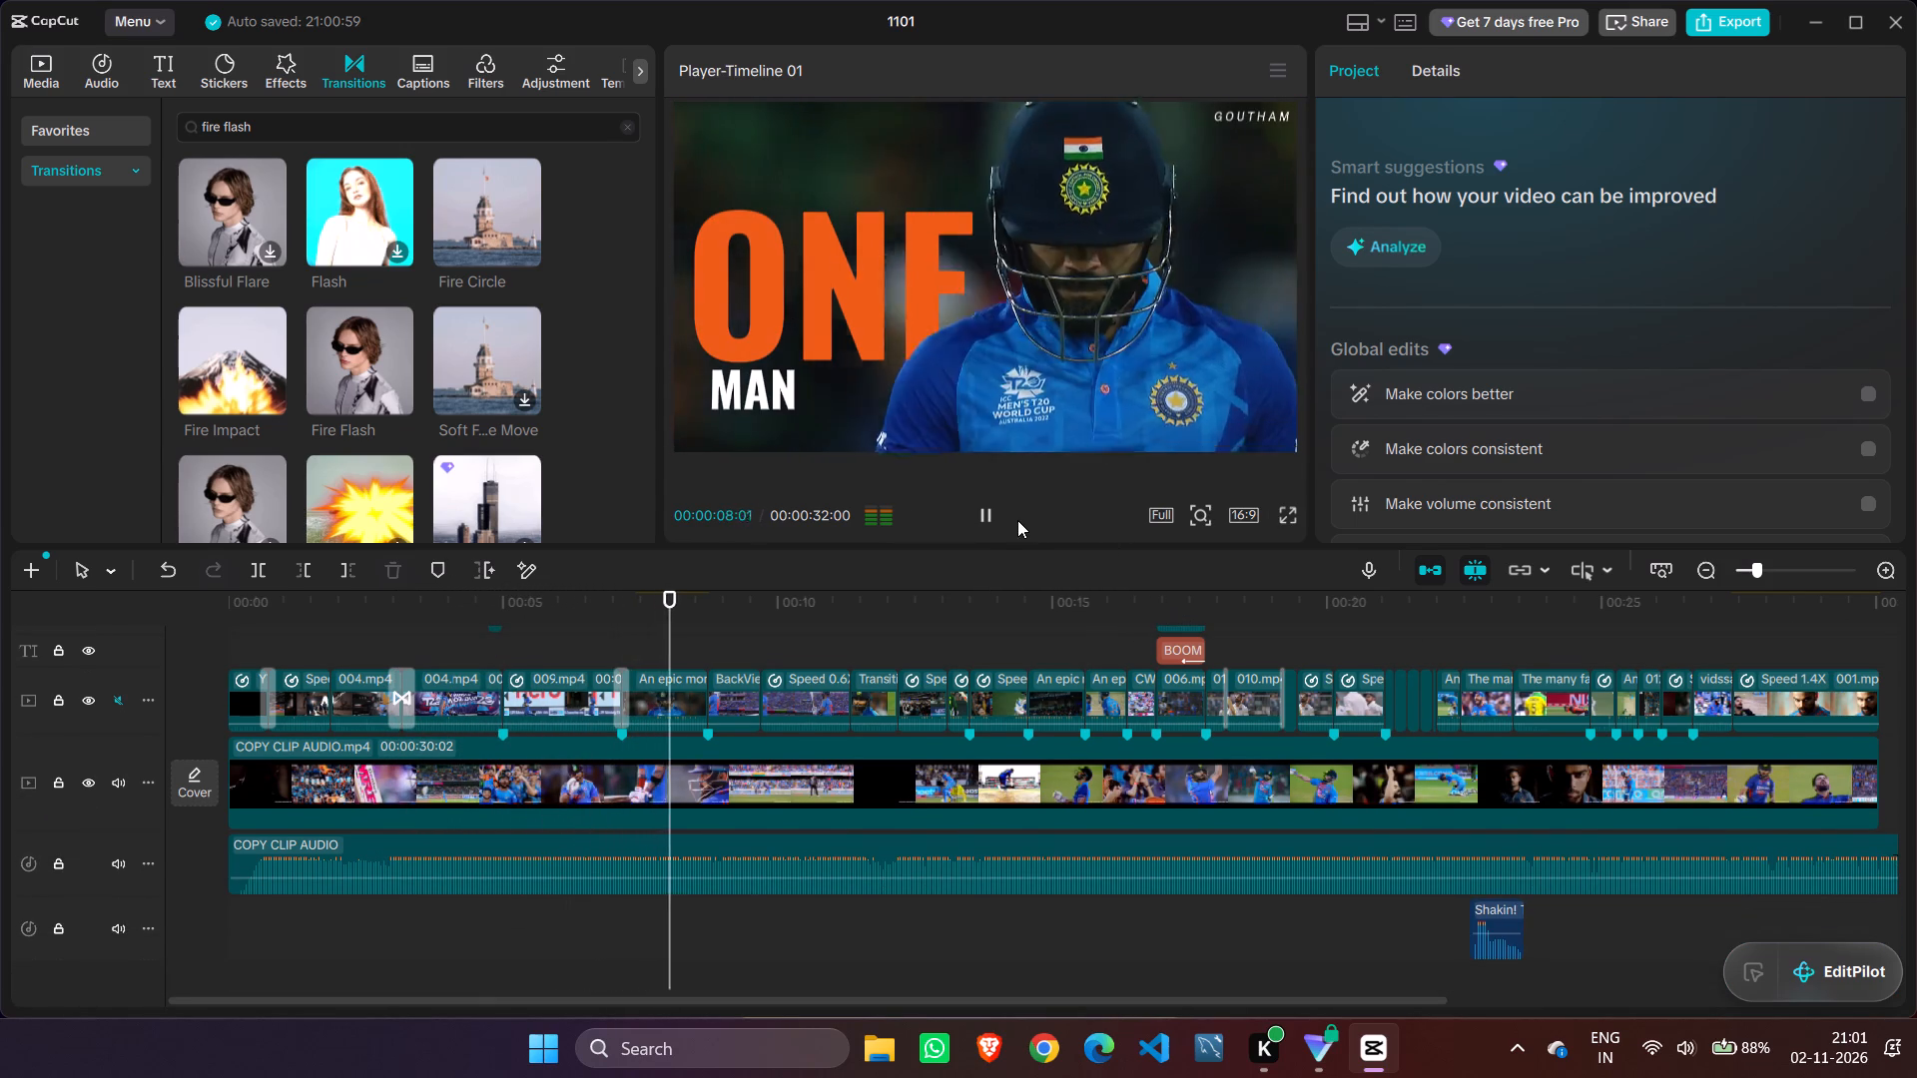
click(986, 512)
Re-examine the section around the 009.mp4 clip and park the playhead at 00:00:04:22, where the short overlay clip starts.
drag(711, 605, 528, 610)
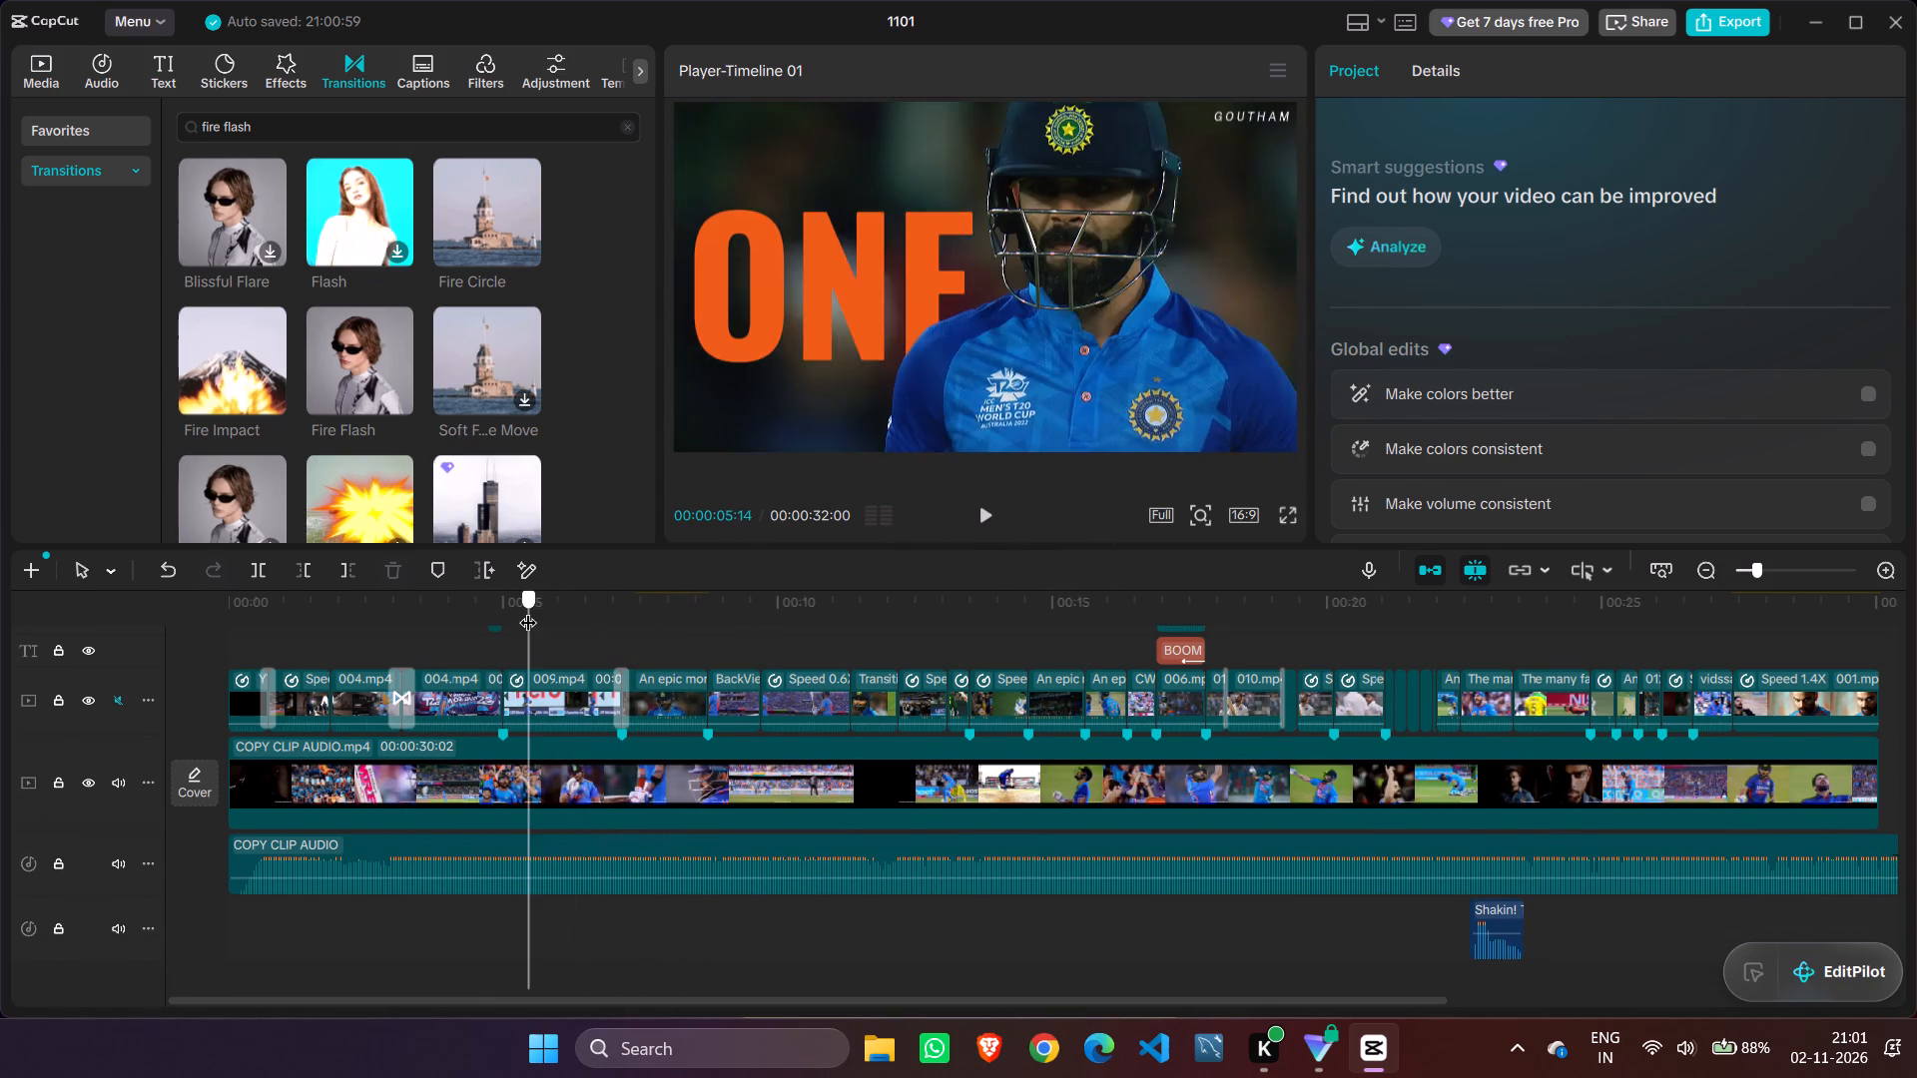
drag(528, 610, 600, 610)
scroll(617, 641, up, 2)
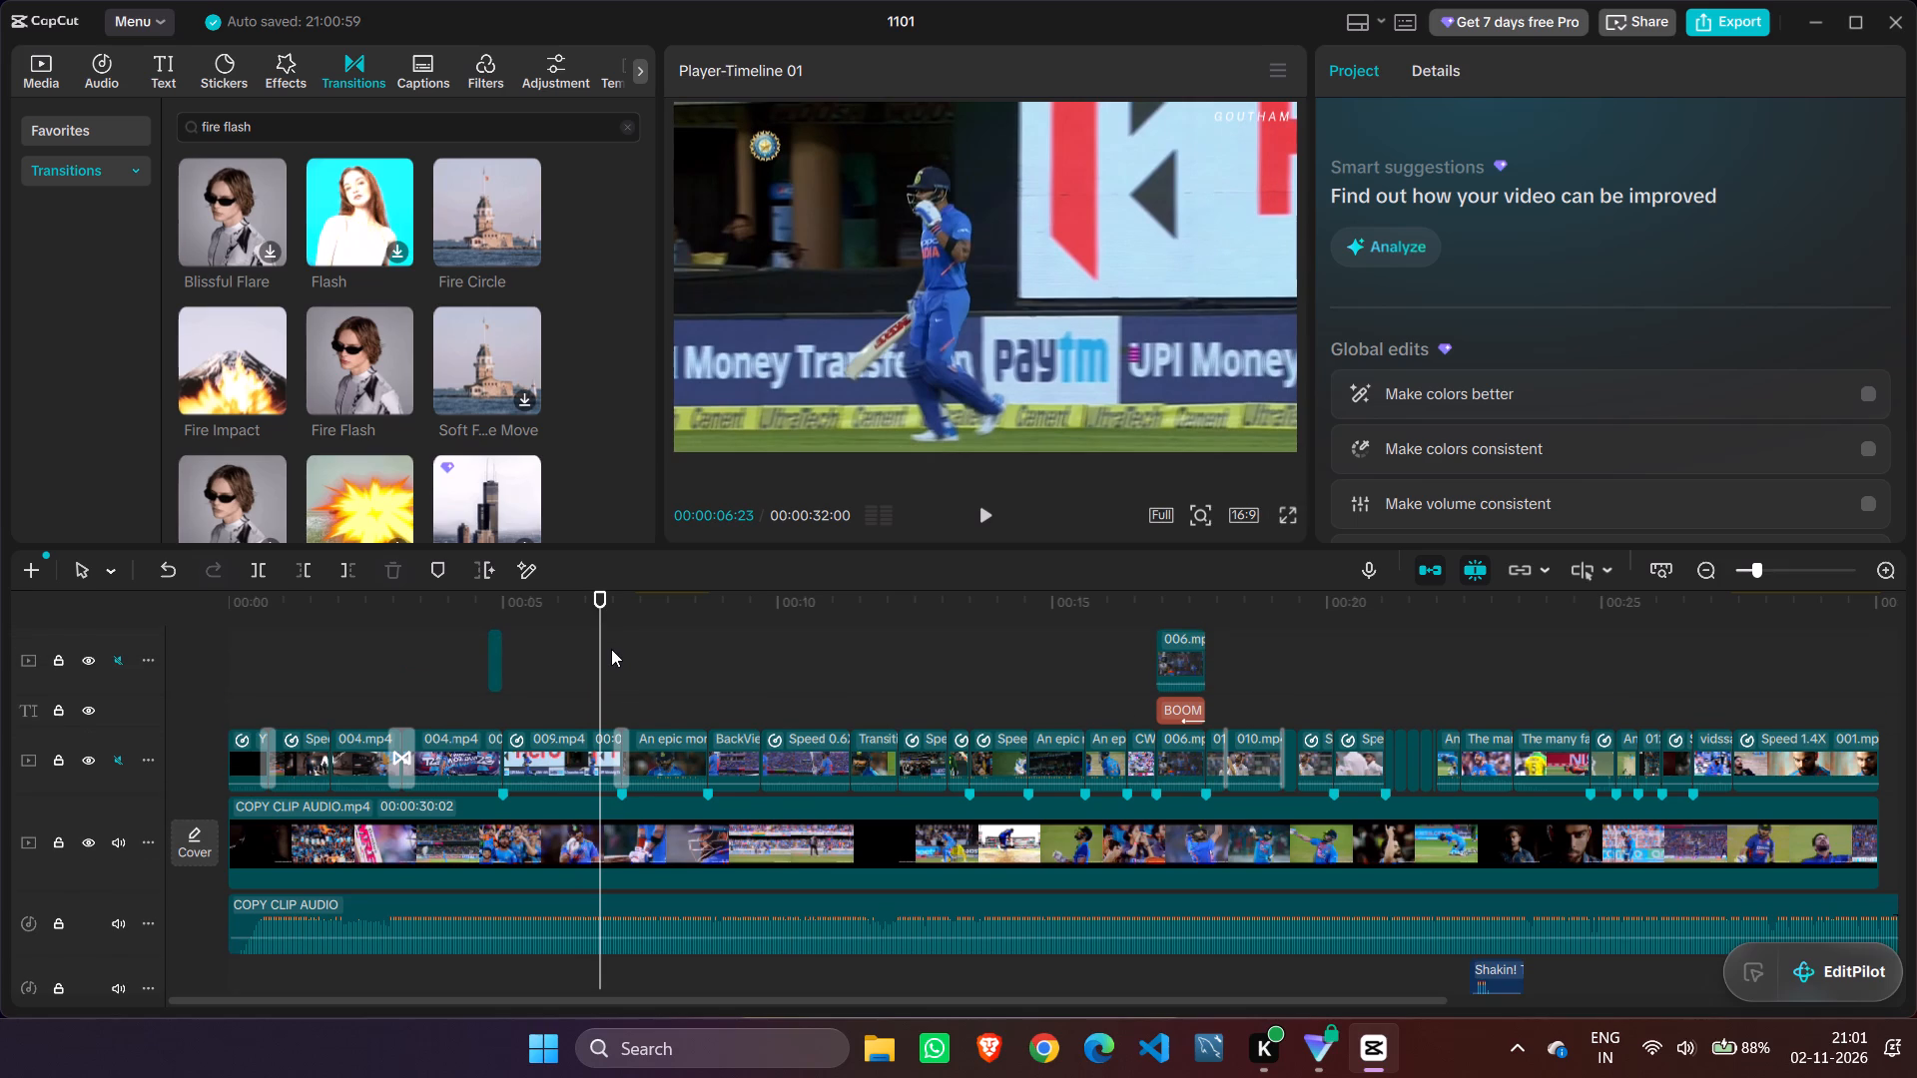
drag(598, 649, 492, 650)
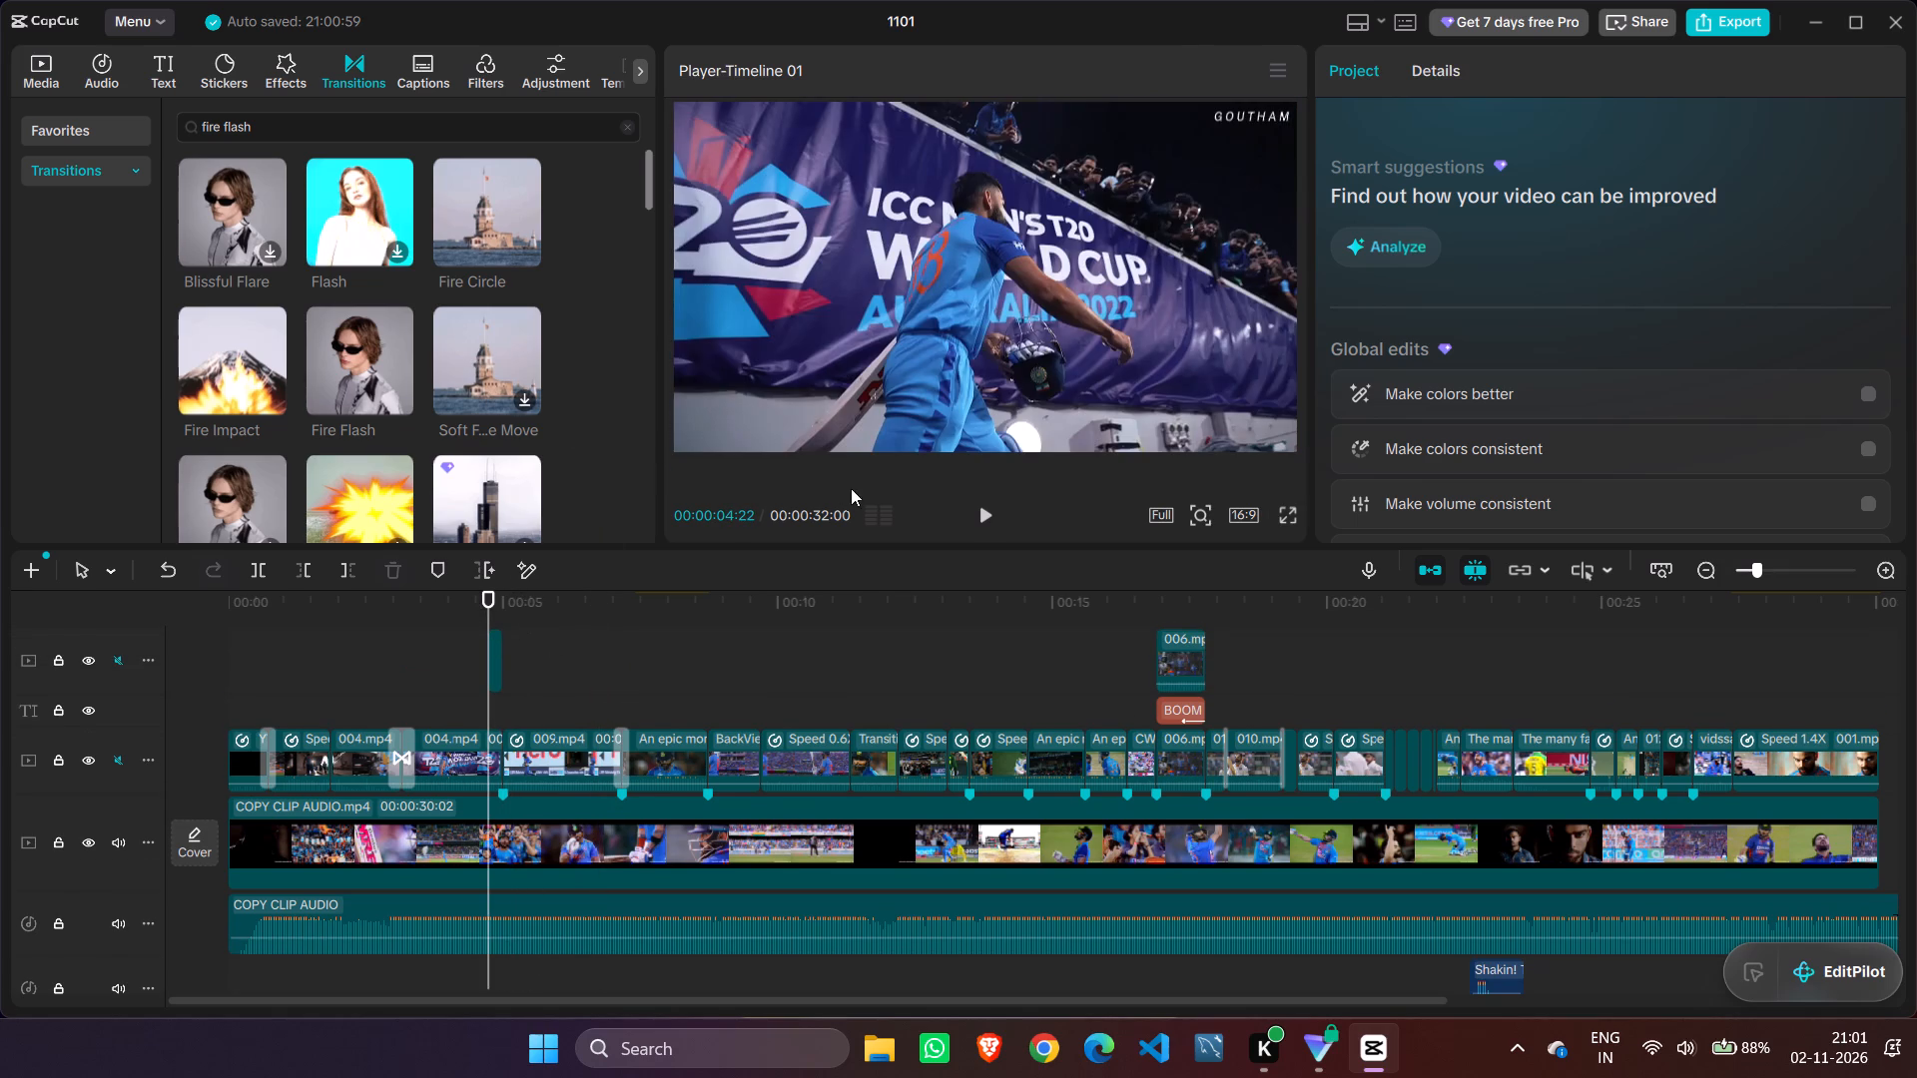
double_click(983, 508)
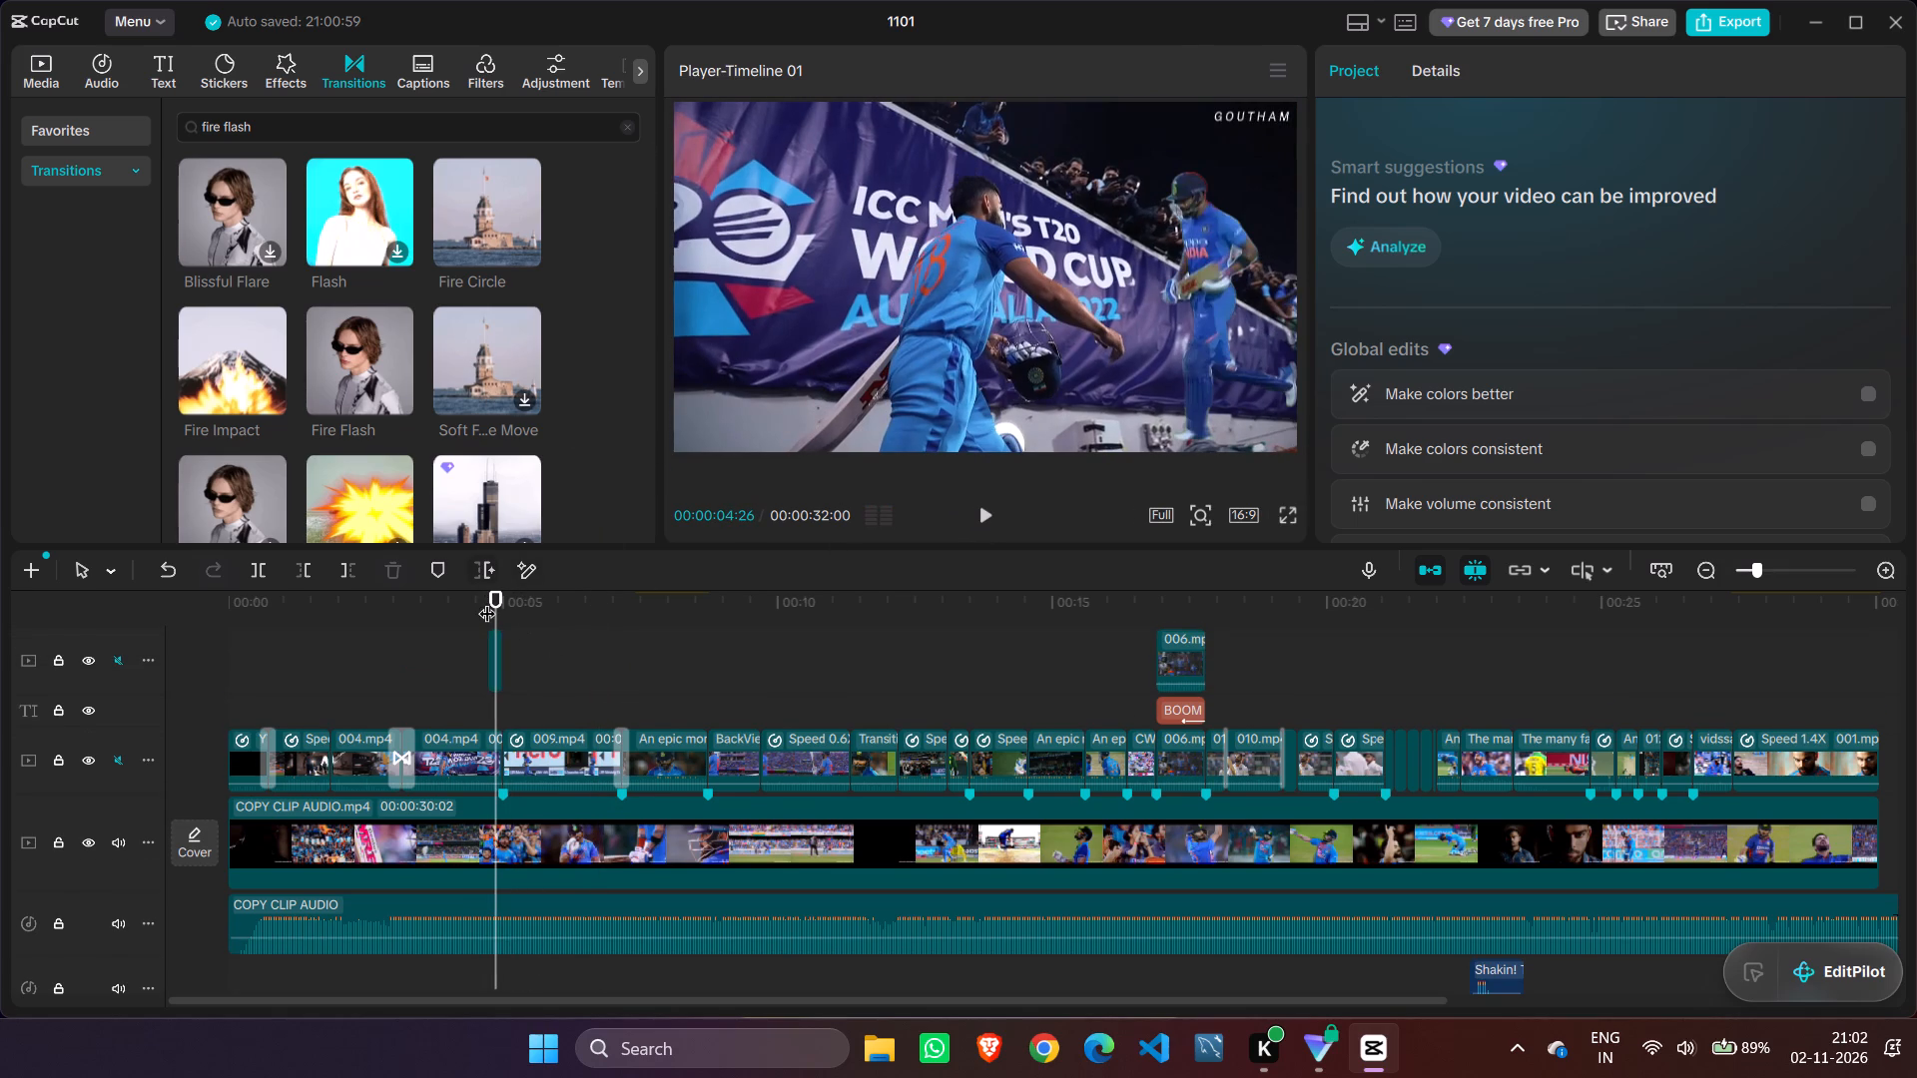
click(494, 607)
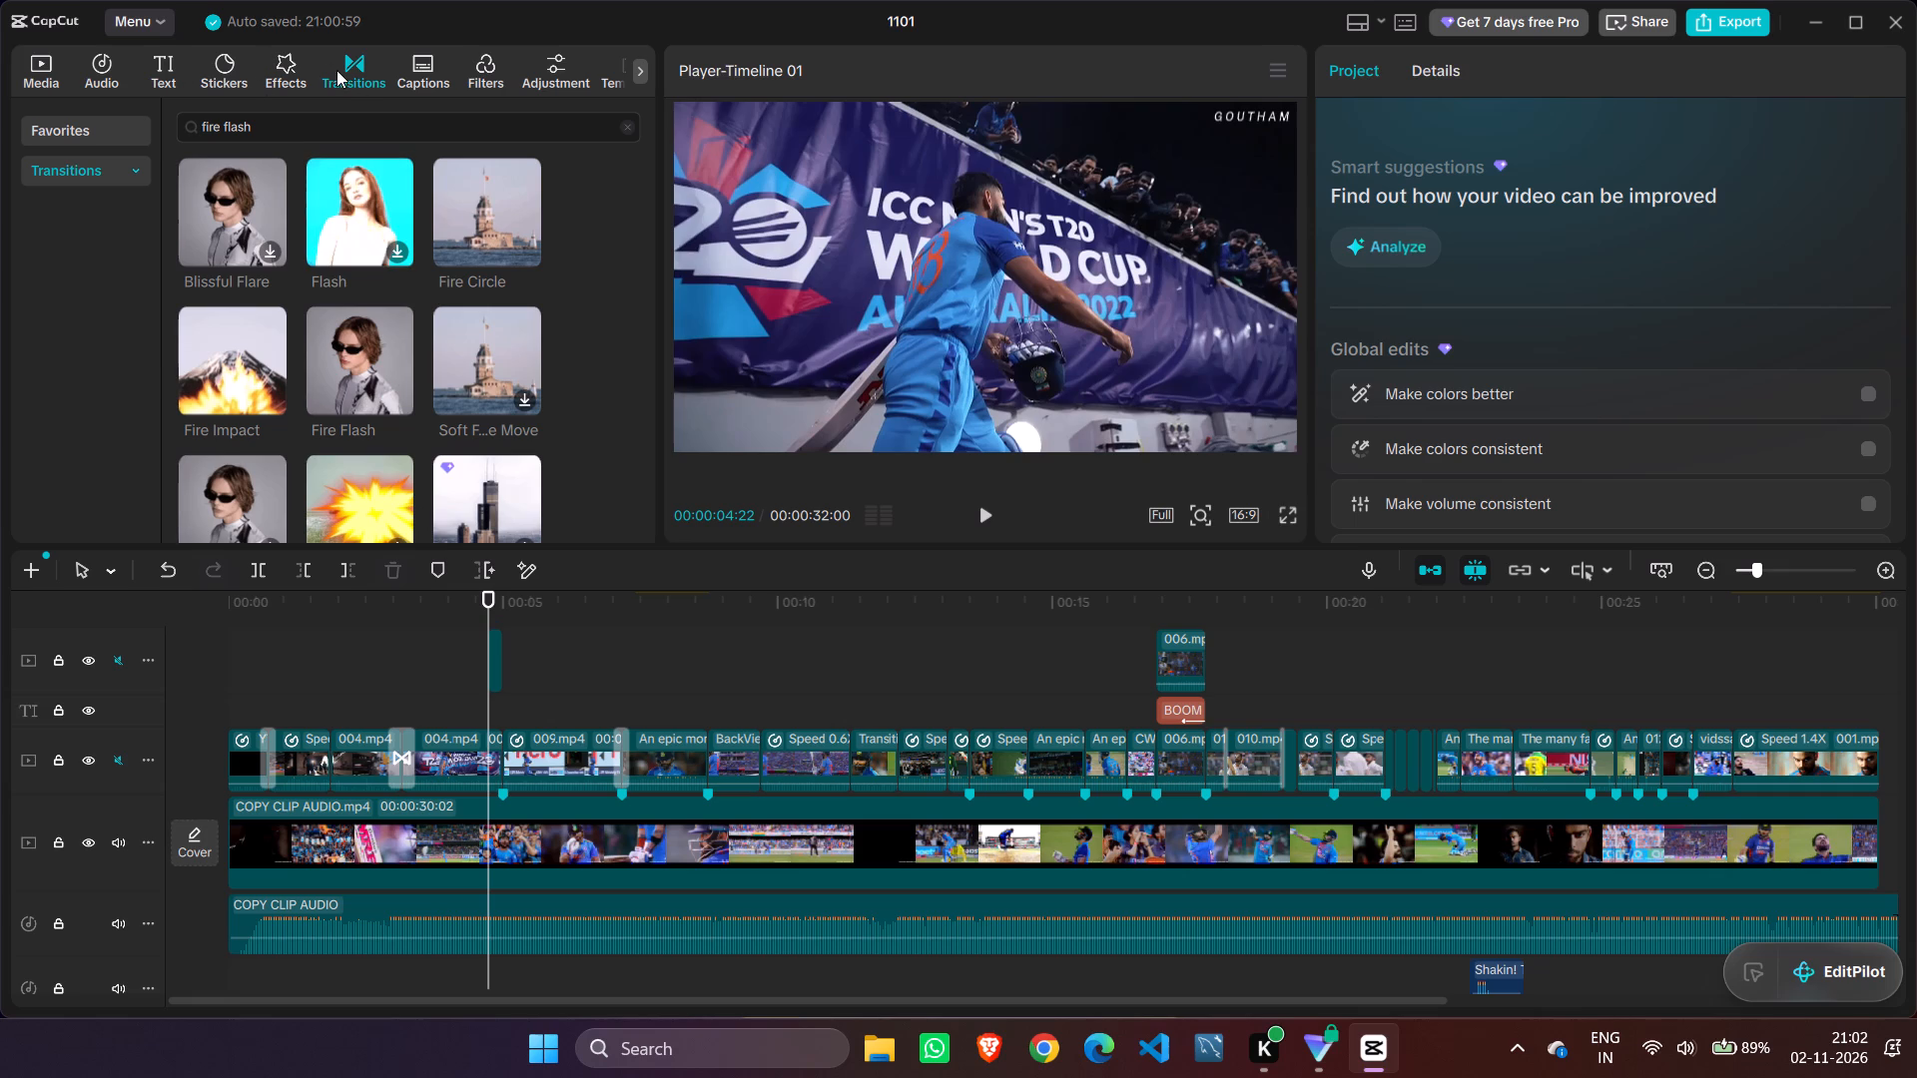
Search the audio library's sound effects for "woosh".
click(636, 77)
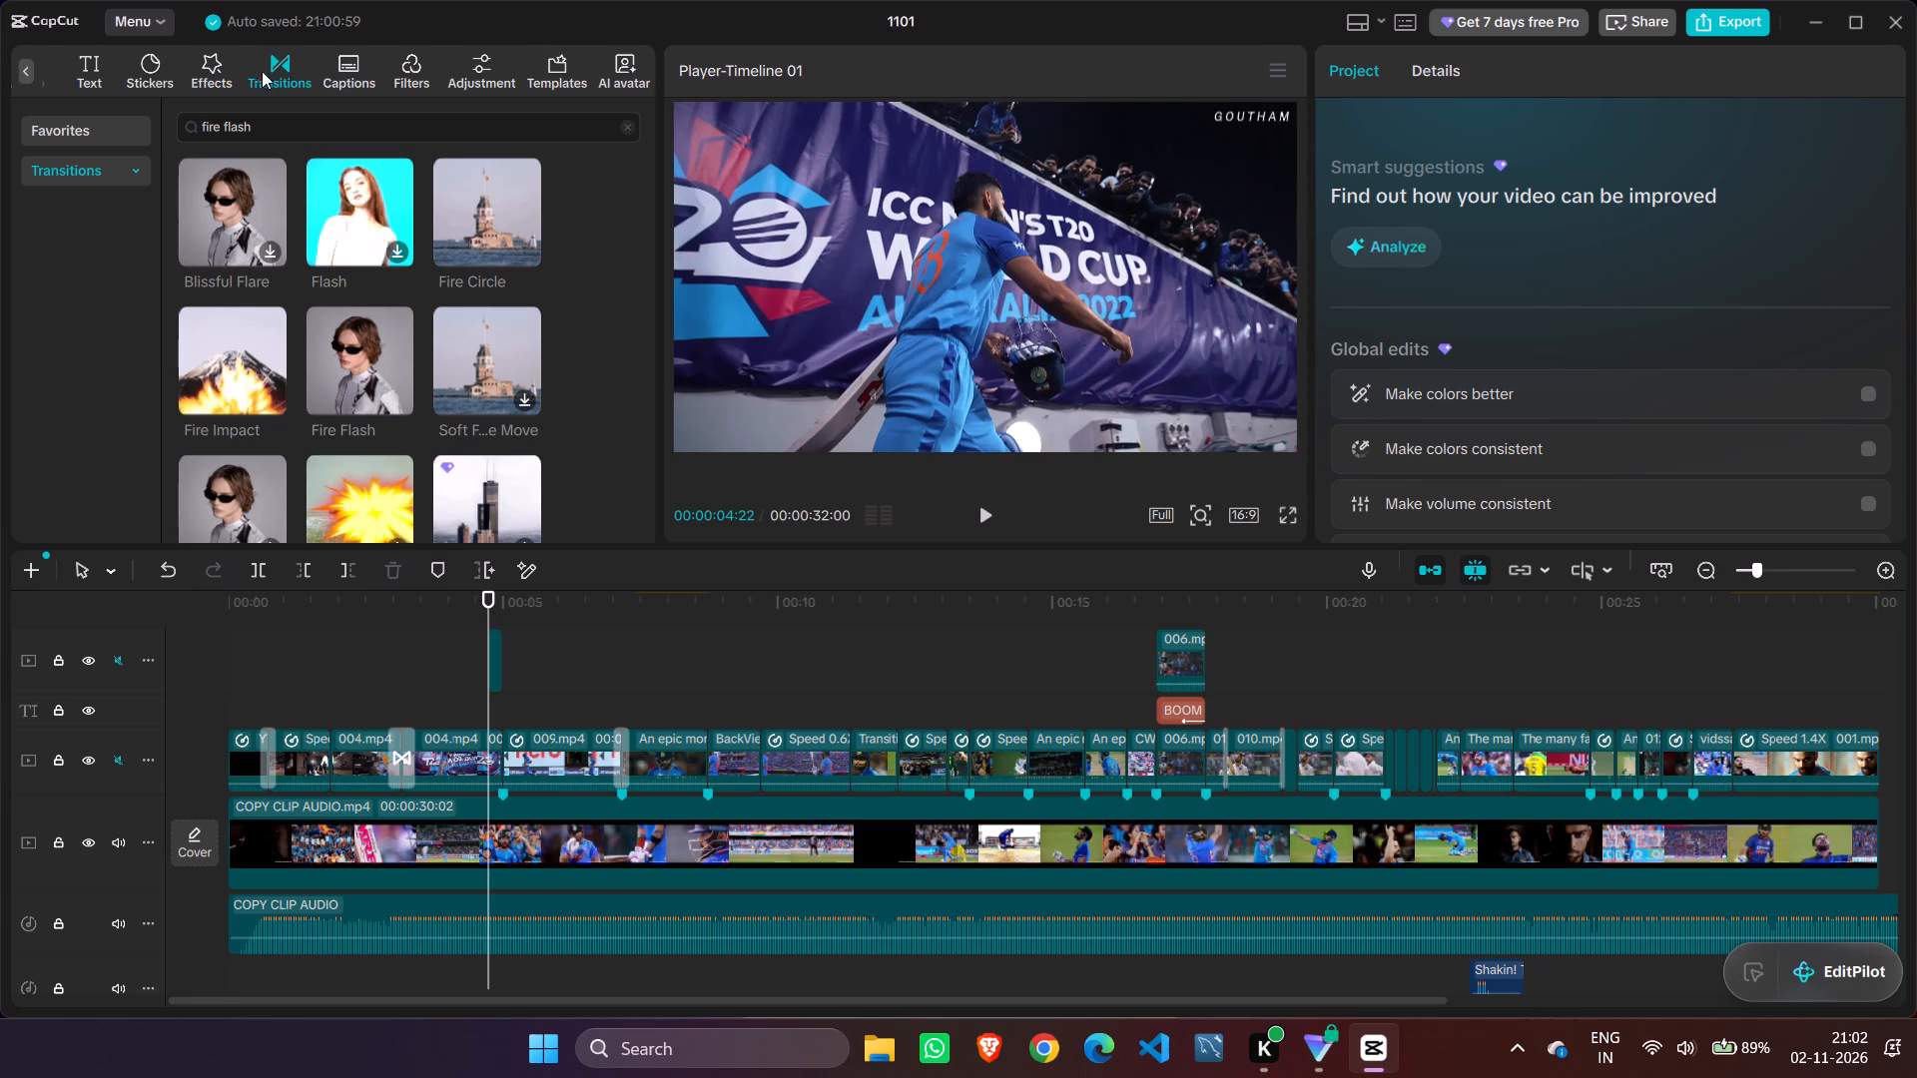
click(23, 71)
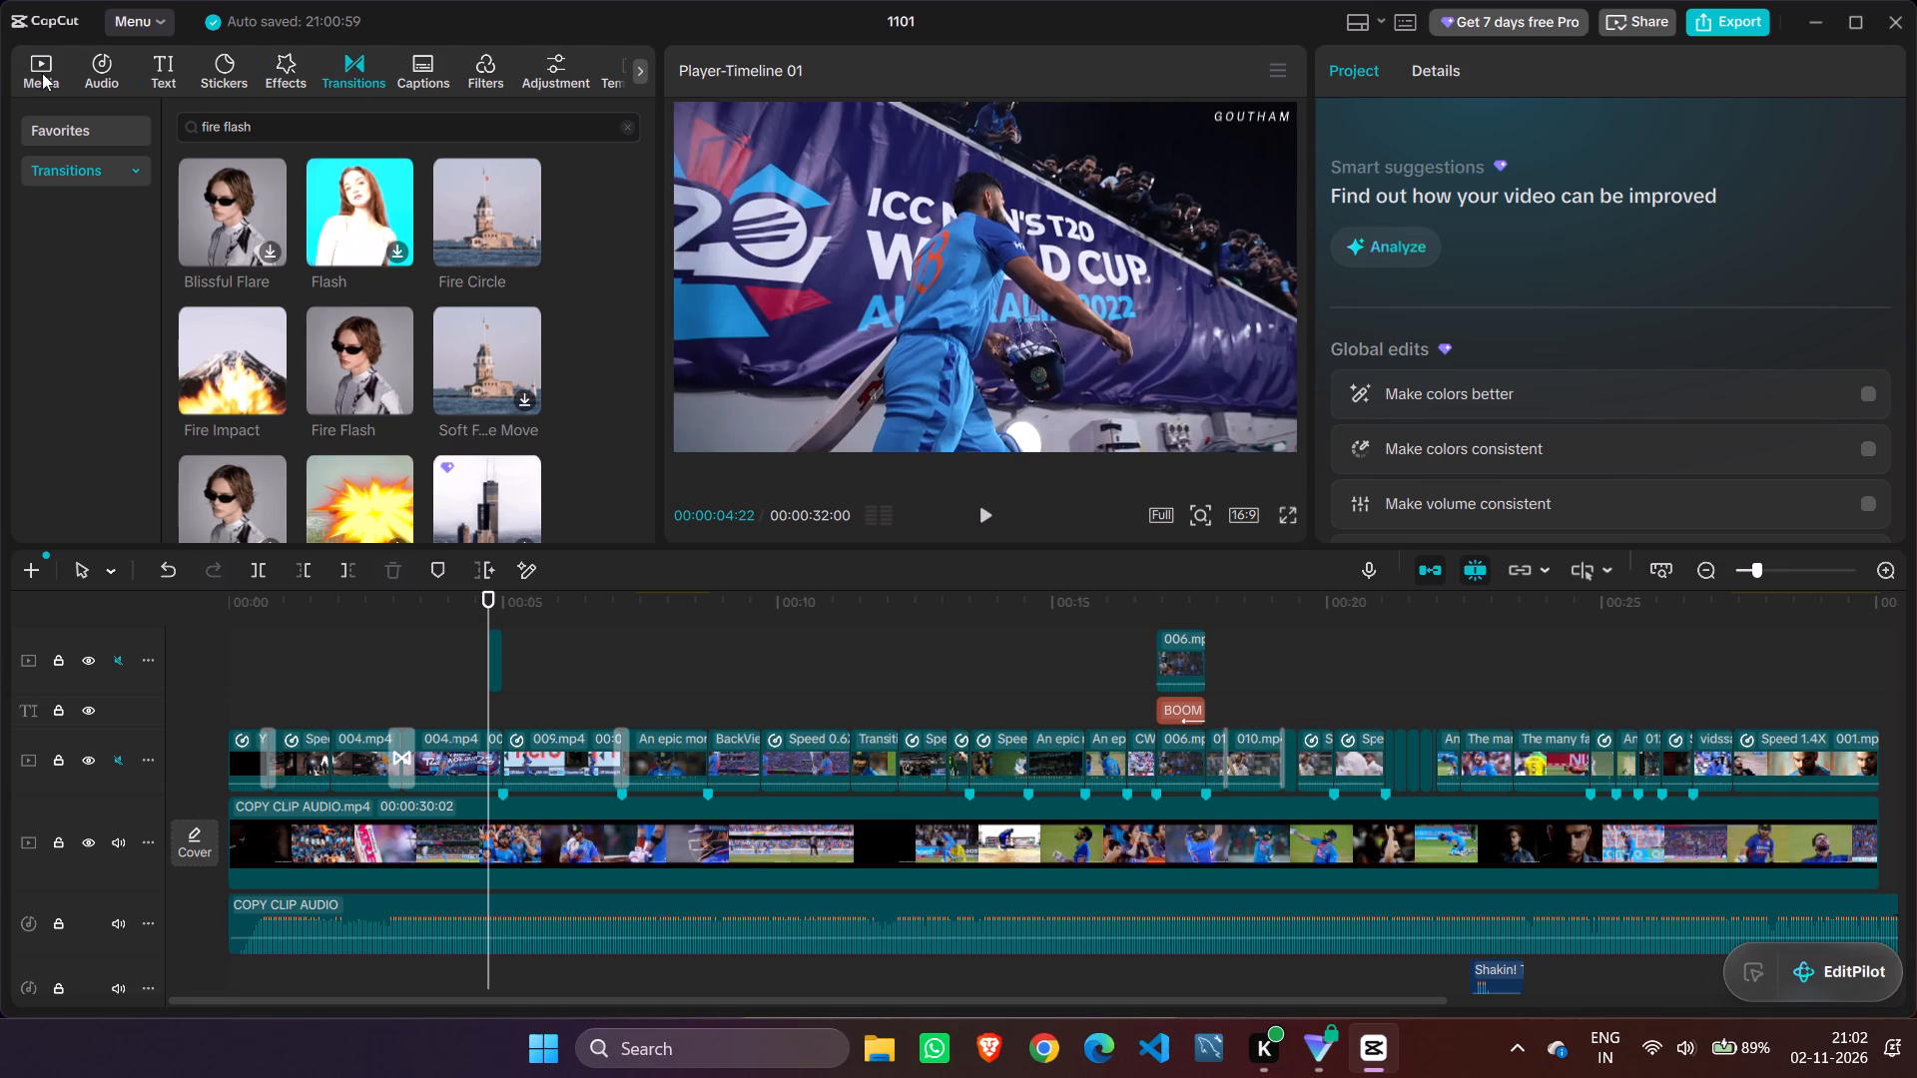
click(108, 78)
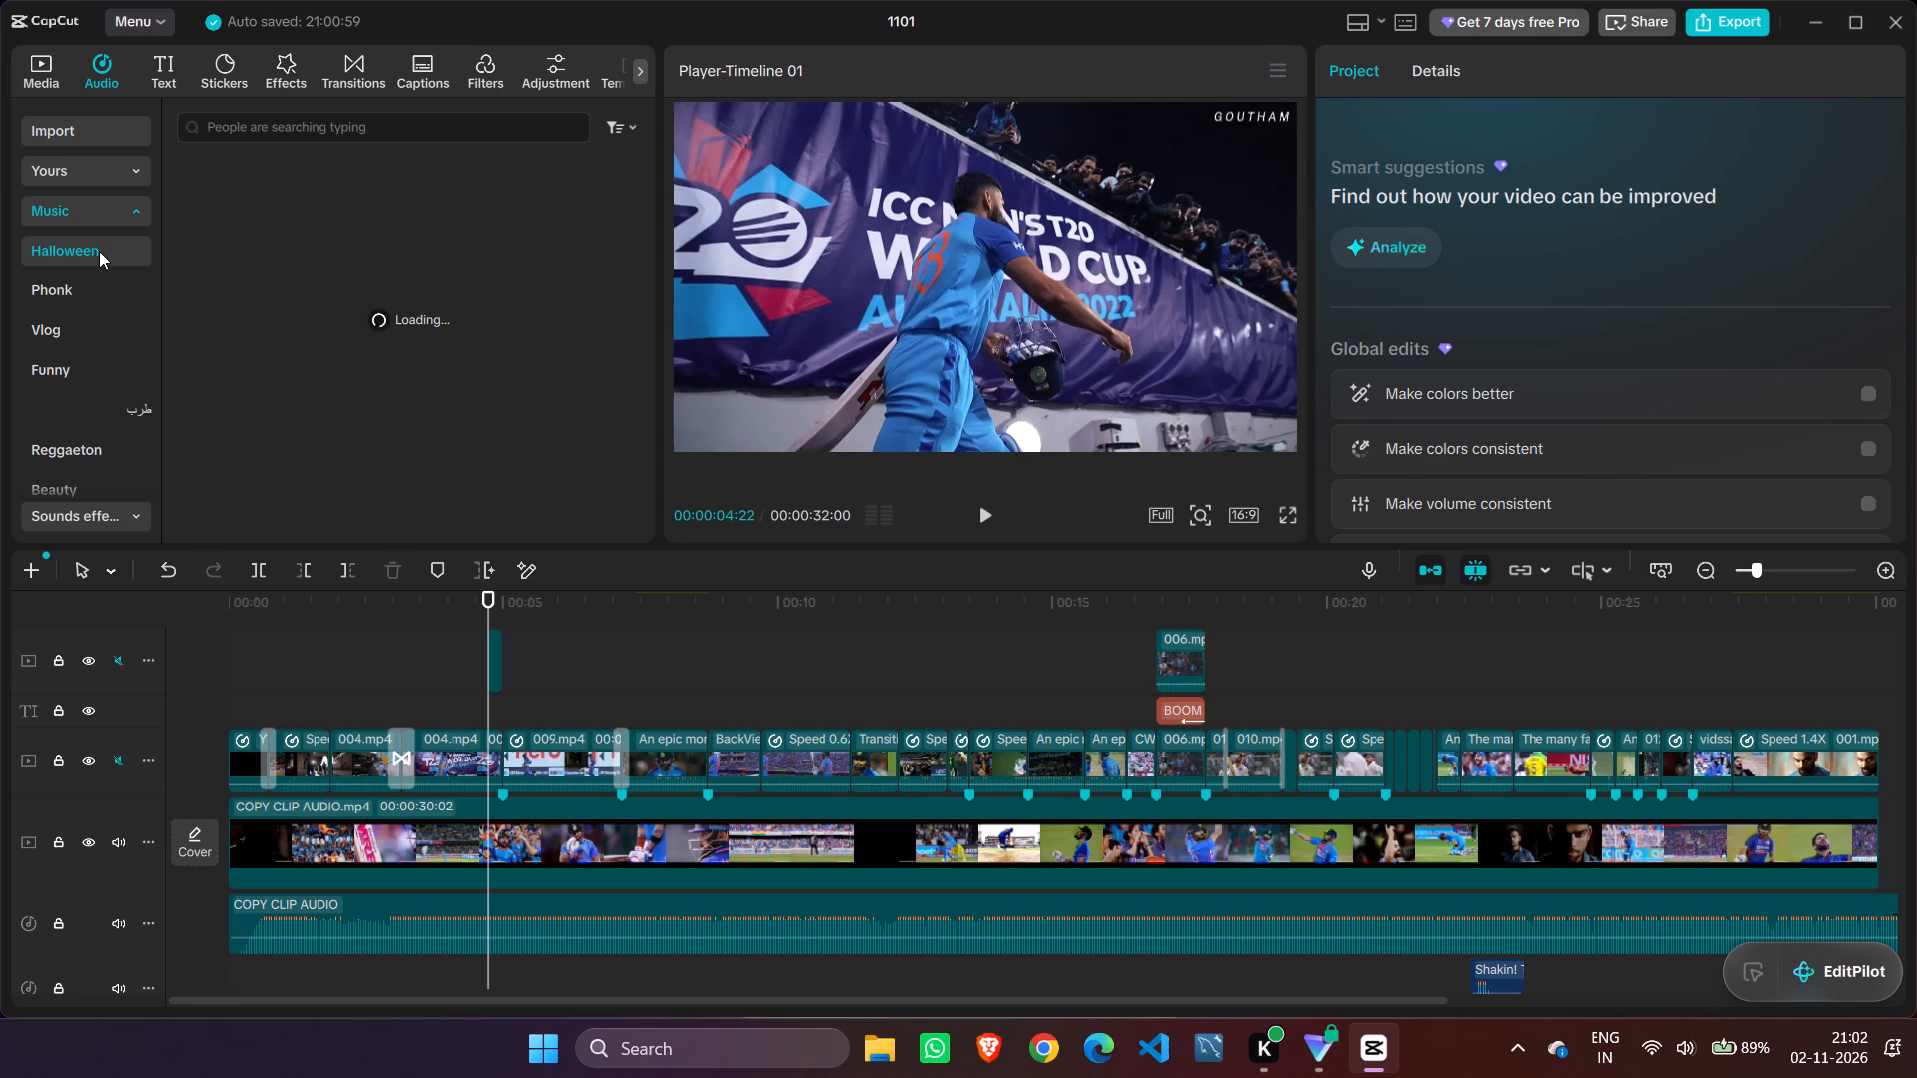
click(288, 125)
scroll(89, 308, down, 2)
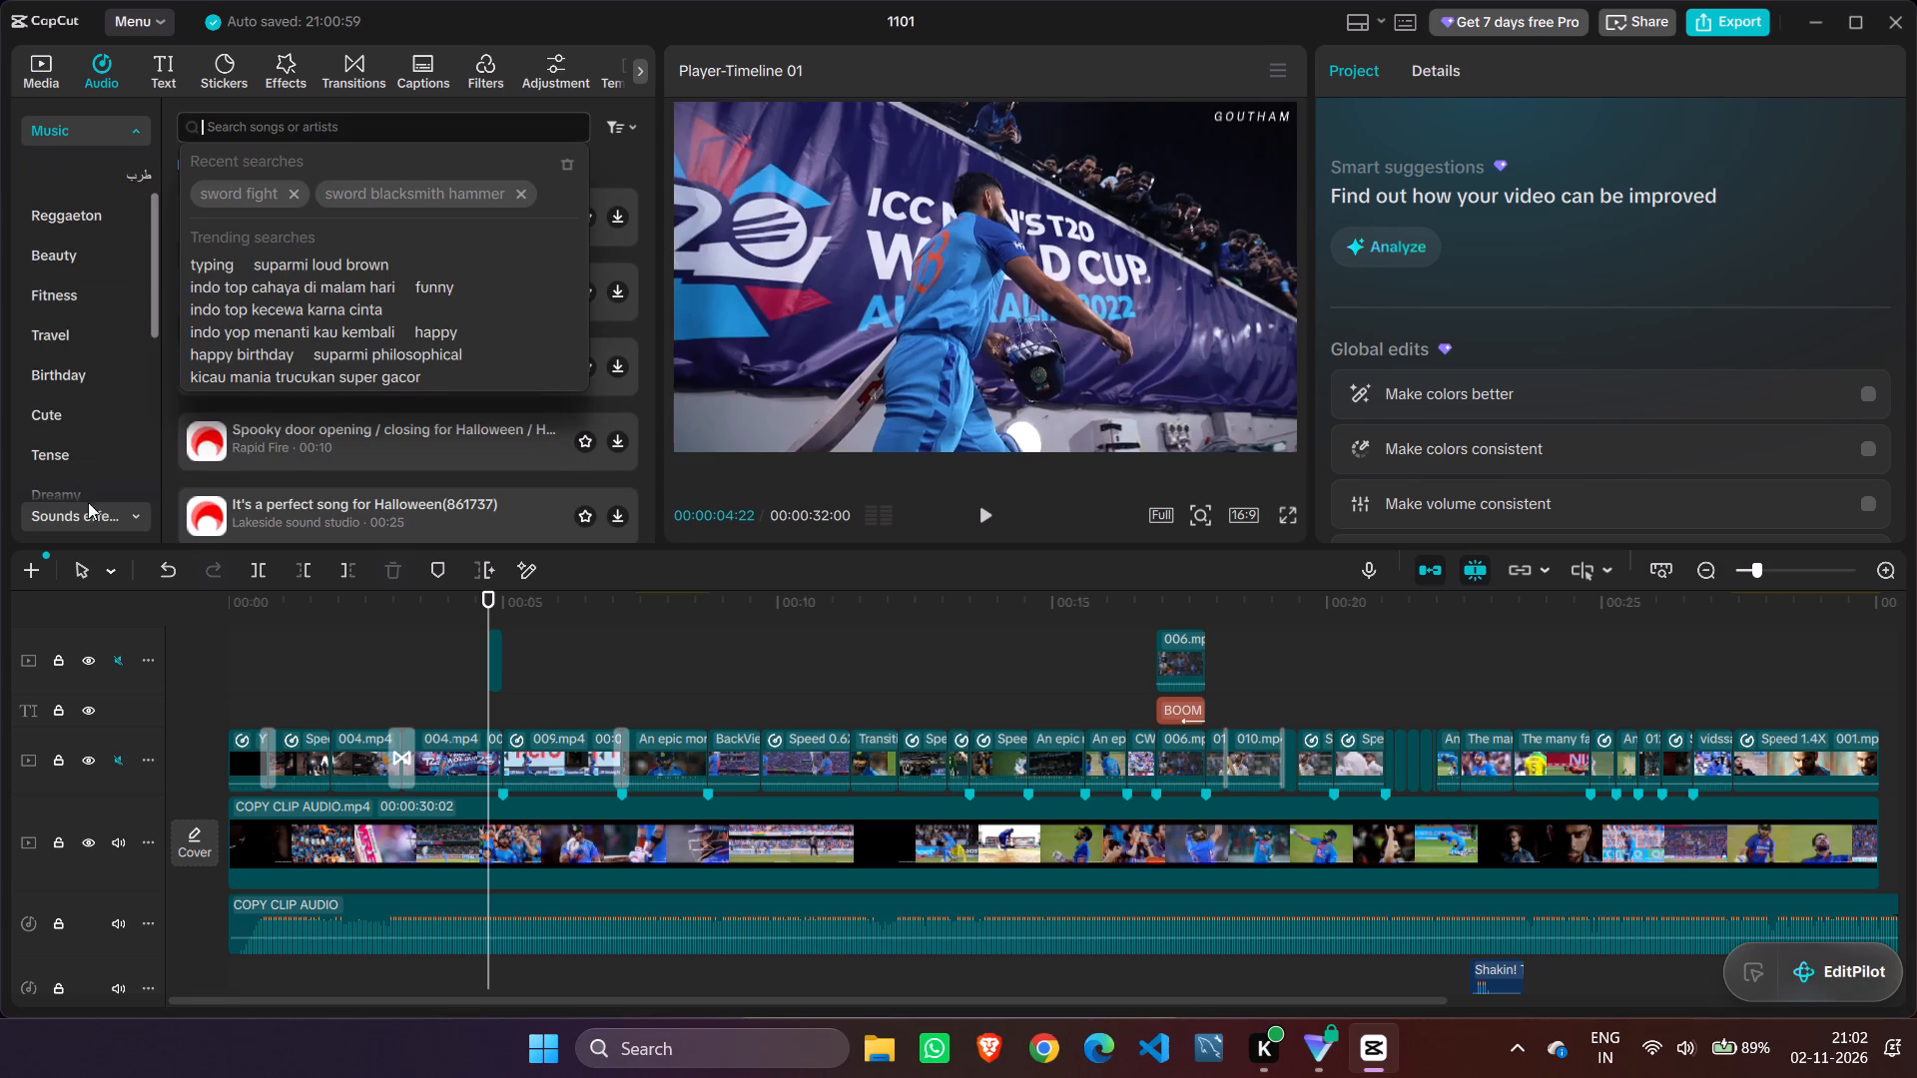
click(97, 514)
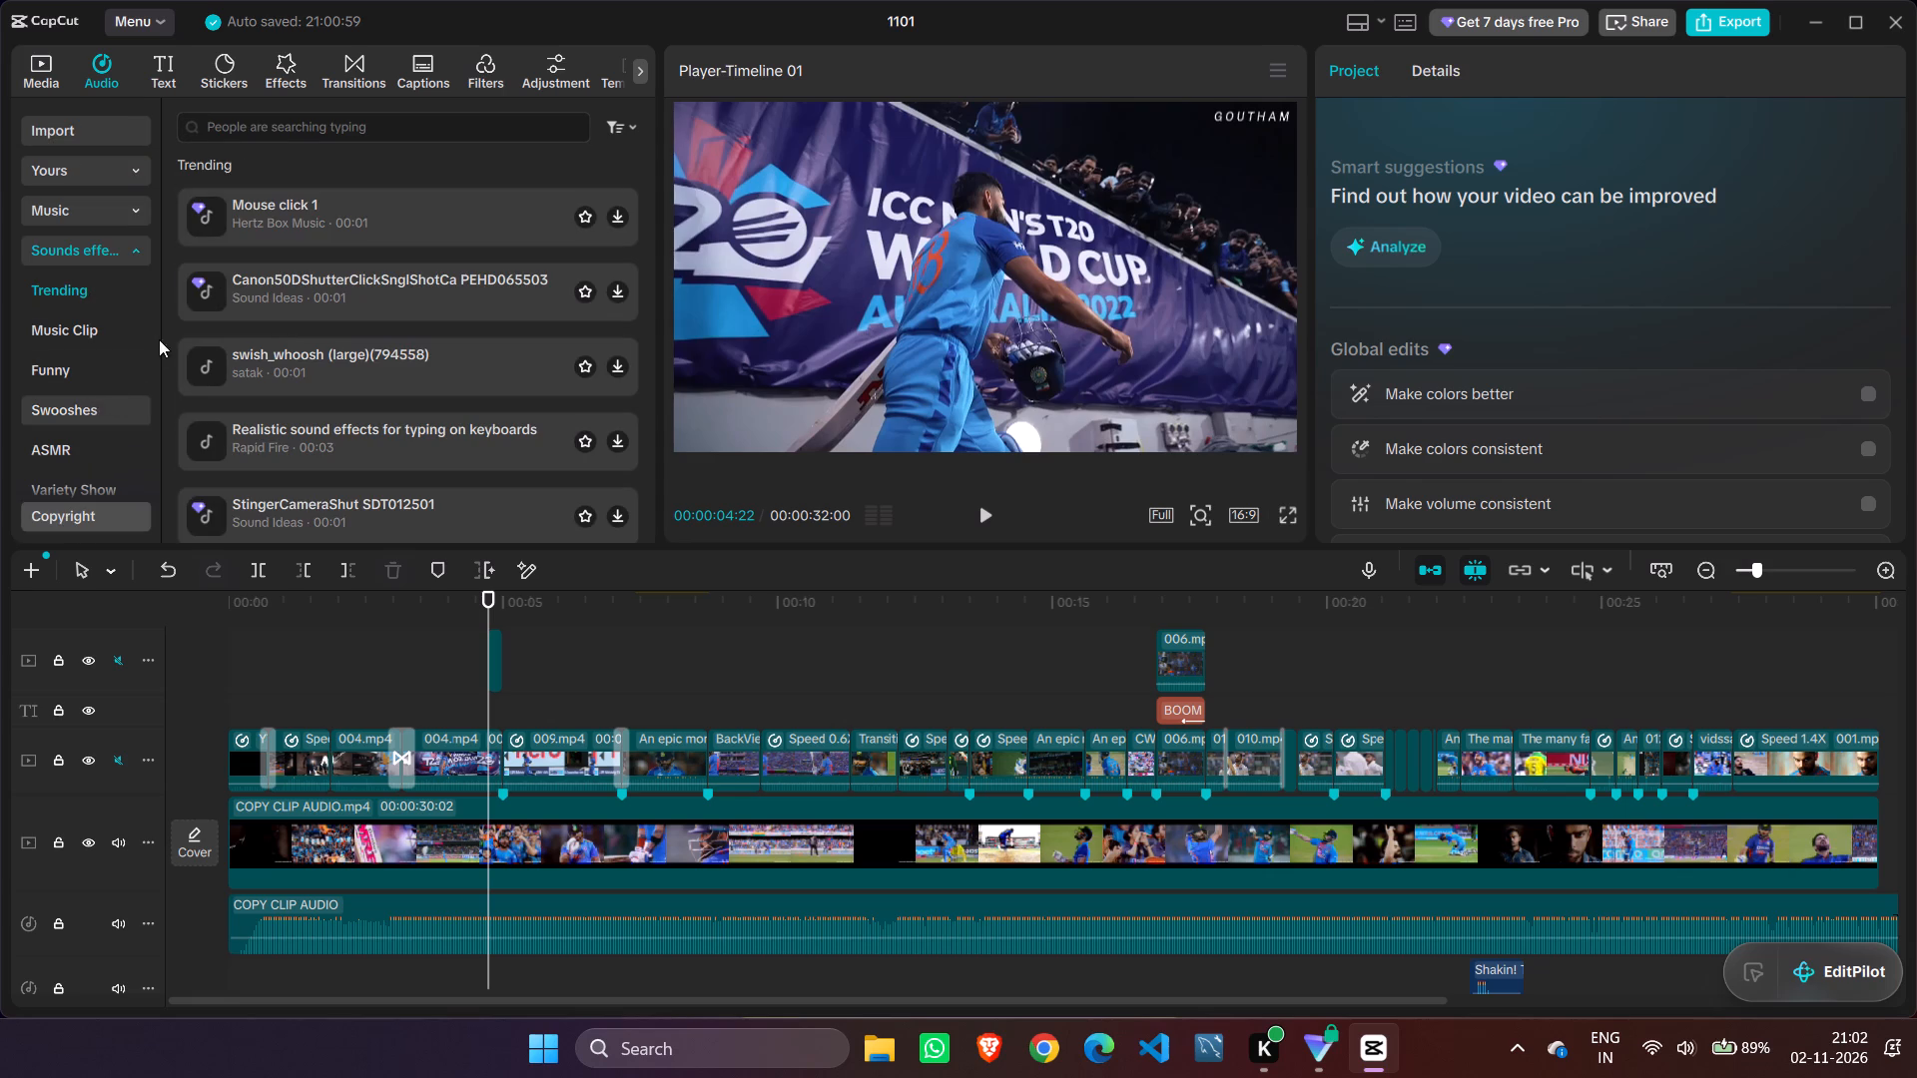
click(339, 121)
text(woo)
click(334, 156)
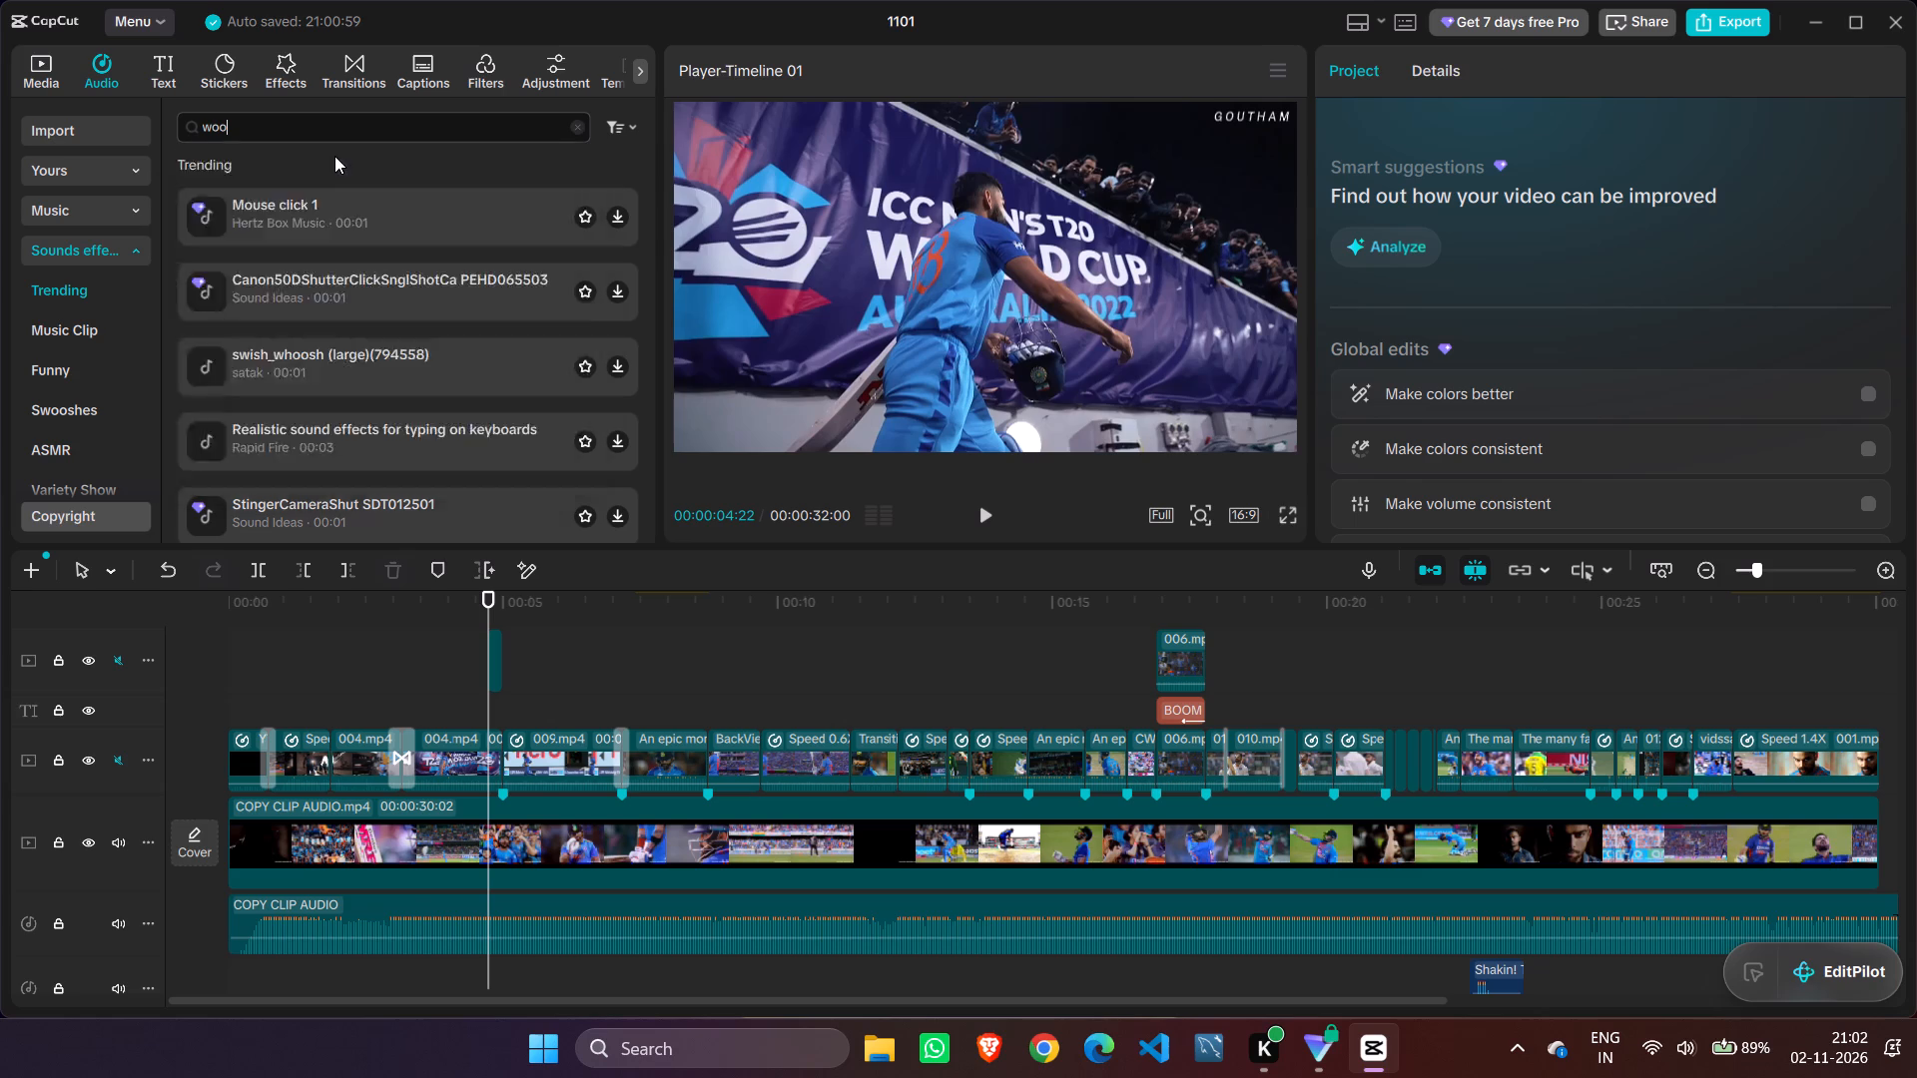
Audition the woosh results, comparing Woosh, Deep woosh, Woosh with echo, Remembering woosh and the two washcloth swings, and replay Deep woosh.
click(338, 193)
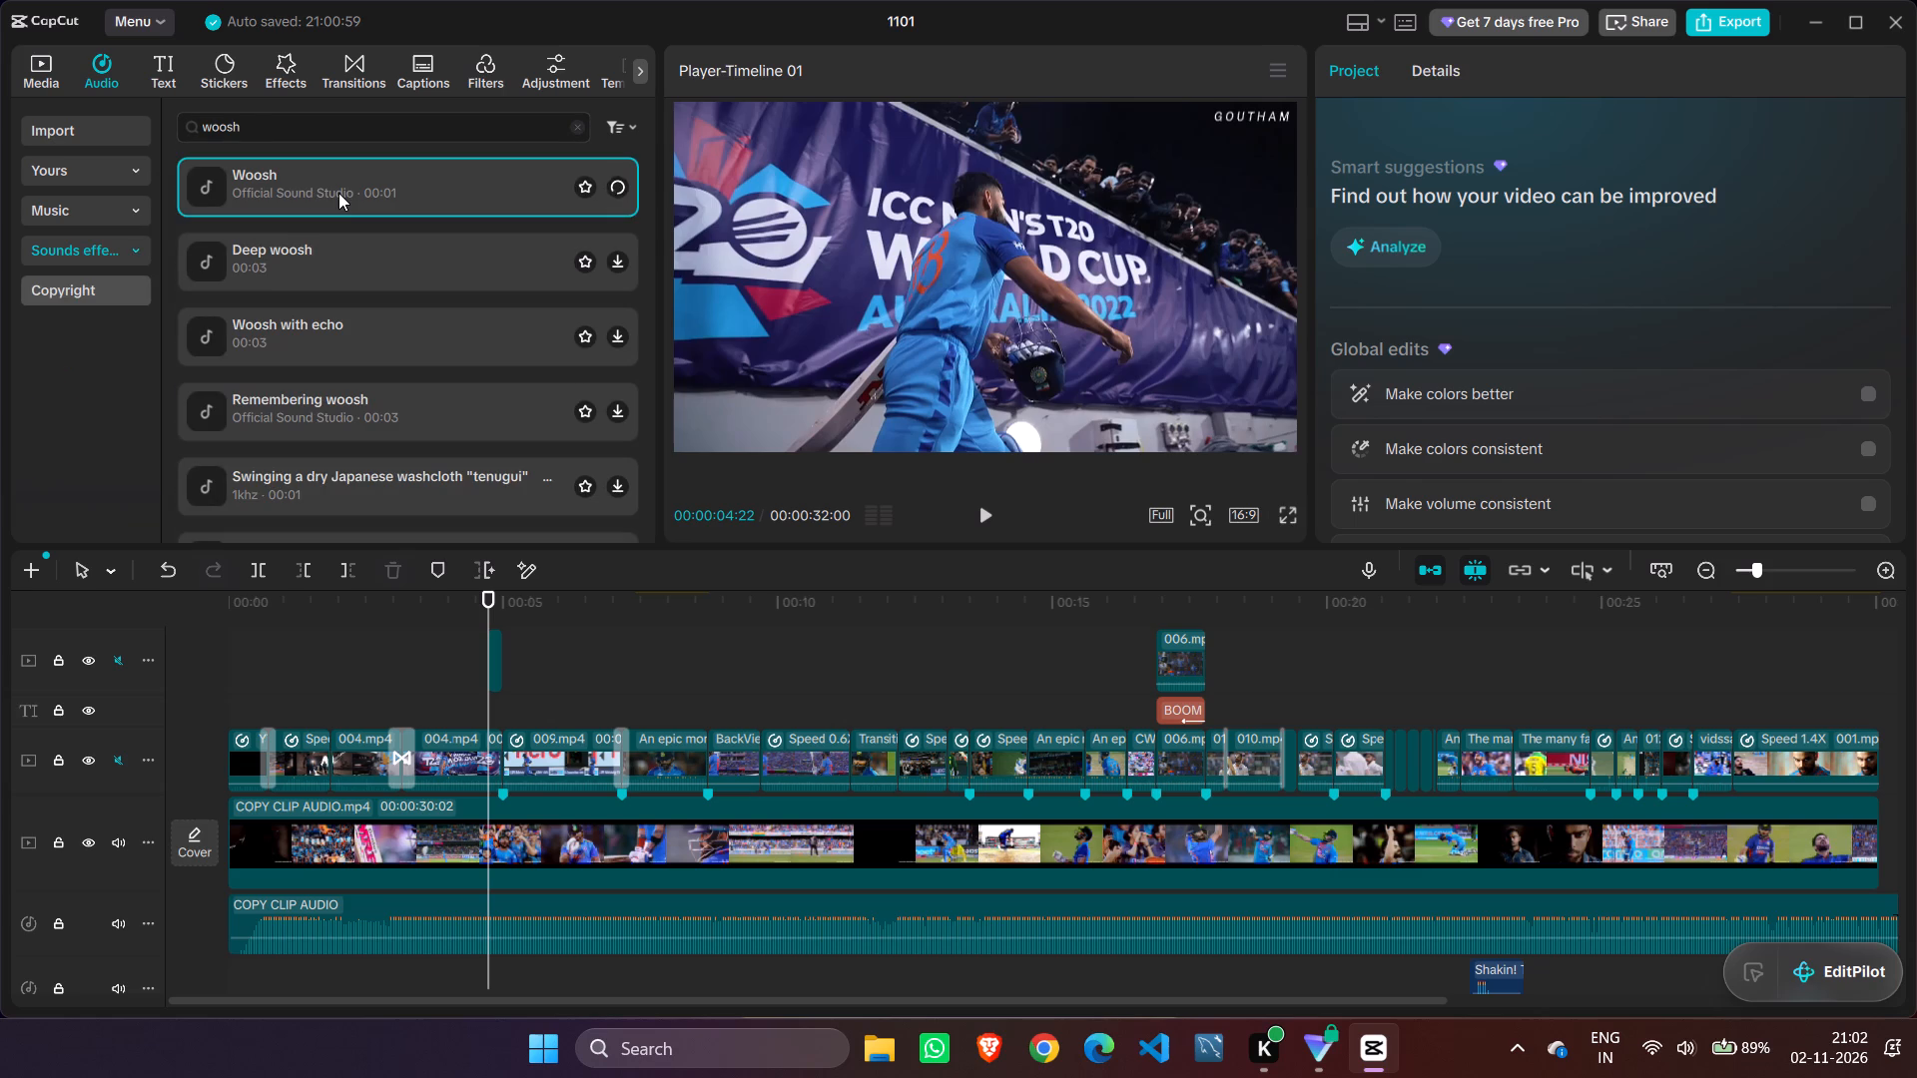
click(474, 244)
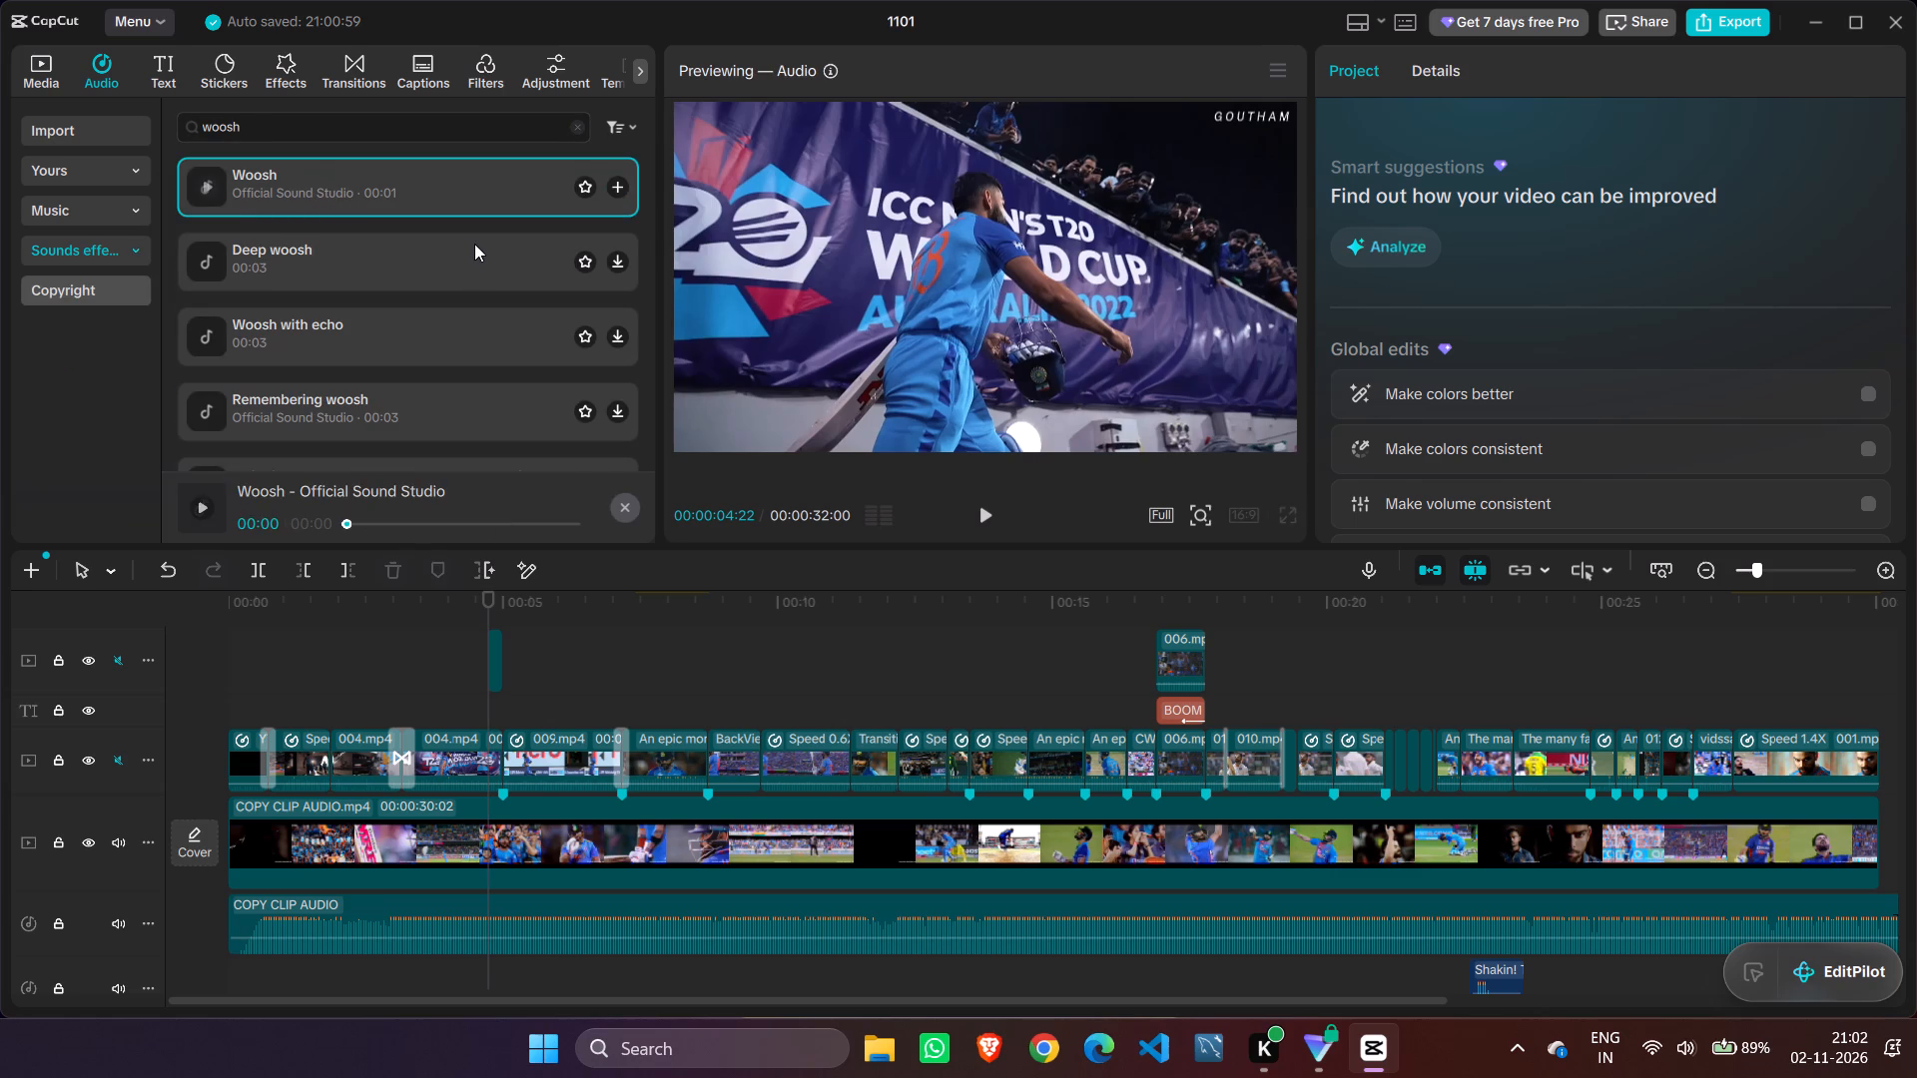
click(467, 329)
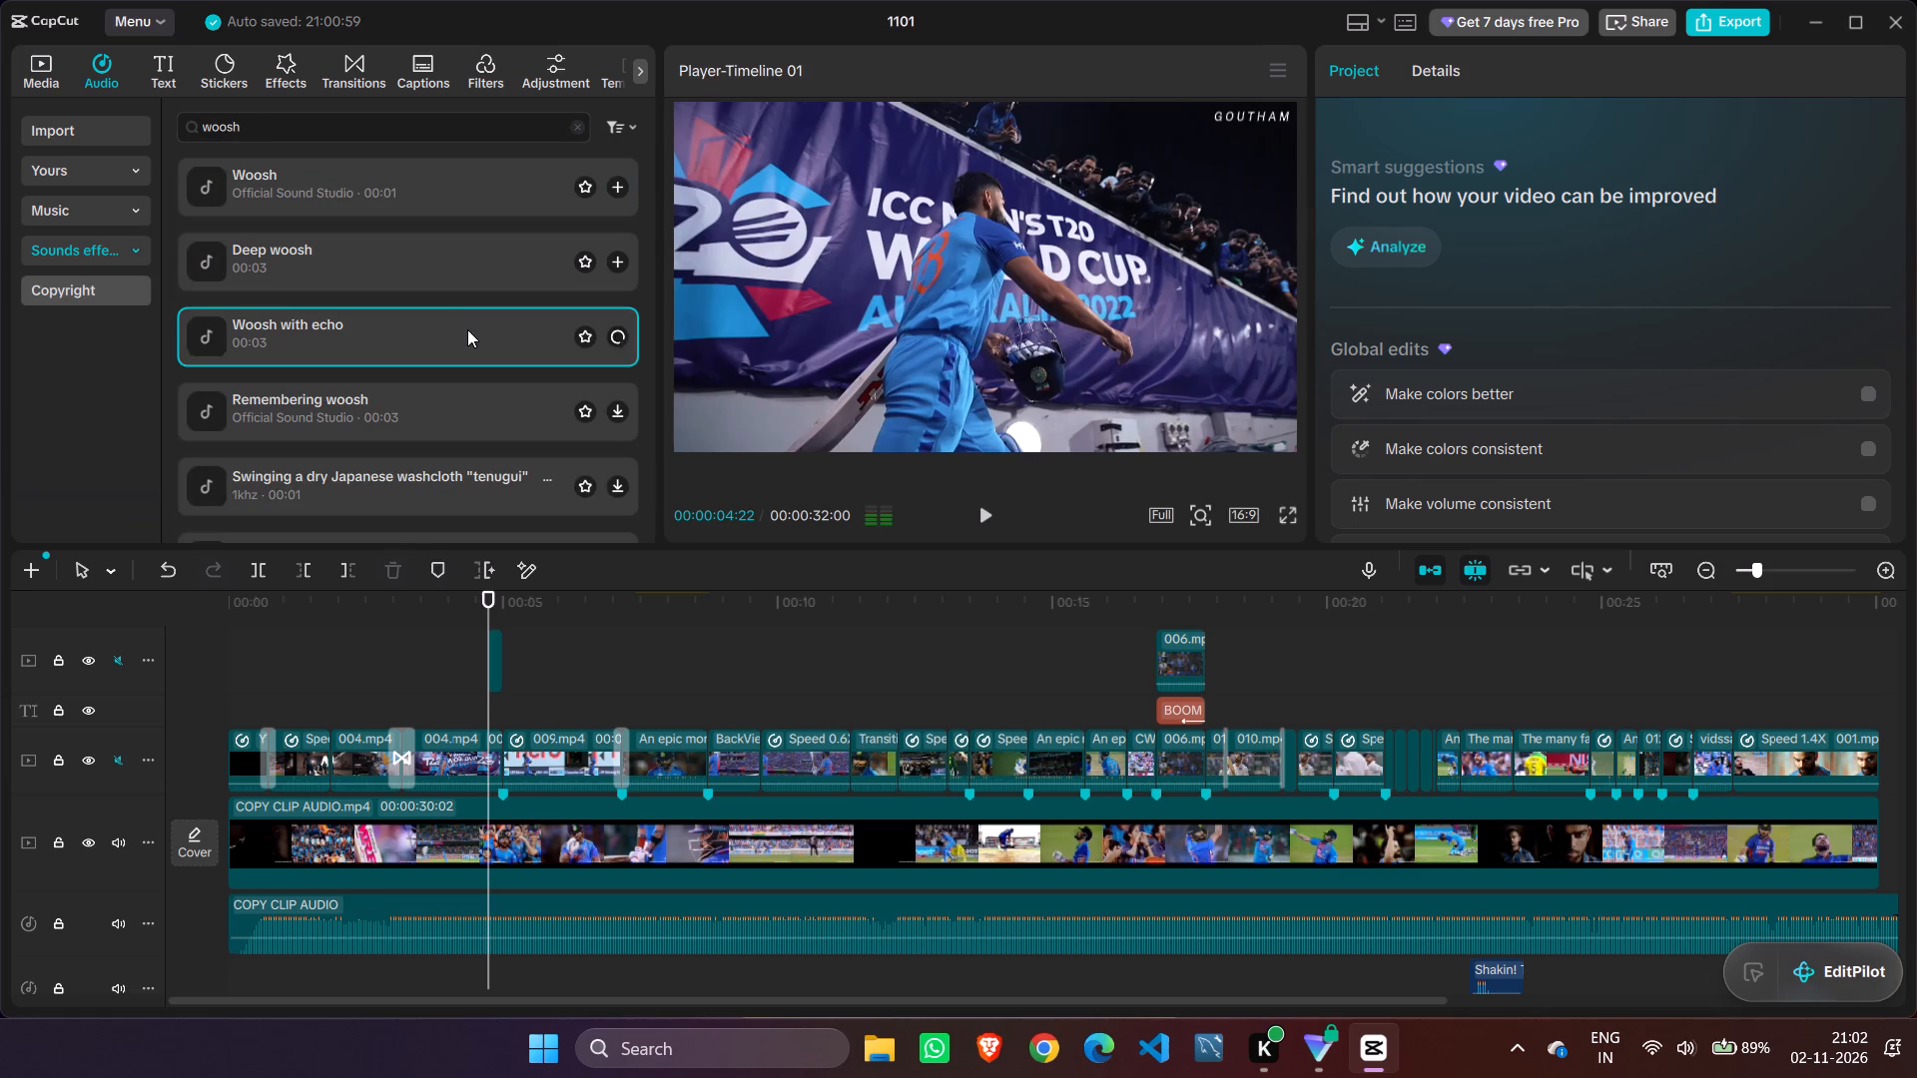
click(450, 402)
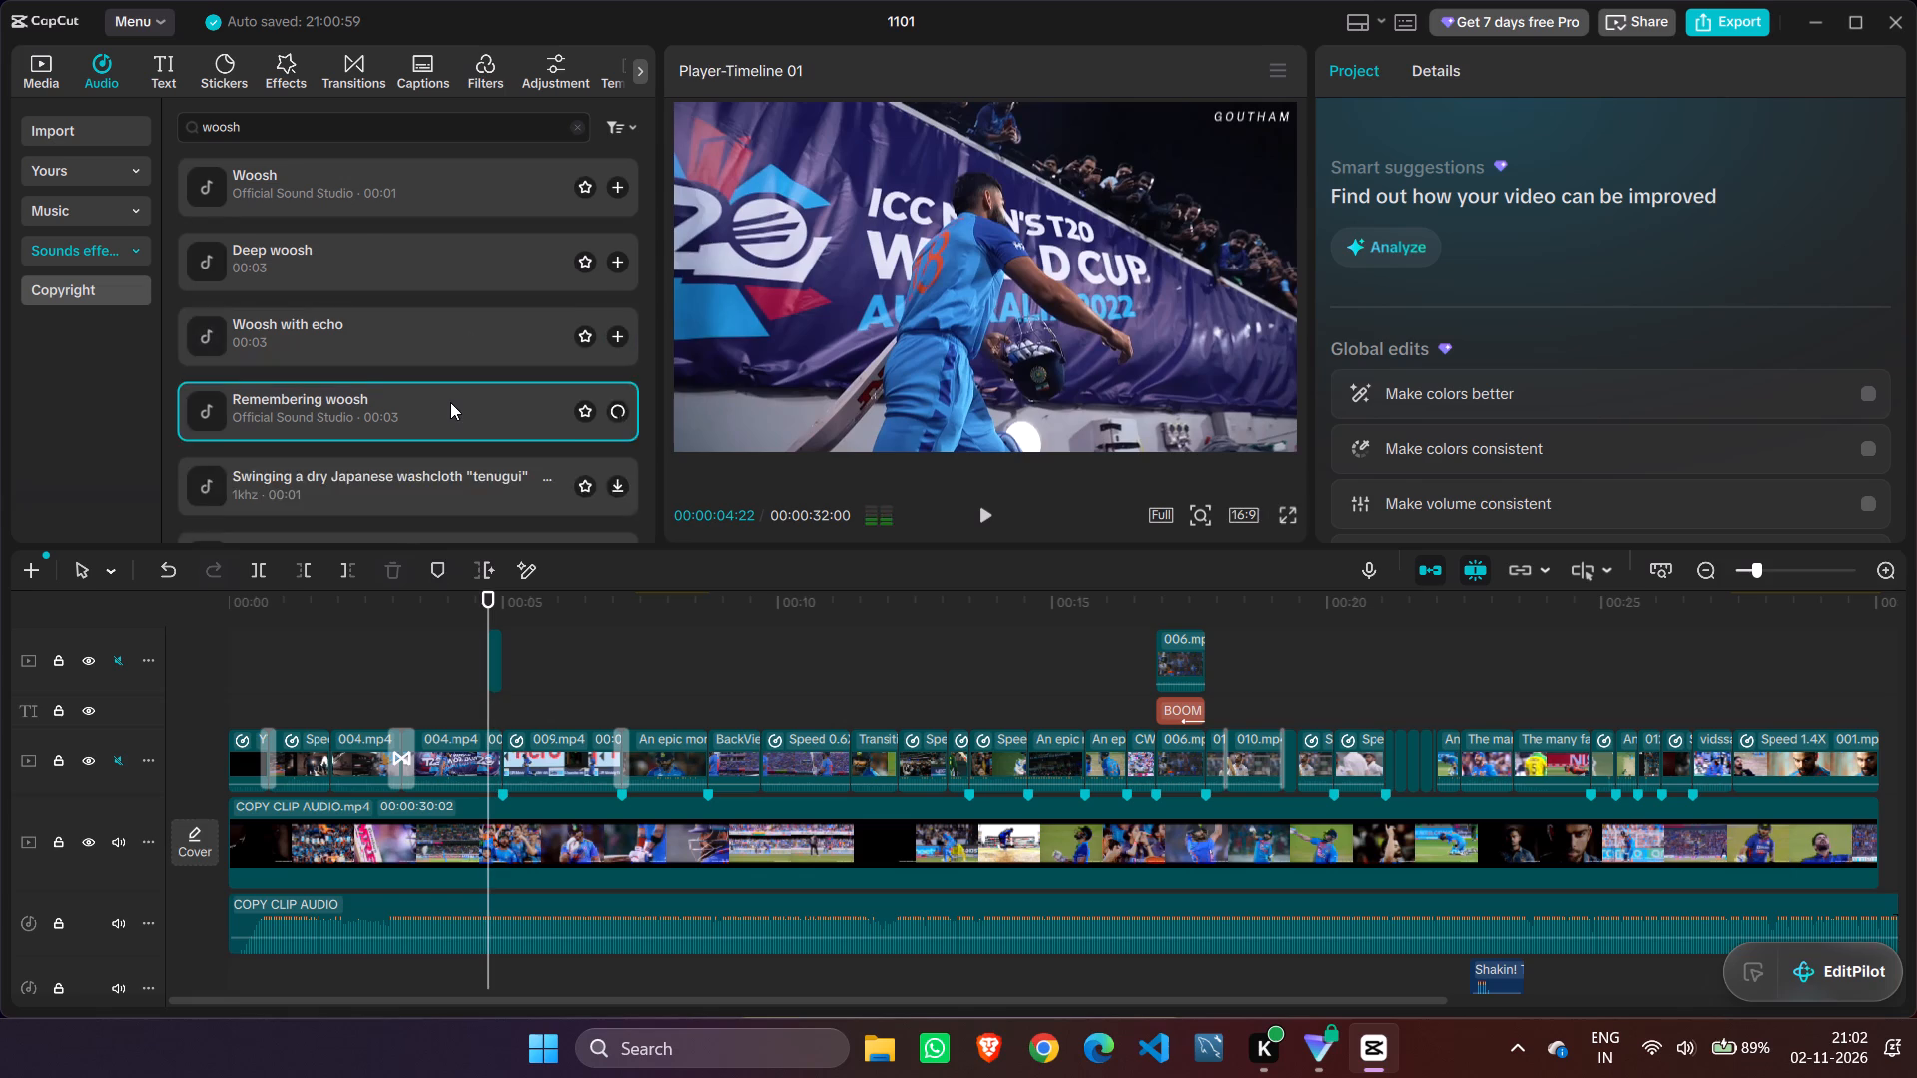
scroll(450, 402, down, 1)
click(401, 364)
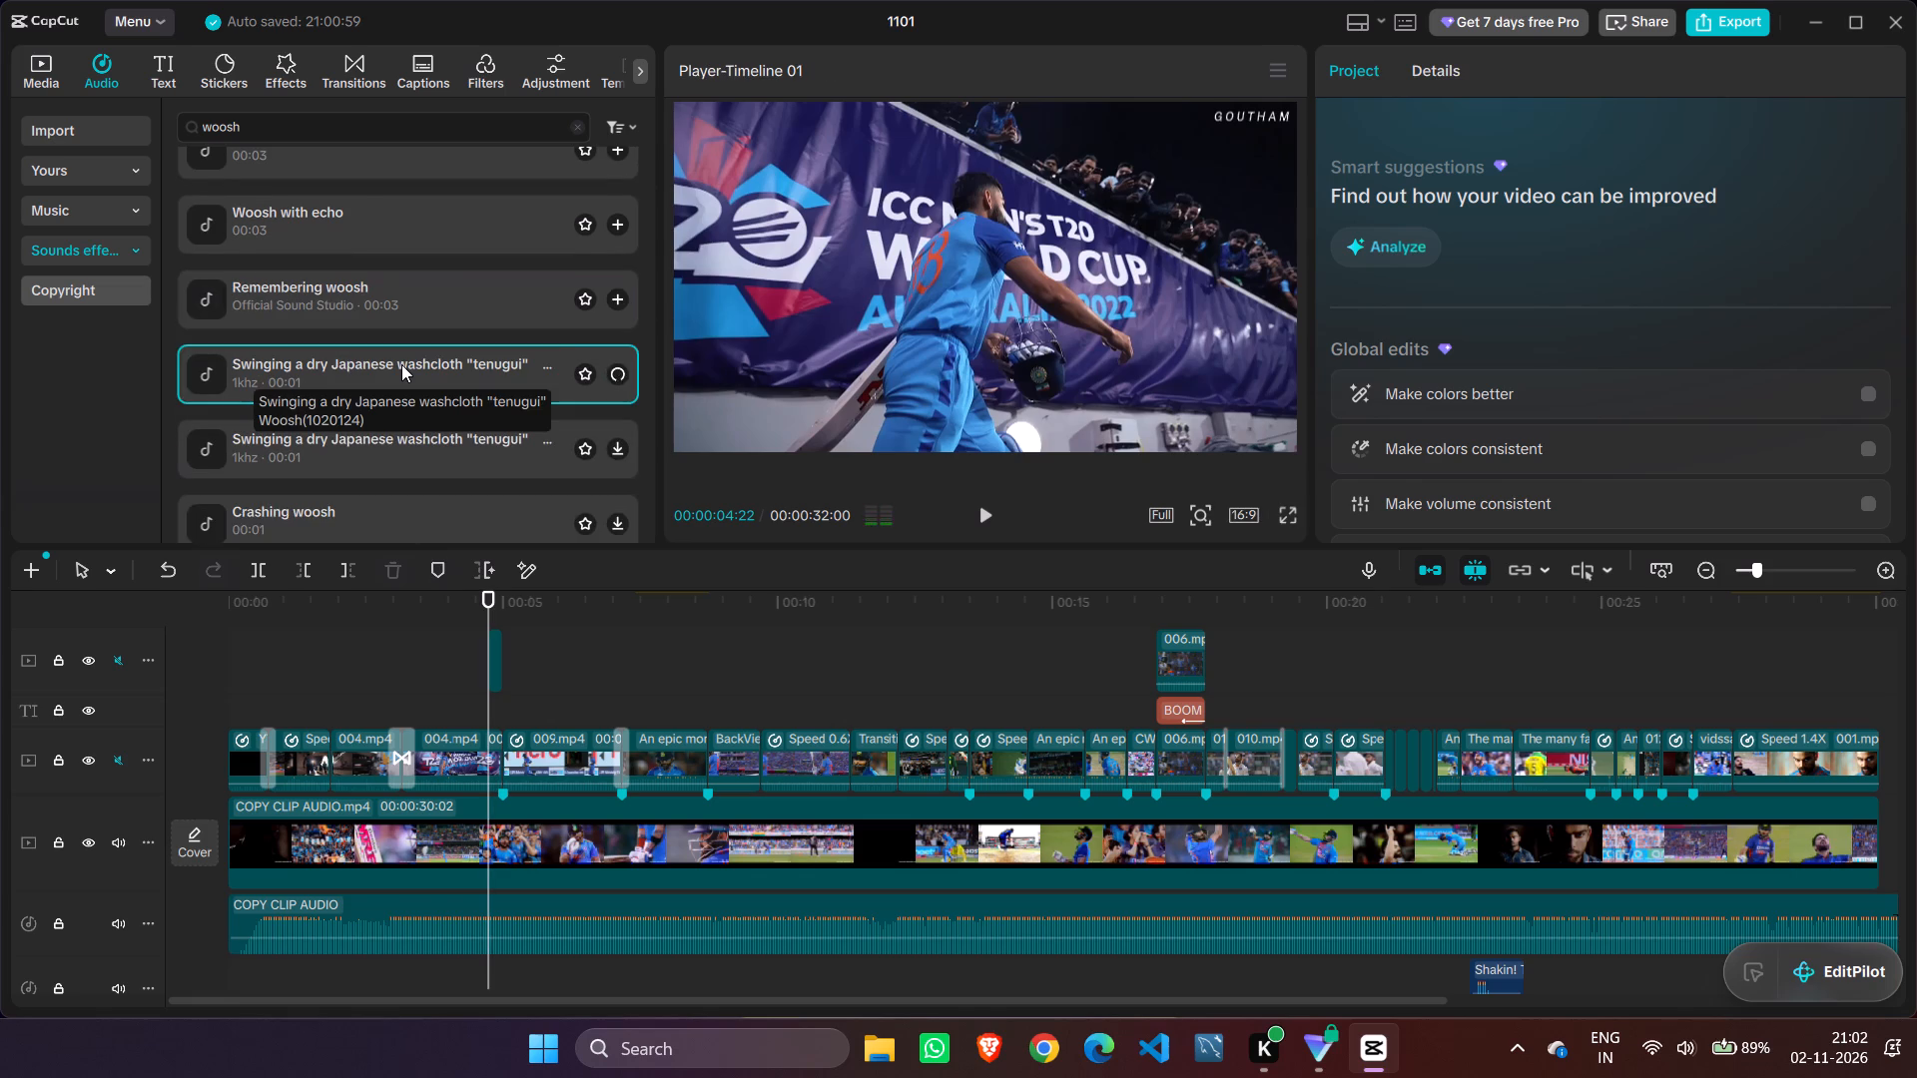
scroll(401, 364, down, 1)
click(400, 345)
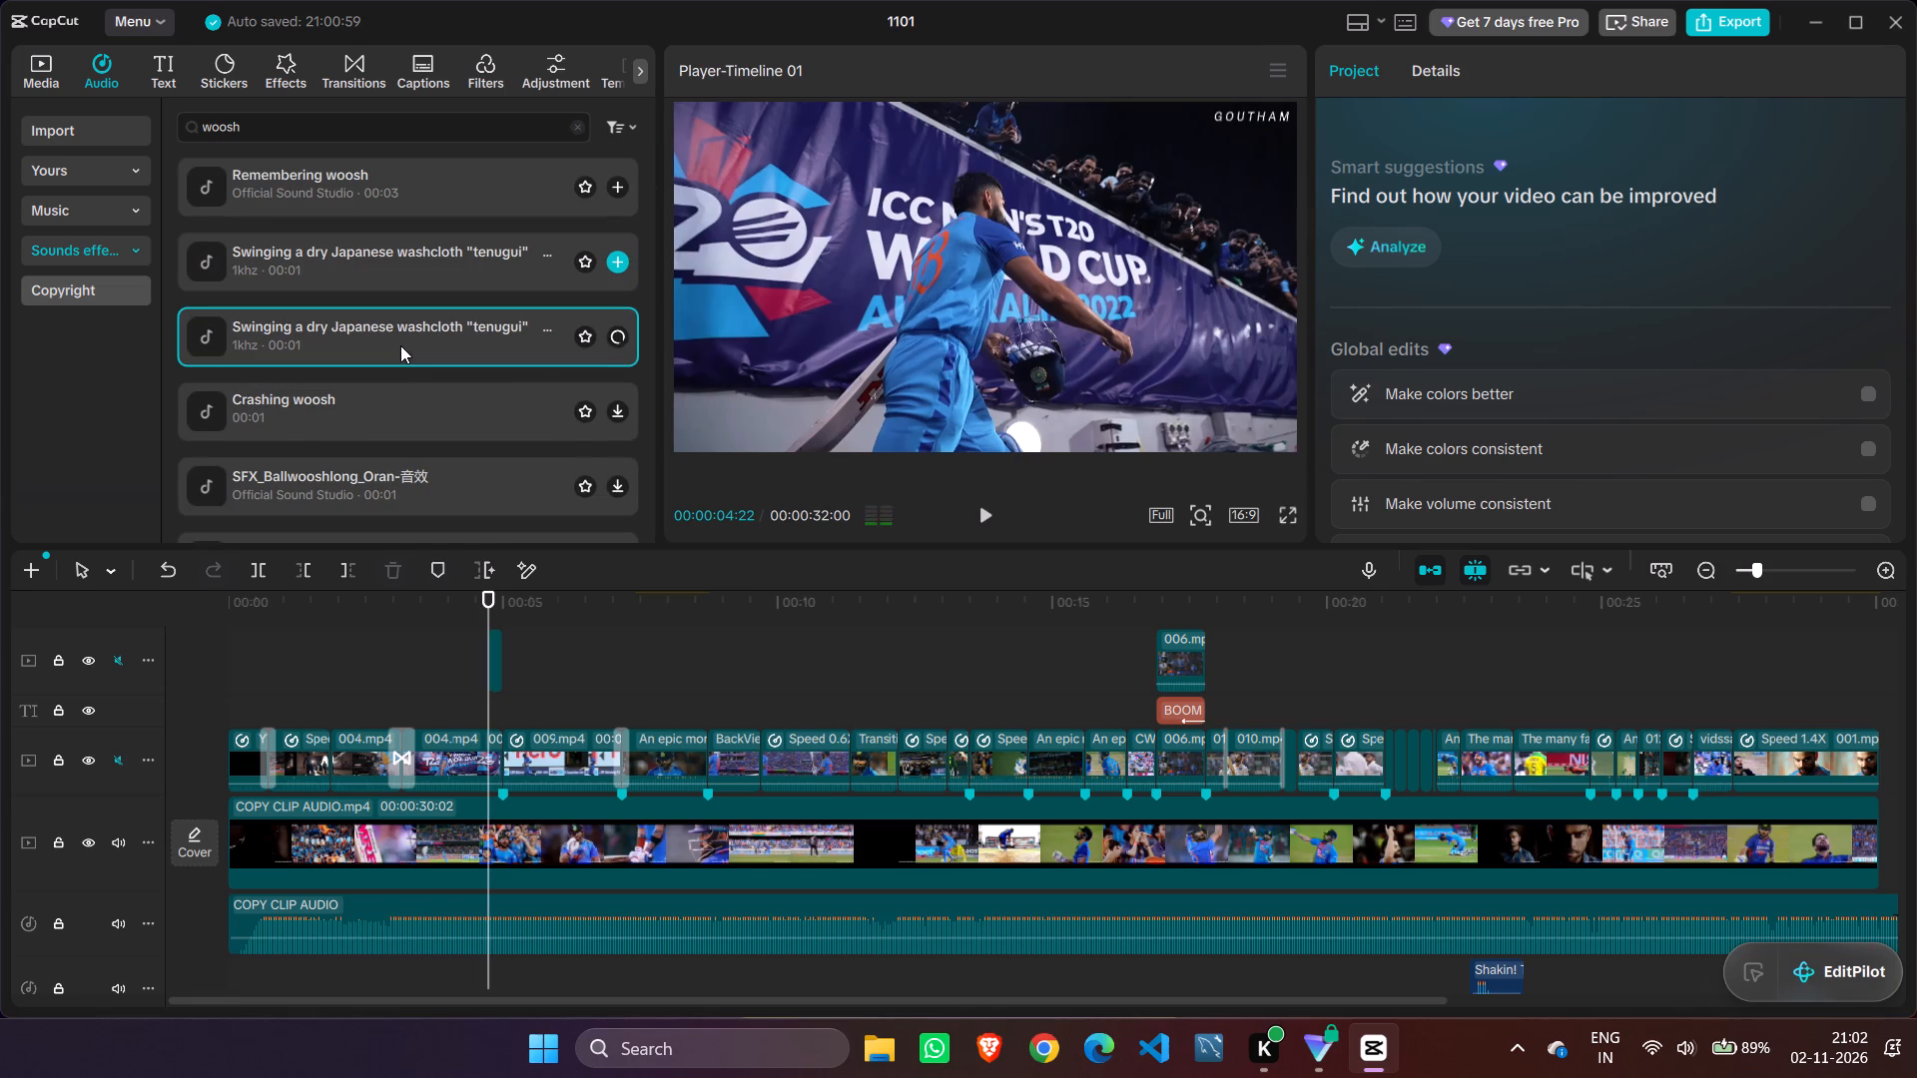
scroll(398, 362, up, 4)
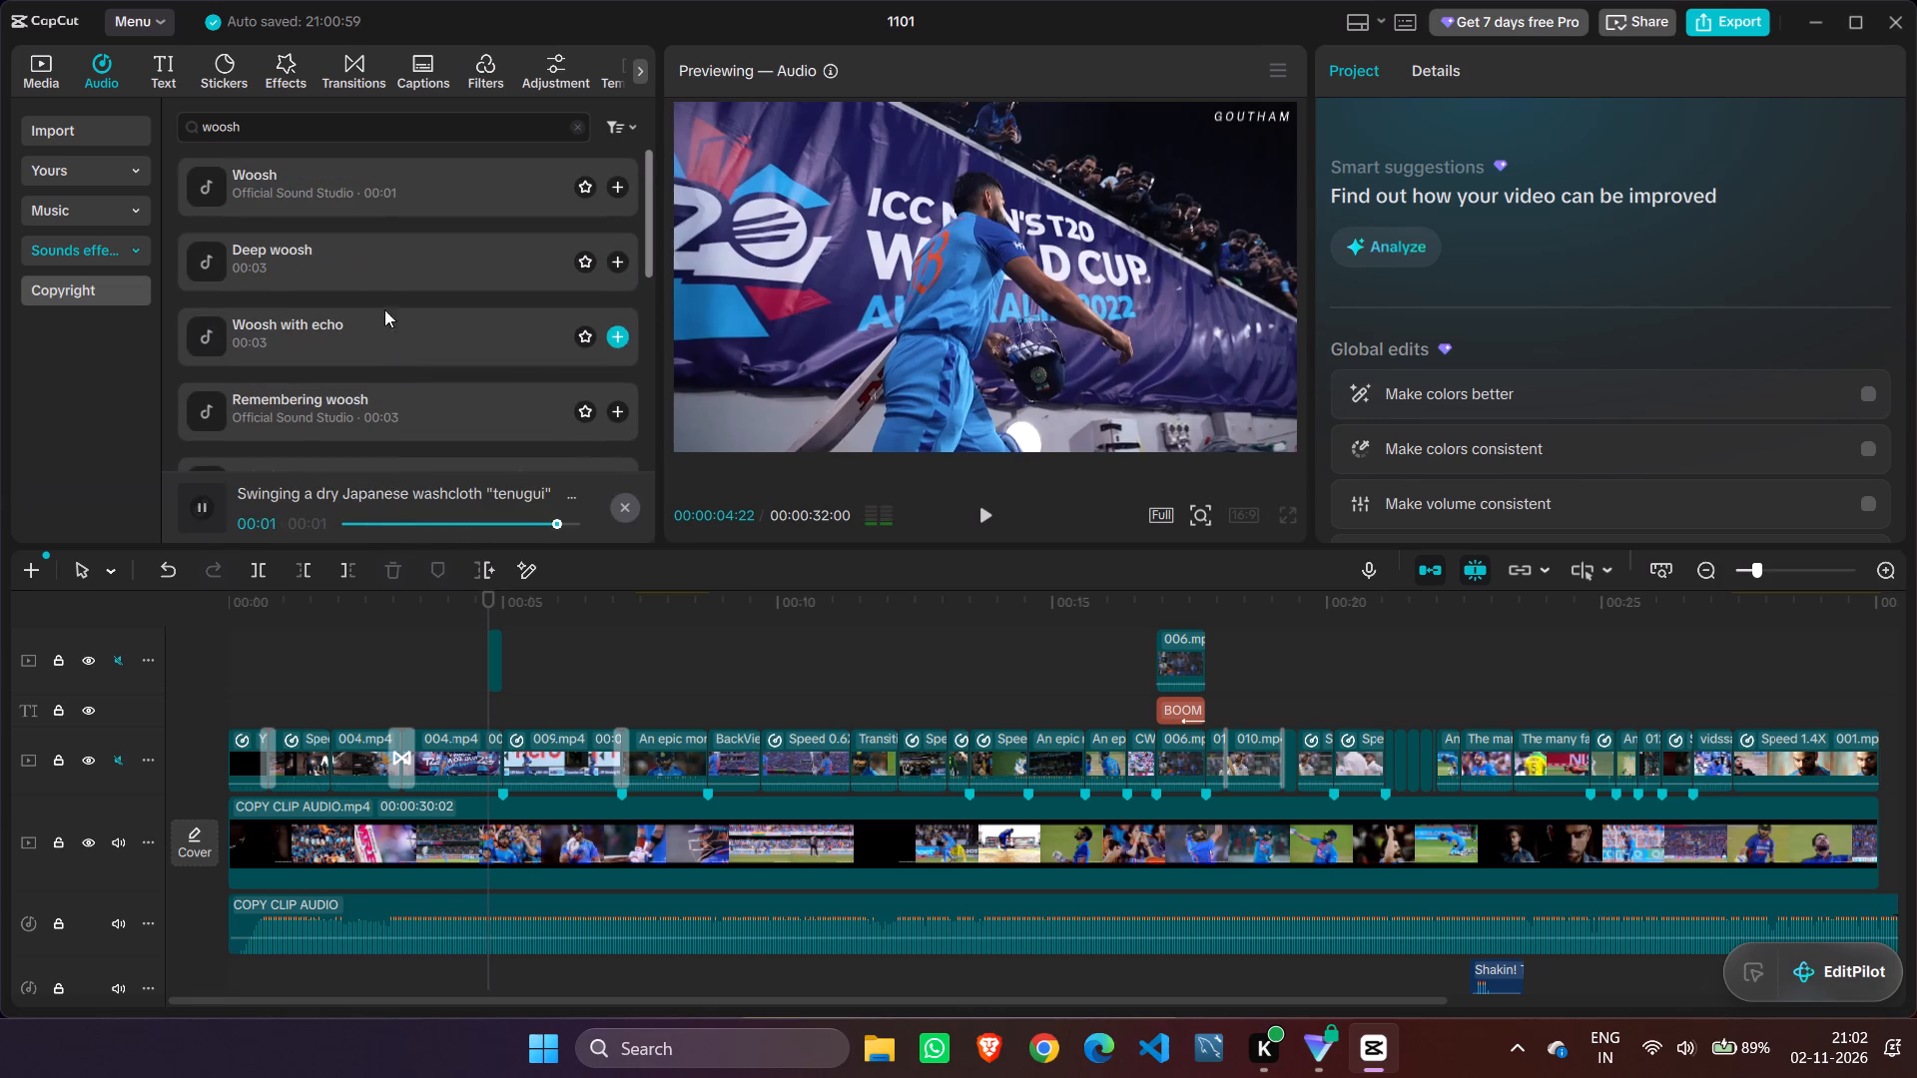
click(362, 200)
click(366, 260)
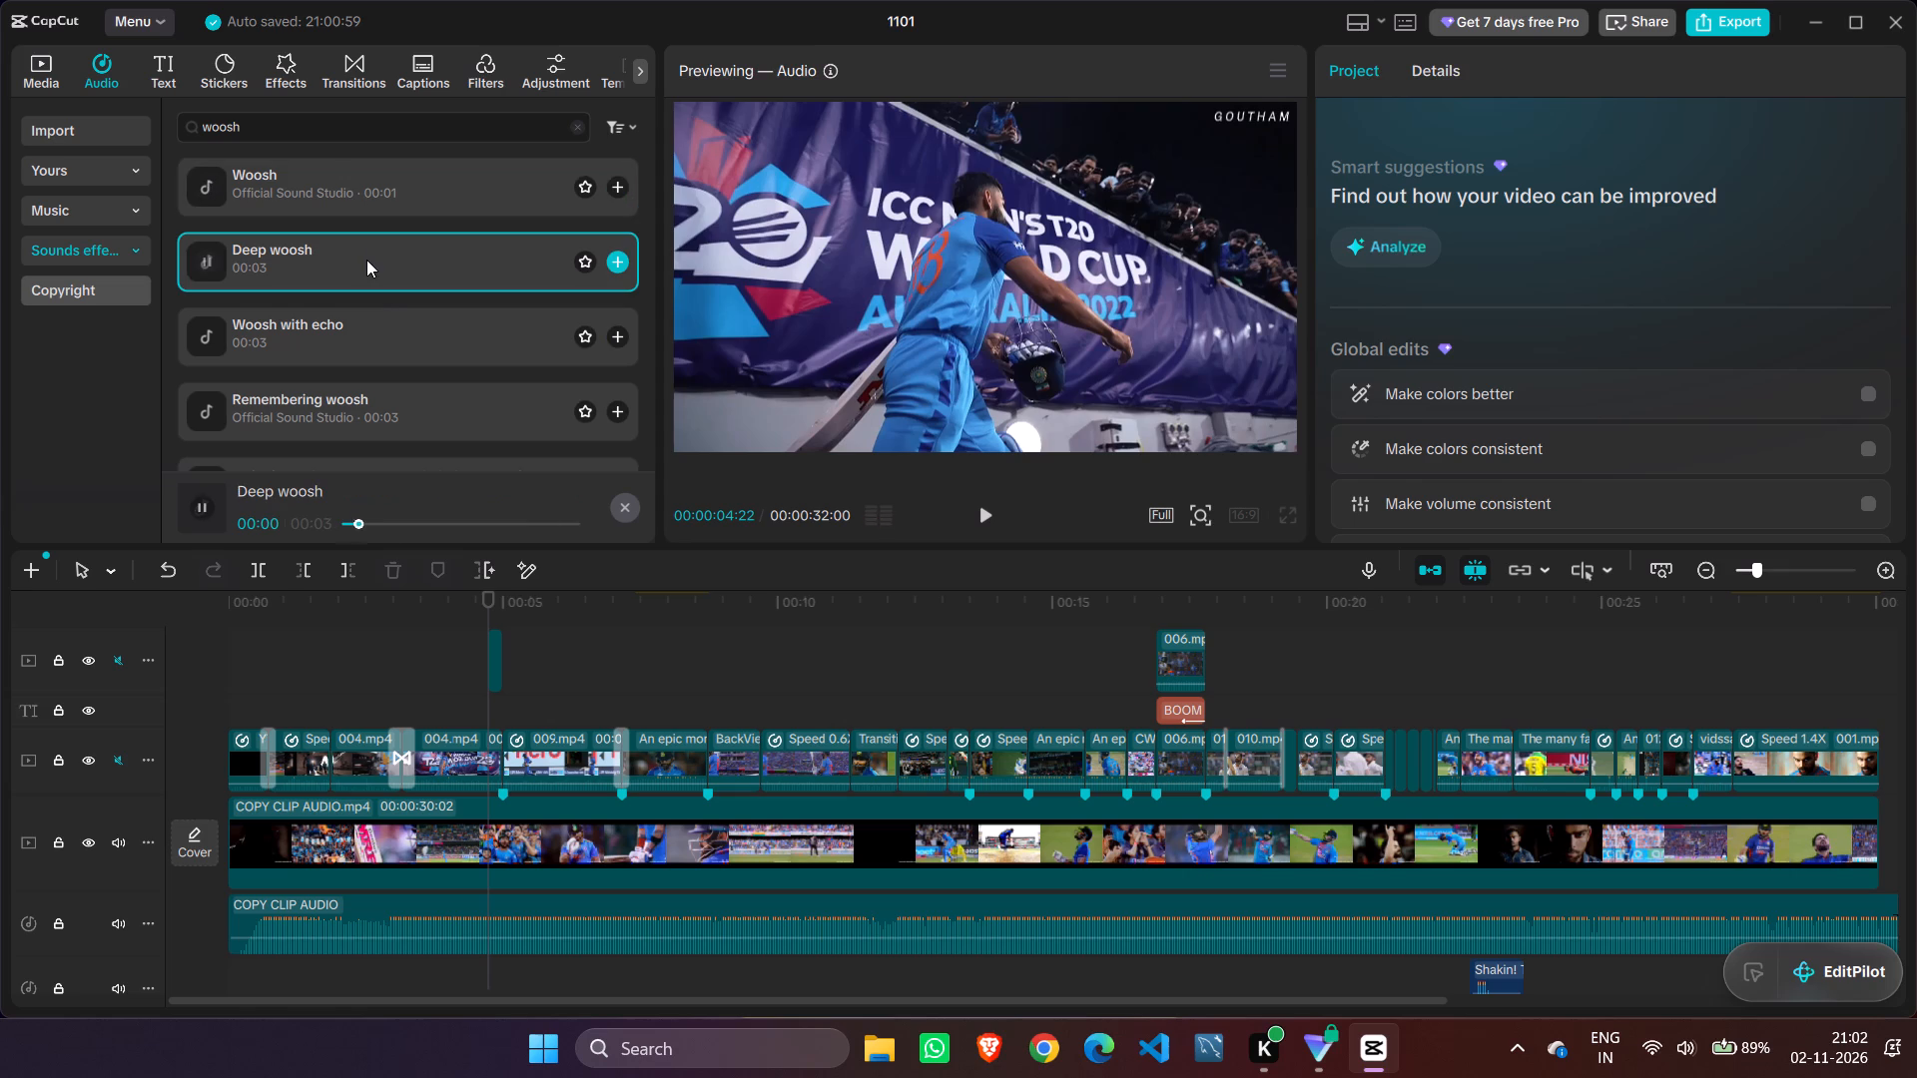
click(389, 321)
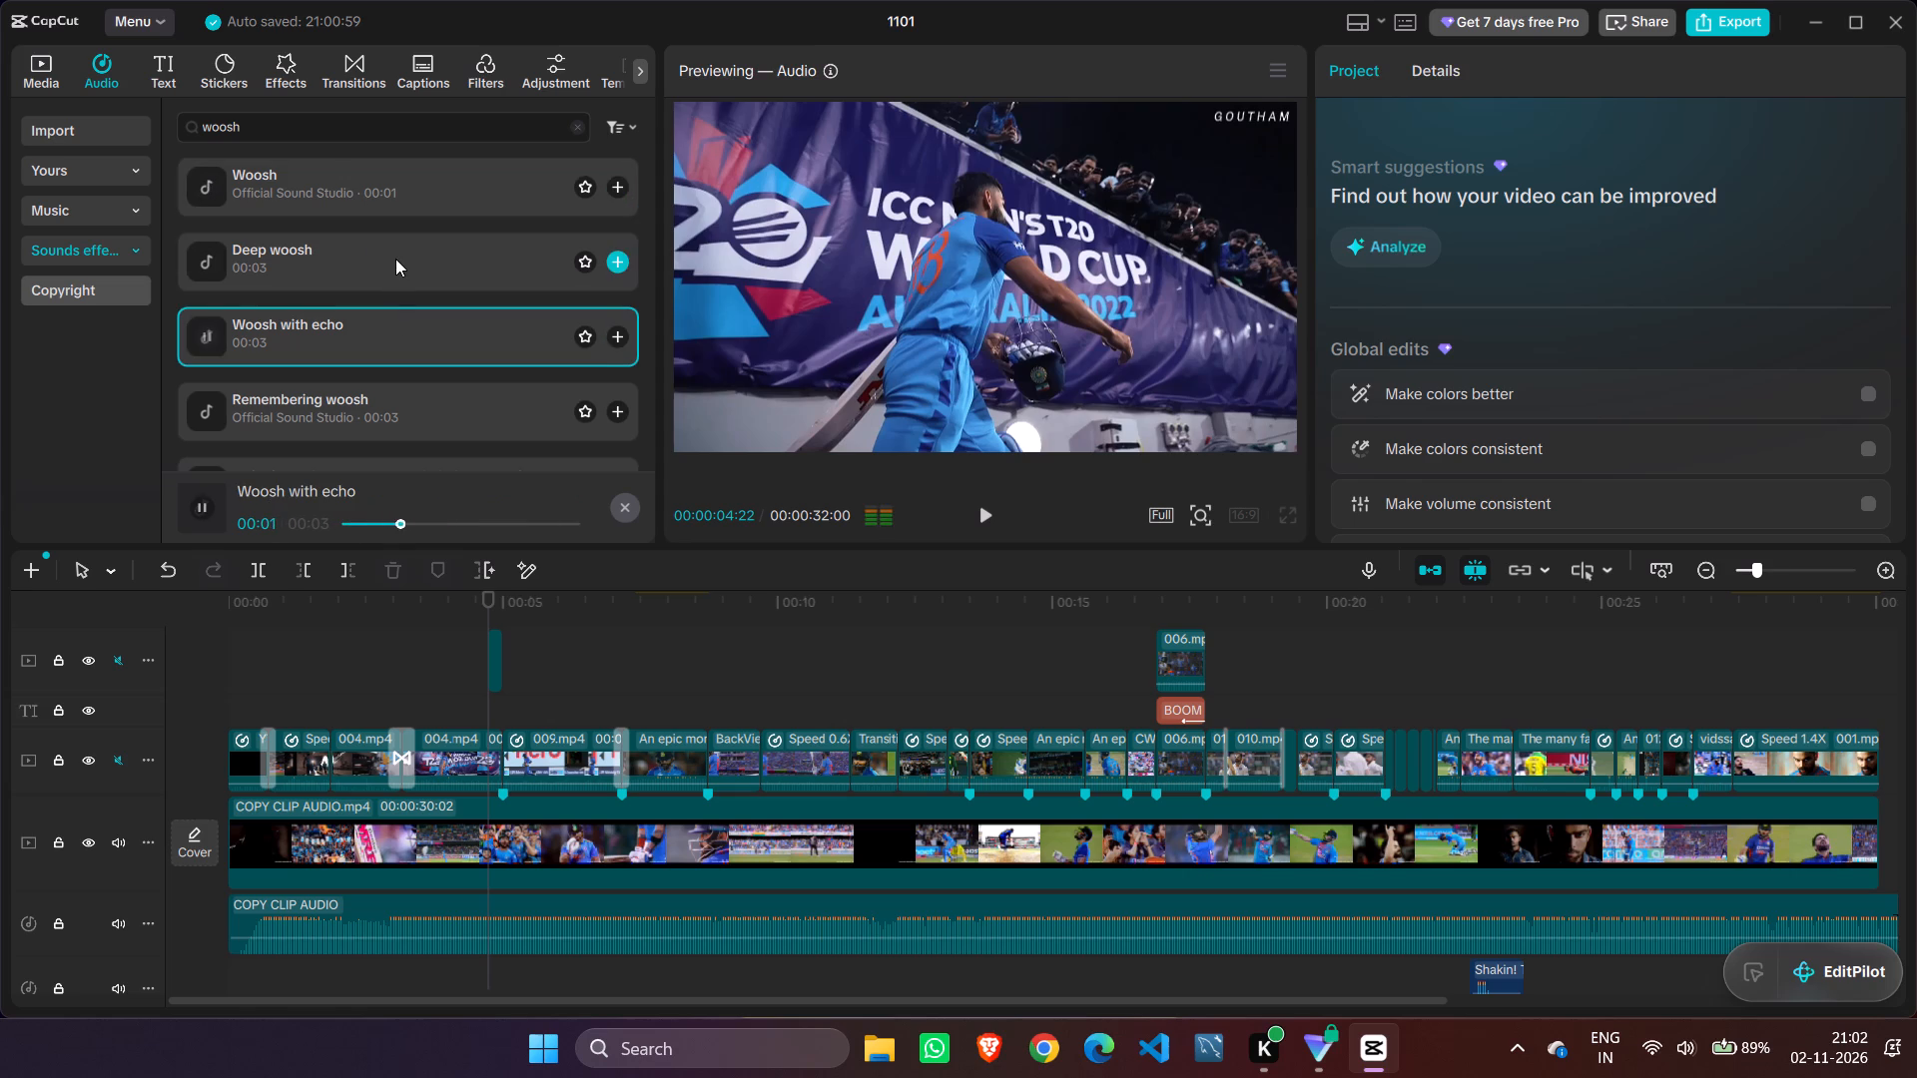
click(395, 259)
click(392, 390)
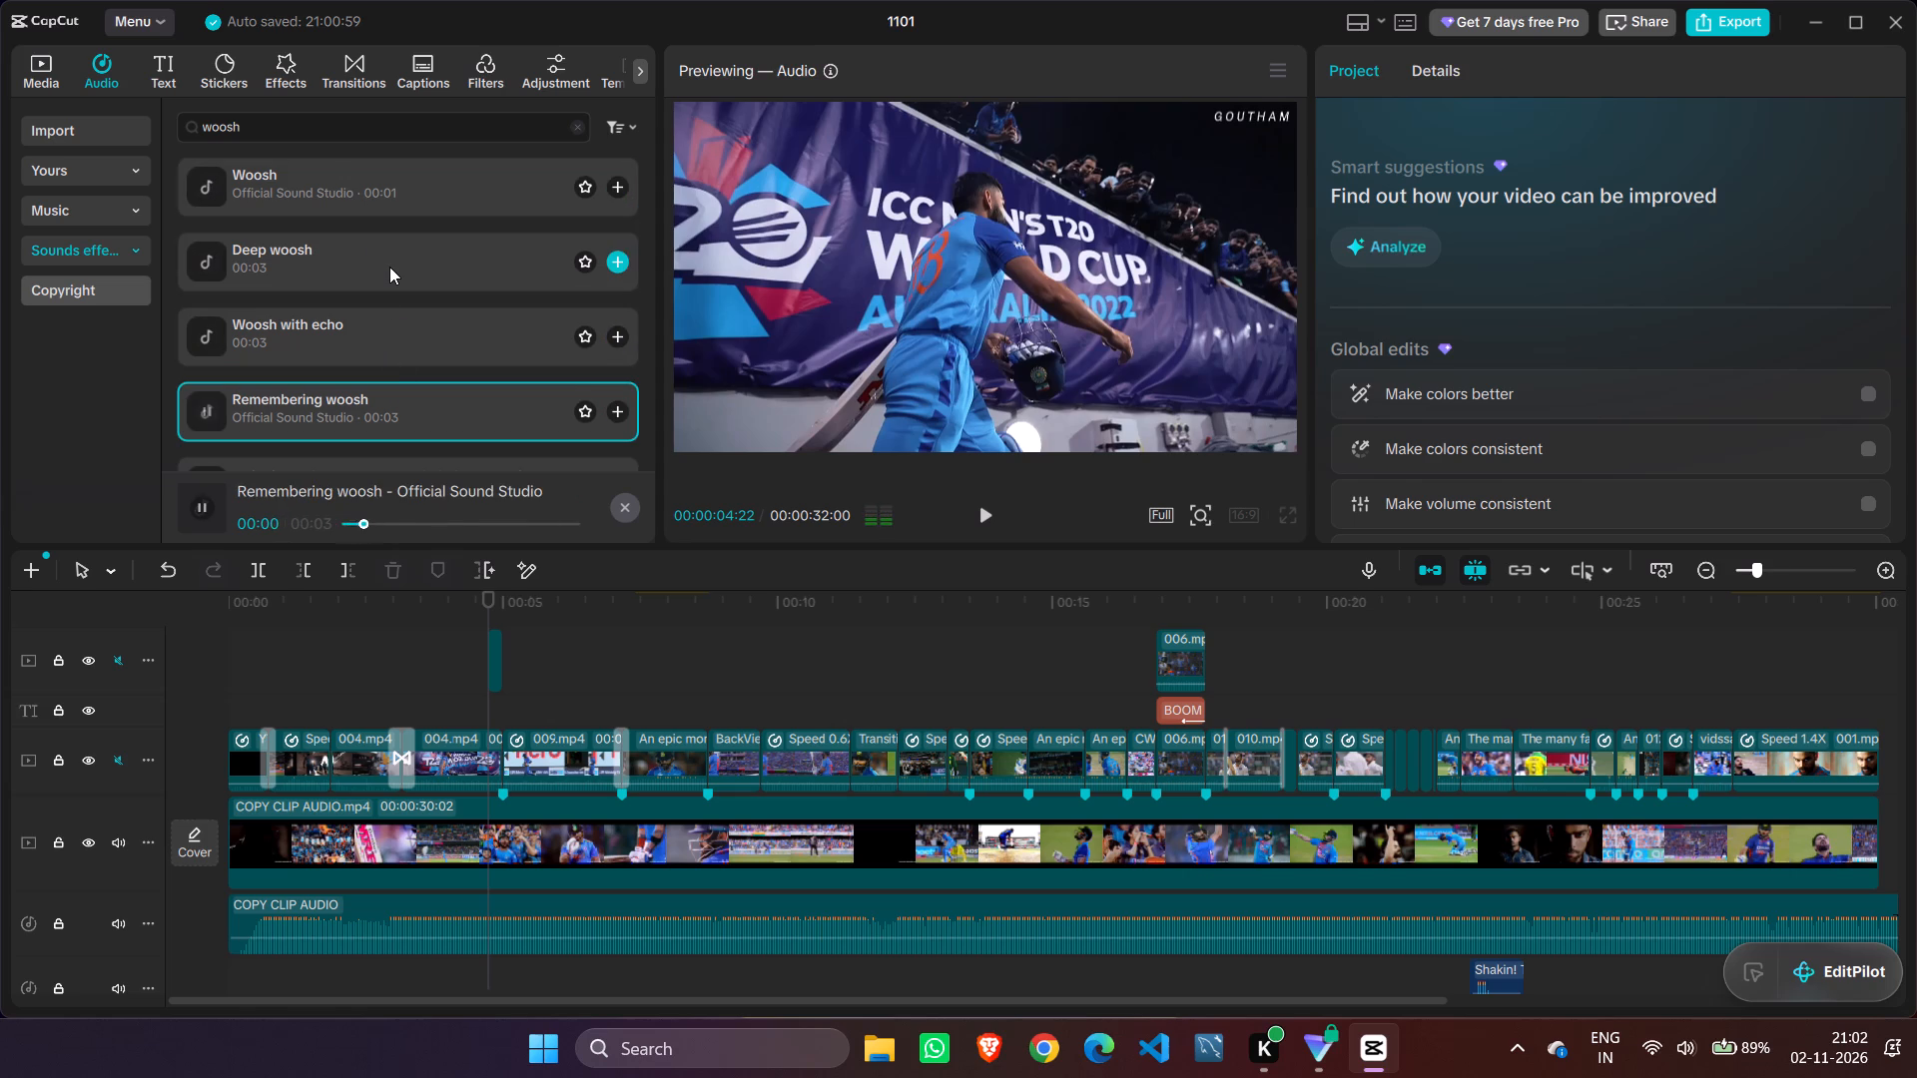
click(389, 267)
click(389, 266)
click(389, 266)
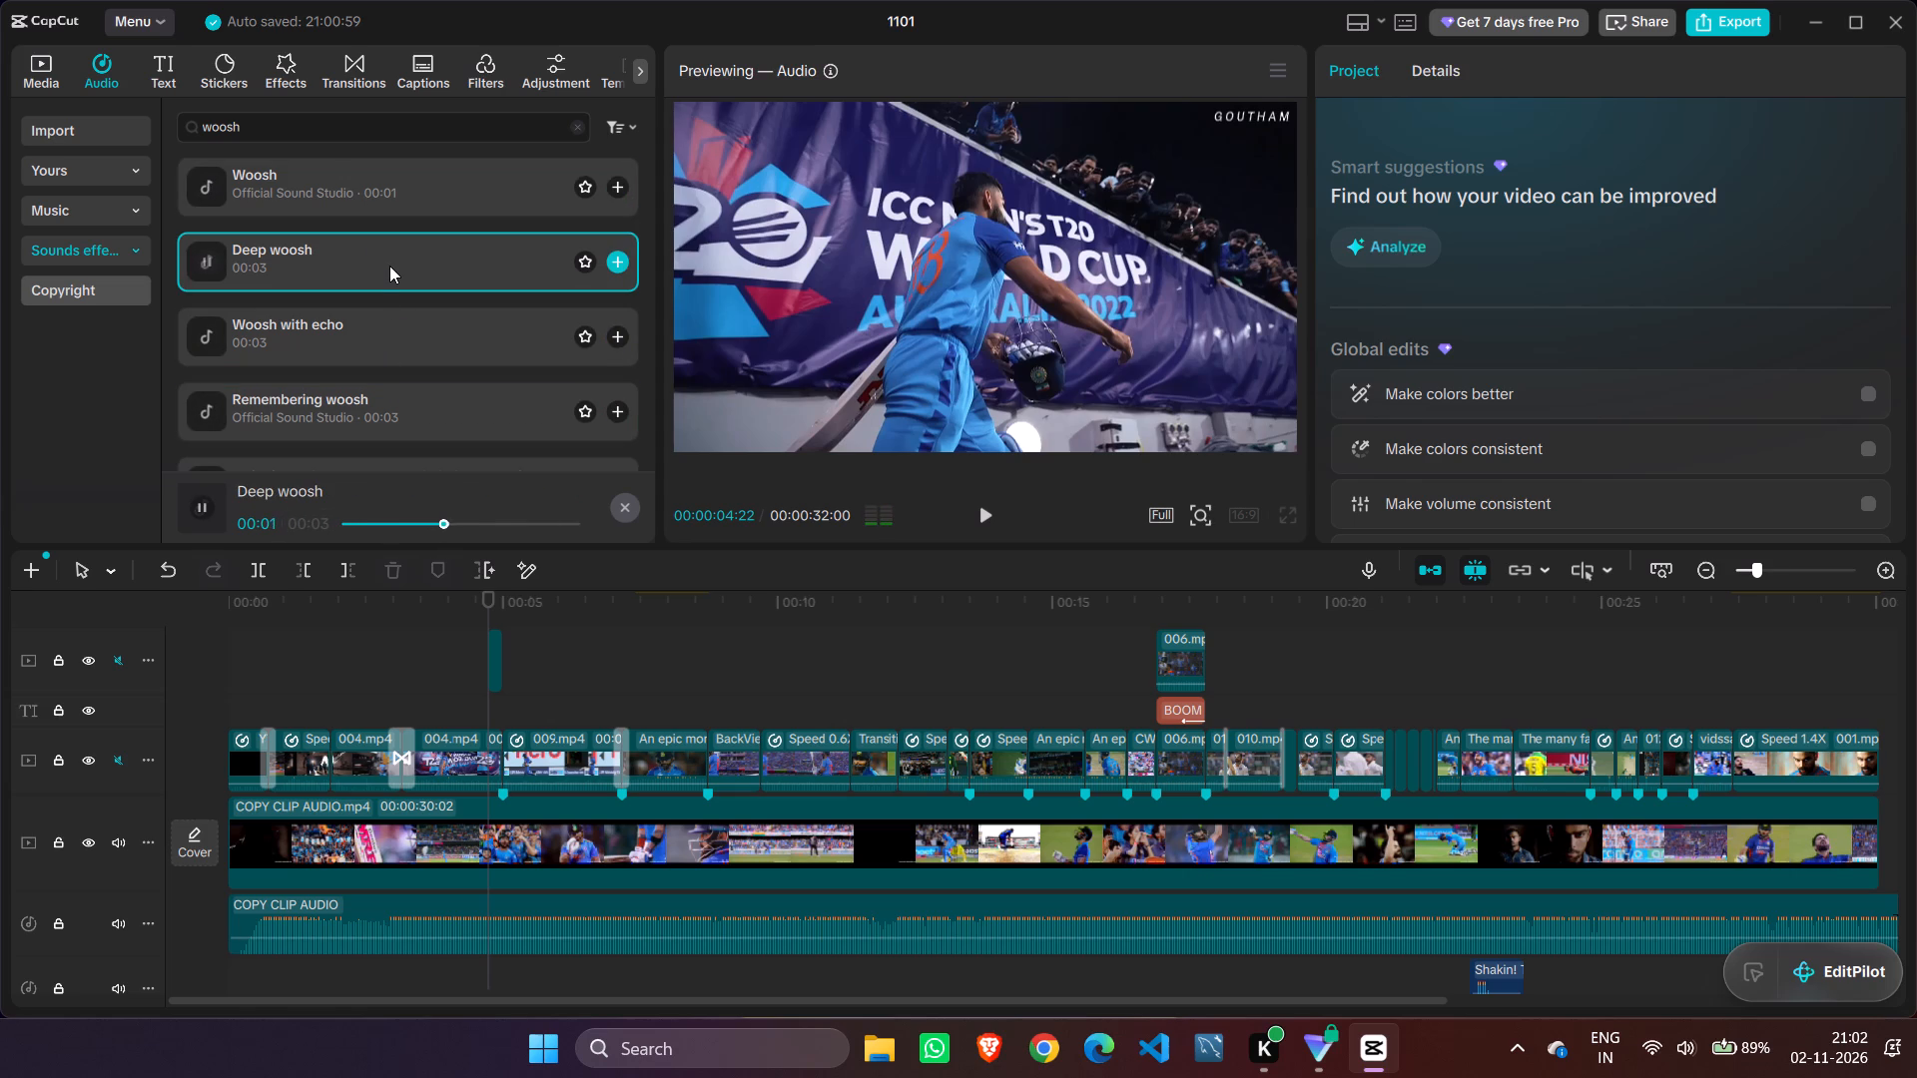
drag(476, 519, 321, 499)
click(439, 267)
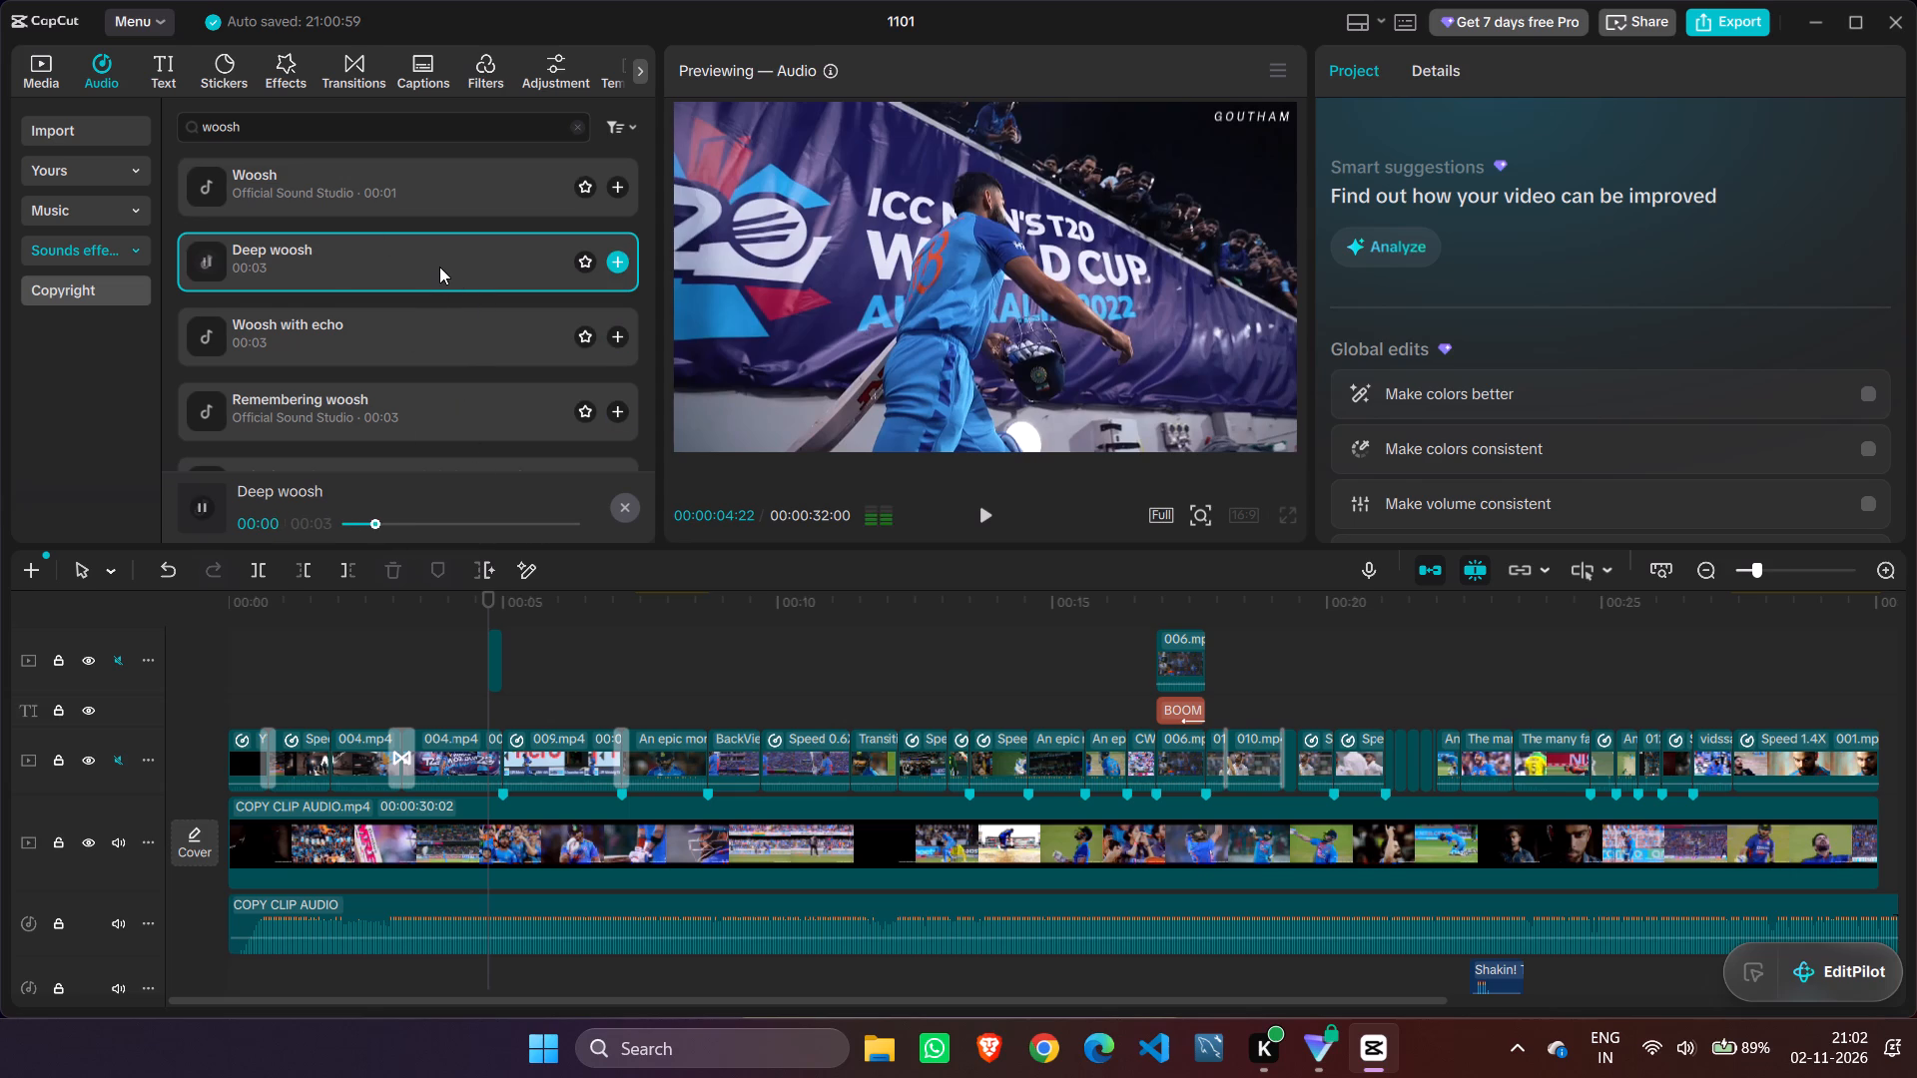
Add Deep woosh to the timeline at 00:00:04:22 and shift it slightly earlier so it begins just before the short overlay clip.
click(611, 268)
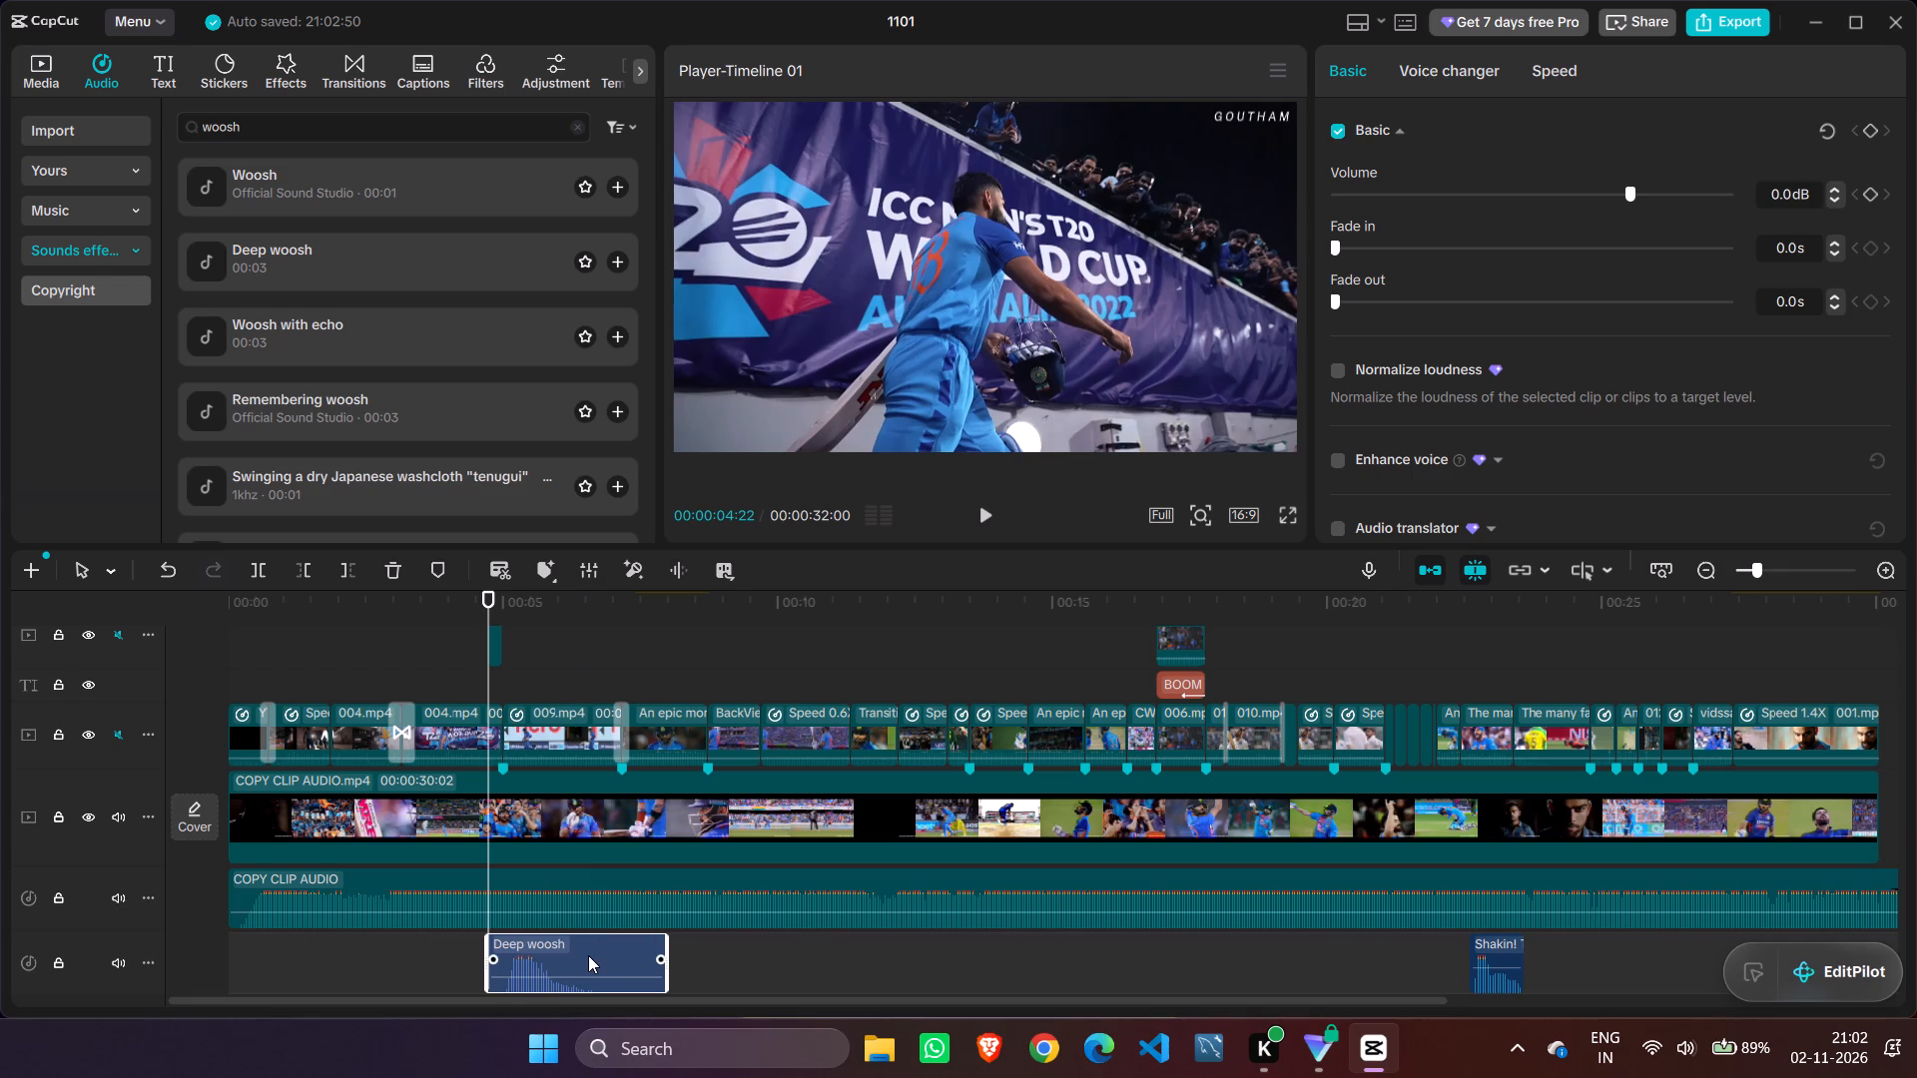
drag(588, 956, 560, 957)
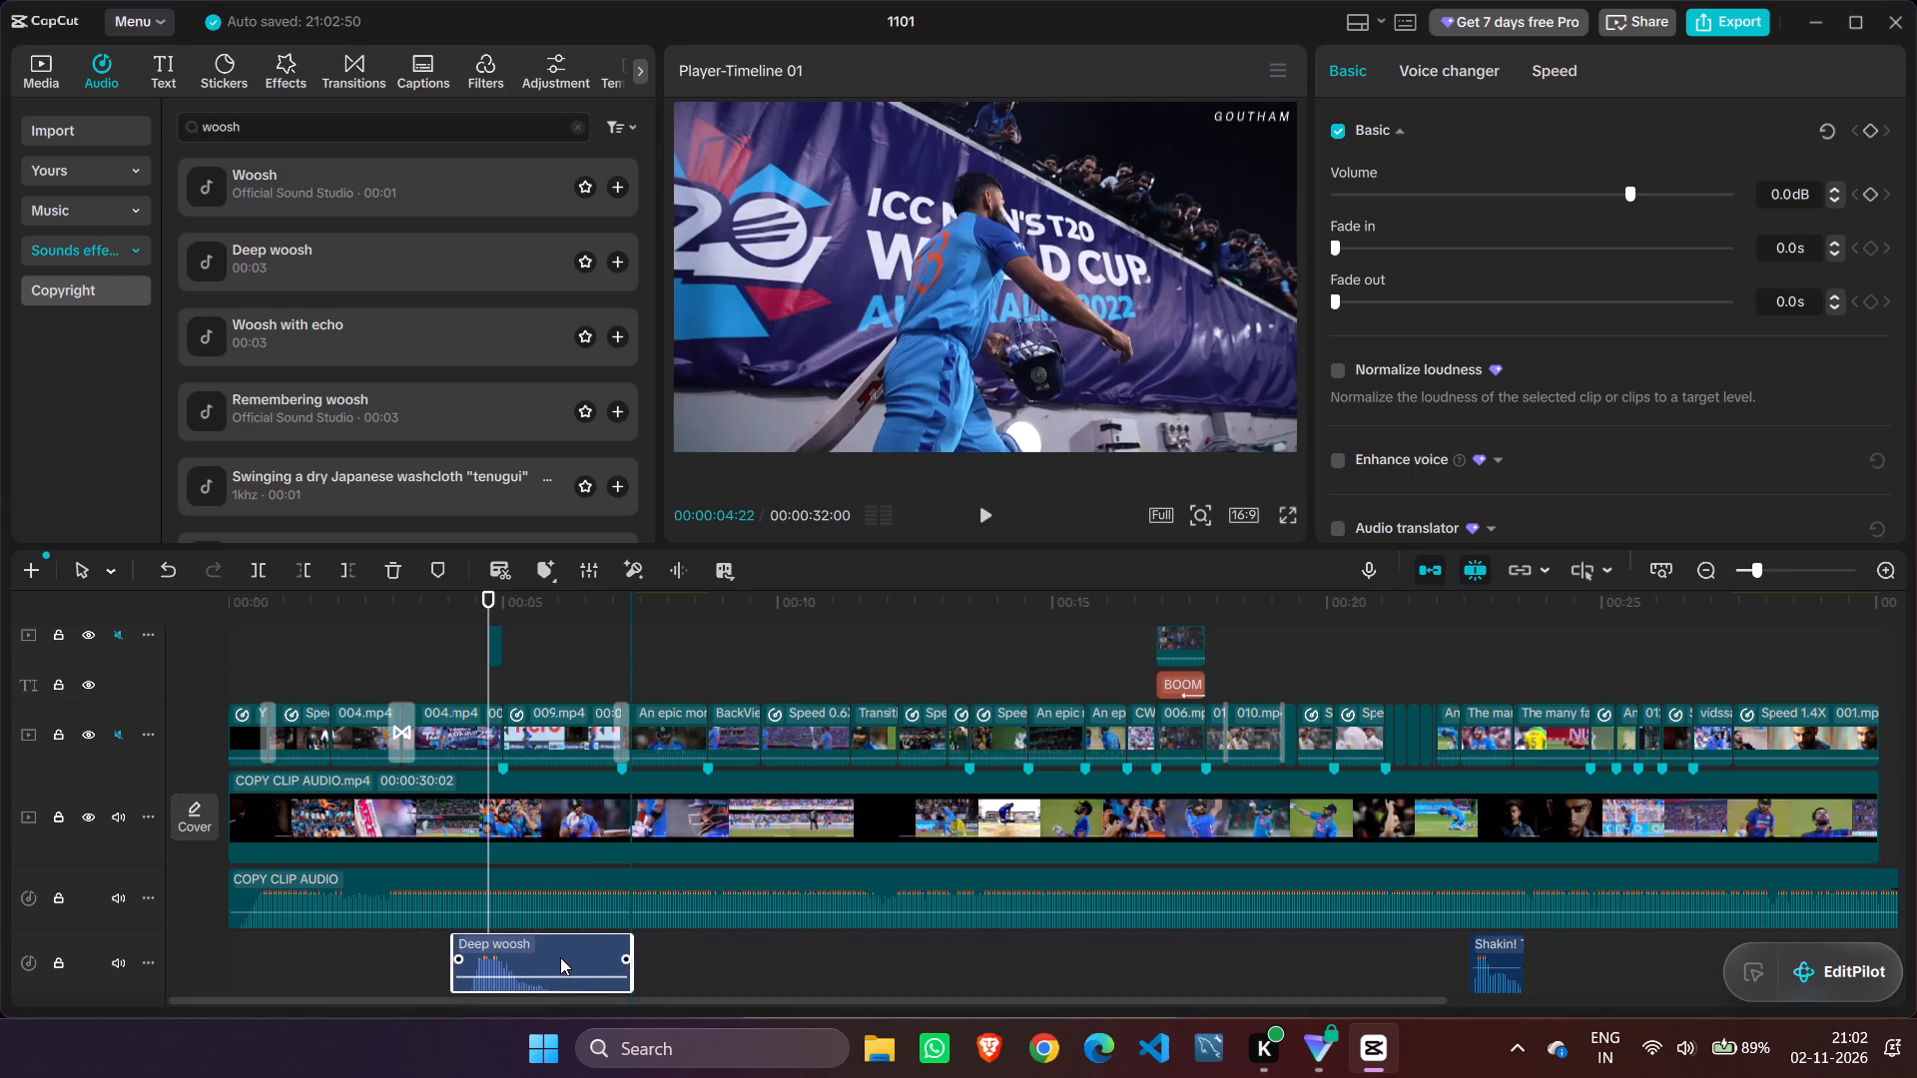
drag(560, 957, 567, 956)
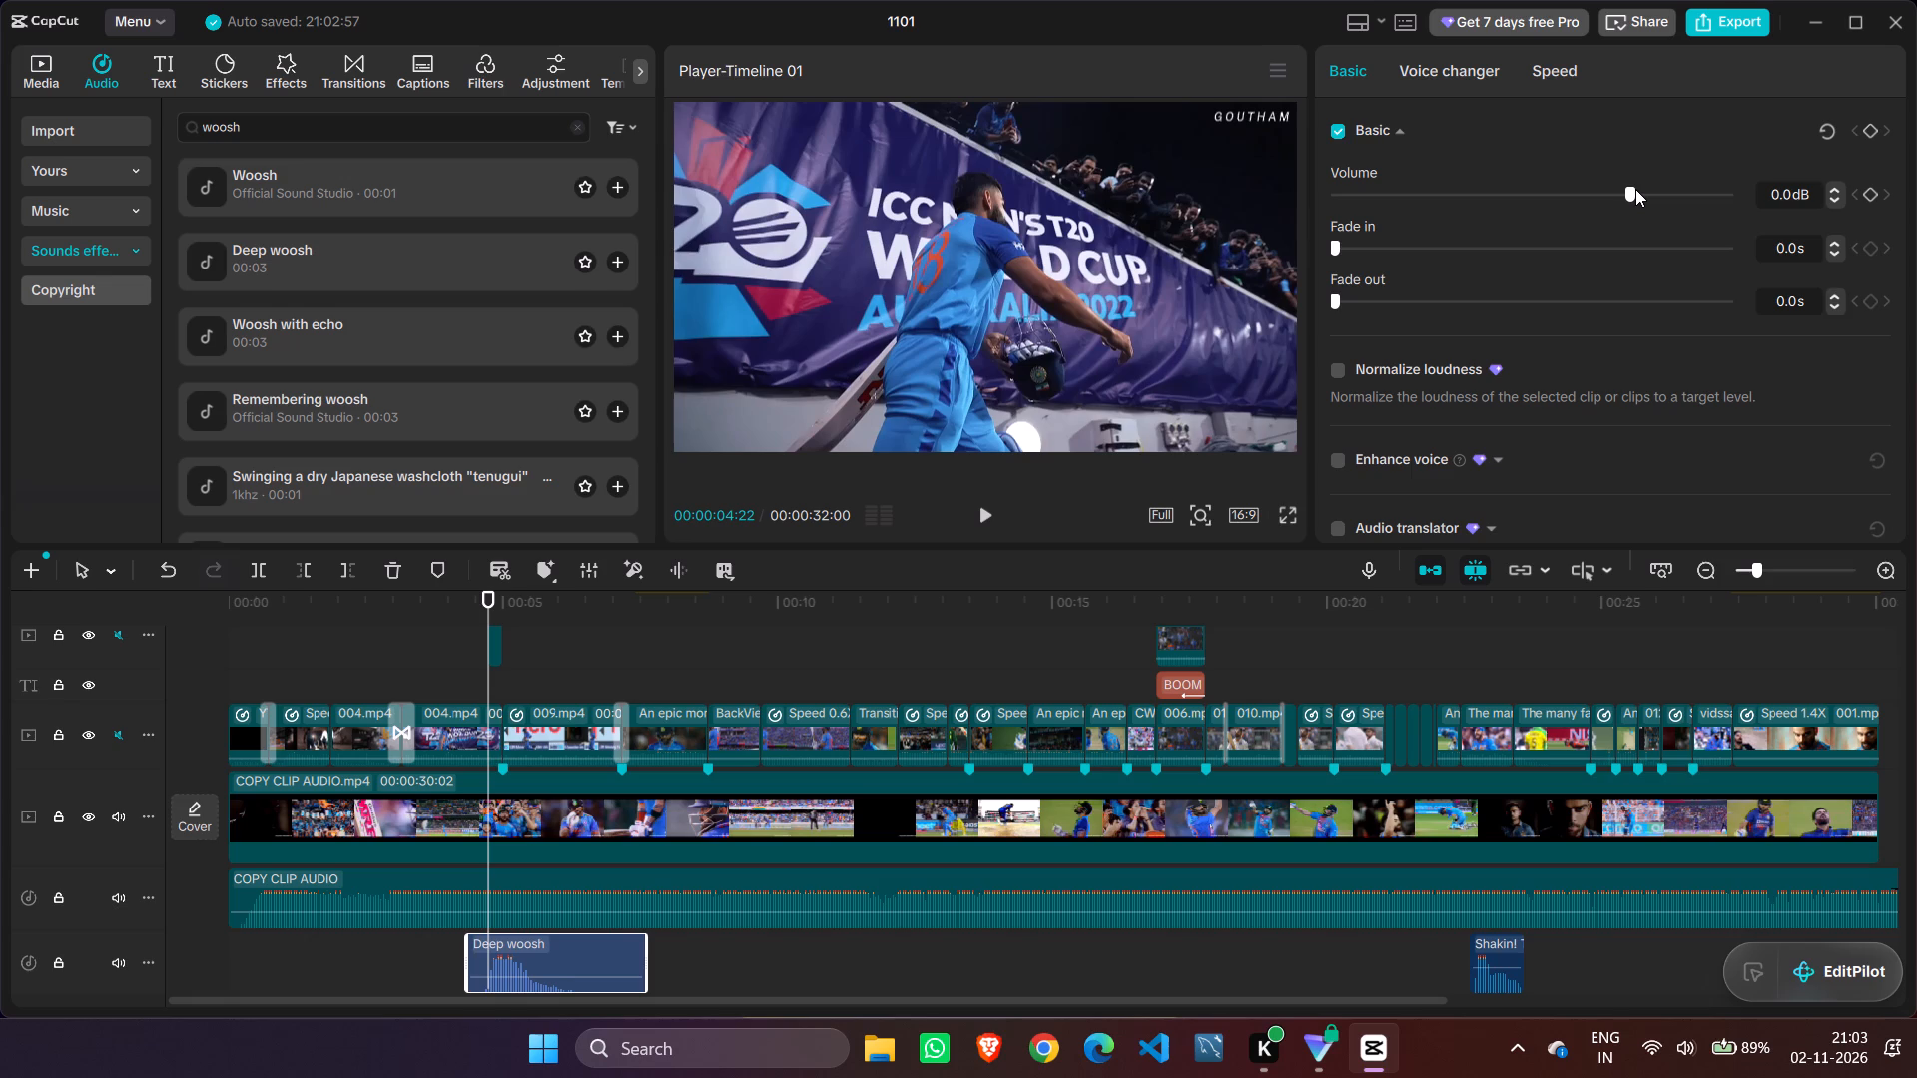
Raise the Deep woosh clip's volume to 6.7 dB.
drag(1635, 189, 1658, 189)
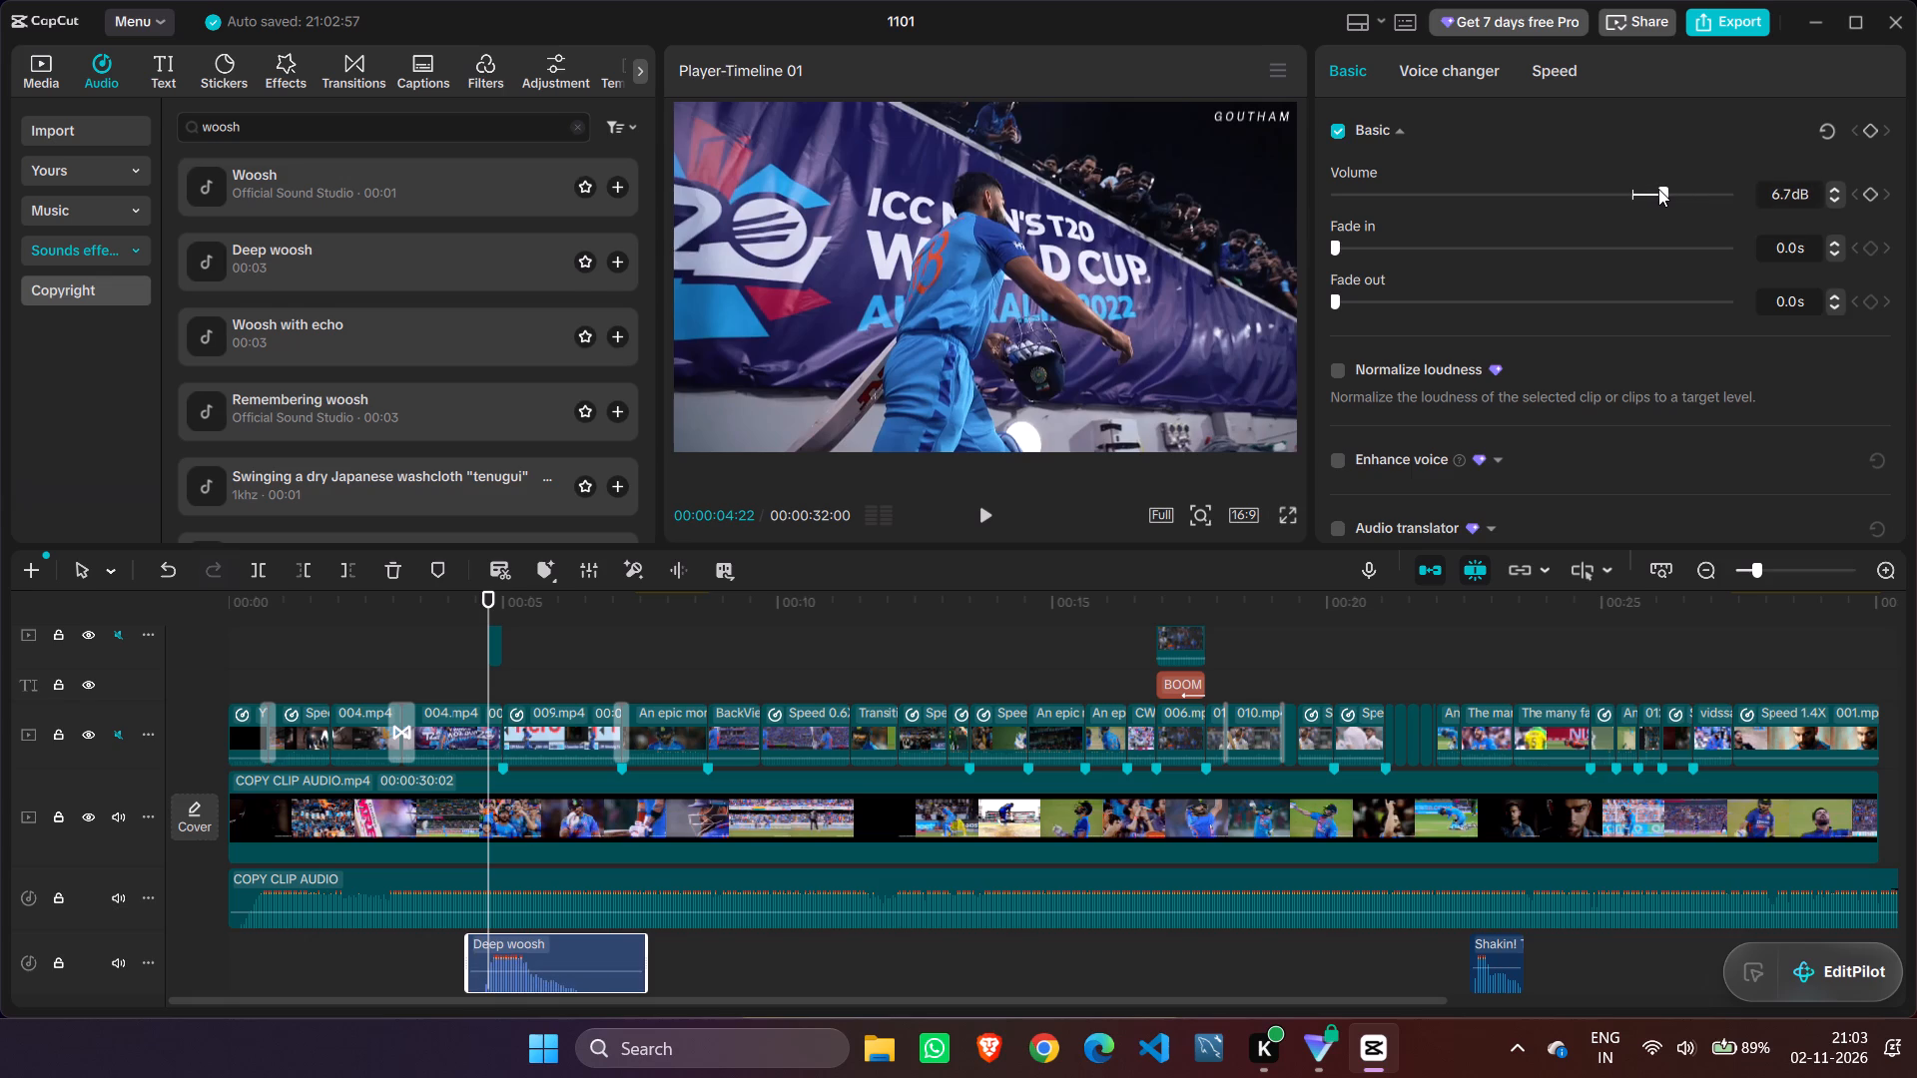
drag(1658, 189, 1658, 188)
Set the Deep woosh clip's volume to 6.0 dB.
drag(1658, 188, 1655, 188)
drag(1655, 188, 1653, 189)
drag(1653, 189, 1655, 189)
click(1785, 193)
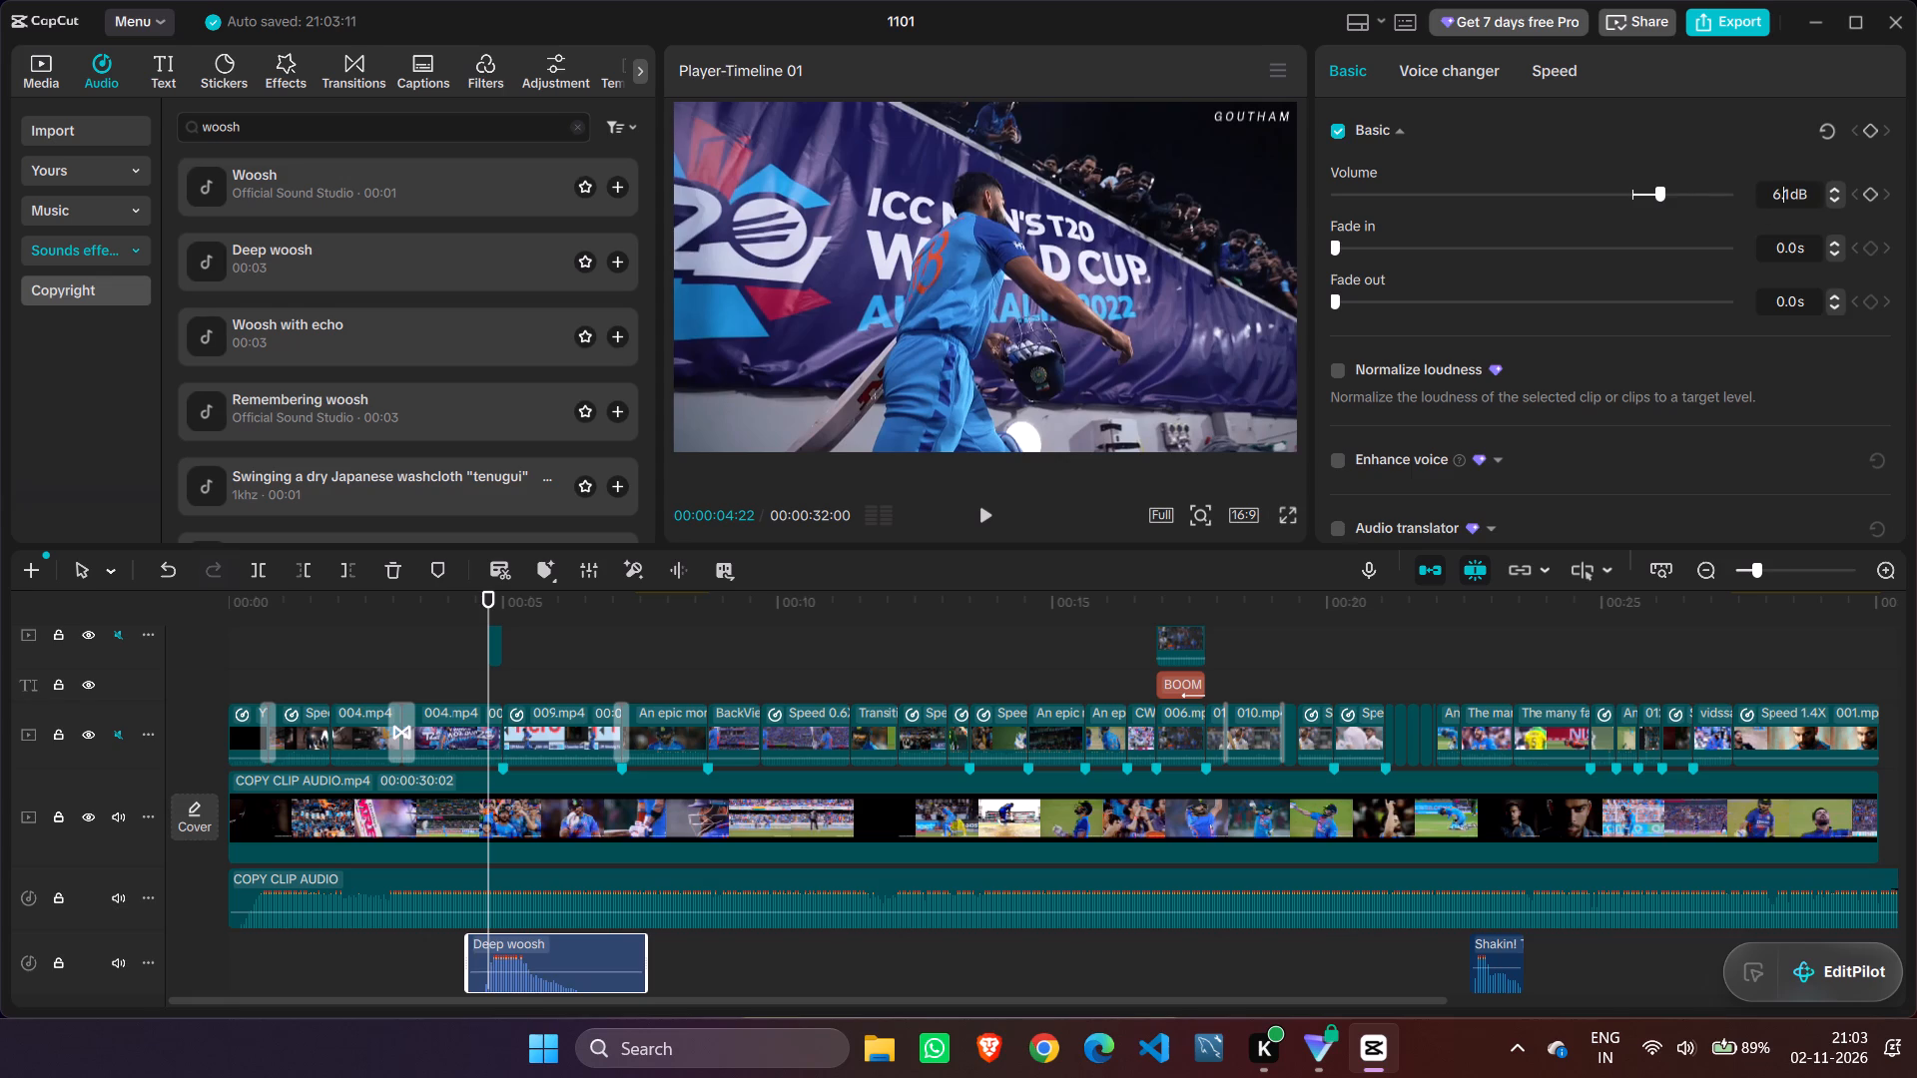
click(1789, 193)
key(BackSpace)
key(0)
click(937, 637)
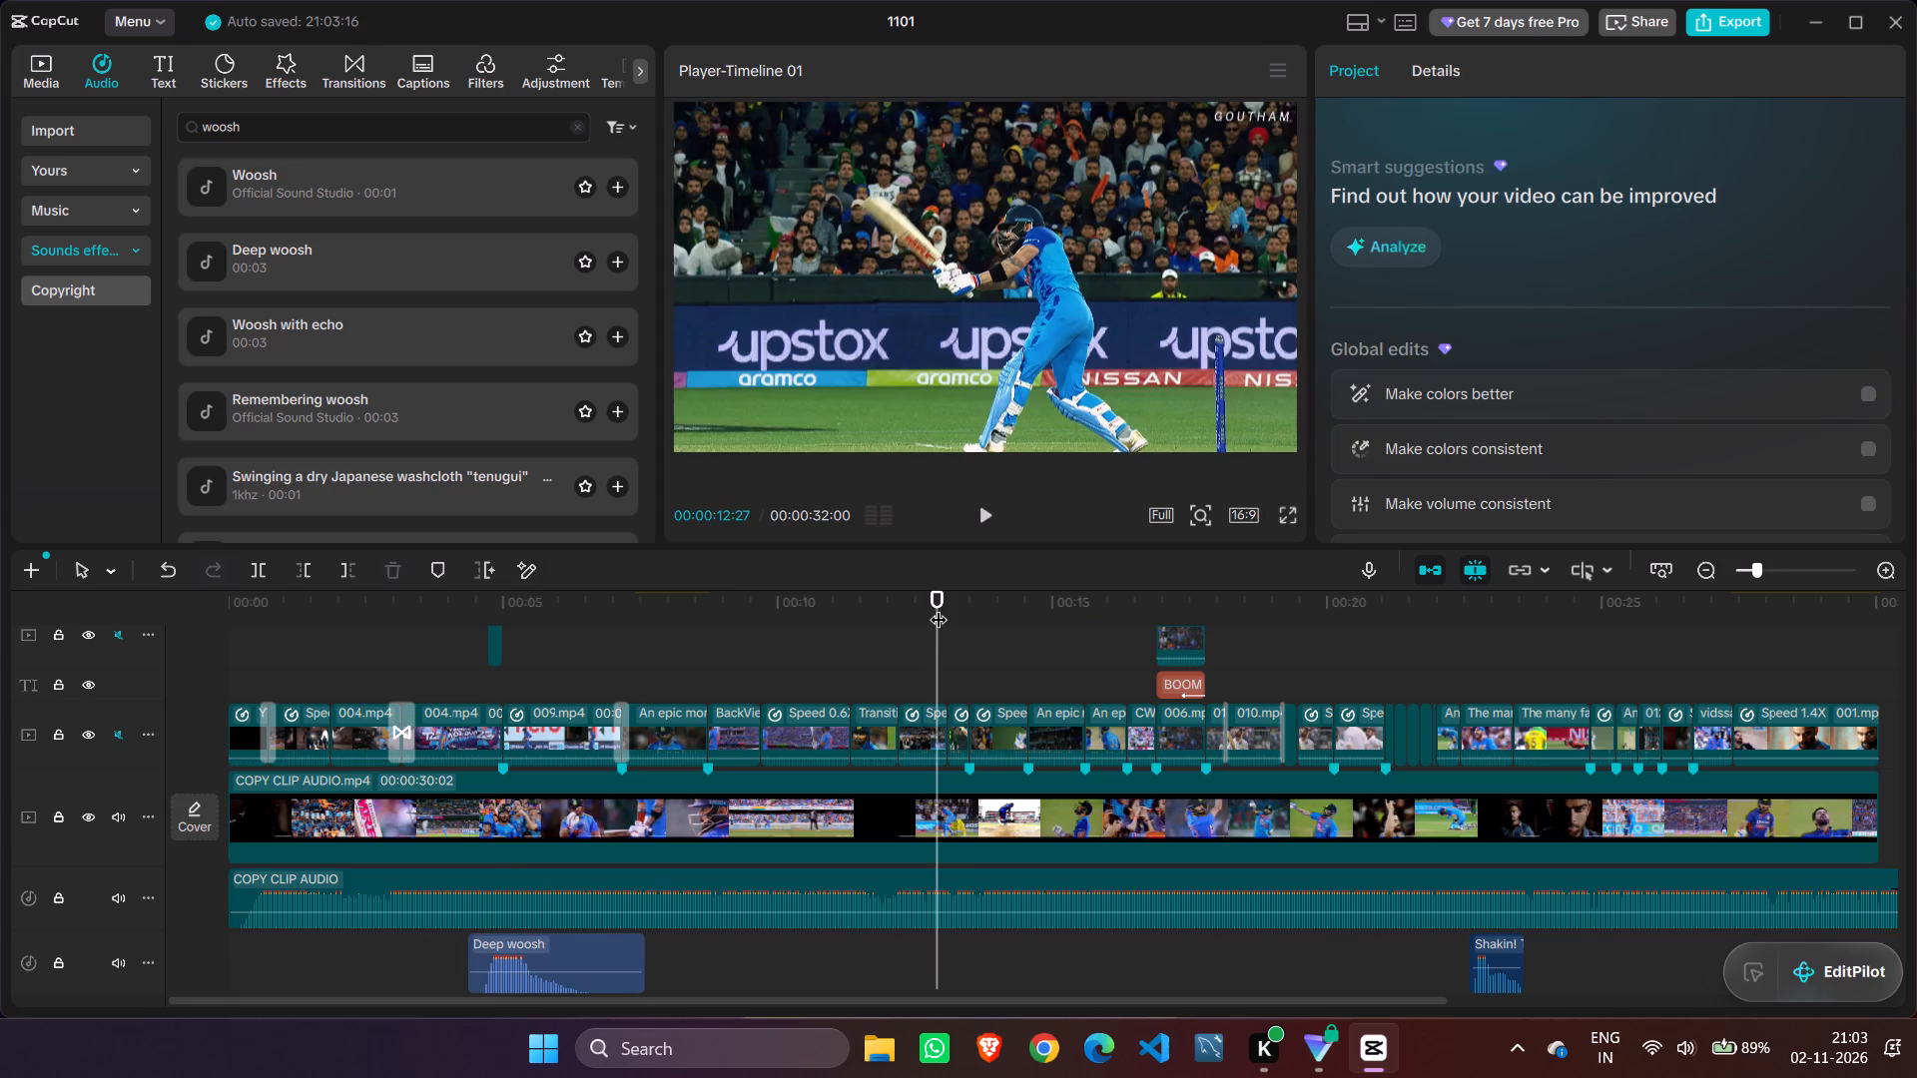
Play the edit from the beginning through the Deep woosh clip to check how the effect sounds.
drag(939, 612, 51, 617)
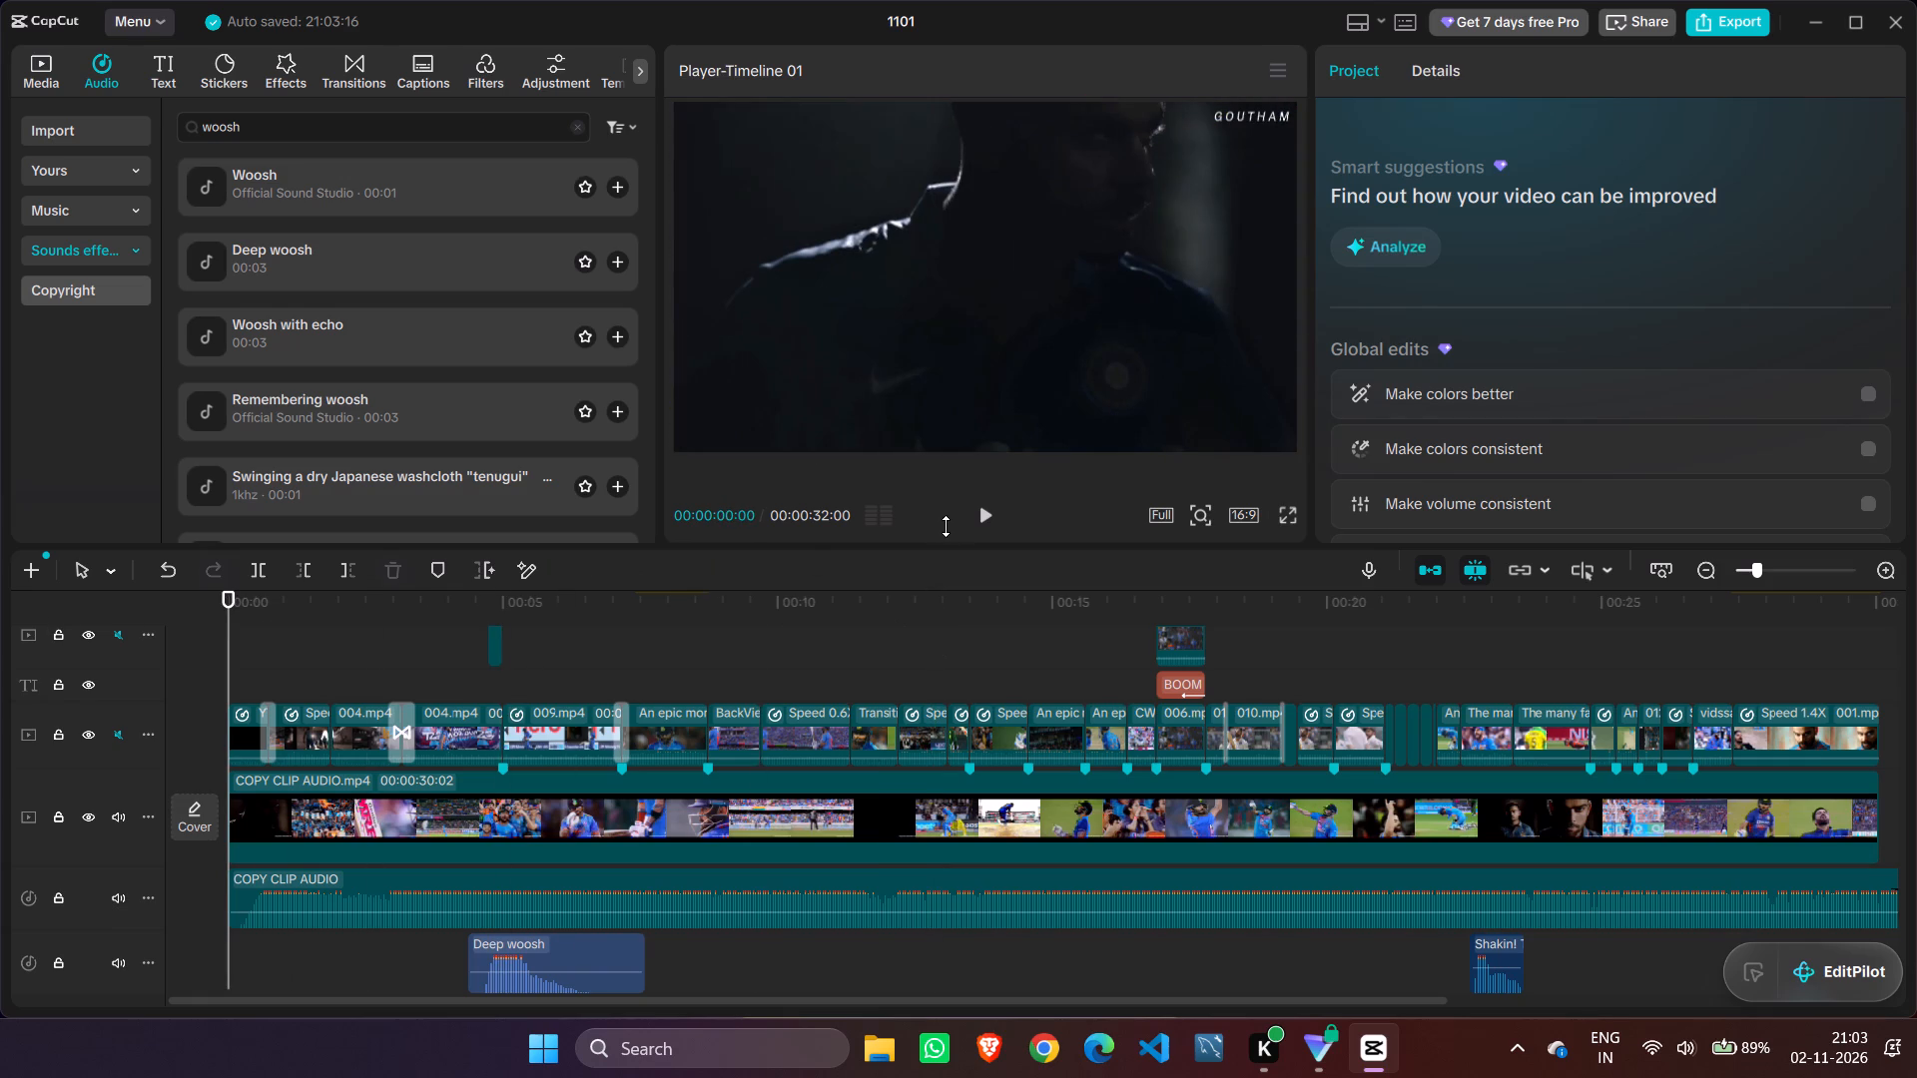
click(977, 520)
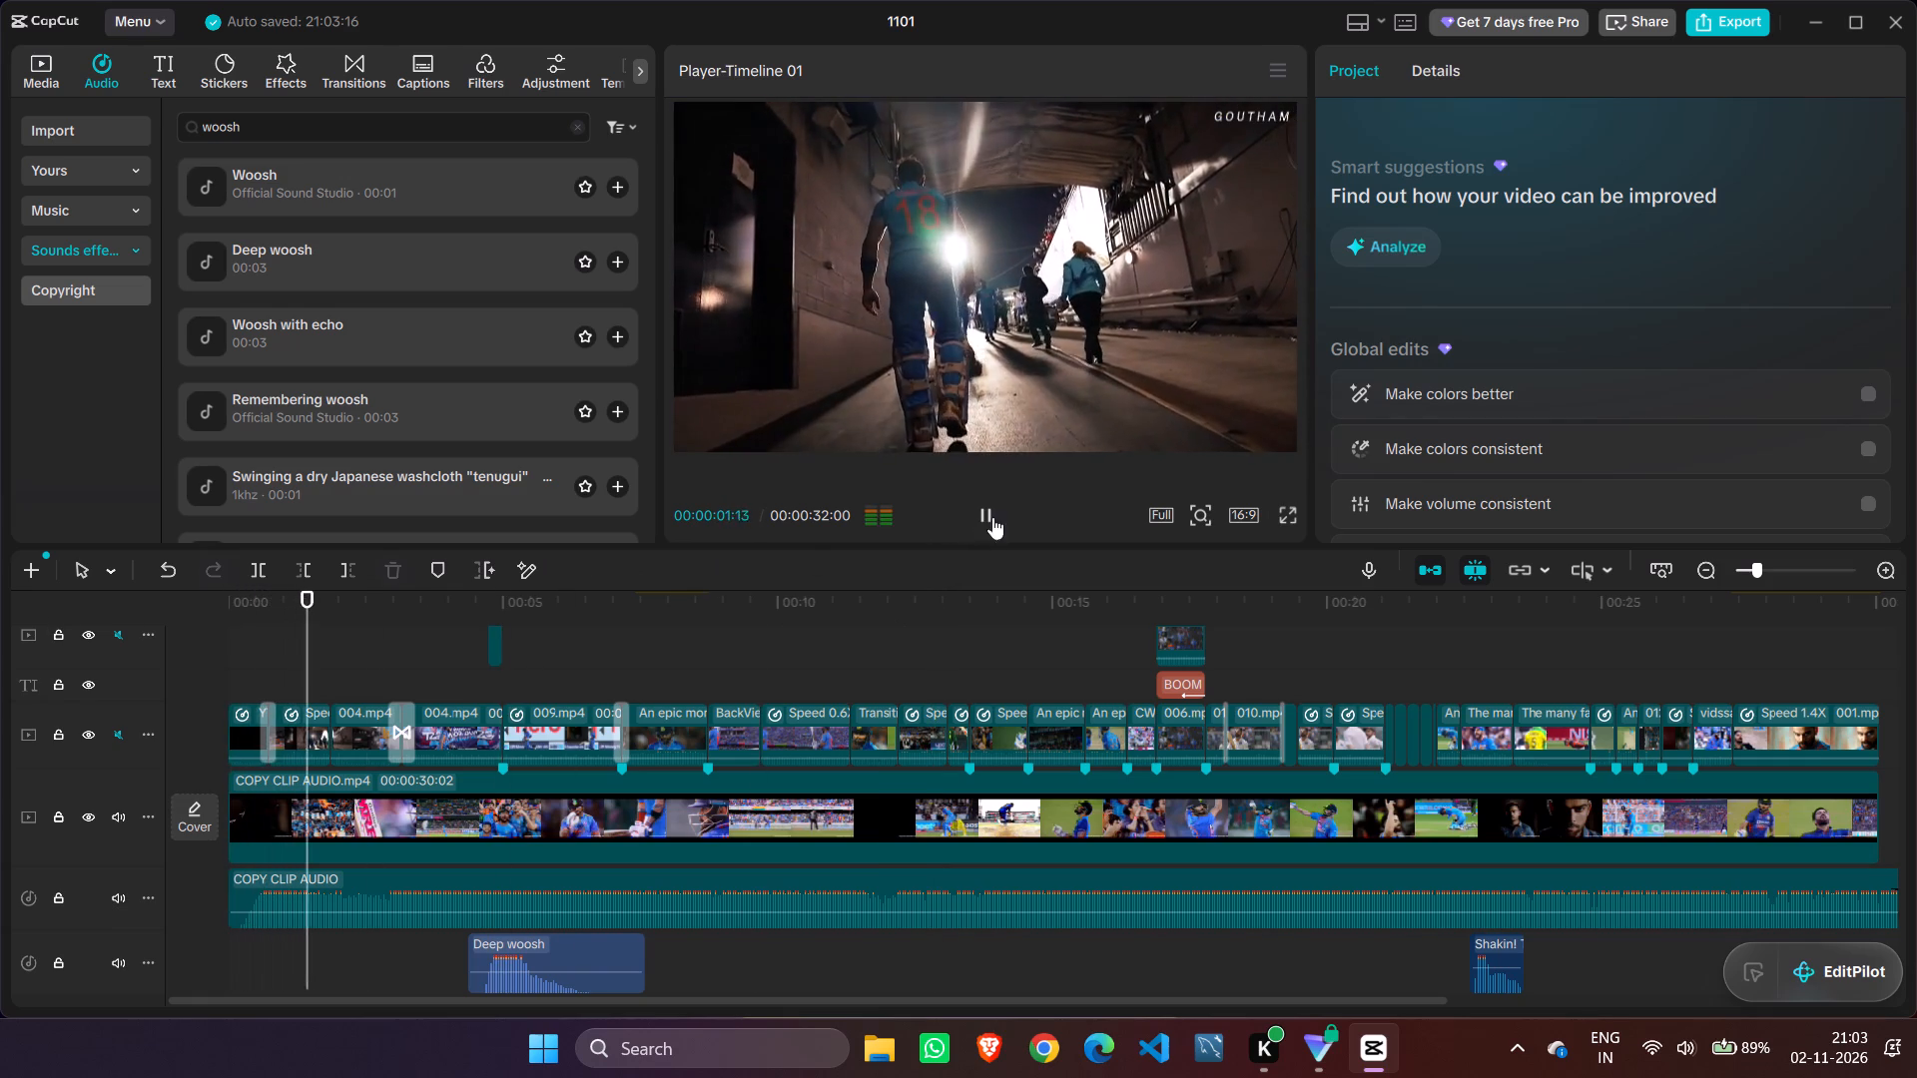
scroll(984, 525, down, 1)
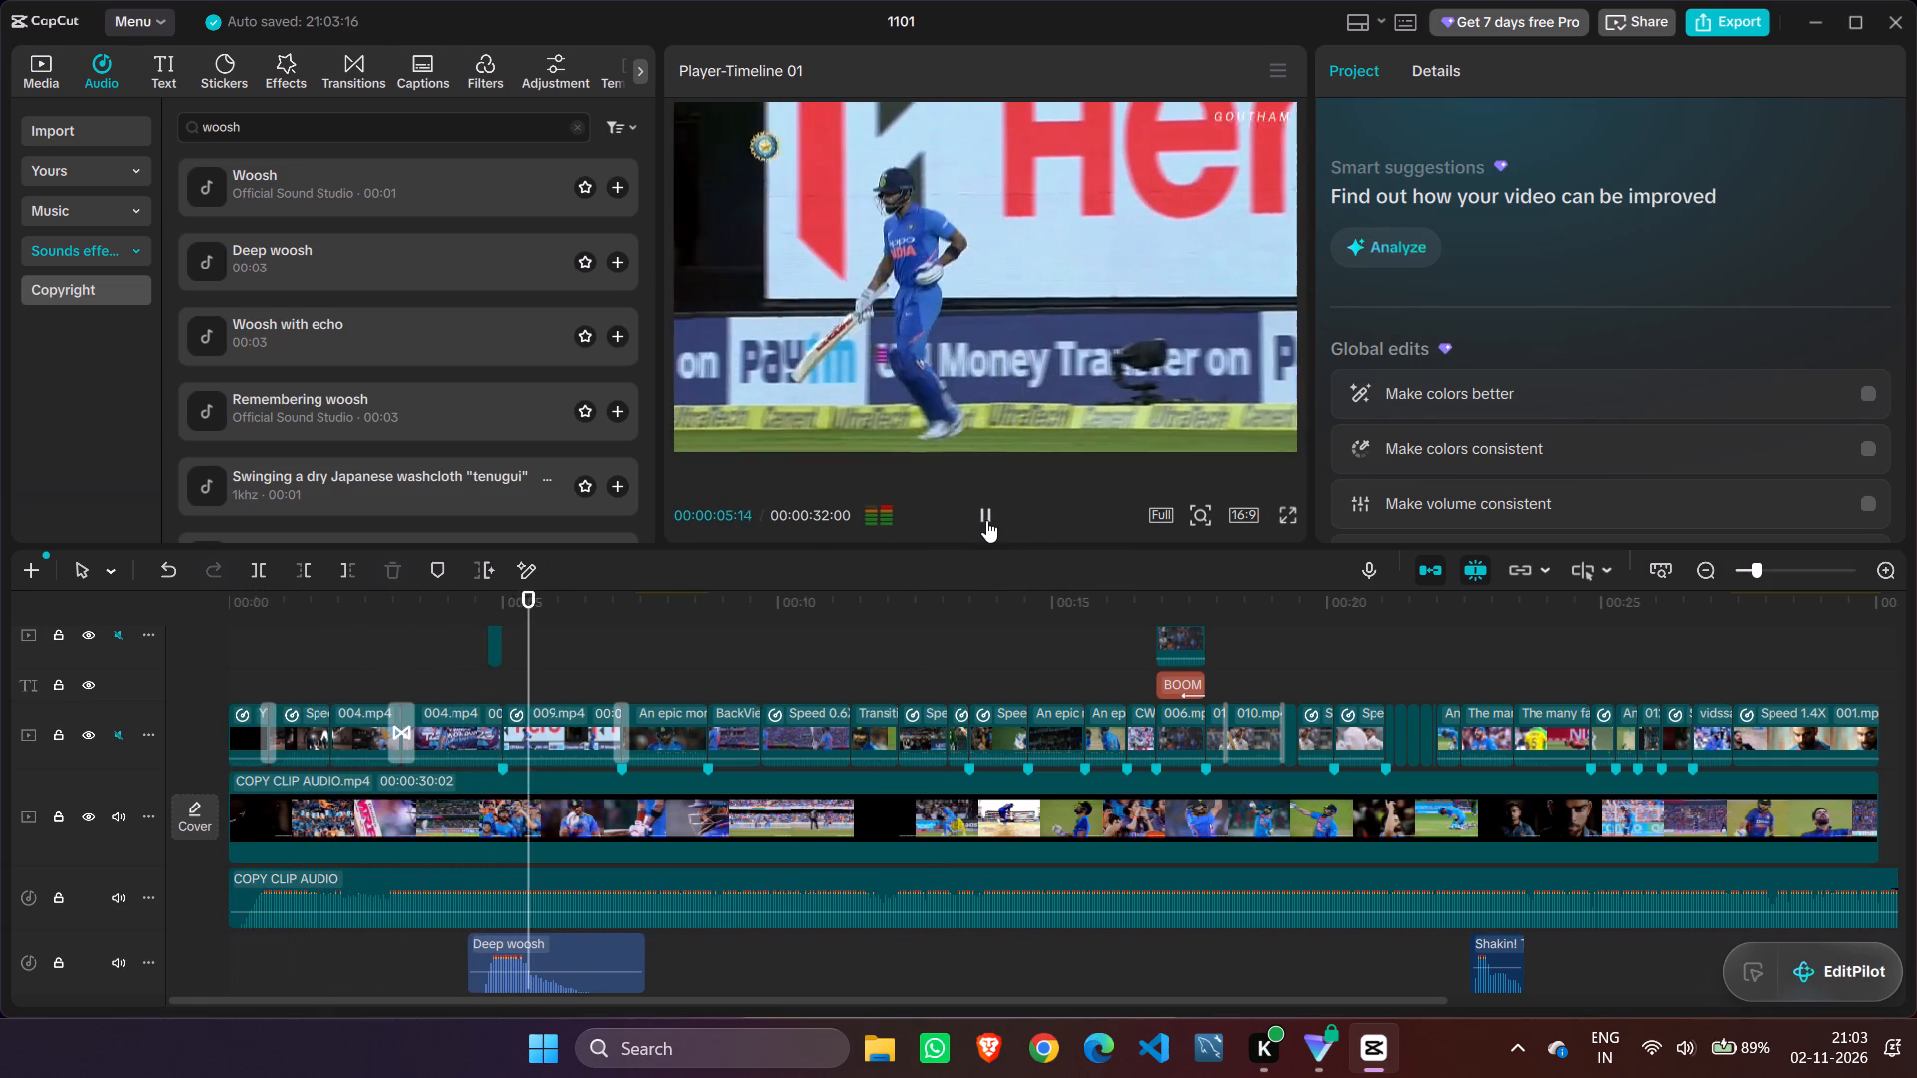
click(986, 513)
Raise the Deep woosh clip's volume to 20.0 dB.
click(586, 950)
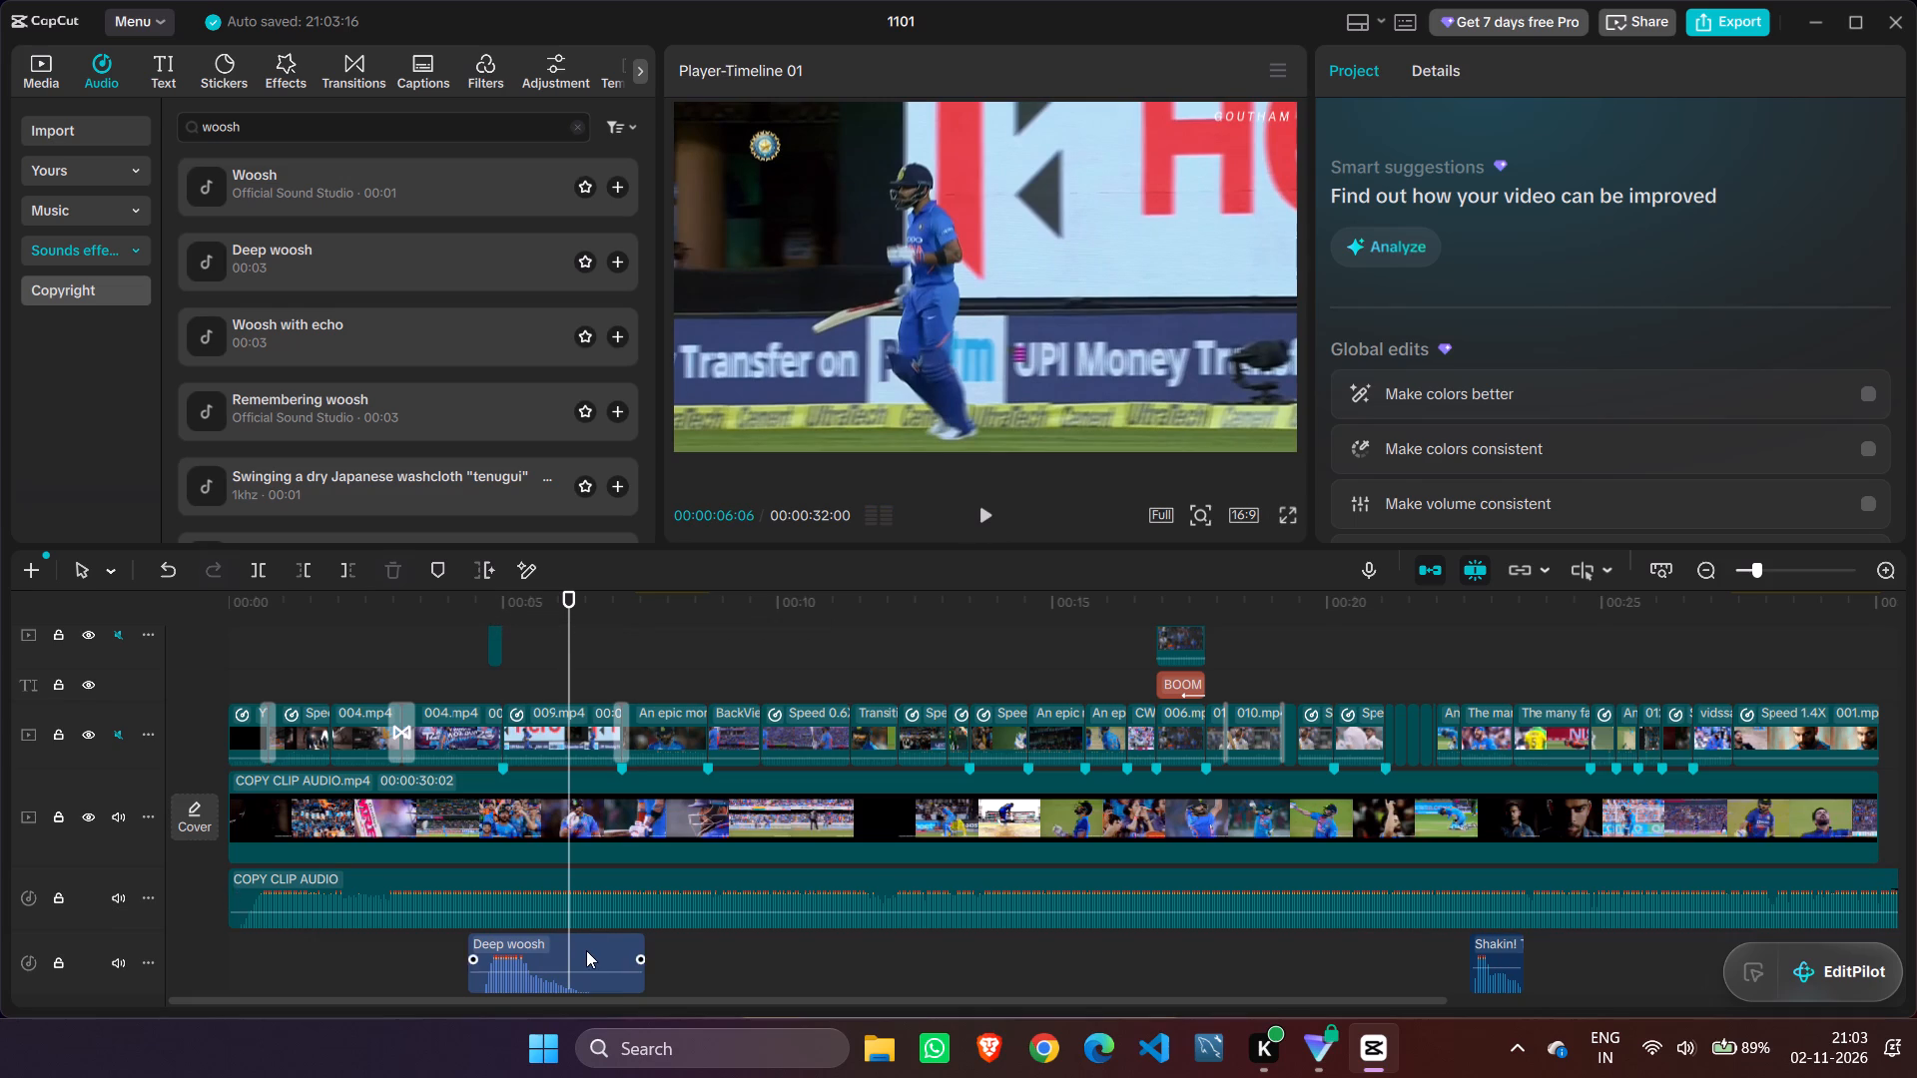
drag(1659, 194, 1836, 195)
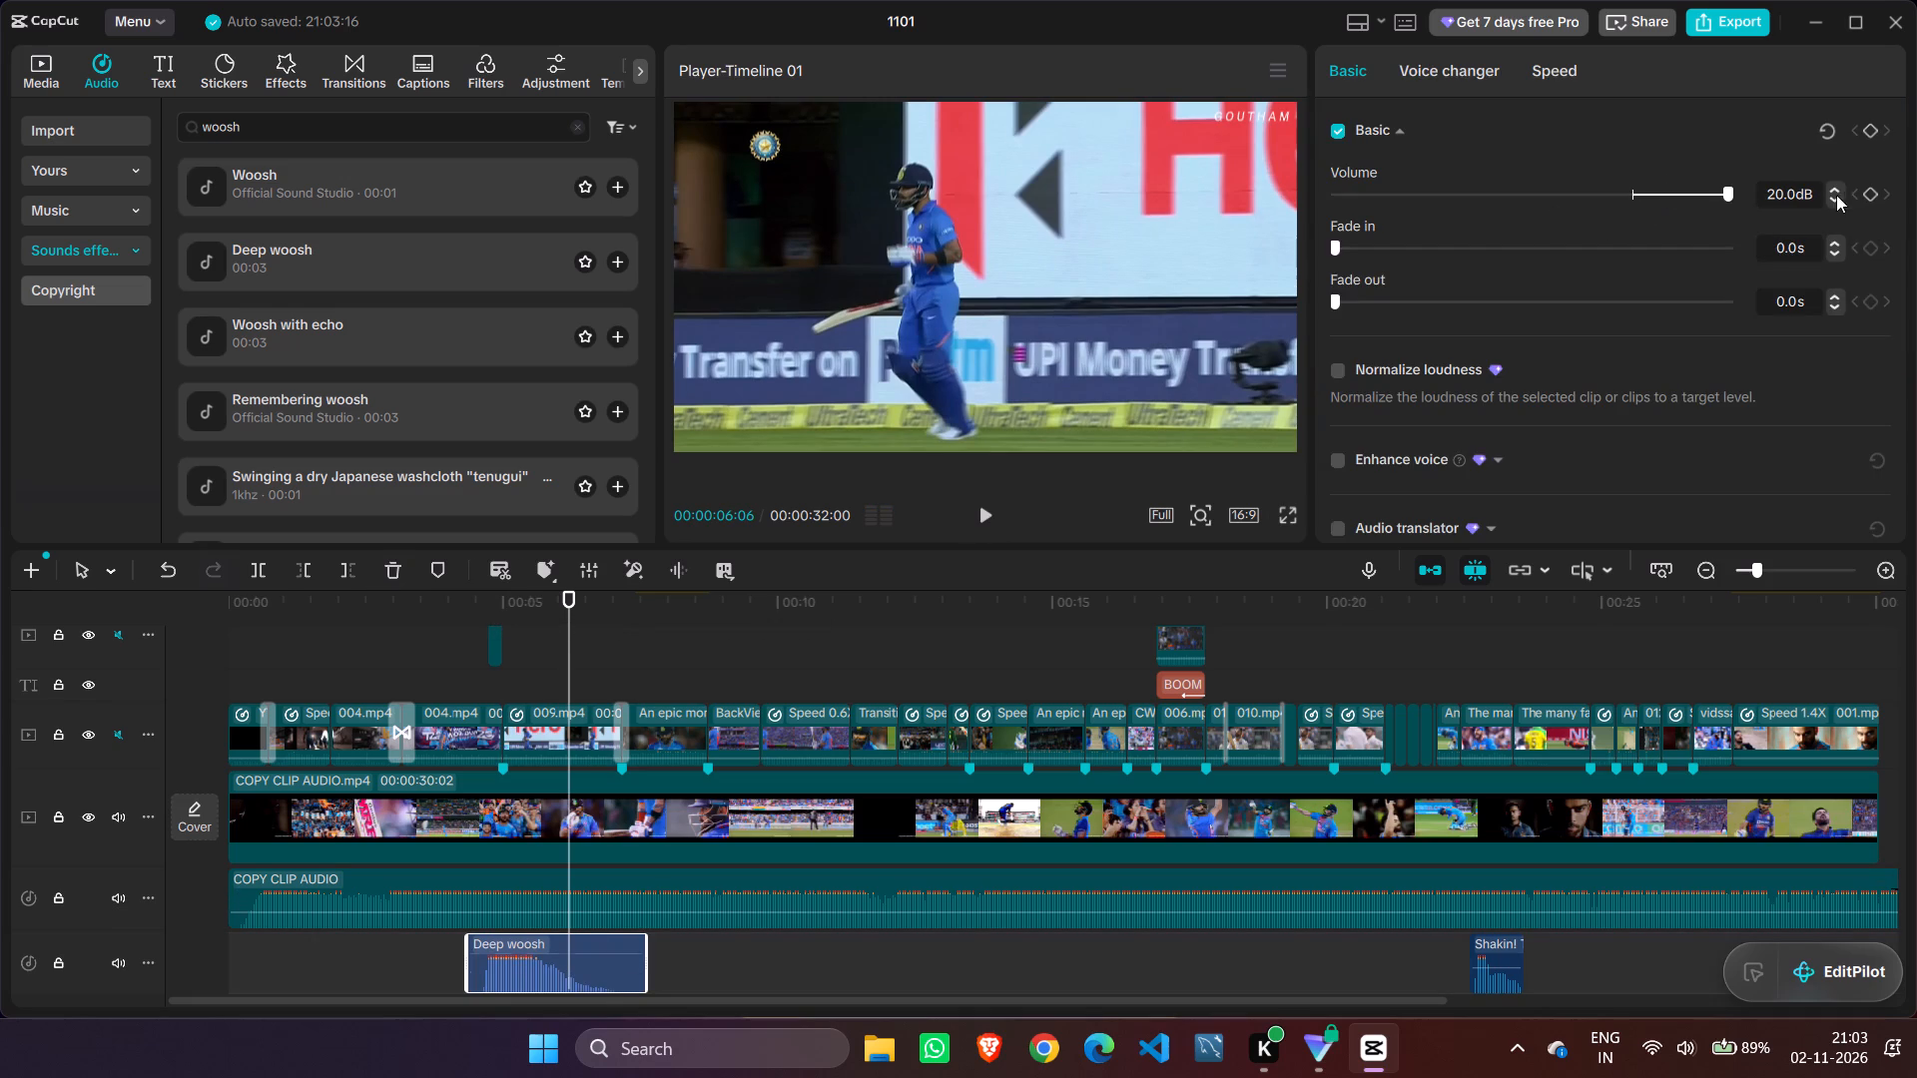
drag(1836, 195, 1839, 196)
Replay the section around the short early overlay clip twice to judge the Deep woosh level.
drag(567, 632, 400, 631)
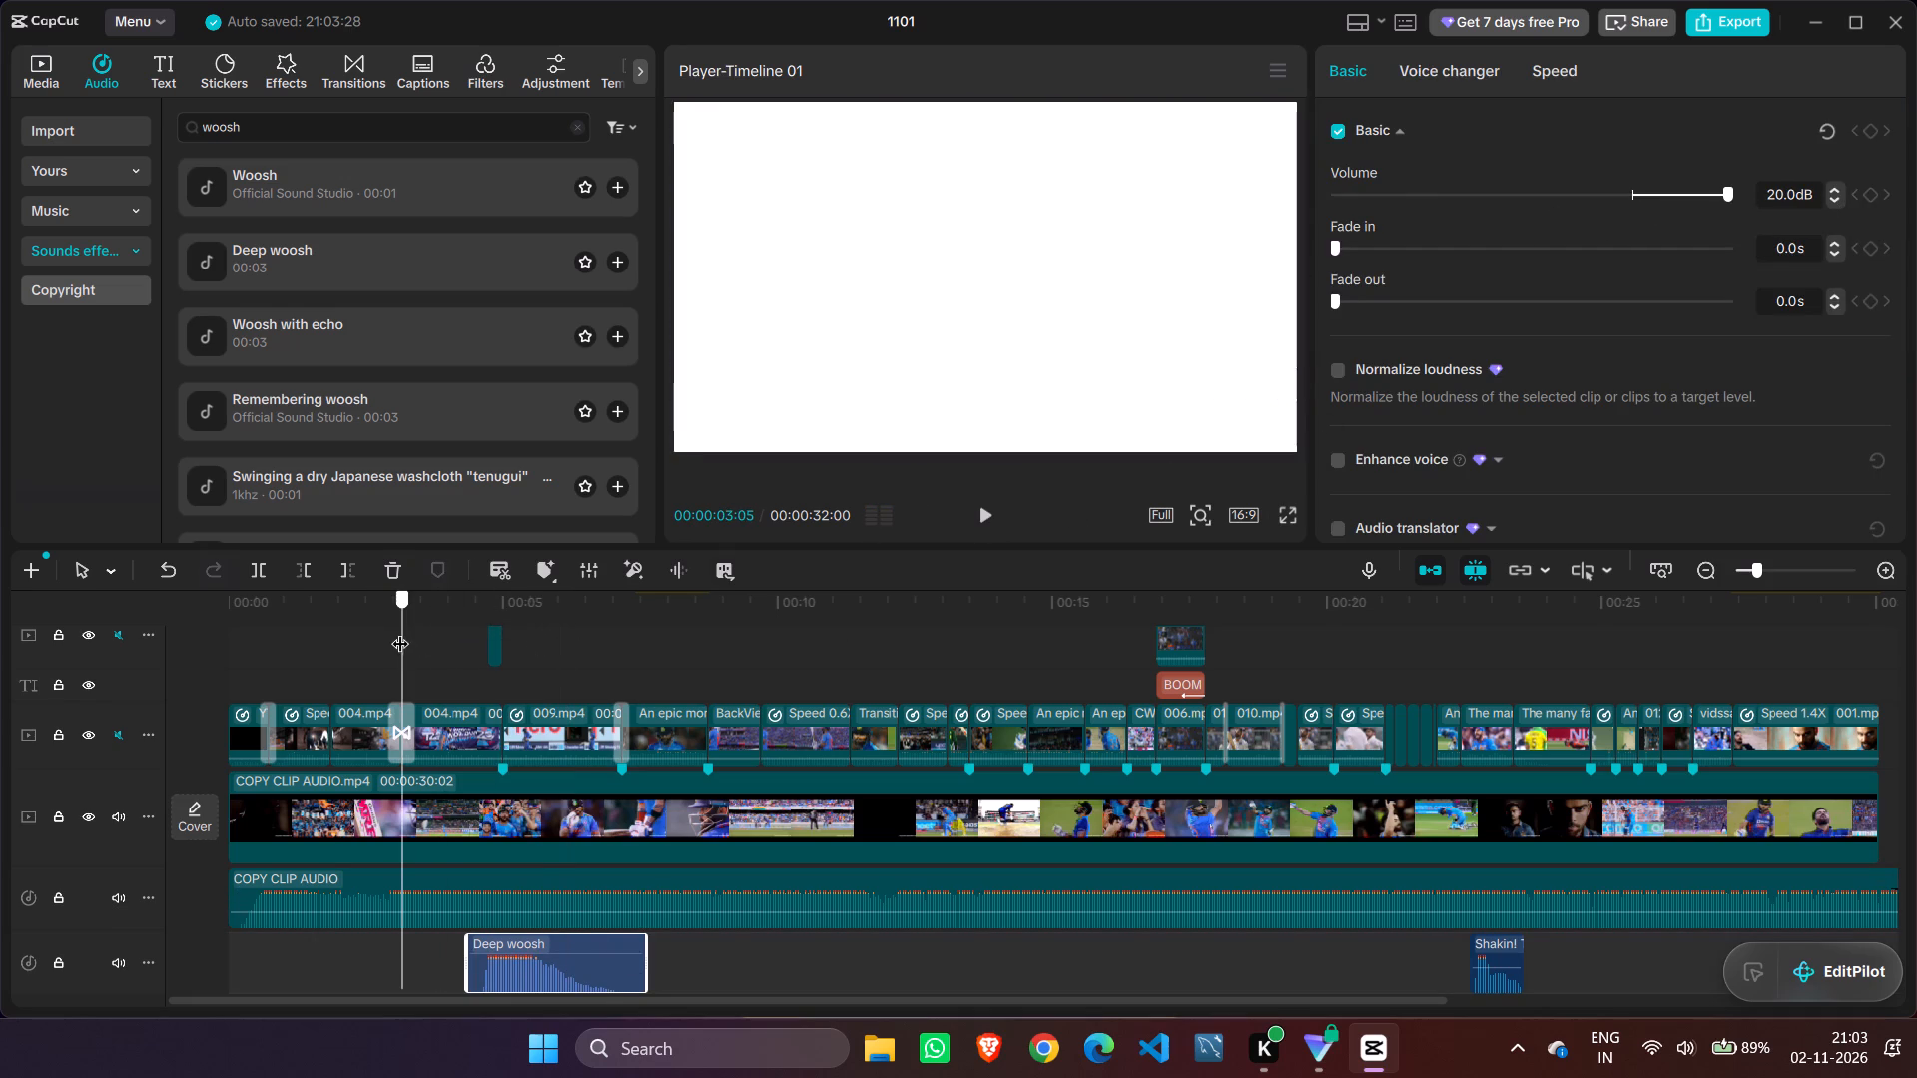
drag(400, 631, 399, 631)
click(981, 510)
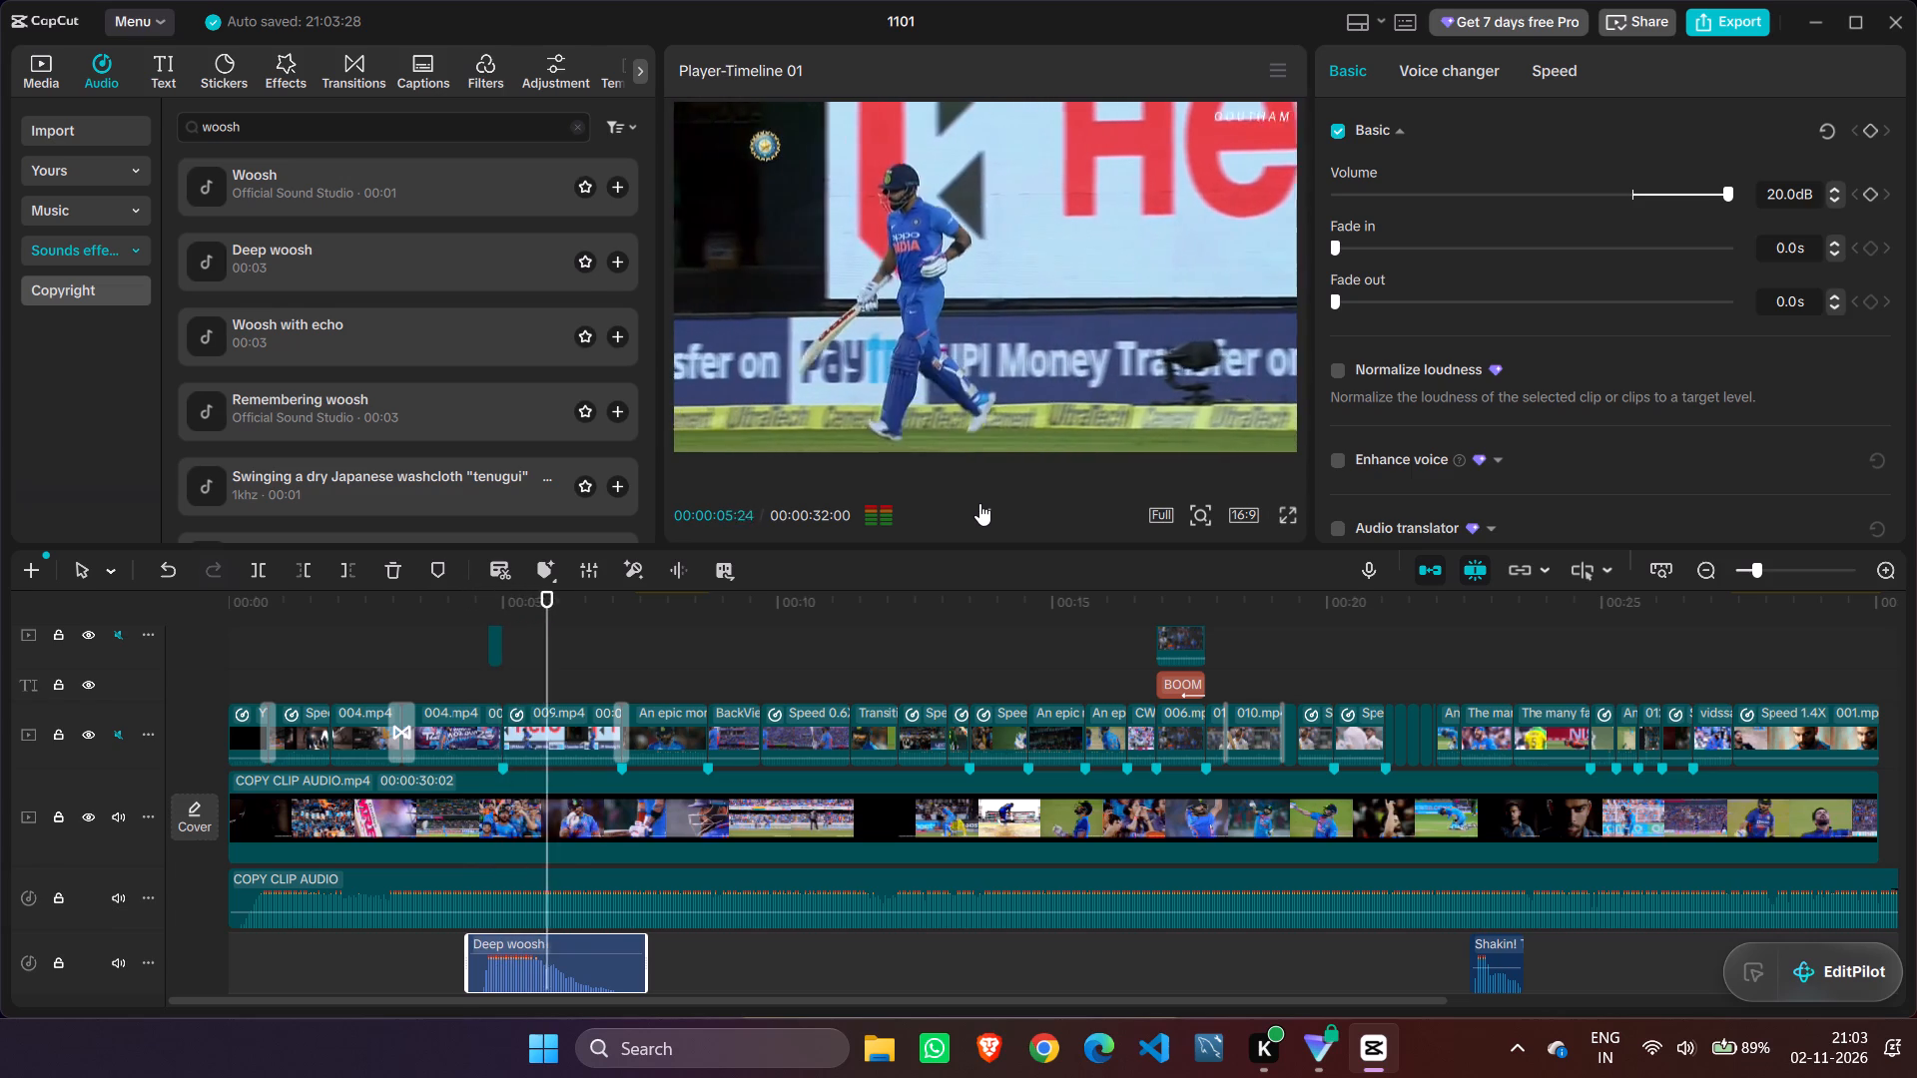
click(979, 503)
drag(573, 632, 481, 629)
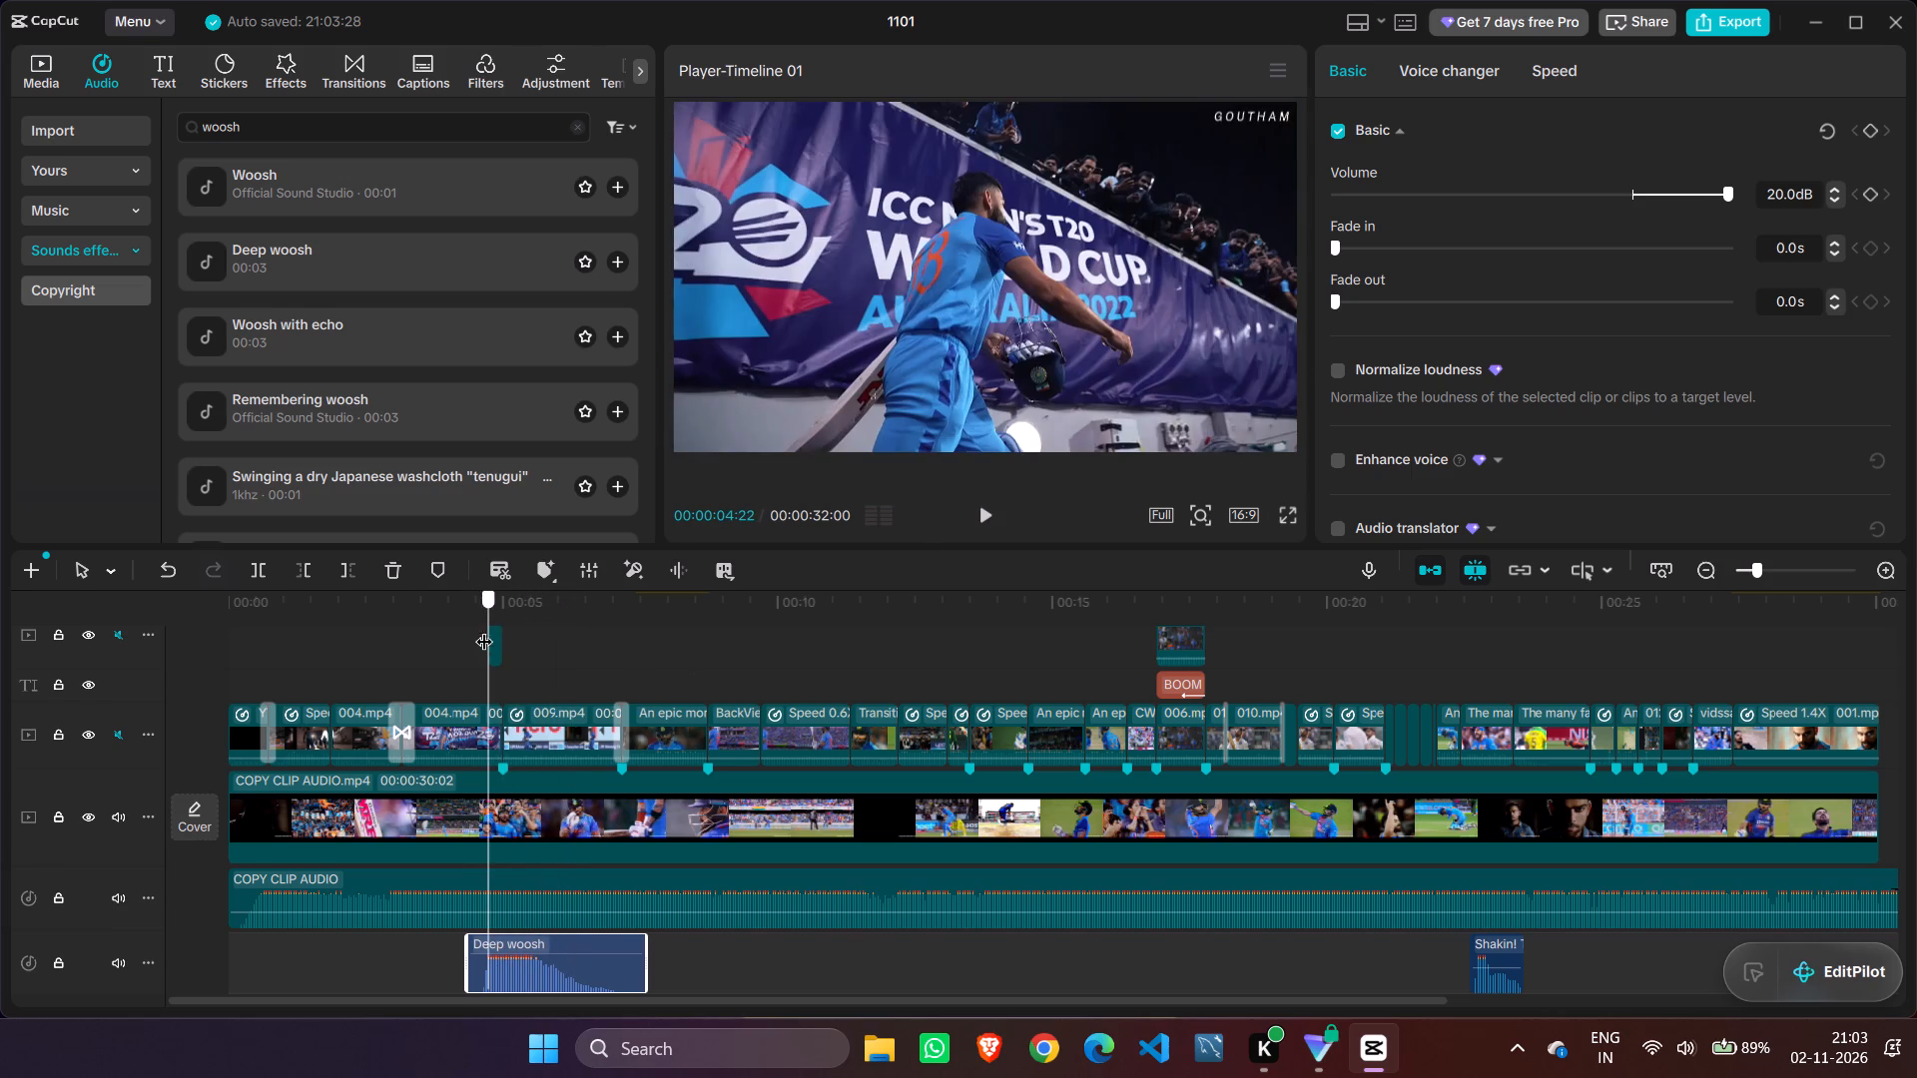
click(982, 516)
click(982, 516)
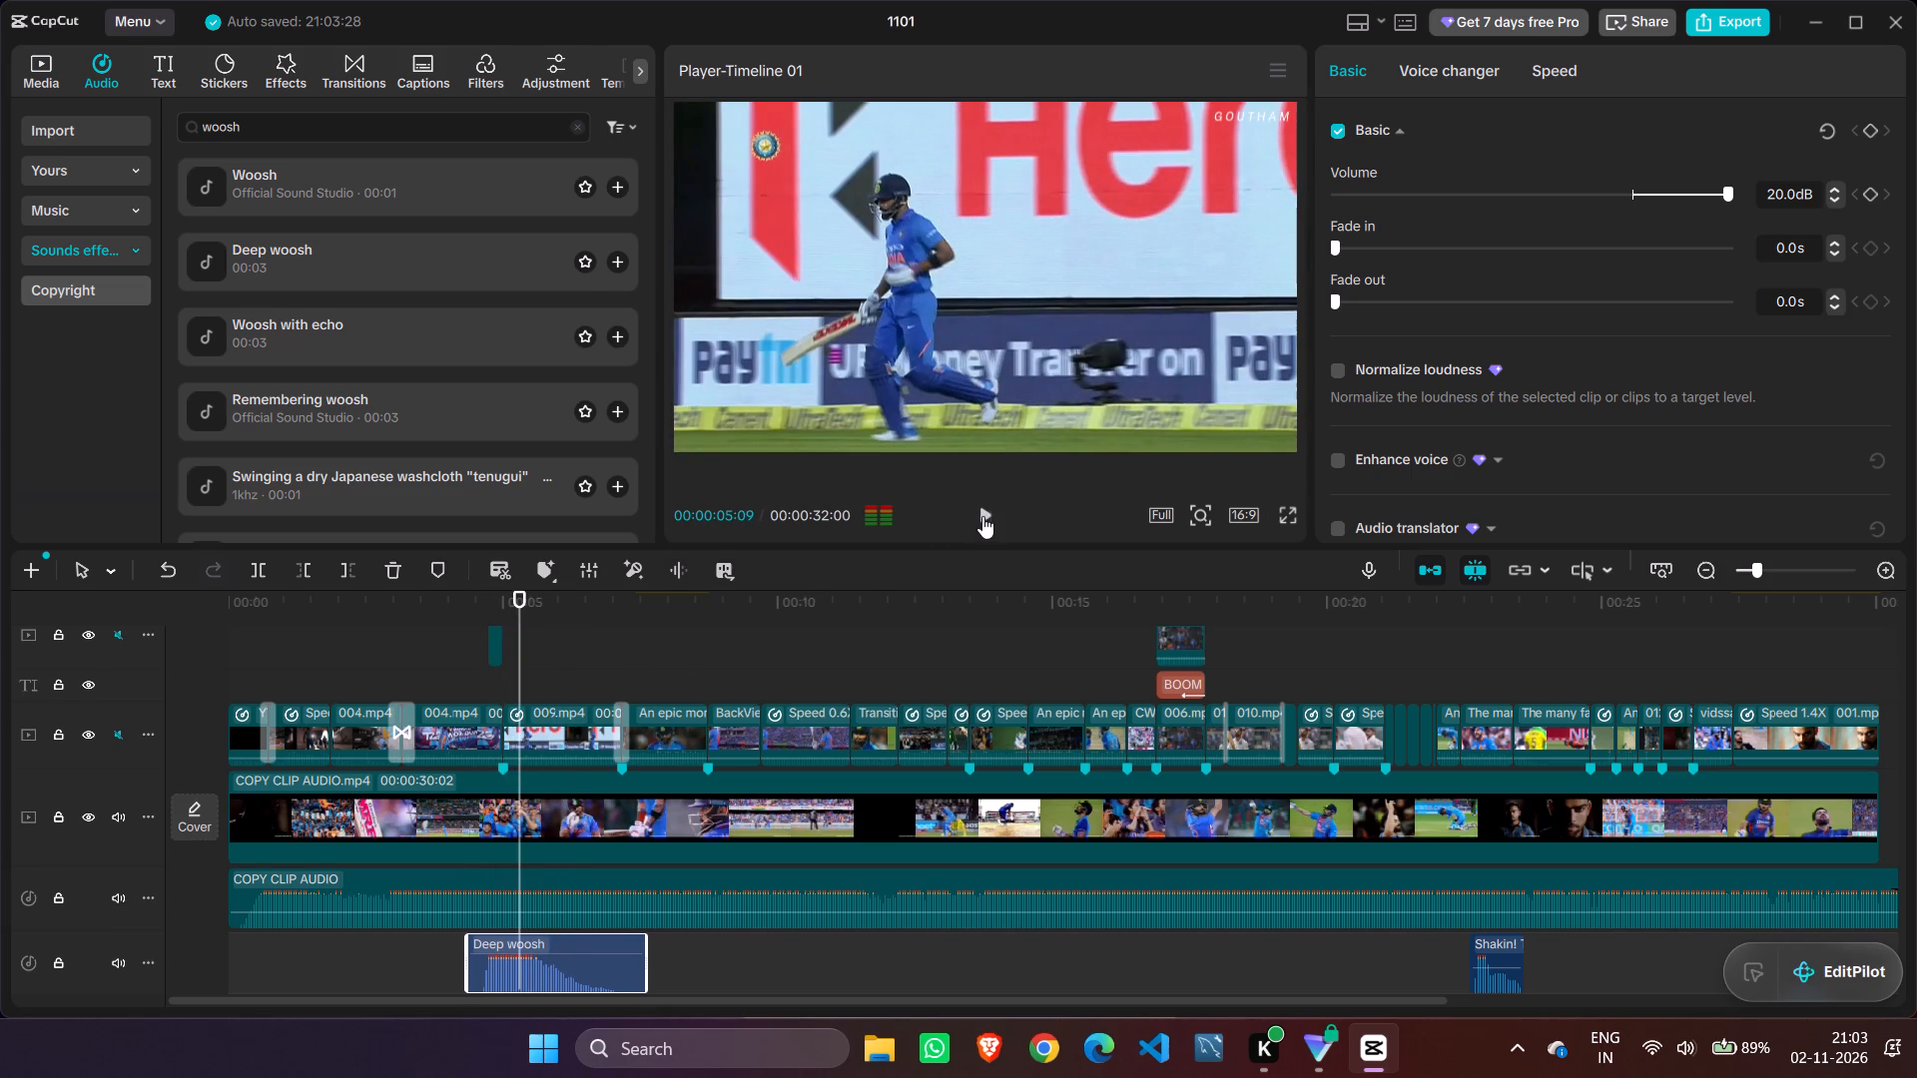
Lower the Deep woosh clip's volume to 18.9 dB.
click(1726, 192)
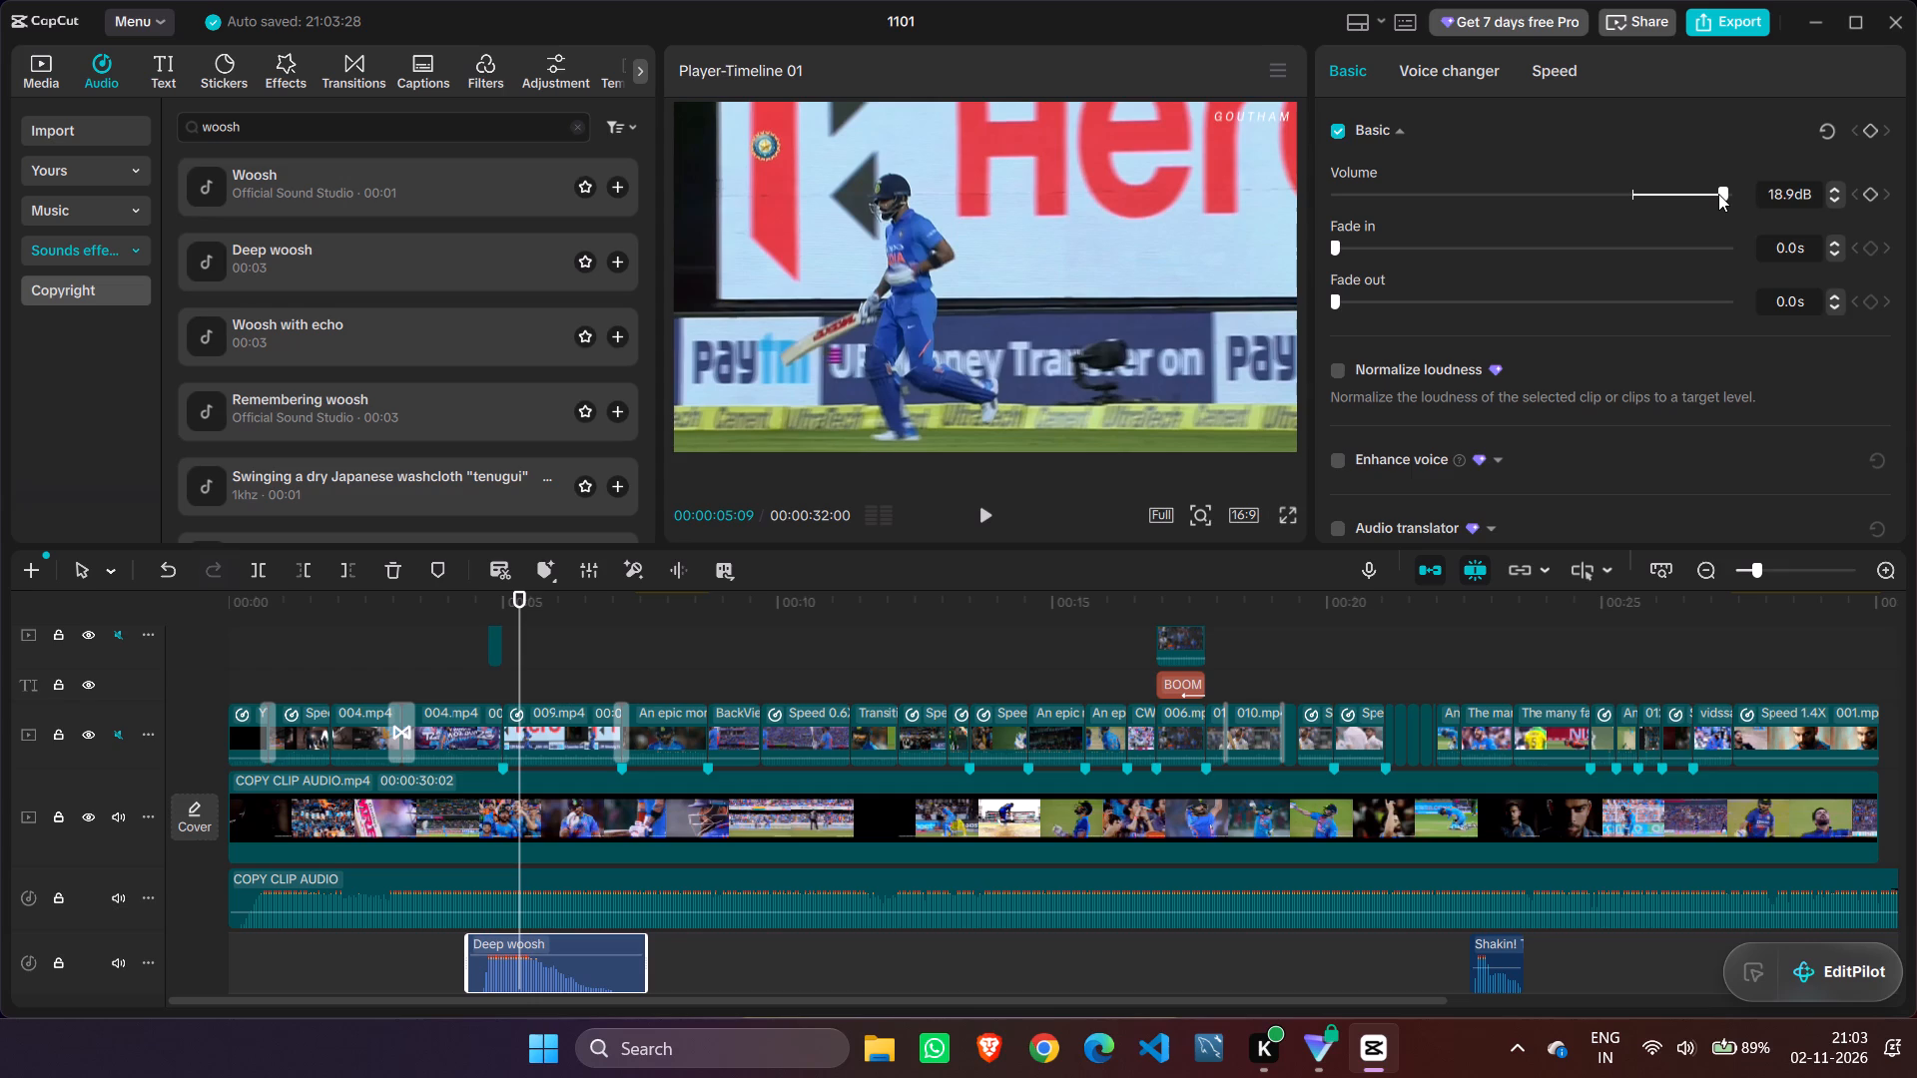
Replay from 00:00:01:21 and again from 00:00:04:06 to check the Deep woosh against the overlay clip.
drag(523, 660, 351, 653)
click(466, 685)
drag(466, 685, 321, 668)
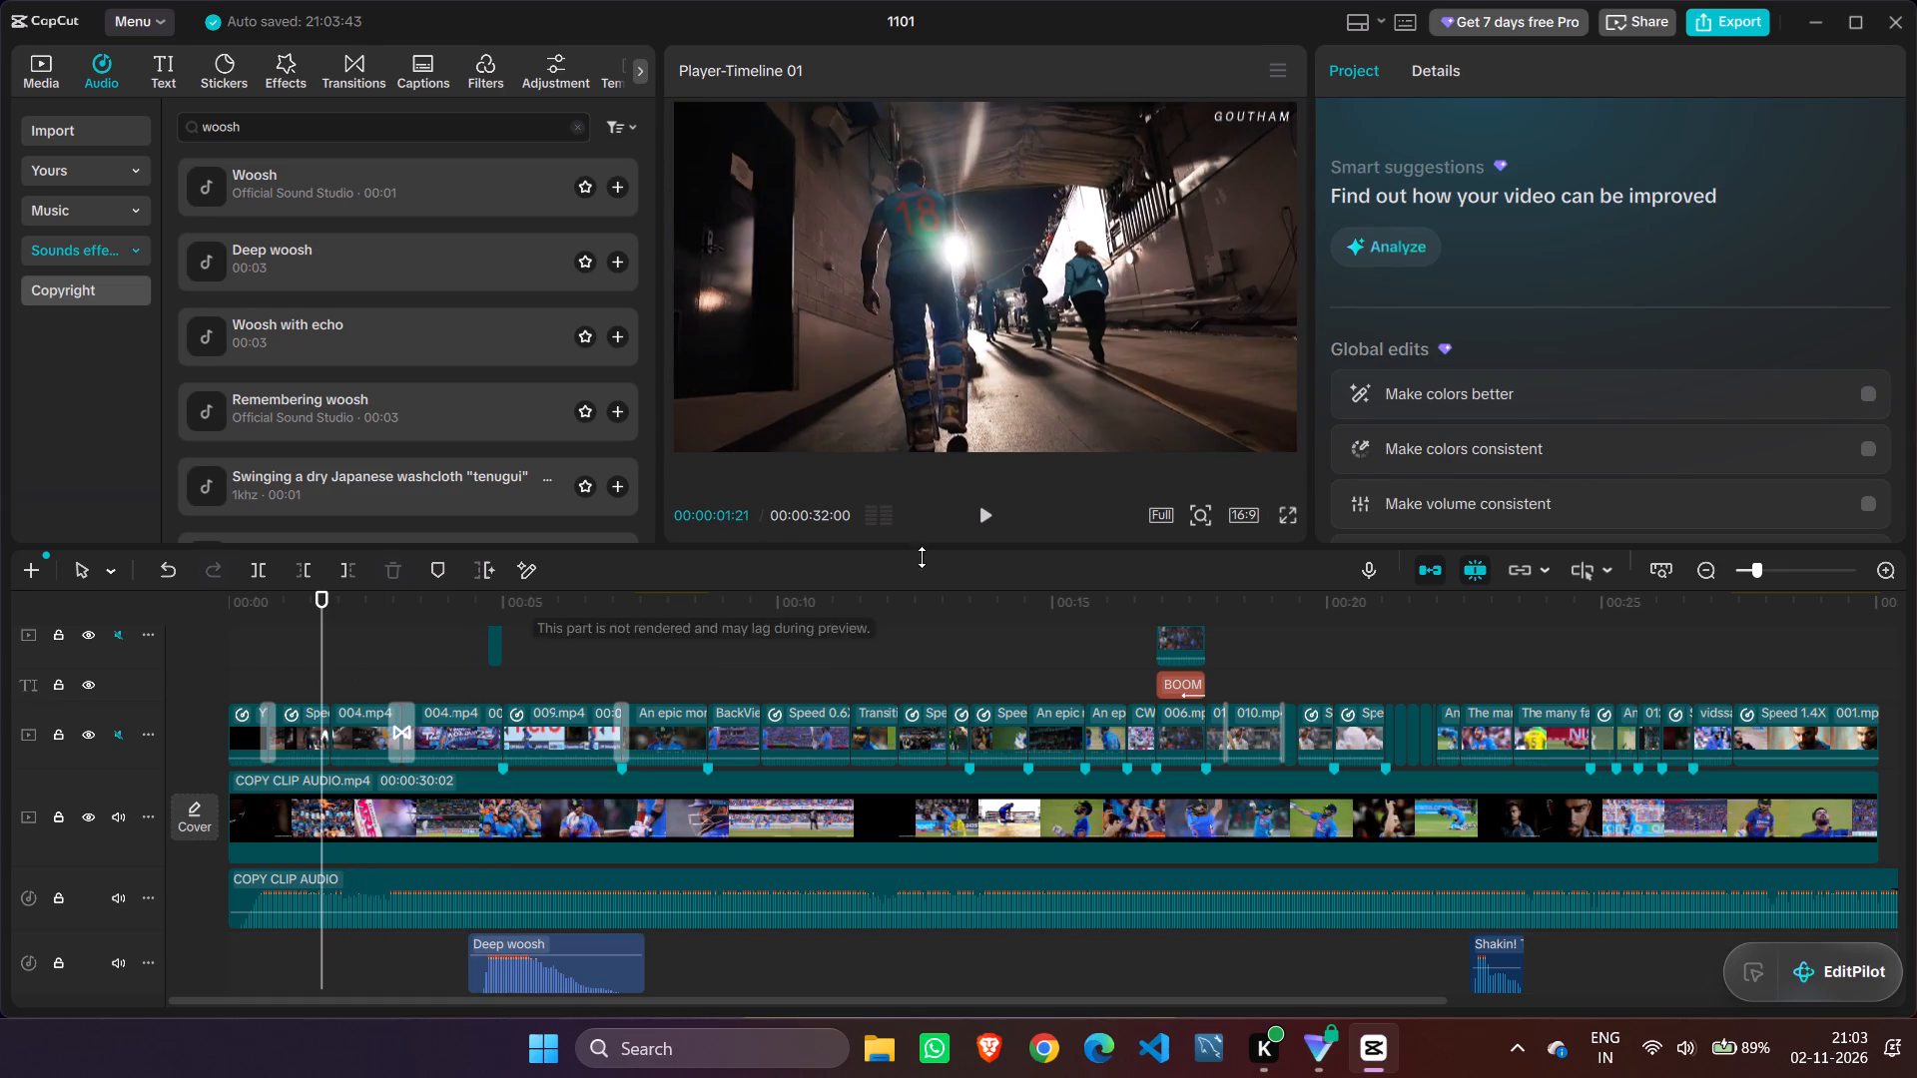
click(990, 508)
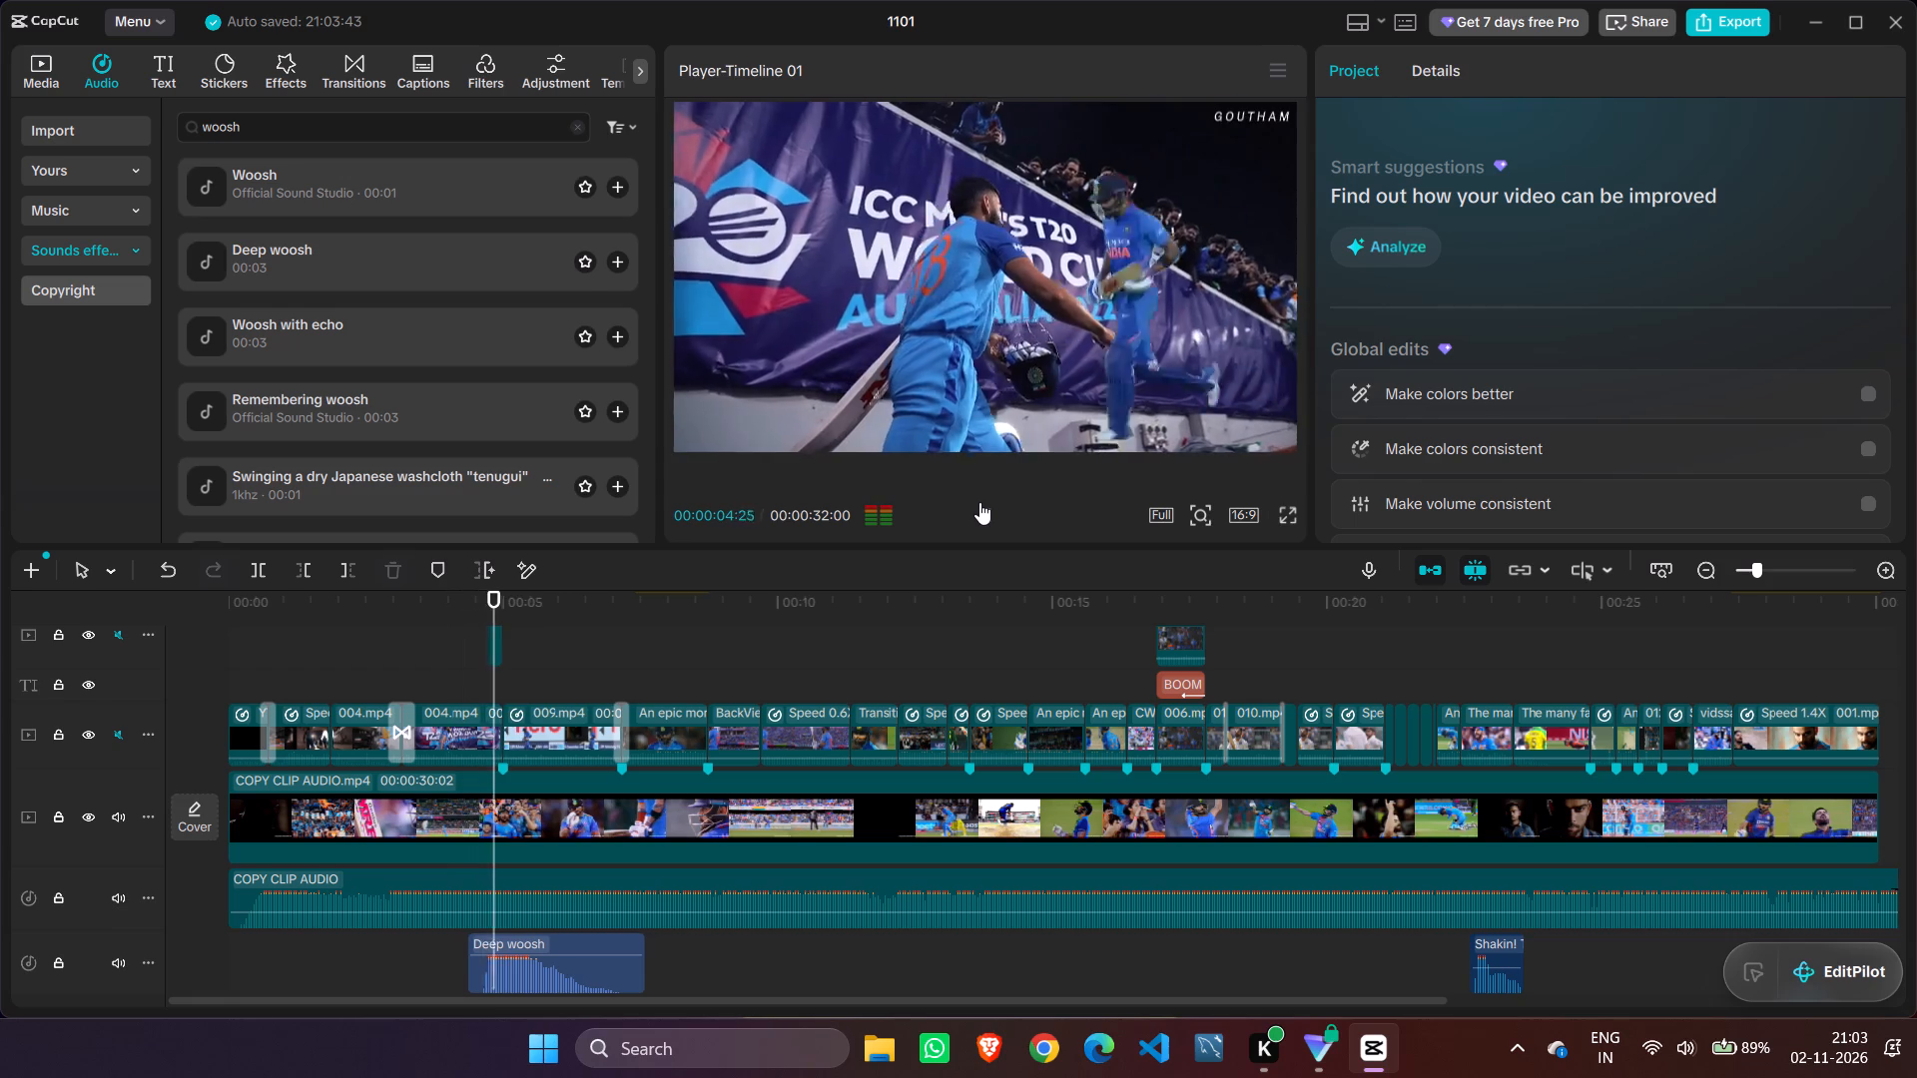
click(979, 502)
drag(537, 642, 473, 642)
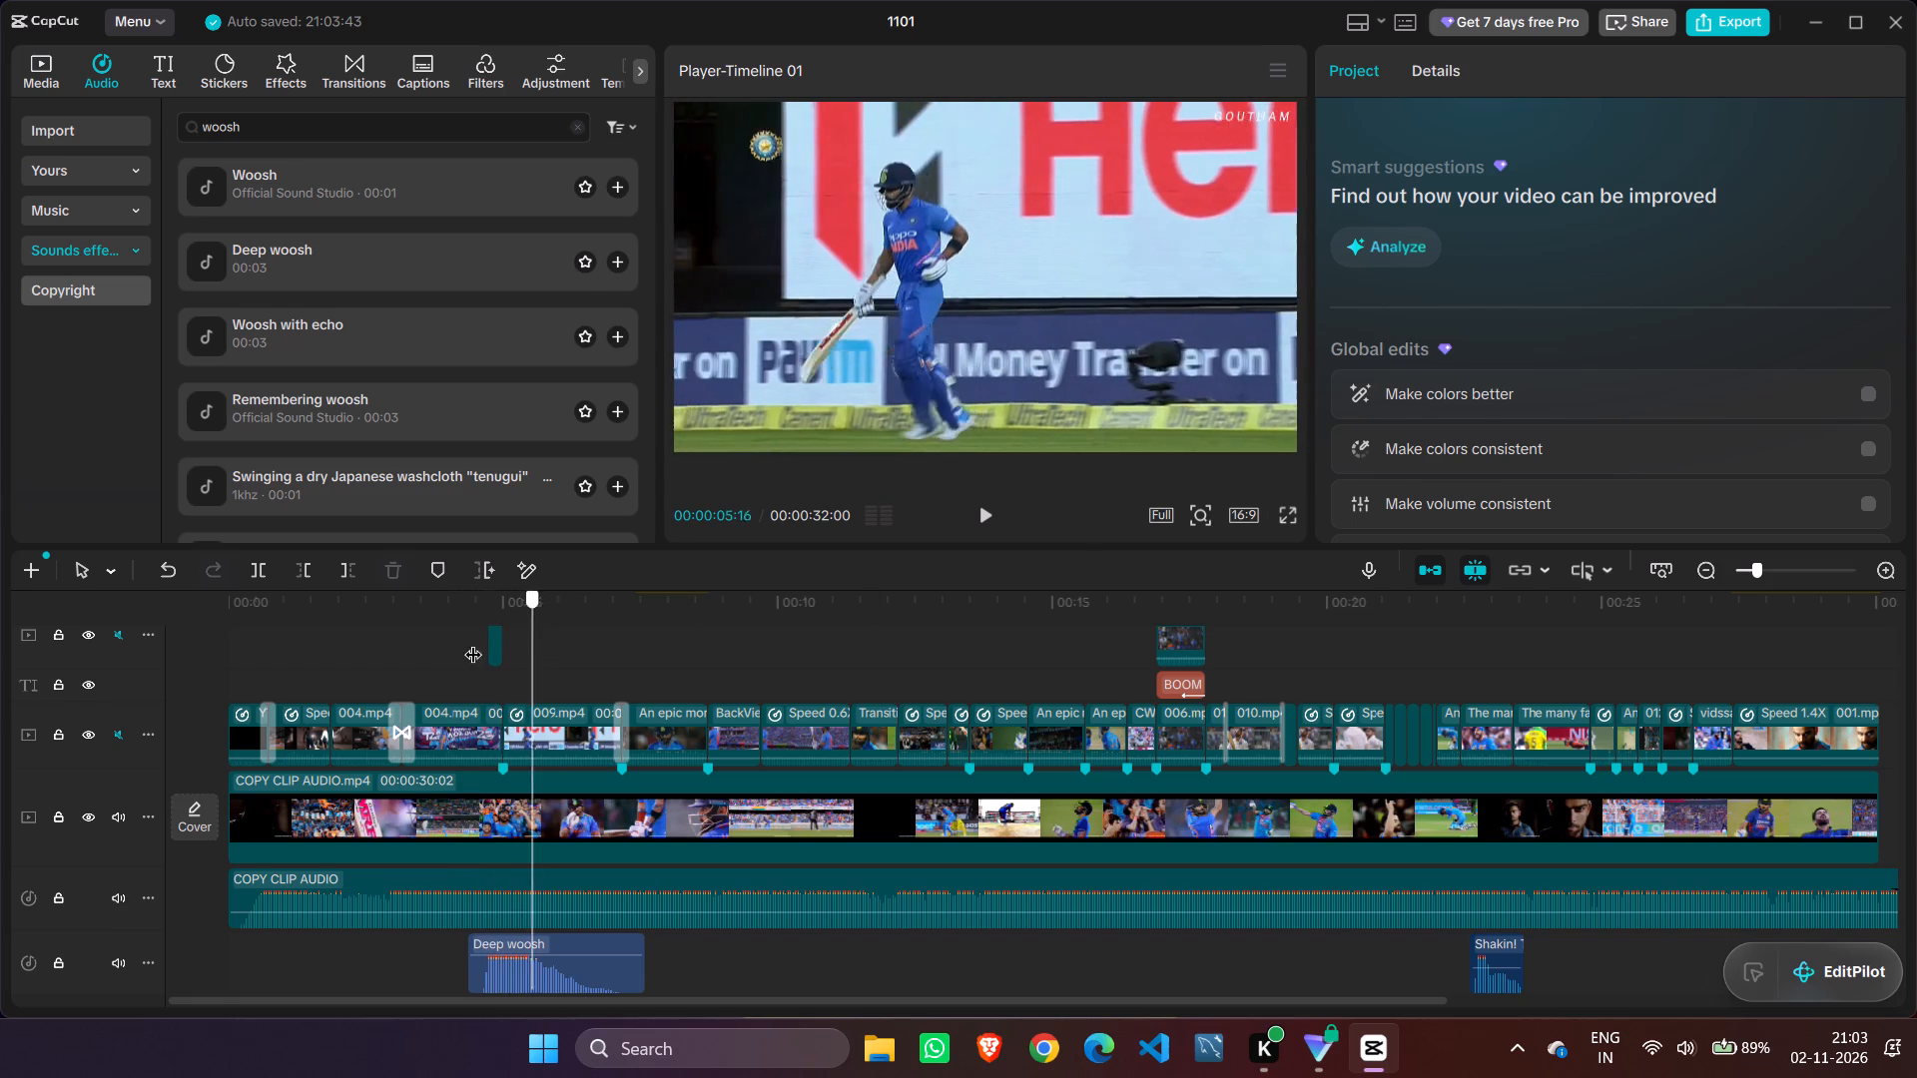
drag(473, 642, 458, 636)
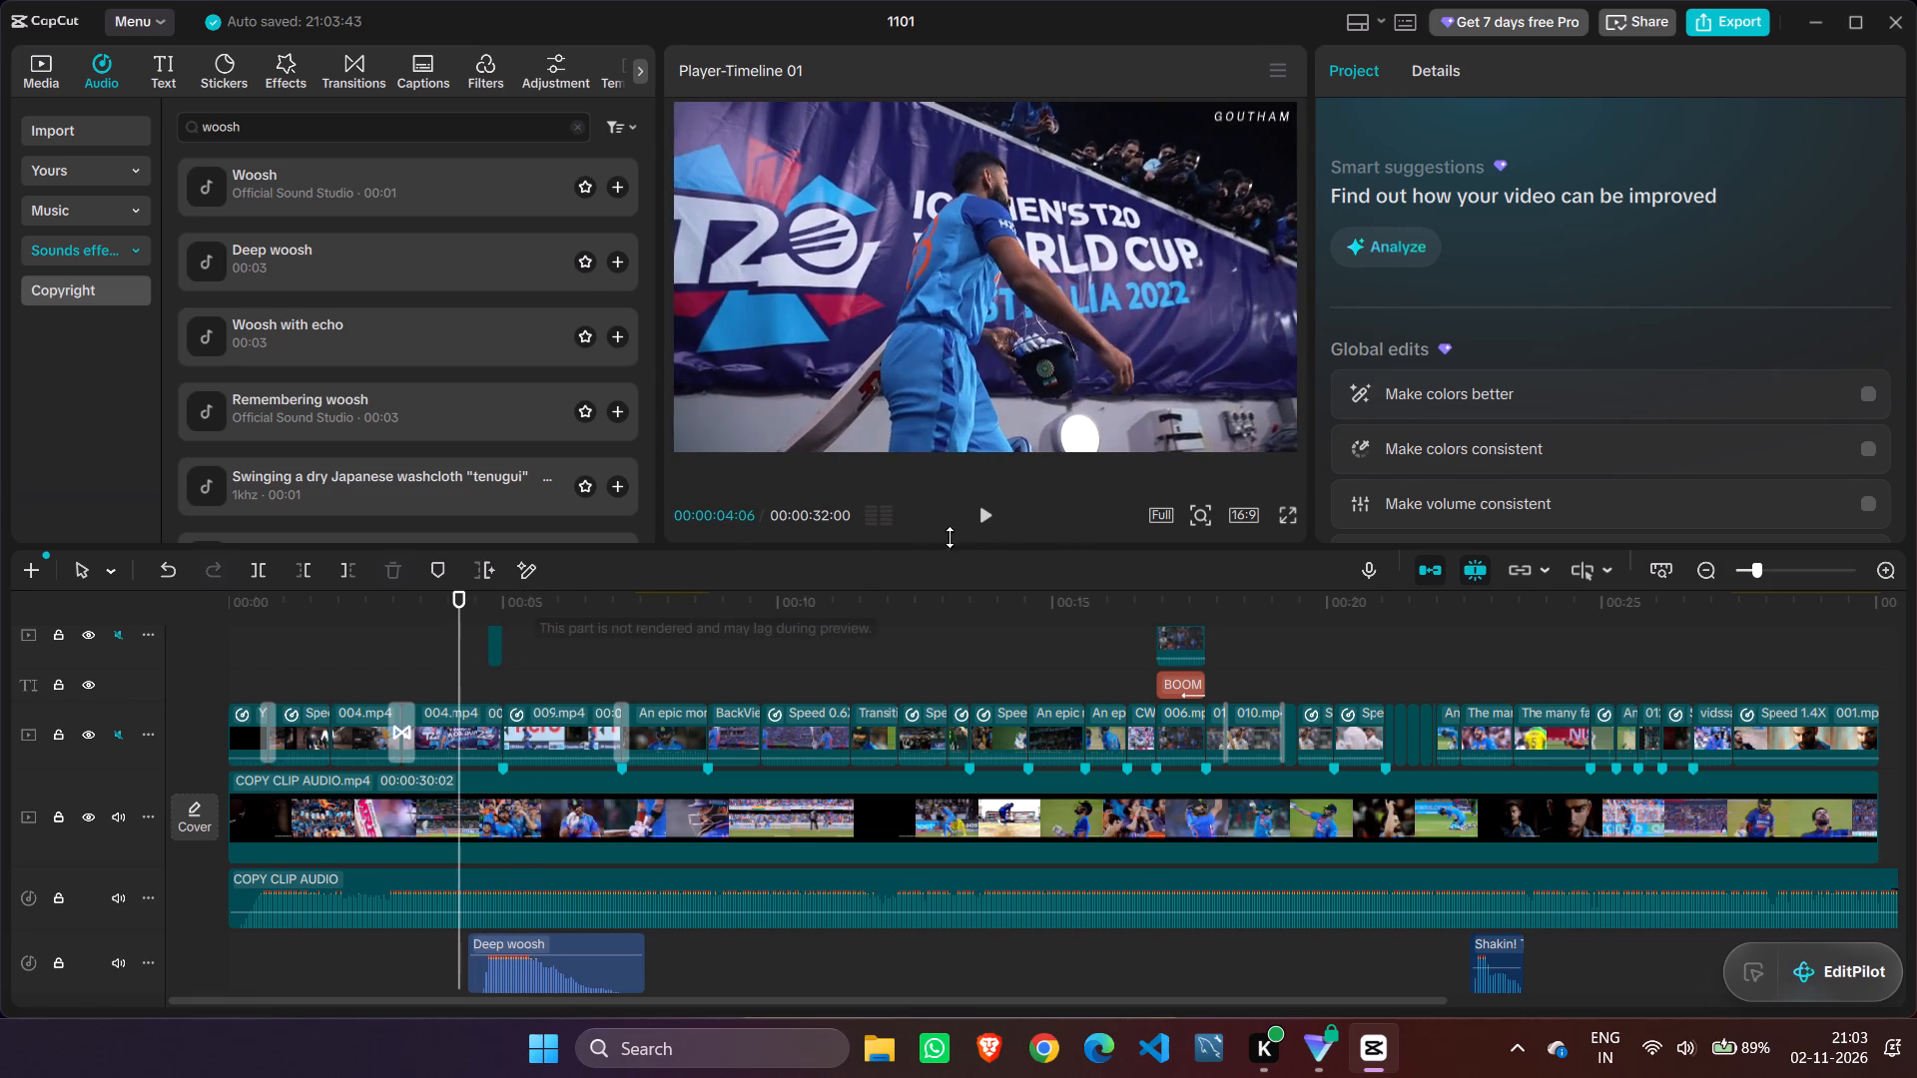
click(979, 511)
click(980, 511)
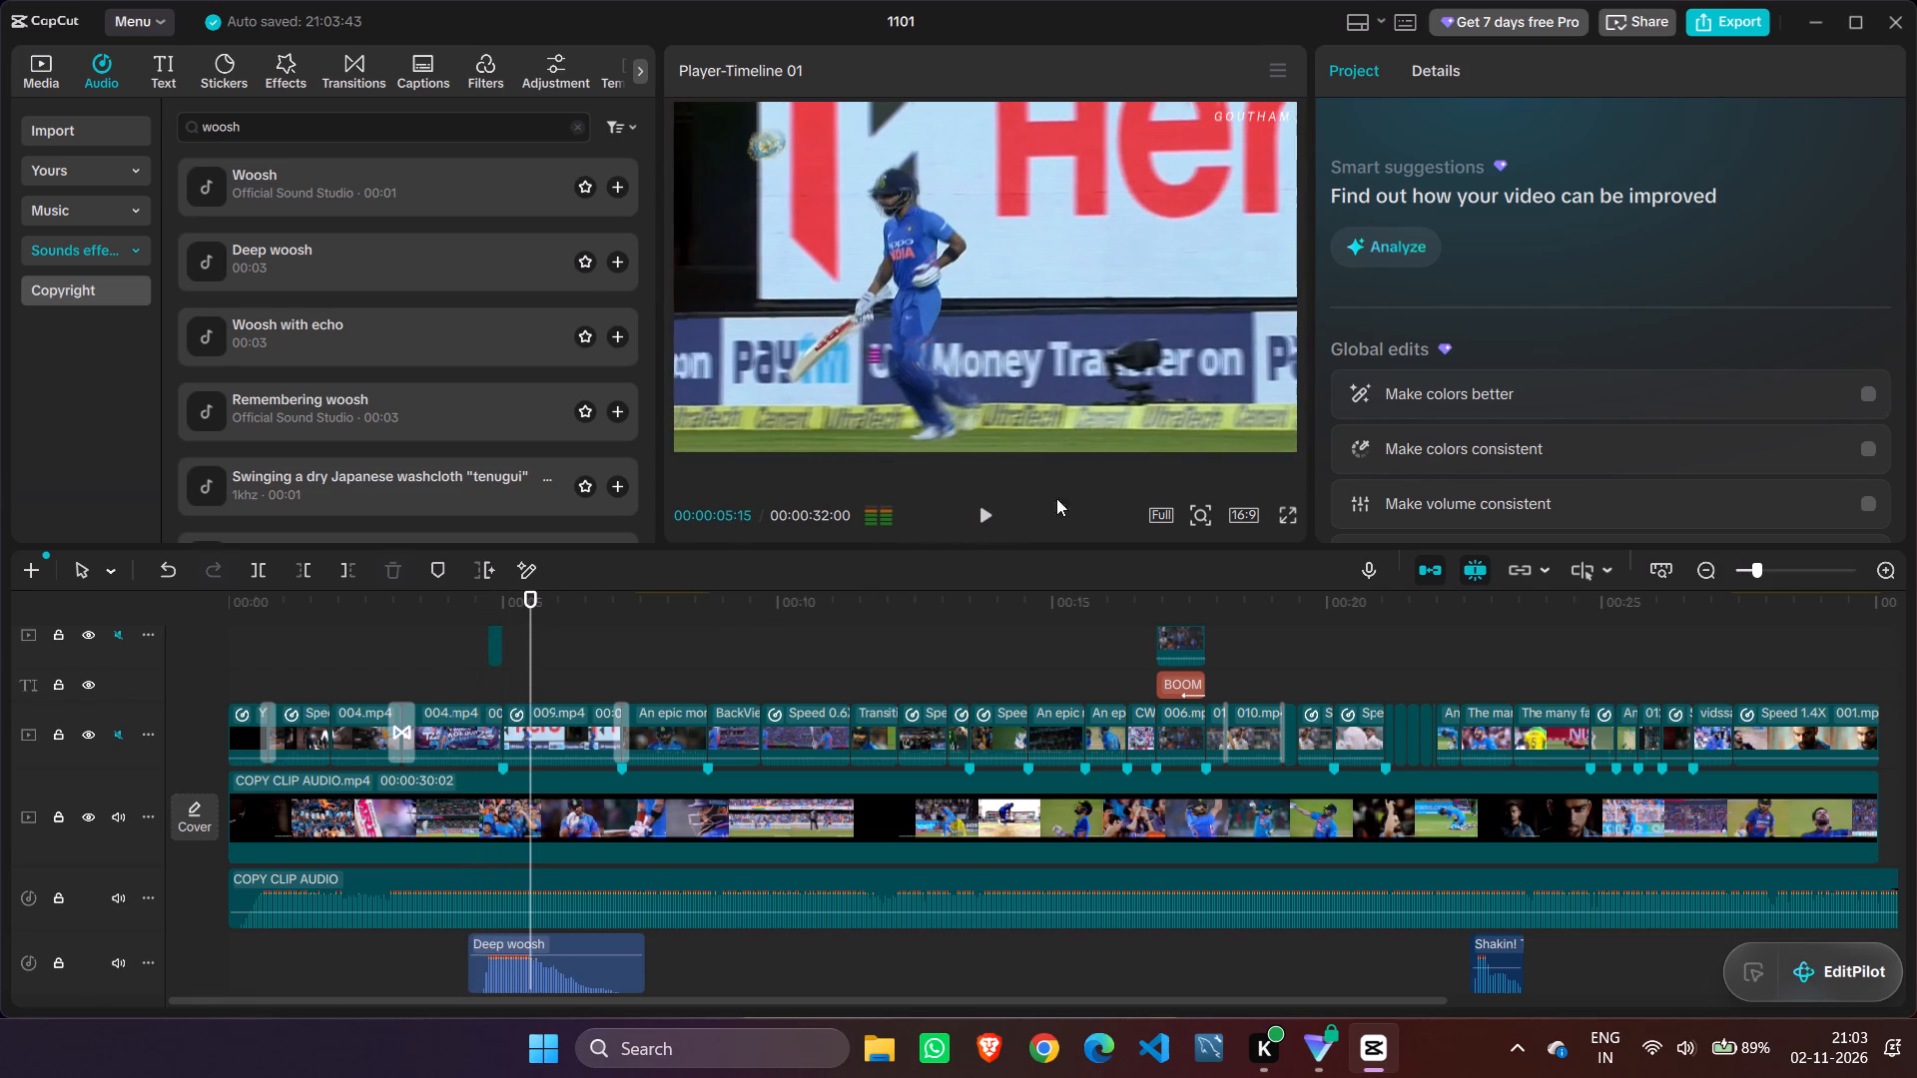
Set the Deep woosh clip's volume to 18.0 dB.
click(603, 945)
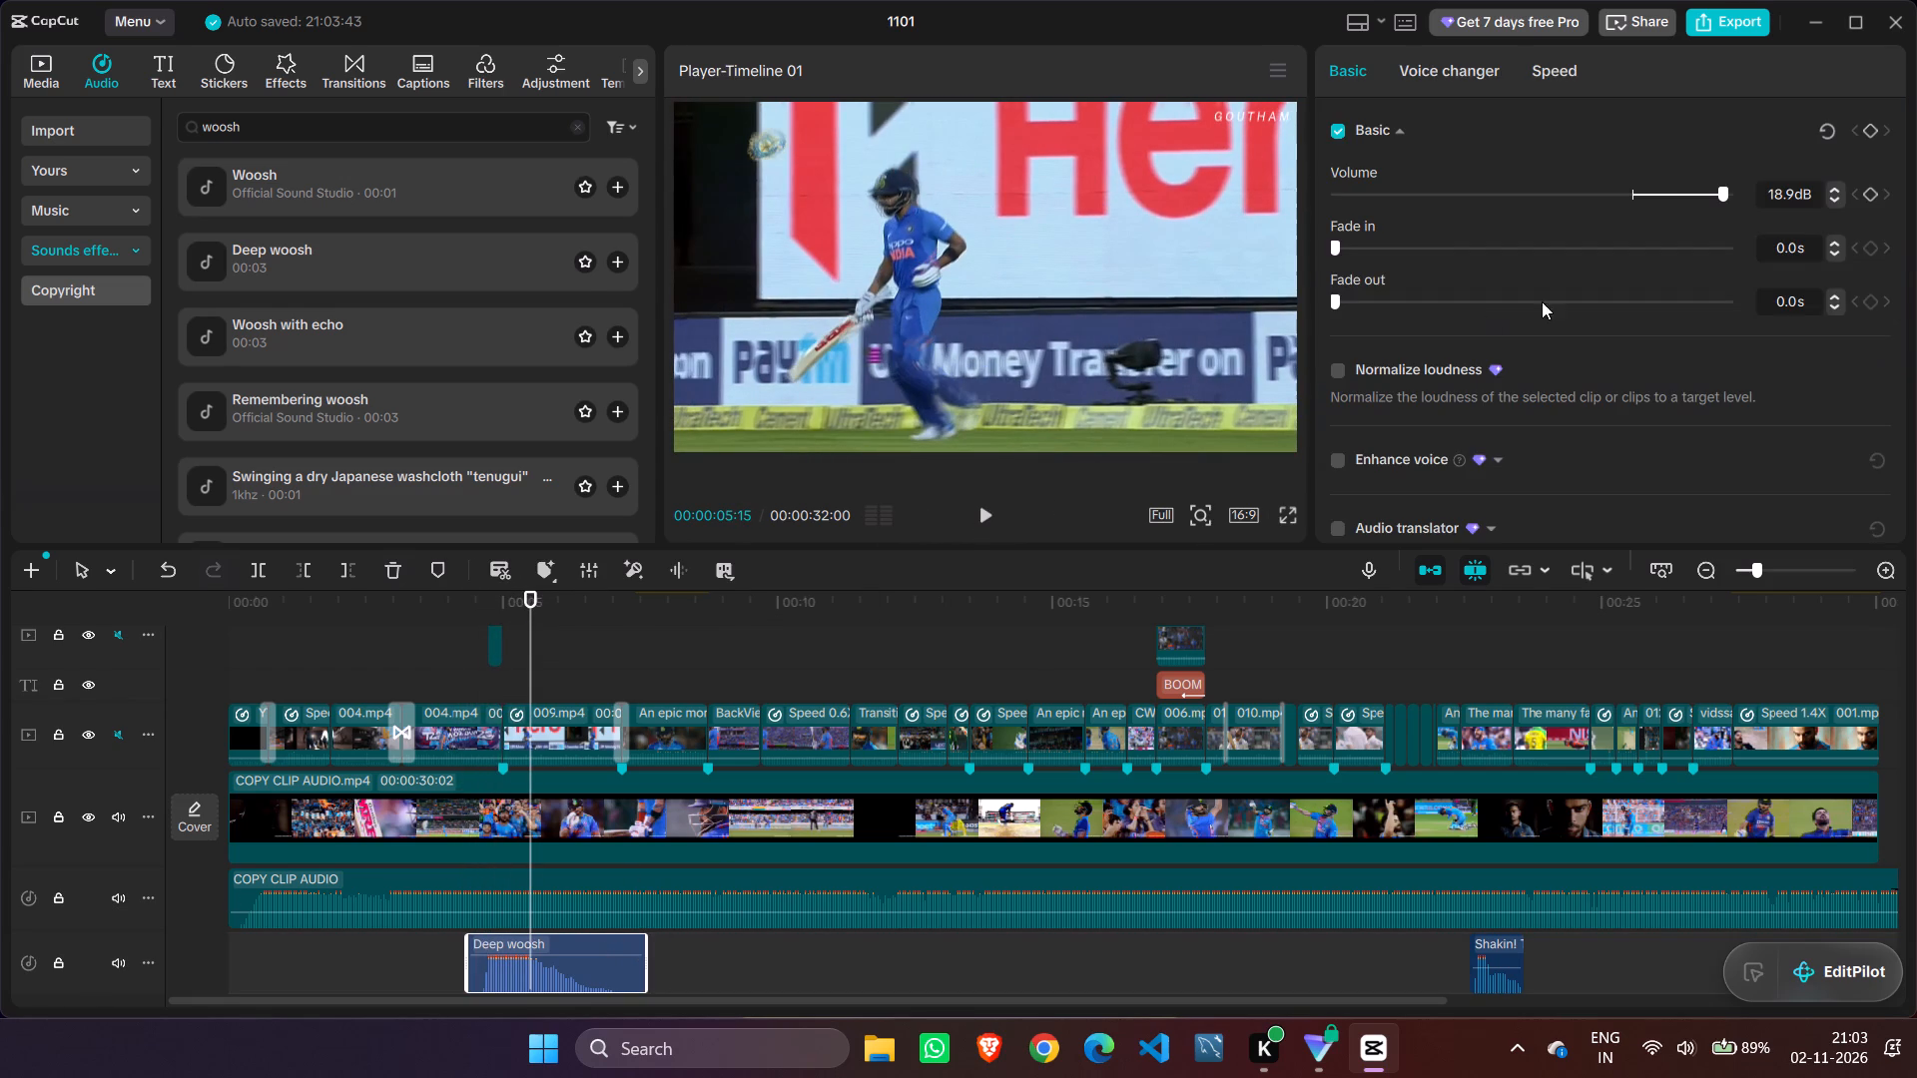
triple_click(1837, 203)
triple_click(1837, 203)
double_click(1837, 203)
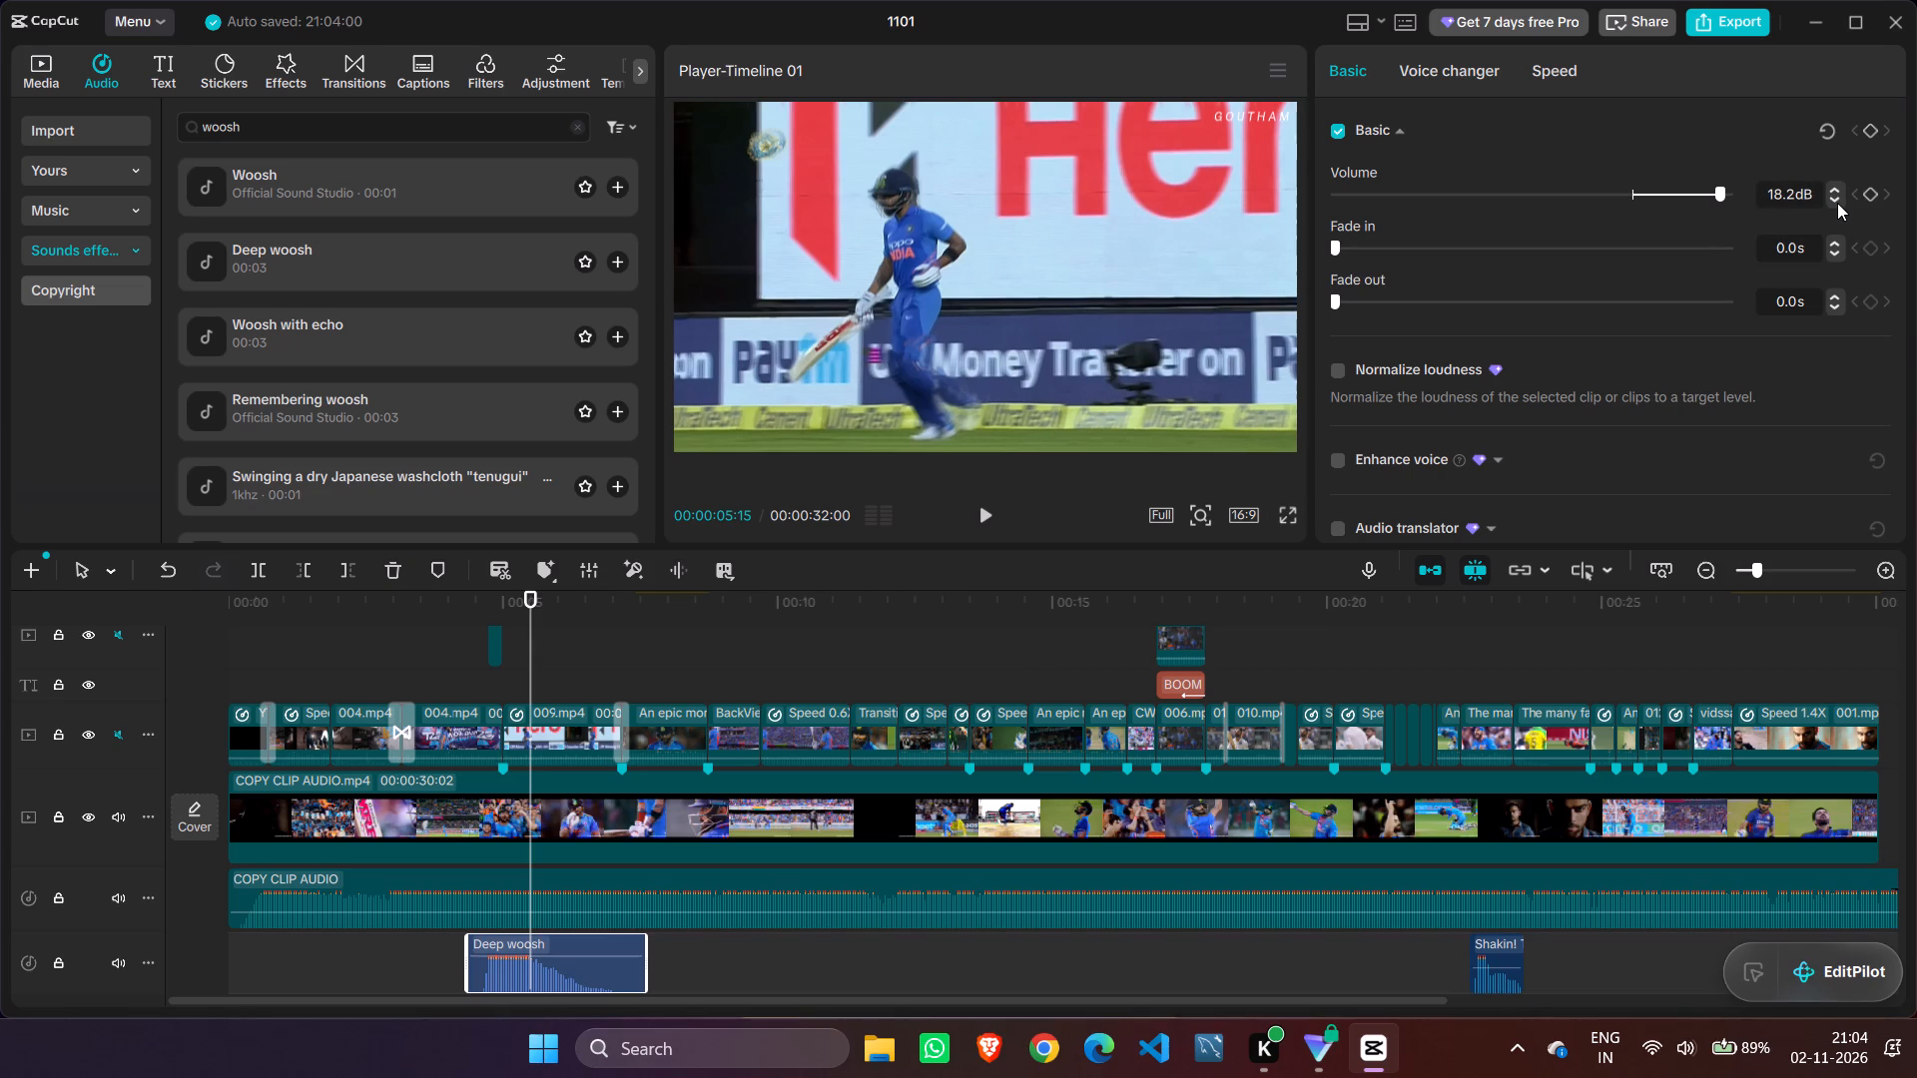
click(1837, 203)
Replay from 00:00:02:00 and again from just before the Deep woosh clip to check its level in the mix.
drag(535, 648, 372, 645)
click(388, 642)
drag(388, 642, 338, 642)
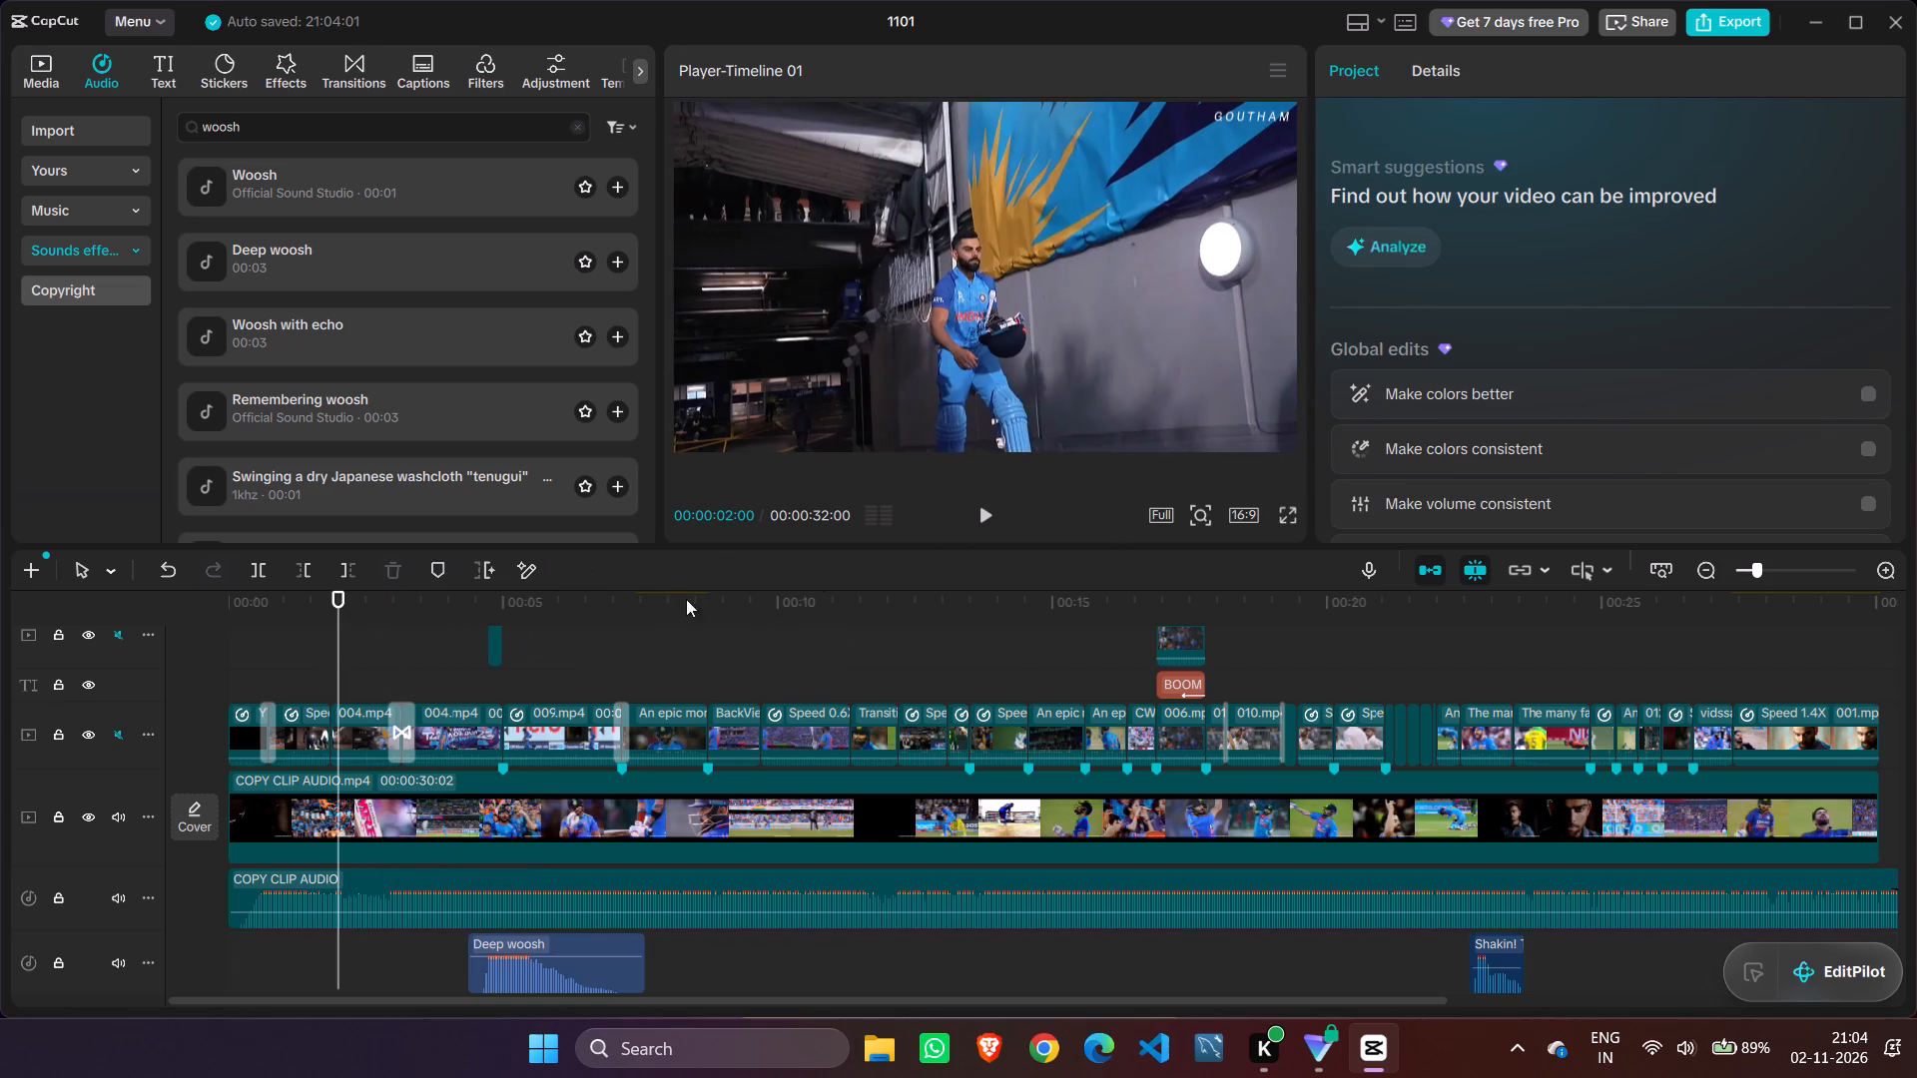
click(983, 516)
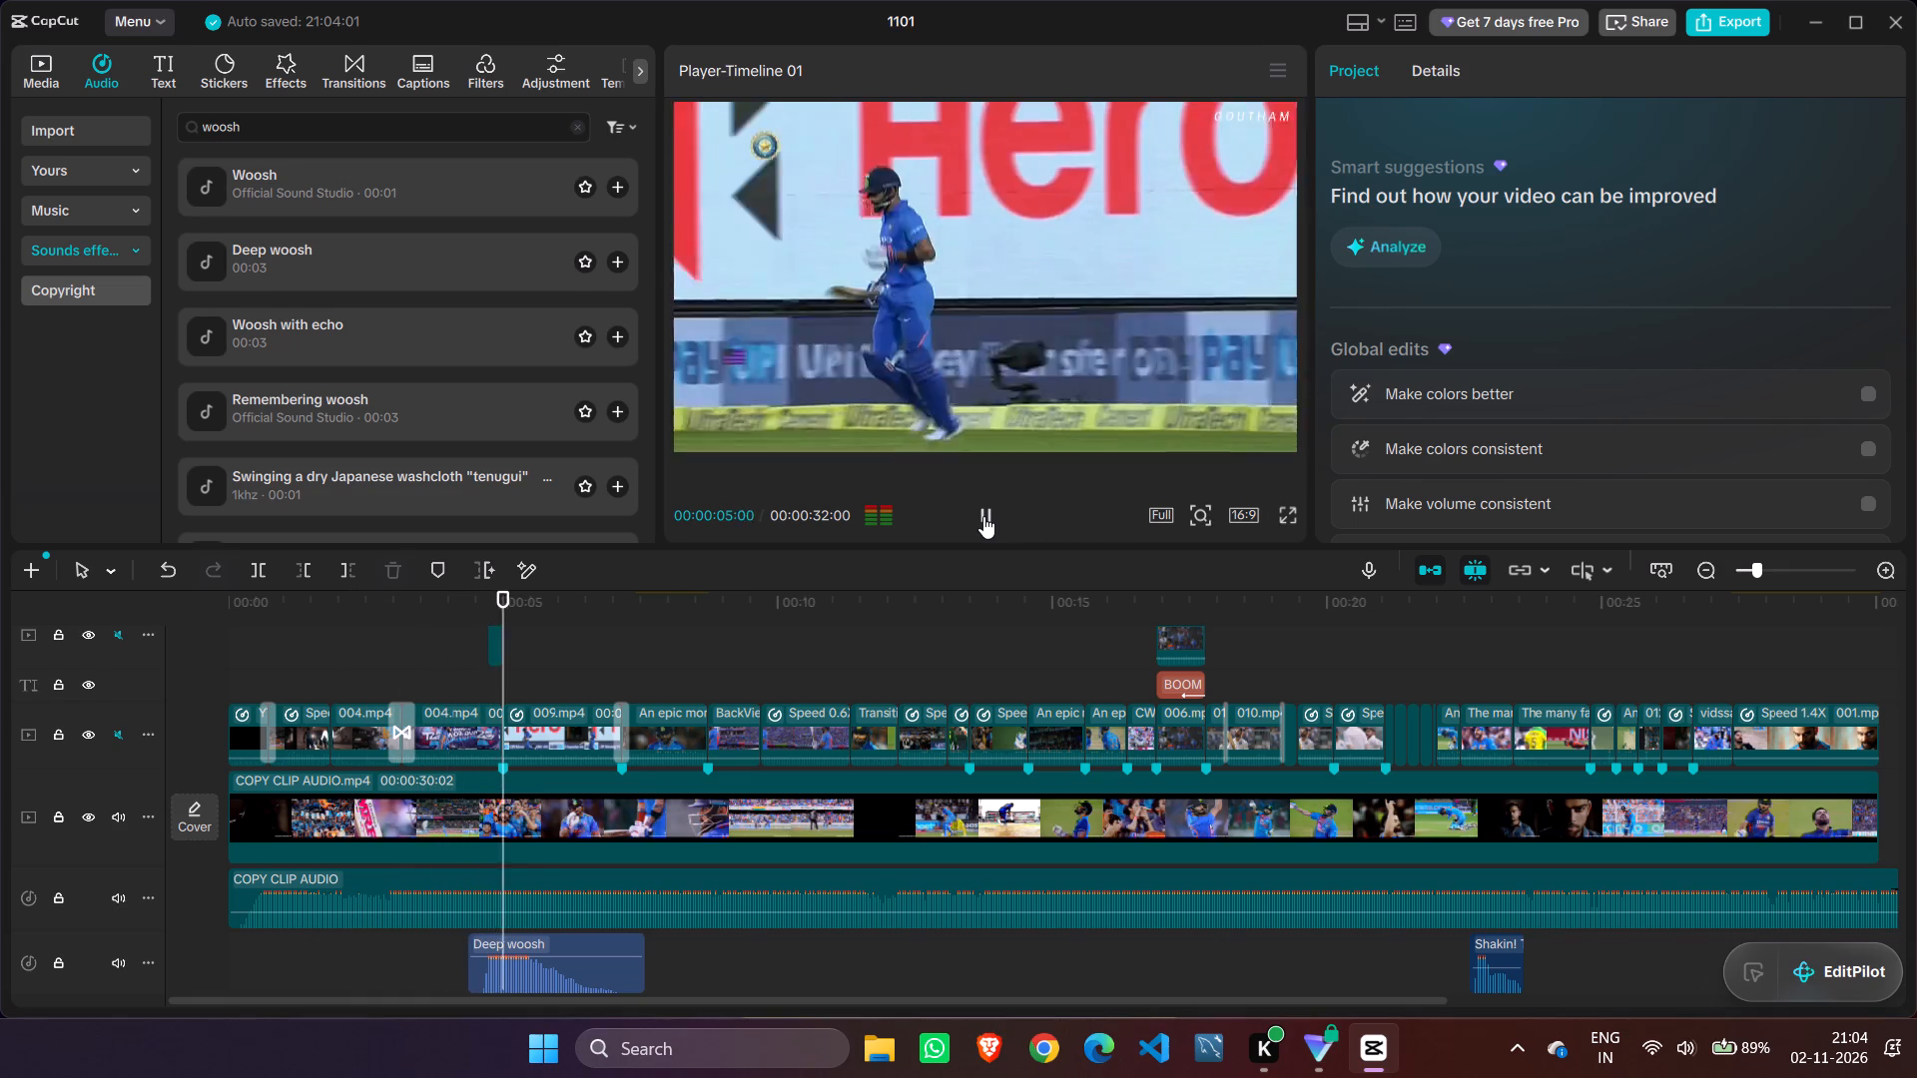
click(983, 516)
drag(535, 649, 440, 628)
click(987, 514)
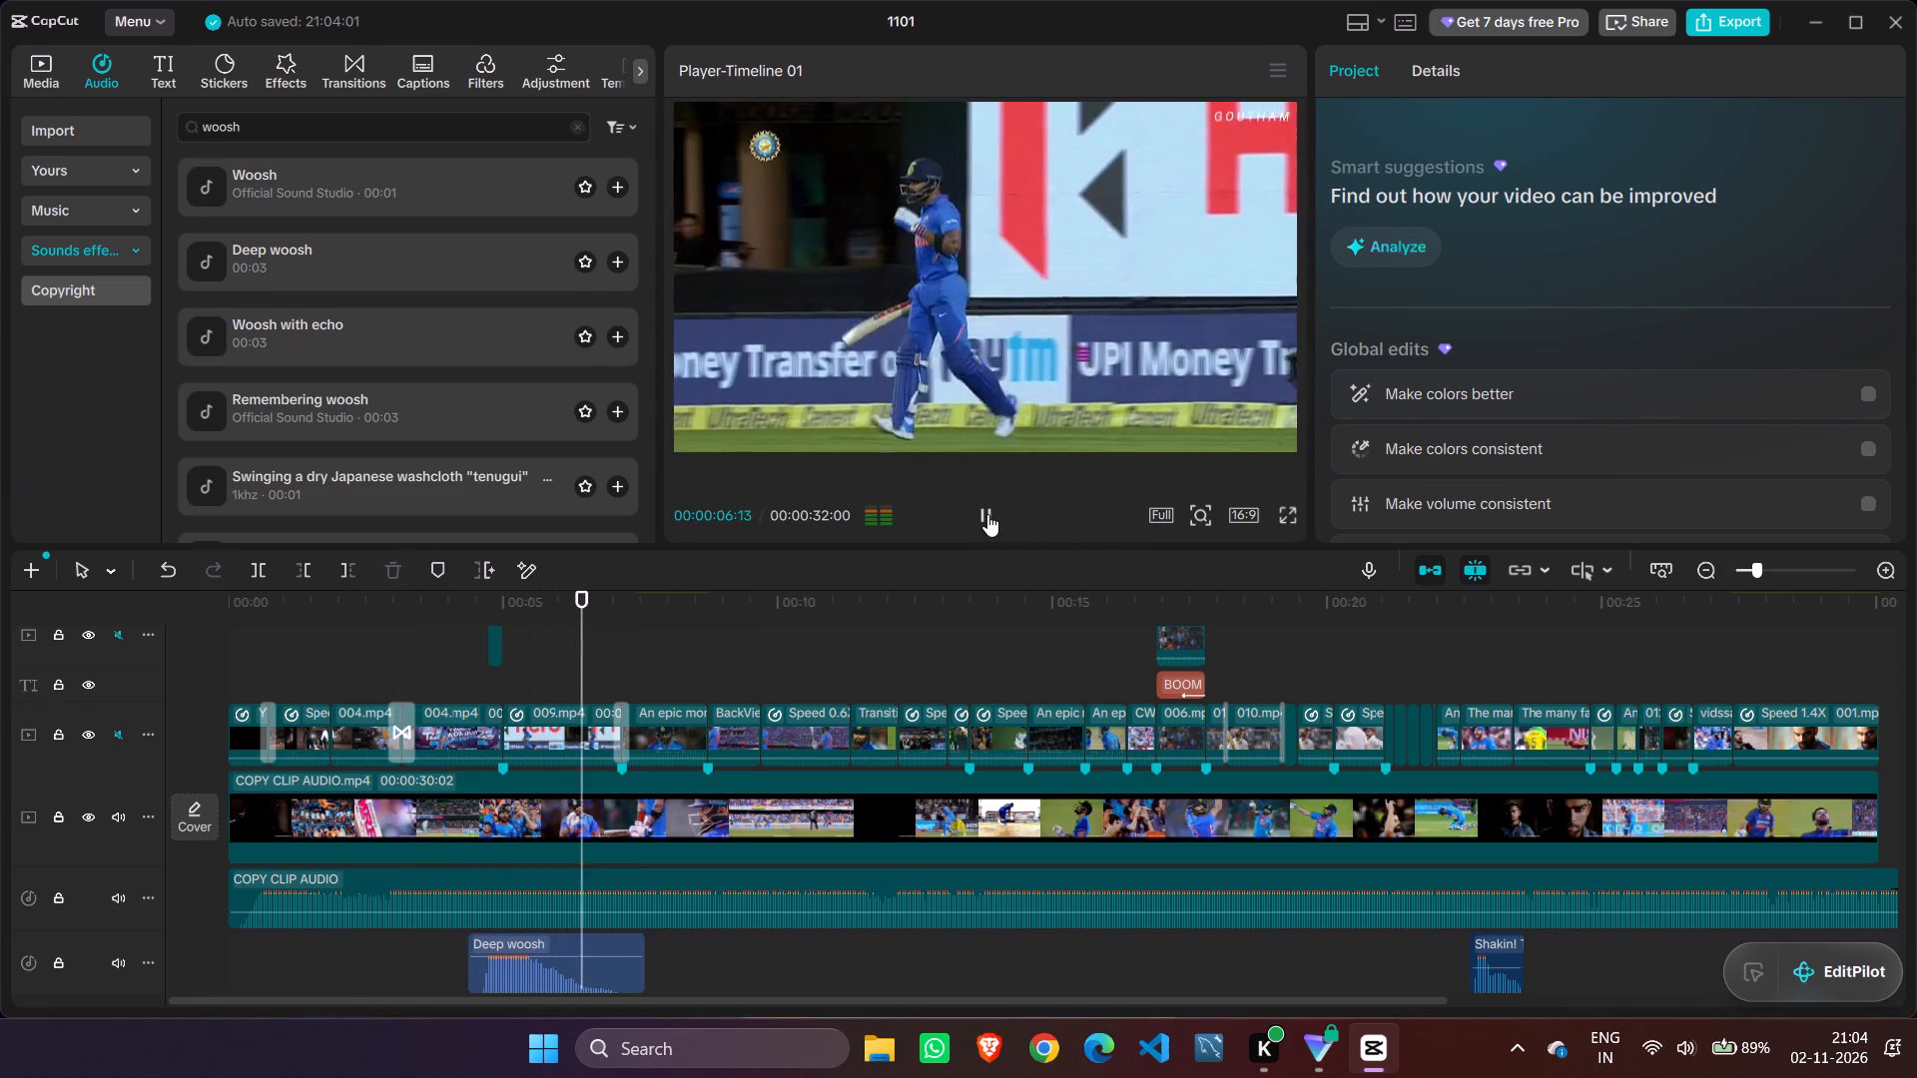
double_click(987, 514)
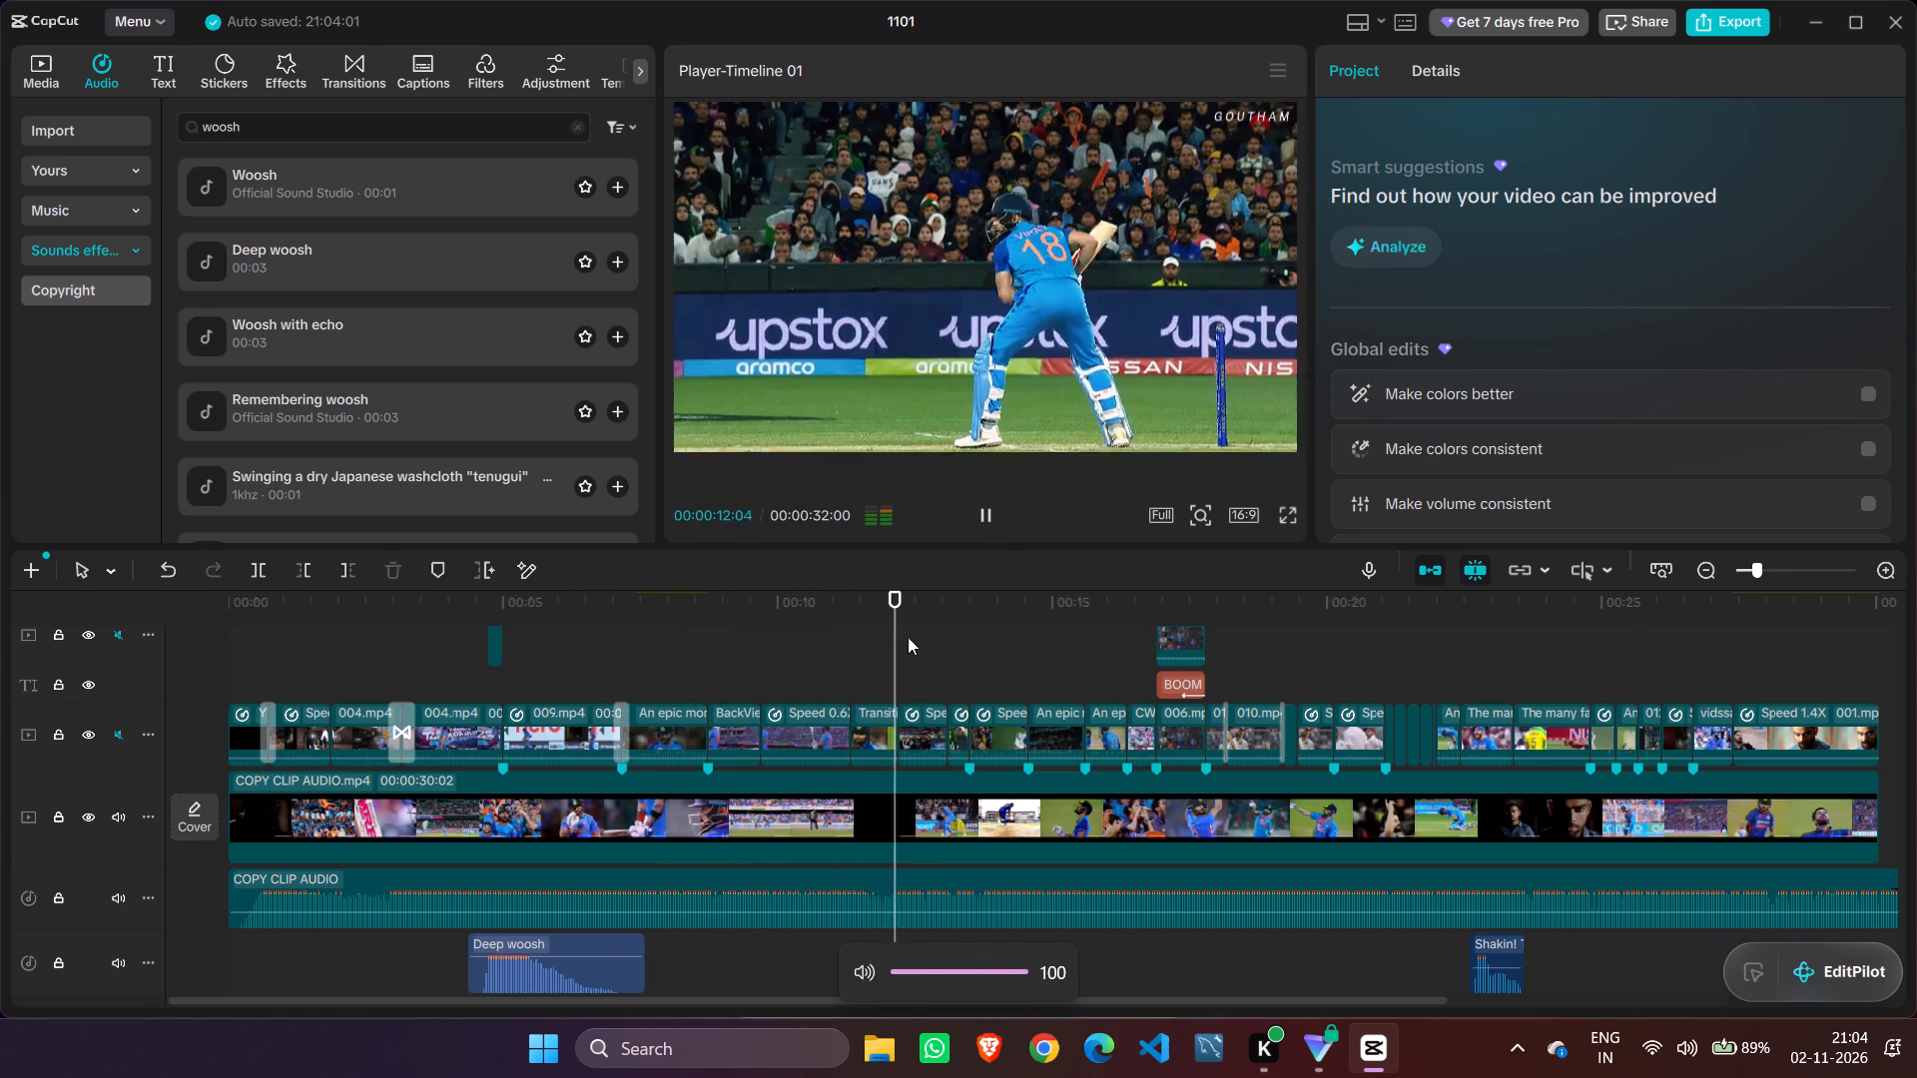
Review the middle of the edit from about 00:00:10 to just past the BOOM text clip.
drag(906, 636, 779, 646)
scroll(1004, 667, up, 5)
scroll(1004, 667, down, 4)
scroll(1004, 667, up, 2)
scroll(1004, 667, down, 2)
scroll(1005, 667, up, 1)
scroll(1005, 667, down, 5)
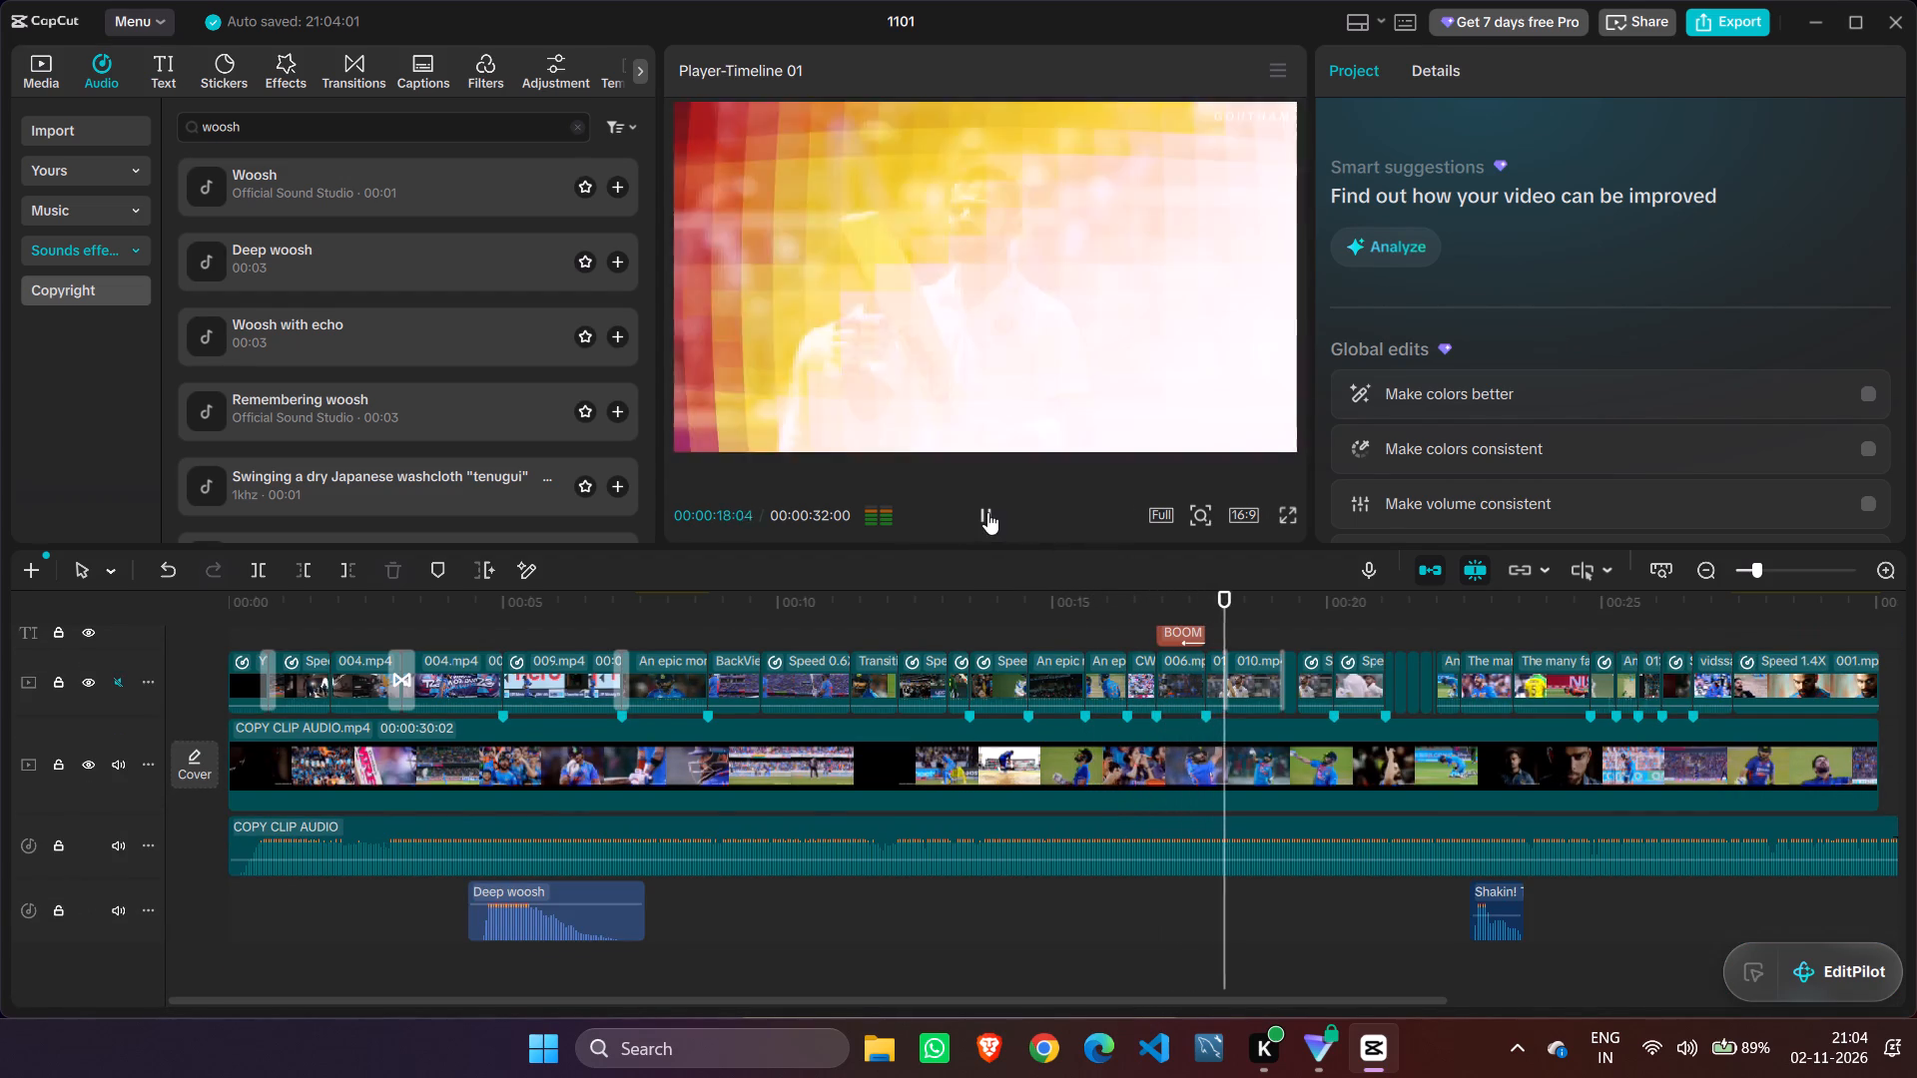
click(987, 512)
Replay the edit from its beginning until just past the start of the Deep woosh clip.
drag(1237, 609, 897, 591)
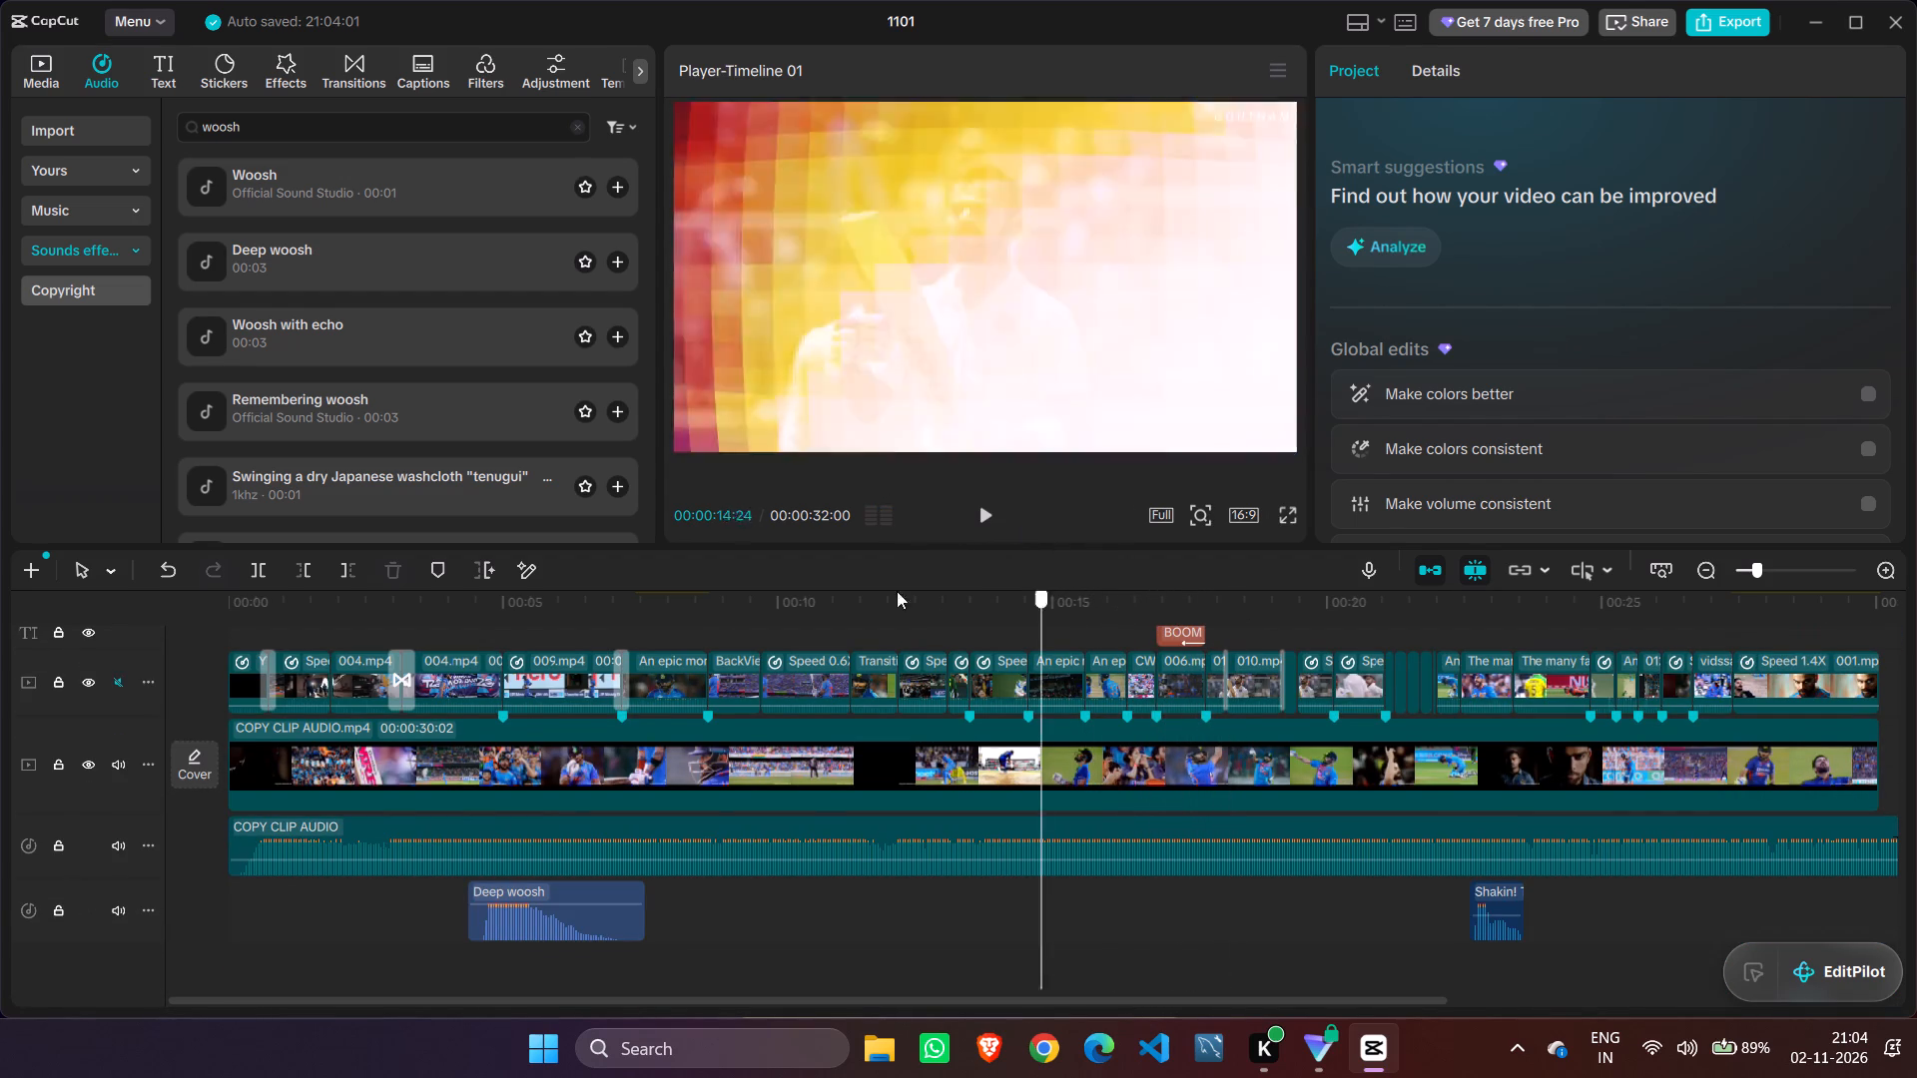
drag(897, 591, 164, 564)
click(979, 519)
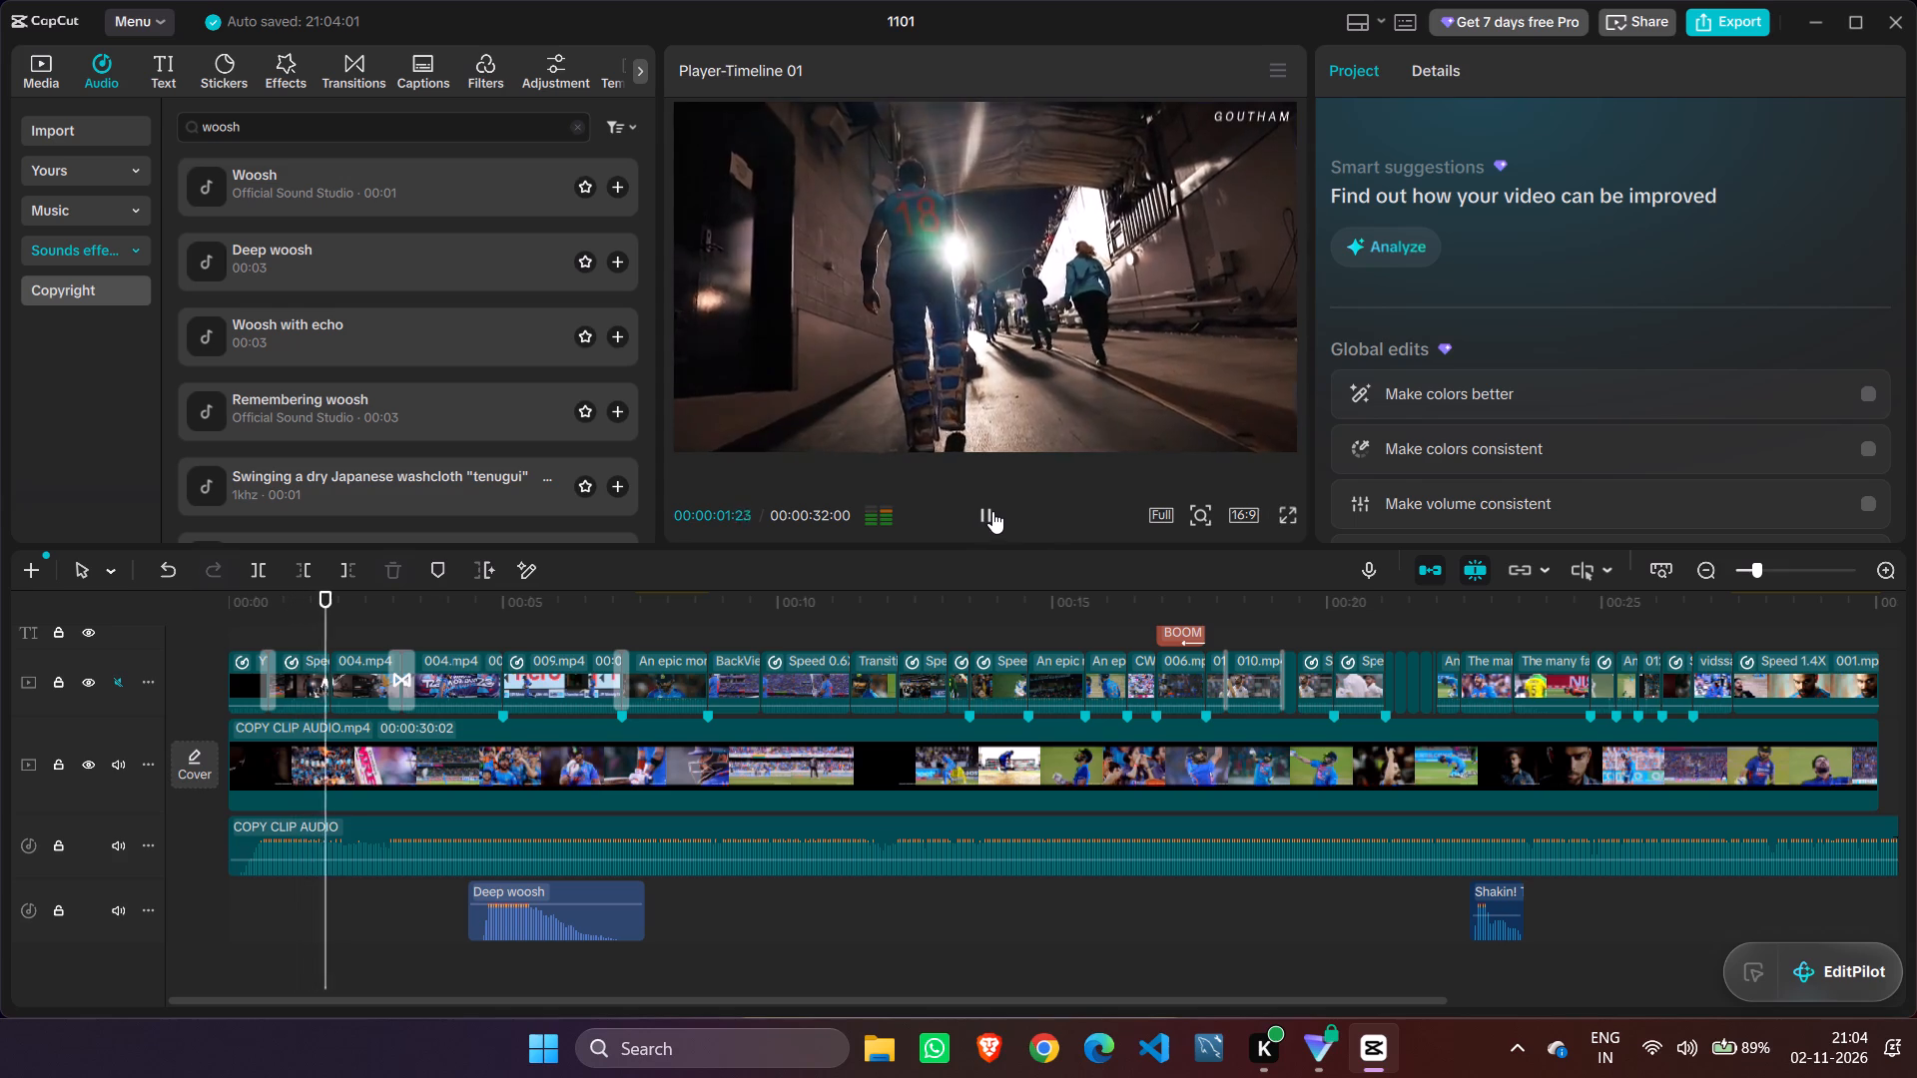
click(992, 511)
click(992, 511)
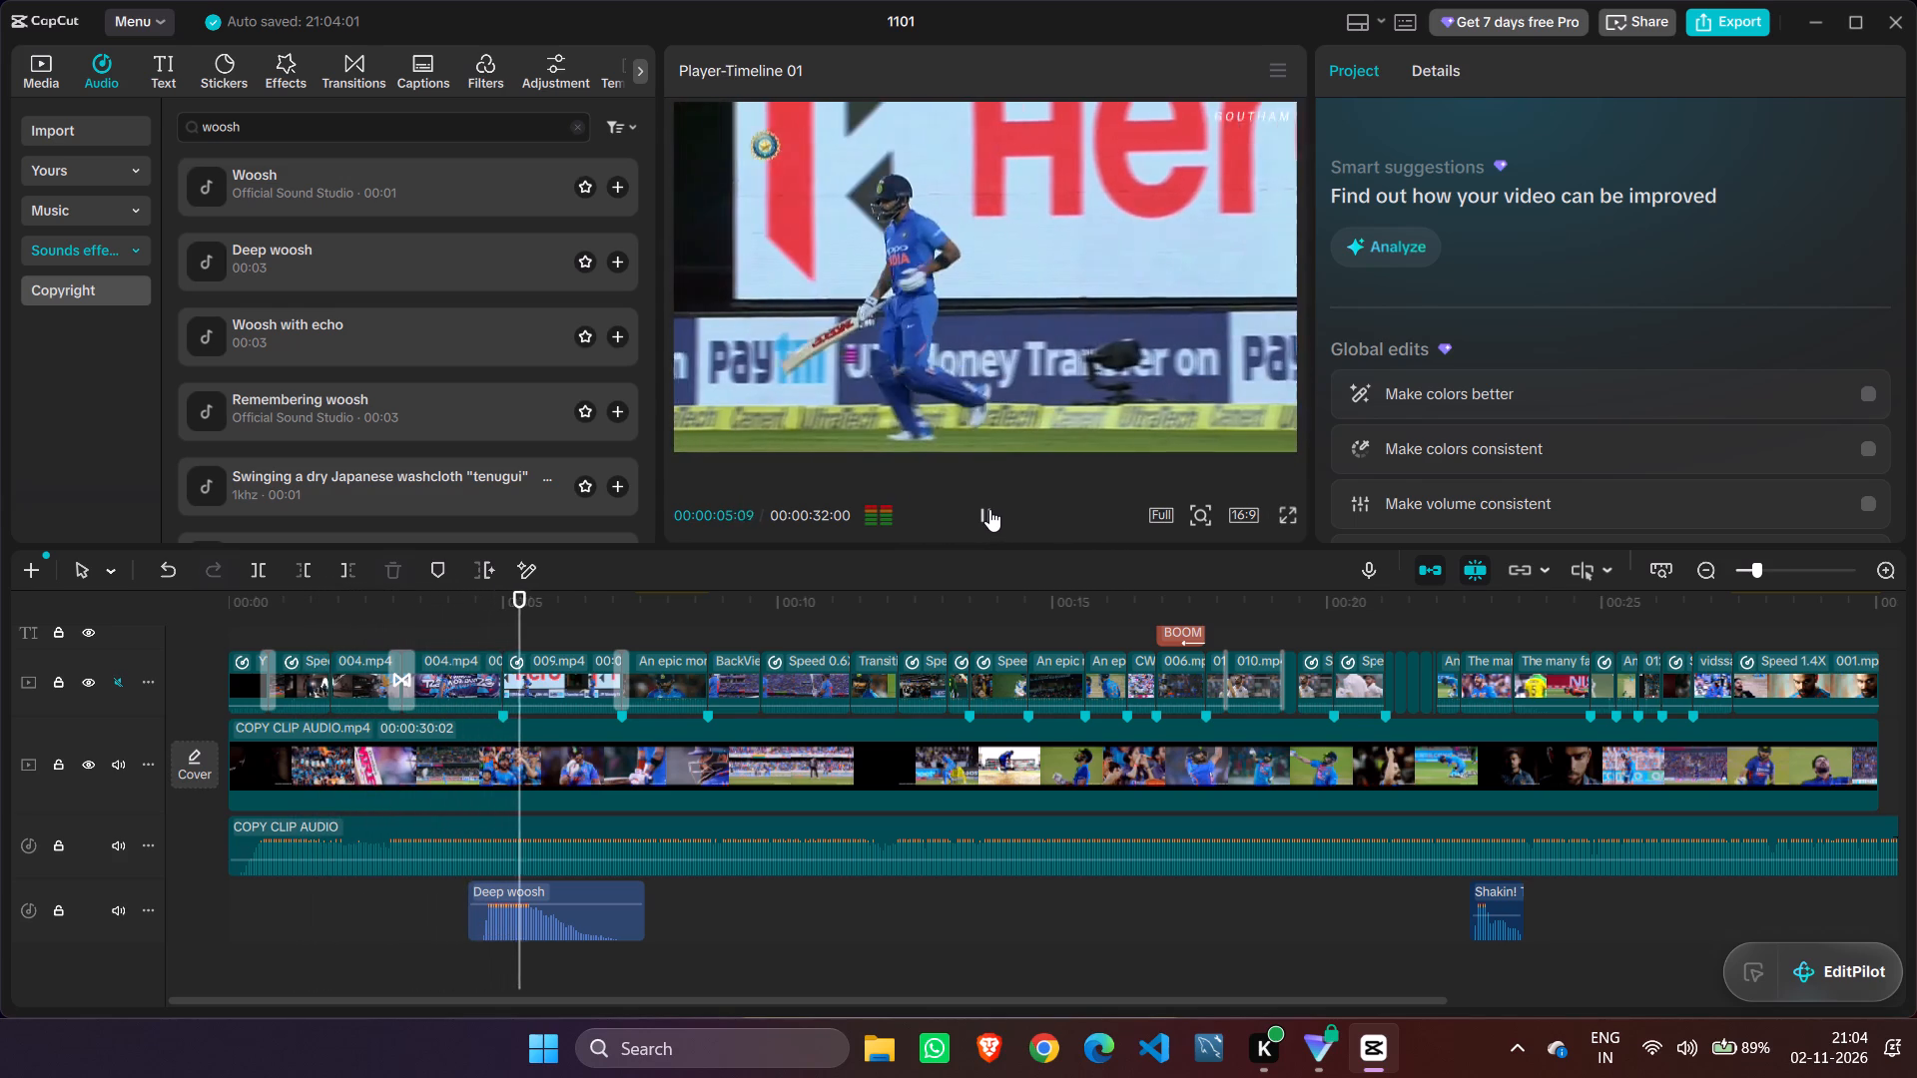
click(989, 509)
Replay from about 00:00:04 through the Deep woosh clip and on to 00:00:11:10 to check the mix.
drag(555, 617, 504, 614)
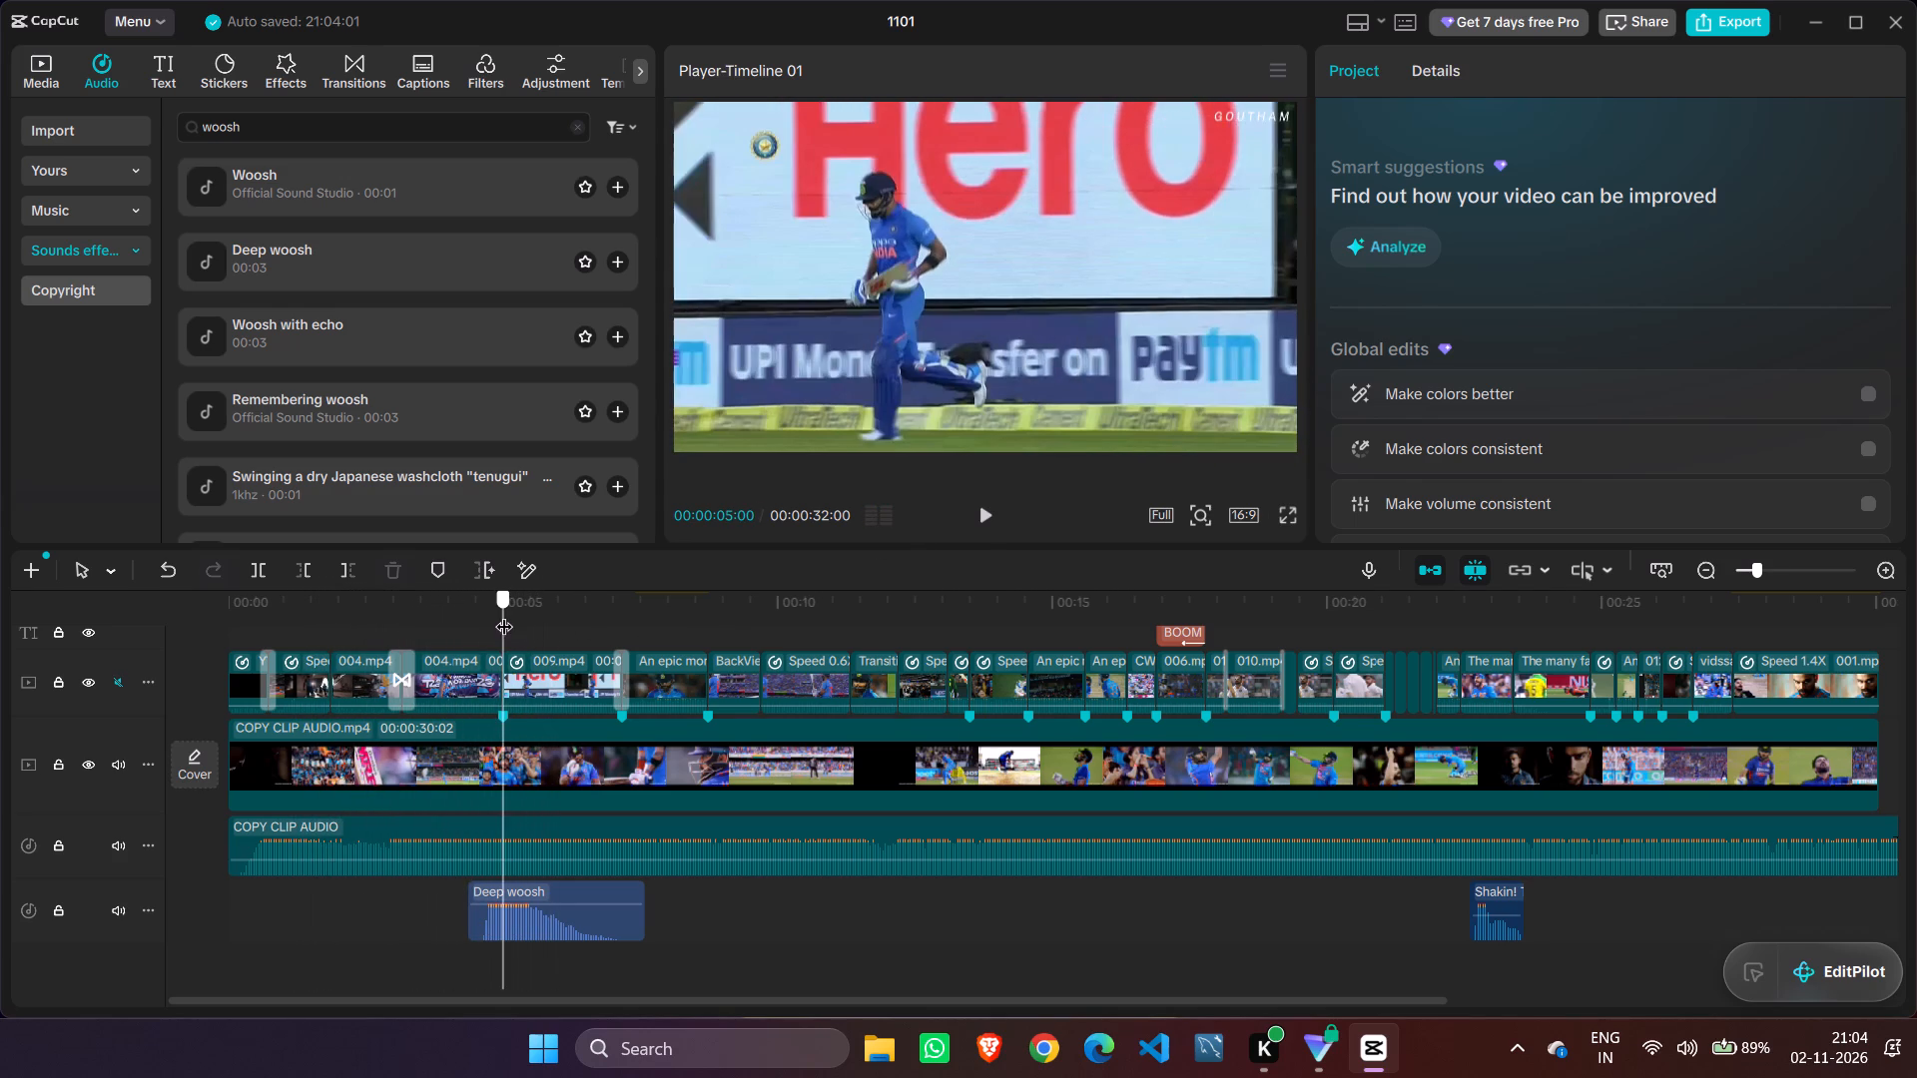
drag(504, 614, 440, 620)
click(984, 512)
click(984, 512)
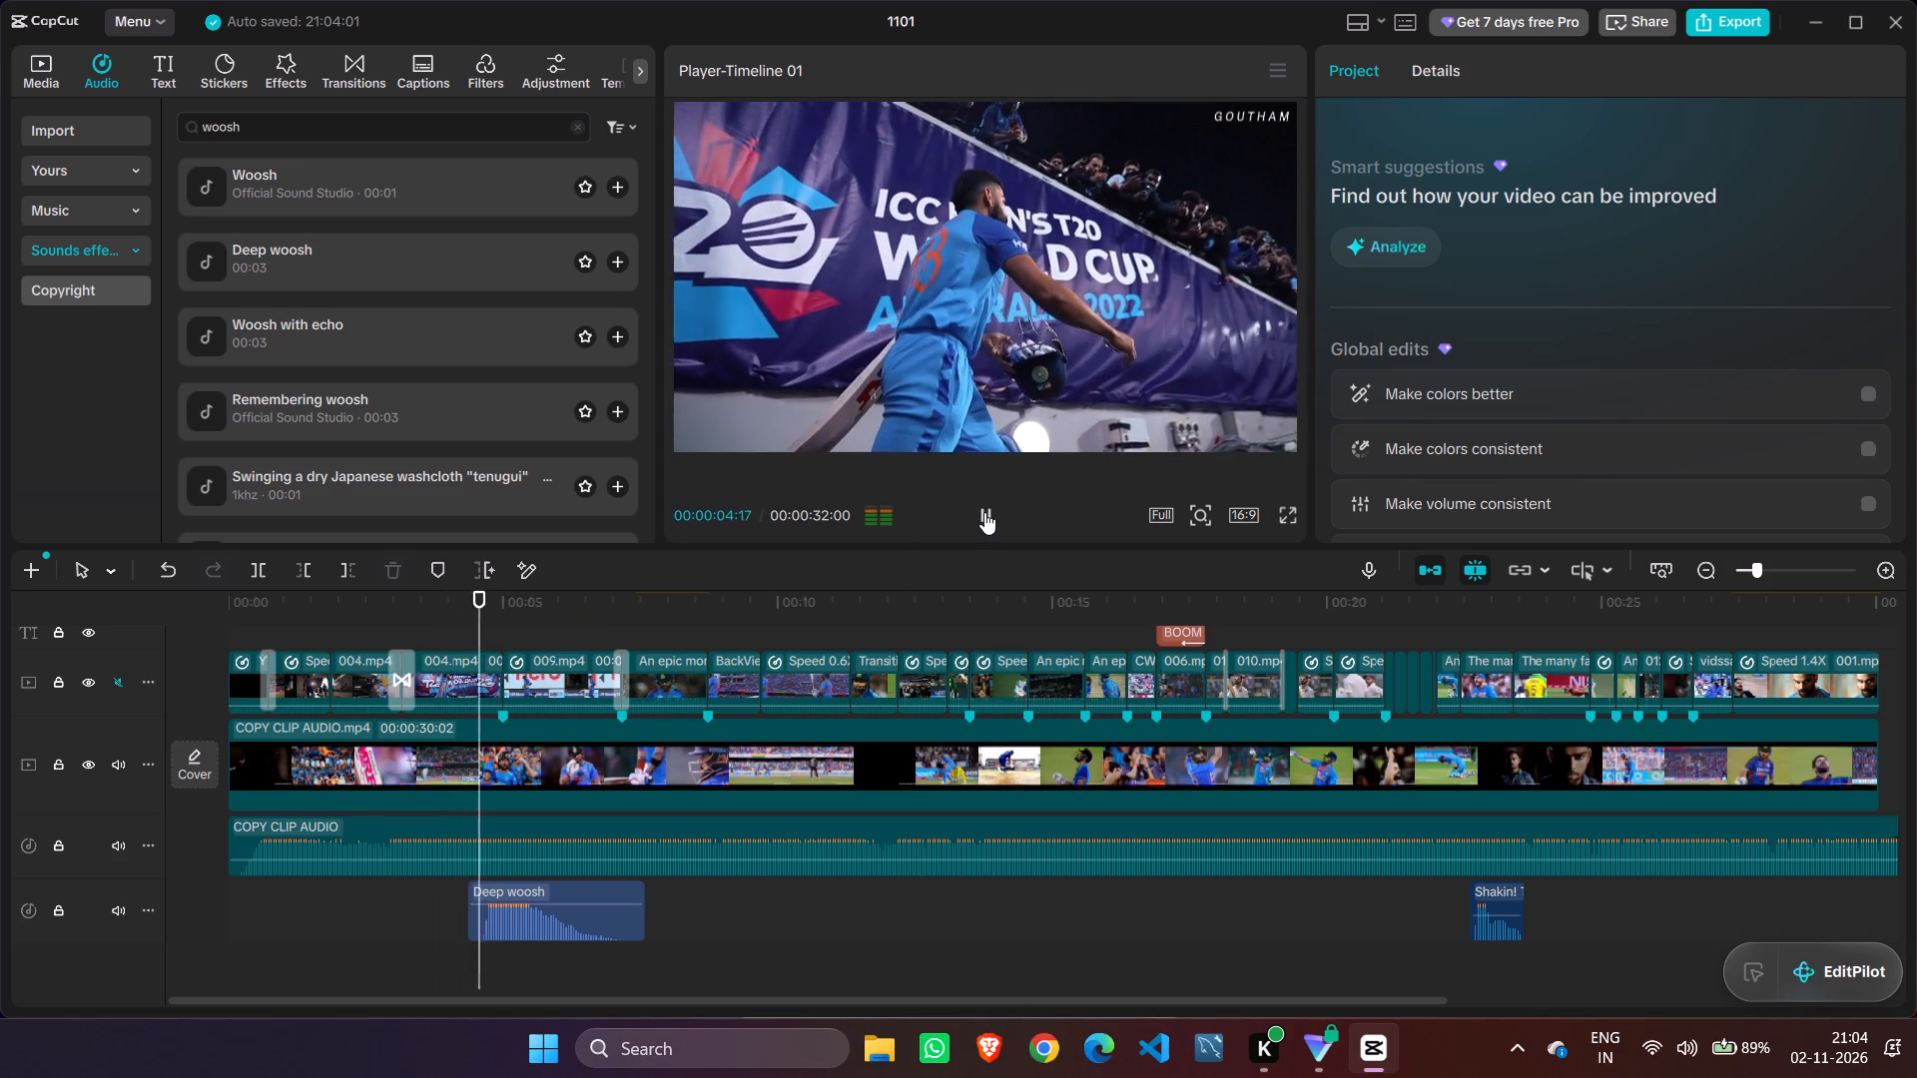
click(984, 512)
click(984, 512)
click(984, 512)
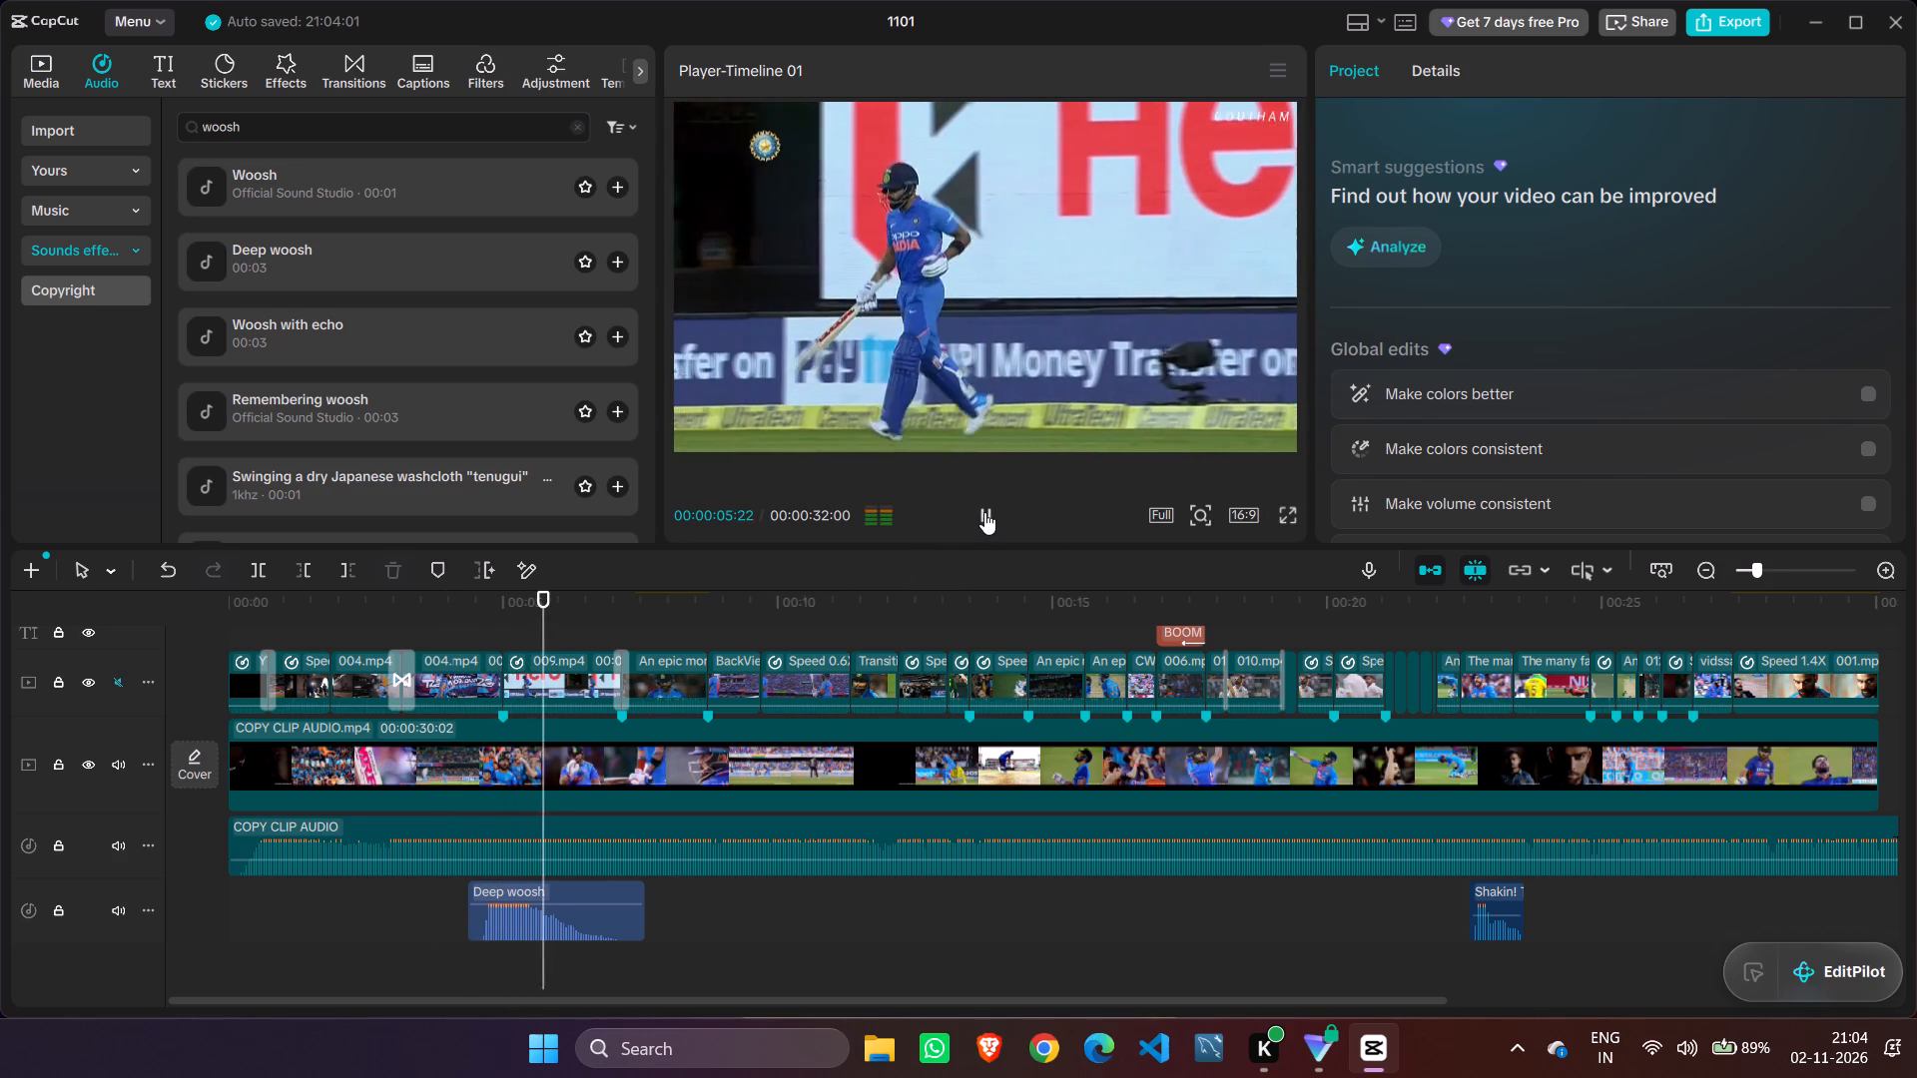
scroll(1033, 637, up, 2)
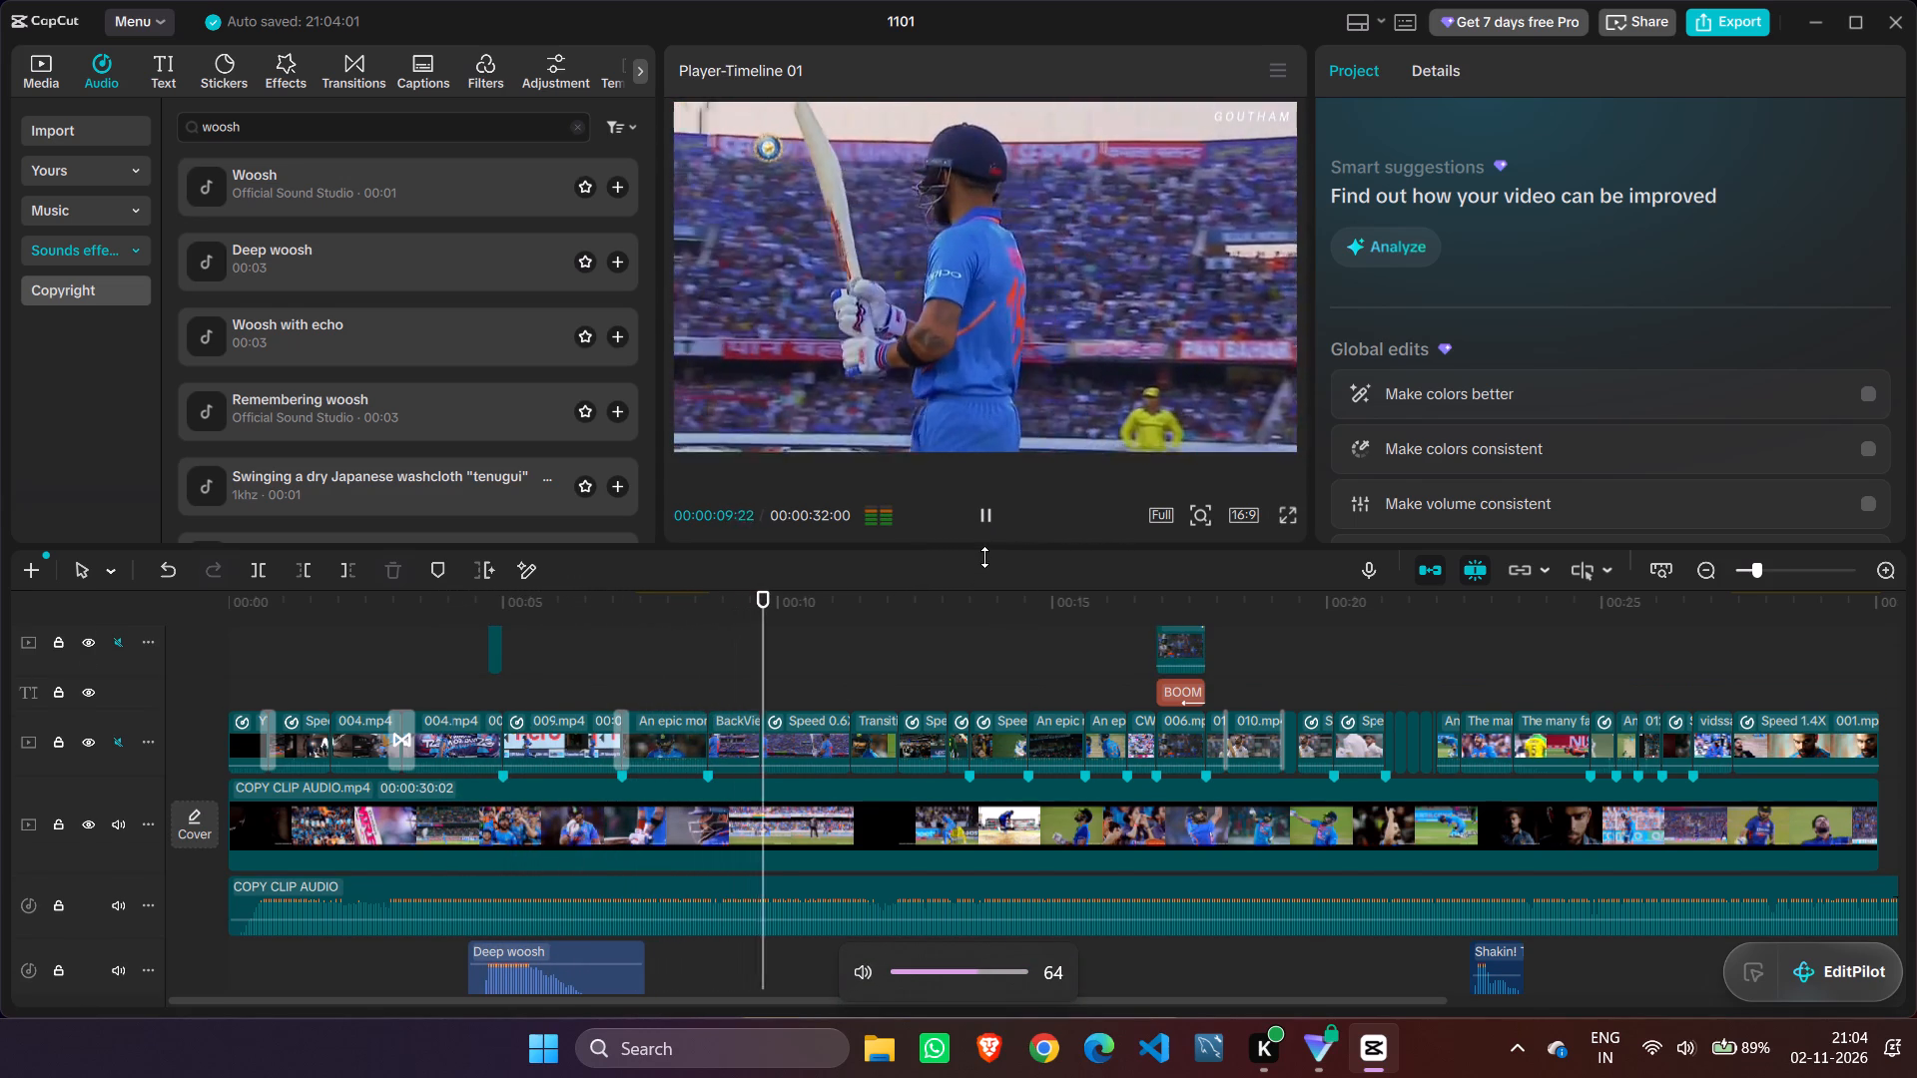
click(989, 517)
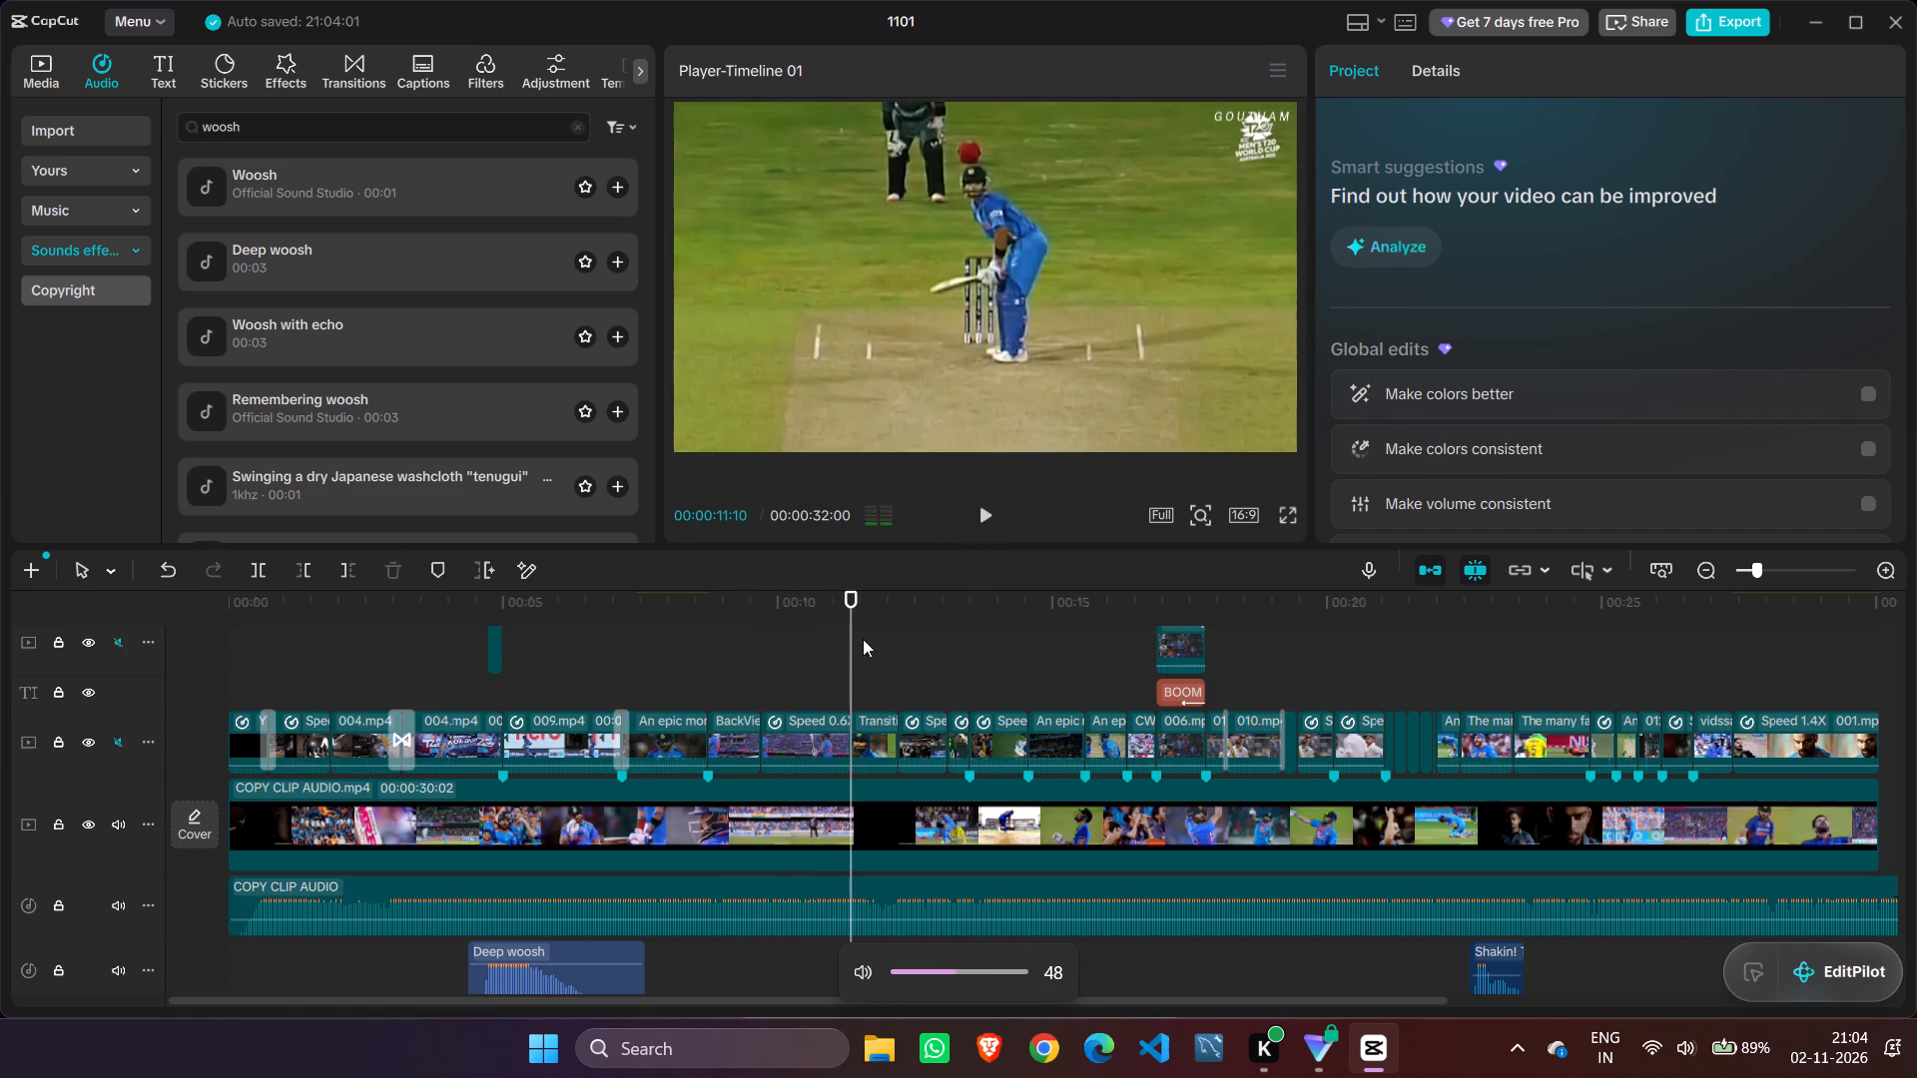
Replay the section from 00:00:08:12 to about 00:00:14 to review the batting clips.
drag(851, 633, 689, 629)
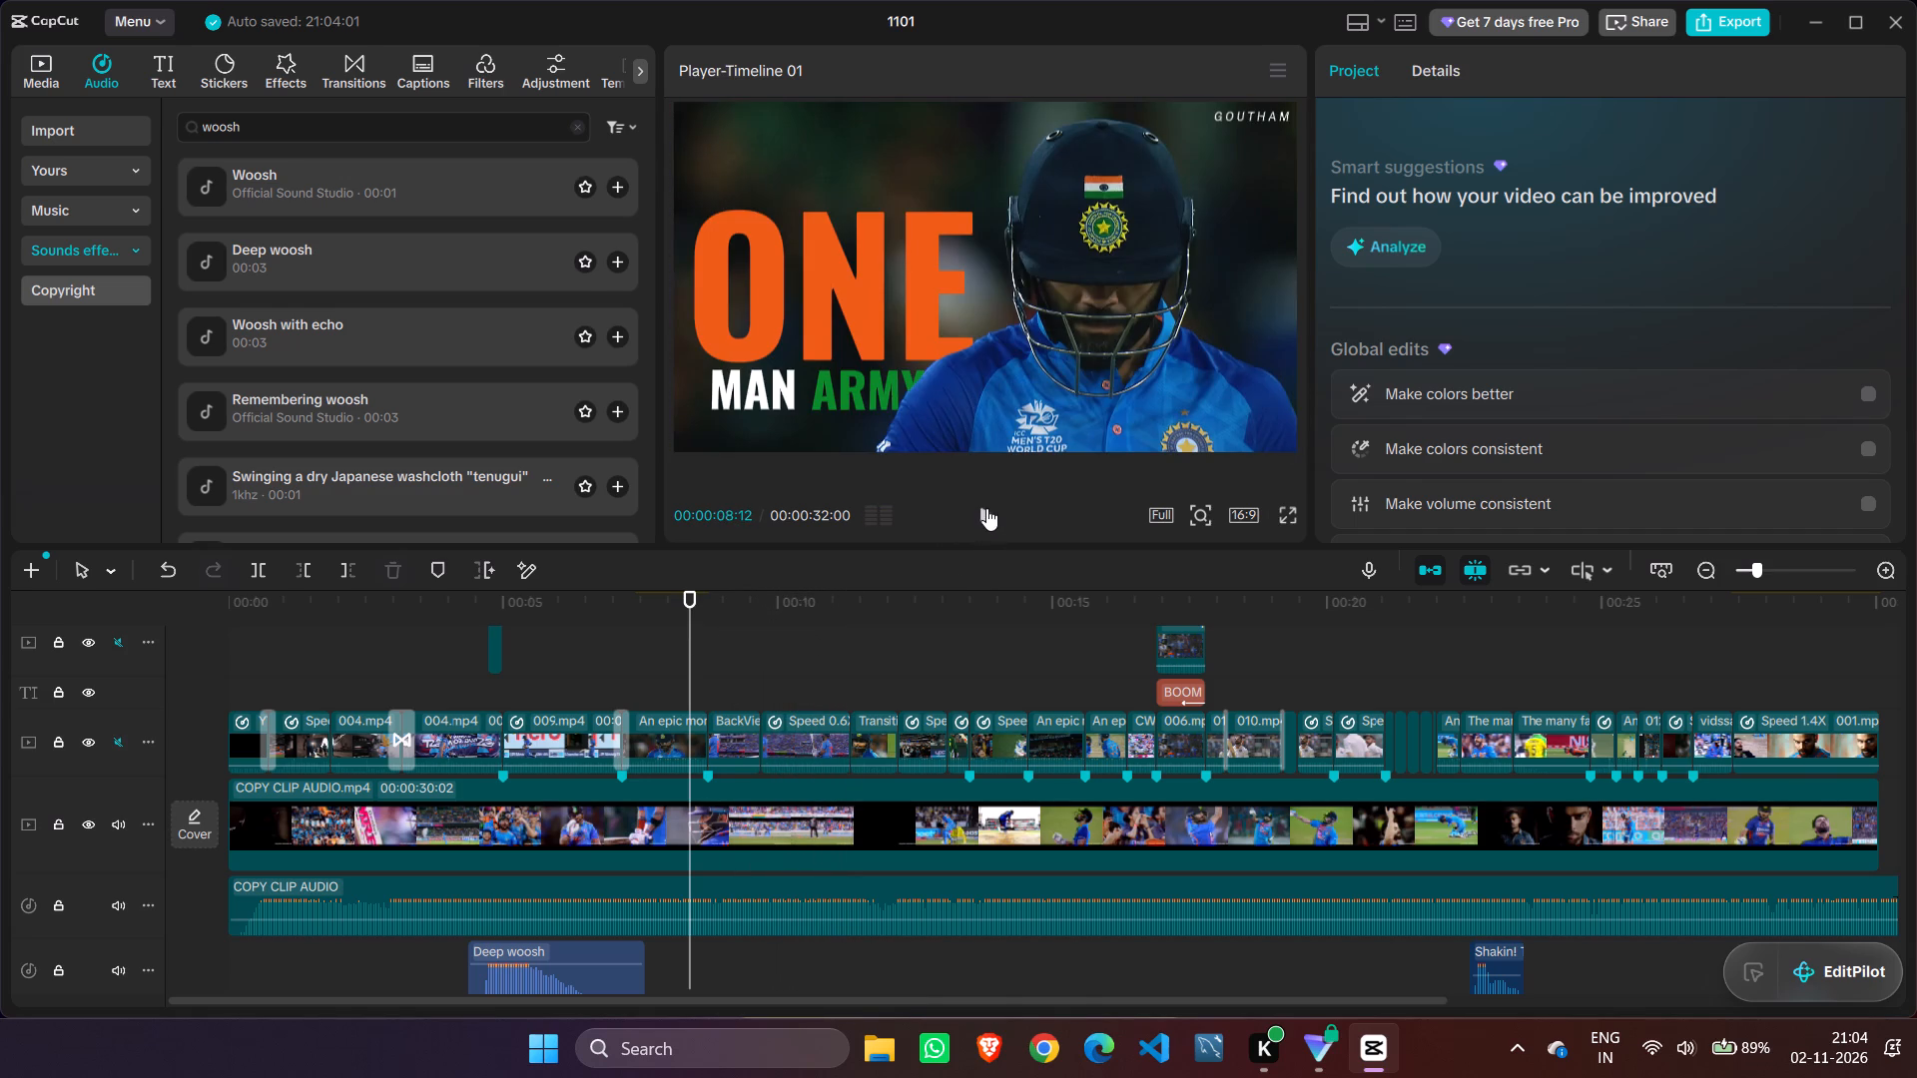
click(985, 508)
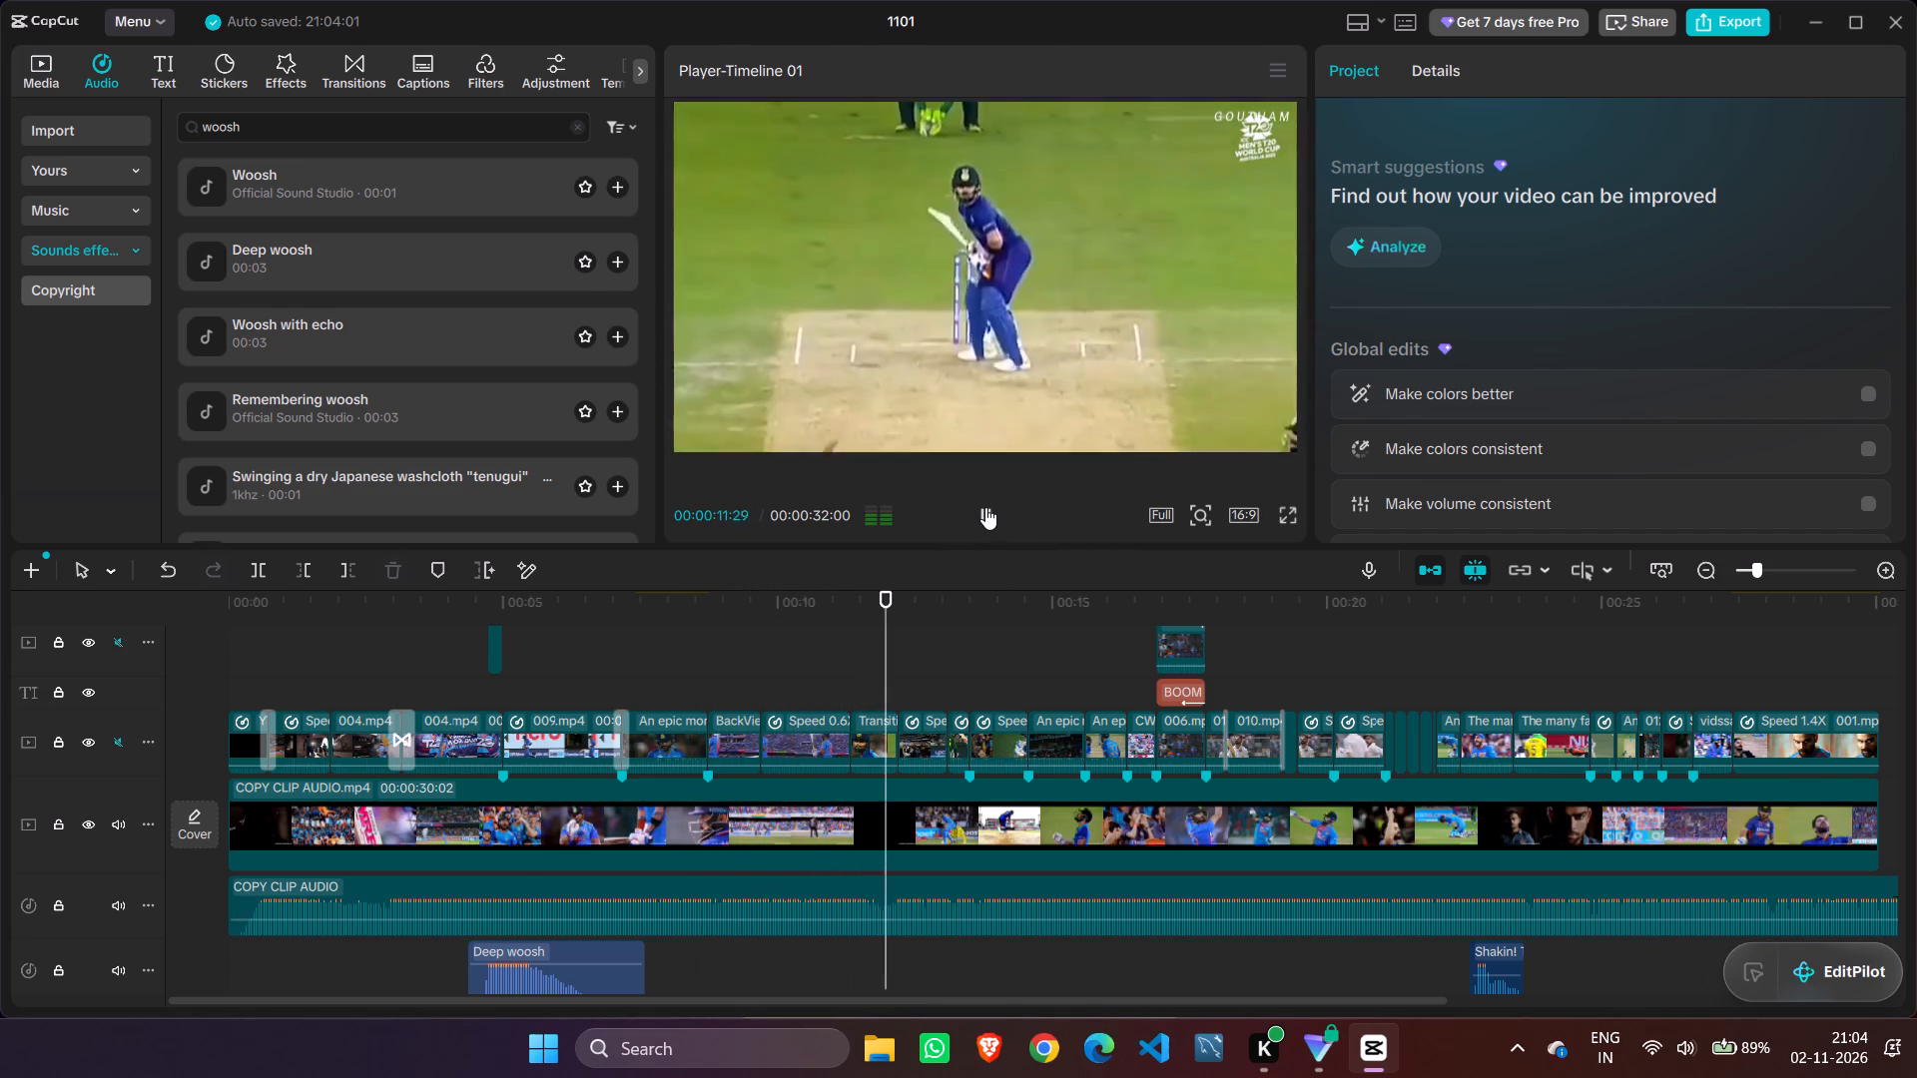
click(985, 507)
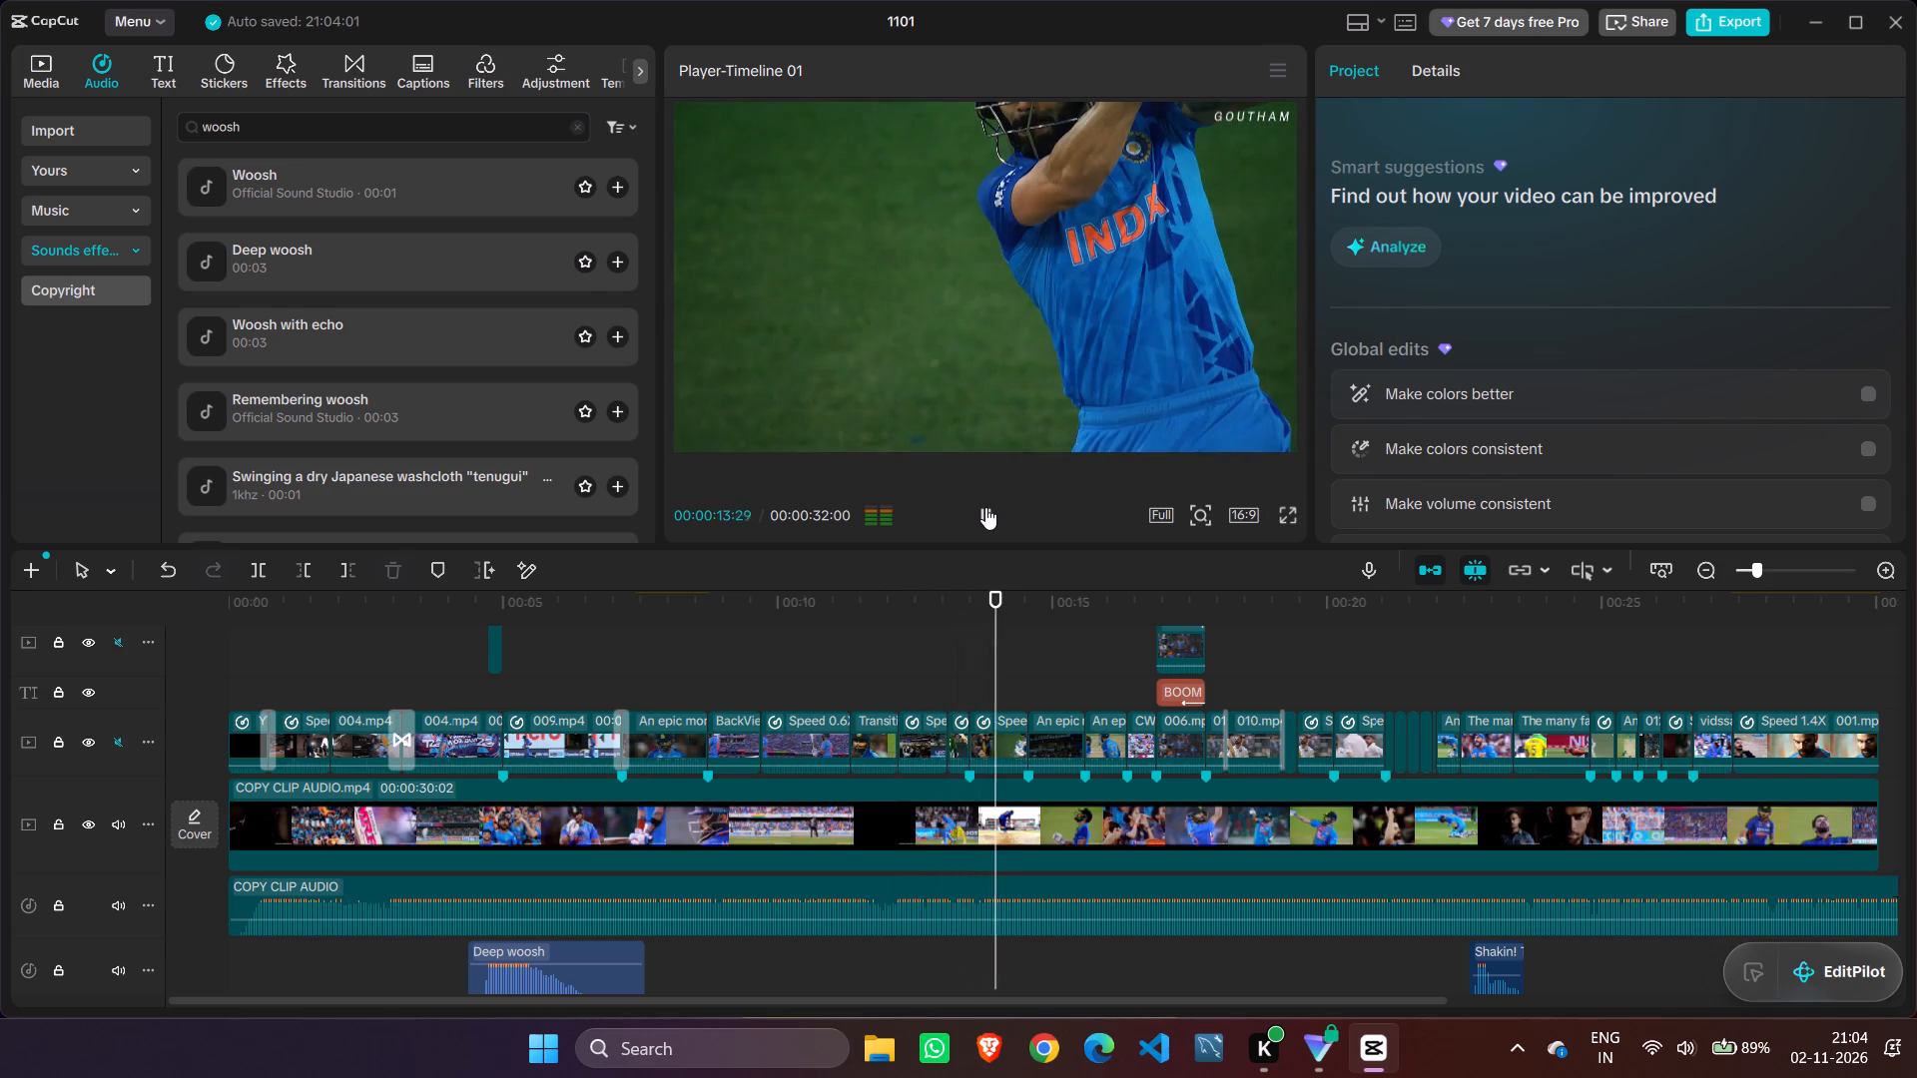
Replay the section from 00:00:11:10 to about 00:00:13 several times to study the audio against the batting shots.
drag(999, 631, 847, 634)
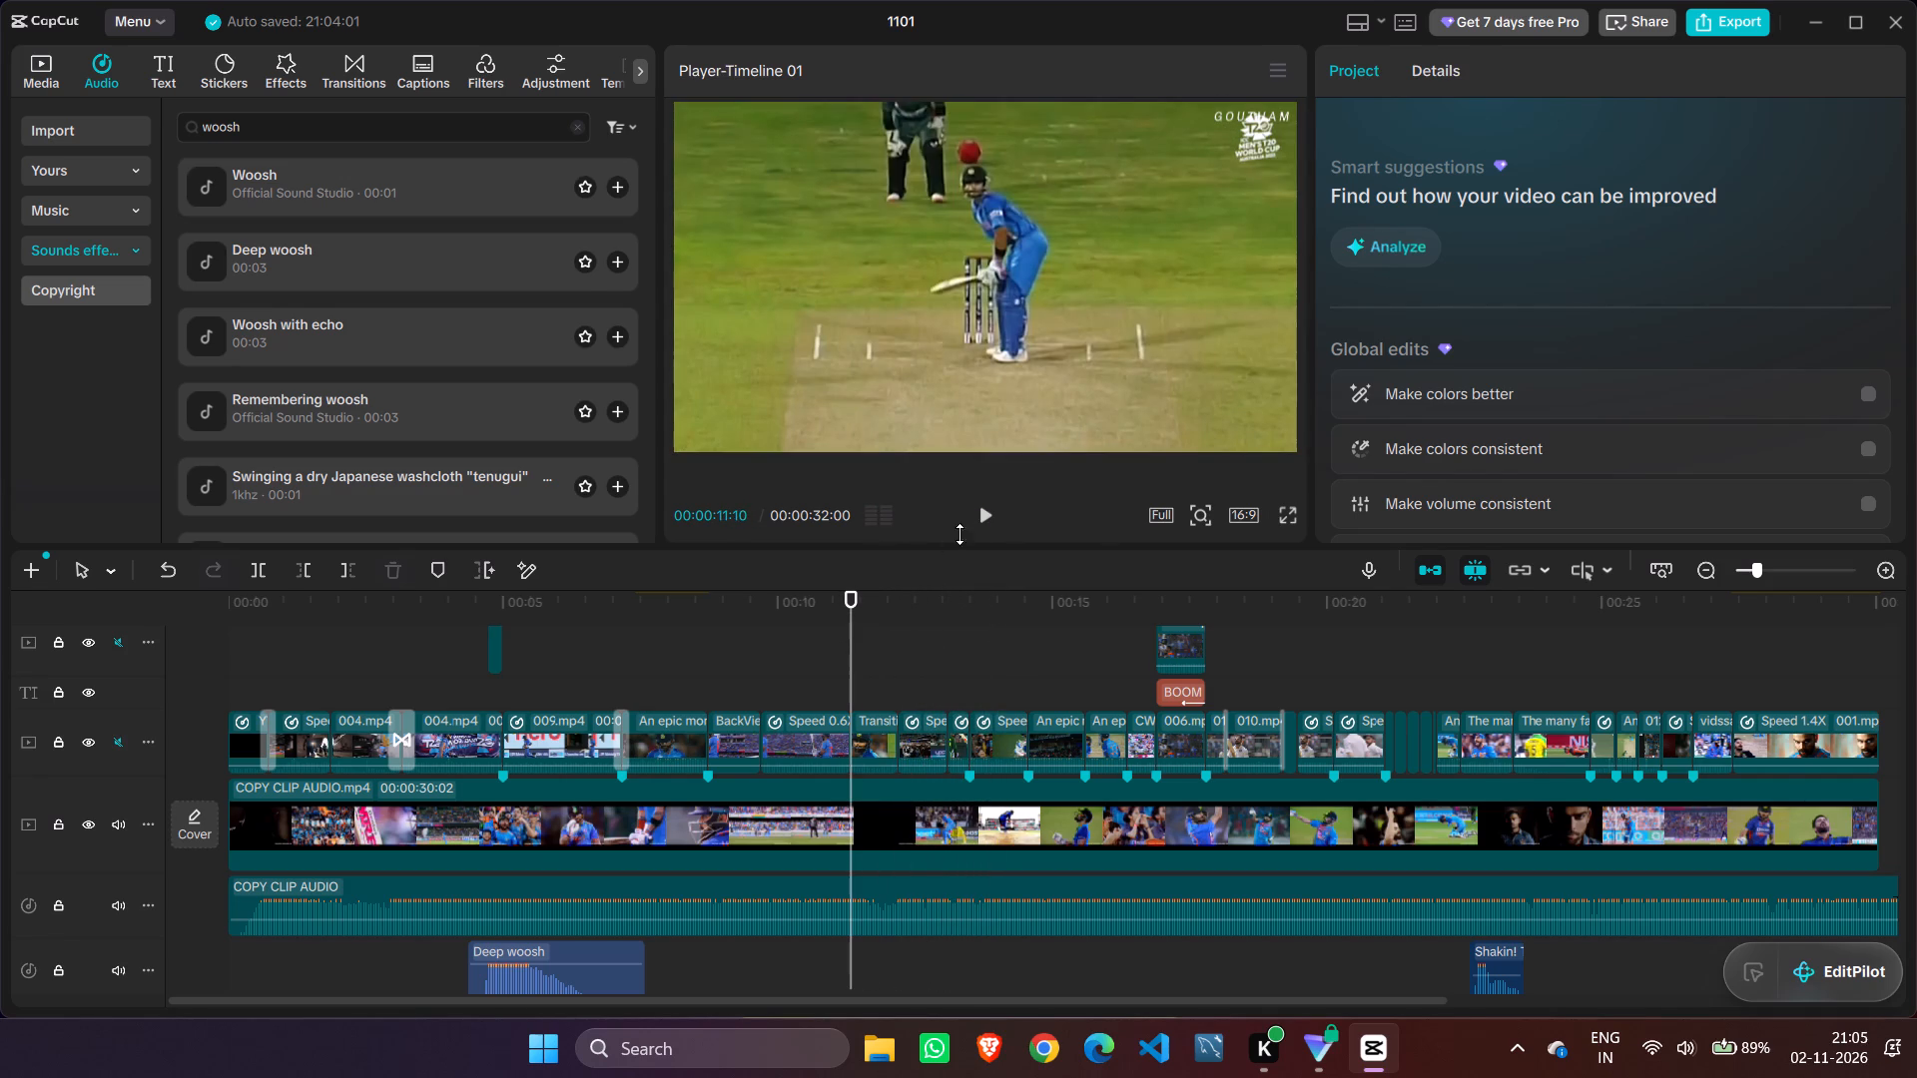
click(982, 509)
click(982, 509)
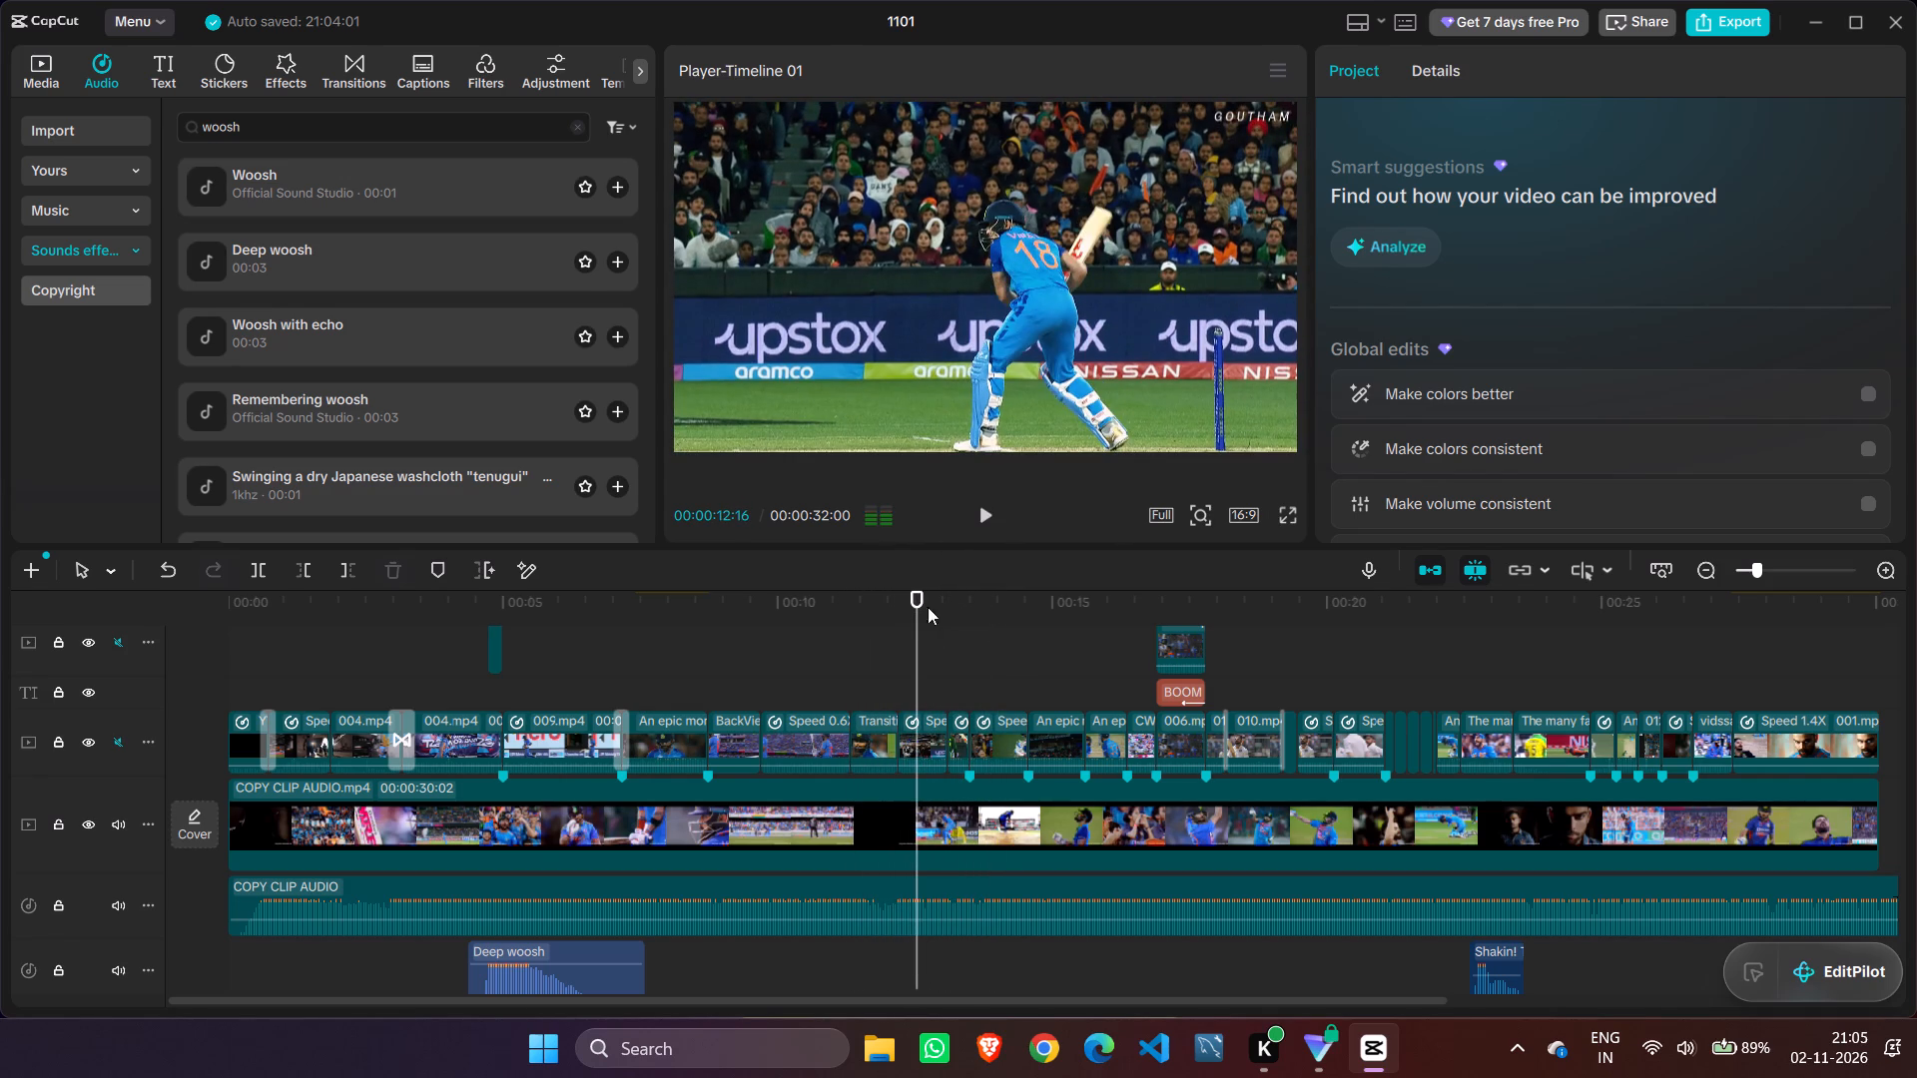
drag(921, 625, 851, 629)
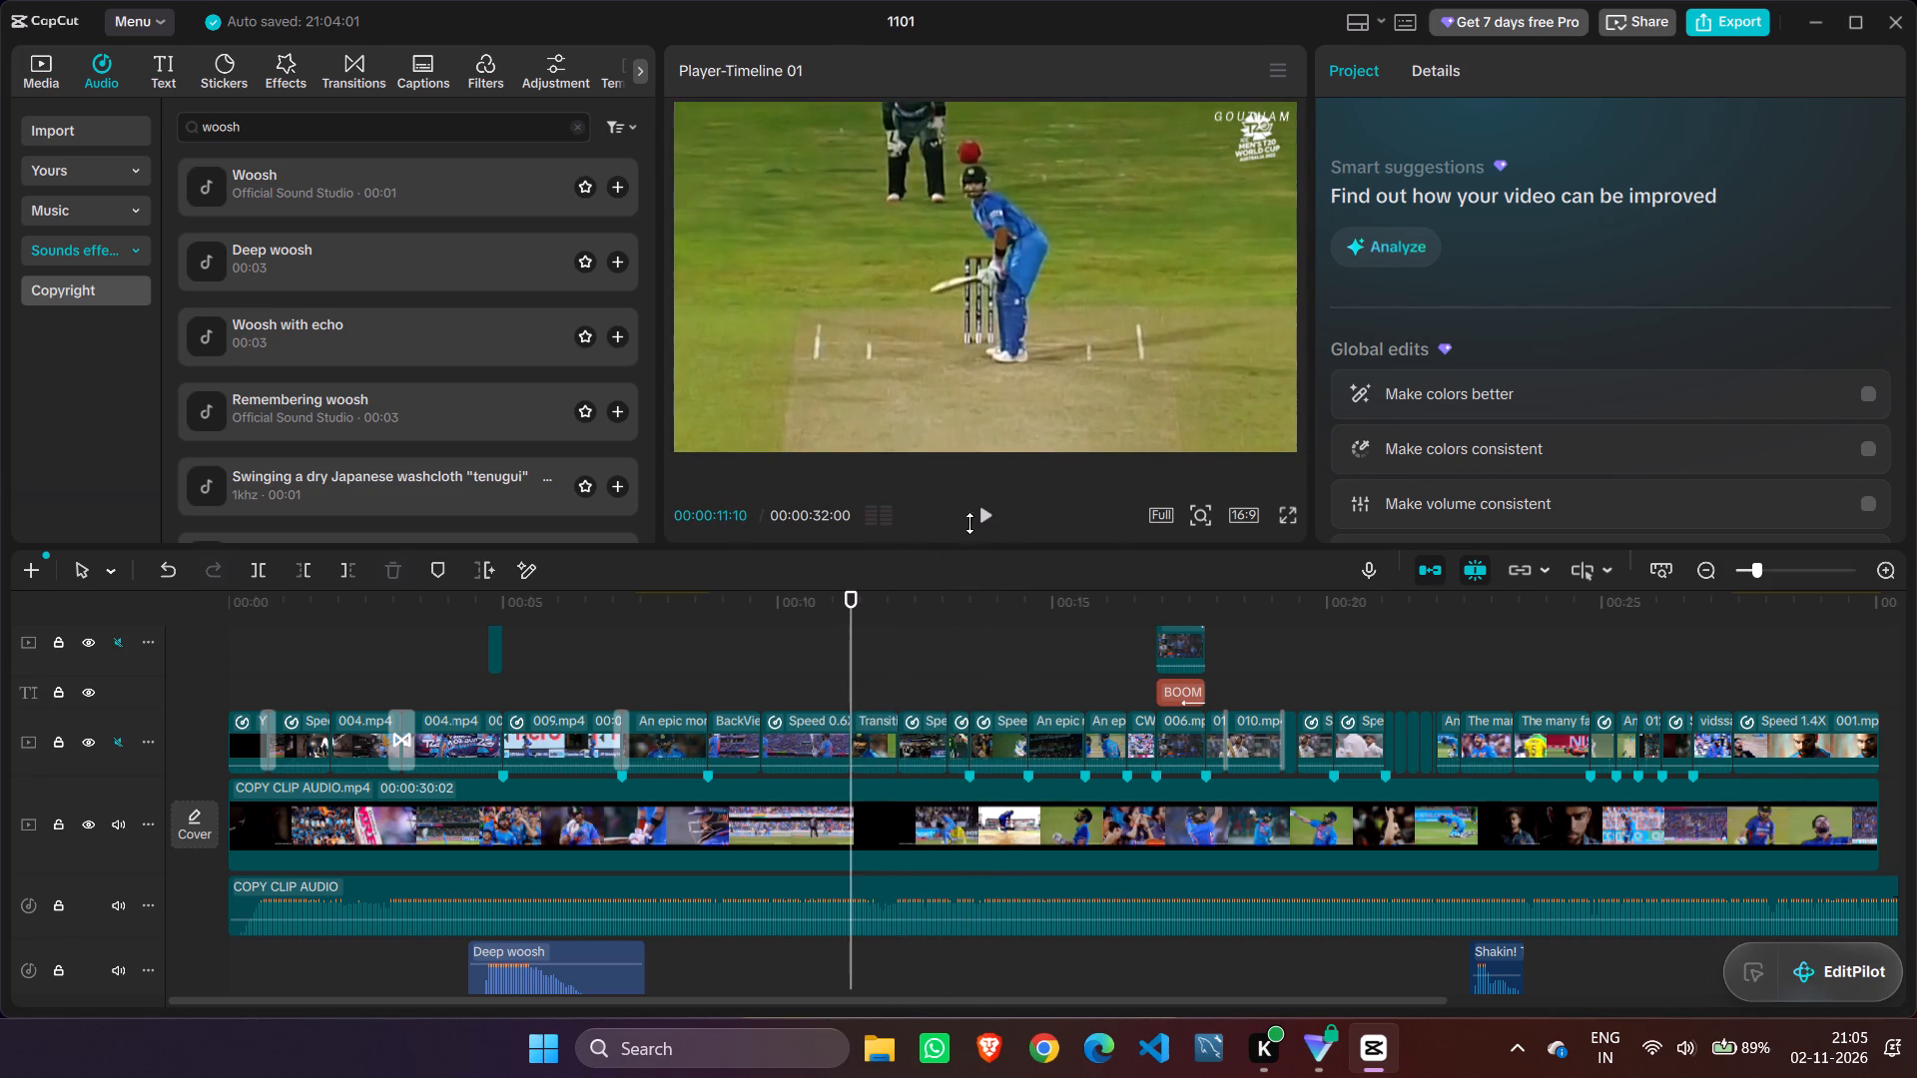
click(984, 516)
click(984, 515)
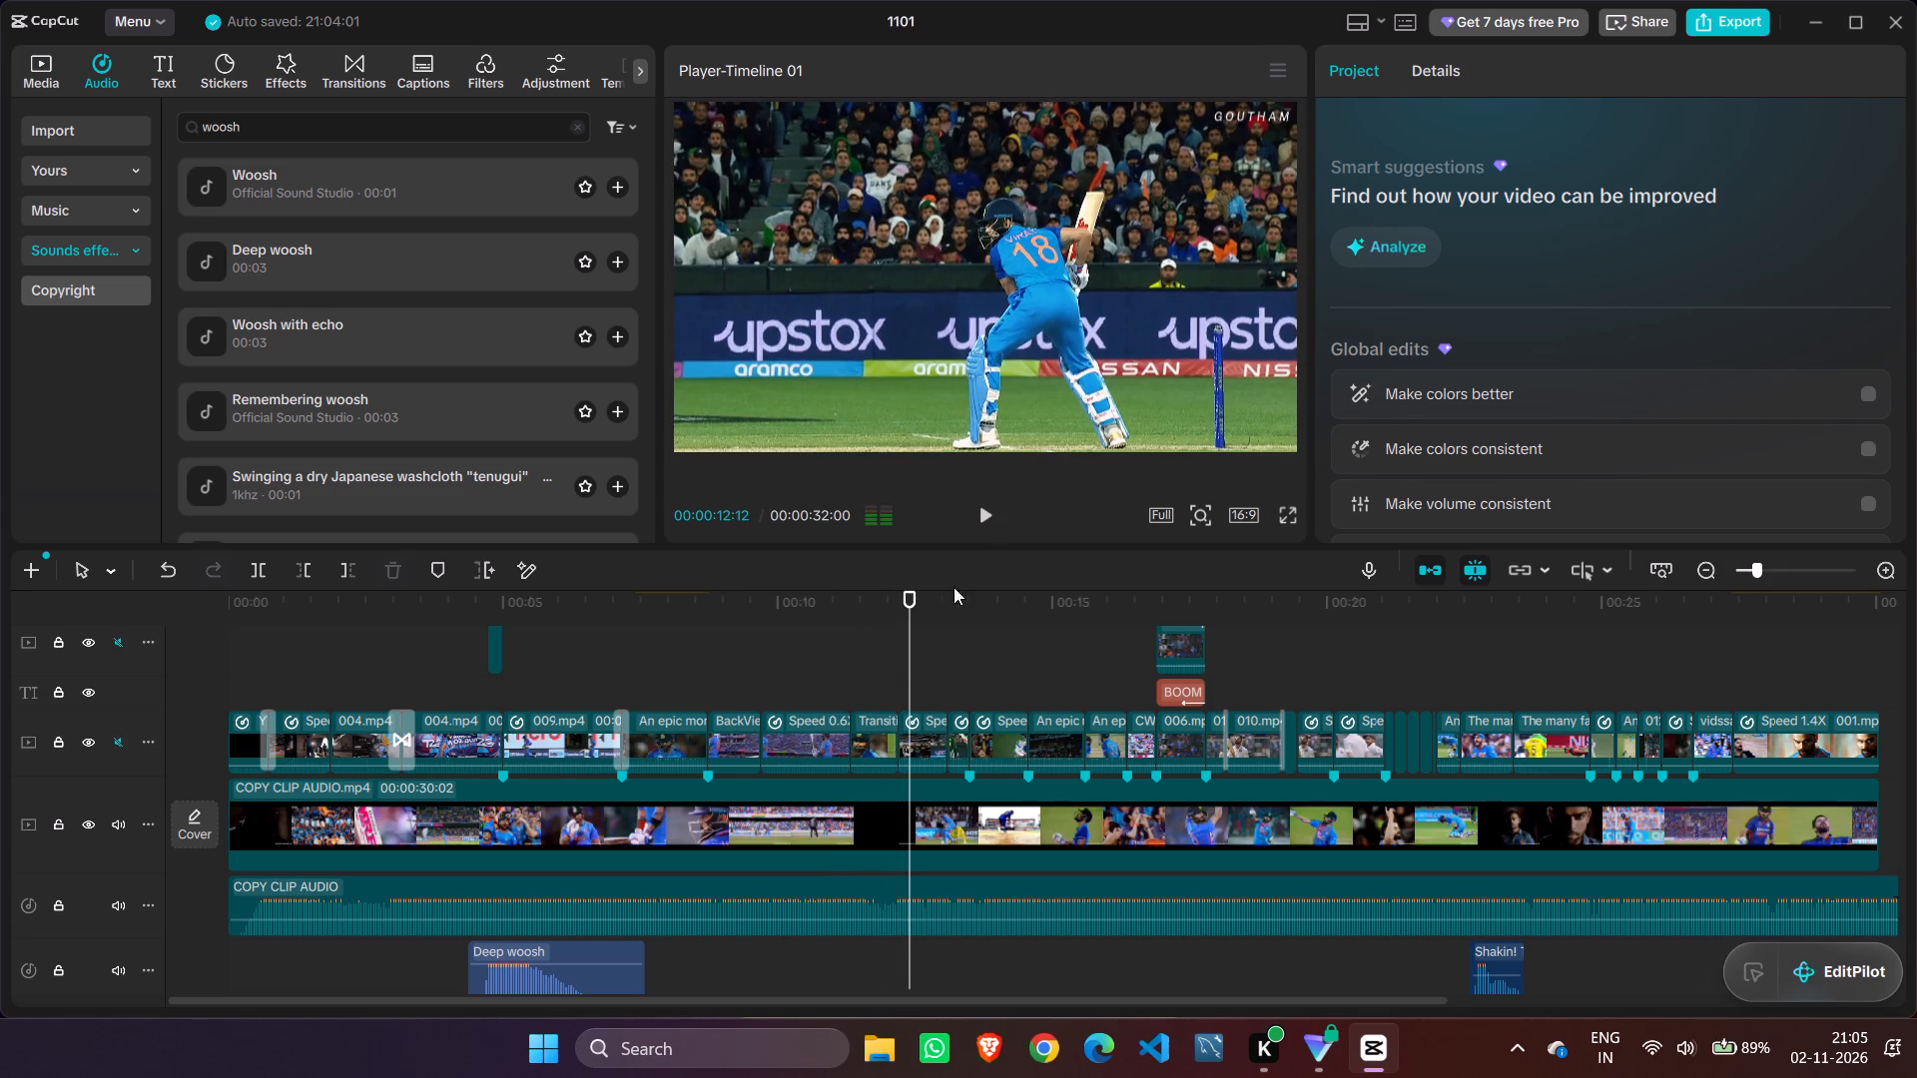
drag(912, 631, 853, 633)
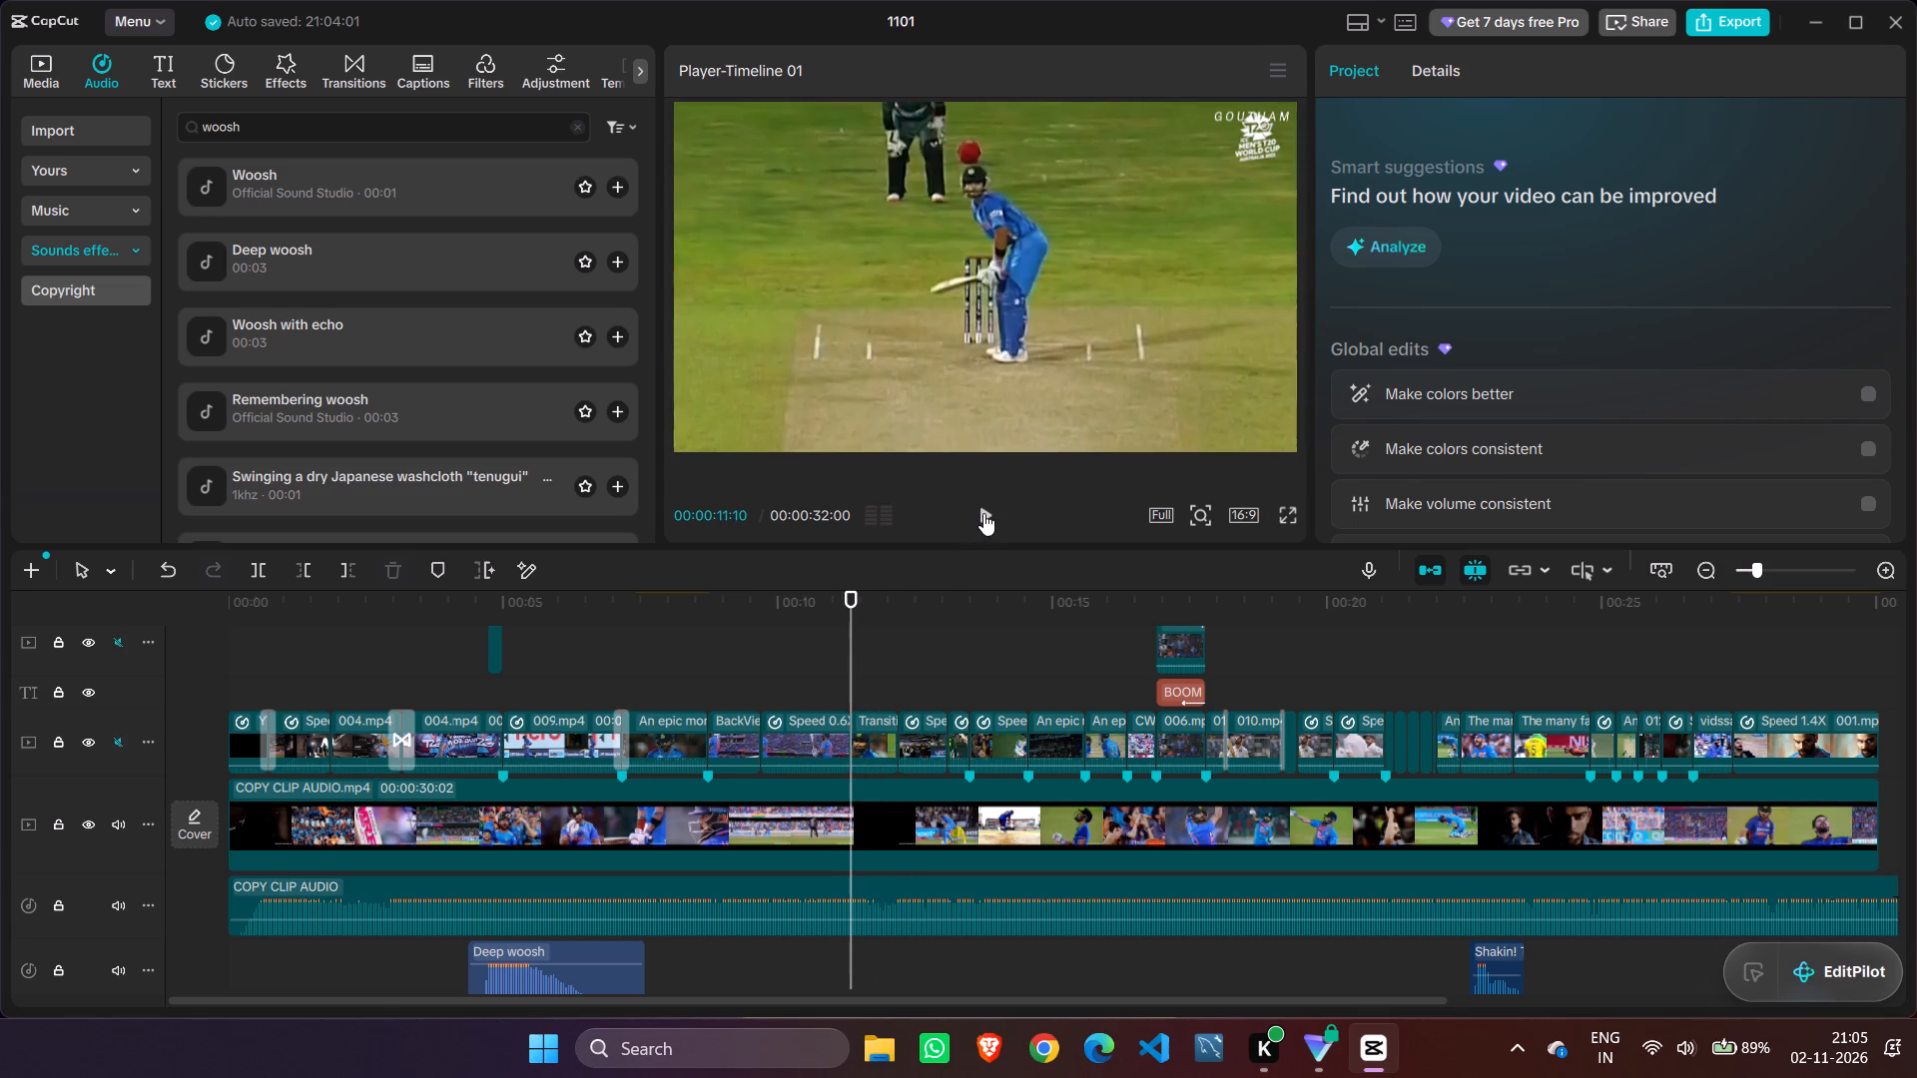
click(983, 513)
click(983, 513)
click(983, 513)
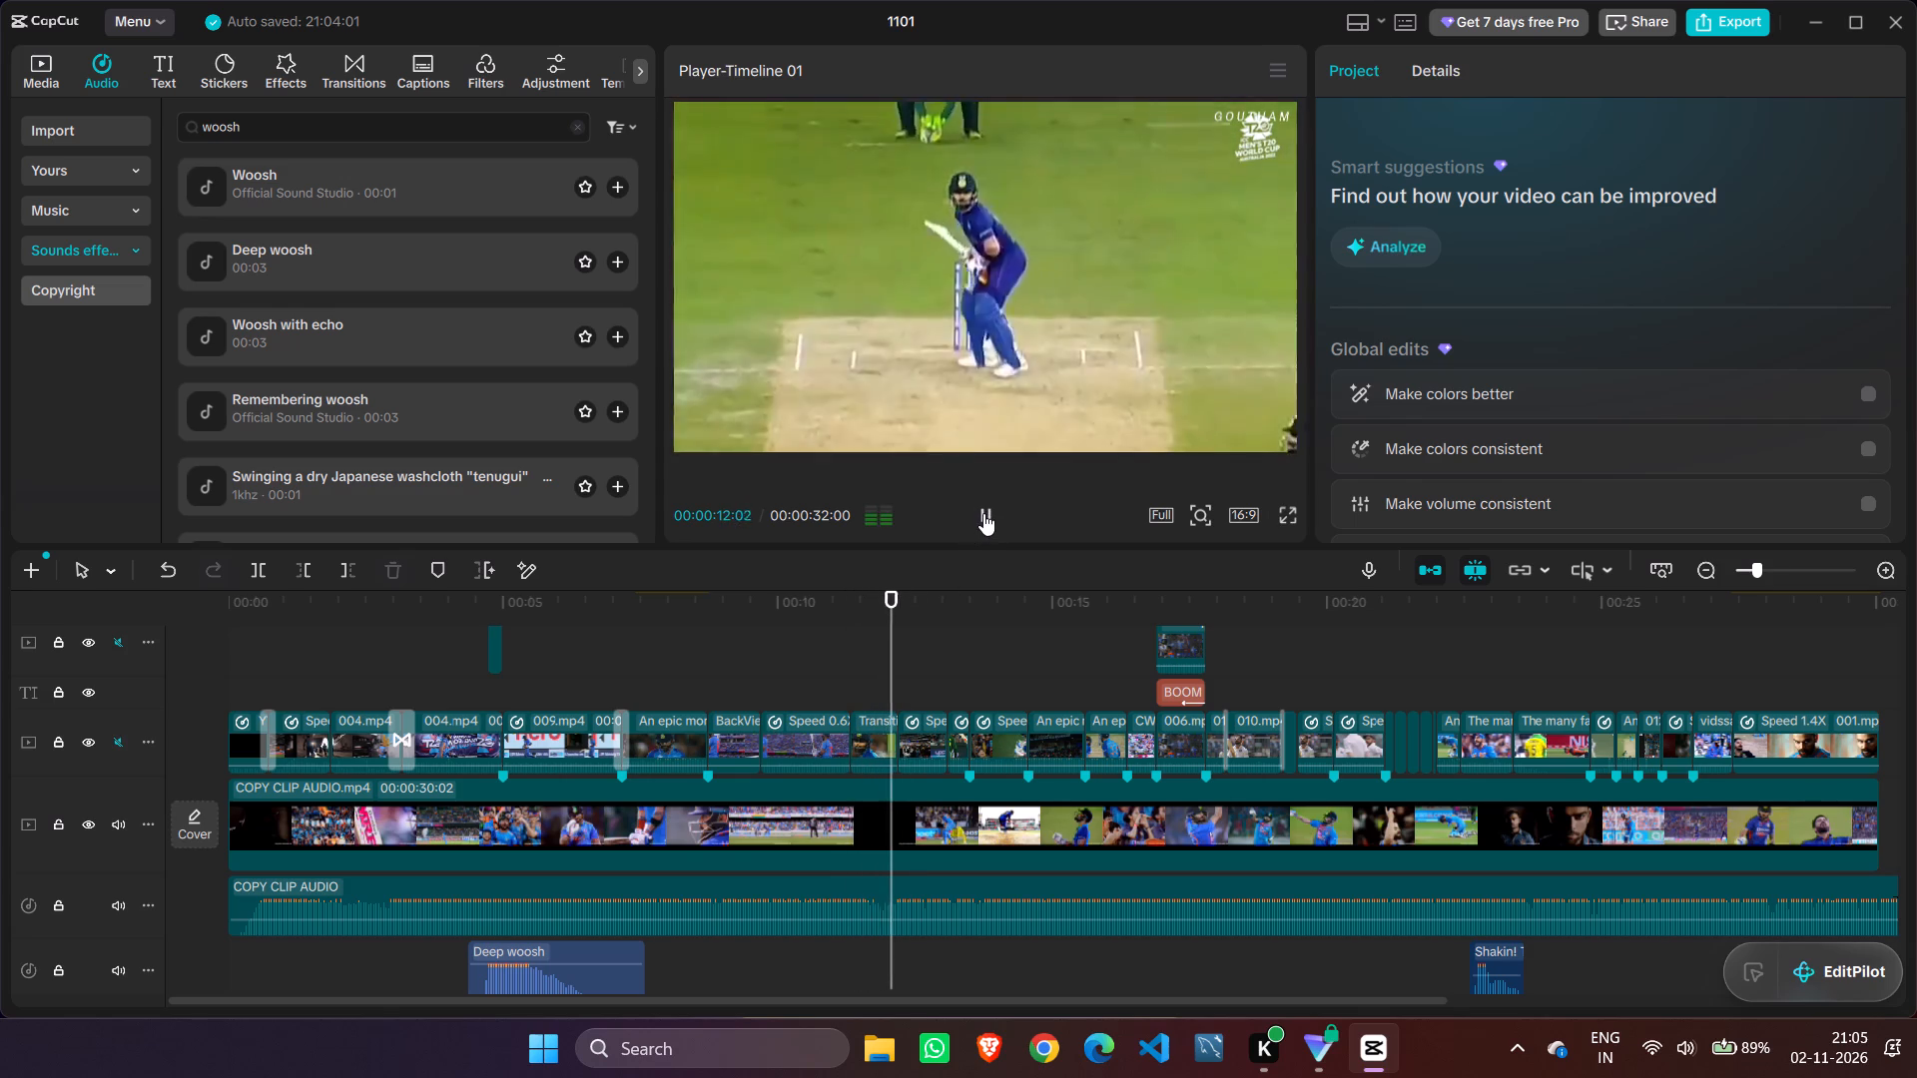
click(983, 513)
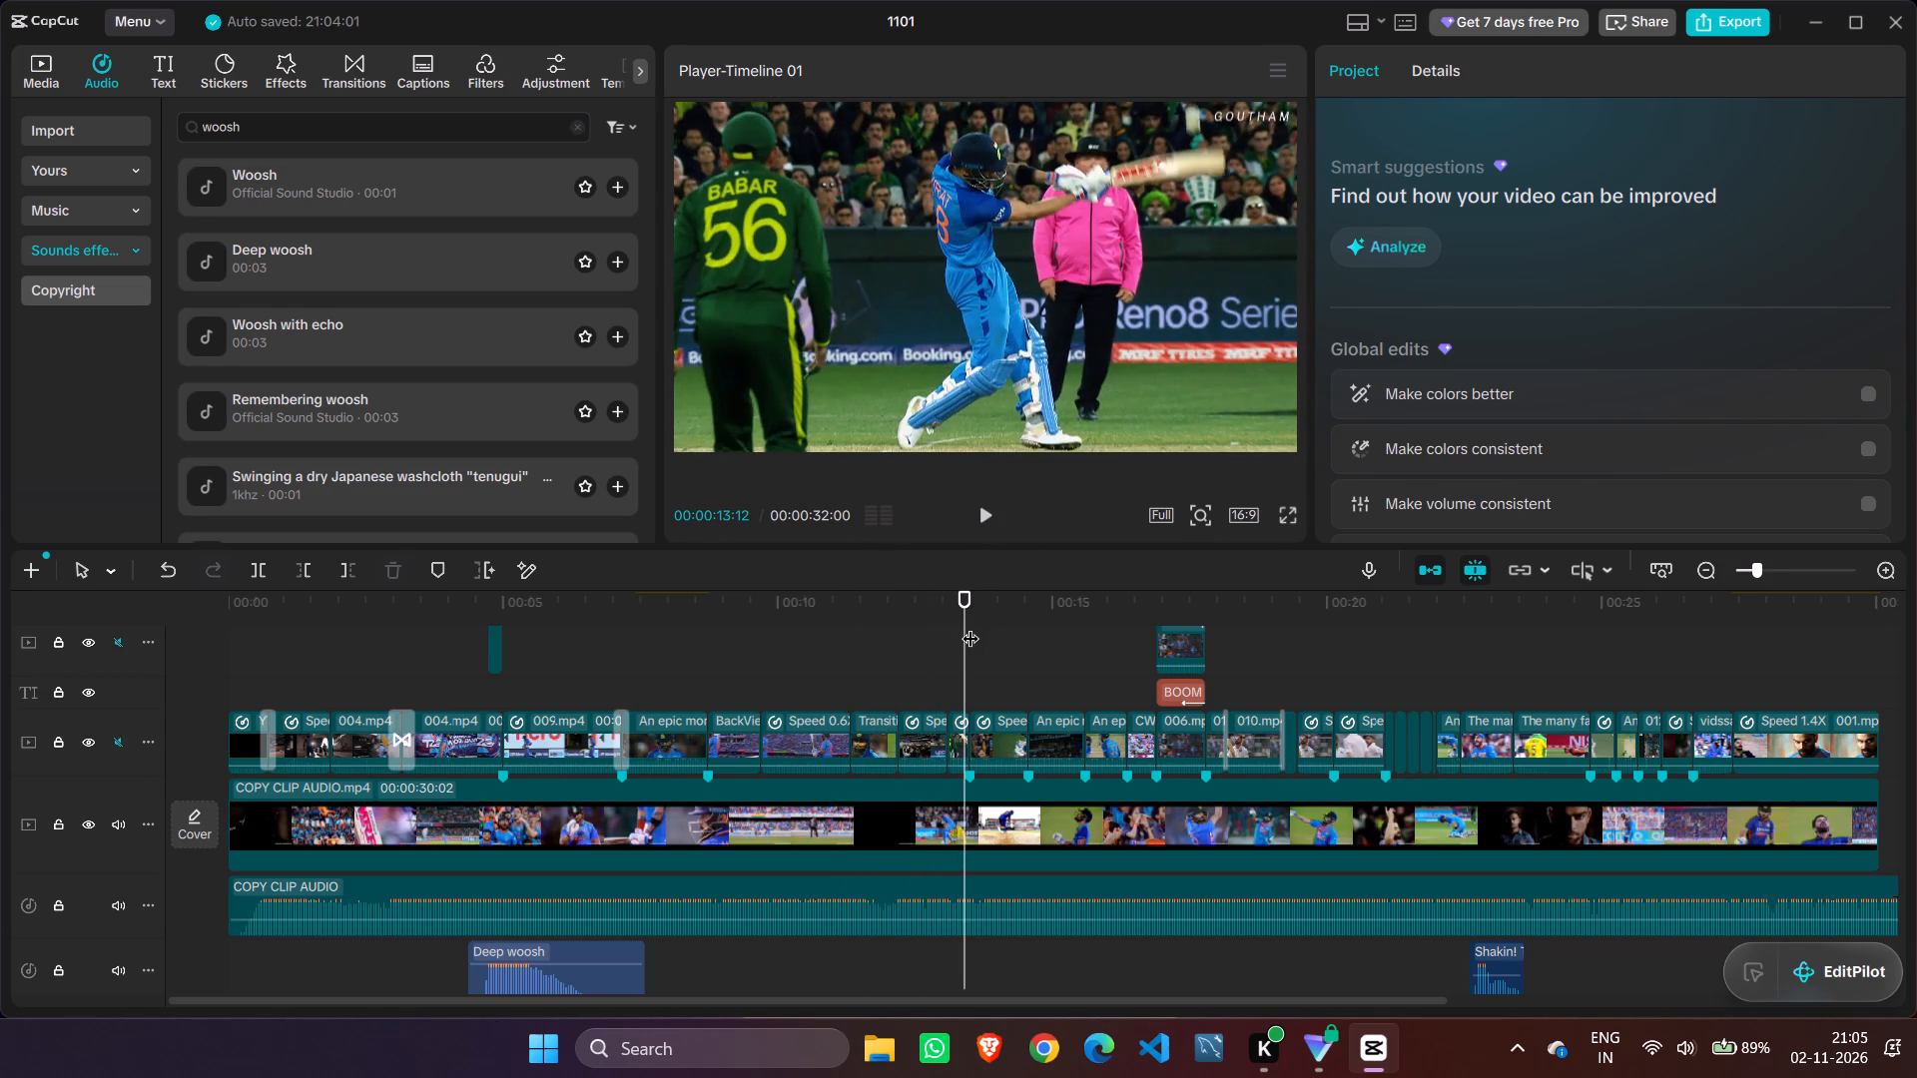
drag(969, 625, 848, 630)
click(984, 512)
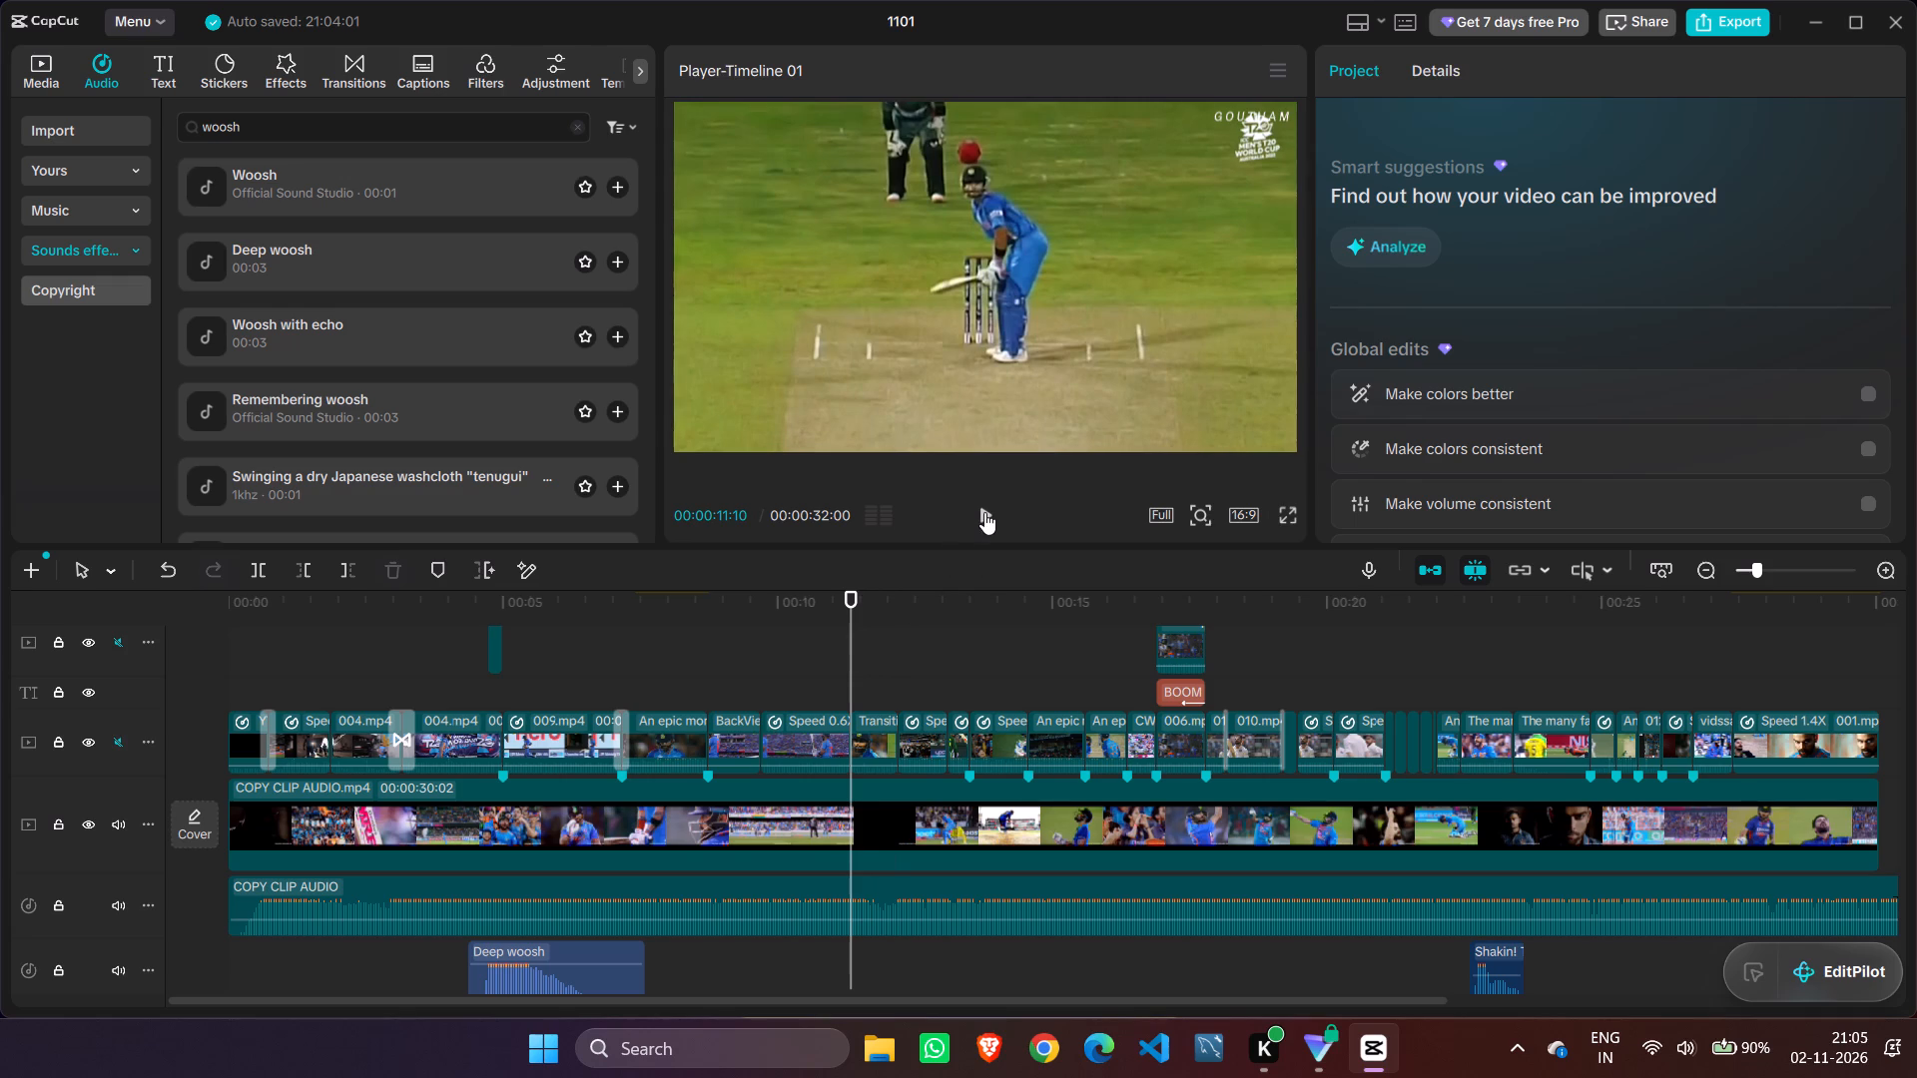
click(984, 512)
click(984, 512)
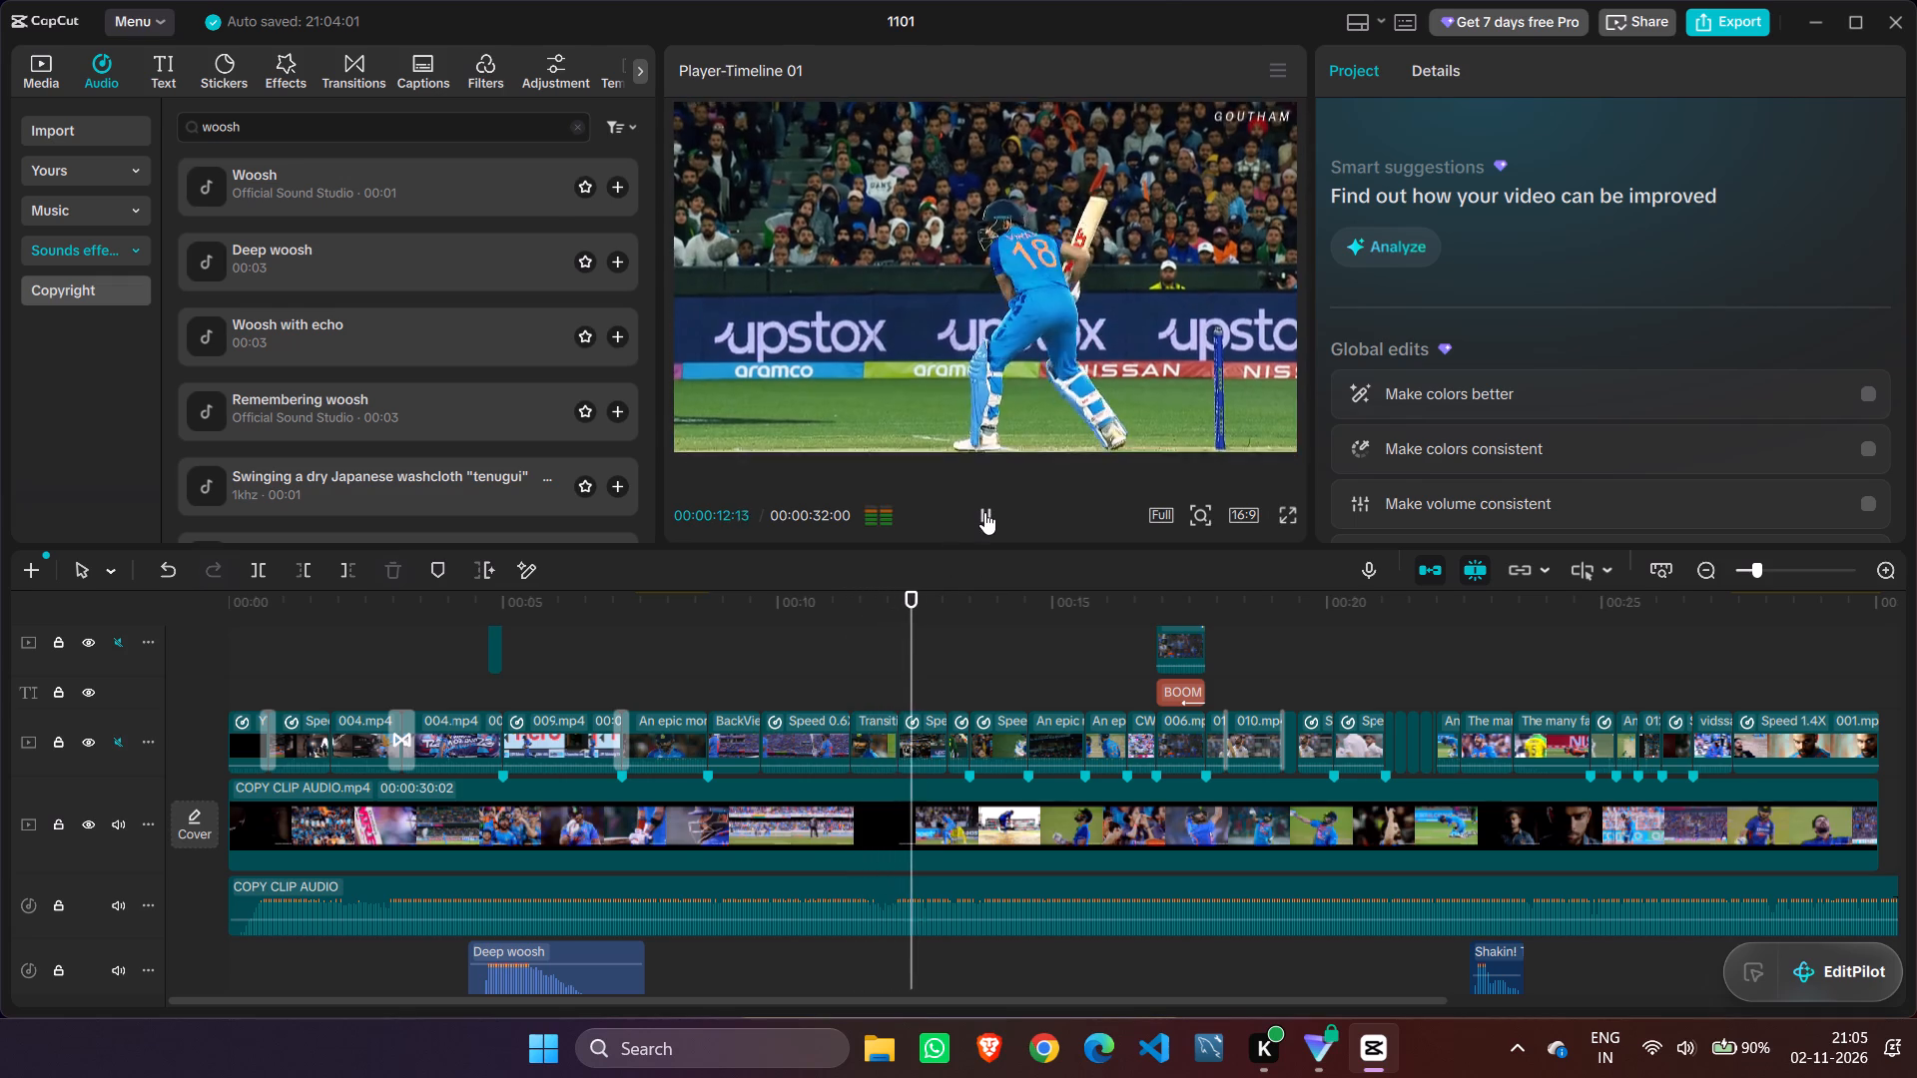
click(984, 512)
Play short stretches from around 00:00:11:10 to find where the audio cue falls in the batting shot.
drag(932, 622, 856, 626)
double_click(982, 516)
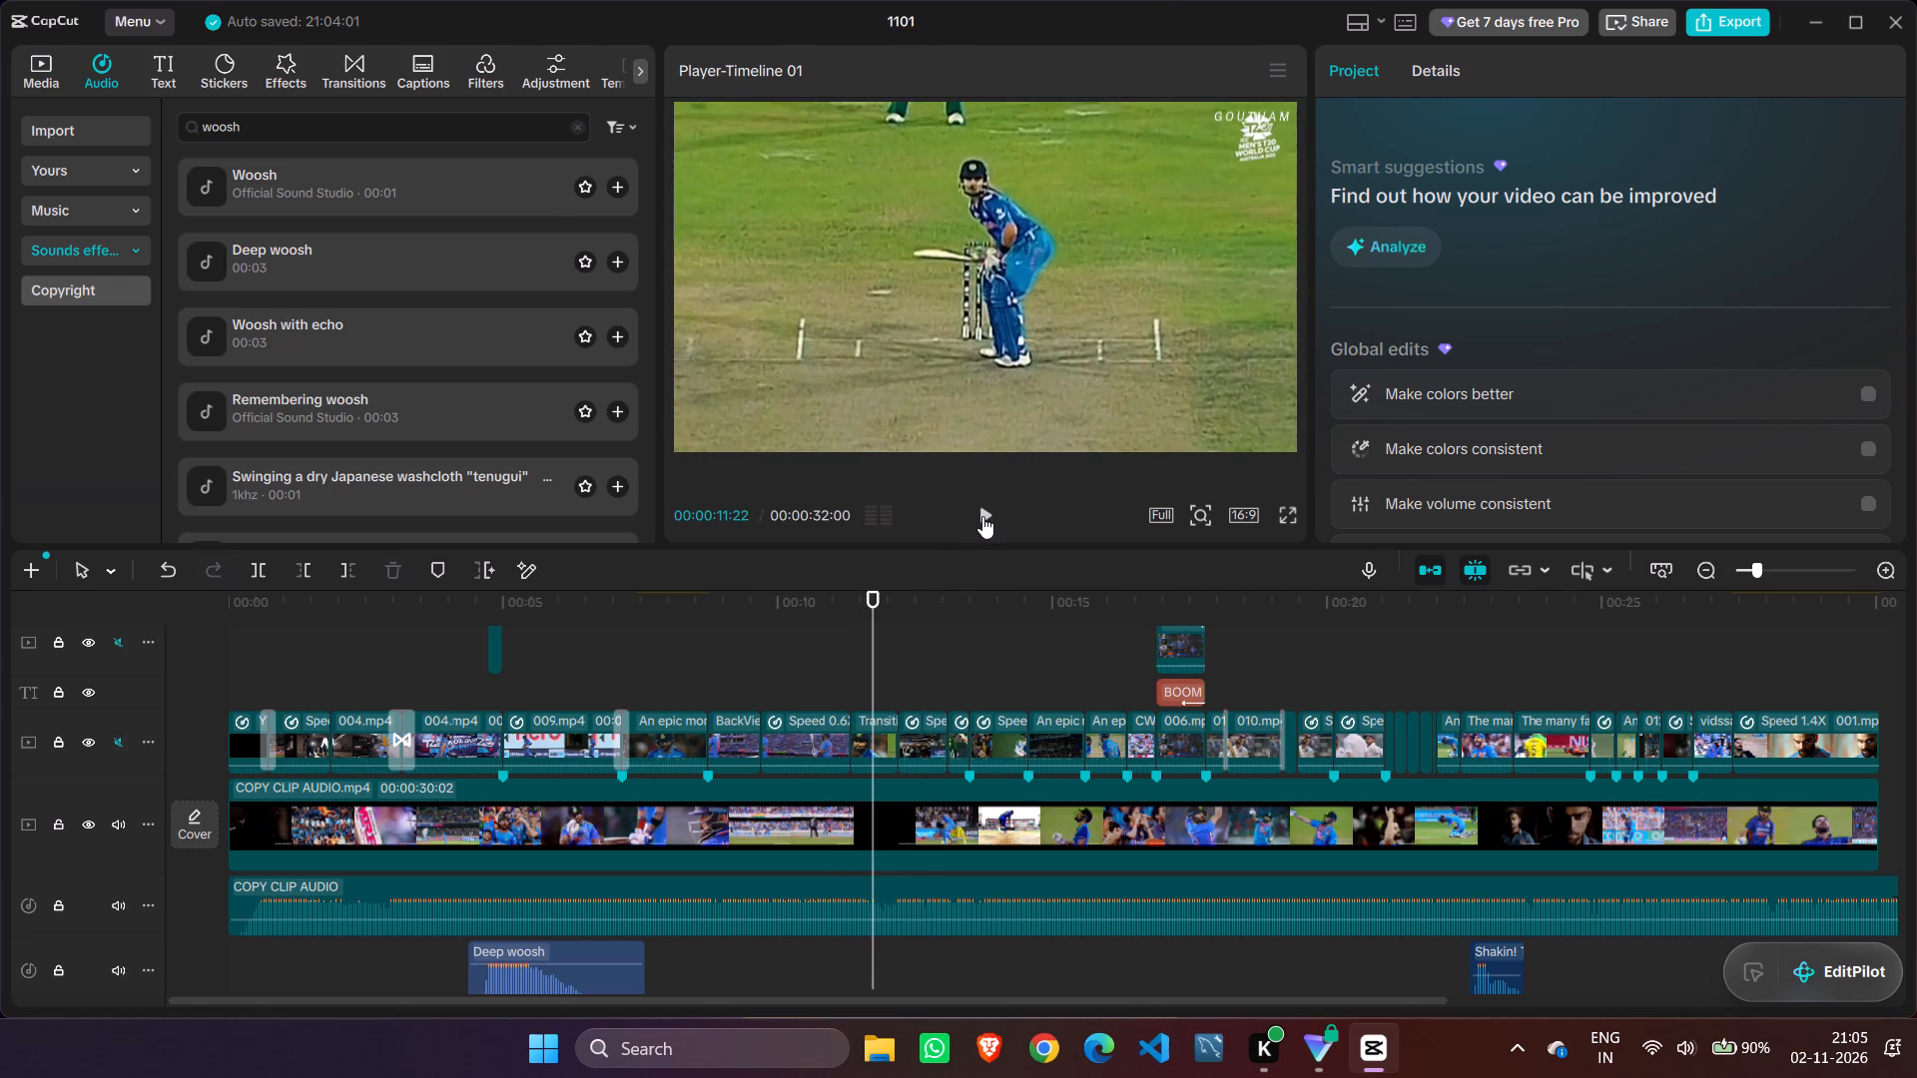
click(984, 516)
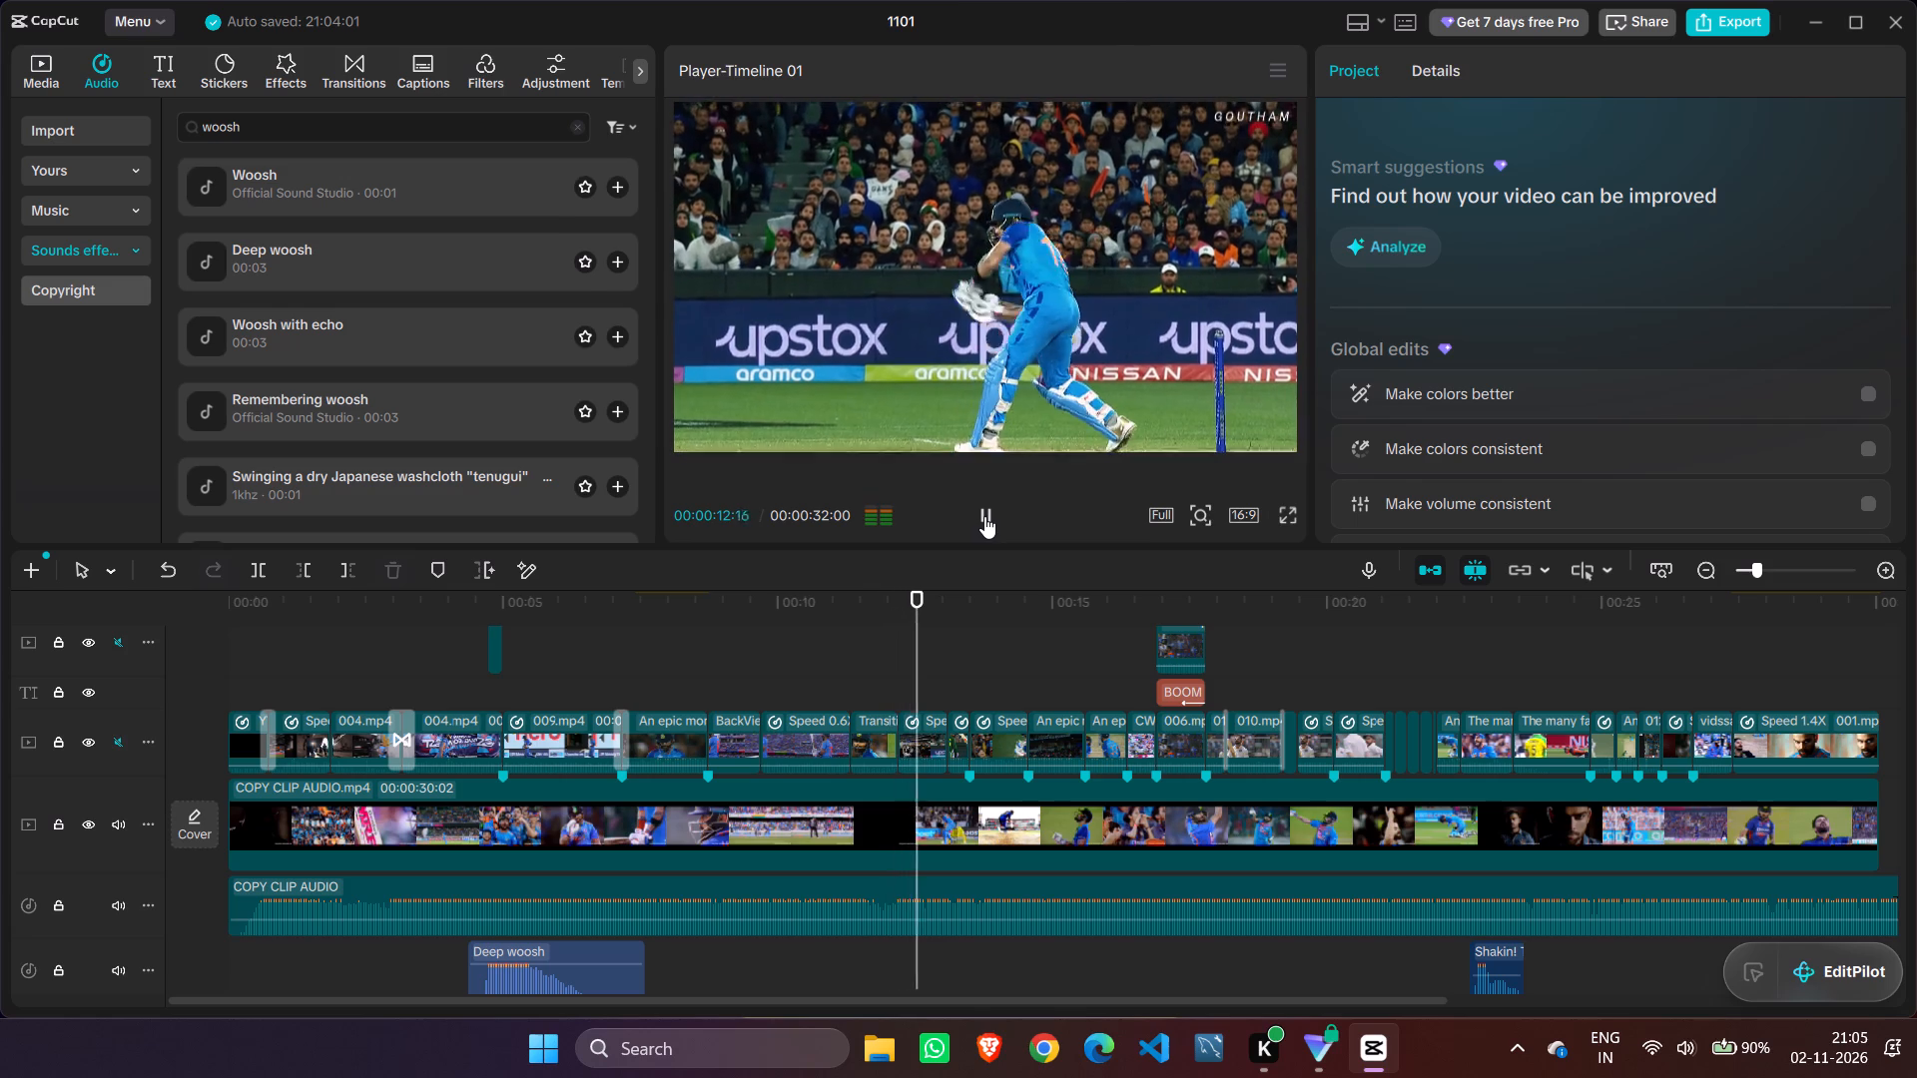
click(984, 516)
drag(938, 632, 826, 635)
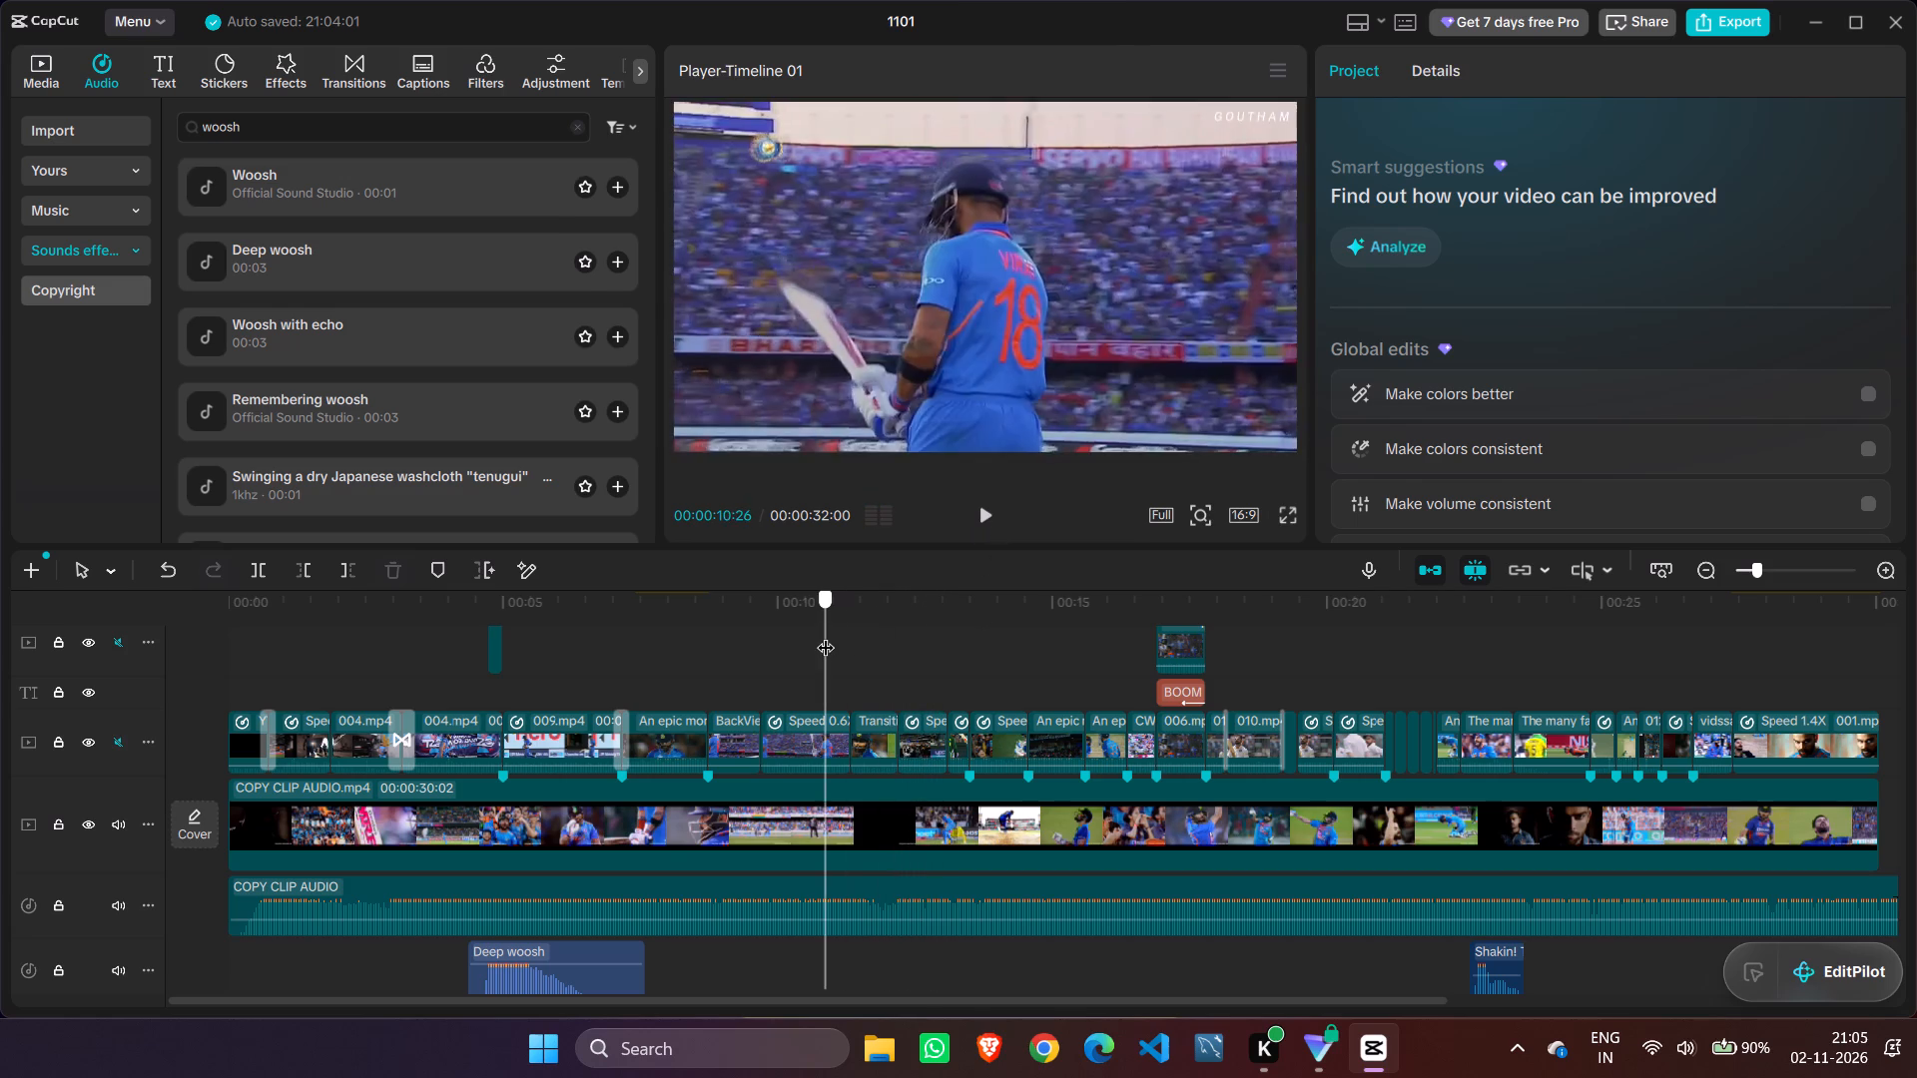
drag(826, 635, 848, 634)
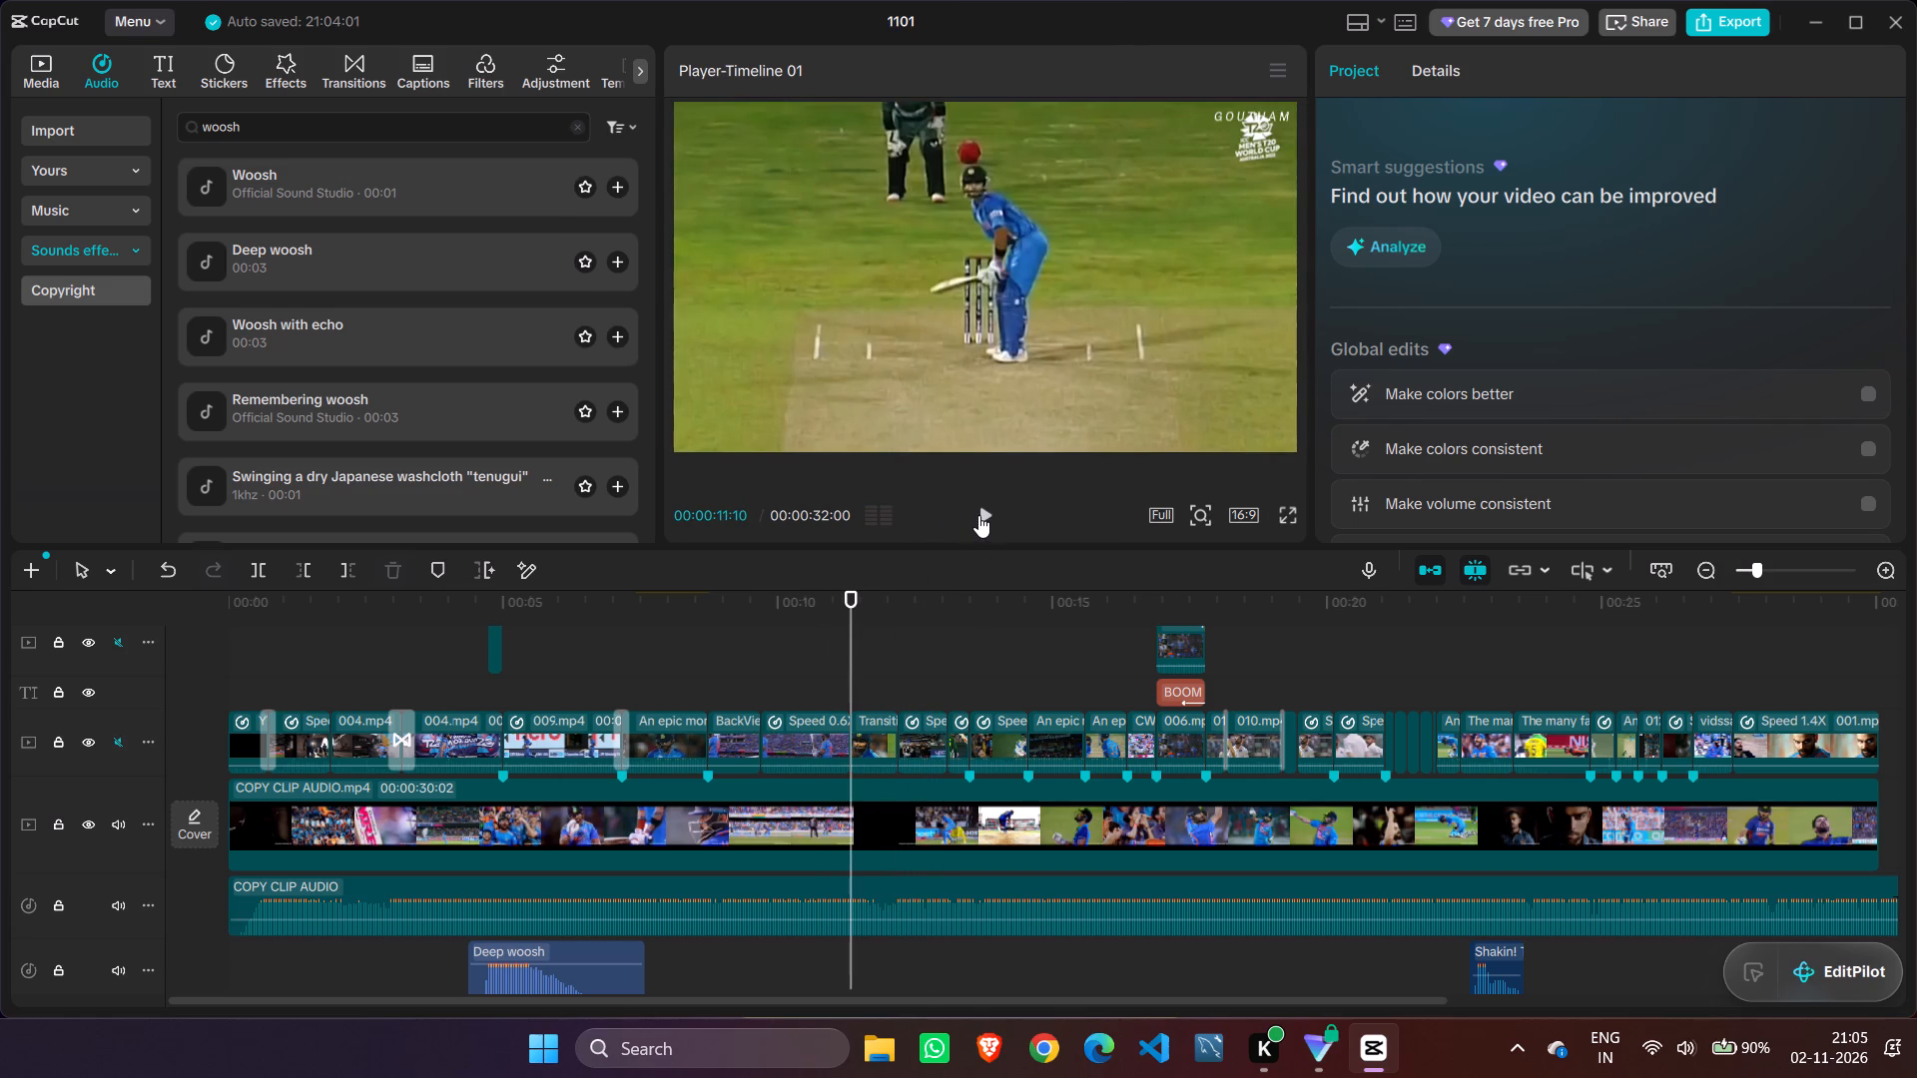
double_click(978, 515)
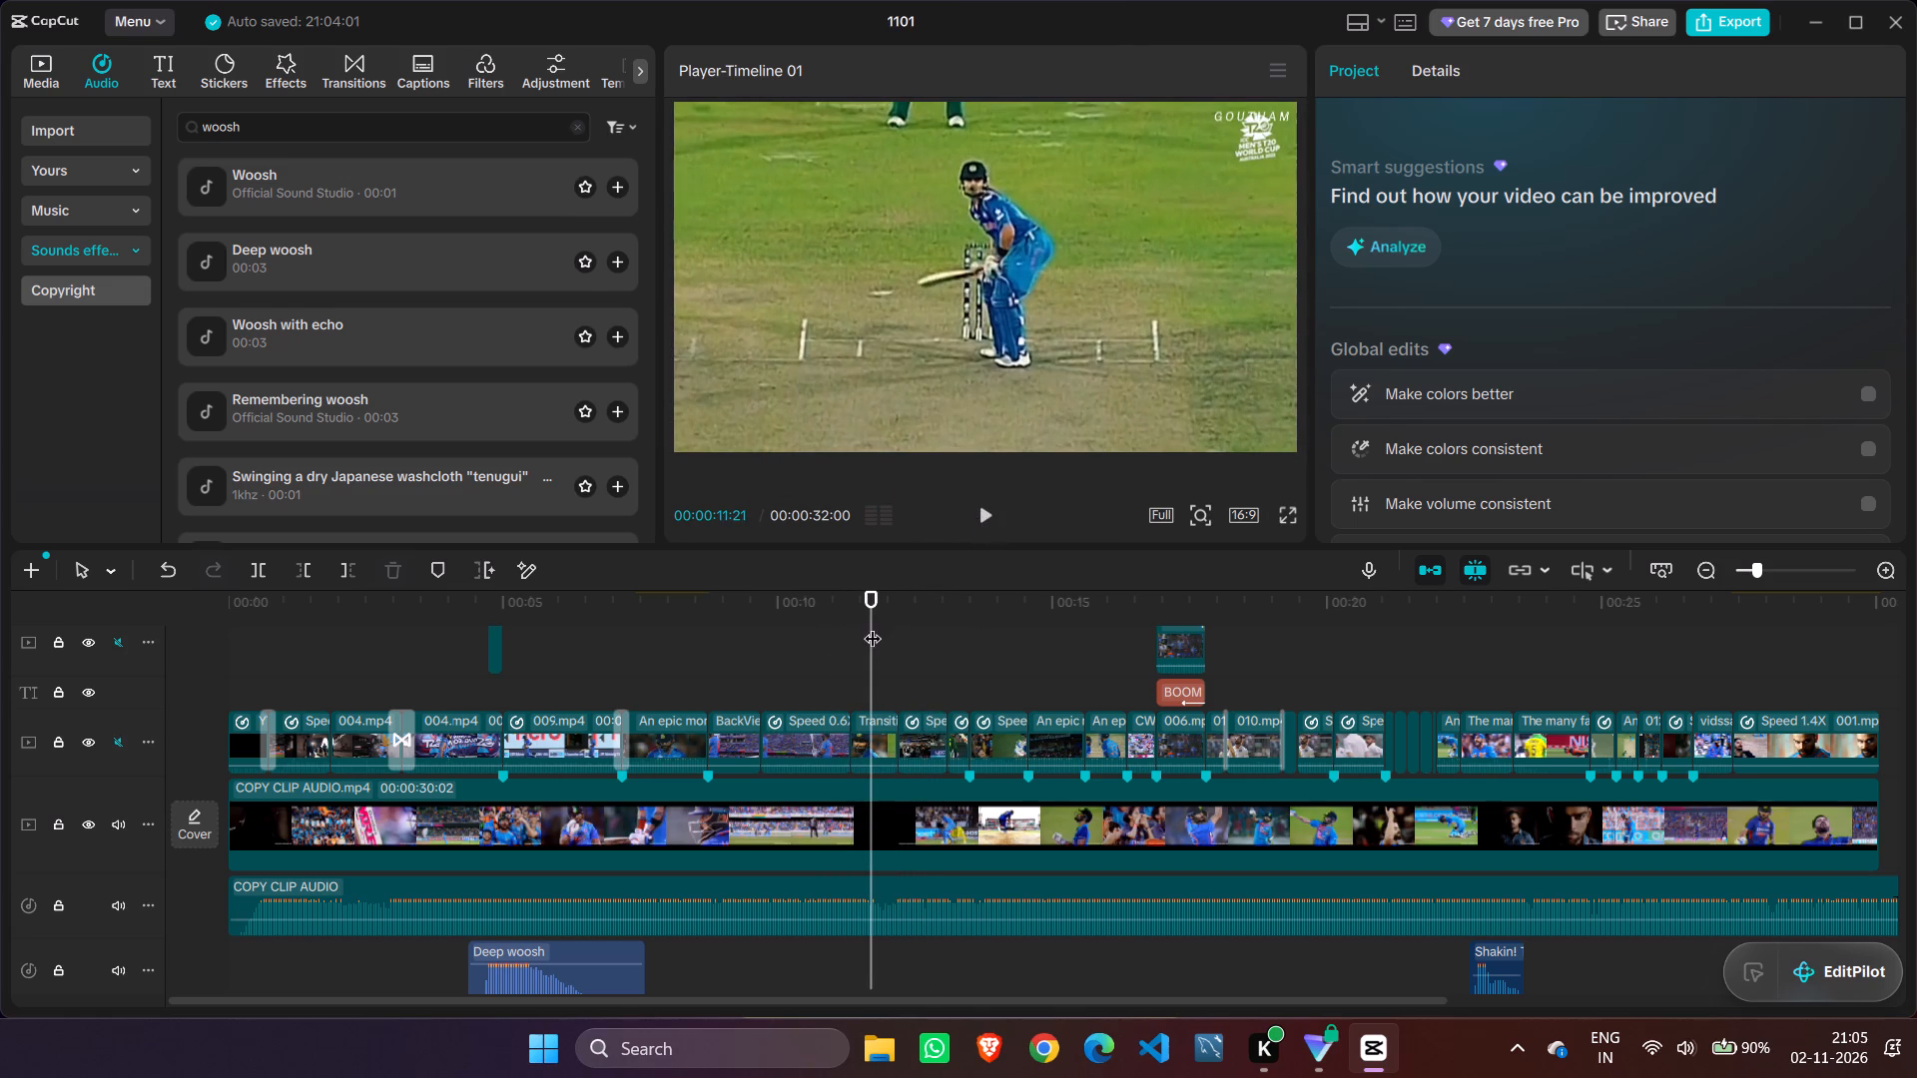
drag(873, 626, 848, 627)
double_click(979, 515)
Add a default text clip at 00:00:11:17 on the same track as the BOOM text.
drag(869, 640, 834, 643)
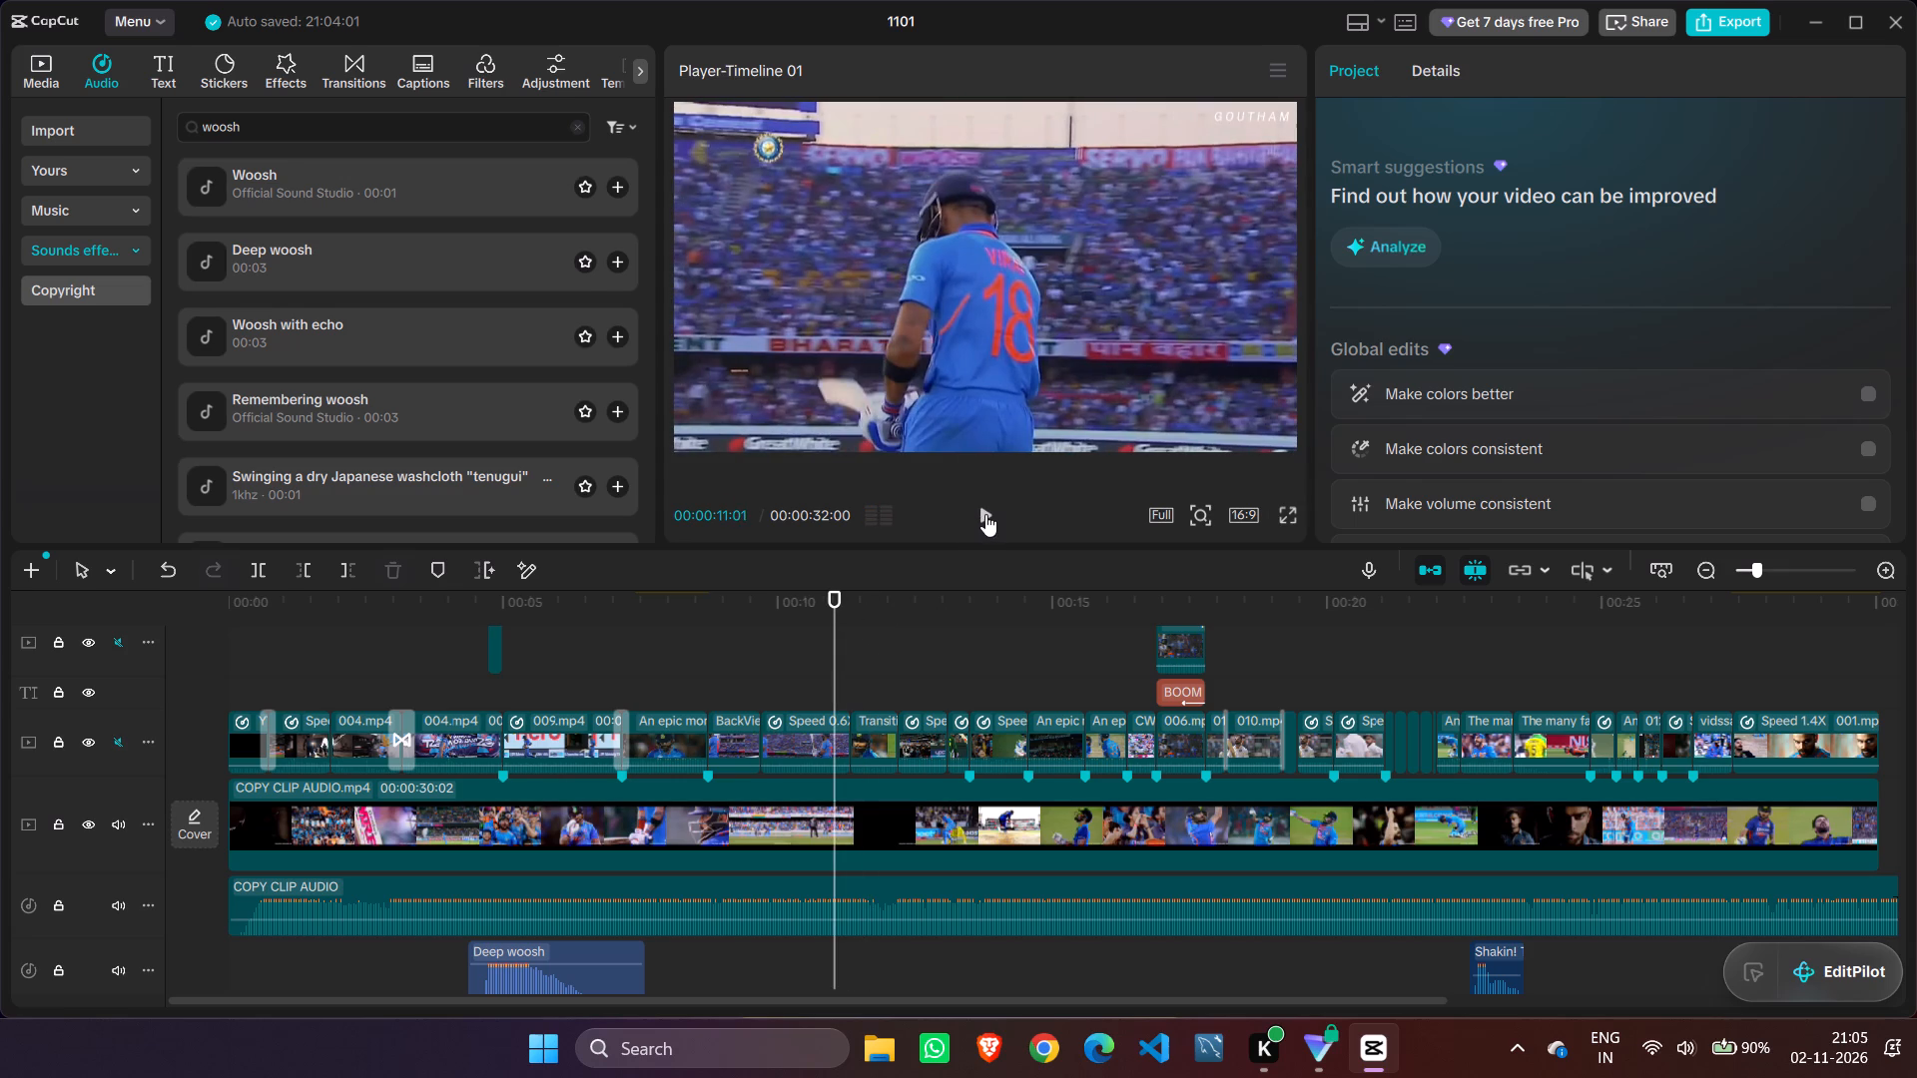
click(985, 514)
click(985, 514)
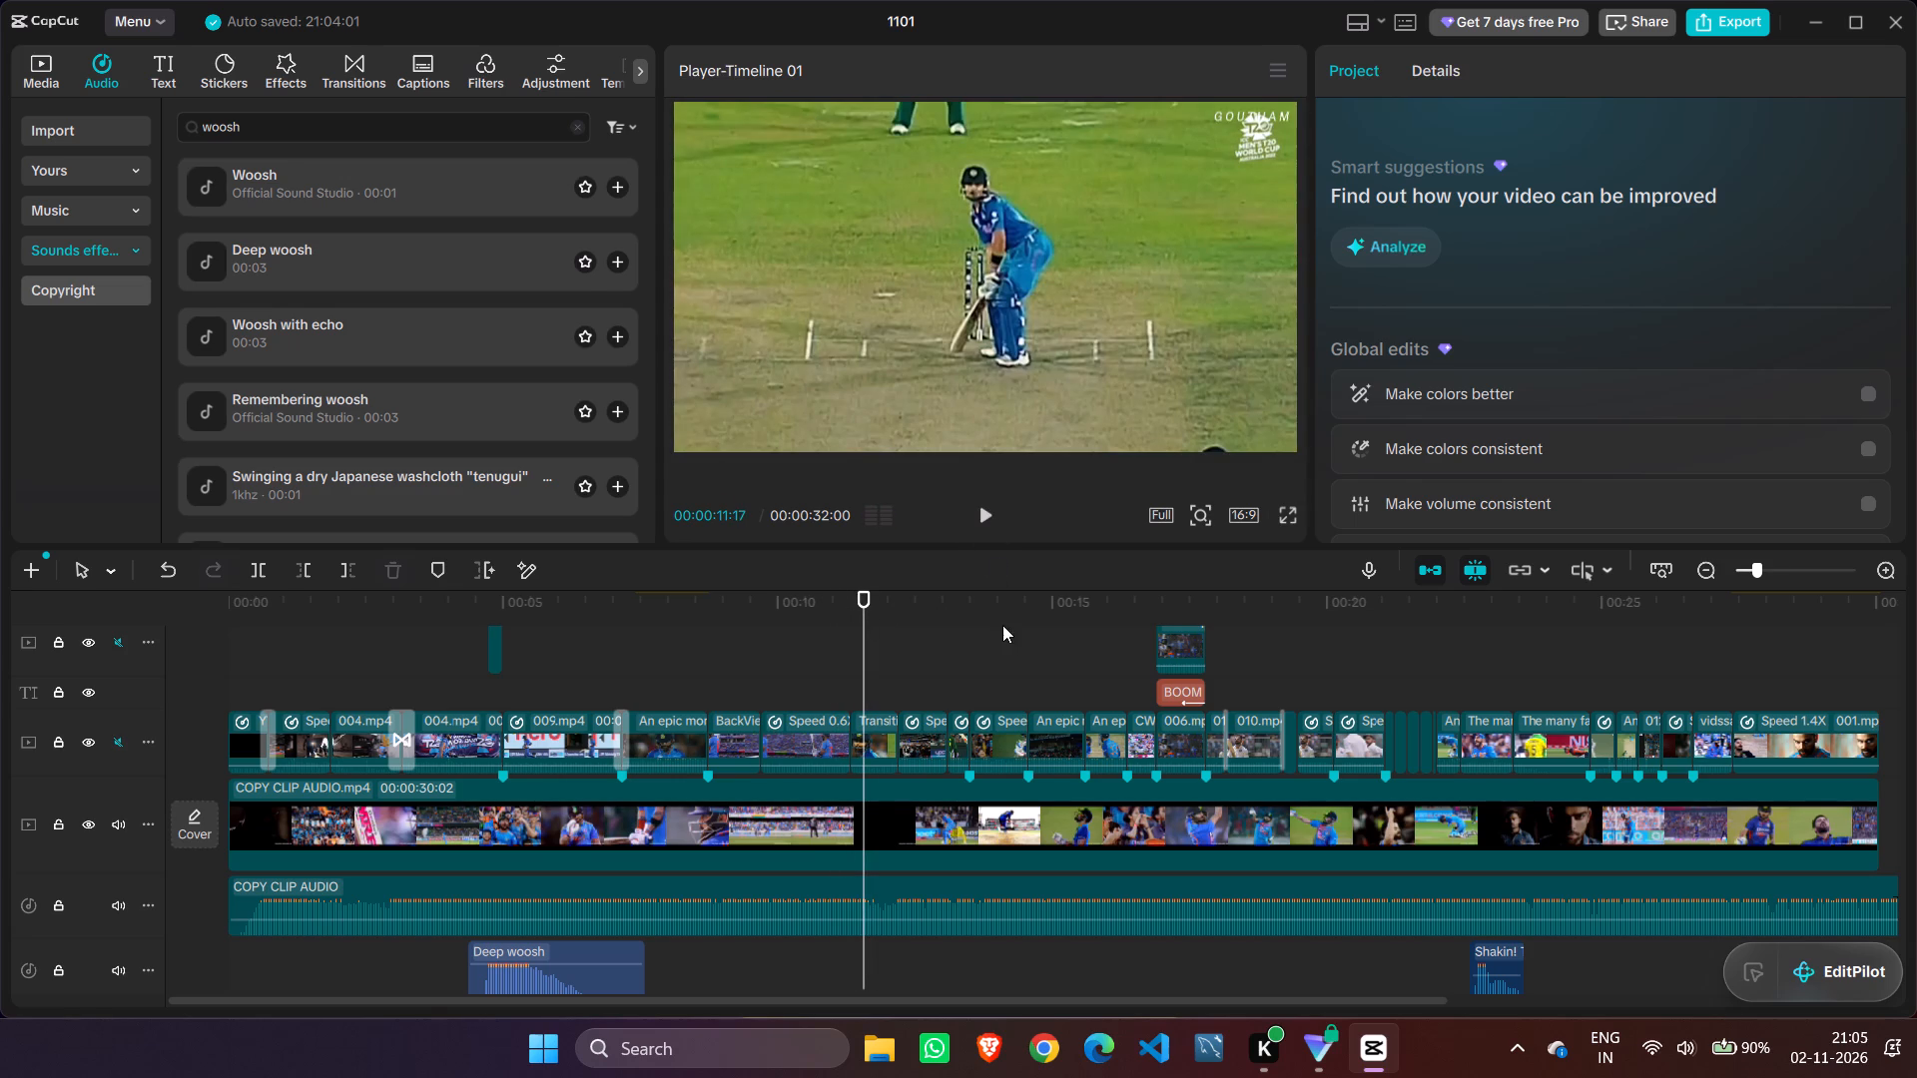
click(172, 64)
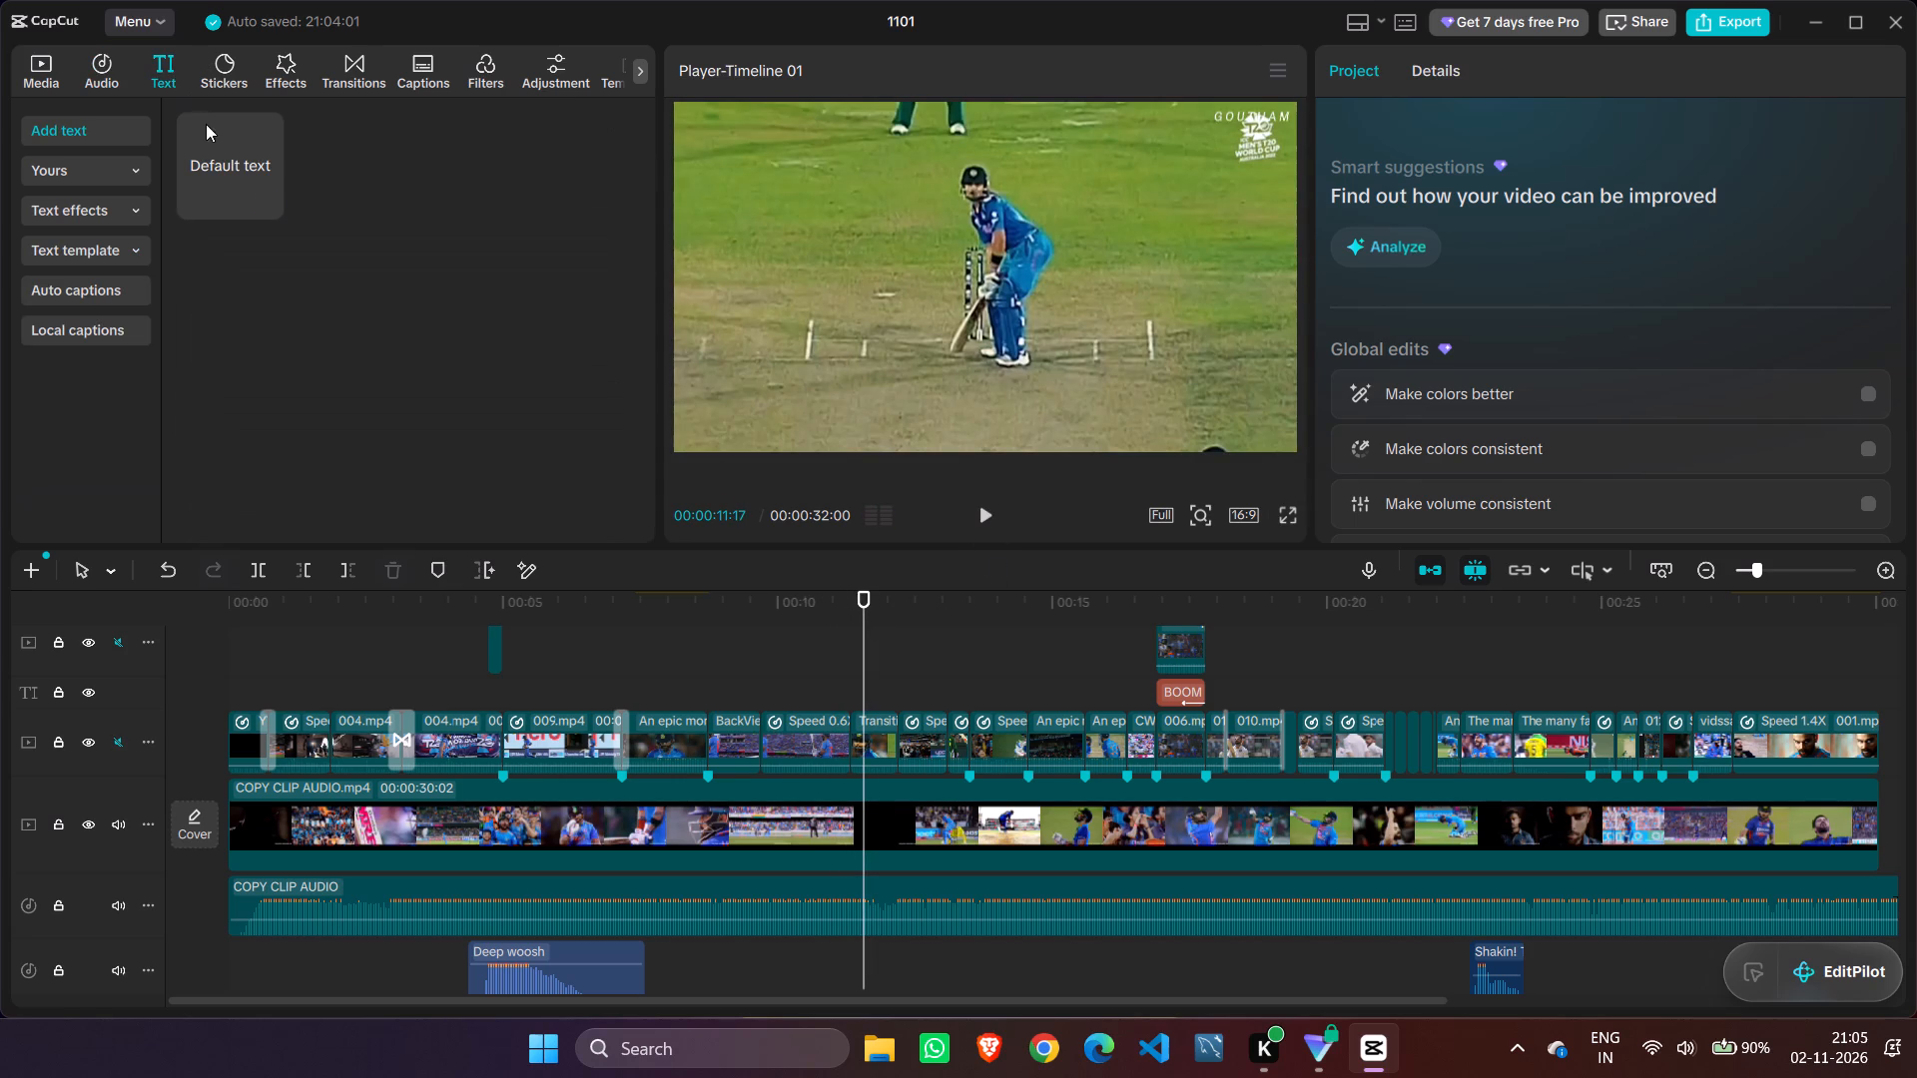
click(213, 131)
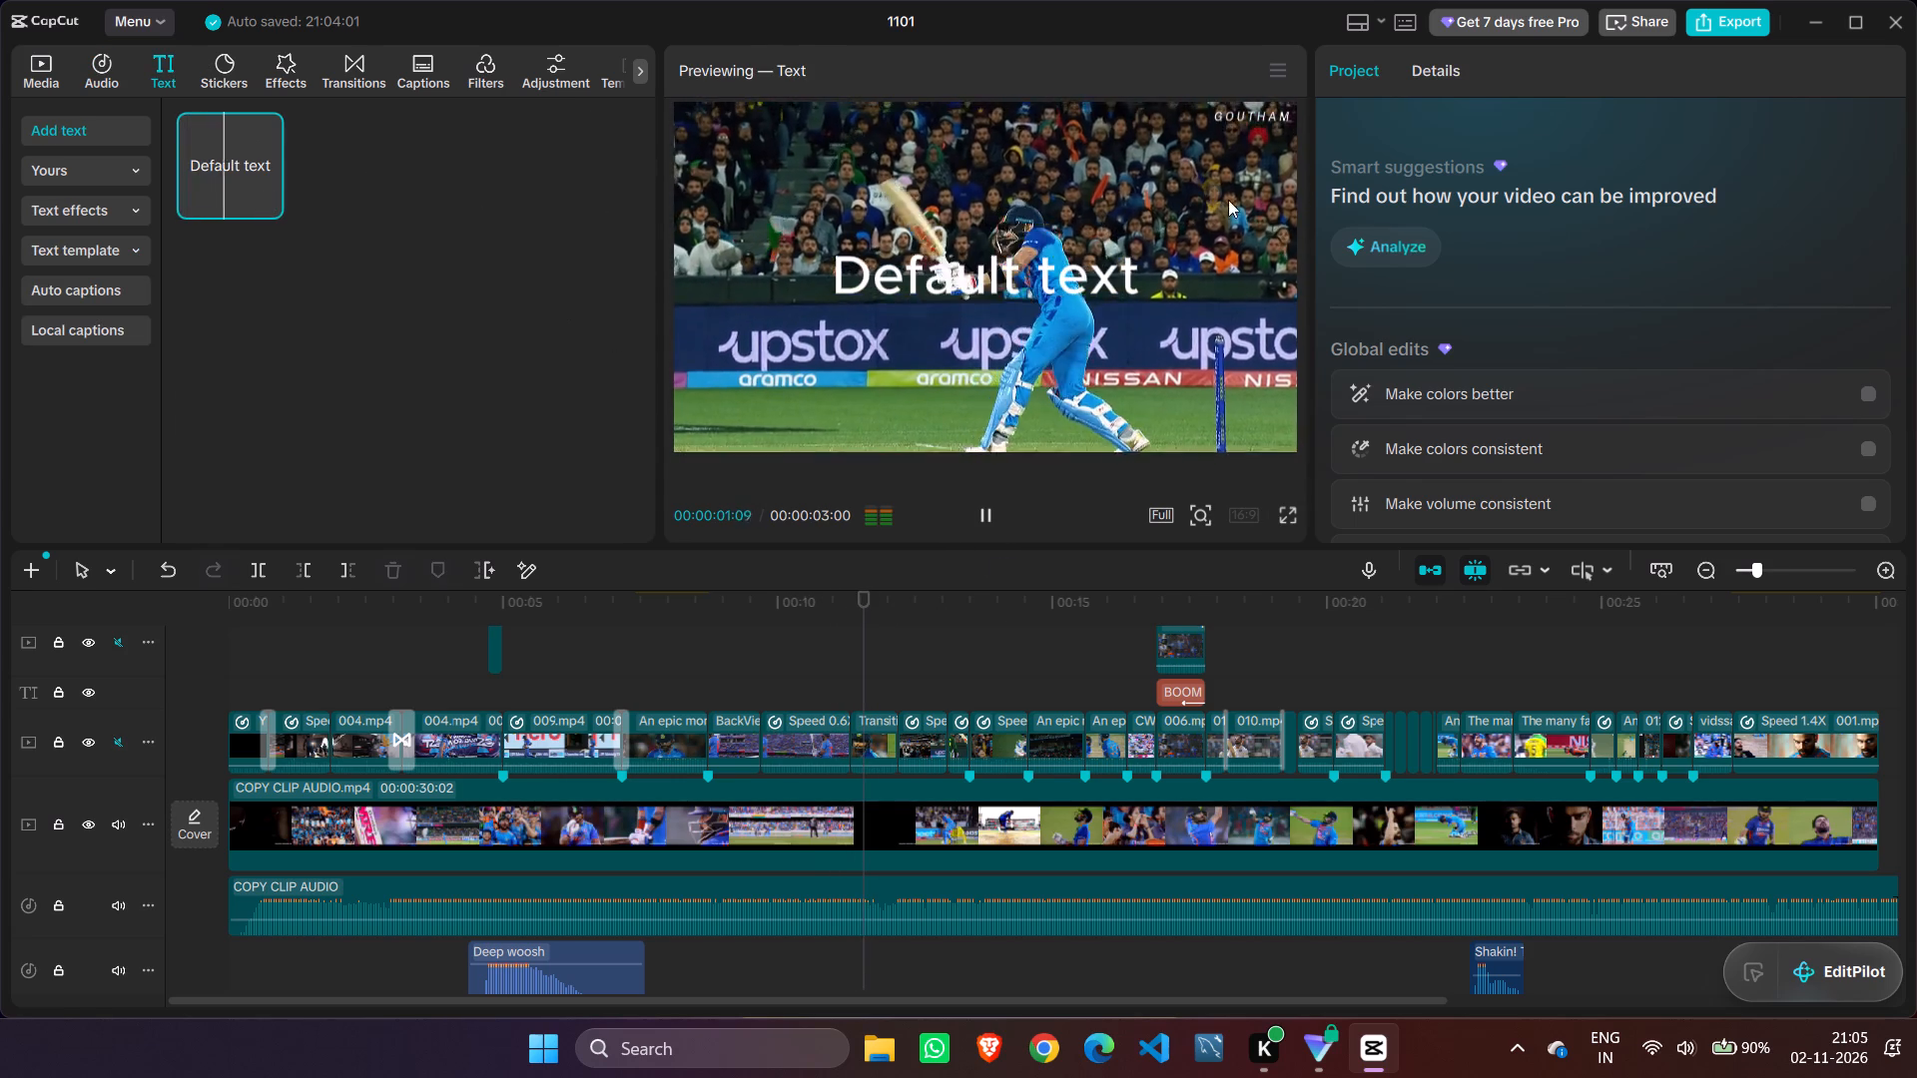
drag(234, 164, 868, 635)
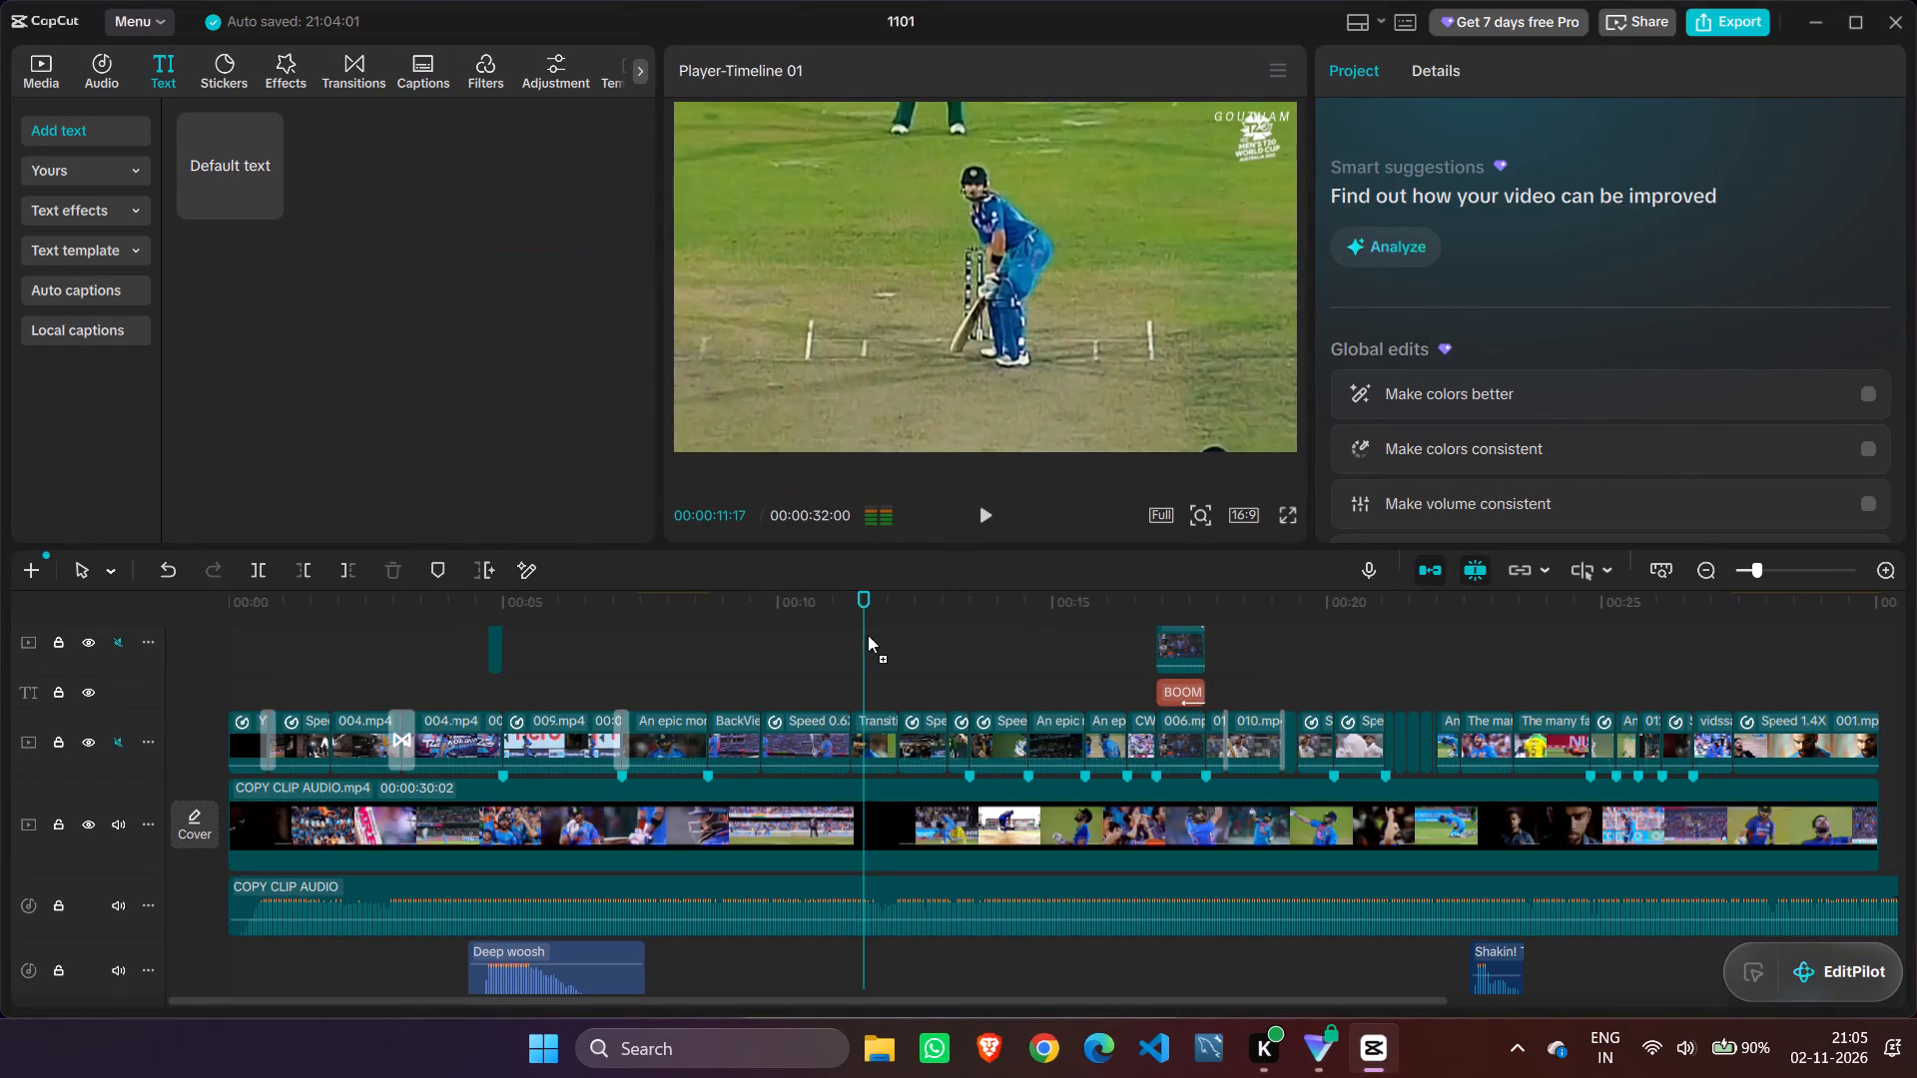
drag(868, 635, 868, 688)
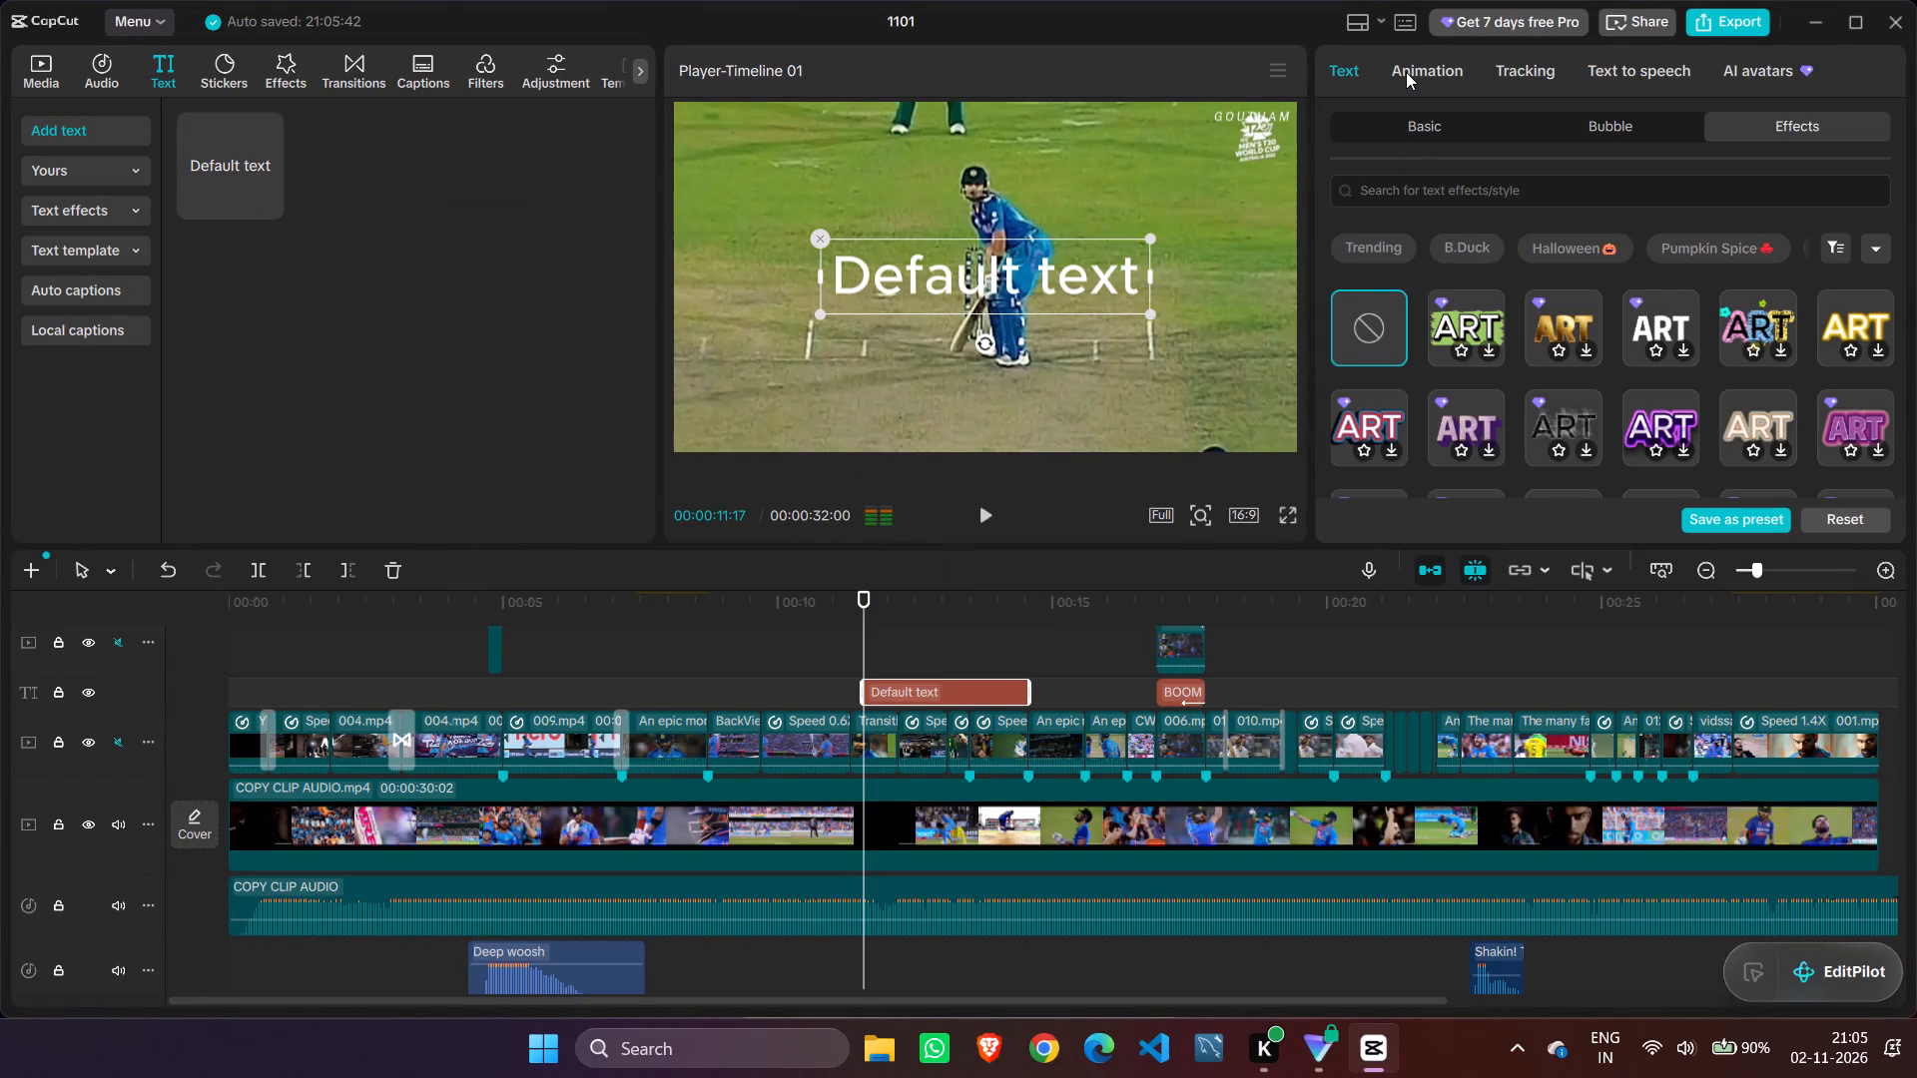
Replace the new text clip's wording with GET.
click(1341, 71)
click(1406, 119)
click(1464, 201)
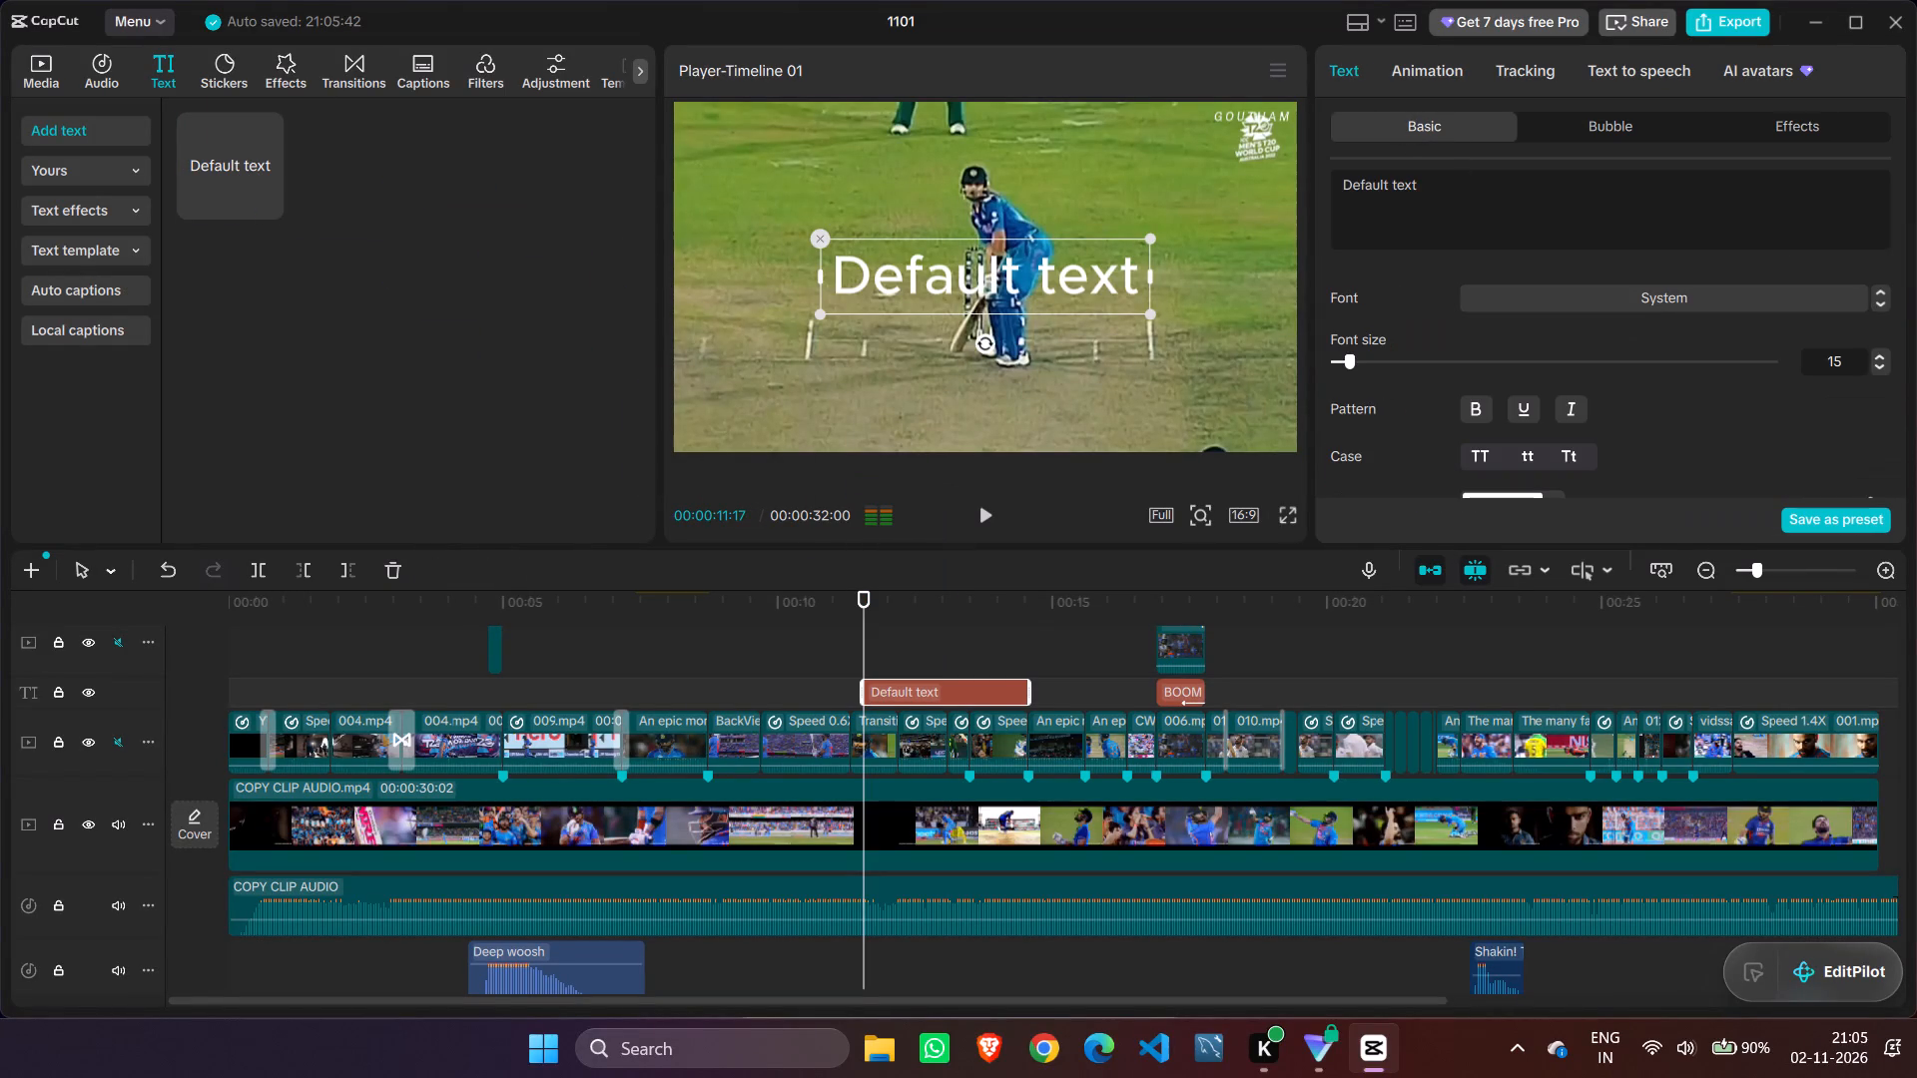
drag(1456, 190, 1326, 187)
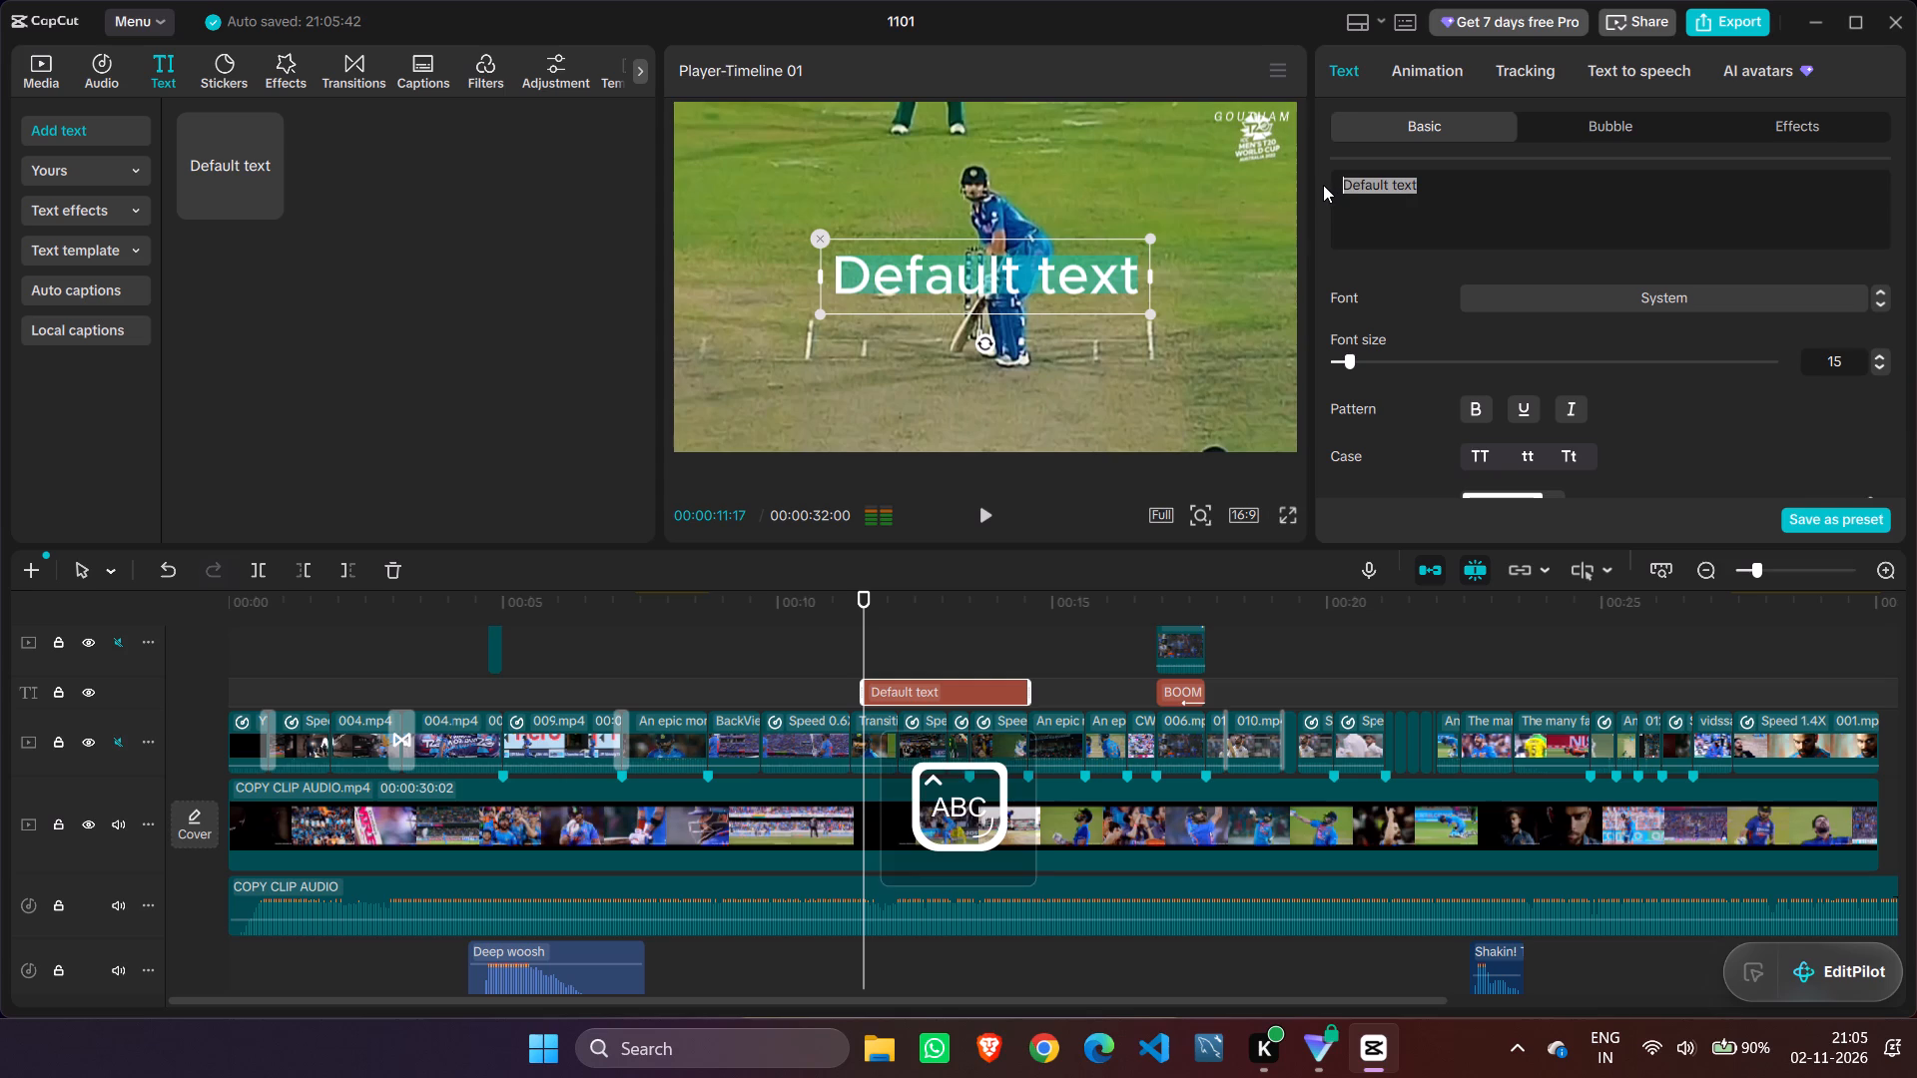
text(GET)
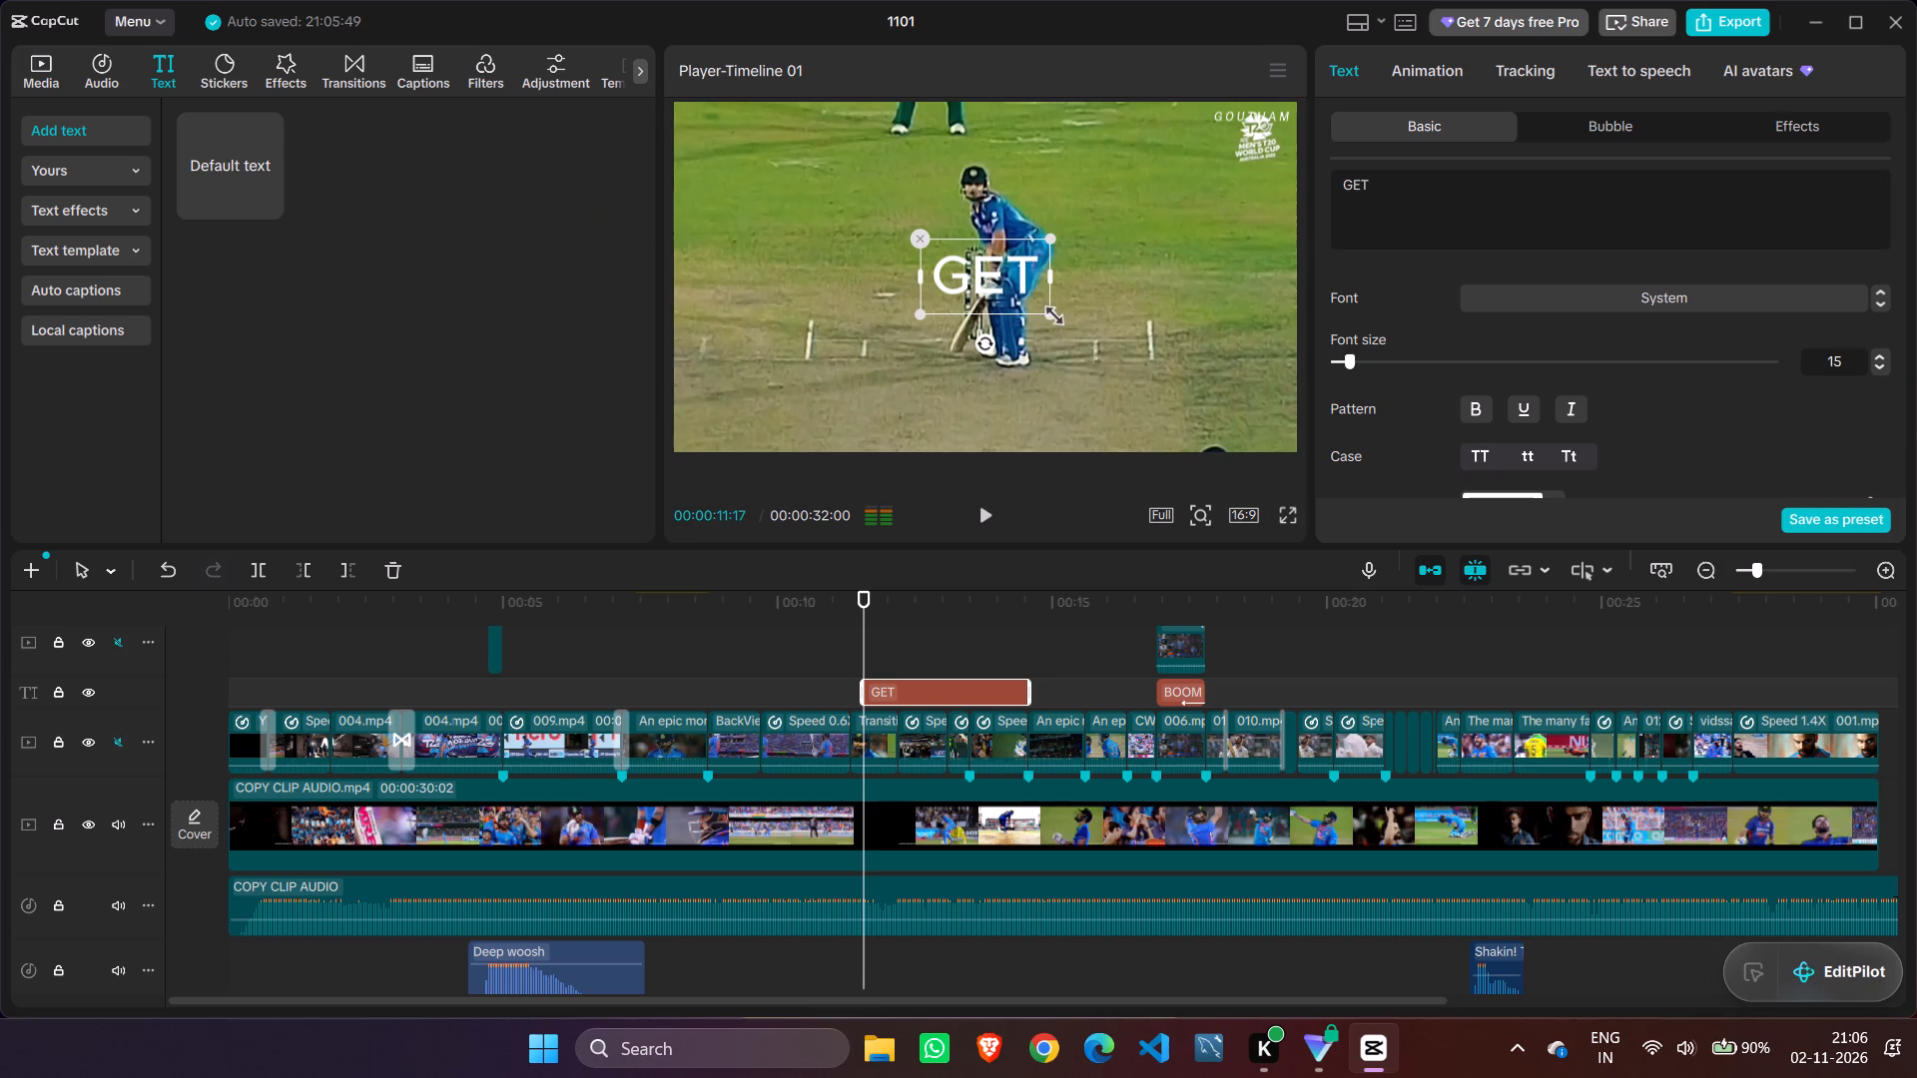
Enlarge the GET text in the preview to nearly half the frame width, keeping it centred over the batter.
drag(1047, 310, 1205, 410)
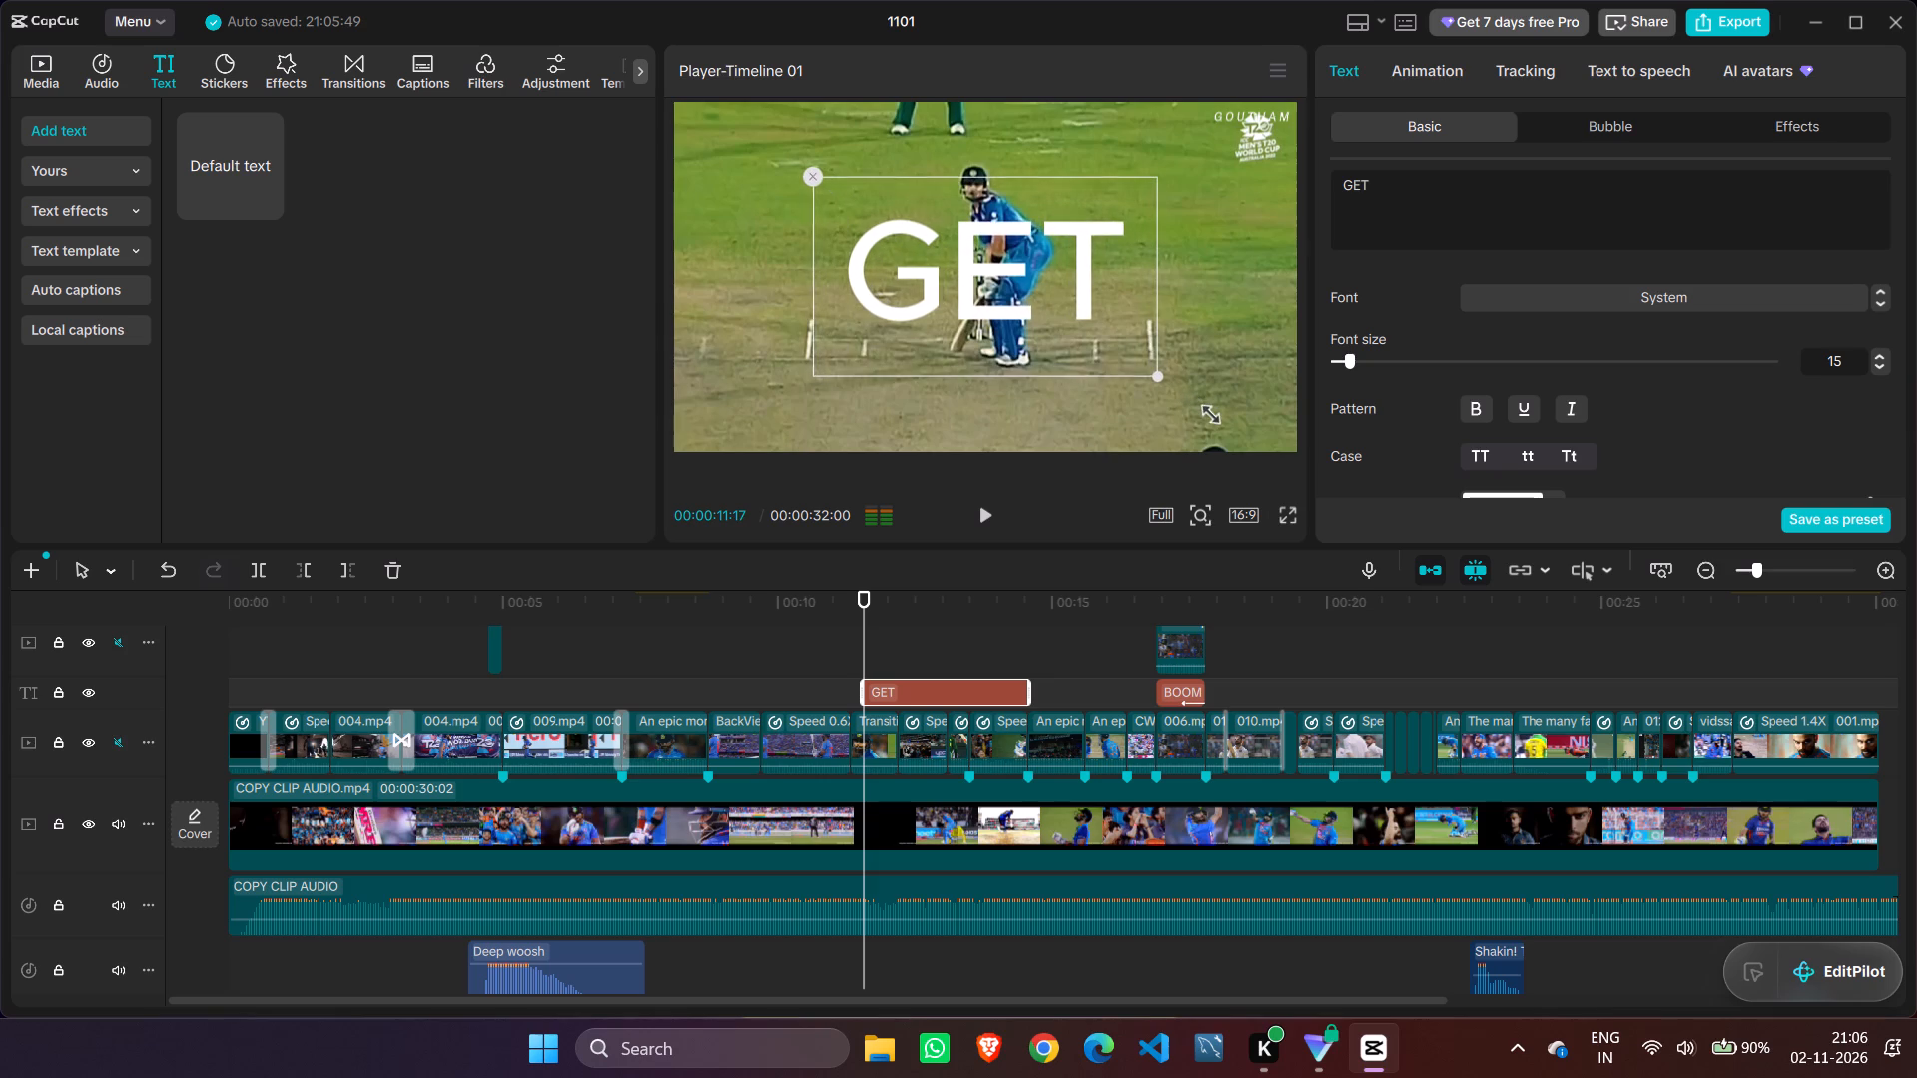
drag(1205, 410, 1204, 411)
drag(1156, 376, 1107, 352)
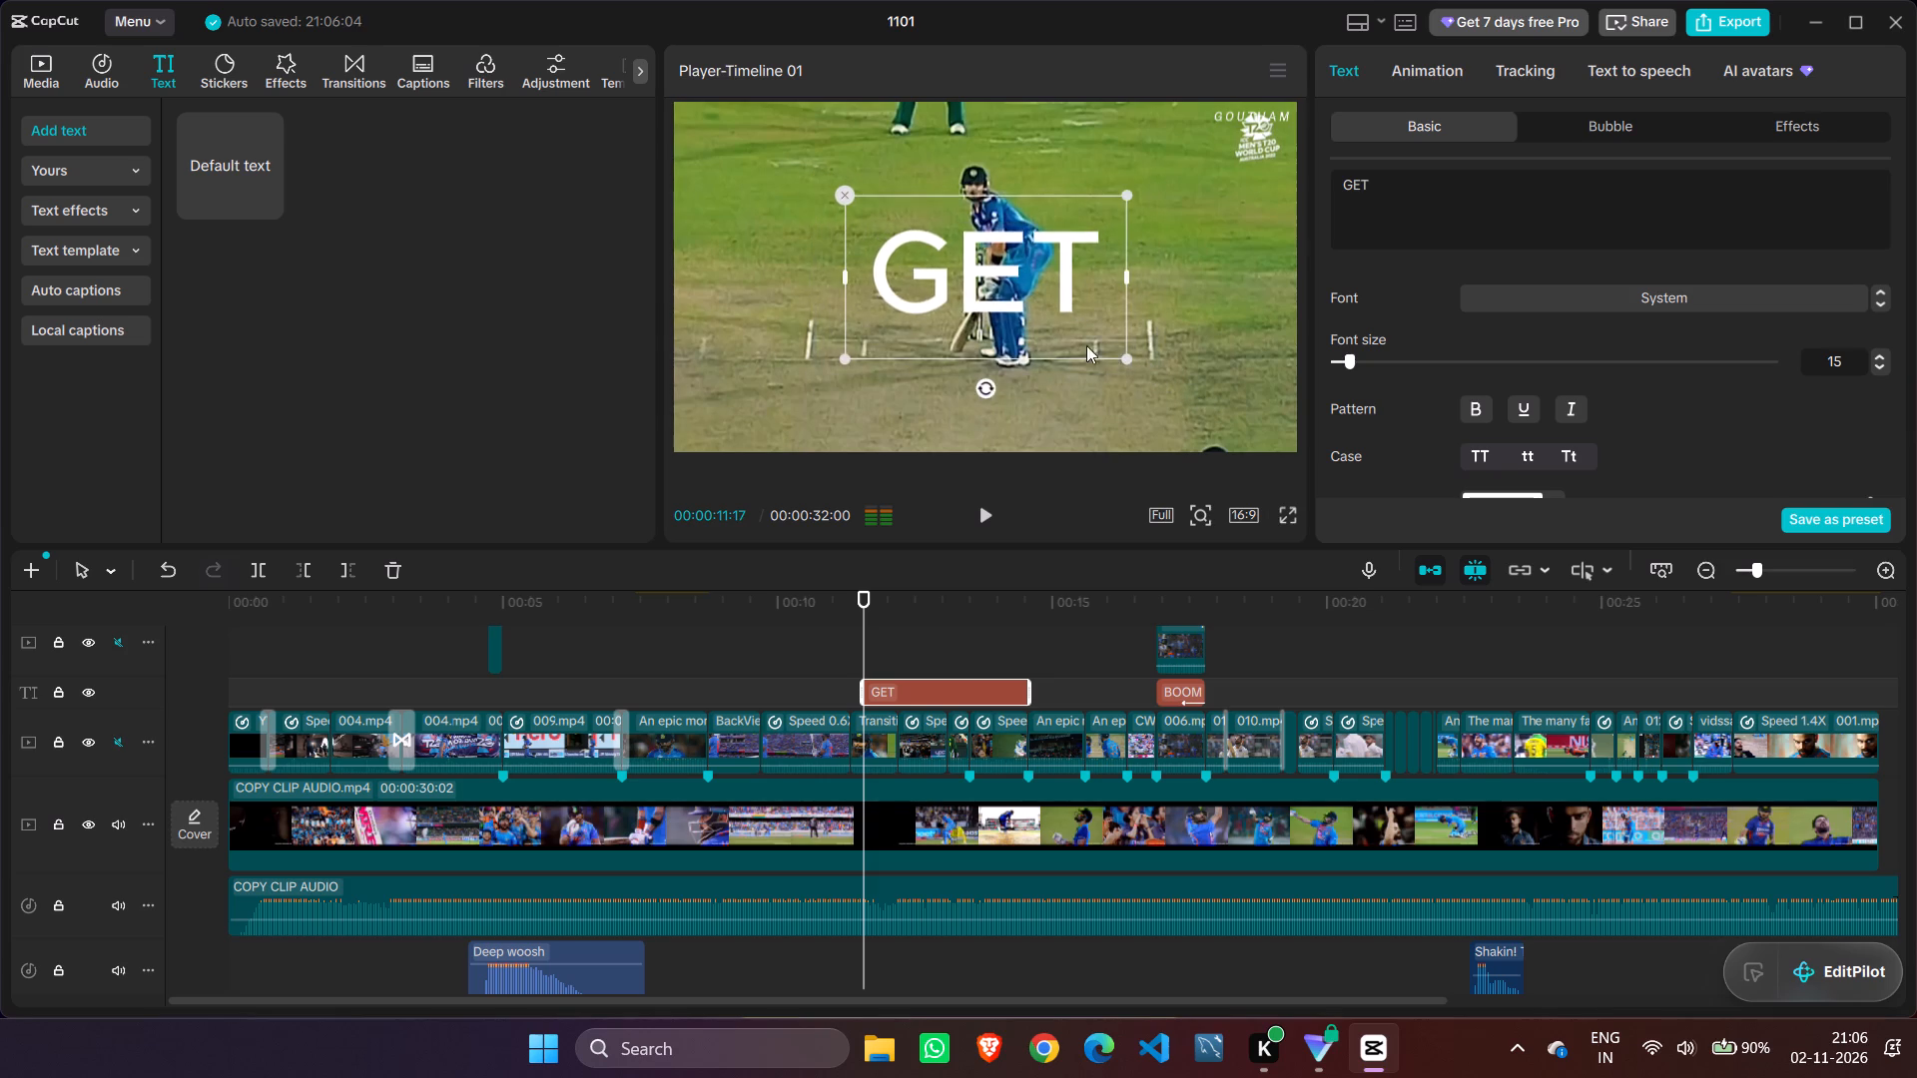
click(1034, 317)
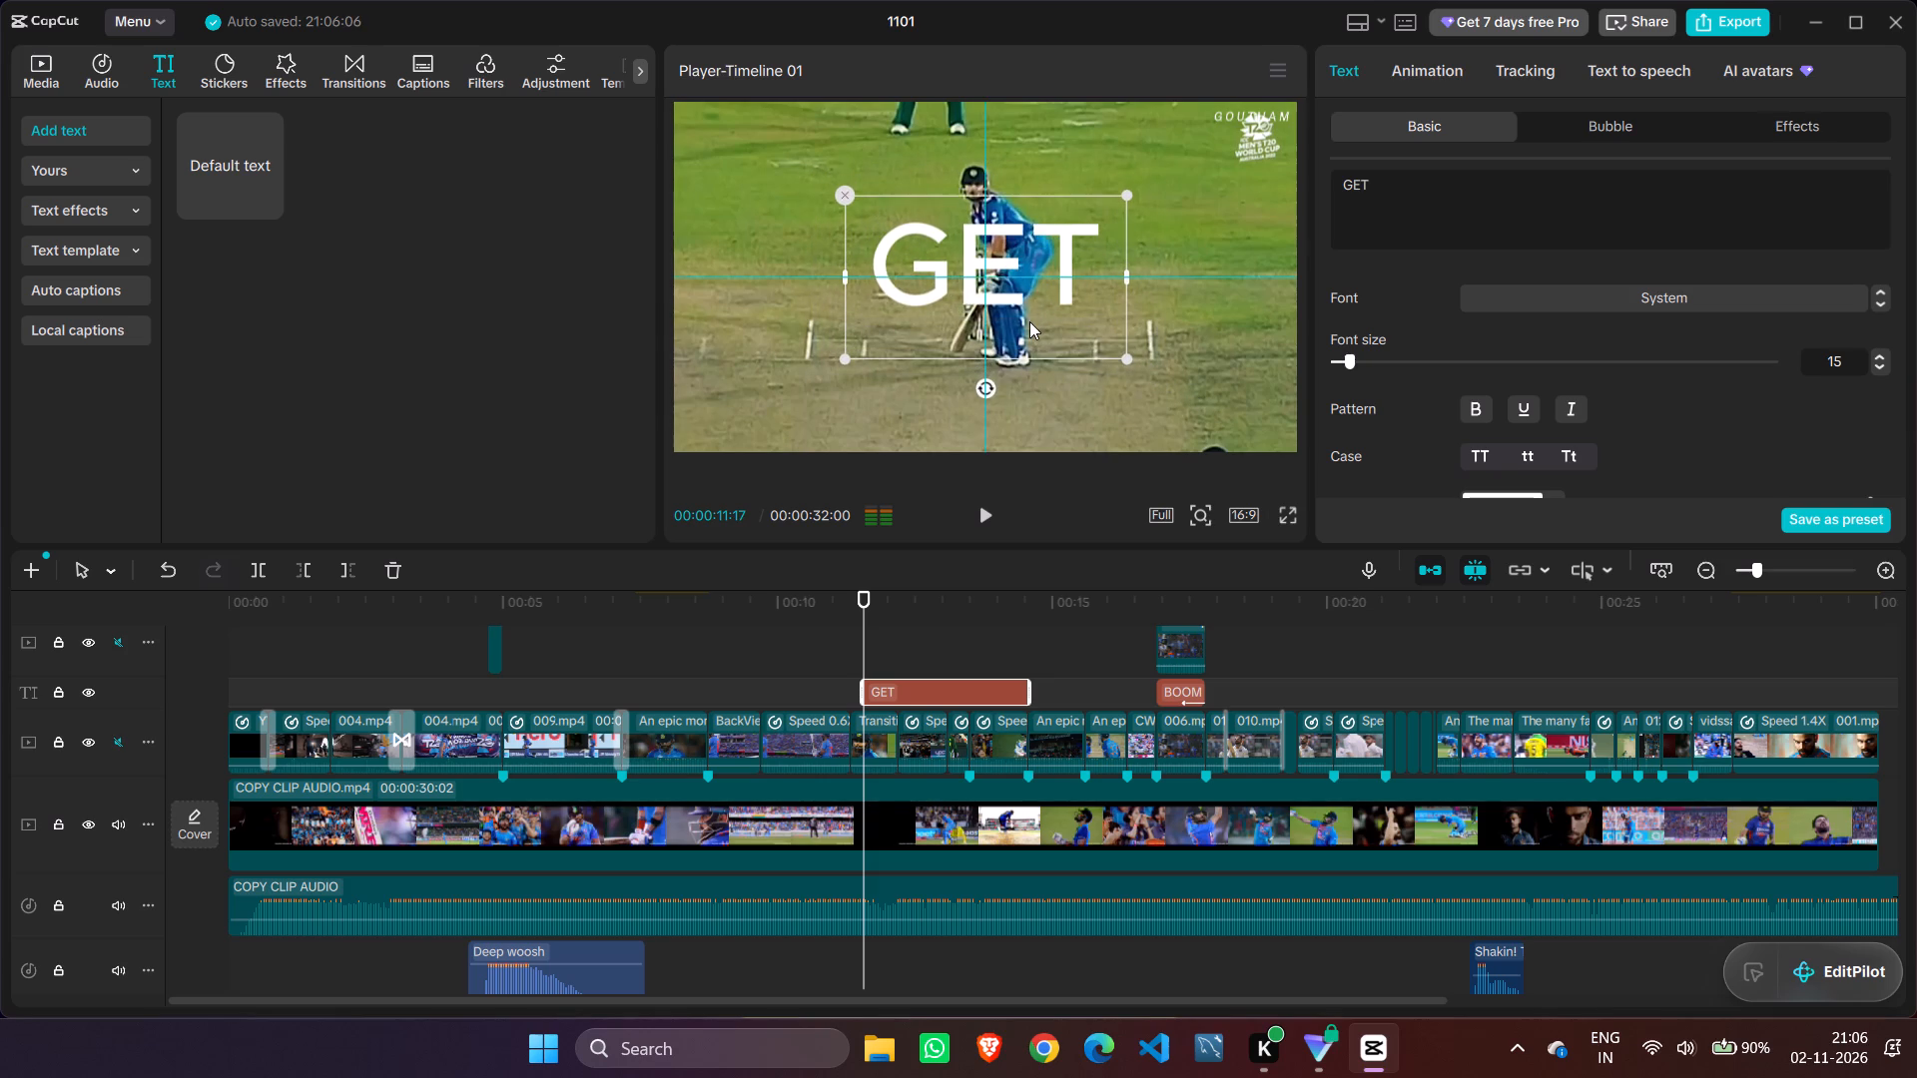
click(1032, 310)
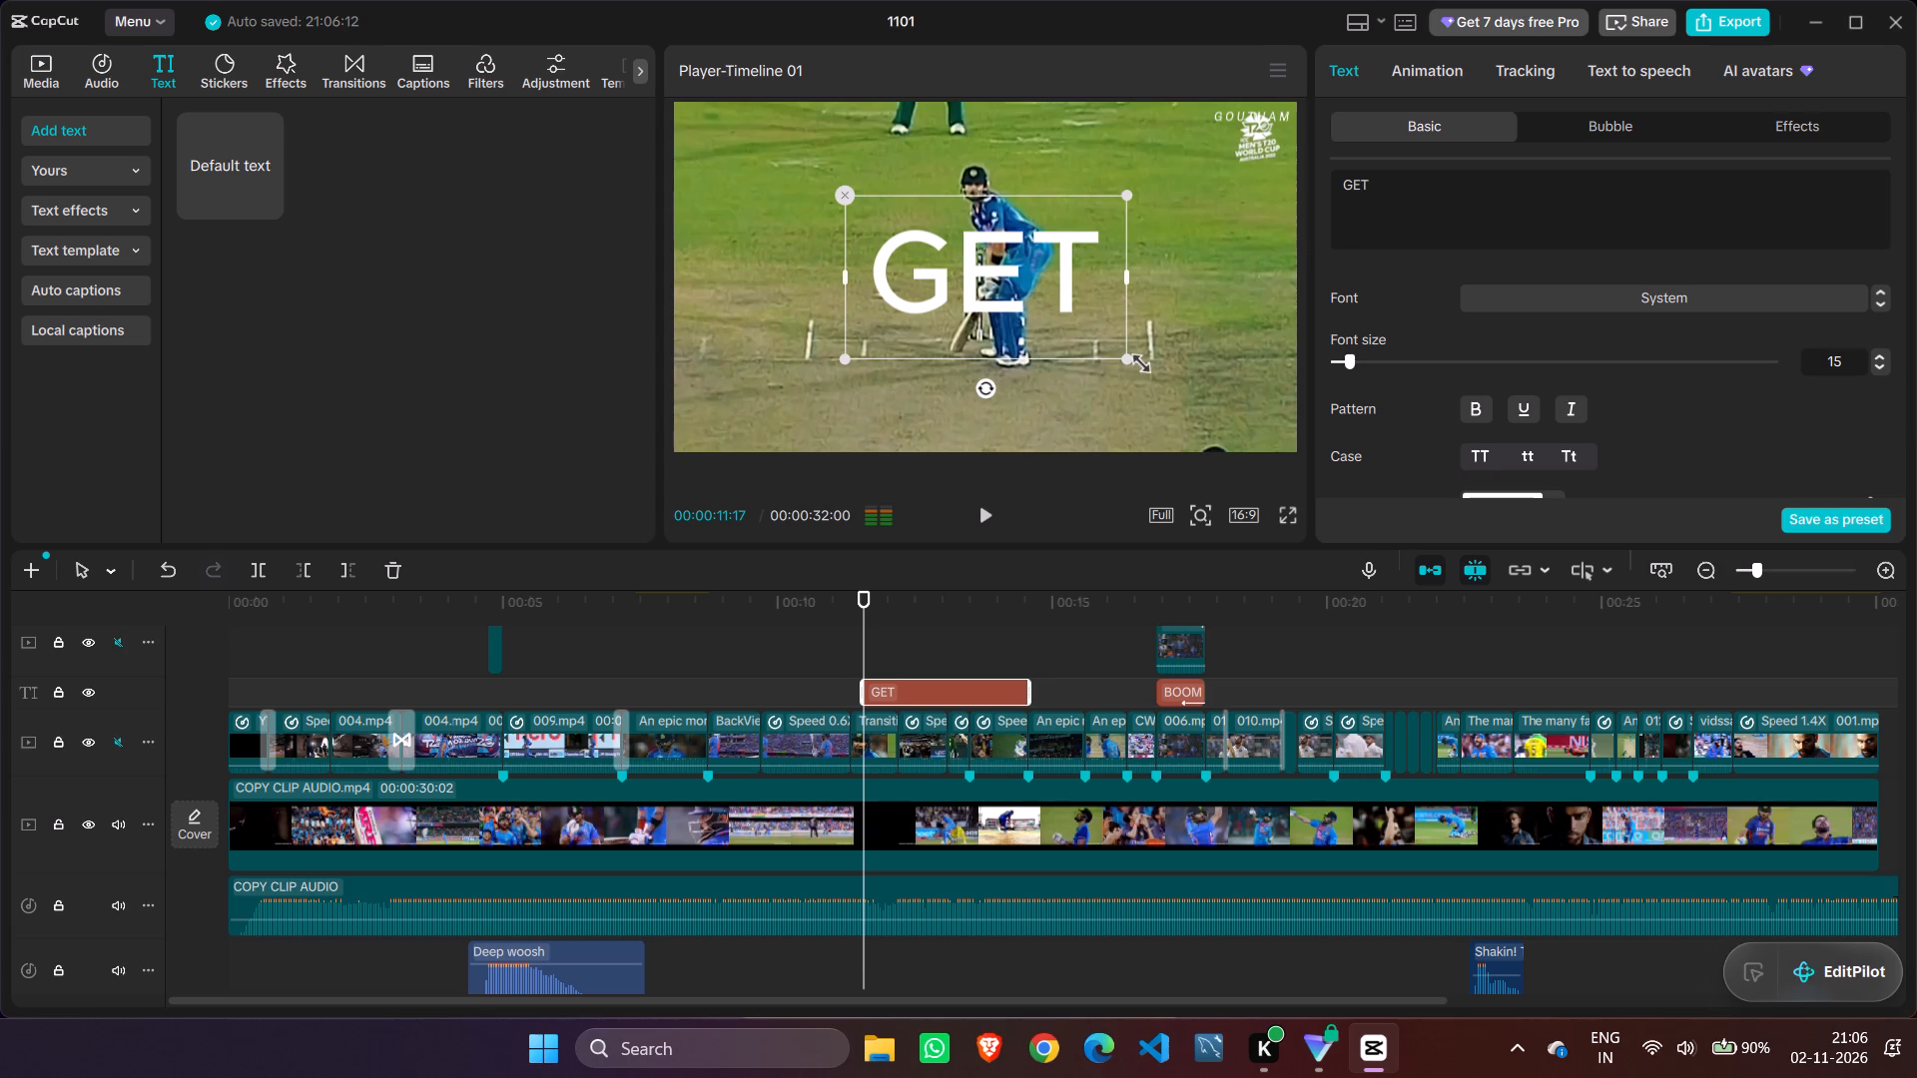
Look through the GET text's basic formatting settings, from font and colour down to rotation and blend.
click(1432, 188)
scroll(1570, 290, down, 4)
scroll(1564, 292, up, 6)
scroll(1564, 292, down, 8)
scroll(1564, 292, up, 1)
scroll(1564, 292, down, 1)
scroll(1564, 292, up, 2)
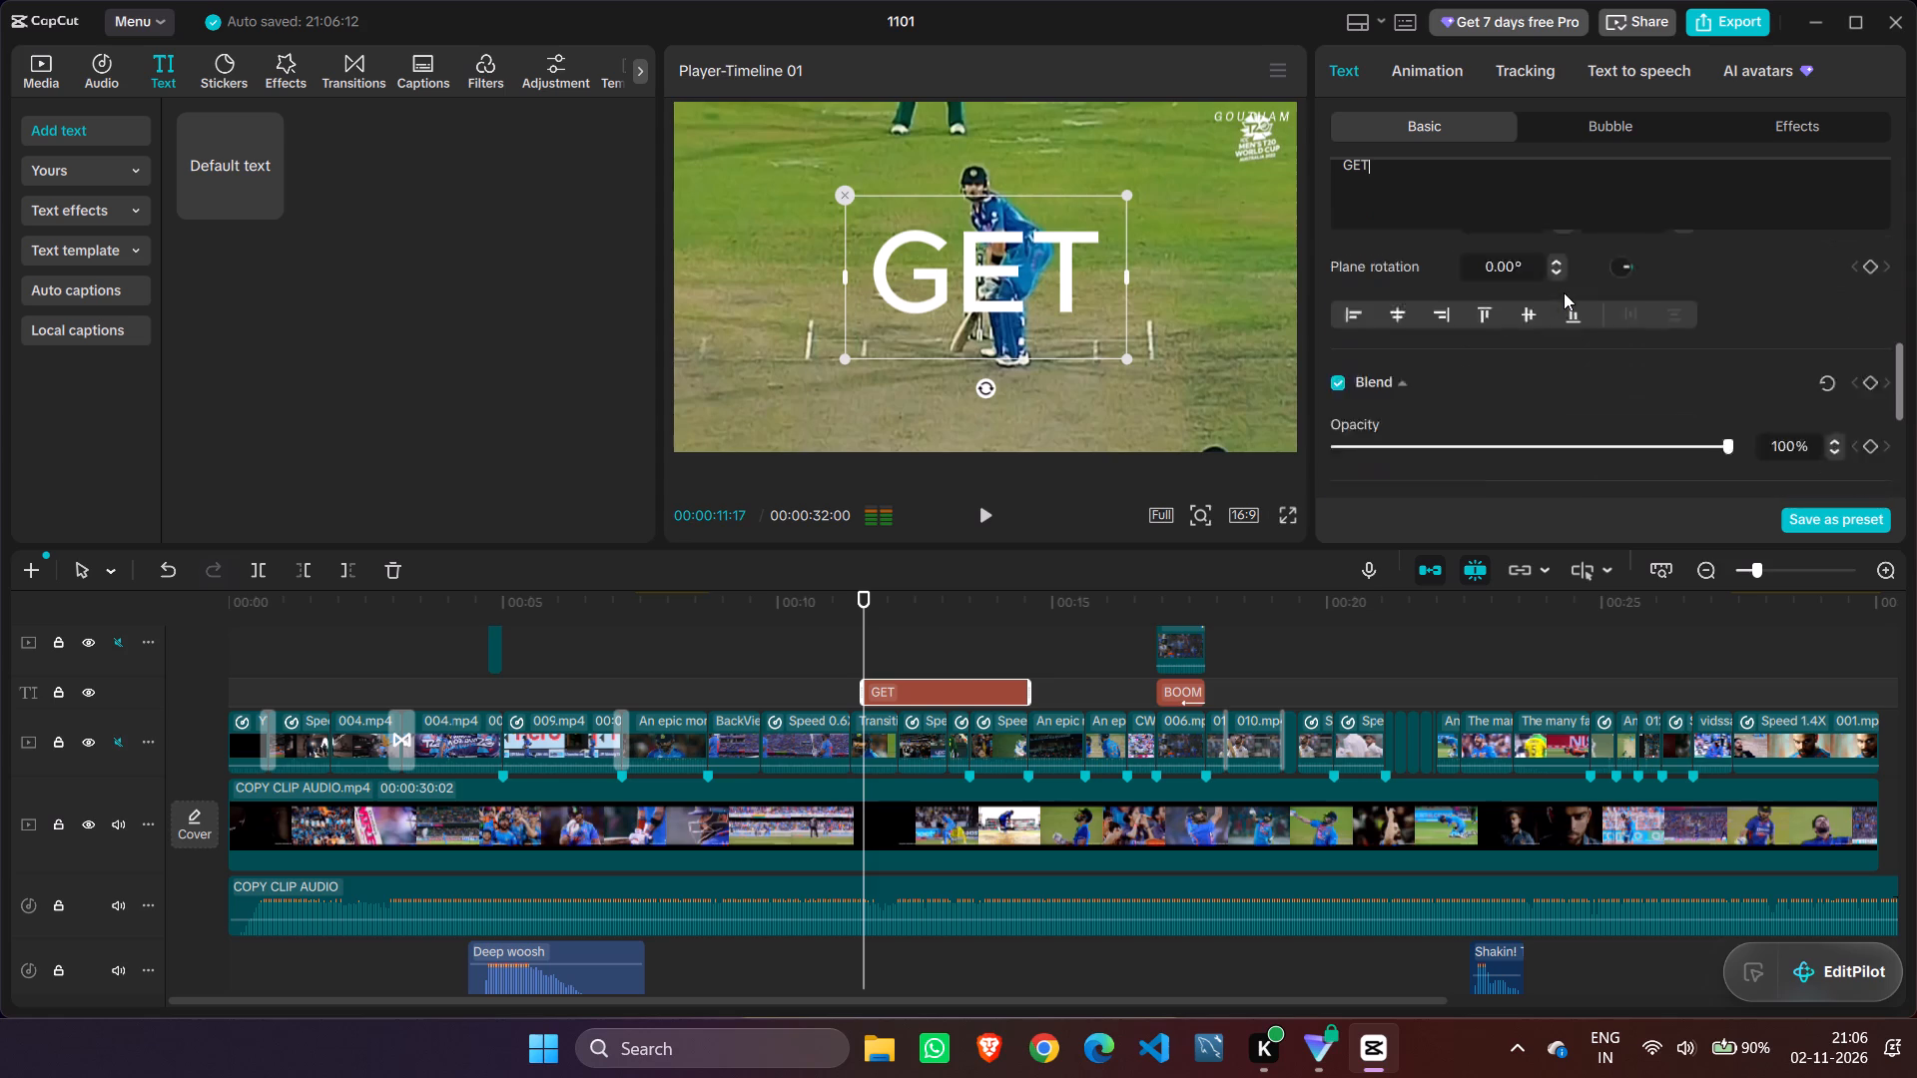
scroll(1564, 292, up, 2)
scroll(1564, 292, down, 1)
scroll(1564, 292, up, 8)
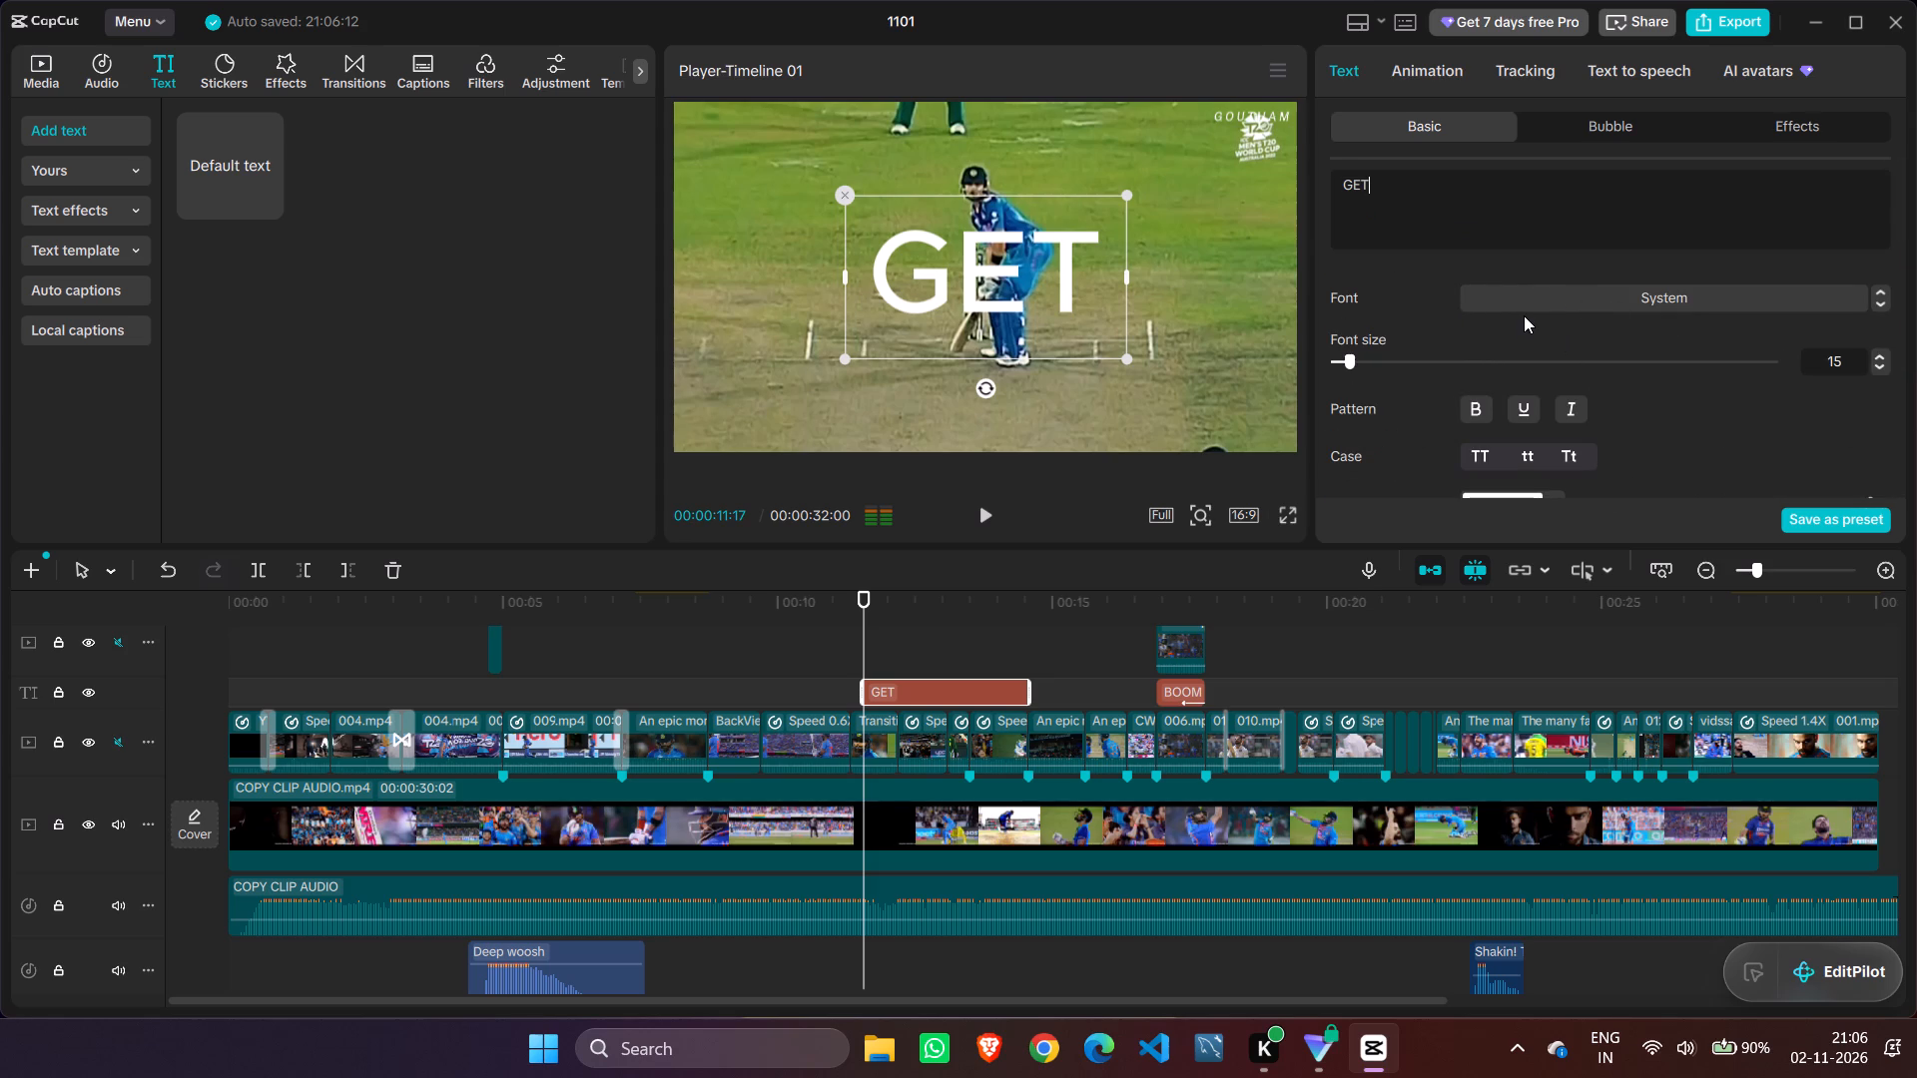
scroll(1518, 393, down, 1)
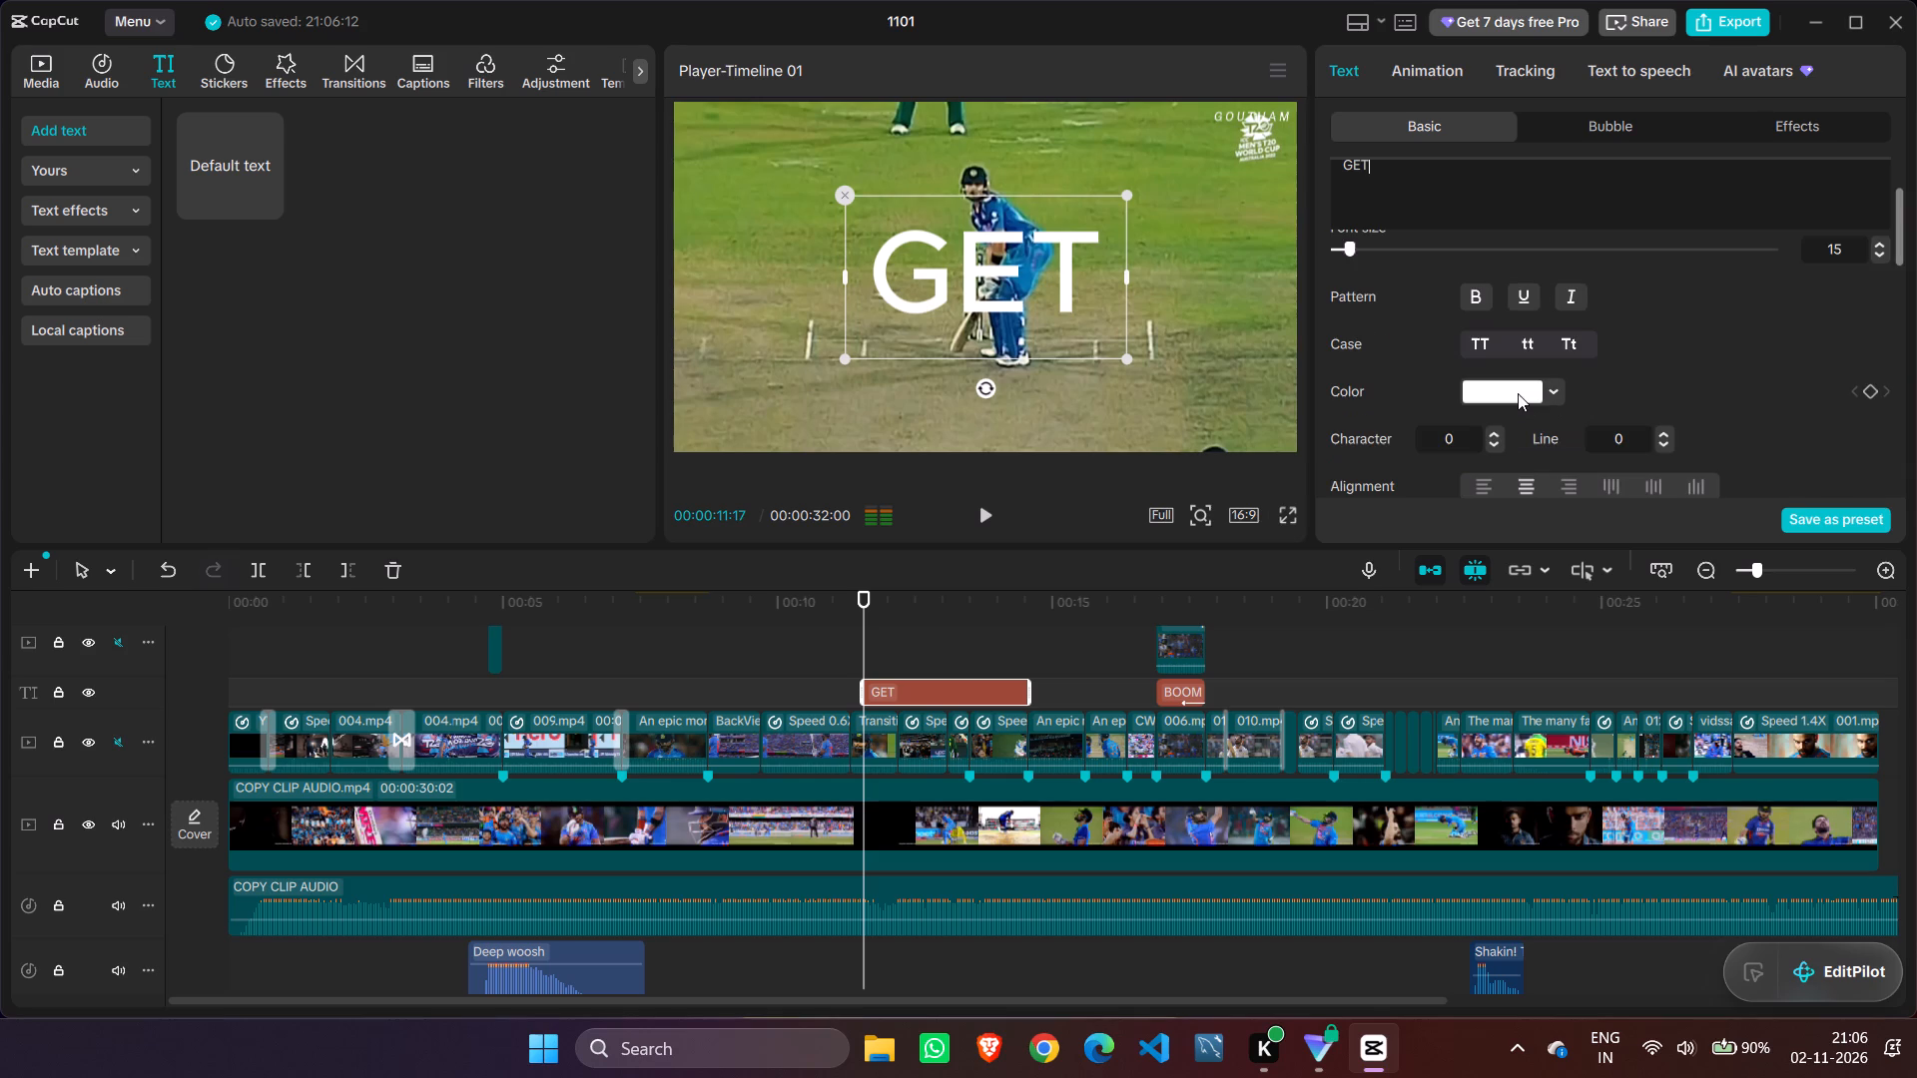
Set the GET text's font to Oswald-Bold.
scroll(1520, 358, up, 1)
click(1577, 299)
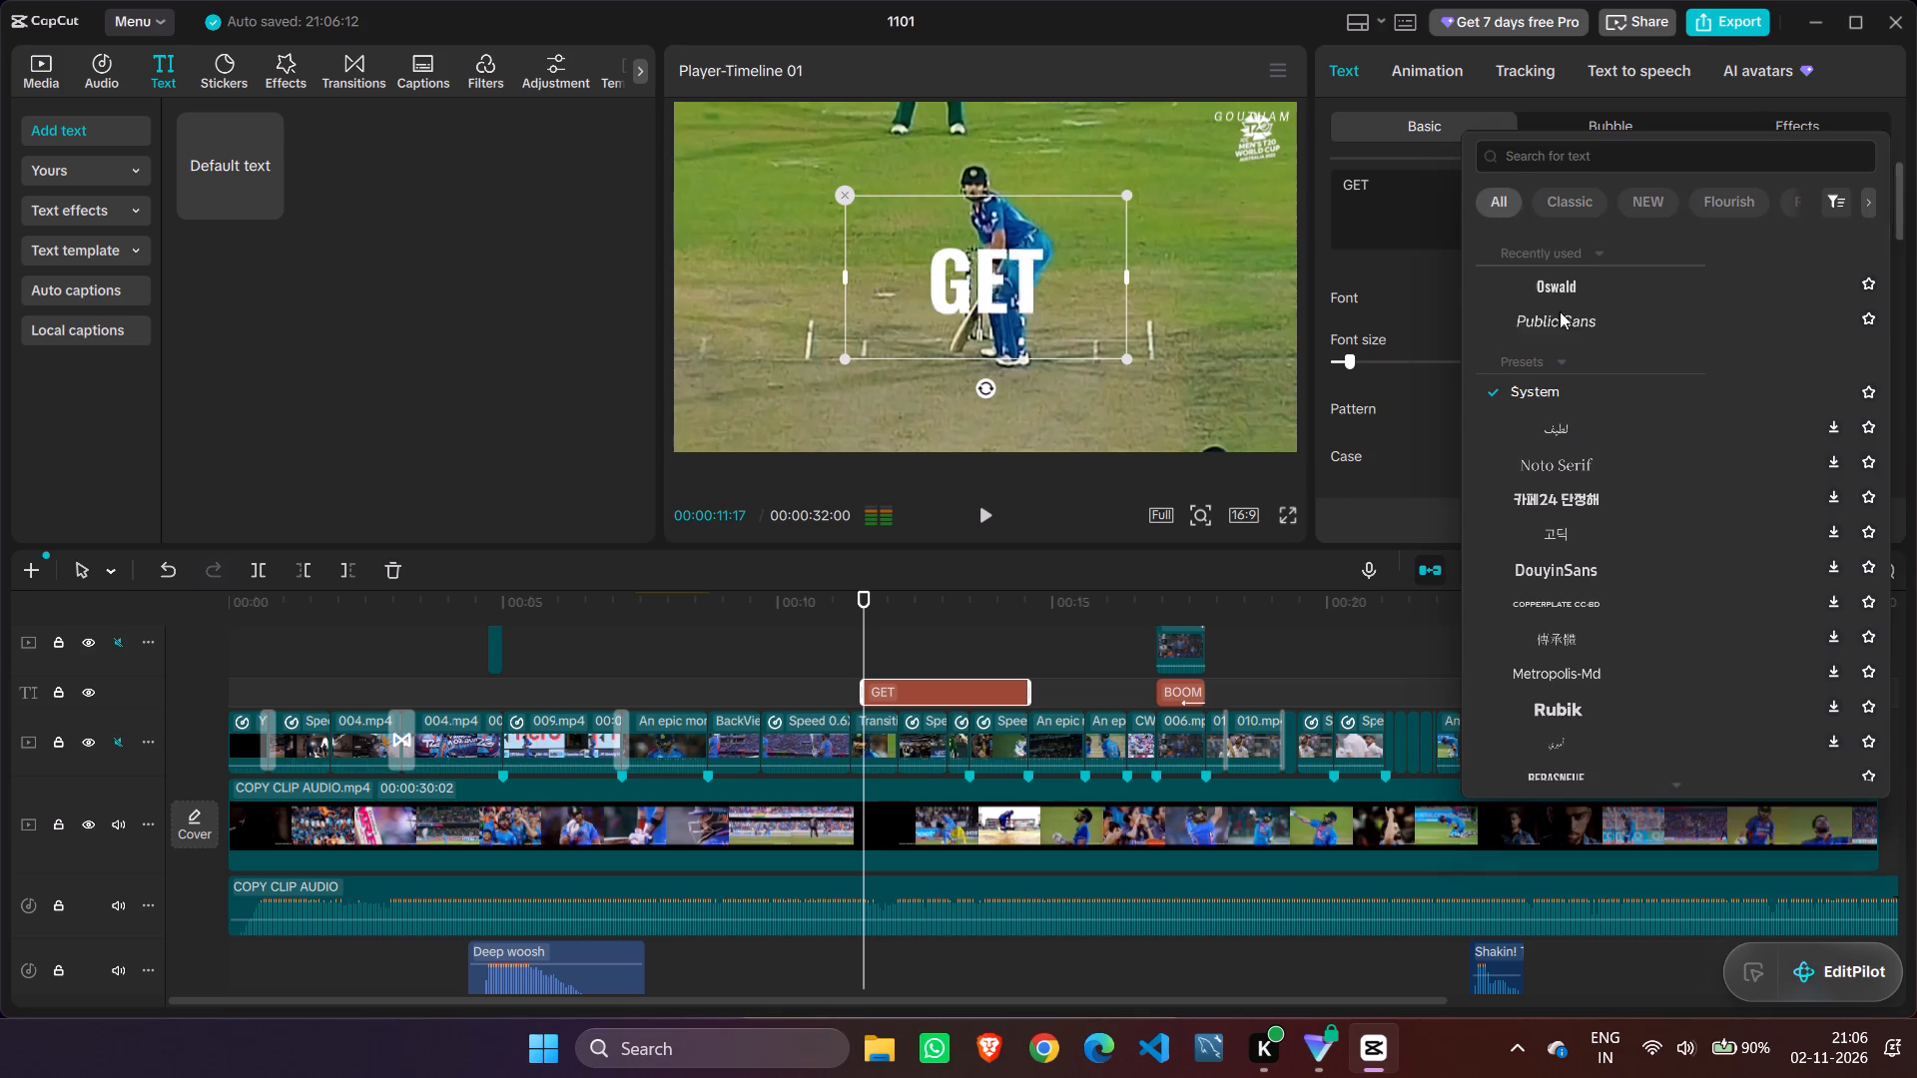
click(1576, 290)
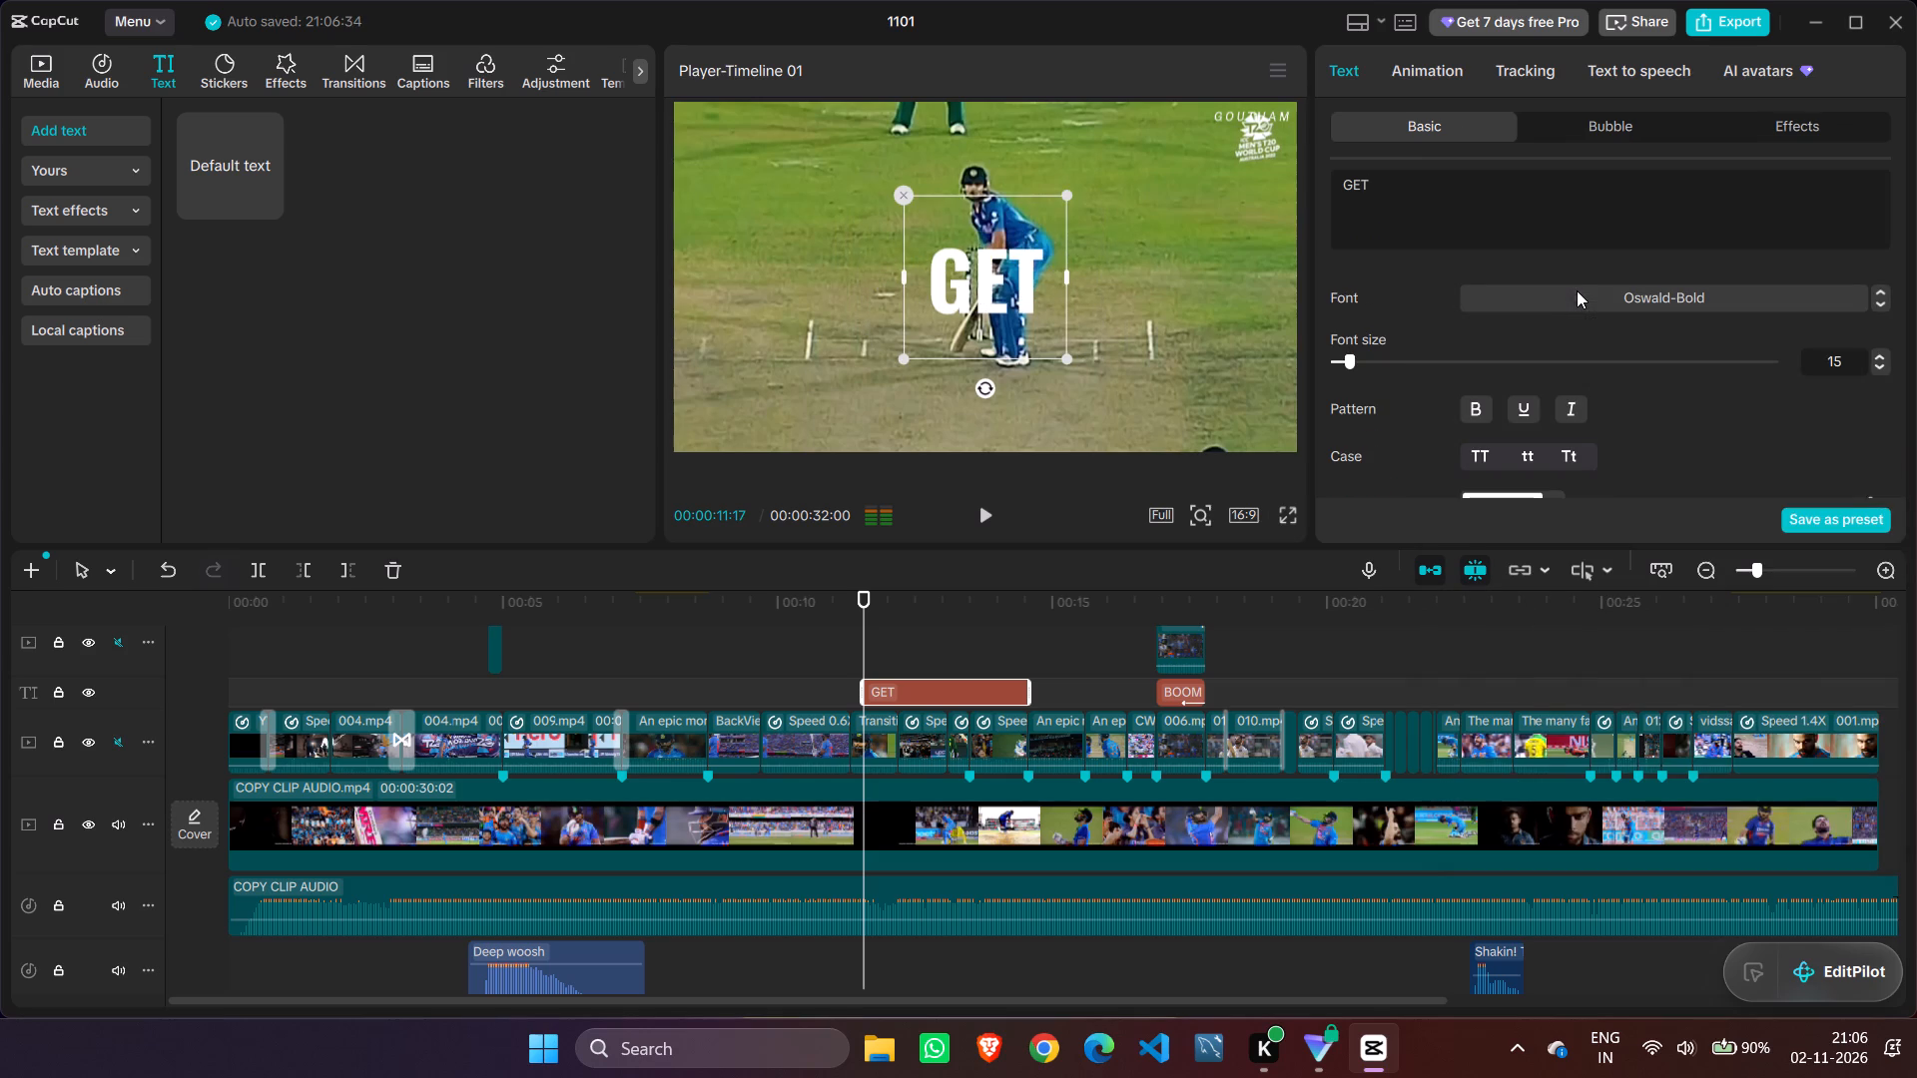
click(1589, 297)
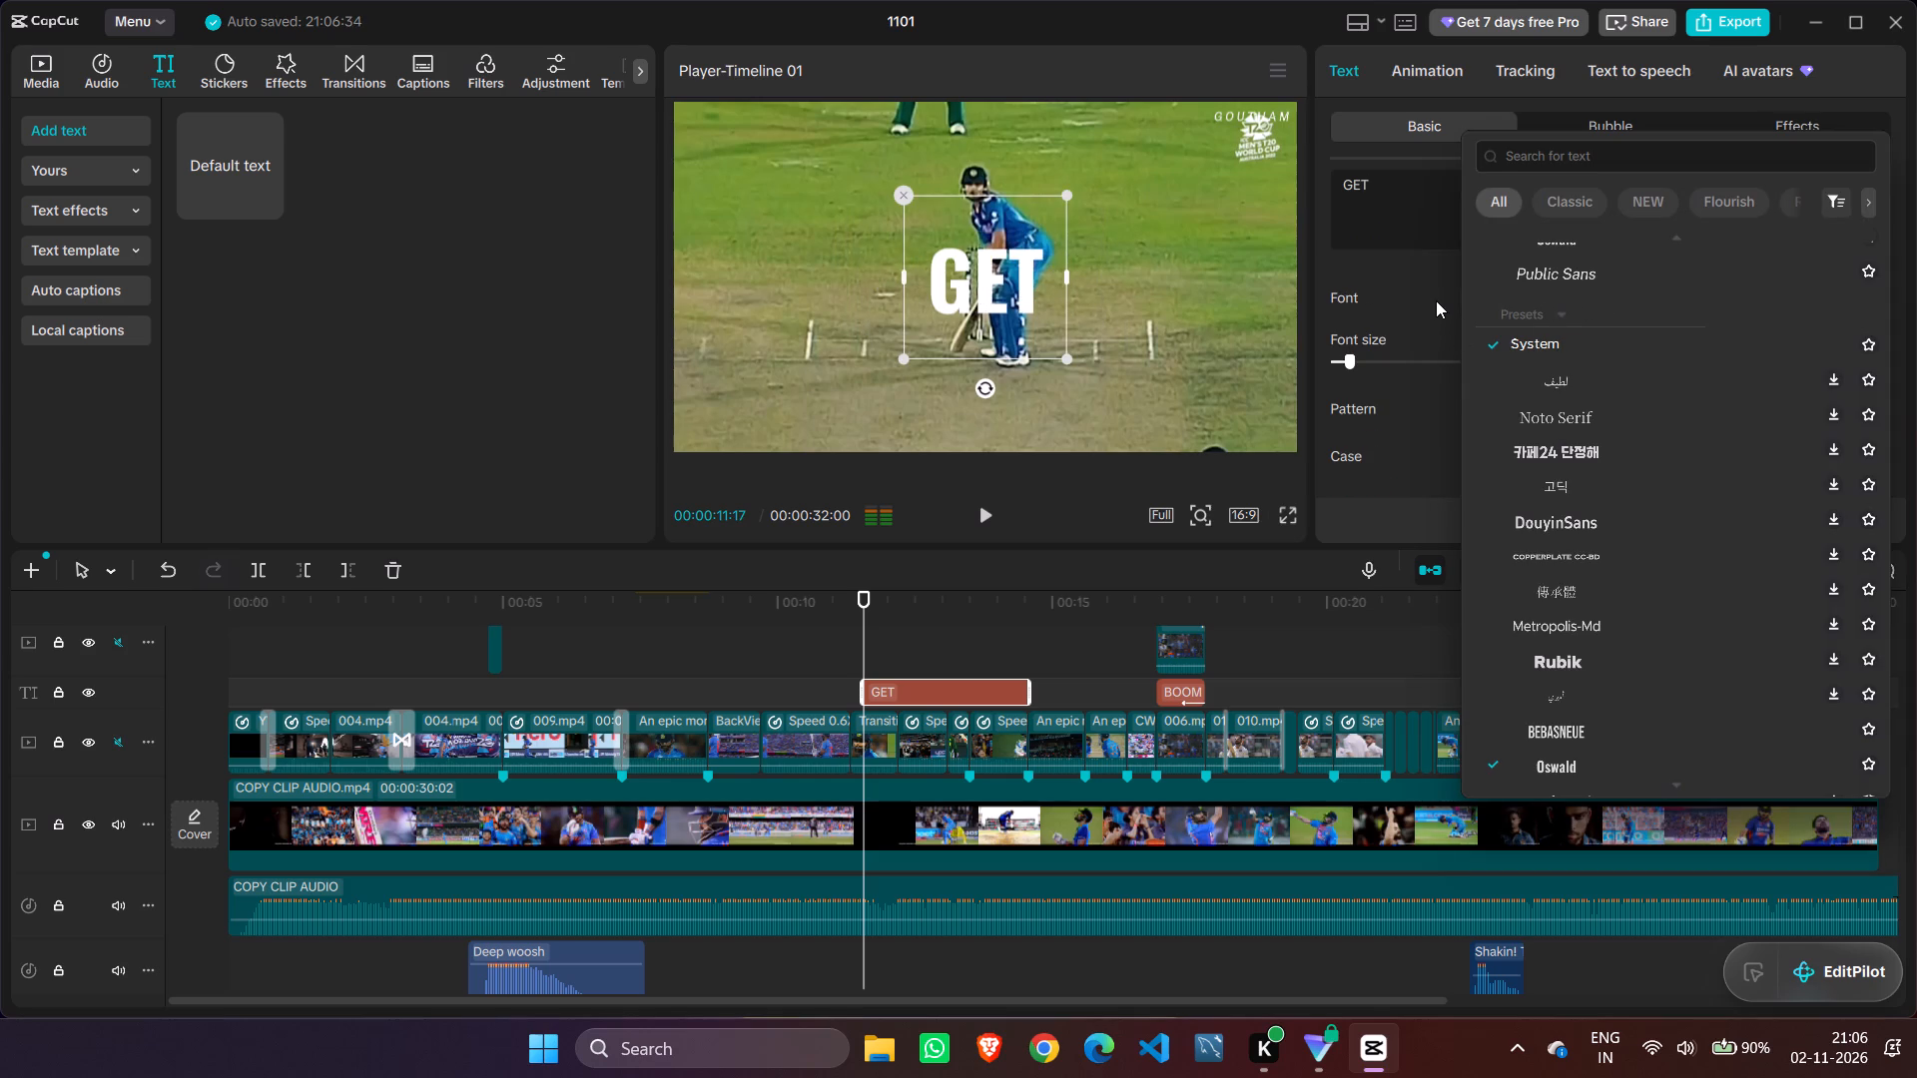
scroll(1597, 318, up, 3)
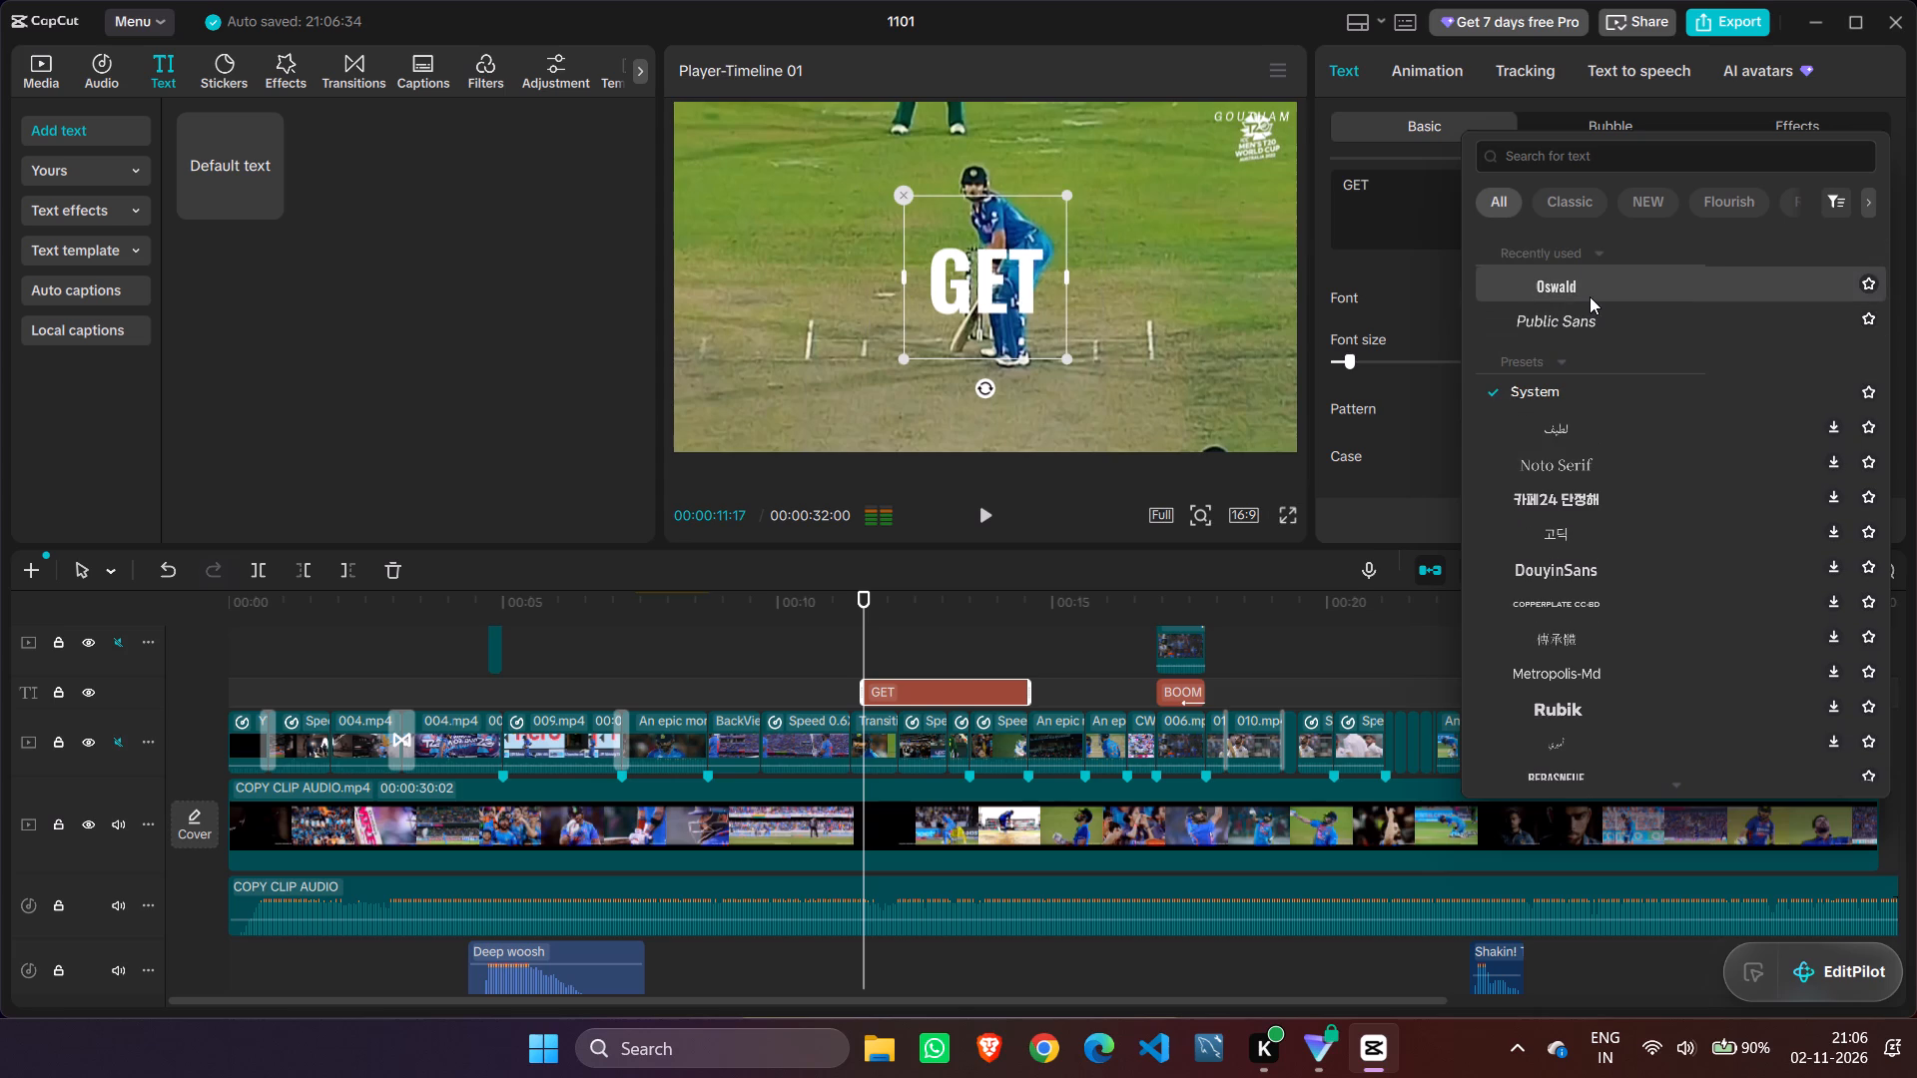
click(1590, 296)
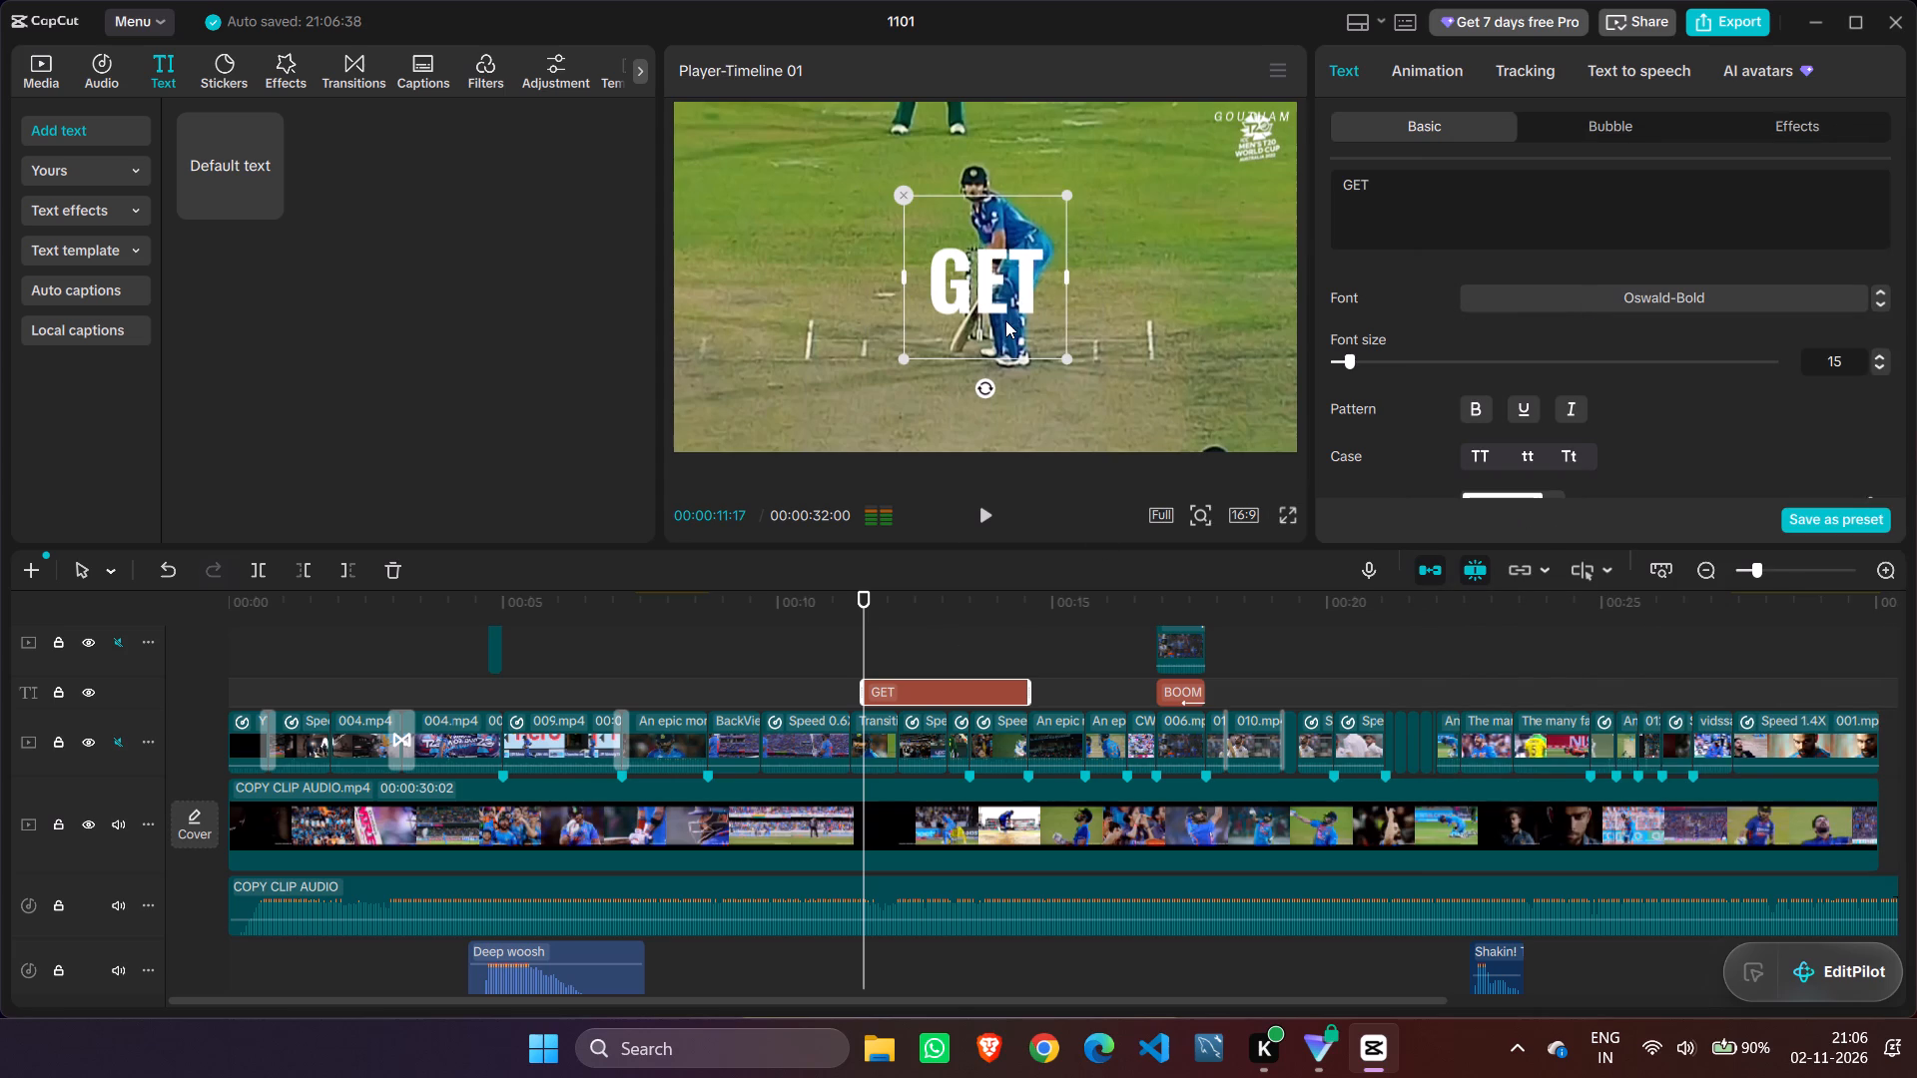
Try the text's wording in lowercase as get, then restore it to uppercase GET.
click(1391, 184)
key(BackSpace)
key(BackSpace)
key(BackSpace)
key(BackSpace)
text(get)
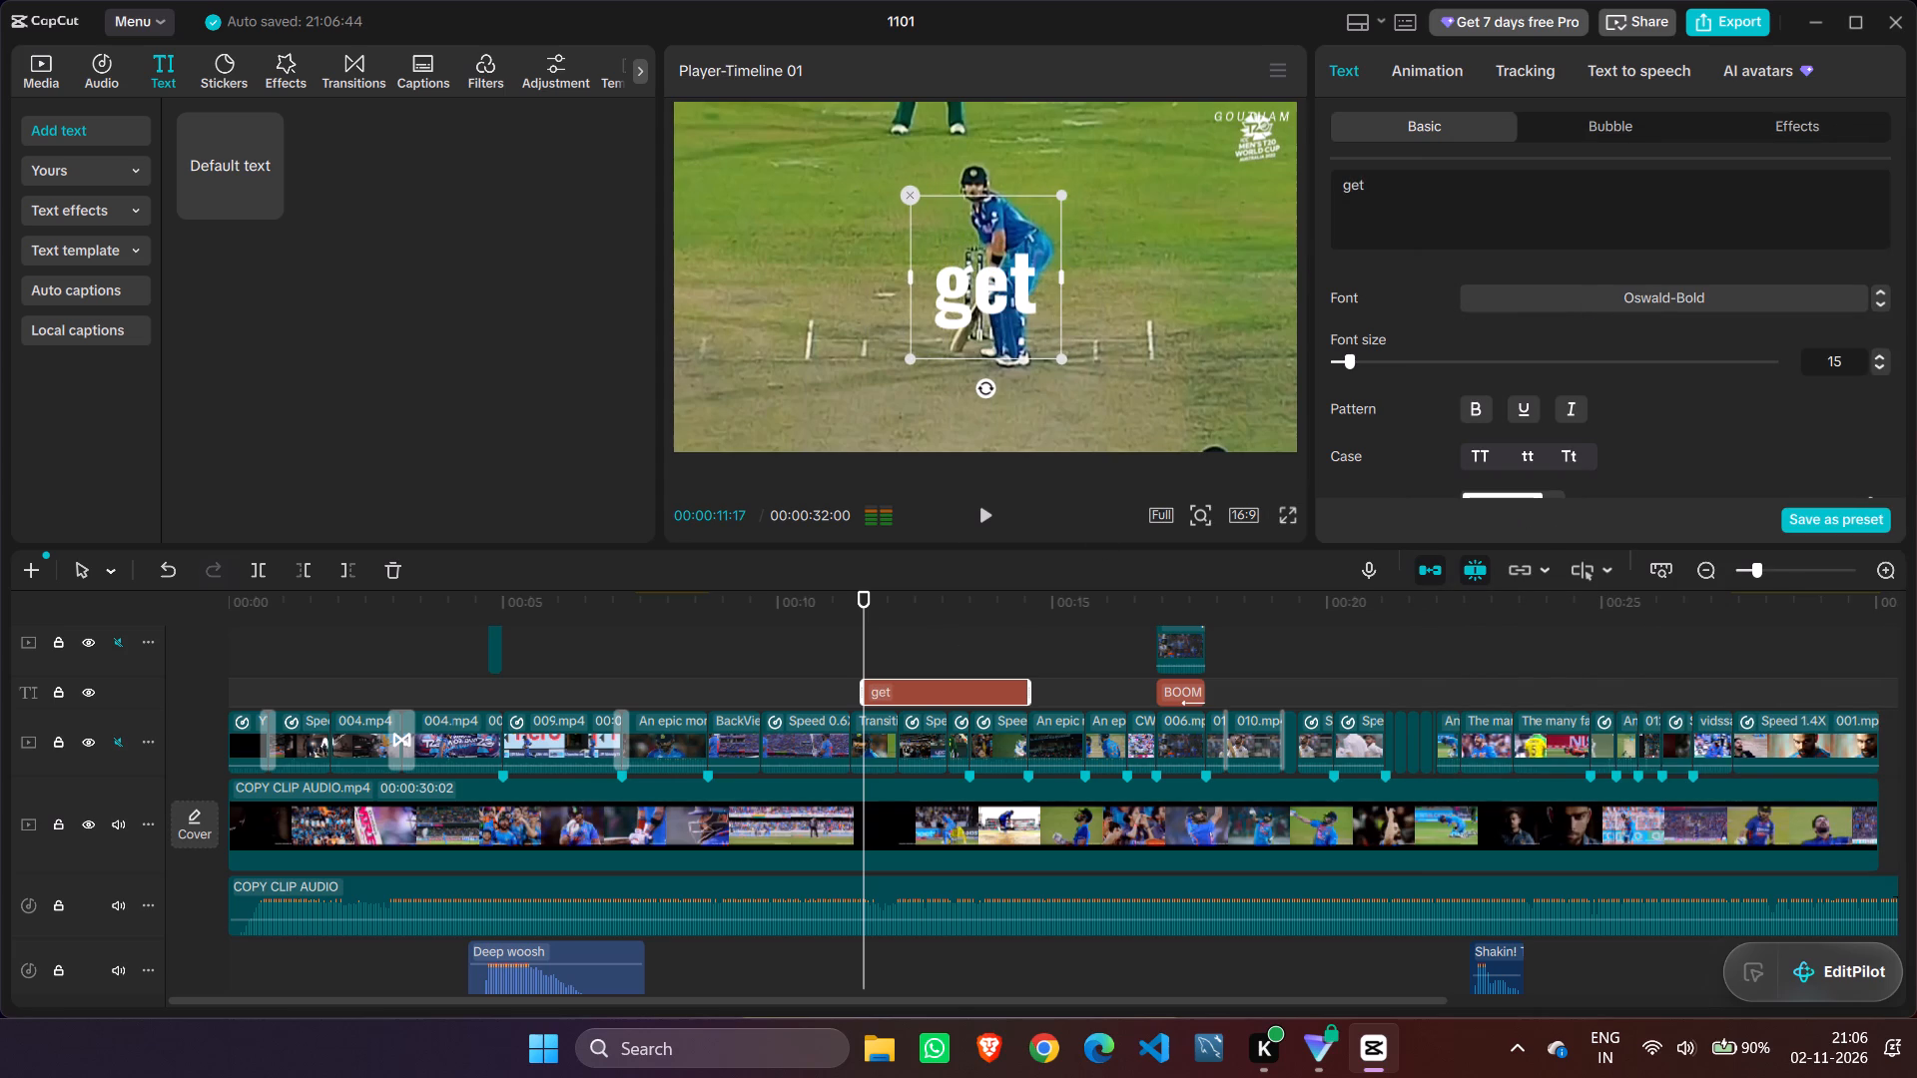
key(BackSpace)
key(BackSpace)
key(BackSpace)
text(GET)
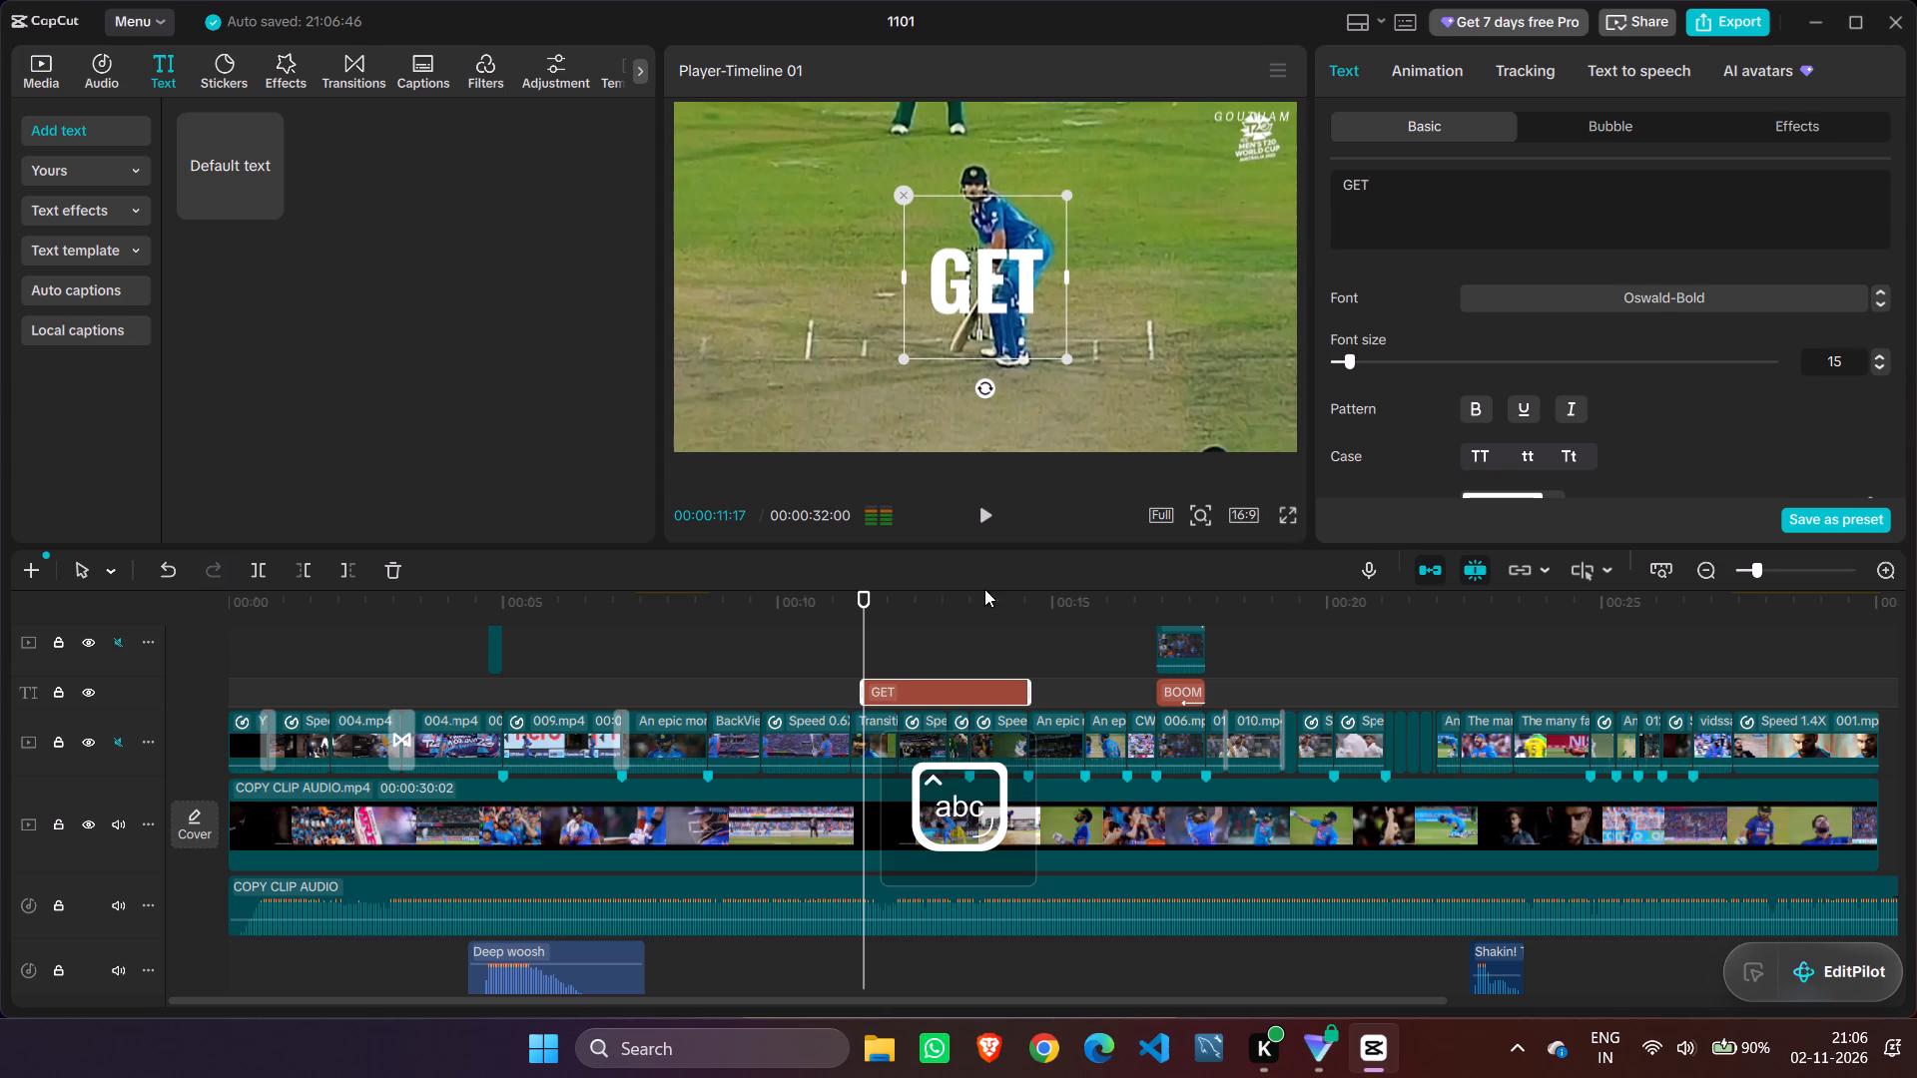
Check the BOOM text's styling, then enlarge the GET text to over half the frame width and raise it above centre.
click(1169, 690)
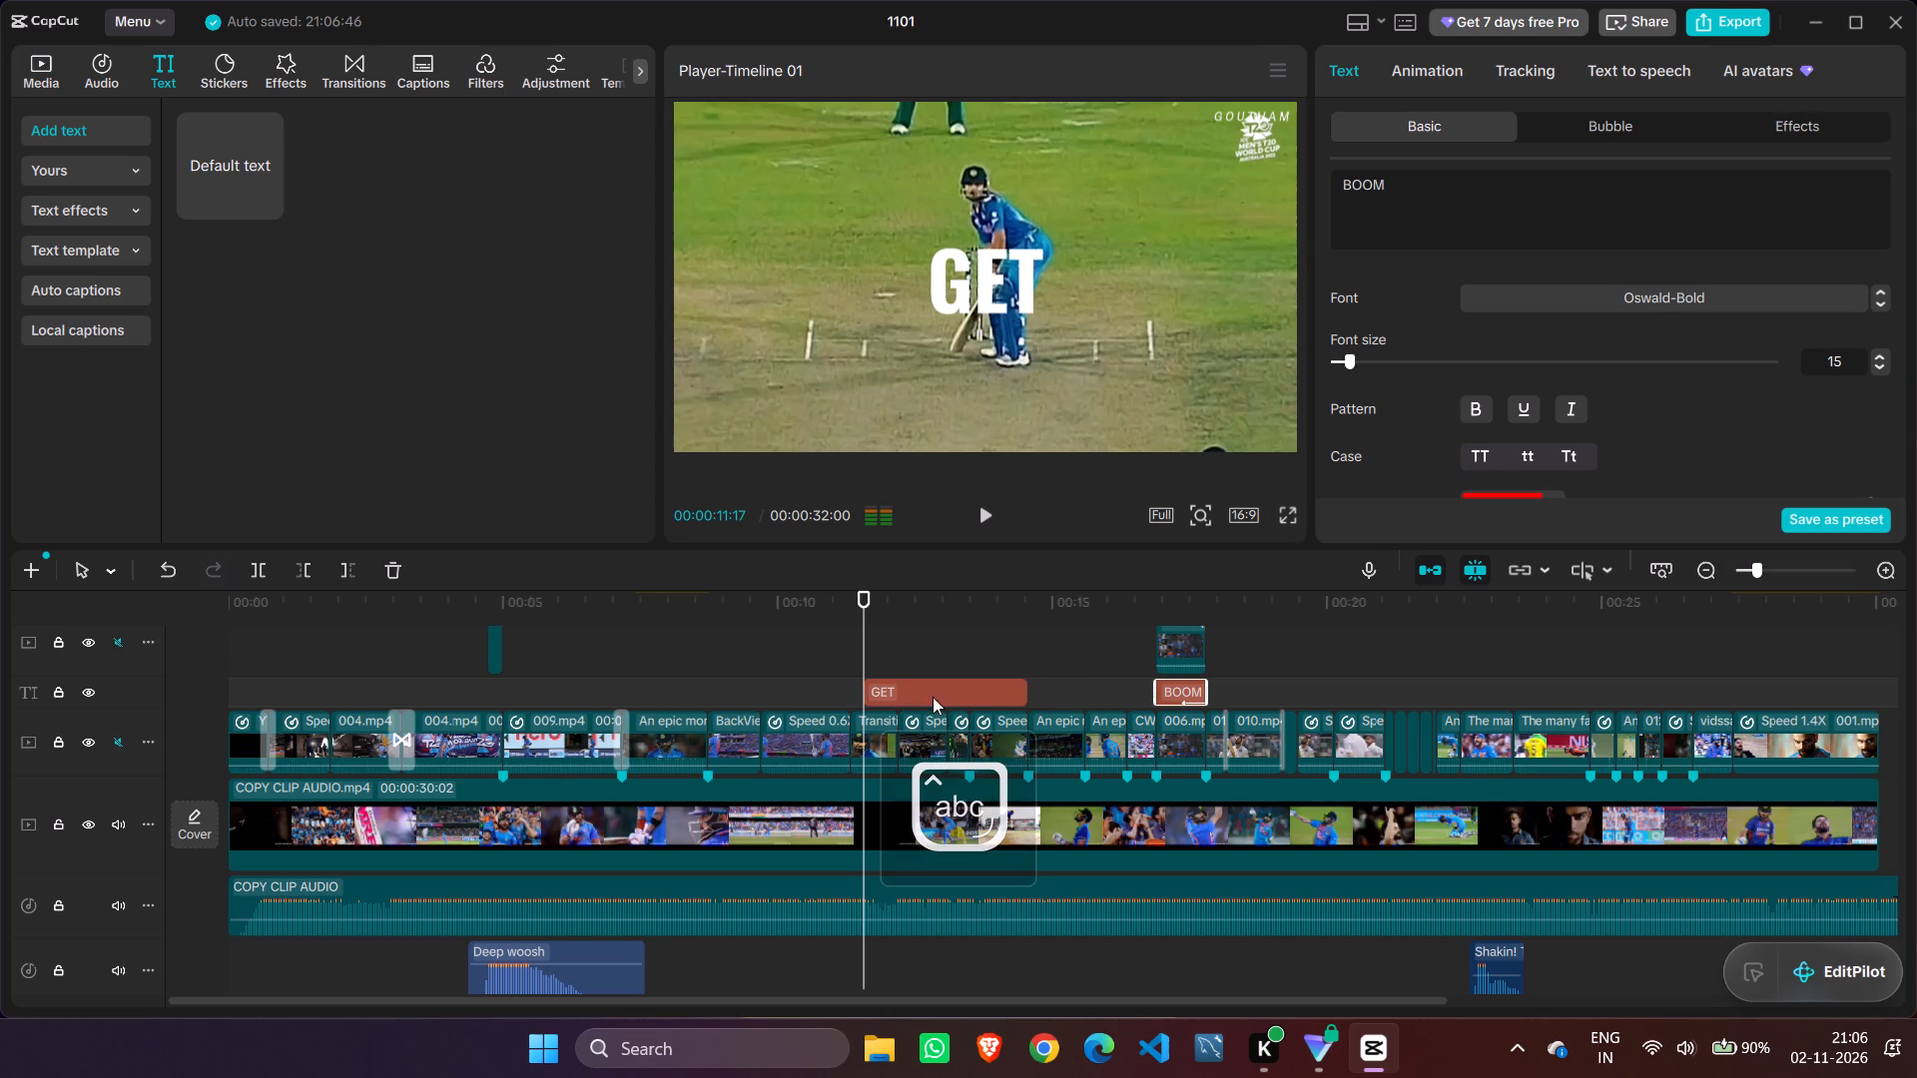
click(954, 694)
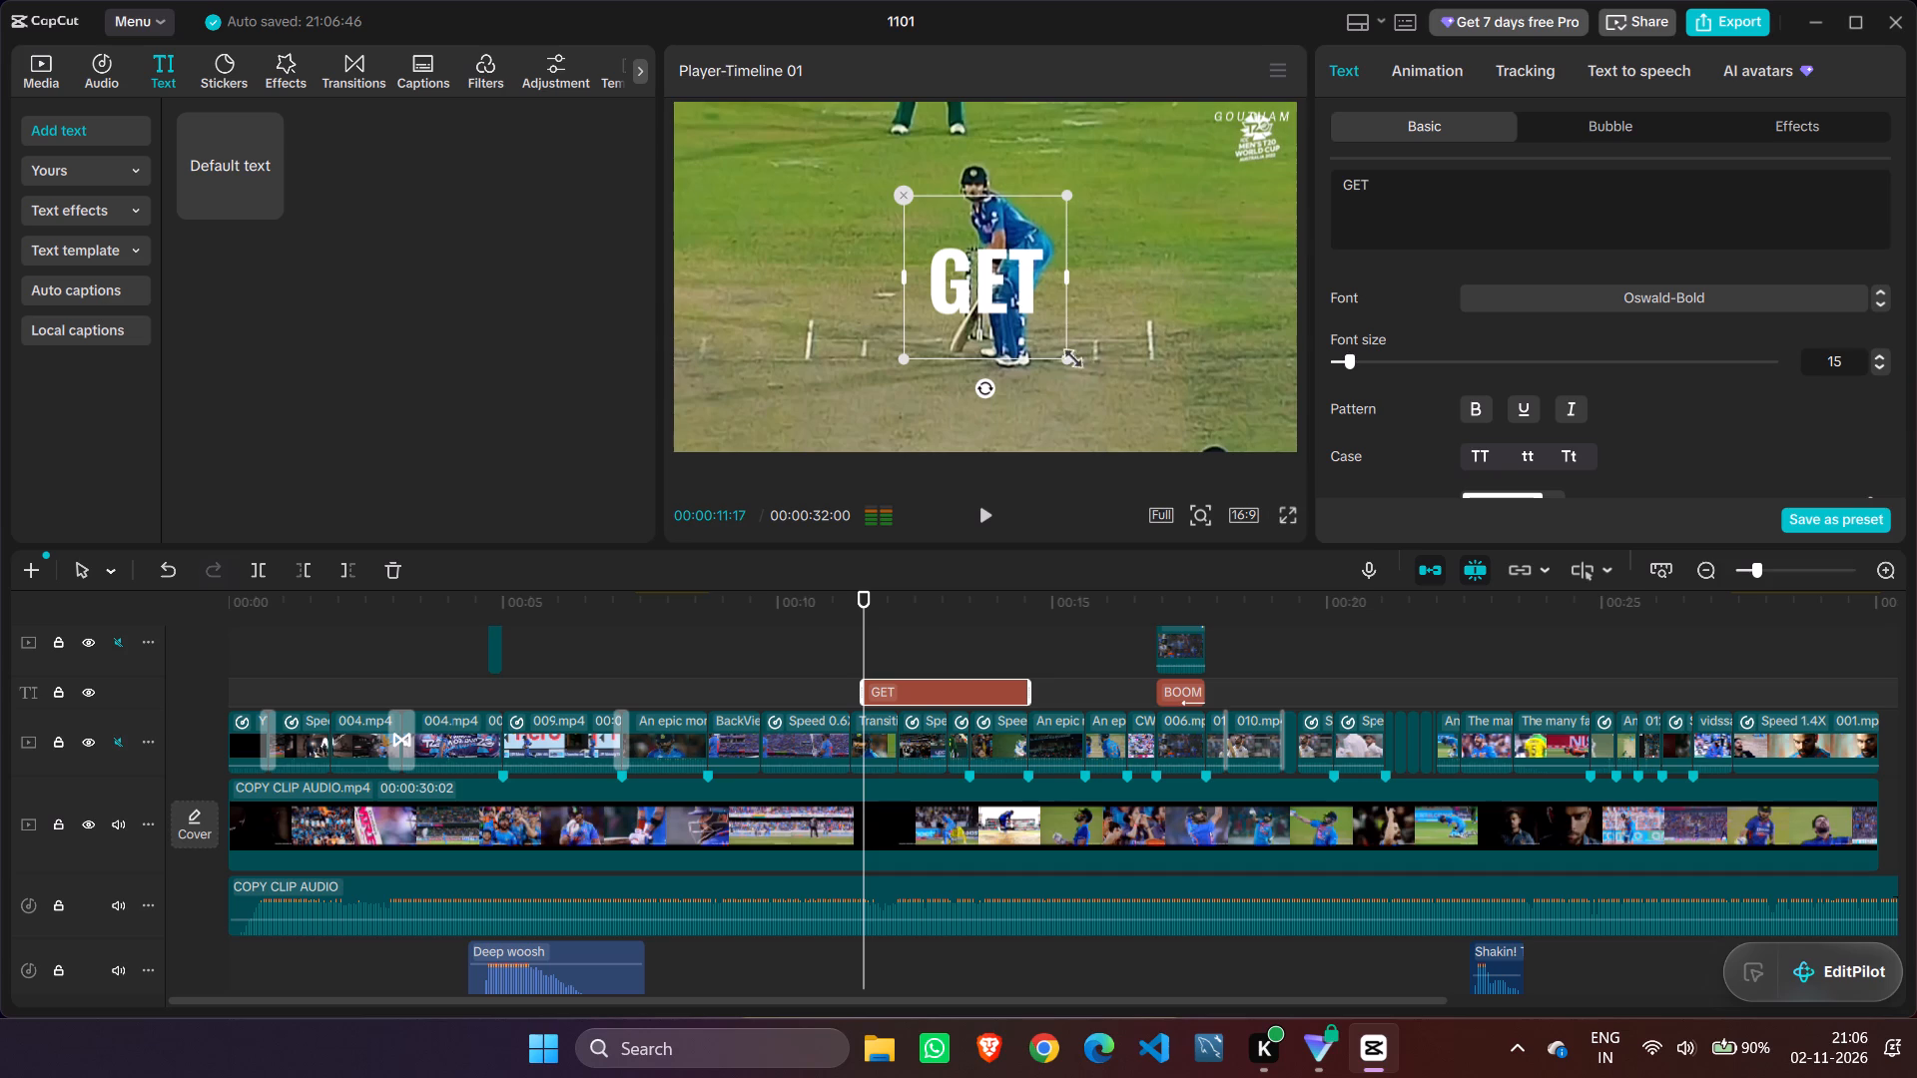
drag(1063, 356, 1253, 451)
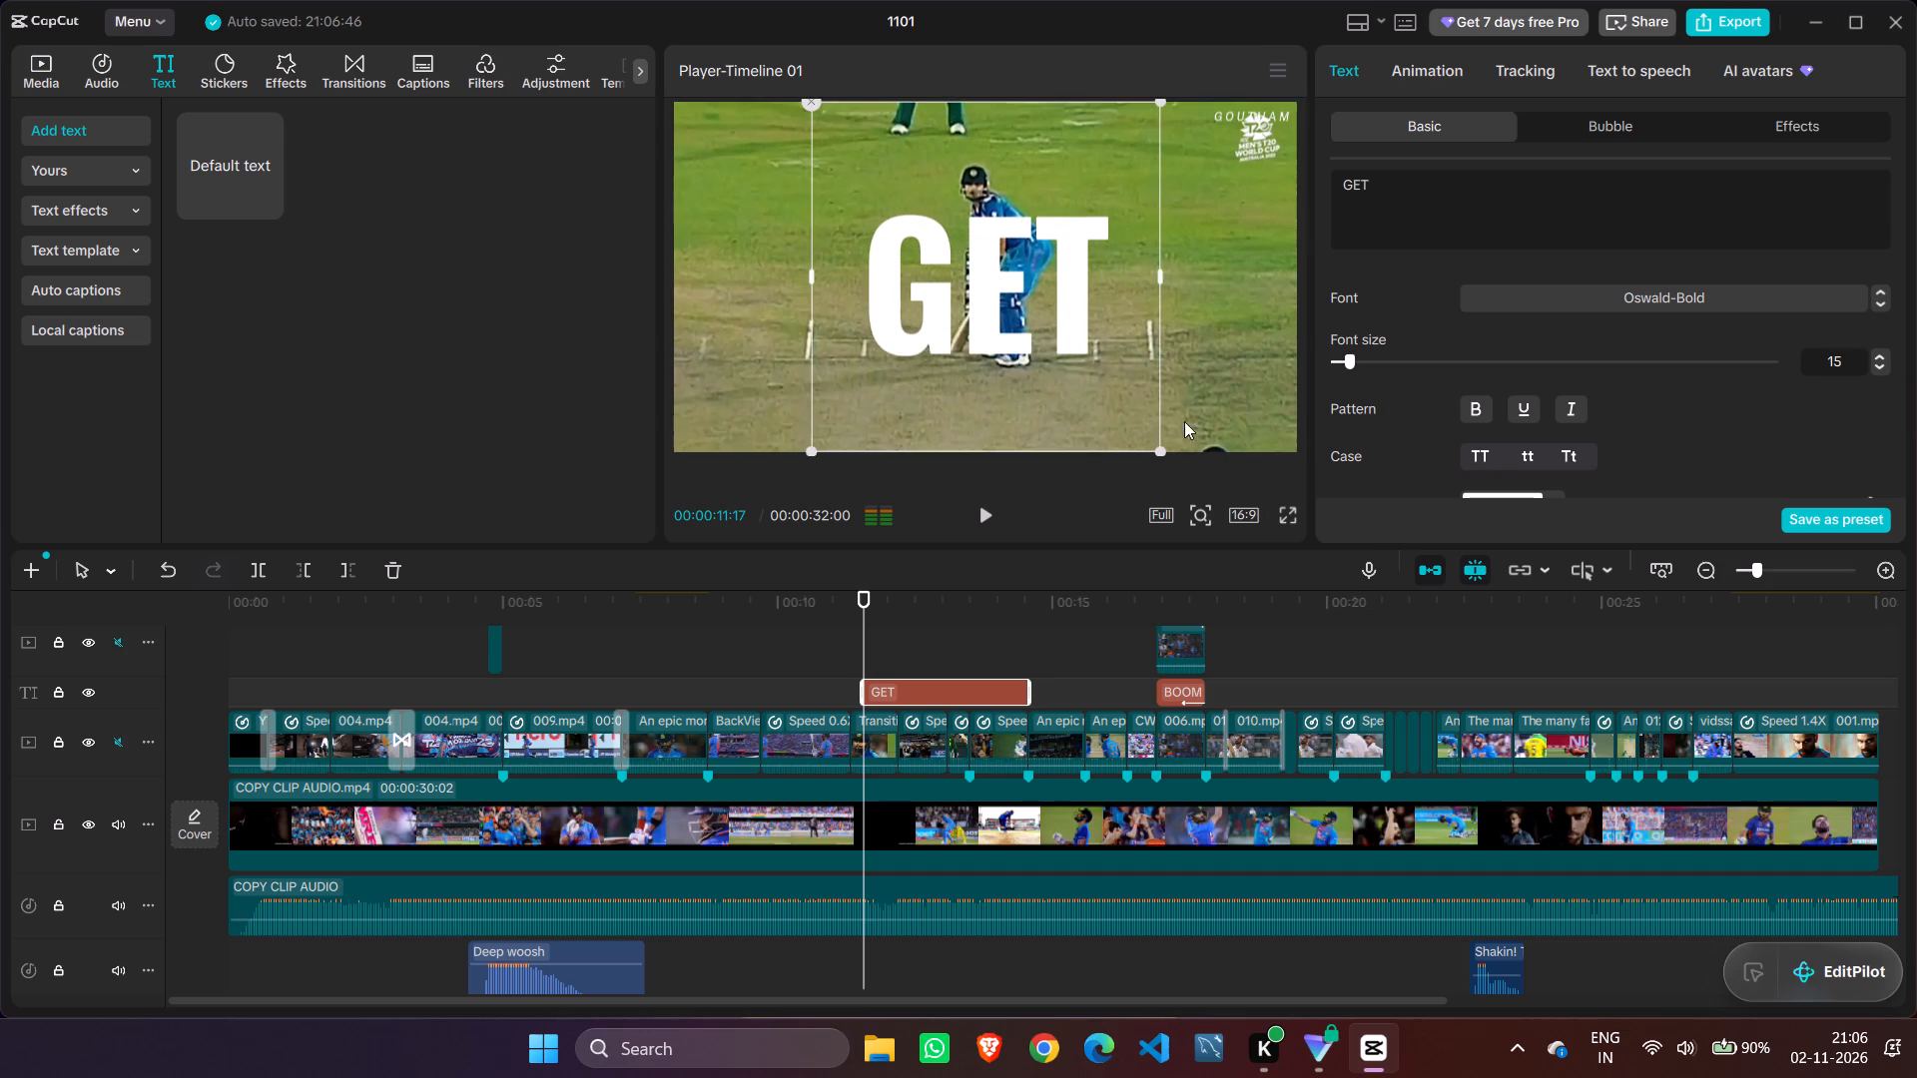
drag(1092, 346, 1094, 293)
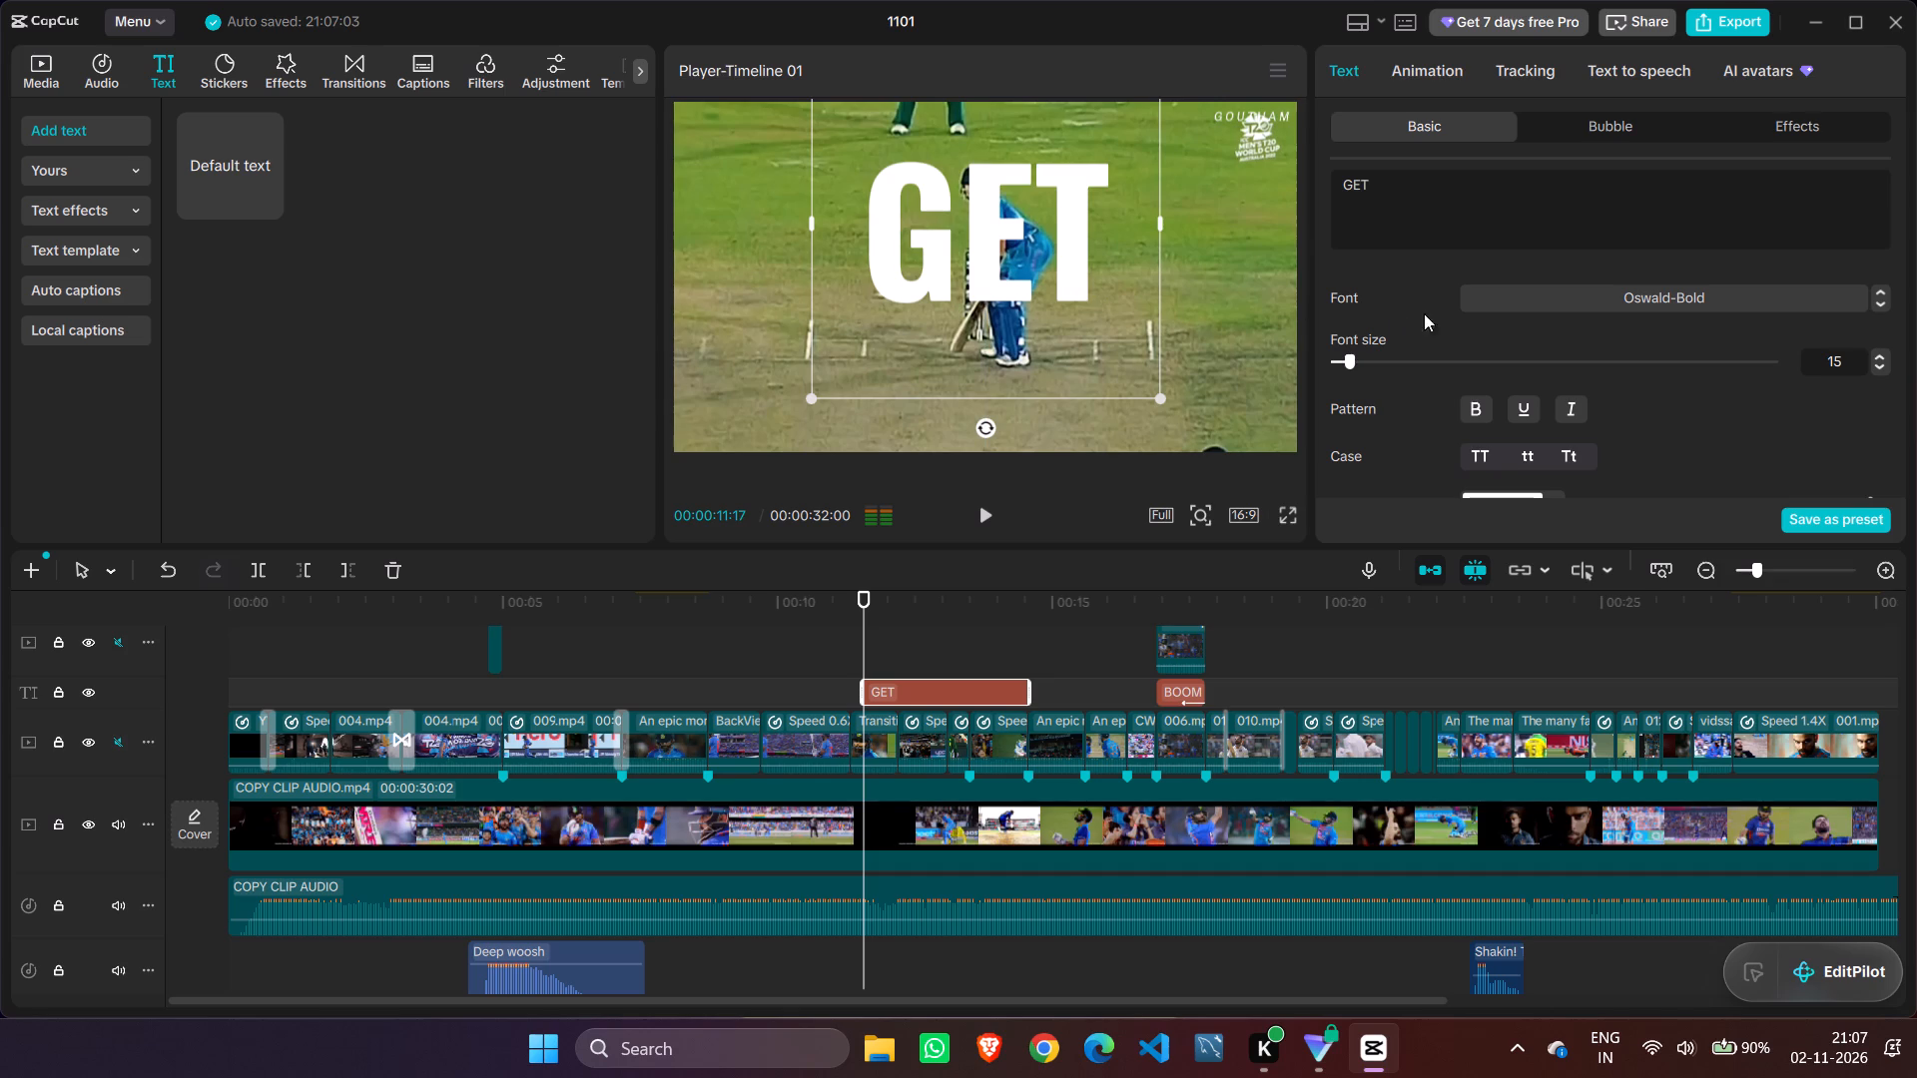
Set the GET text's colour to pure red, FF0000.
scroll(1511, 371, down, 1)
click(1516, 383)
drag(1557, 476, 1663, 433)
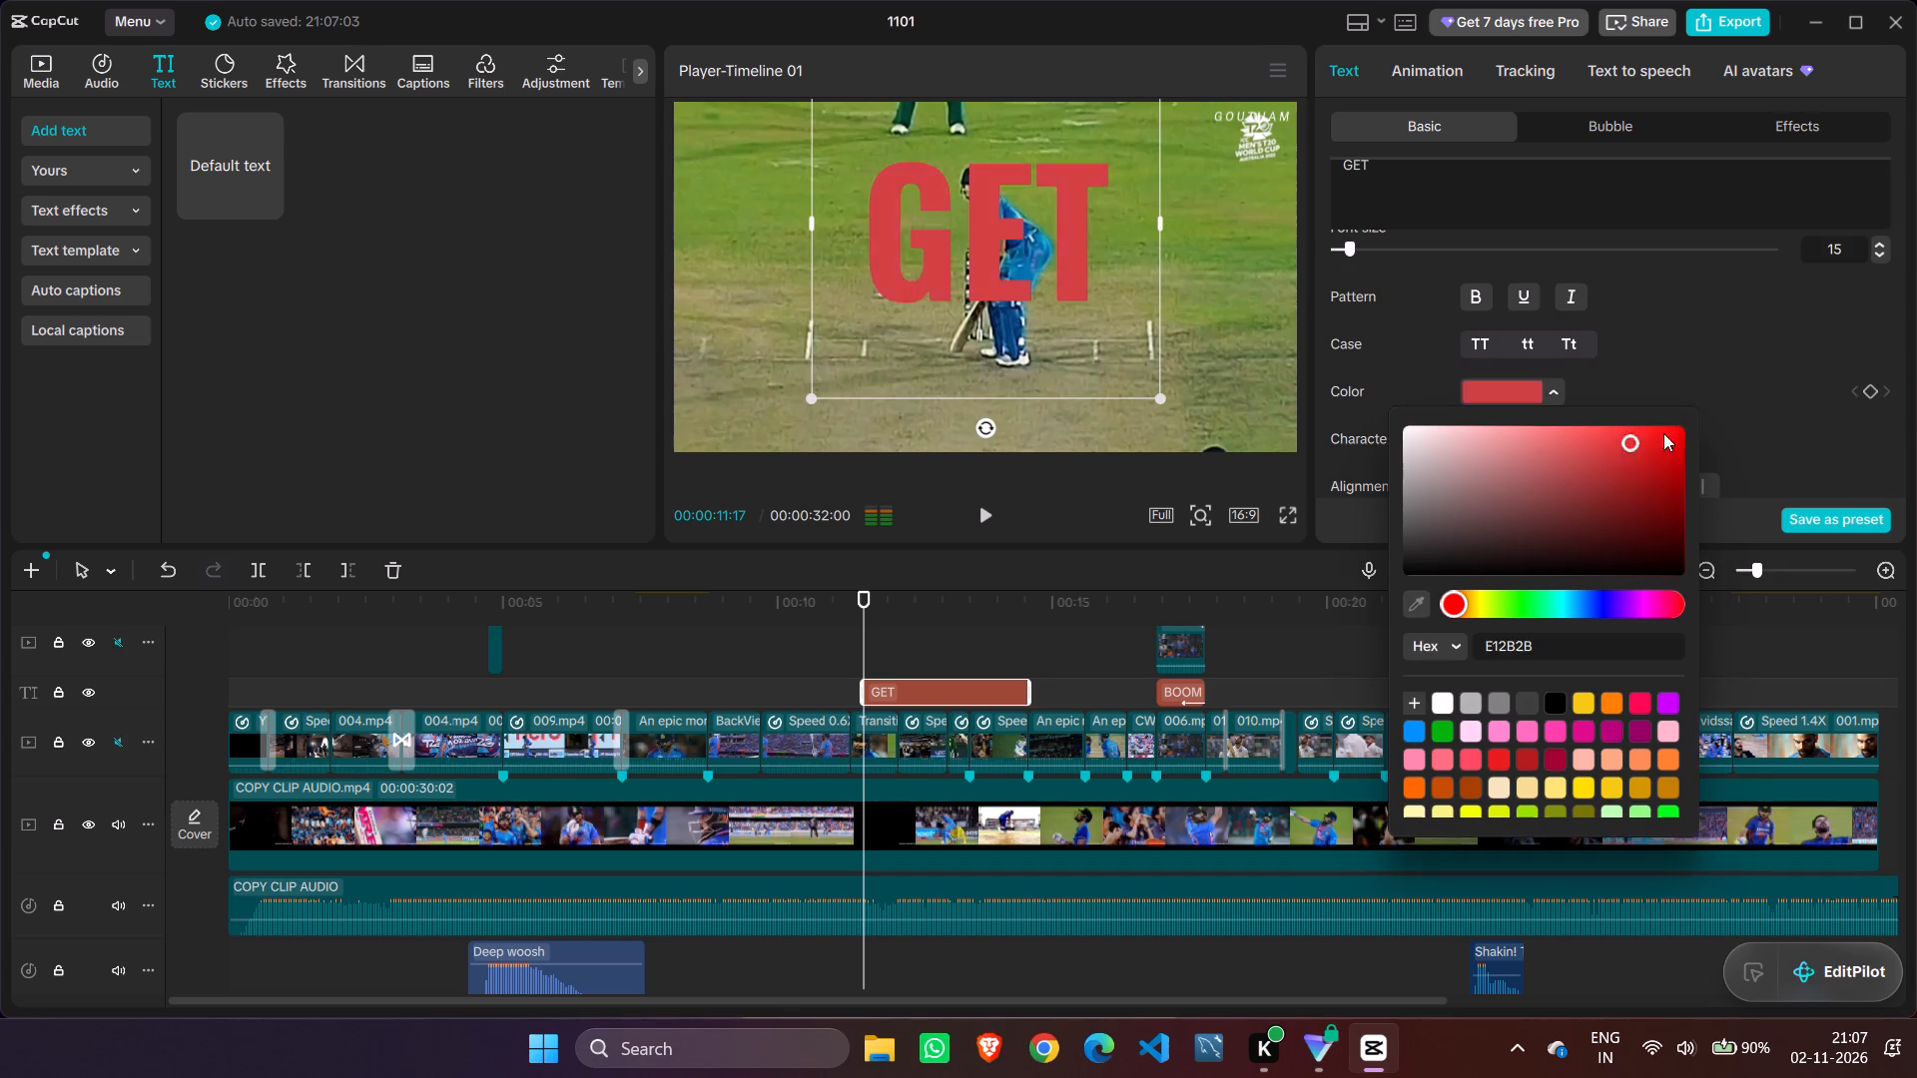
drag(1663, 433, 1721, 406)
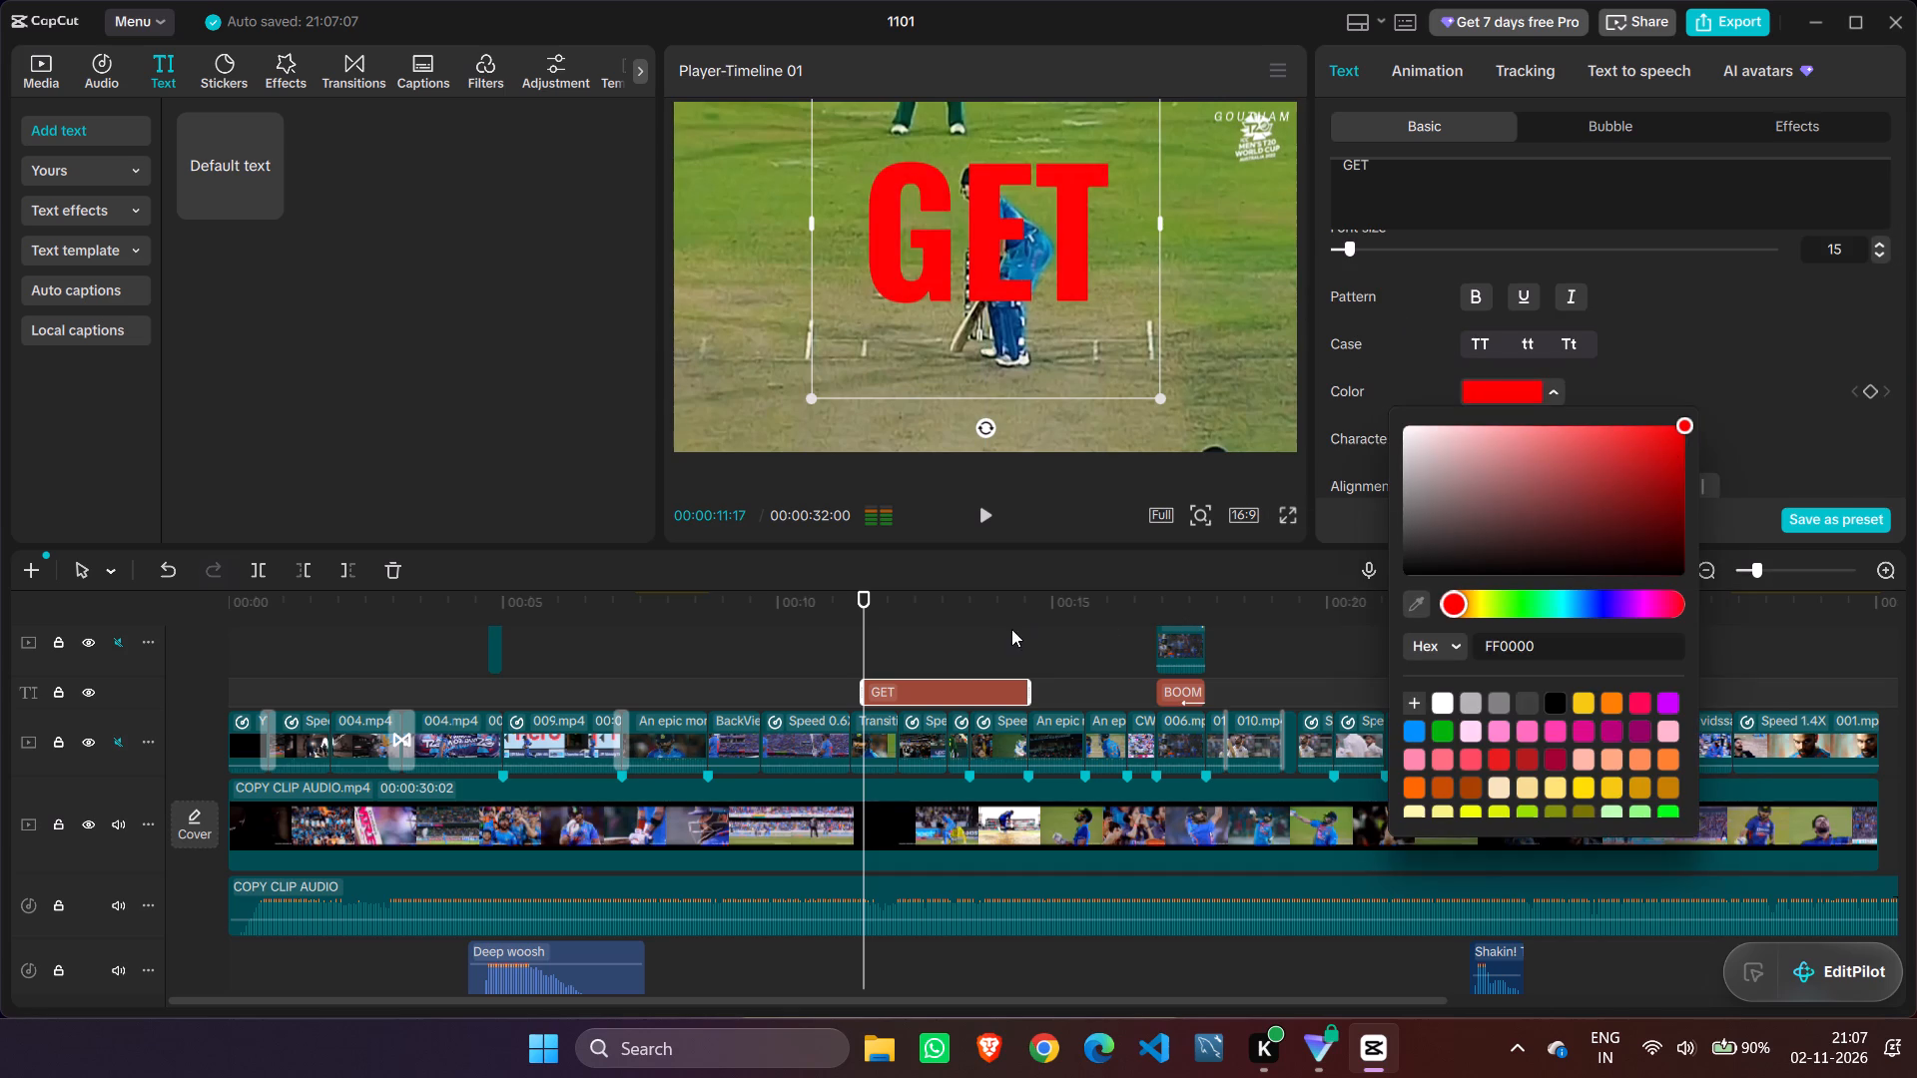
Replay short stretches around 00:00:11 to 00:00:12 to check the GET text's timing and find the next audio cue.
click(998, 632)
drag(997, 625, 823, 615)
click(992, 513)
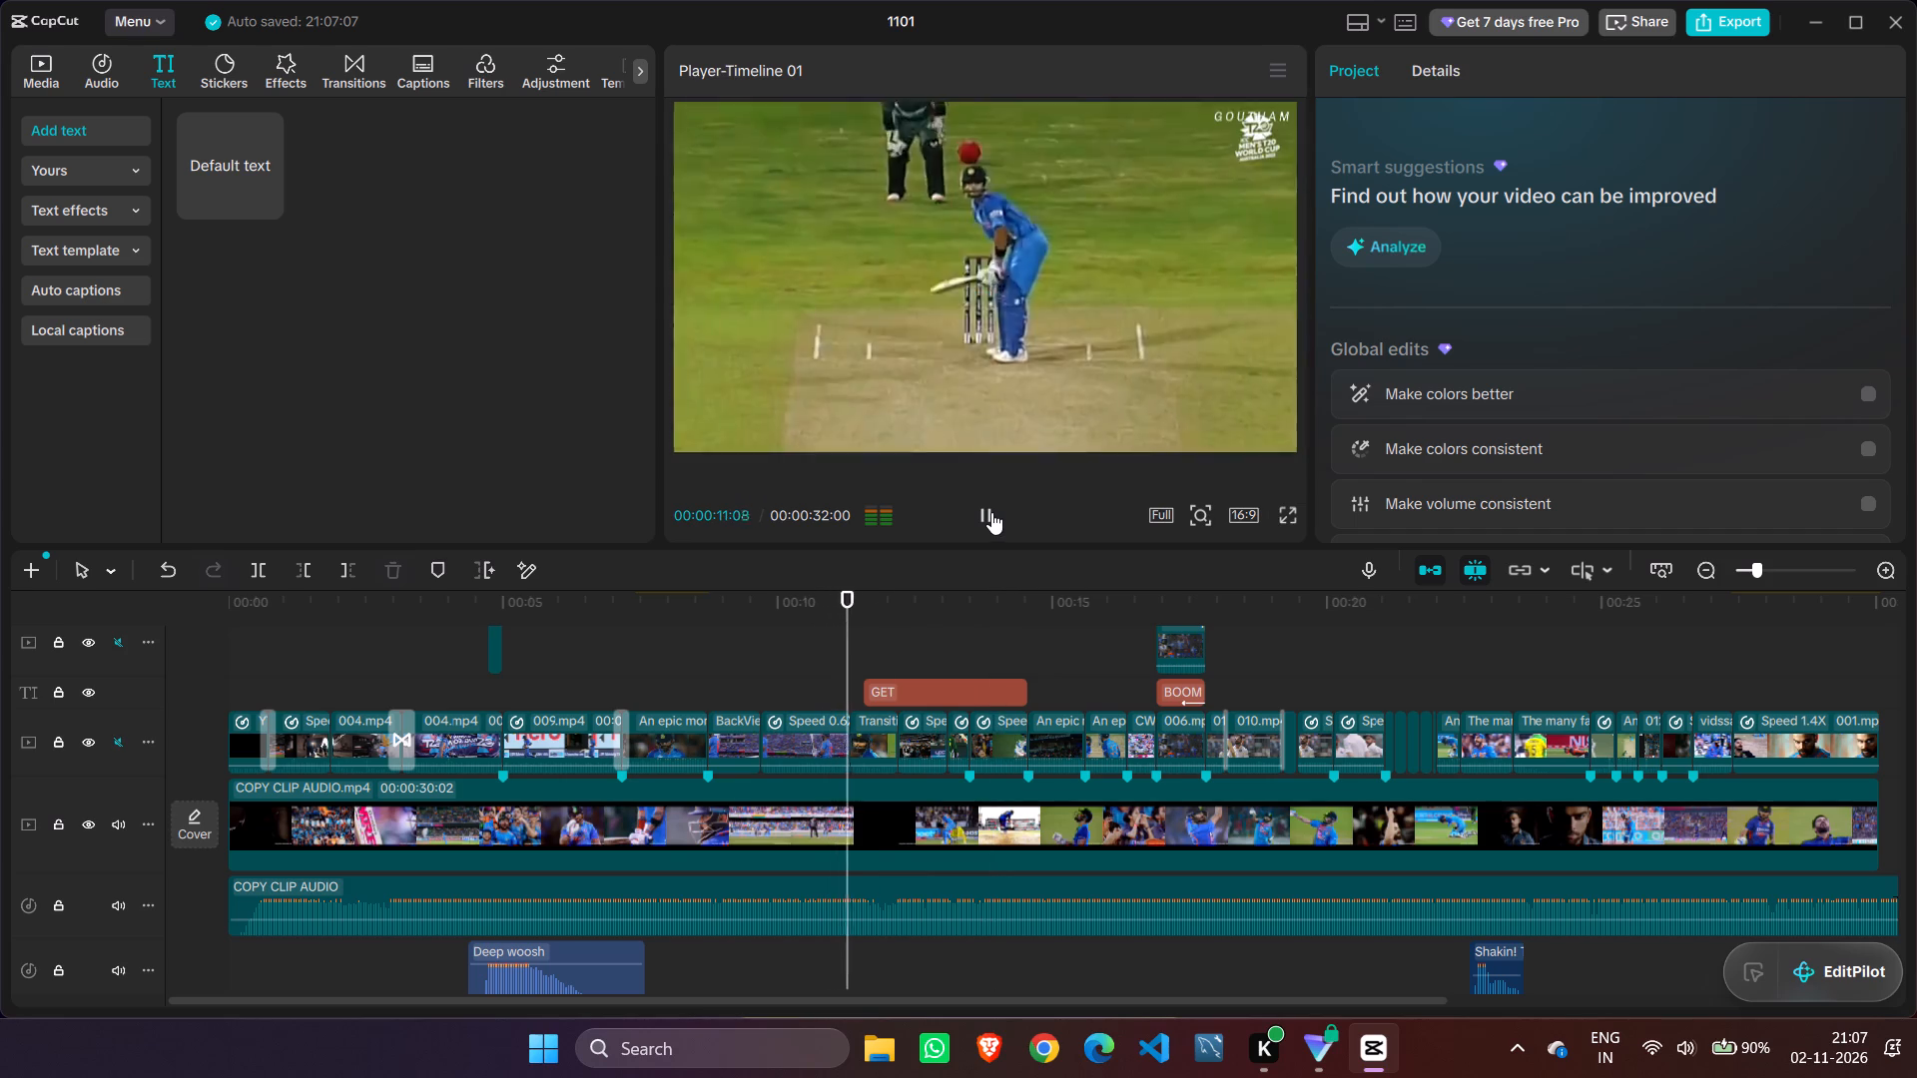
click(991, 512)
drag(907, 613, 863, 613)
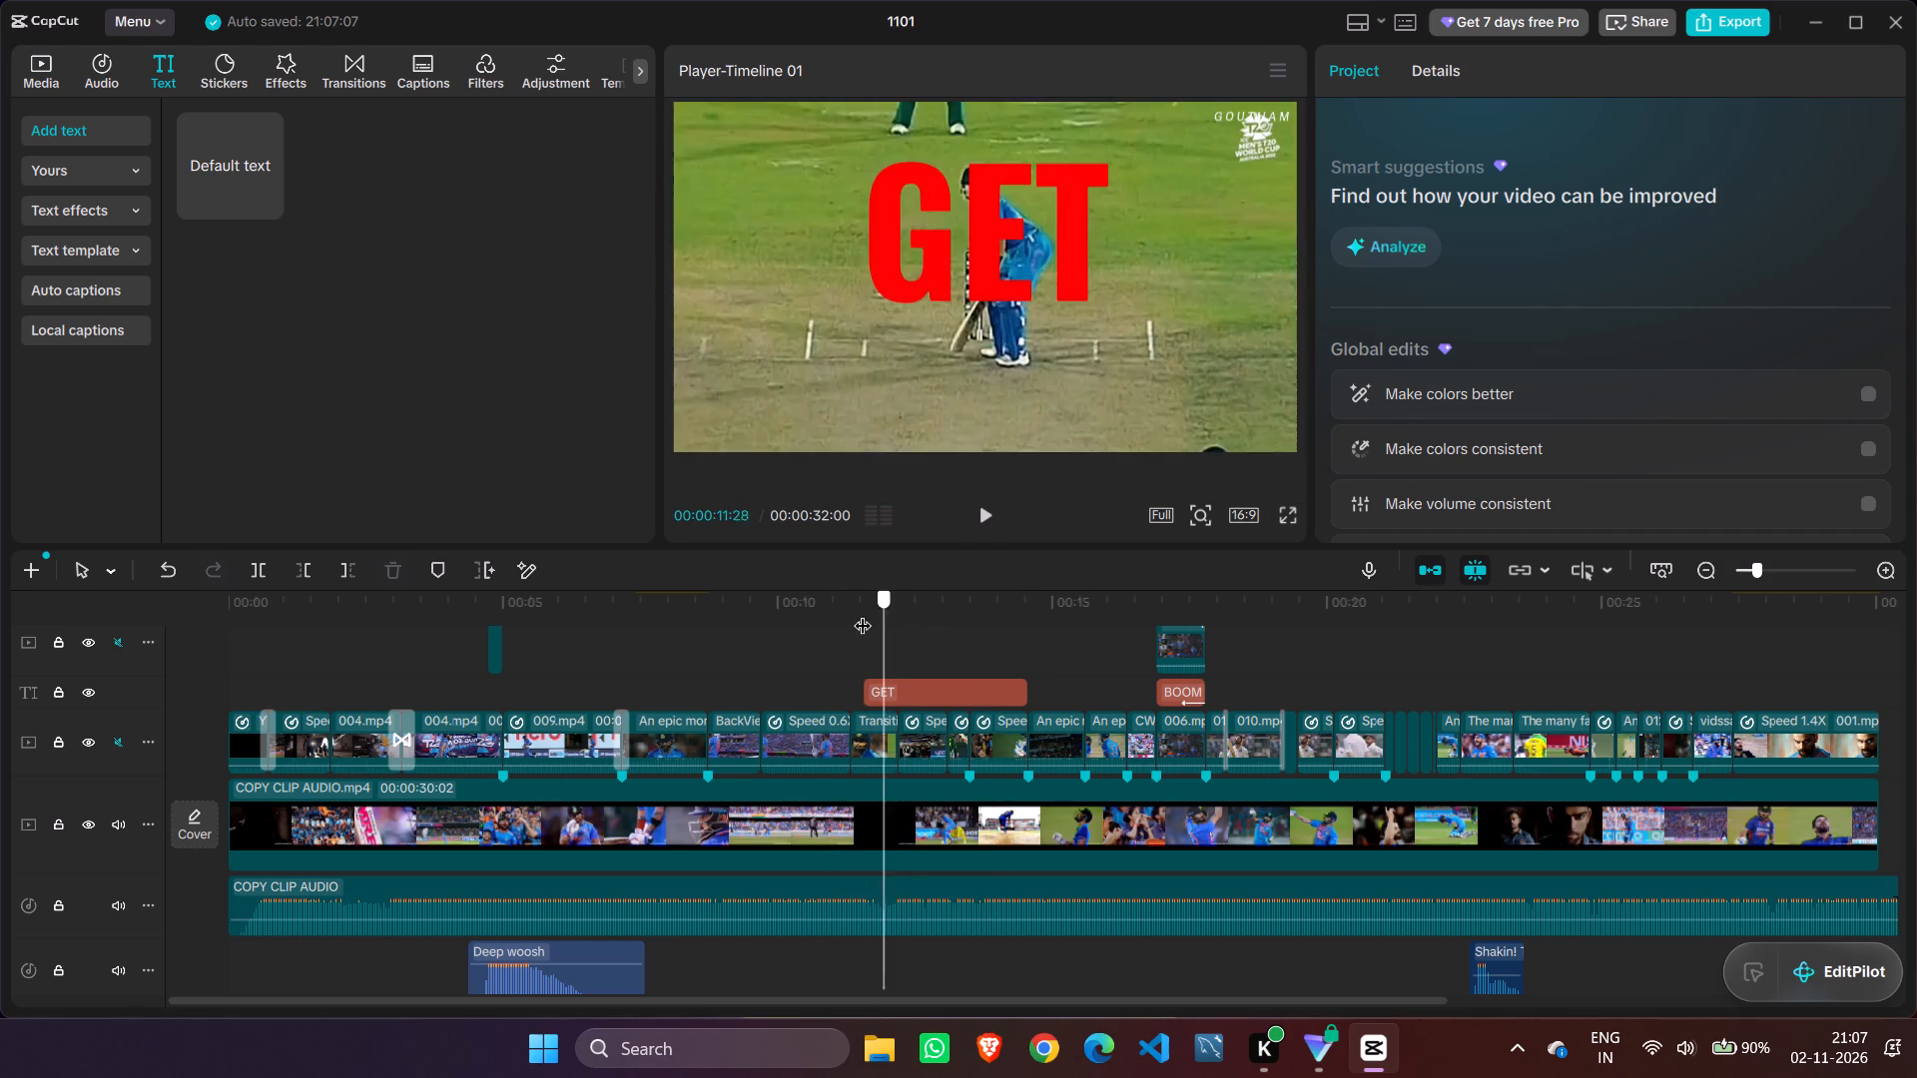
drag(863, 613, 857, 611)
double_click(982, 516)
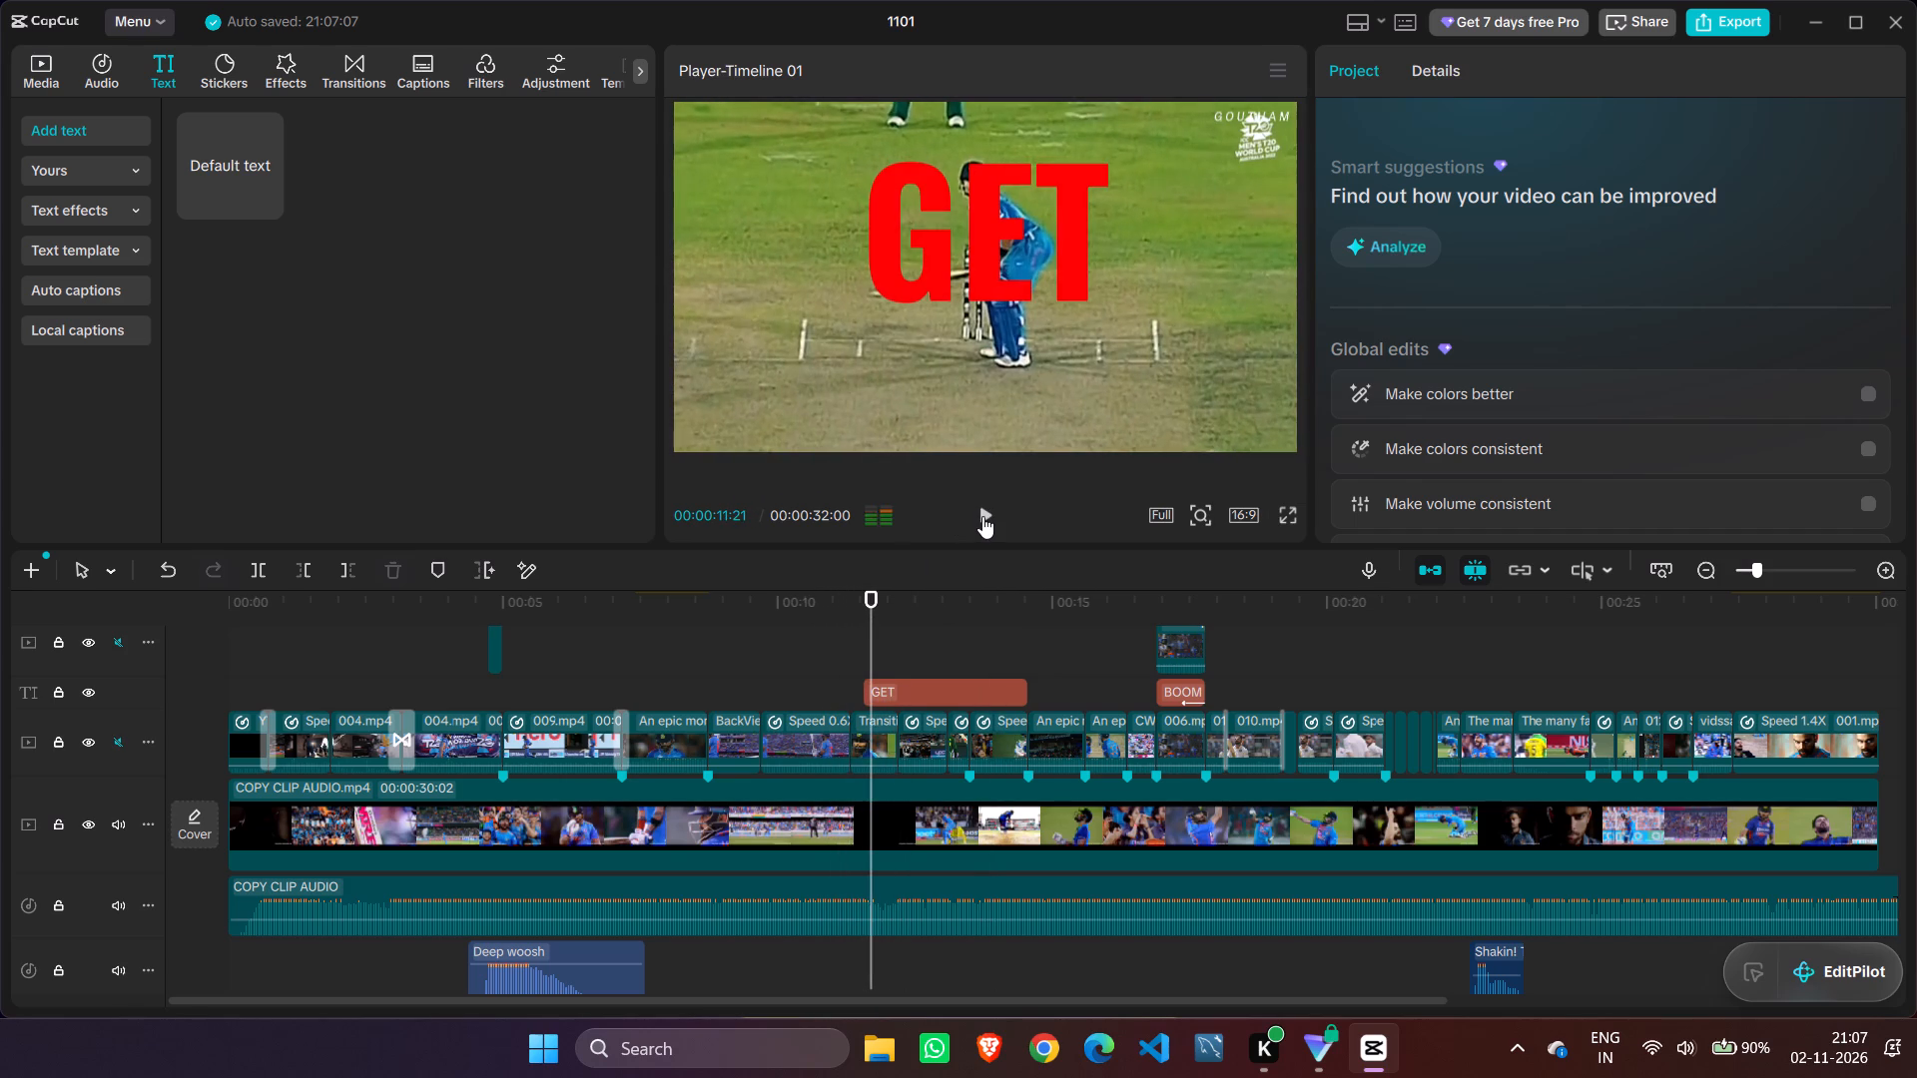
double_click(982, 516)
drag(886, 621, 887, 621)
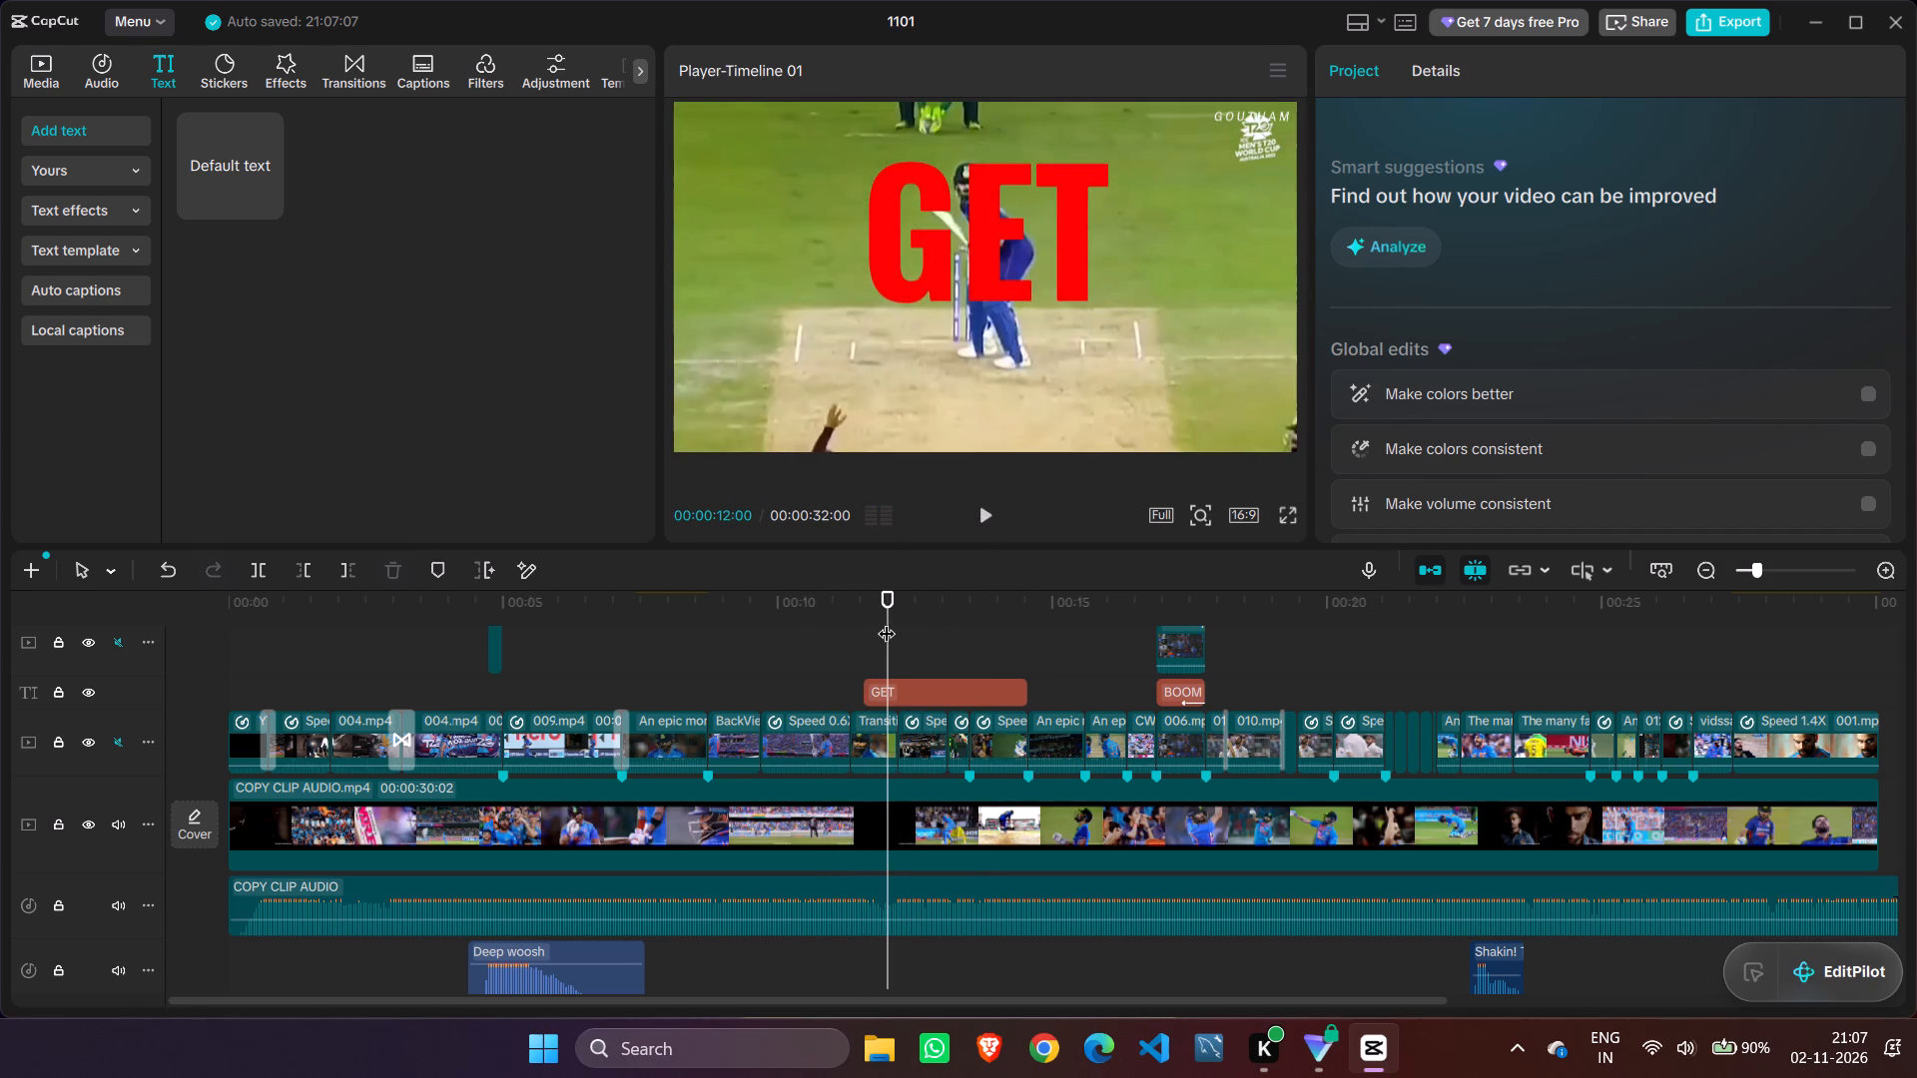
drag(887, 621, 852, 618)
click(978, 510)
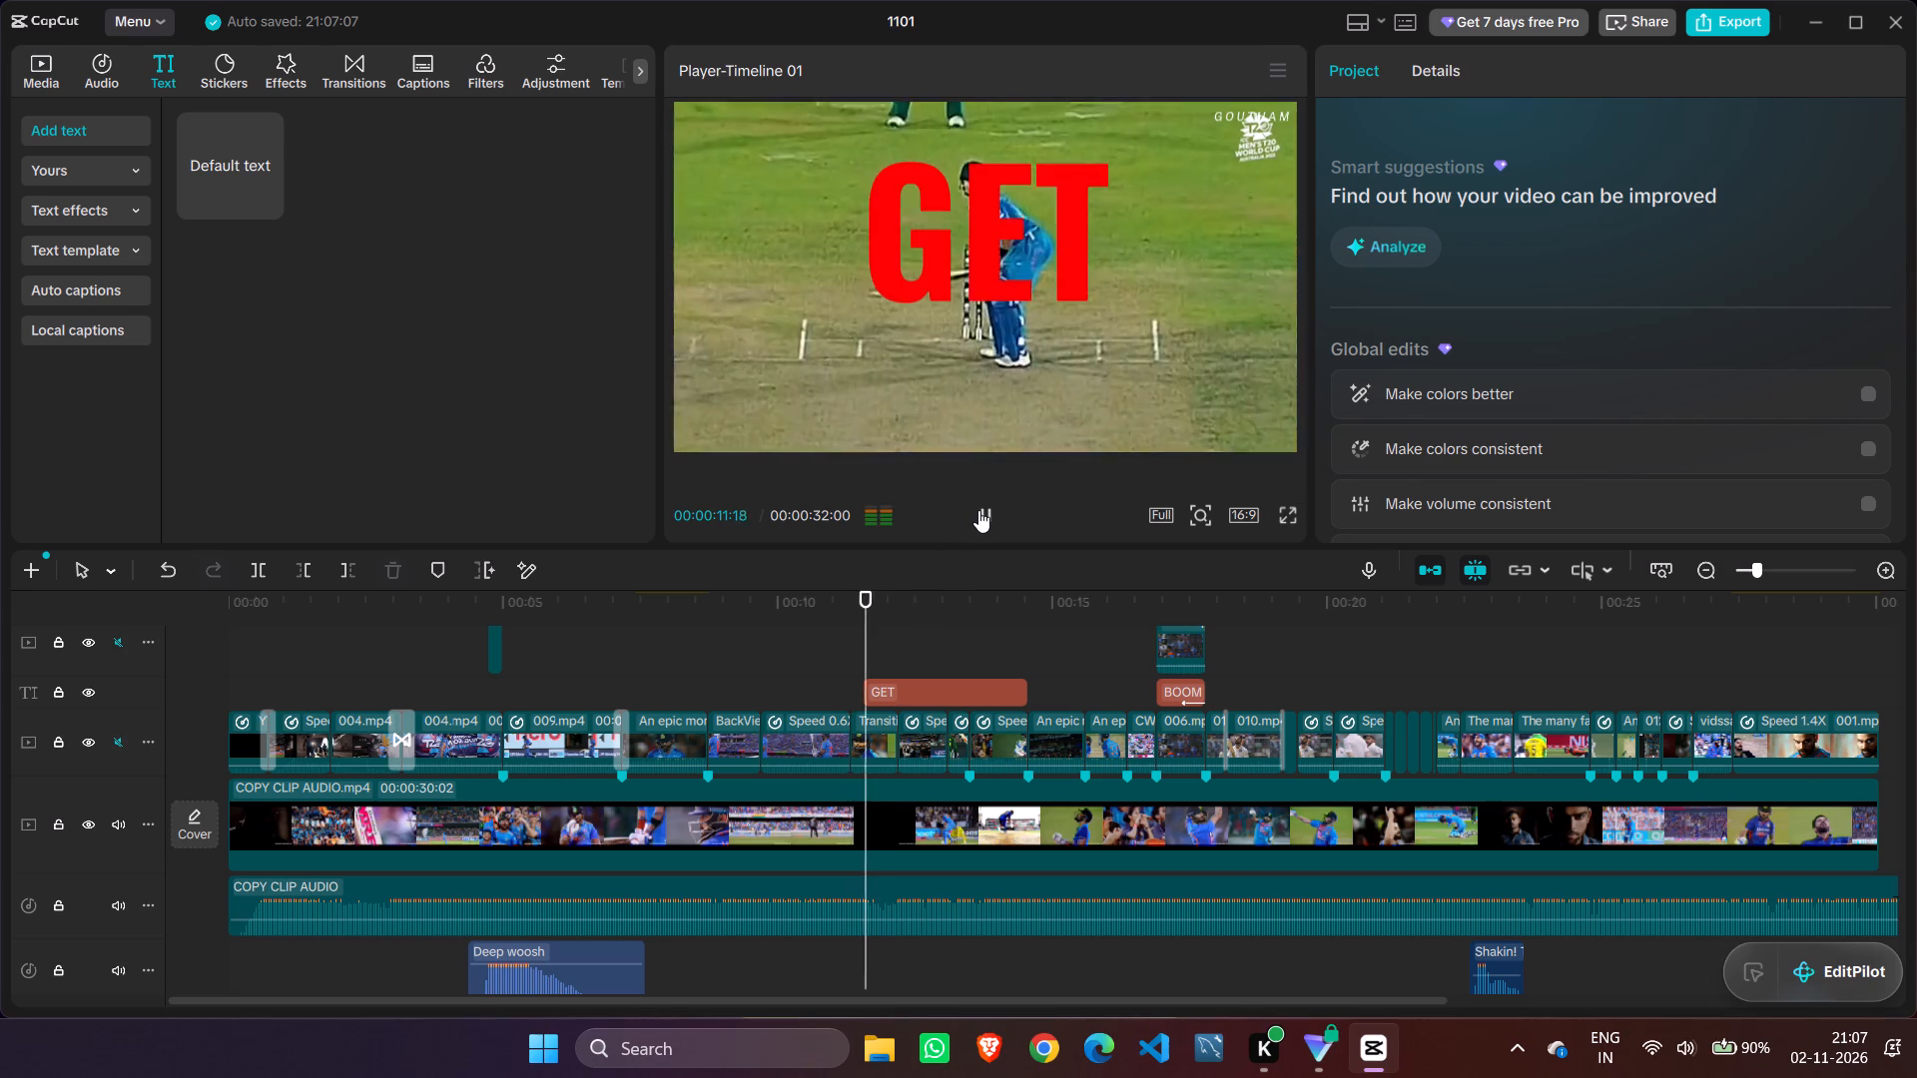
click(978, 510)
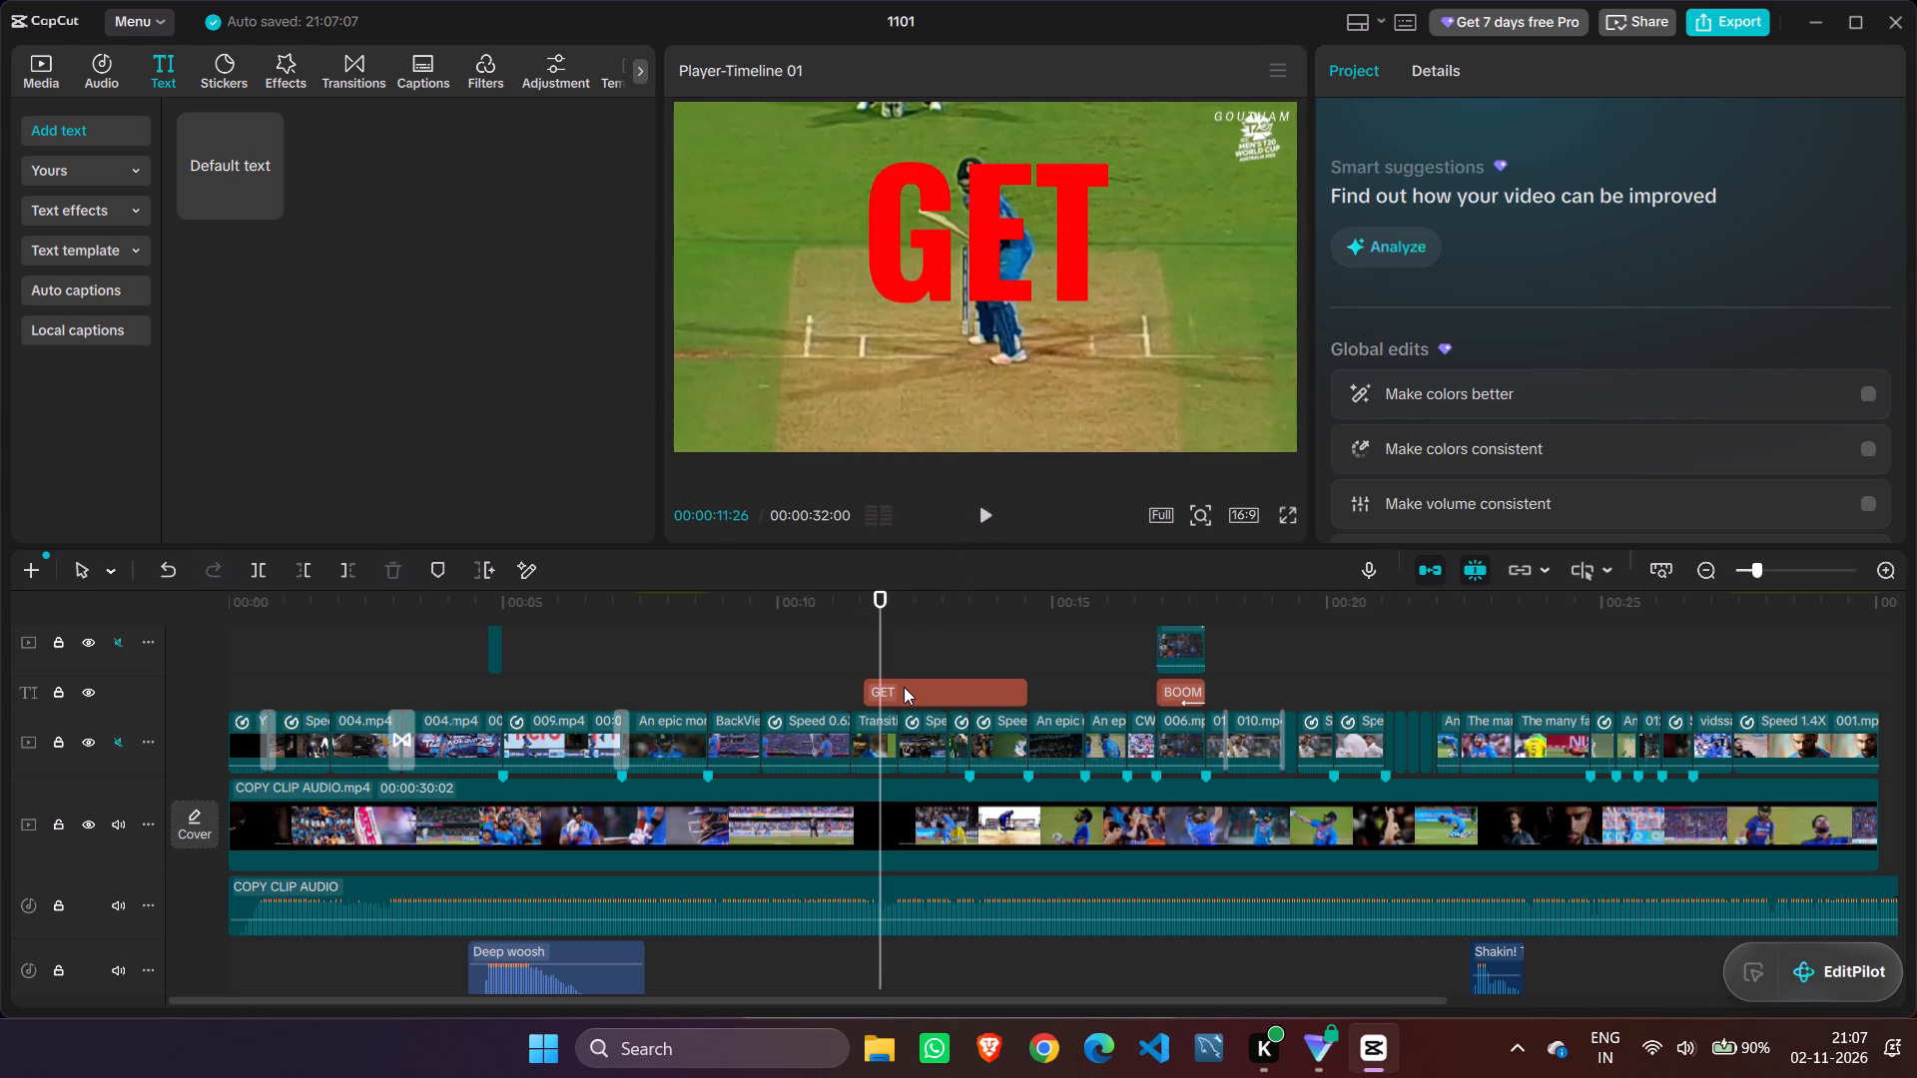
Copy the GET text clip and paste it on a new text track above, starting at about 00:00:12:00.
click(904, 687)
right_click(904, 687)
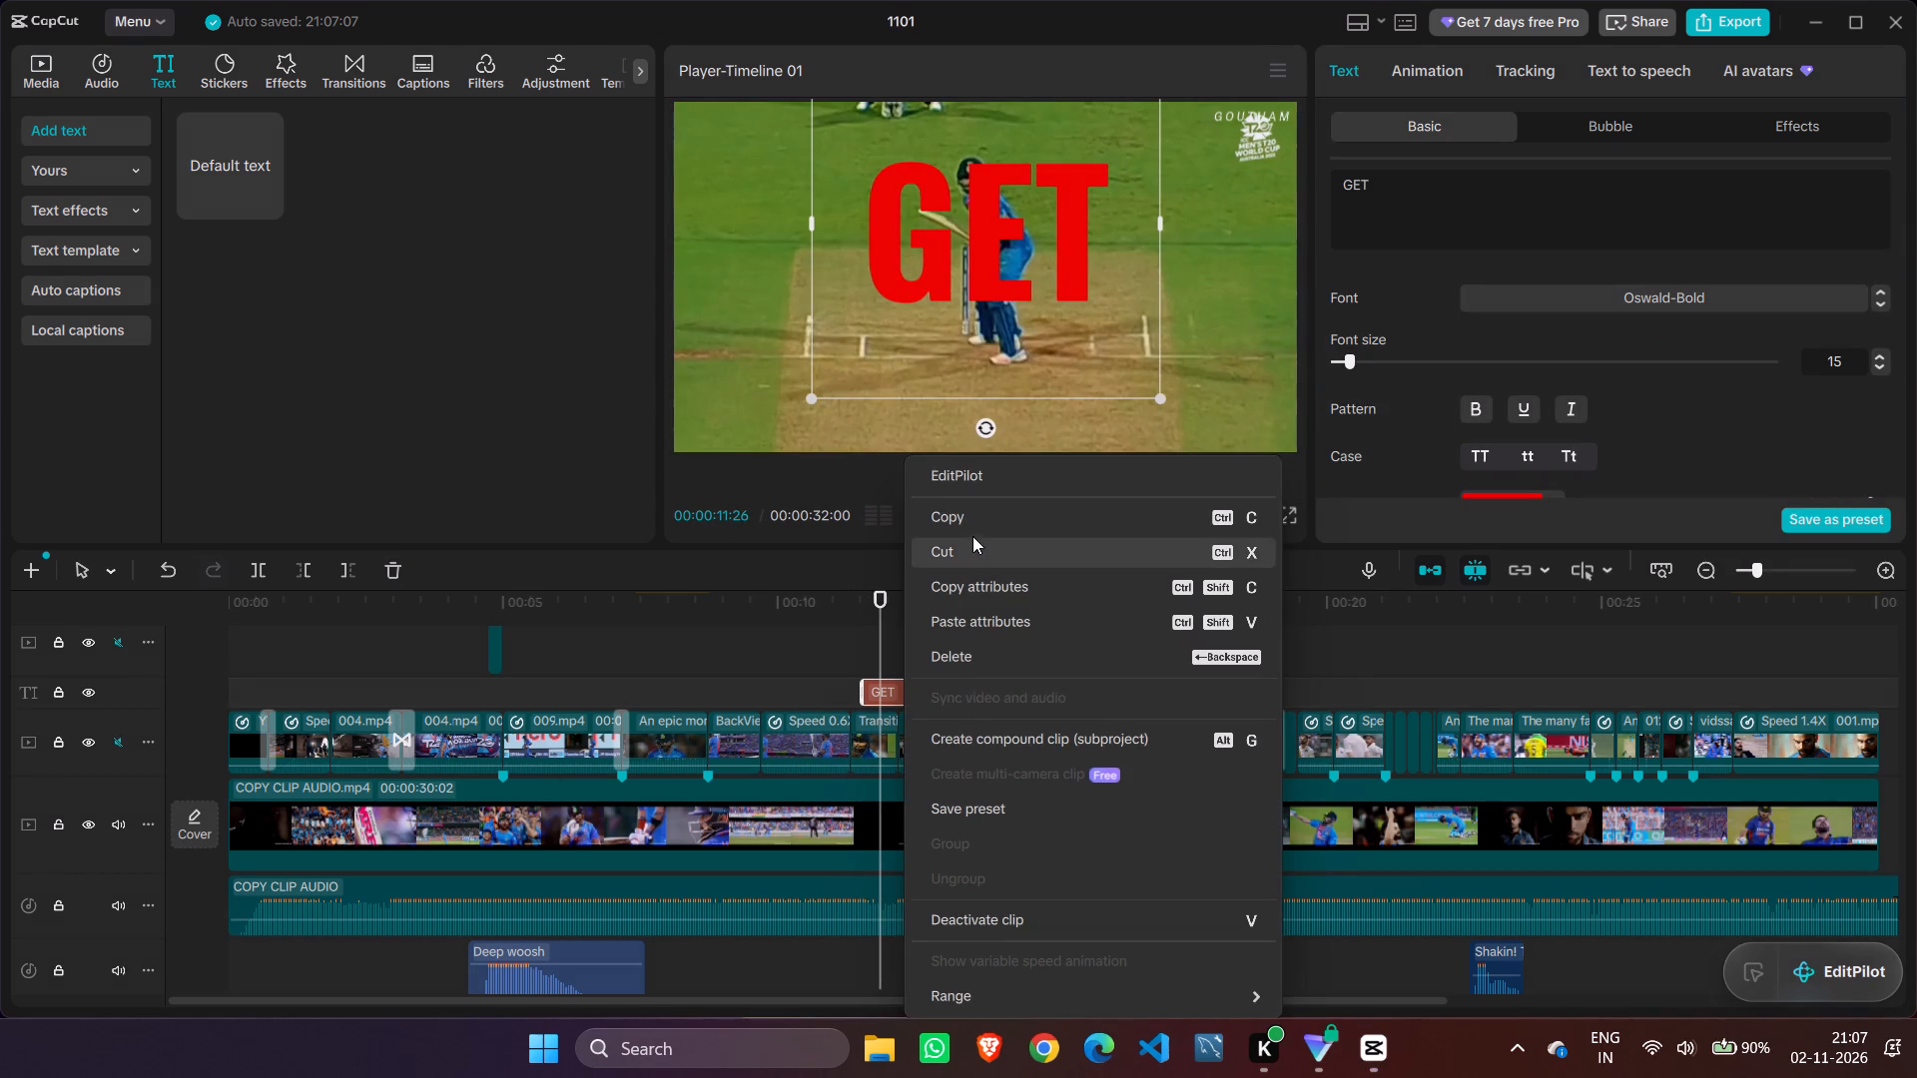
click(972, 524)
click(917, 648)
right_click(917, 649)
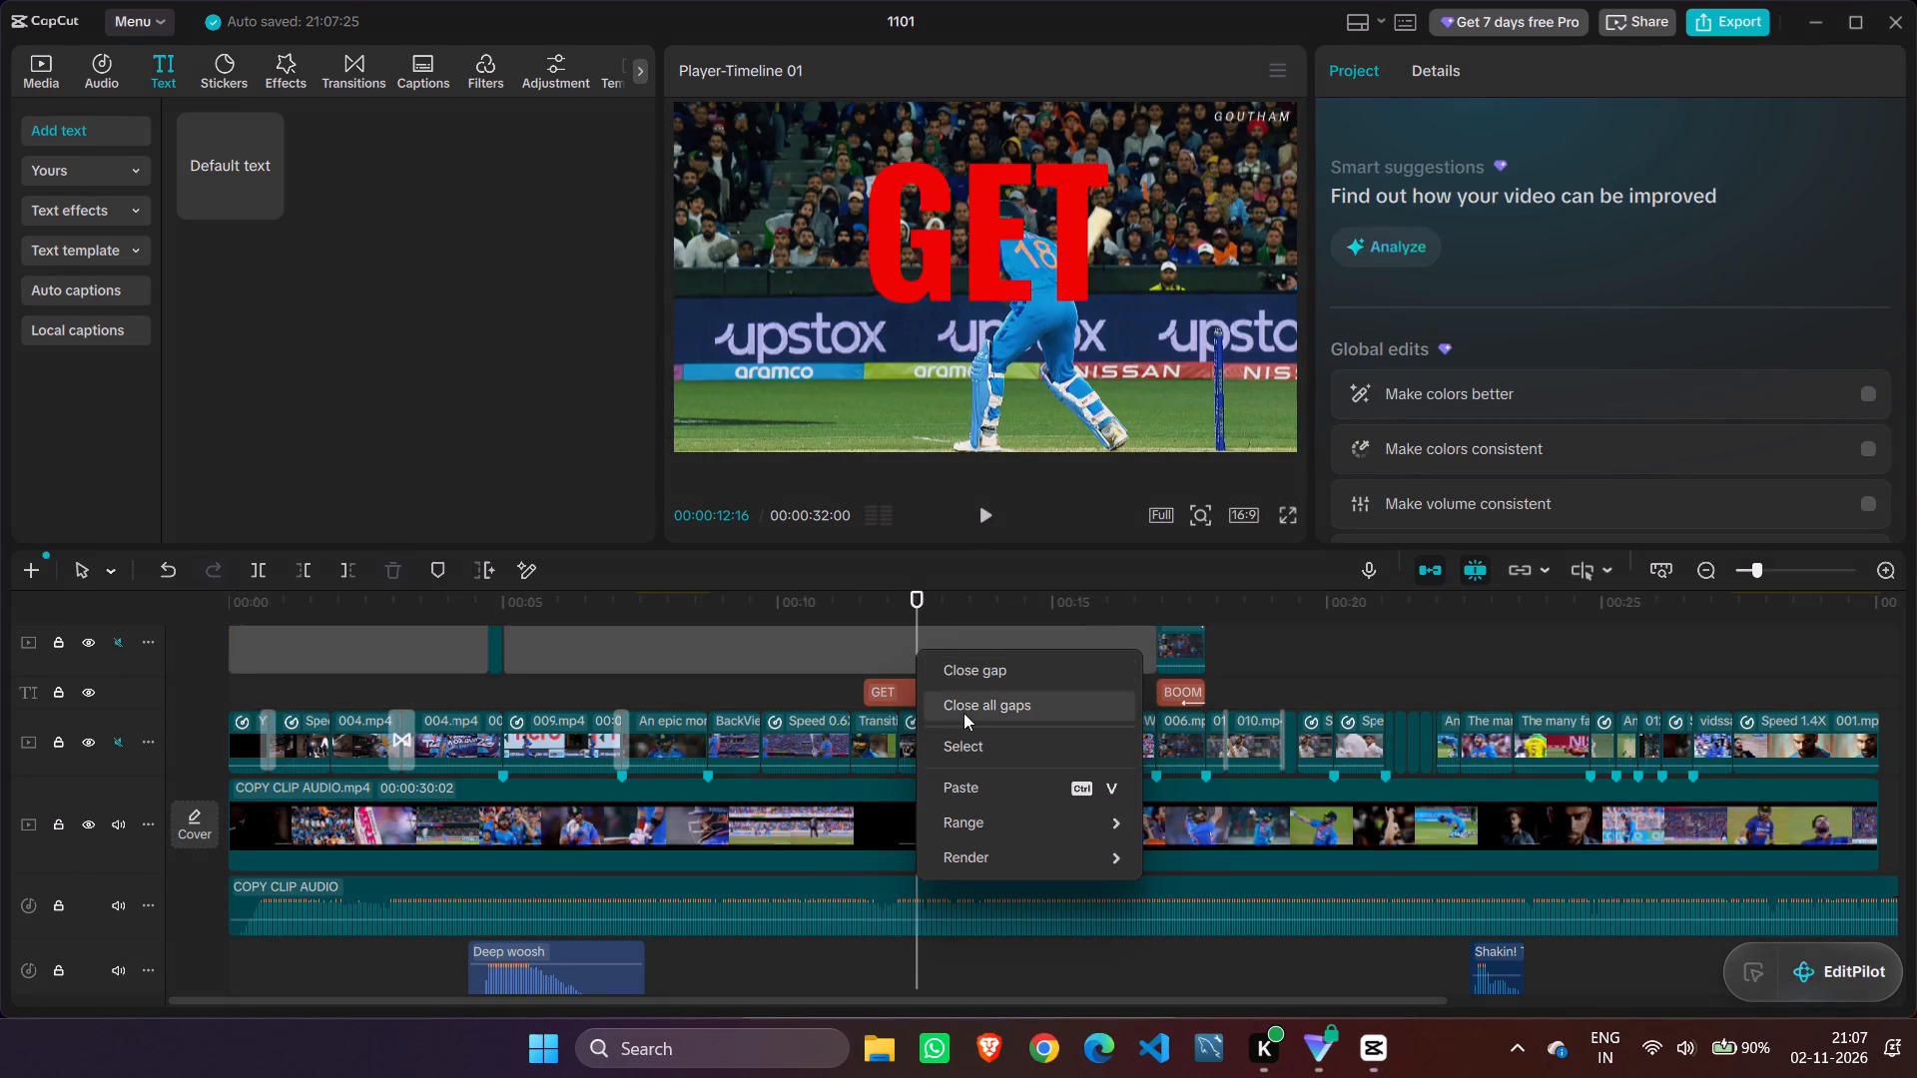
click(983, 793)
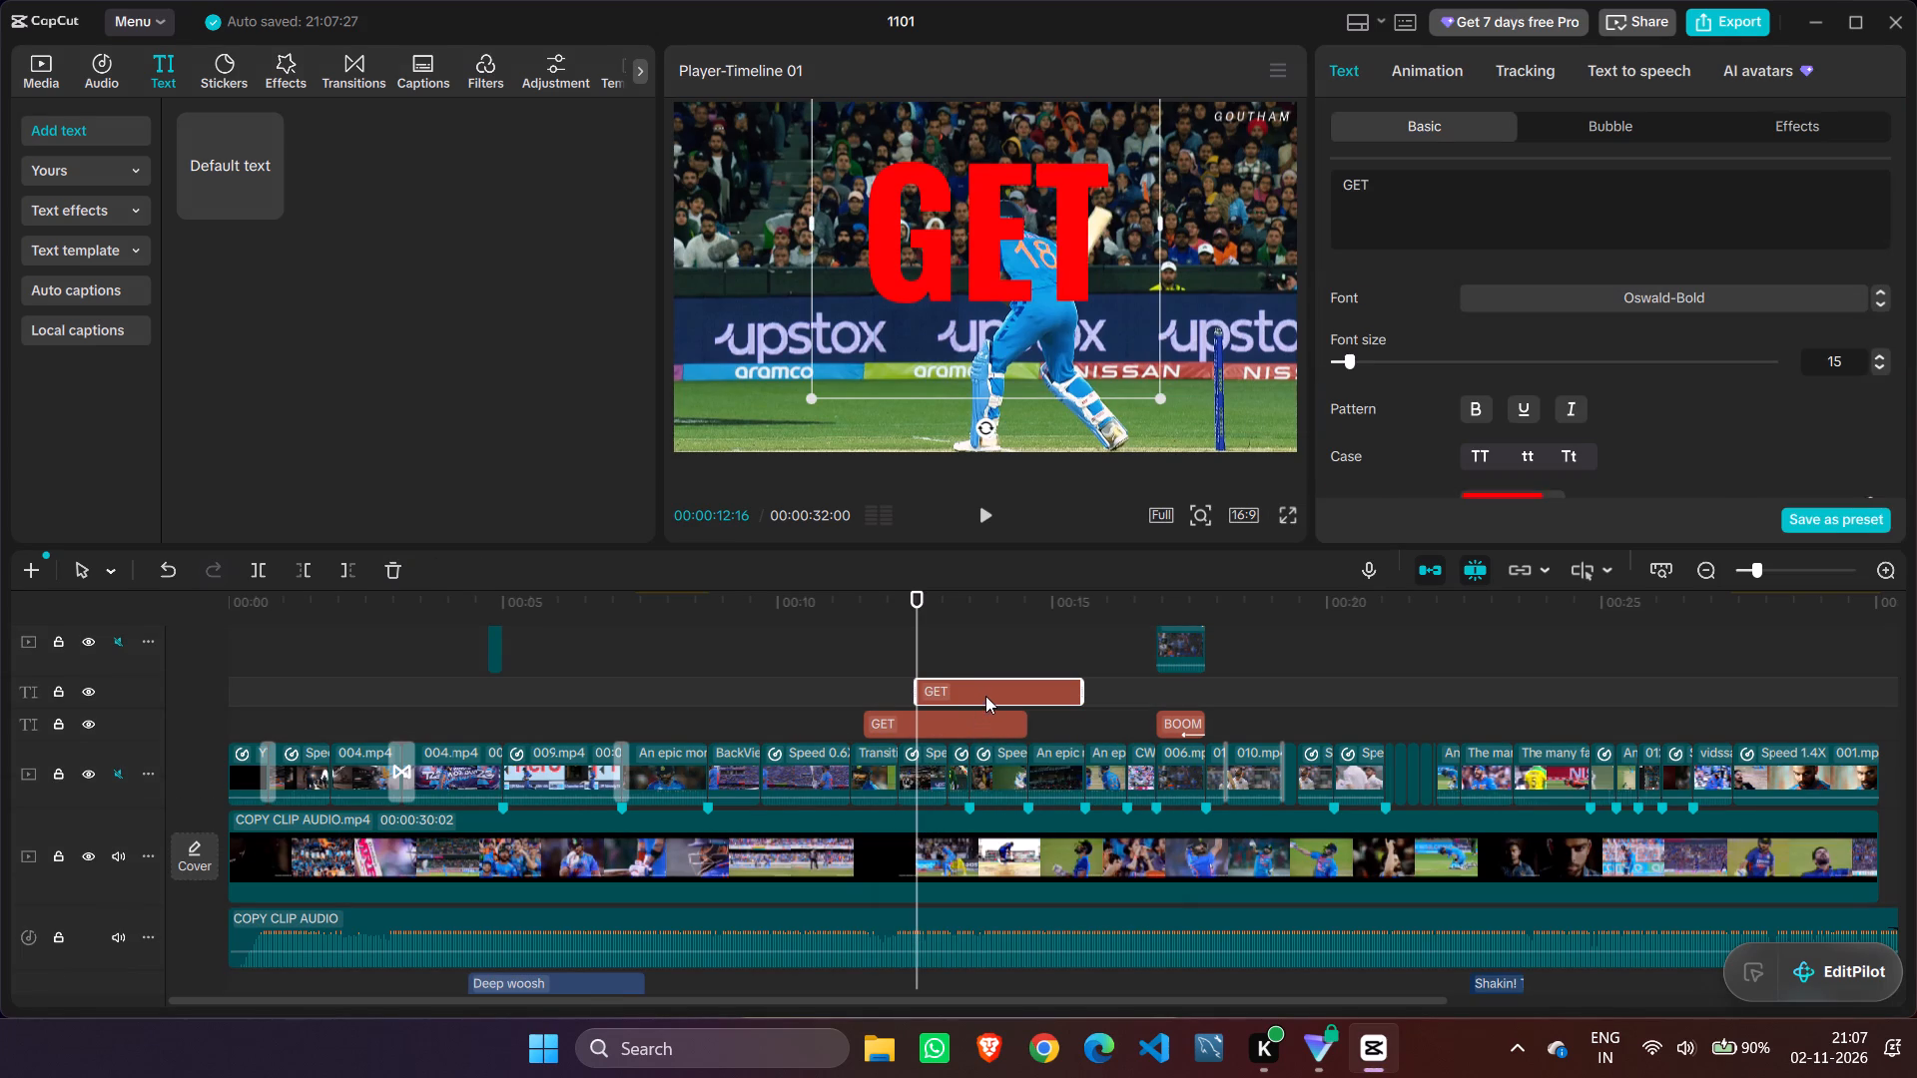
drag(985, 696, 955, 698)
Play from 00:00:11:17 to locate the next cue and shift the copied GET clip to start at 00:00:11:25.
click(866, 666)
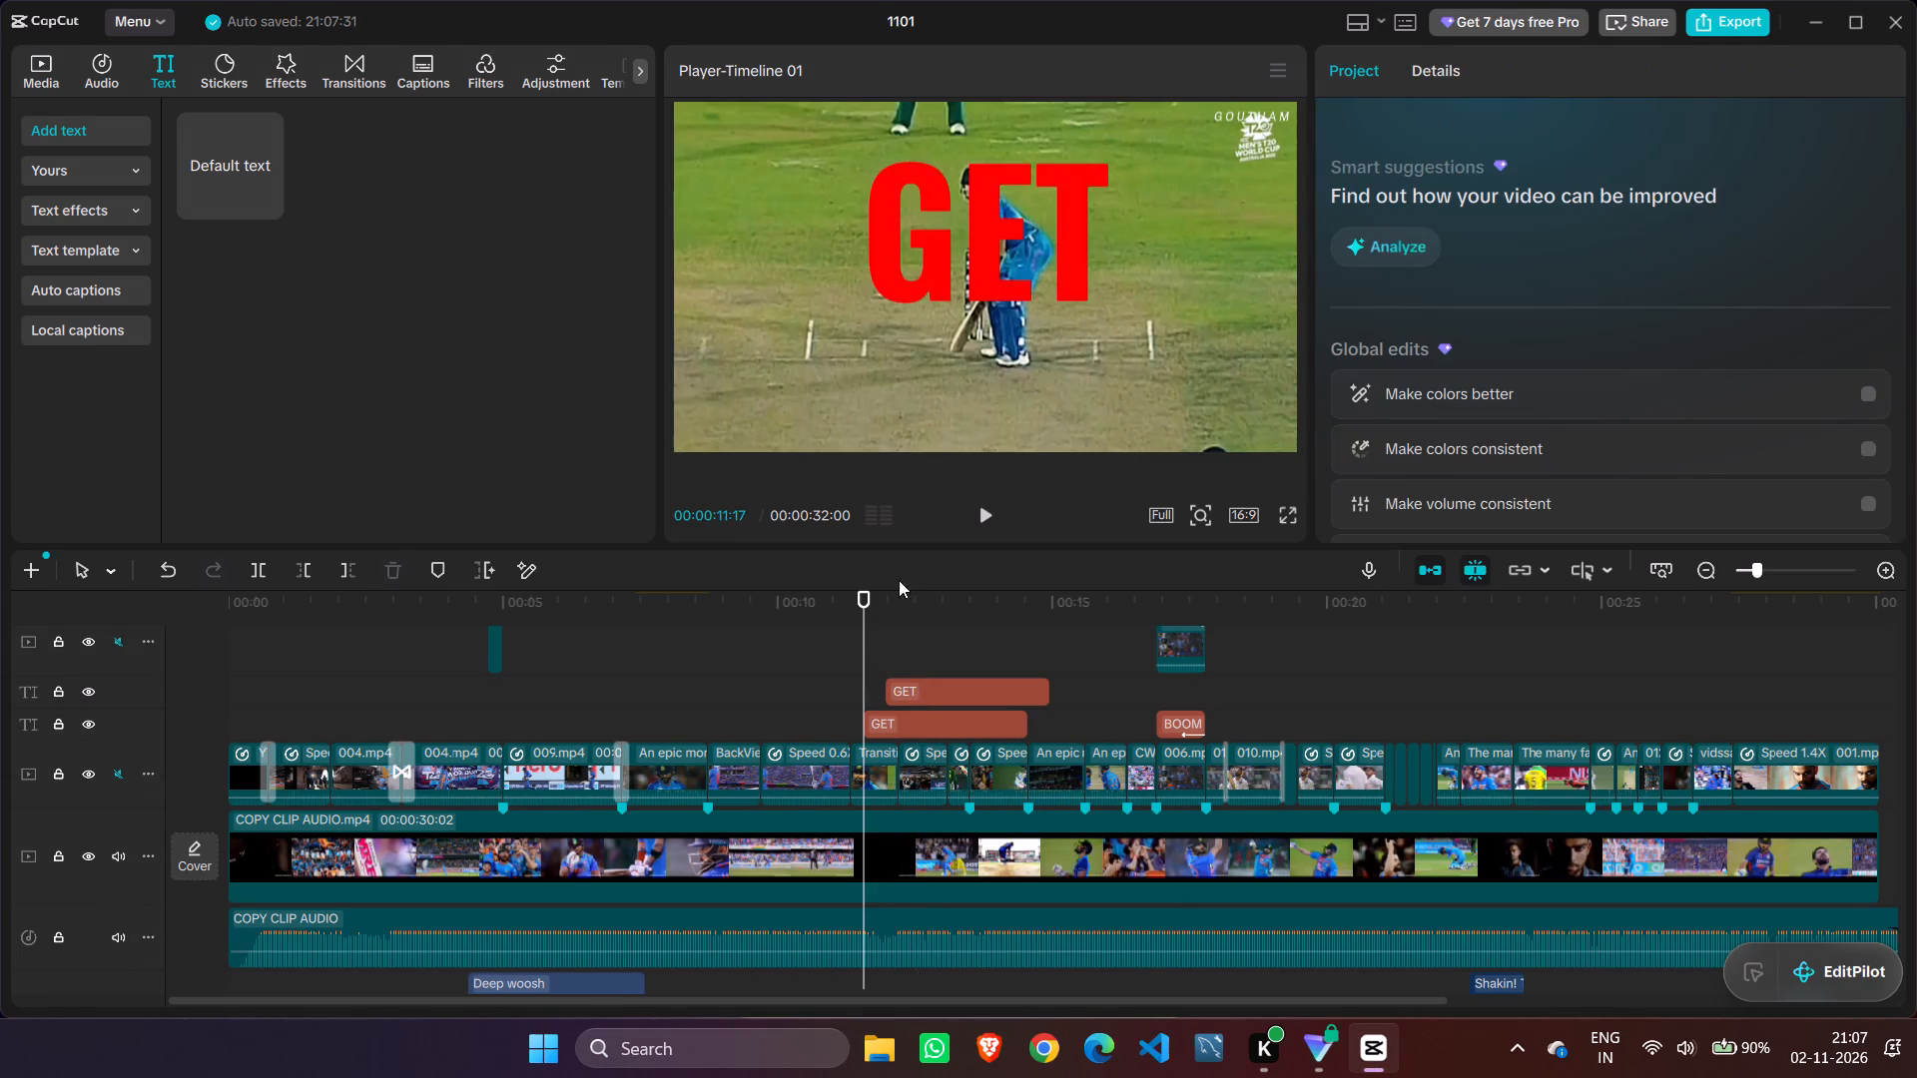
double_click(991, 514)
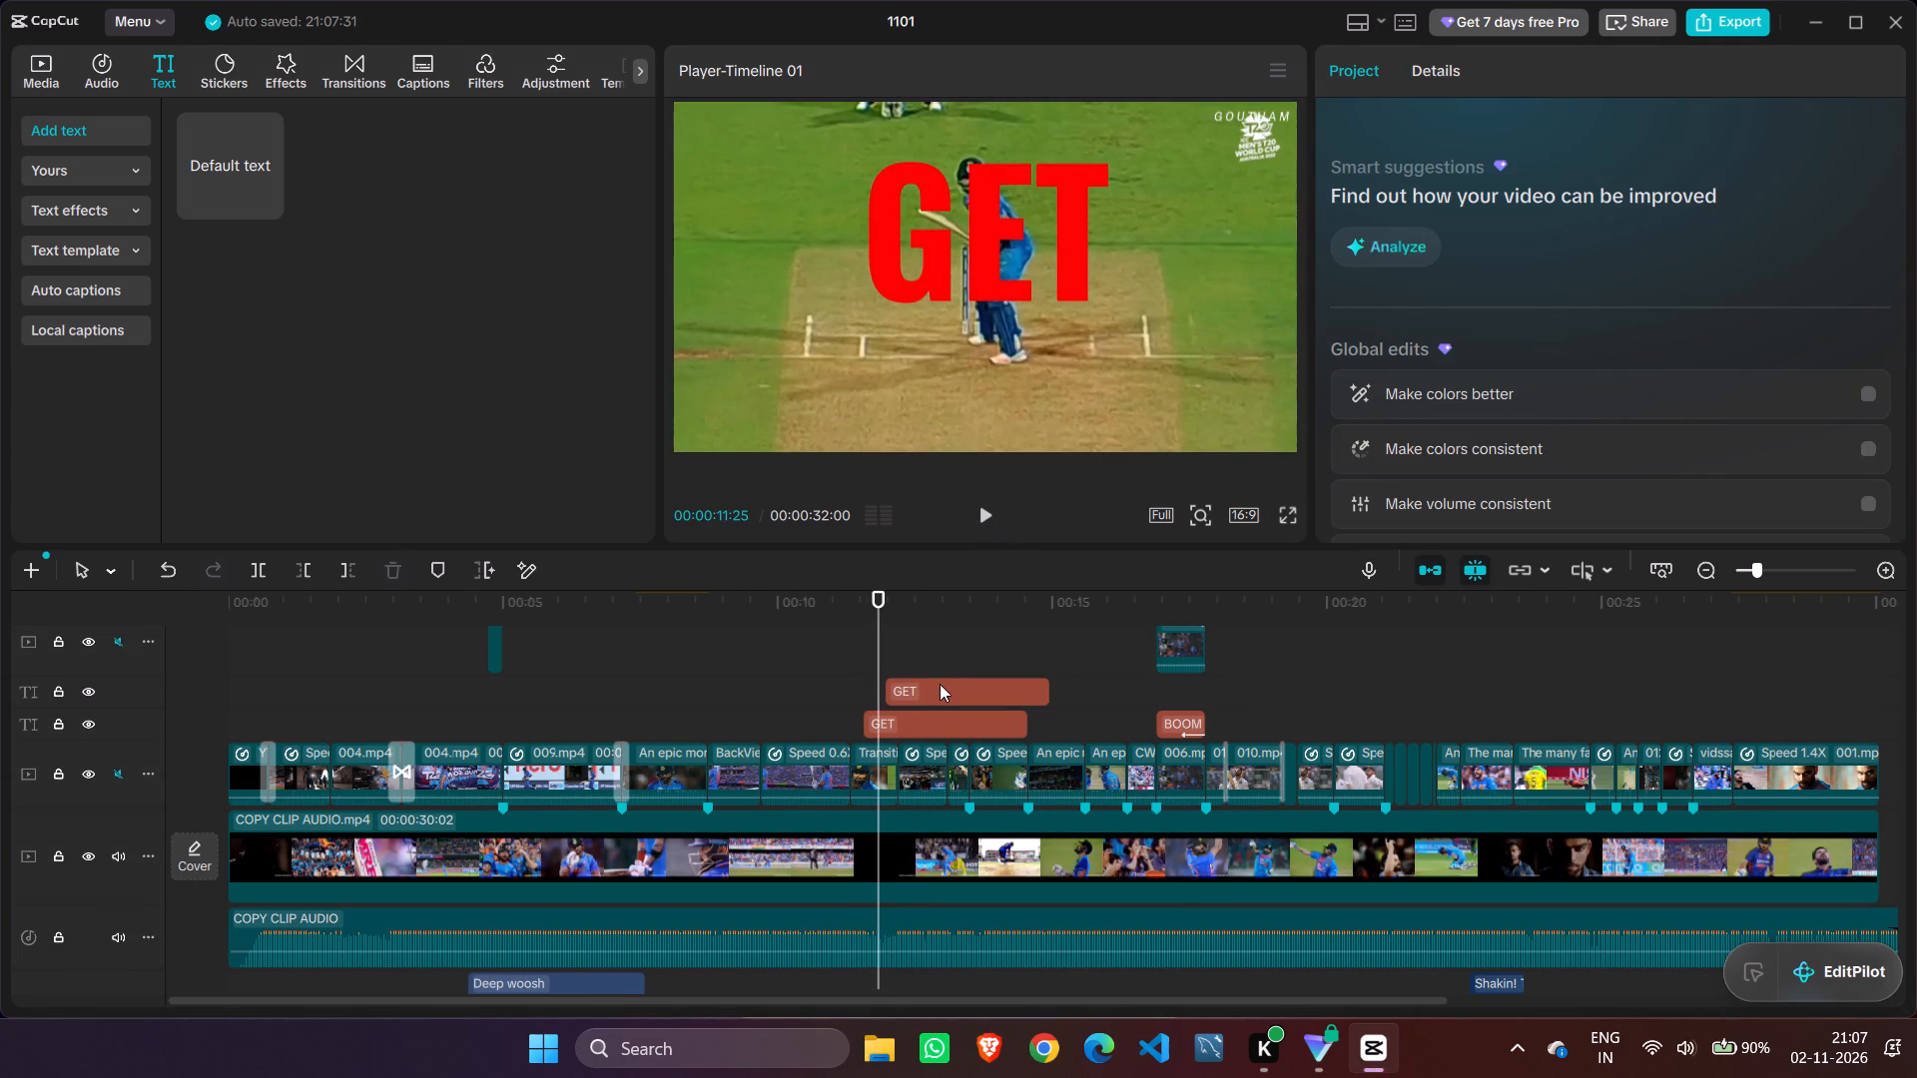
click(939, 684)
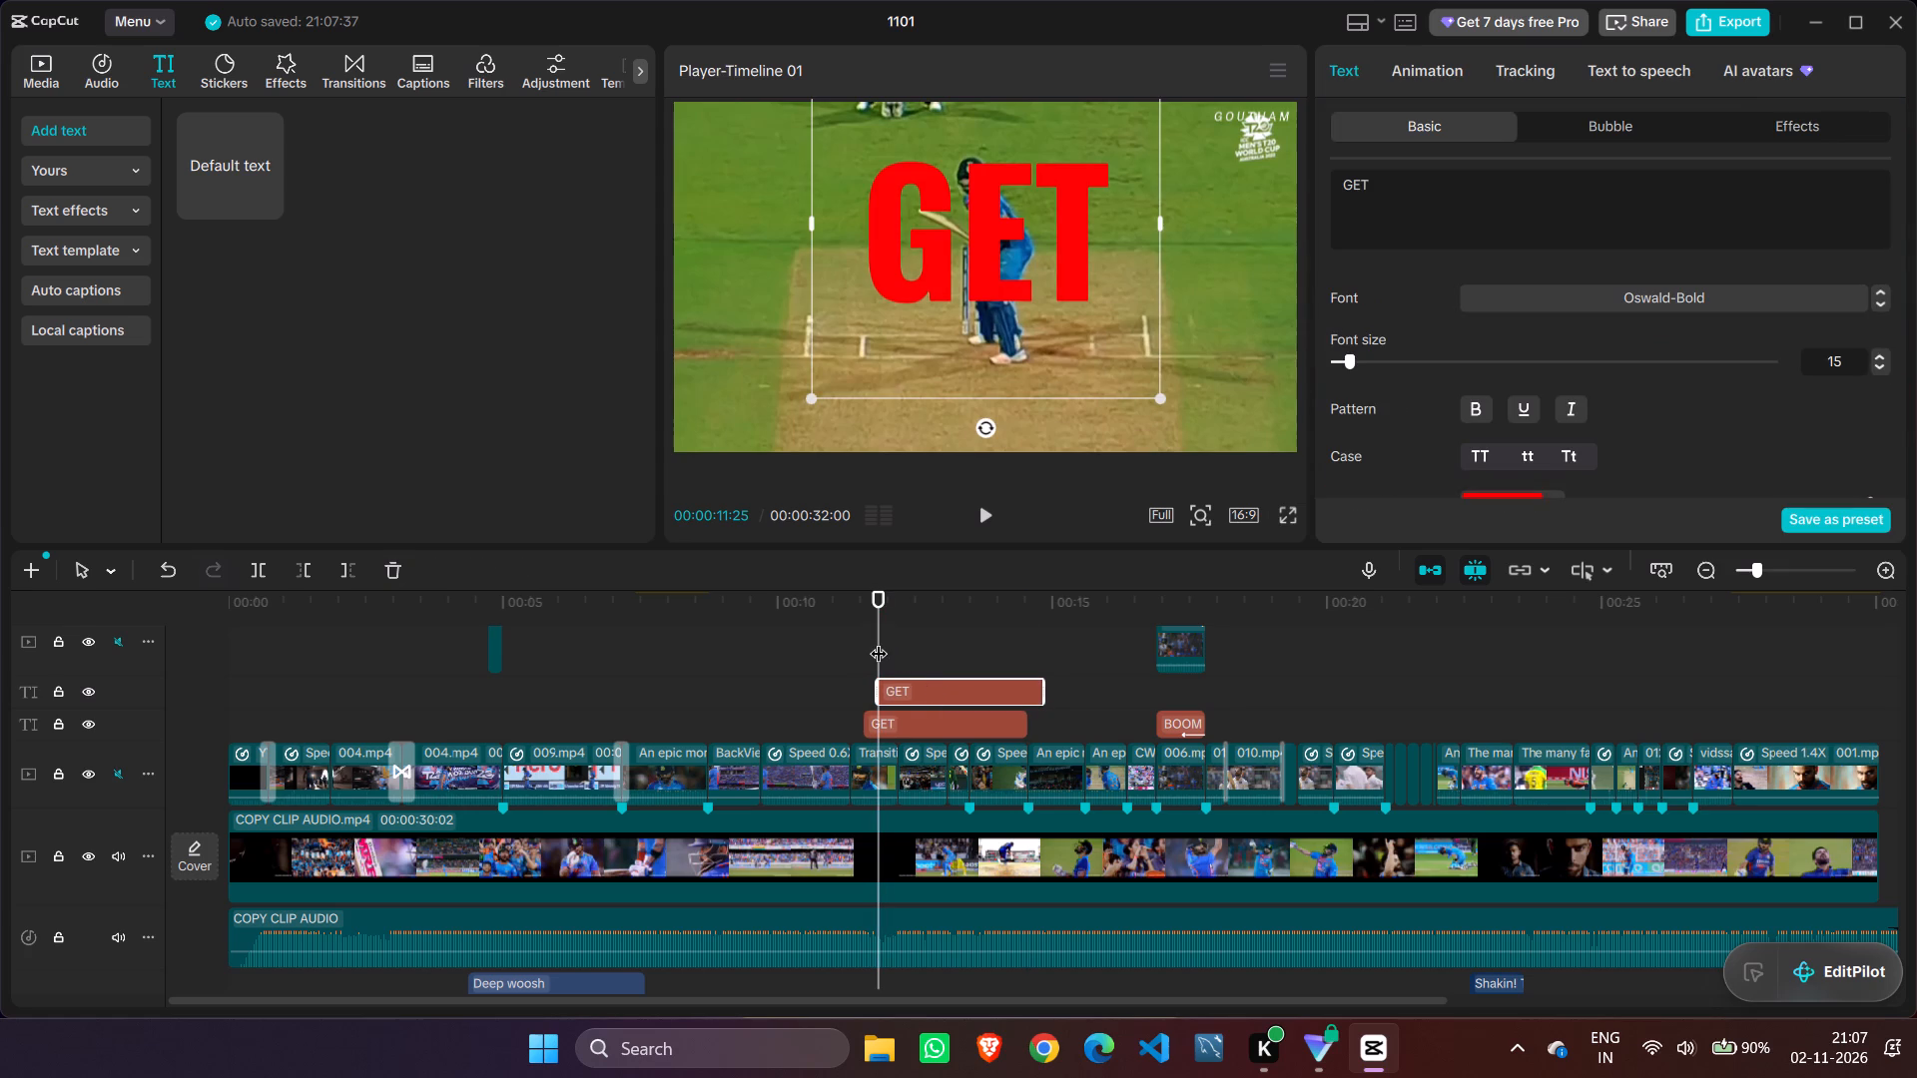
Play from 00:00:10:22 to about 00:00:12:09 and move the copied GET text down and to the left within the video frame.
drag(879, 641, 818, 641)
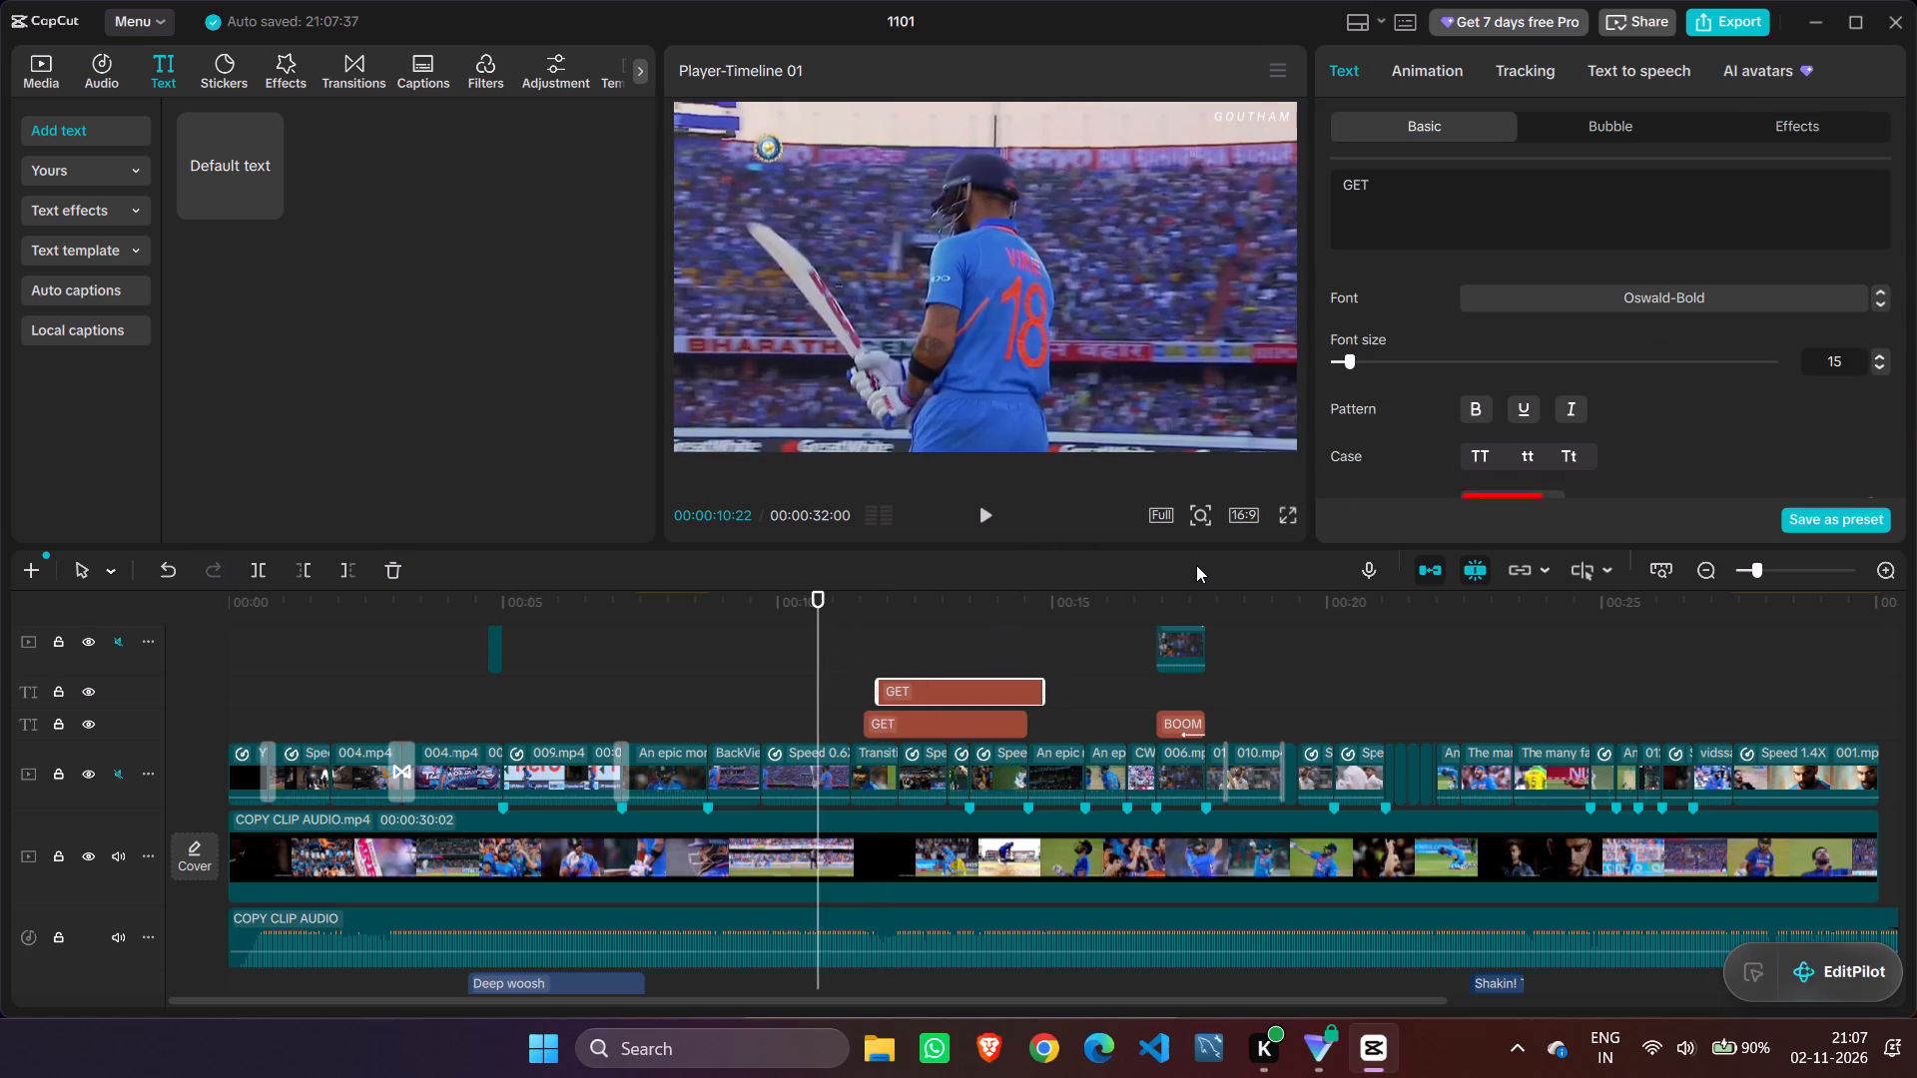
click(980, 511)
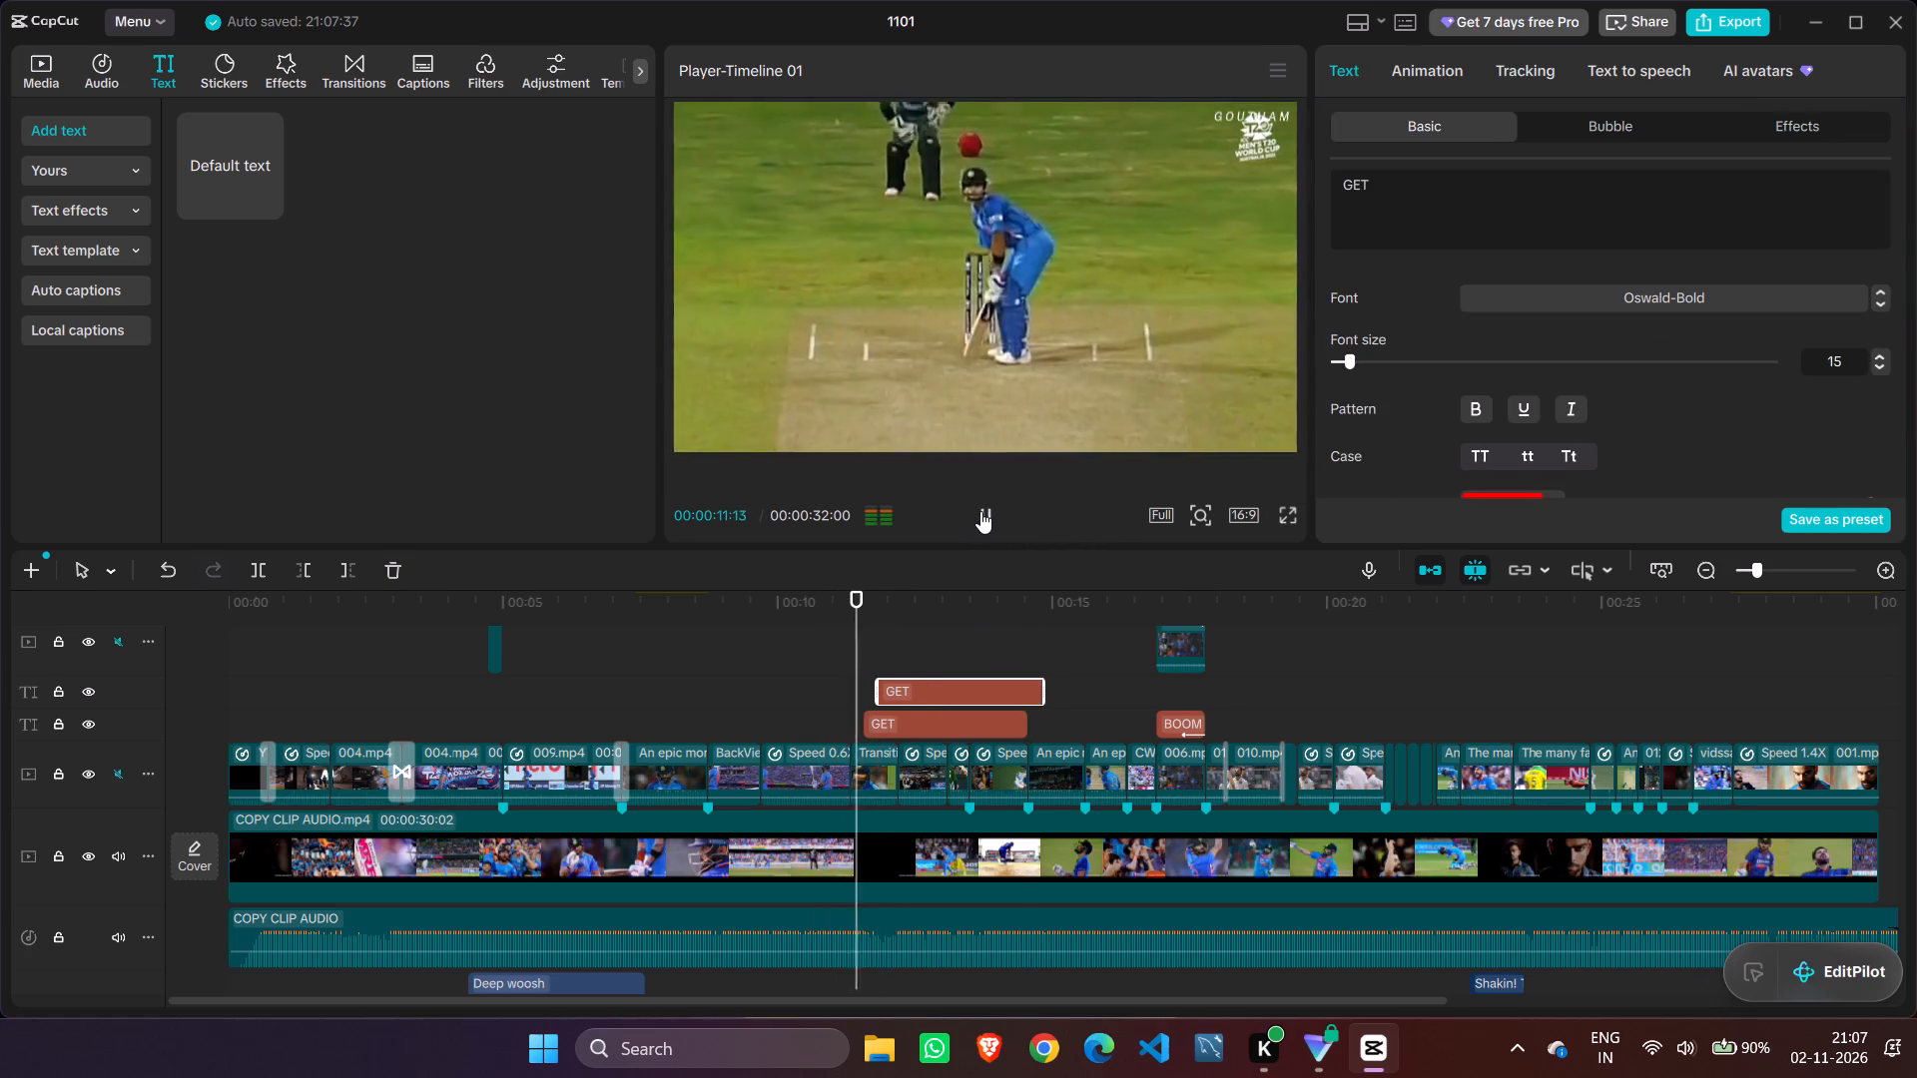
click(980, 511)
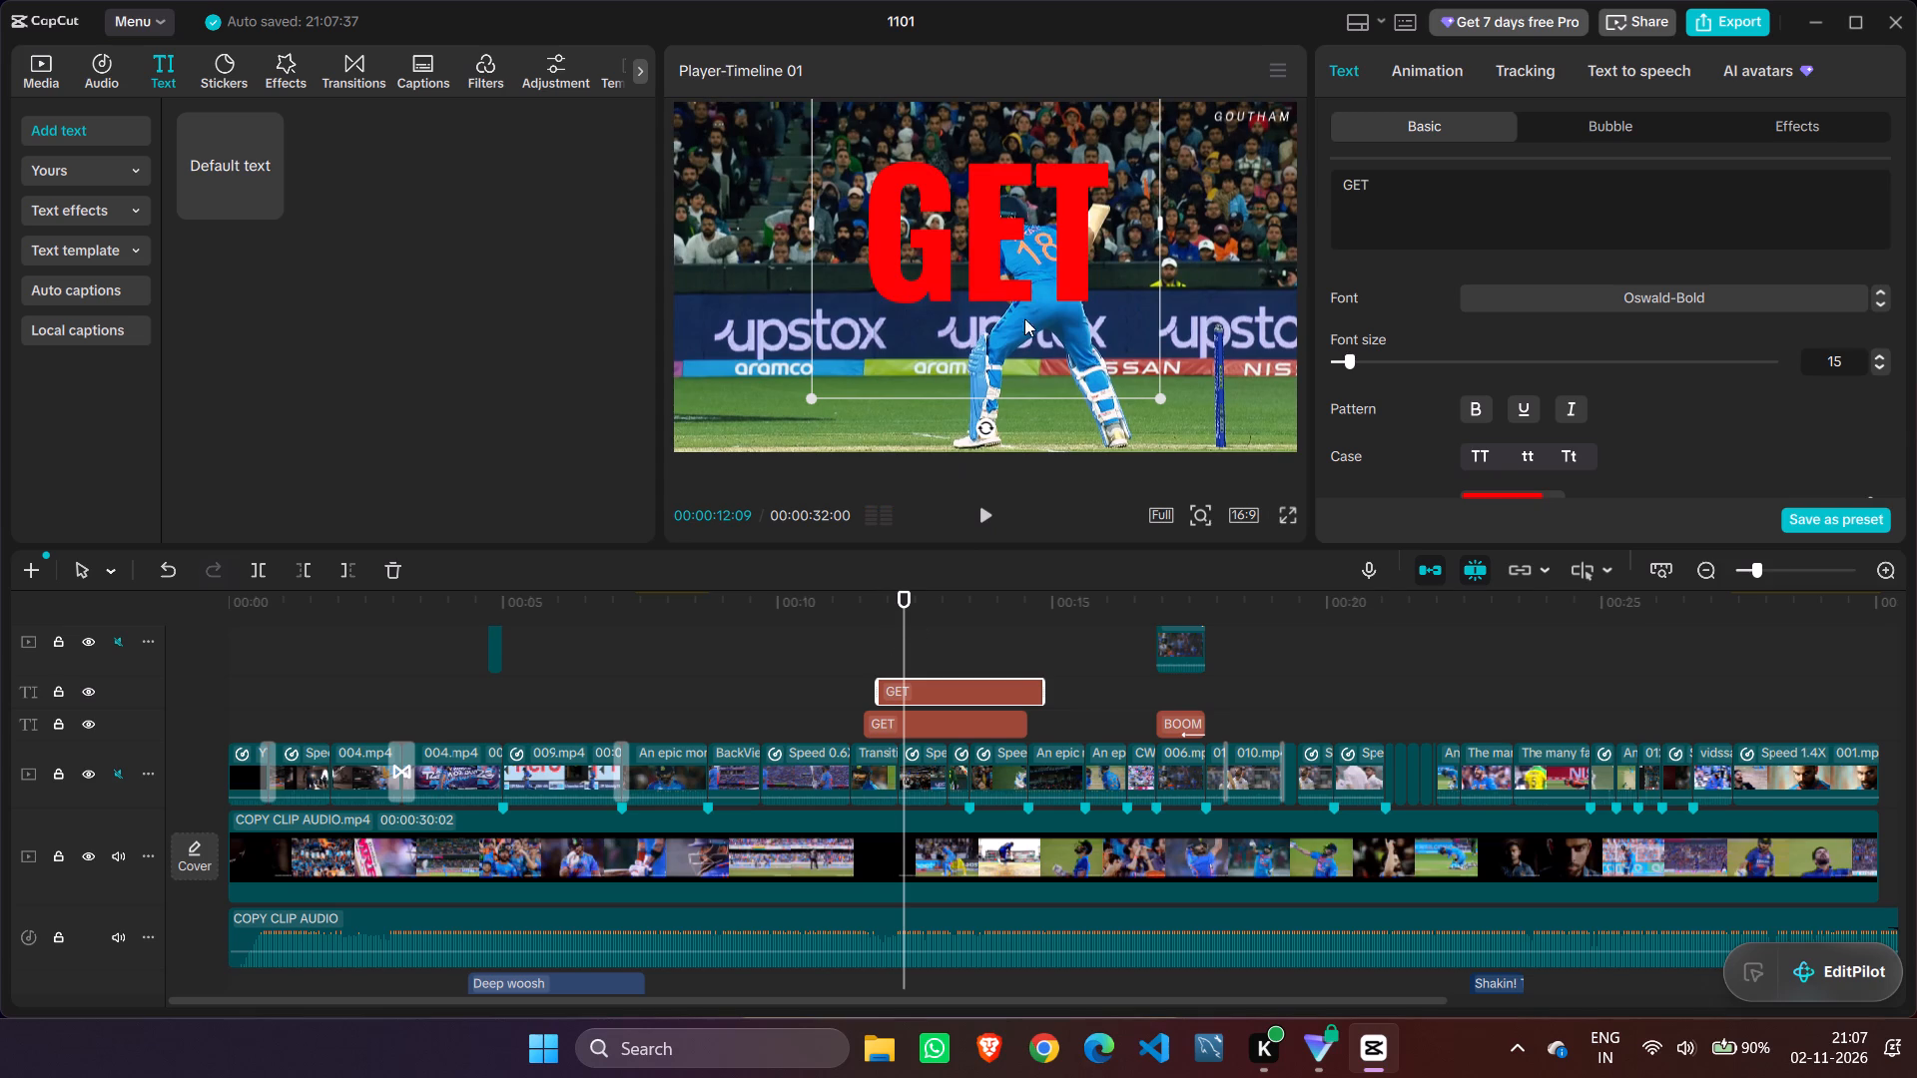
drag(1024, 318, 929, 397)
Replay short stretches between about 00:00:10:19 and 00:00:12:23 to find where the second word starts and ends in the audio.
drag(903, 633, 853, 631)
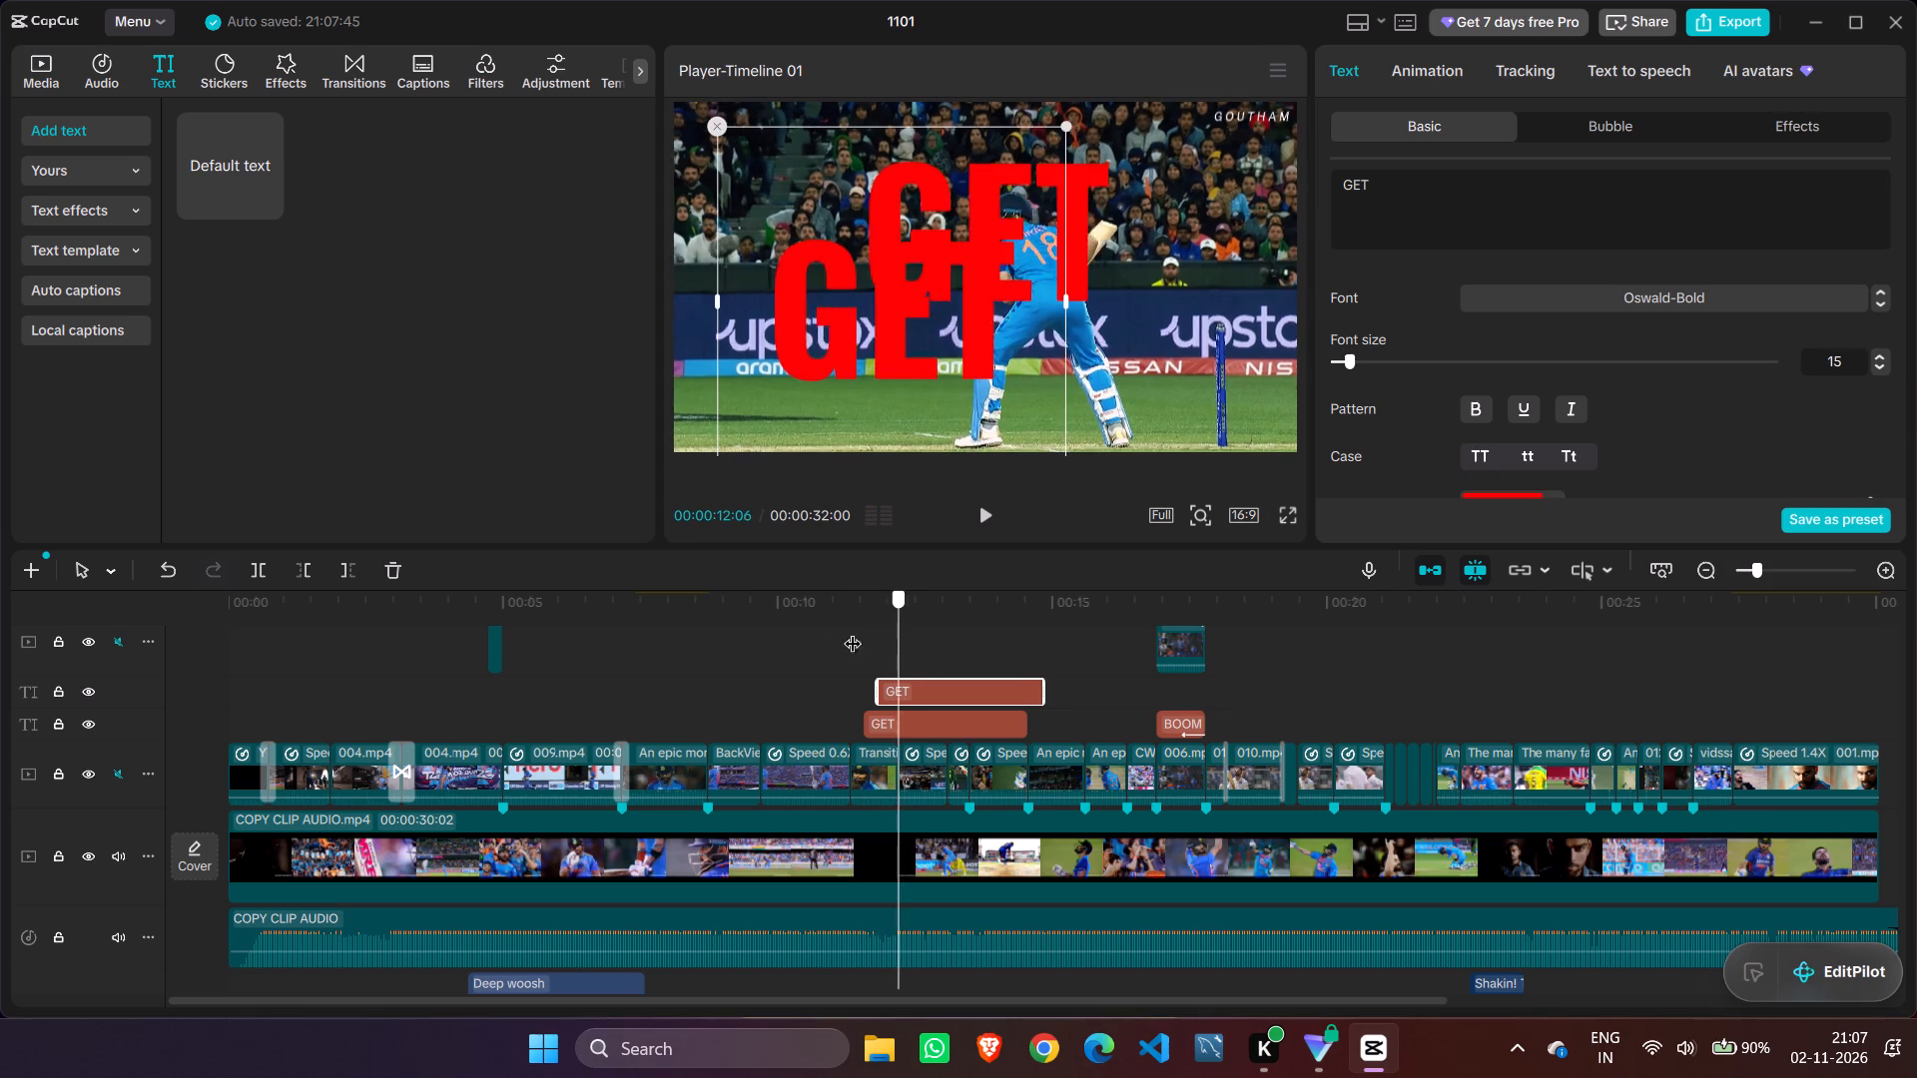
drag(853, 631, 831, 631)
click(984, 513)
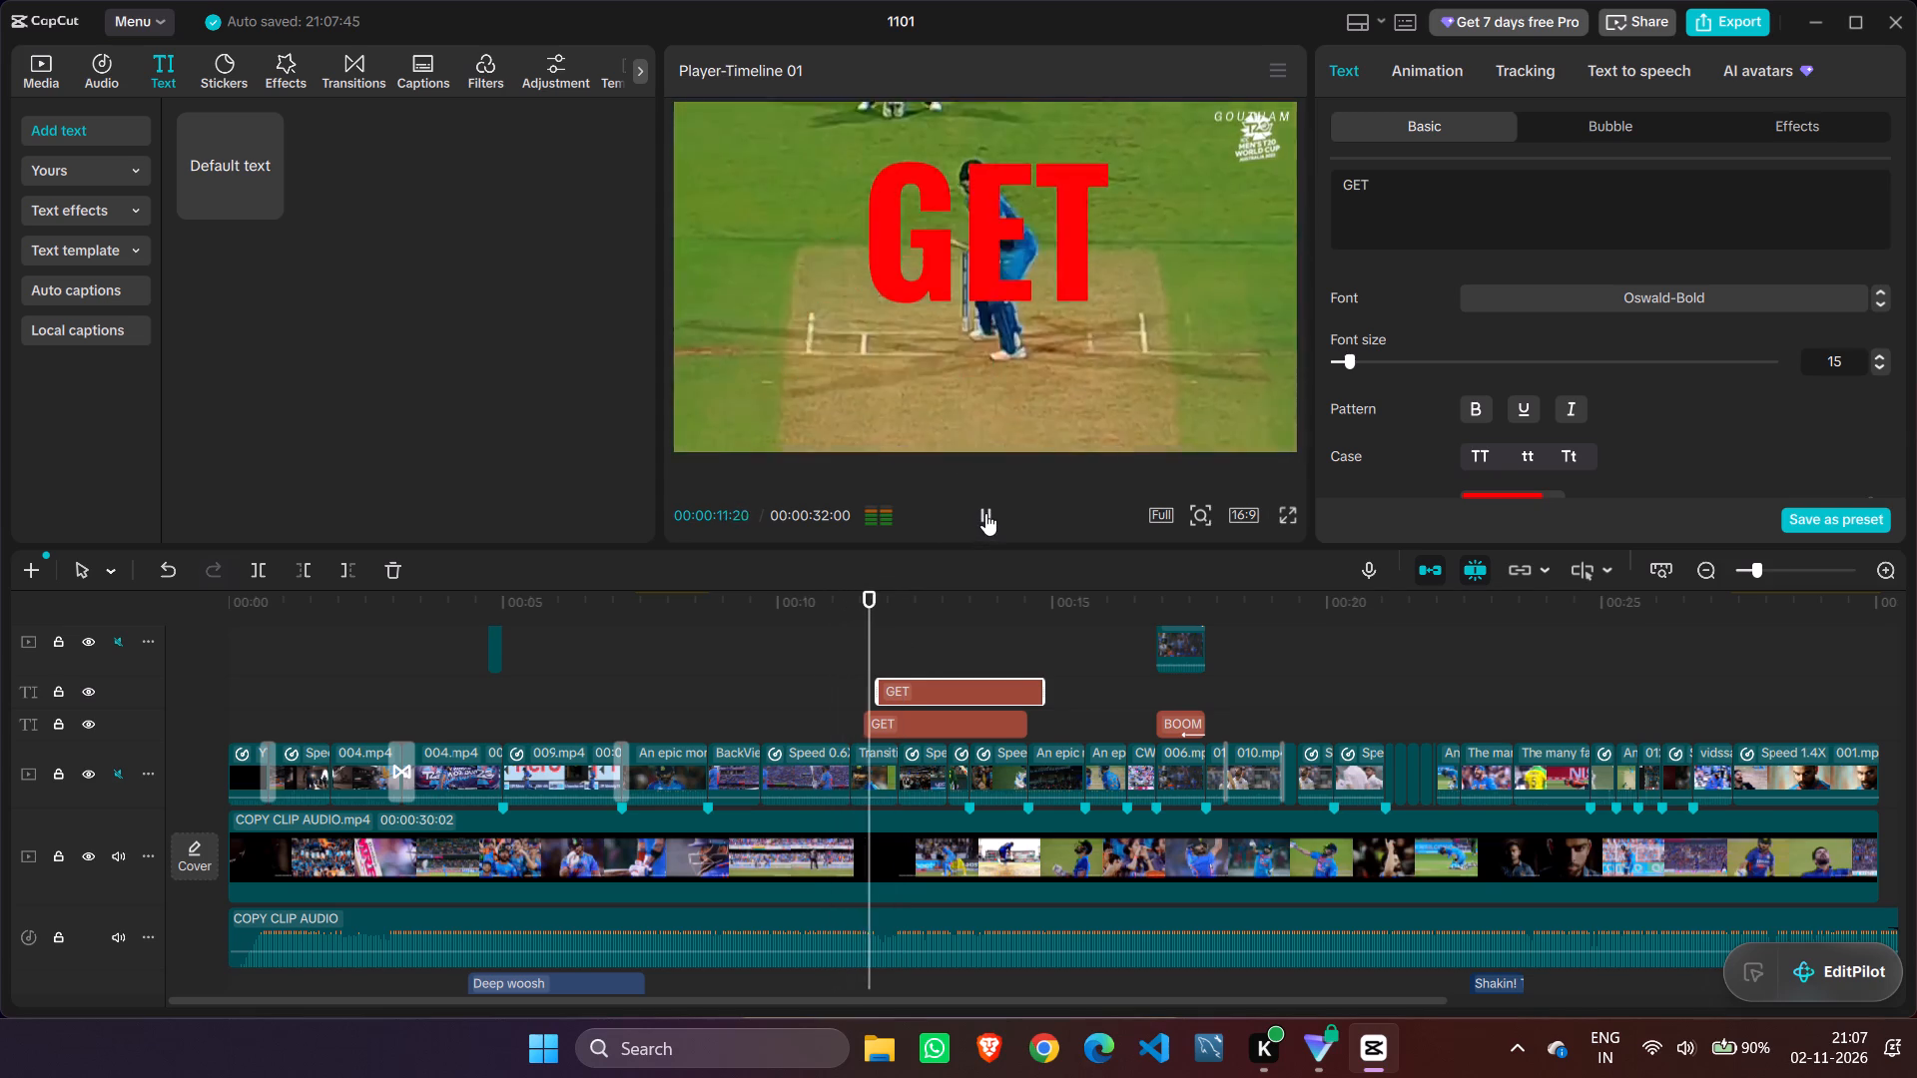
click(985, 513)
drag(916, 633, 841, 630)
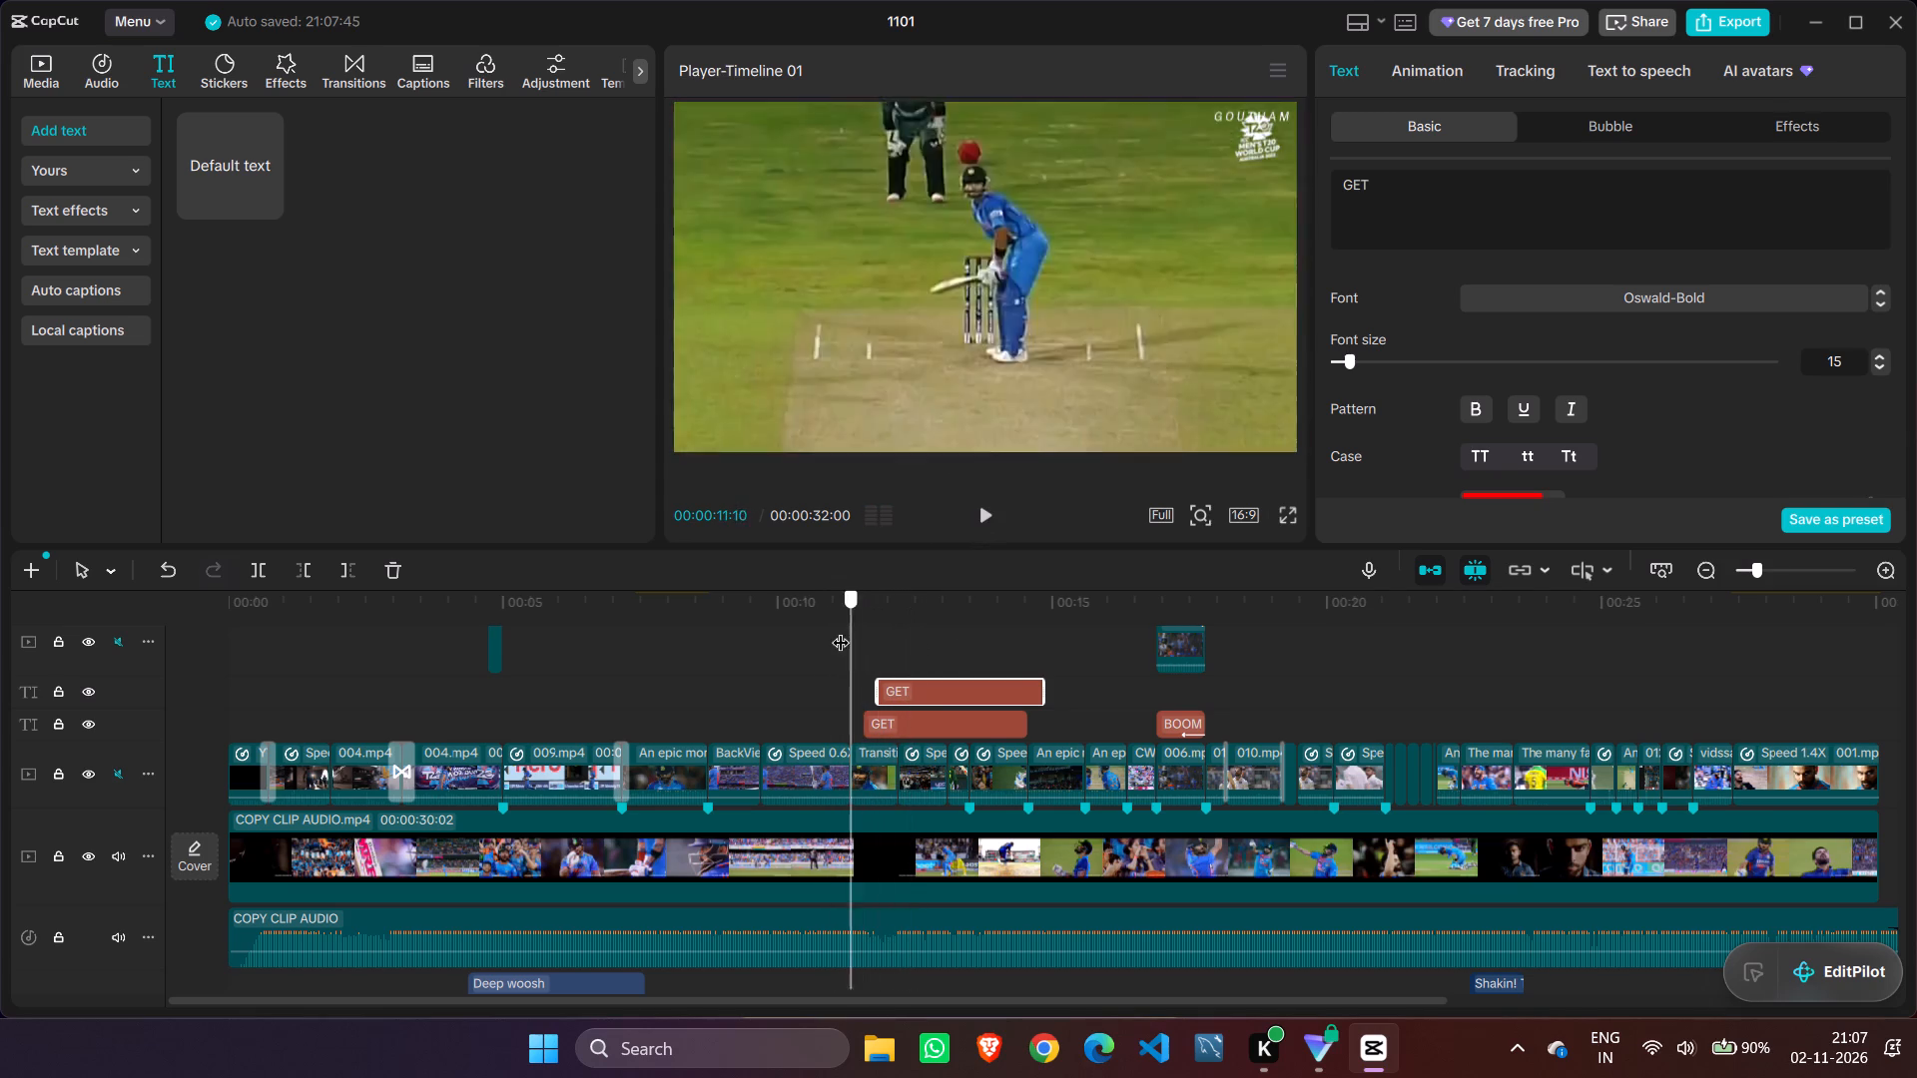
drag(841, 630, 840, 630)
click(983, 509)
click(983, 509)
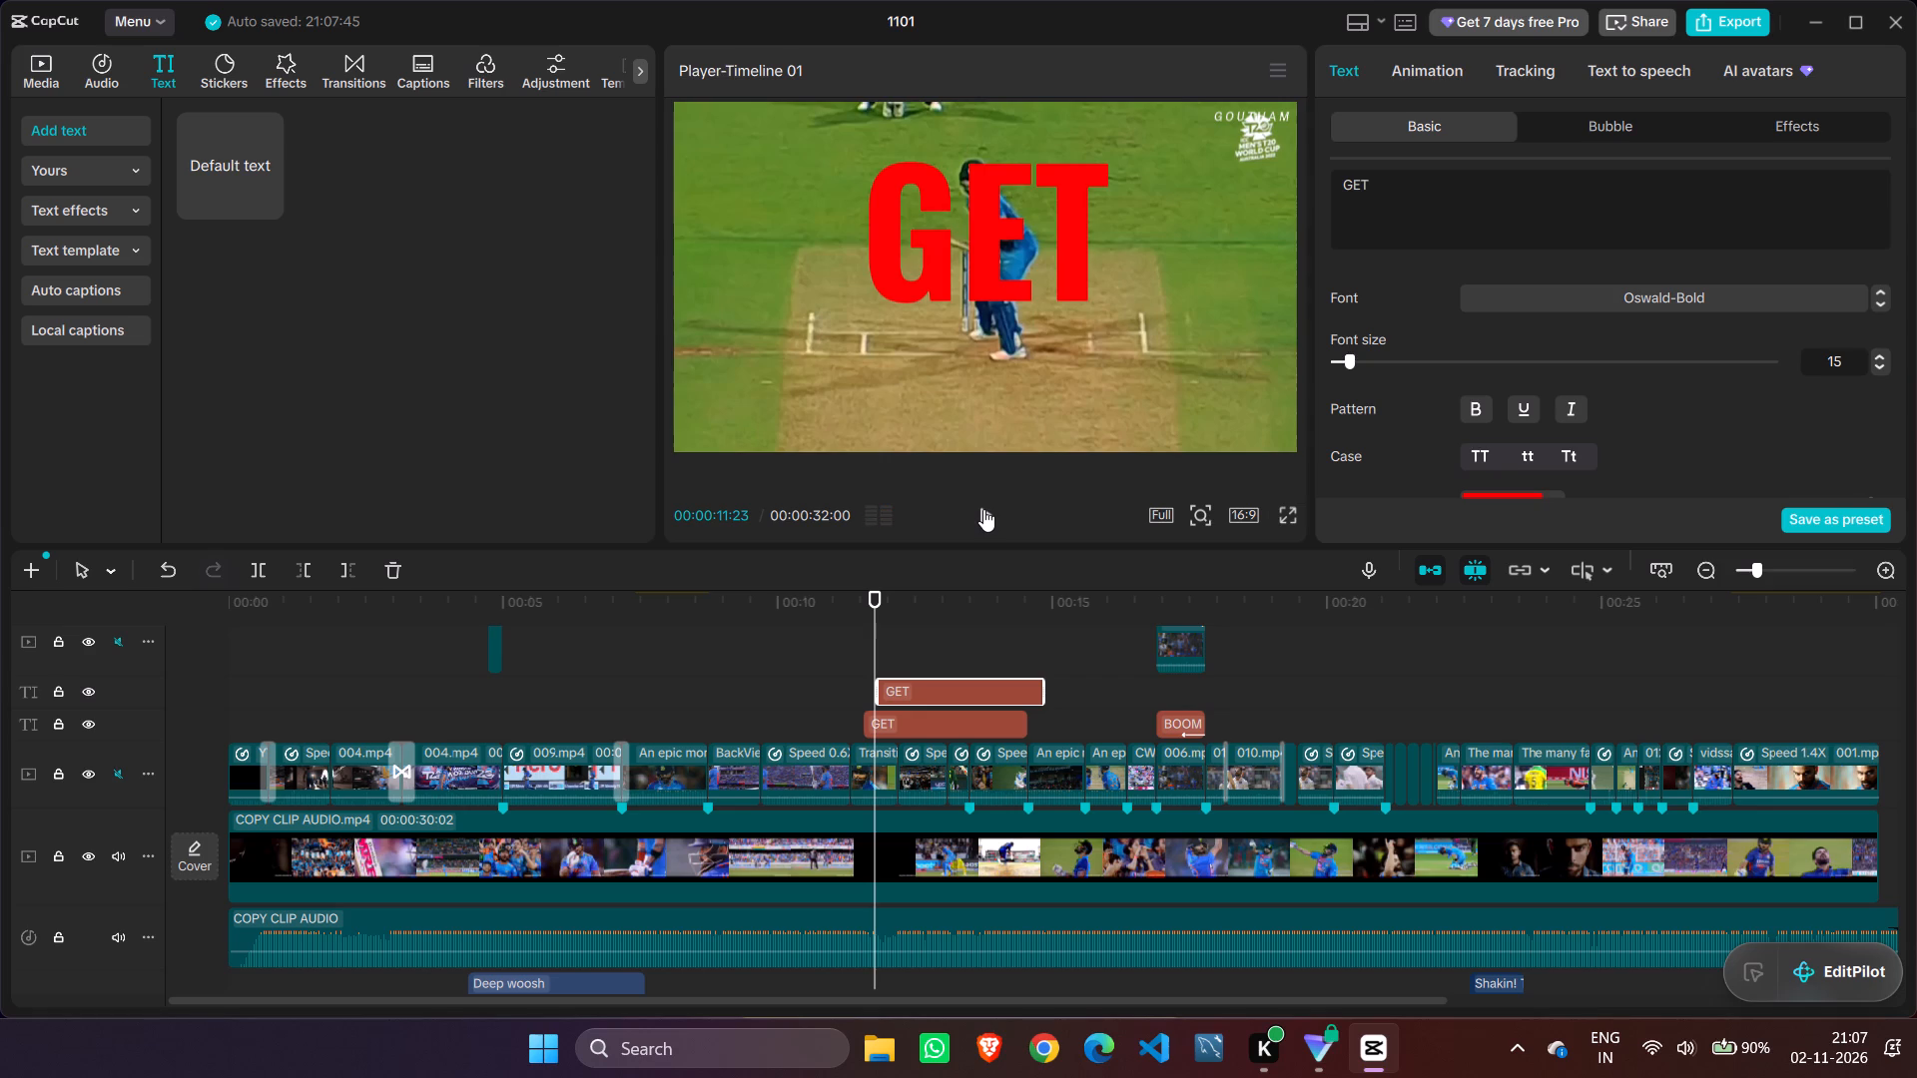
double_click(983, 509)
click(983, 509)
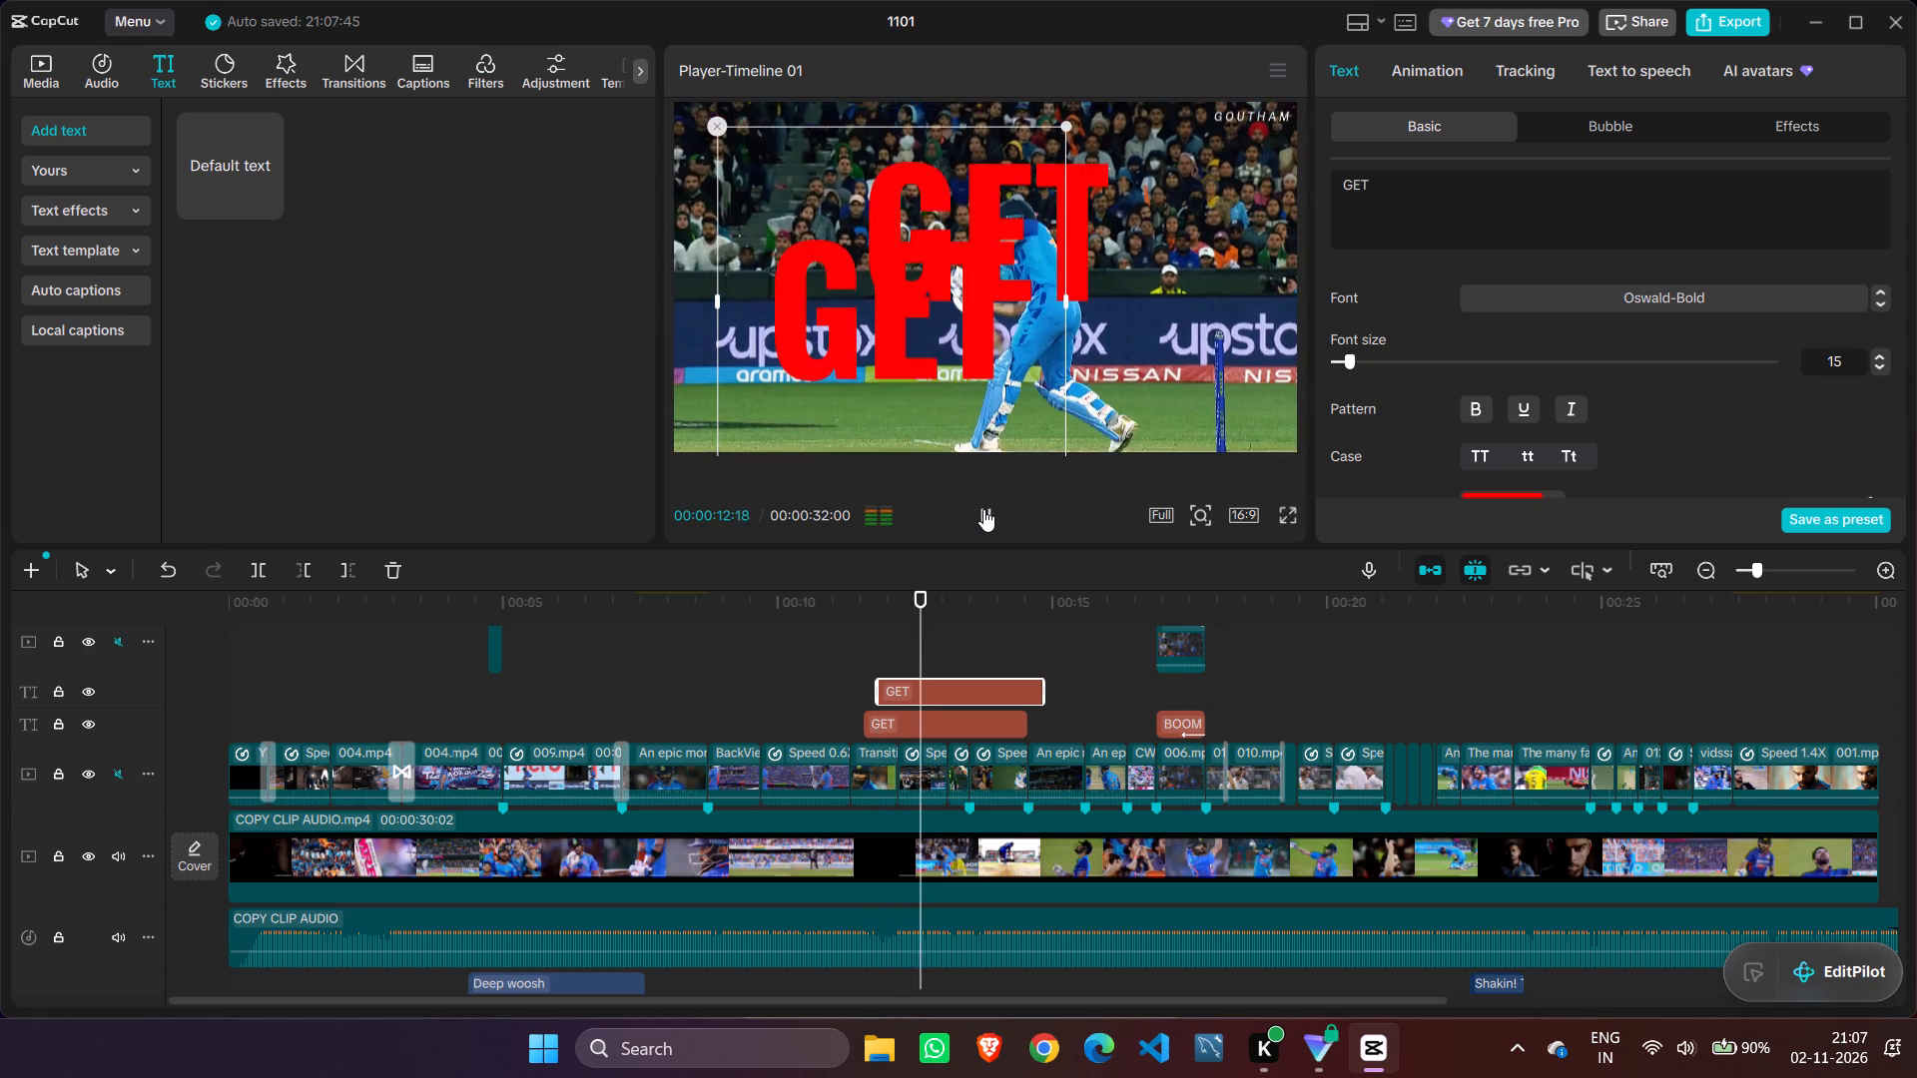
click(983, 509)
drag(935, 626, 870, 628)
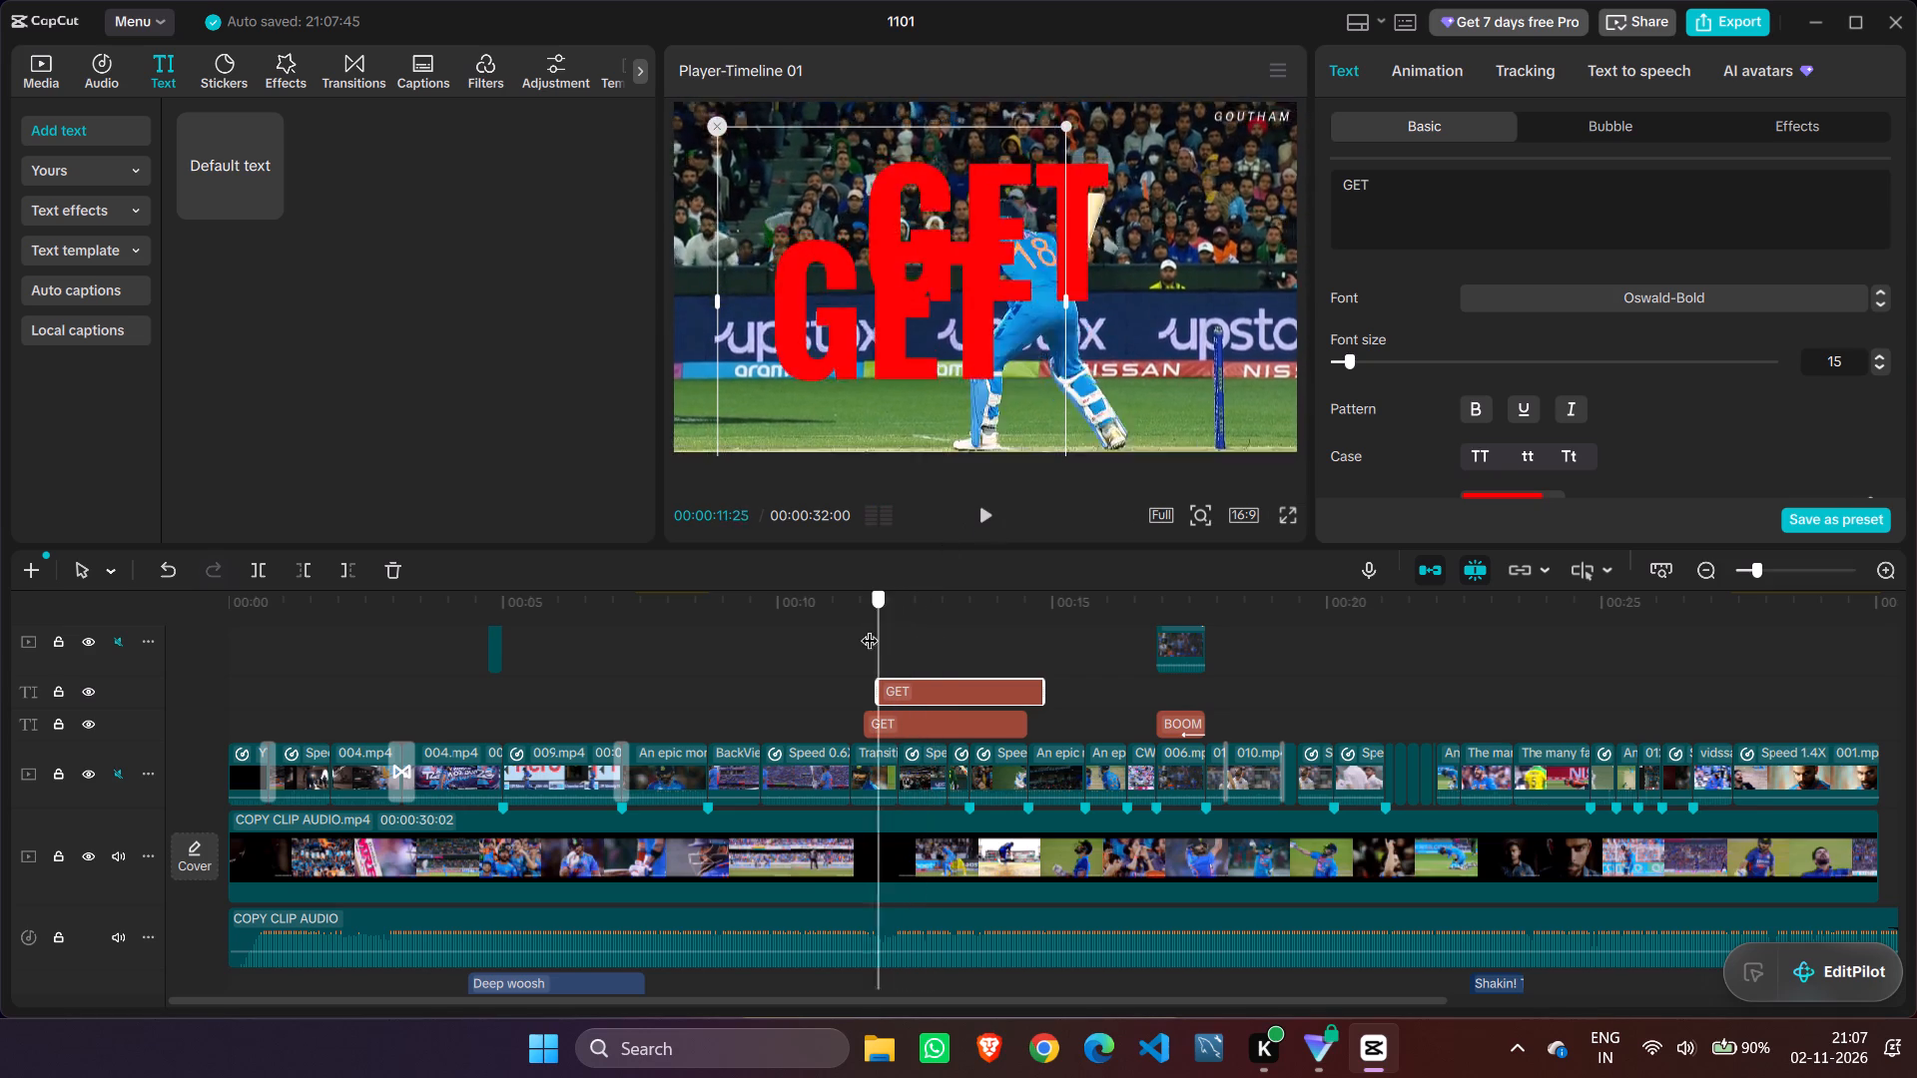
drag(870, 628, 855, 629)
click(986, 515)
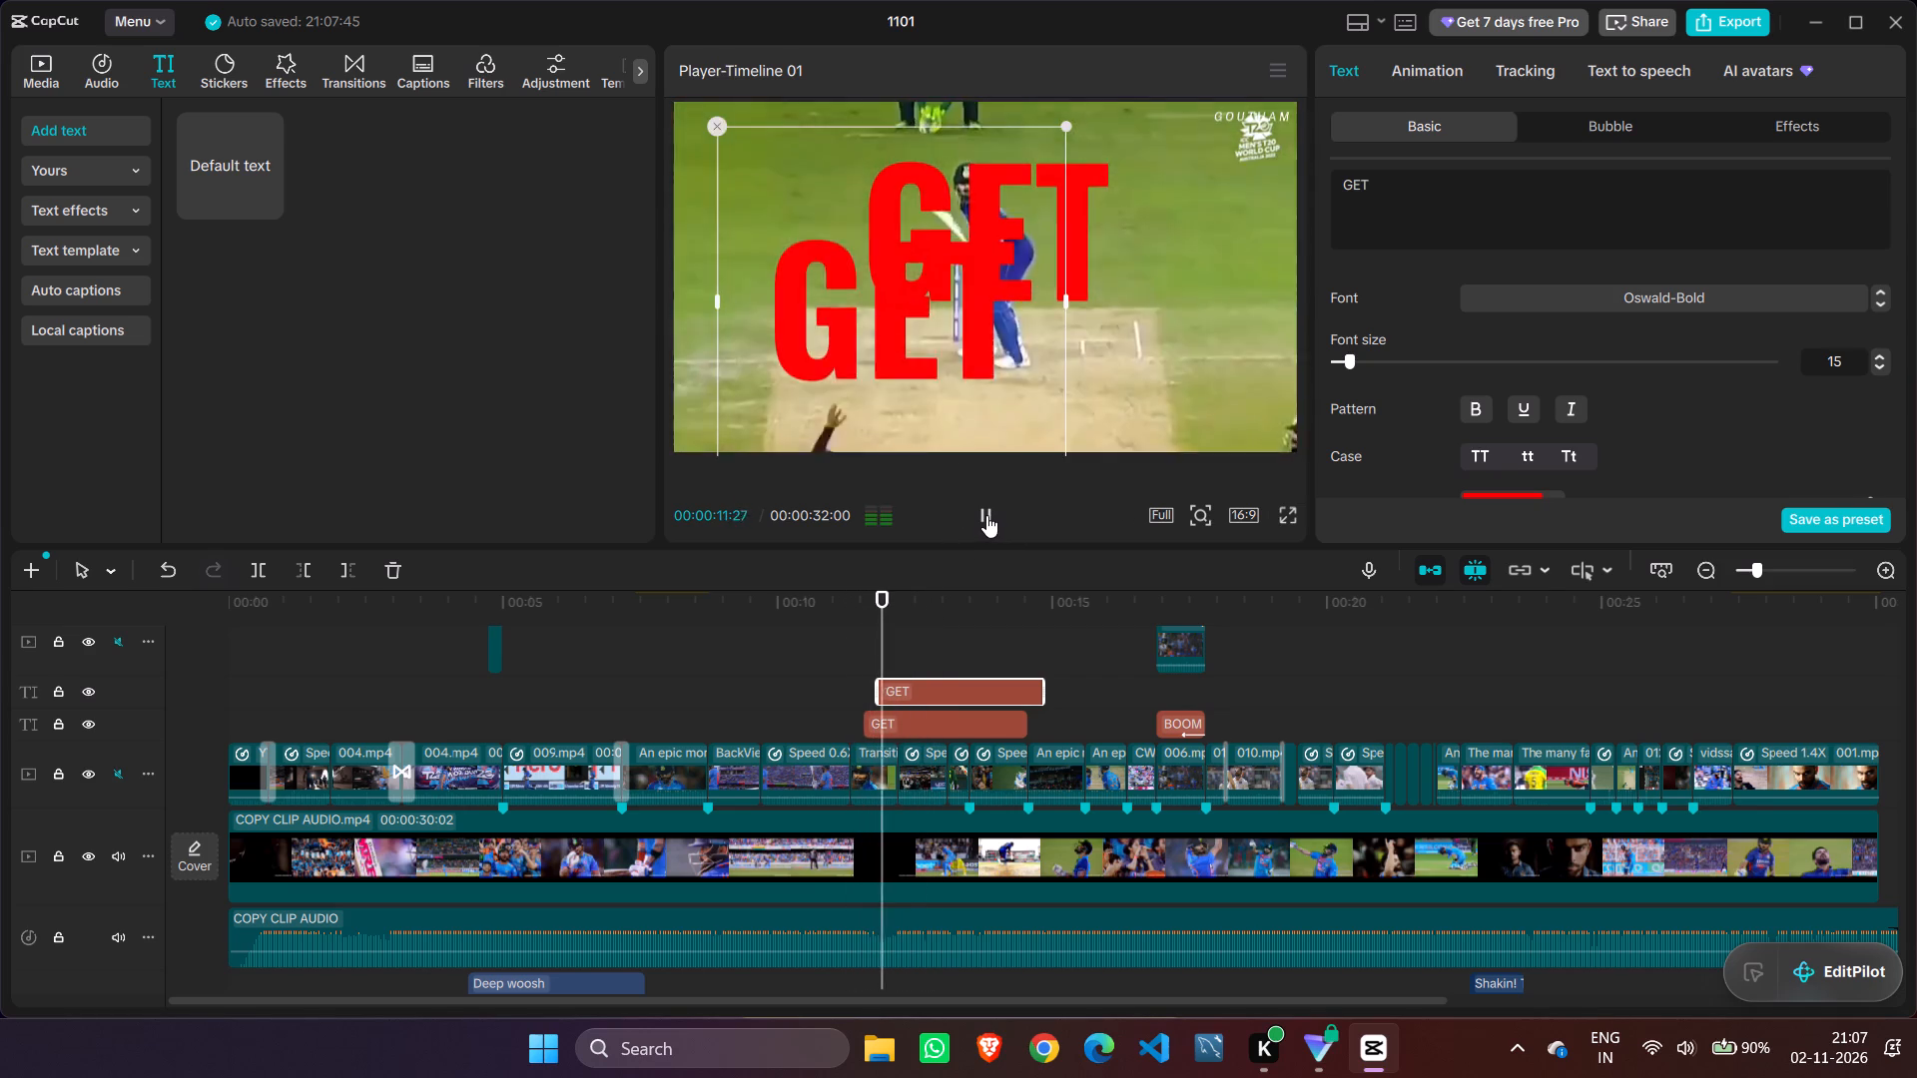
click(986, 515)
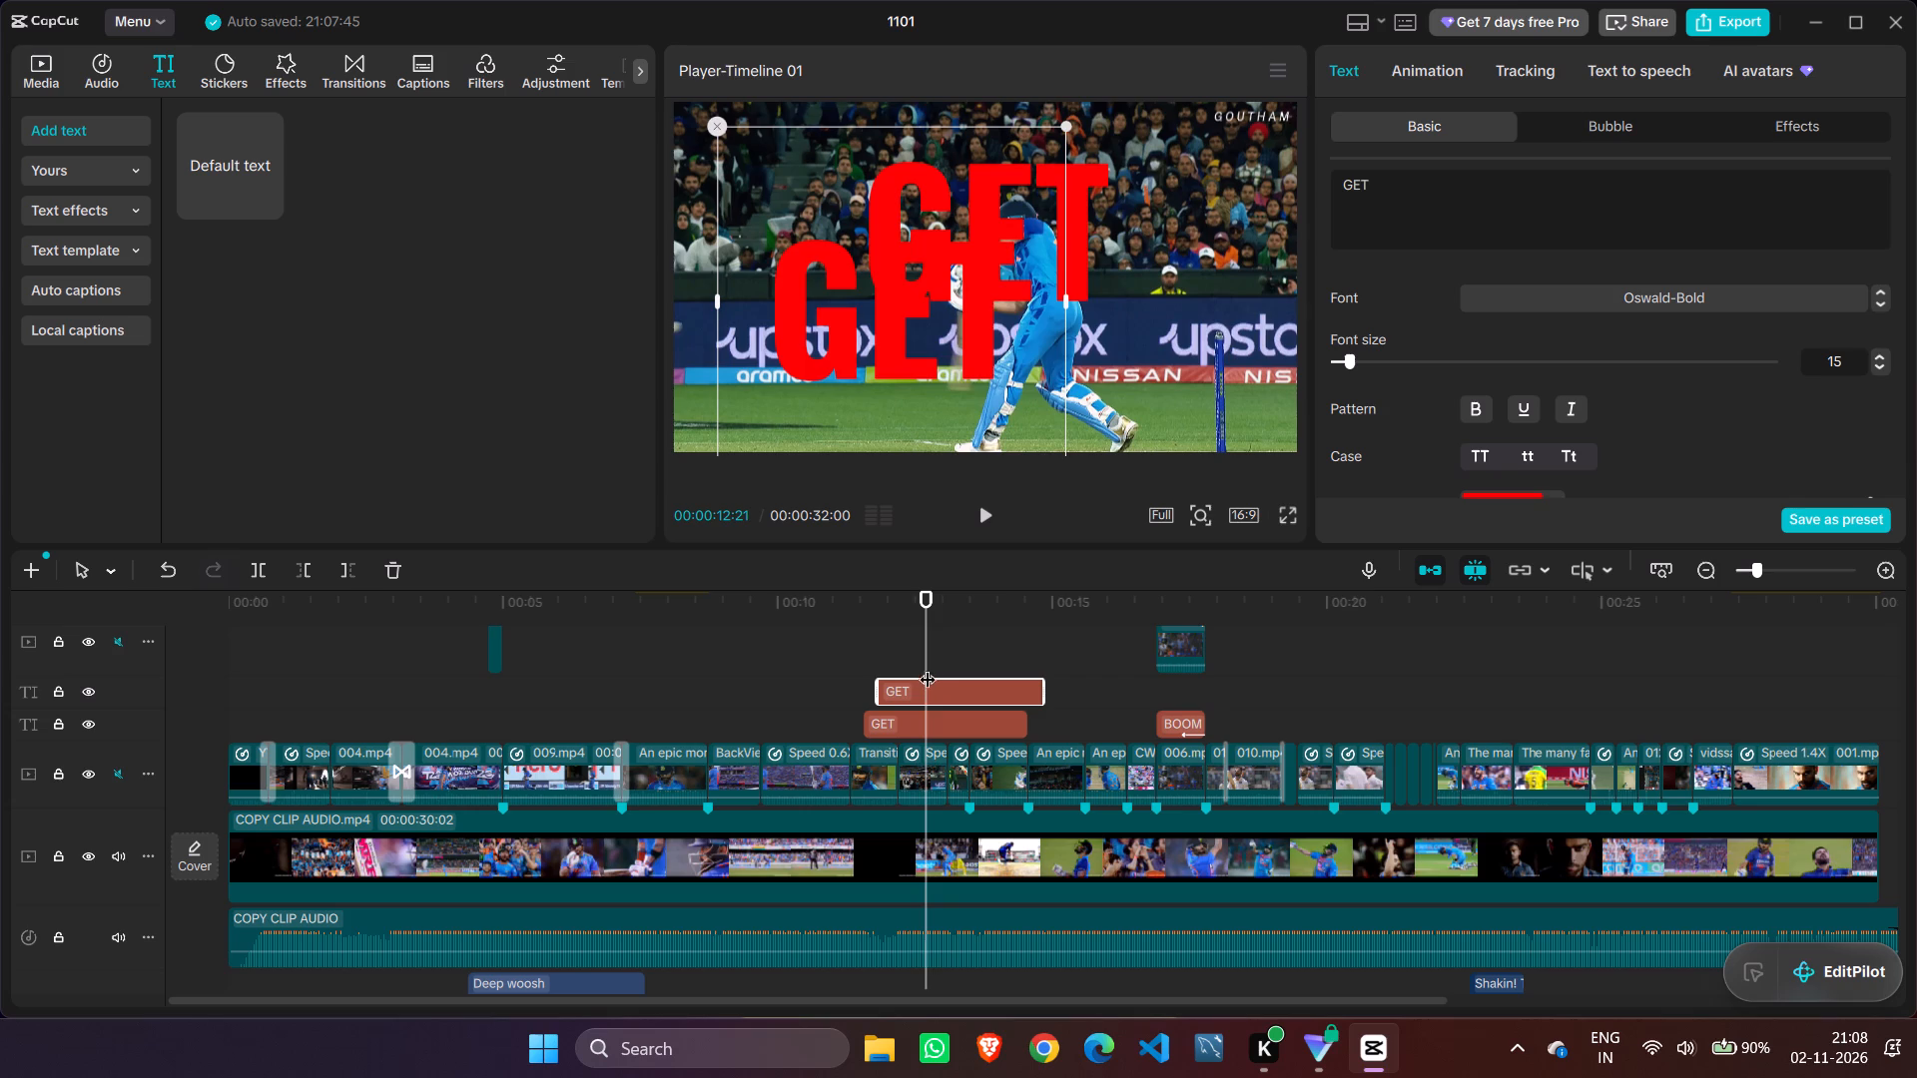
drag(929, 652, 813, 653)
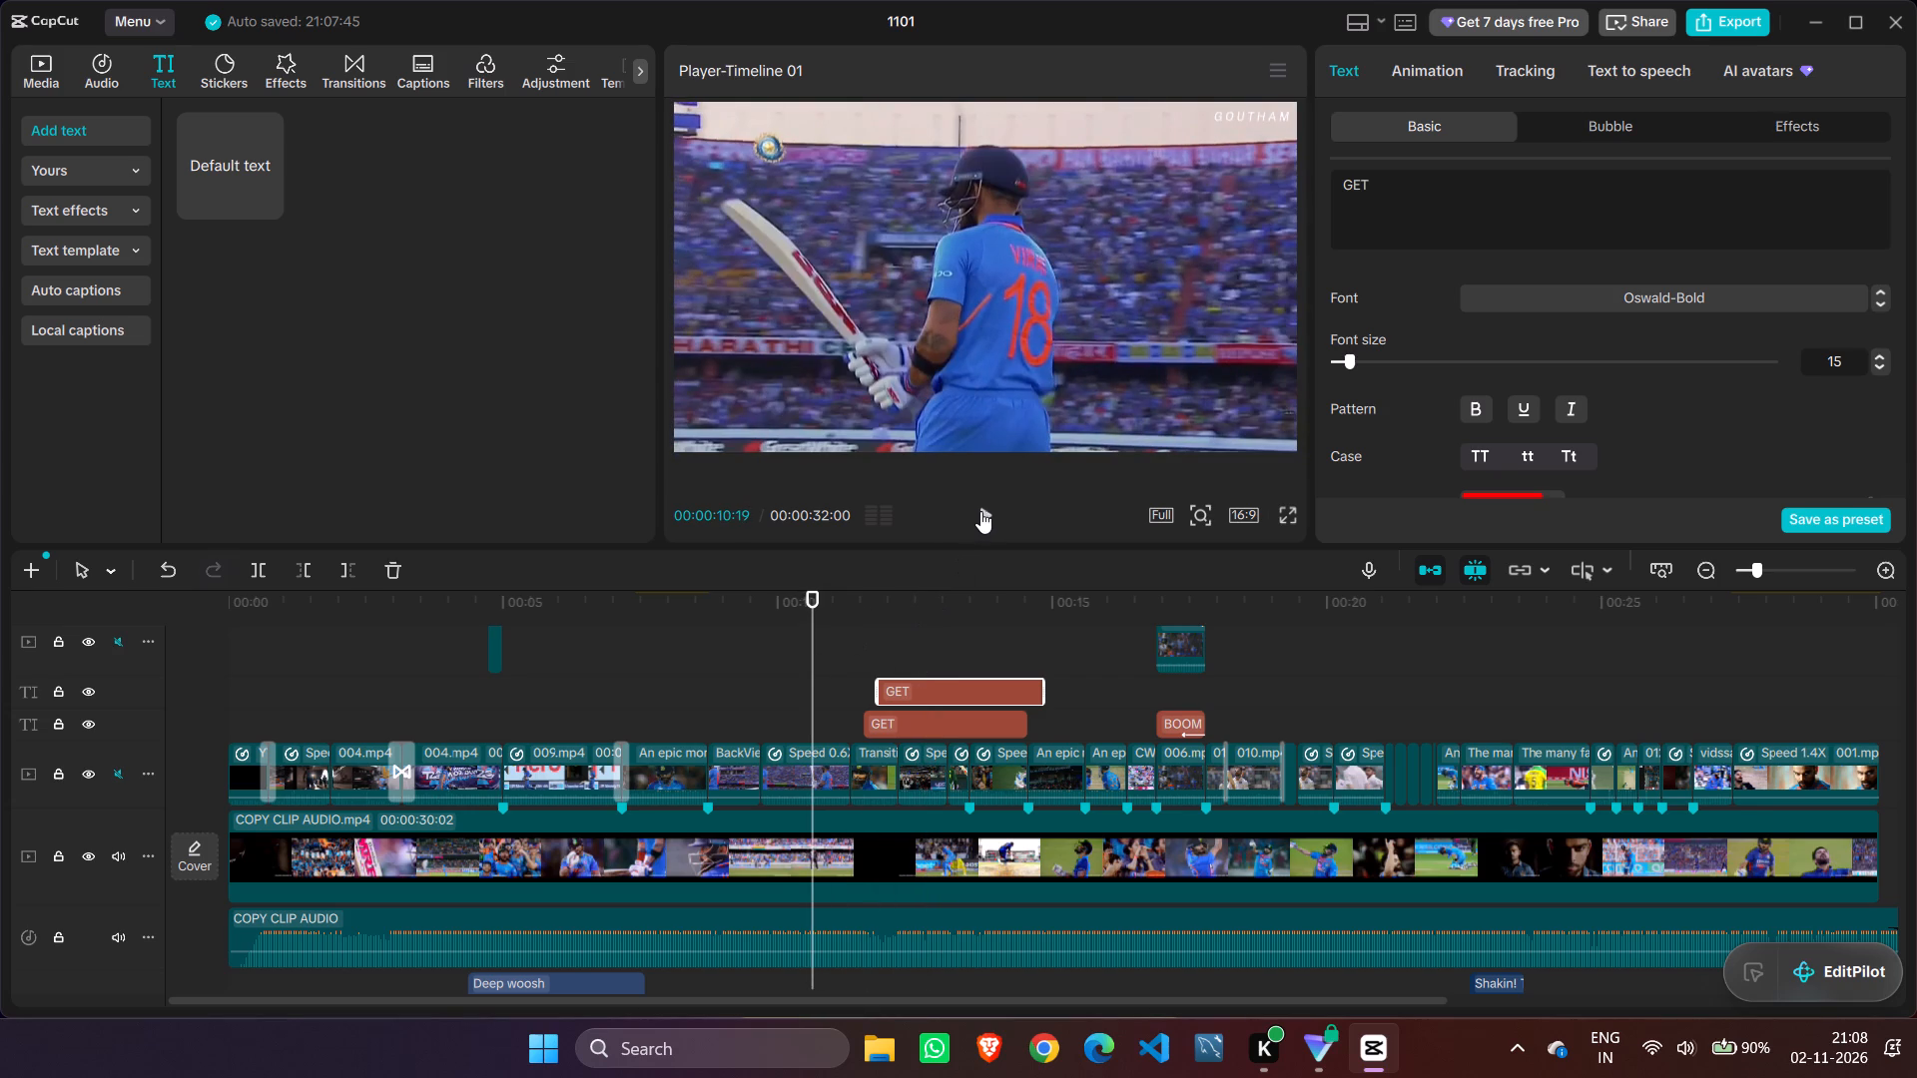
click(981, 511)
click(981, 511)
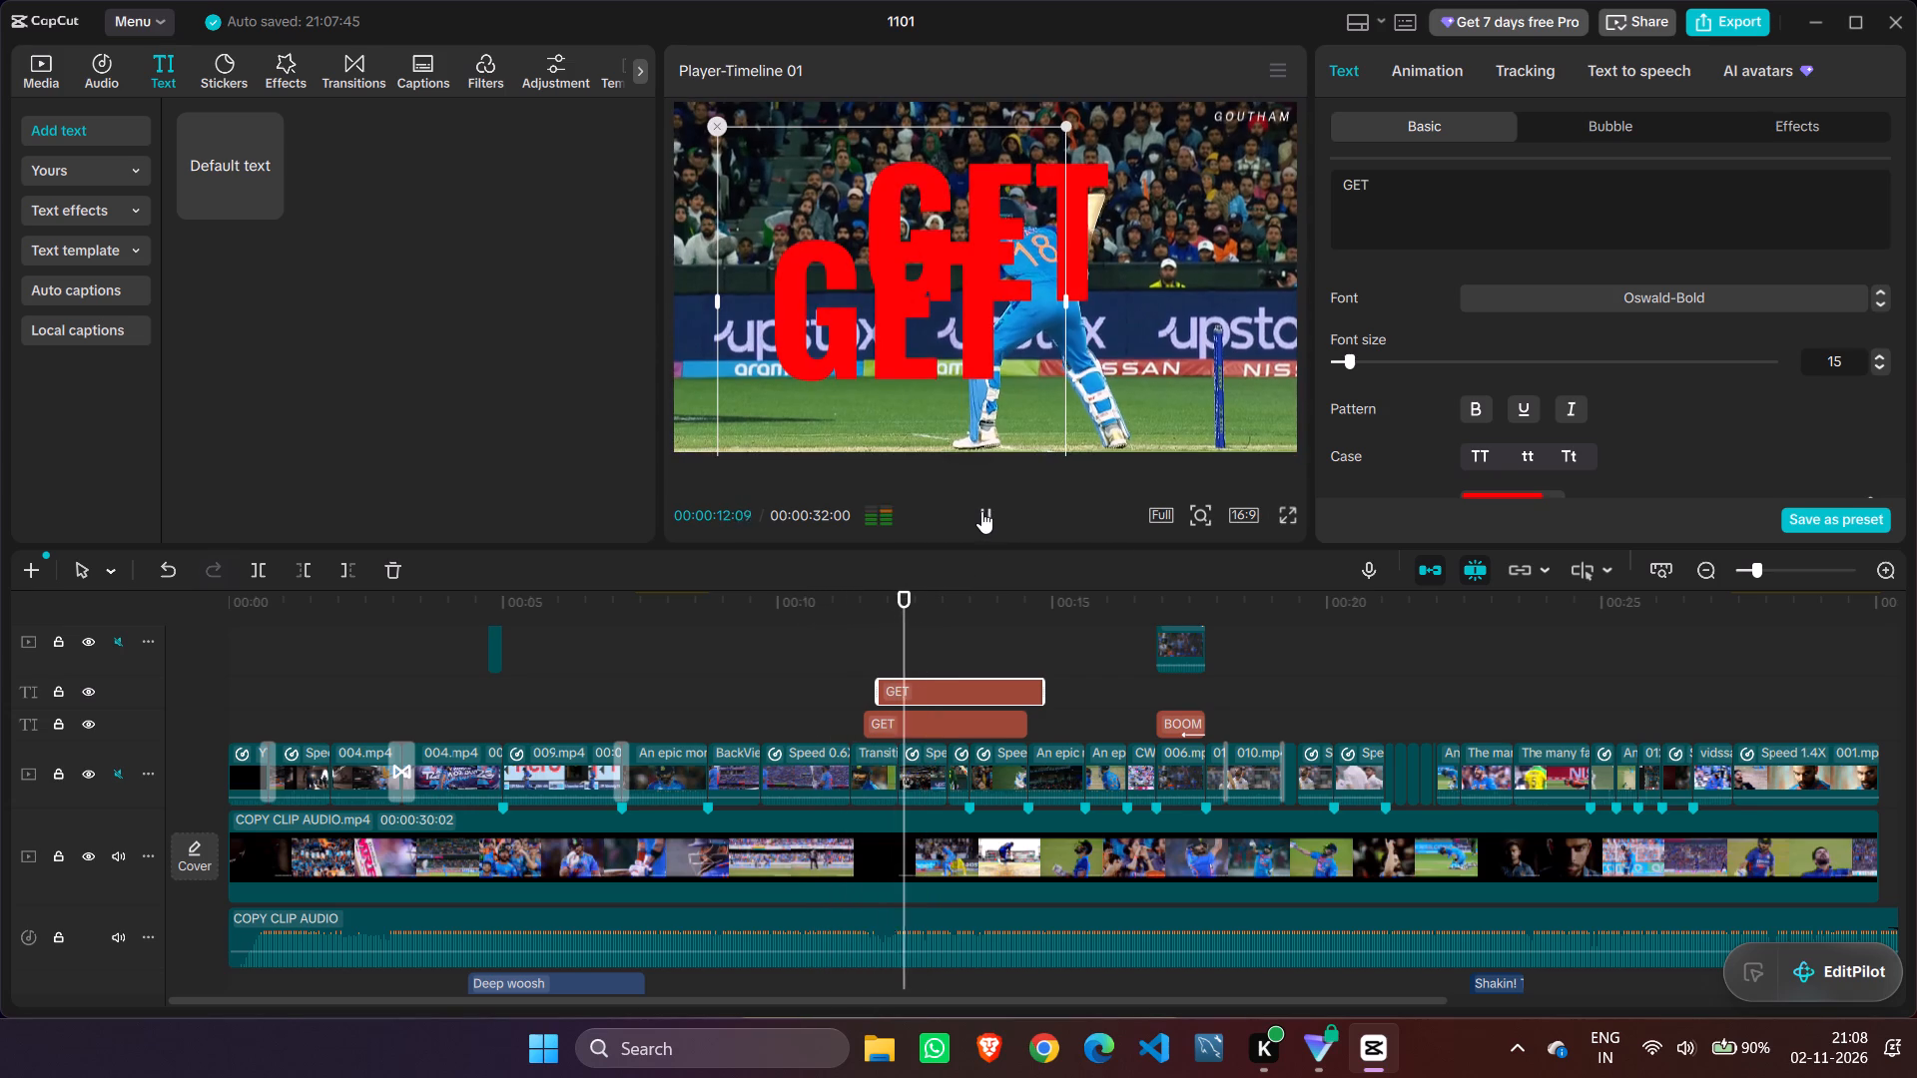
double_click(981, 511)
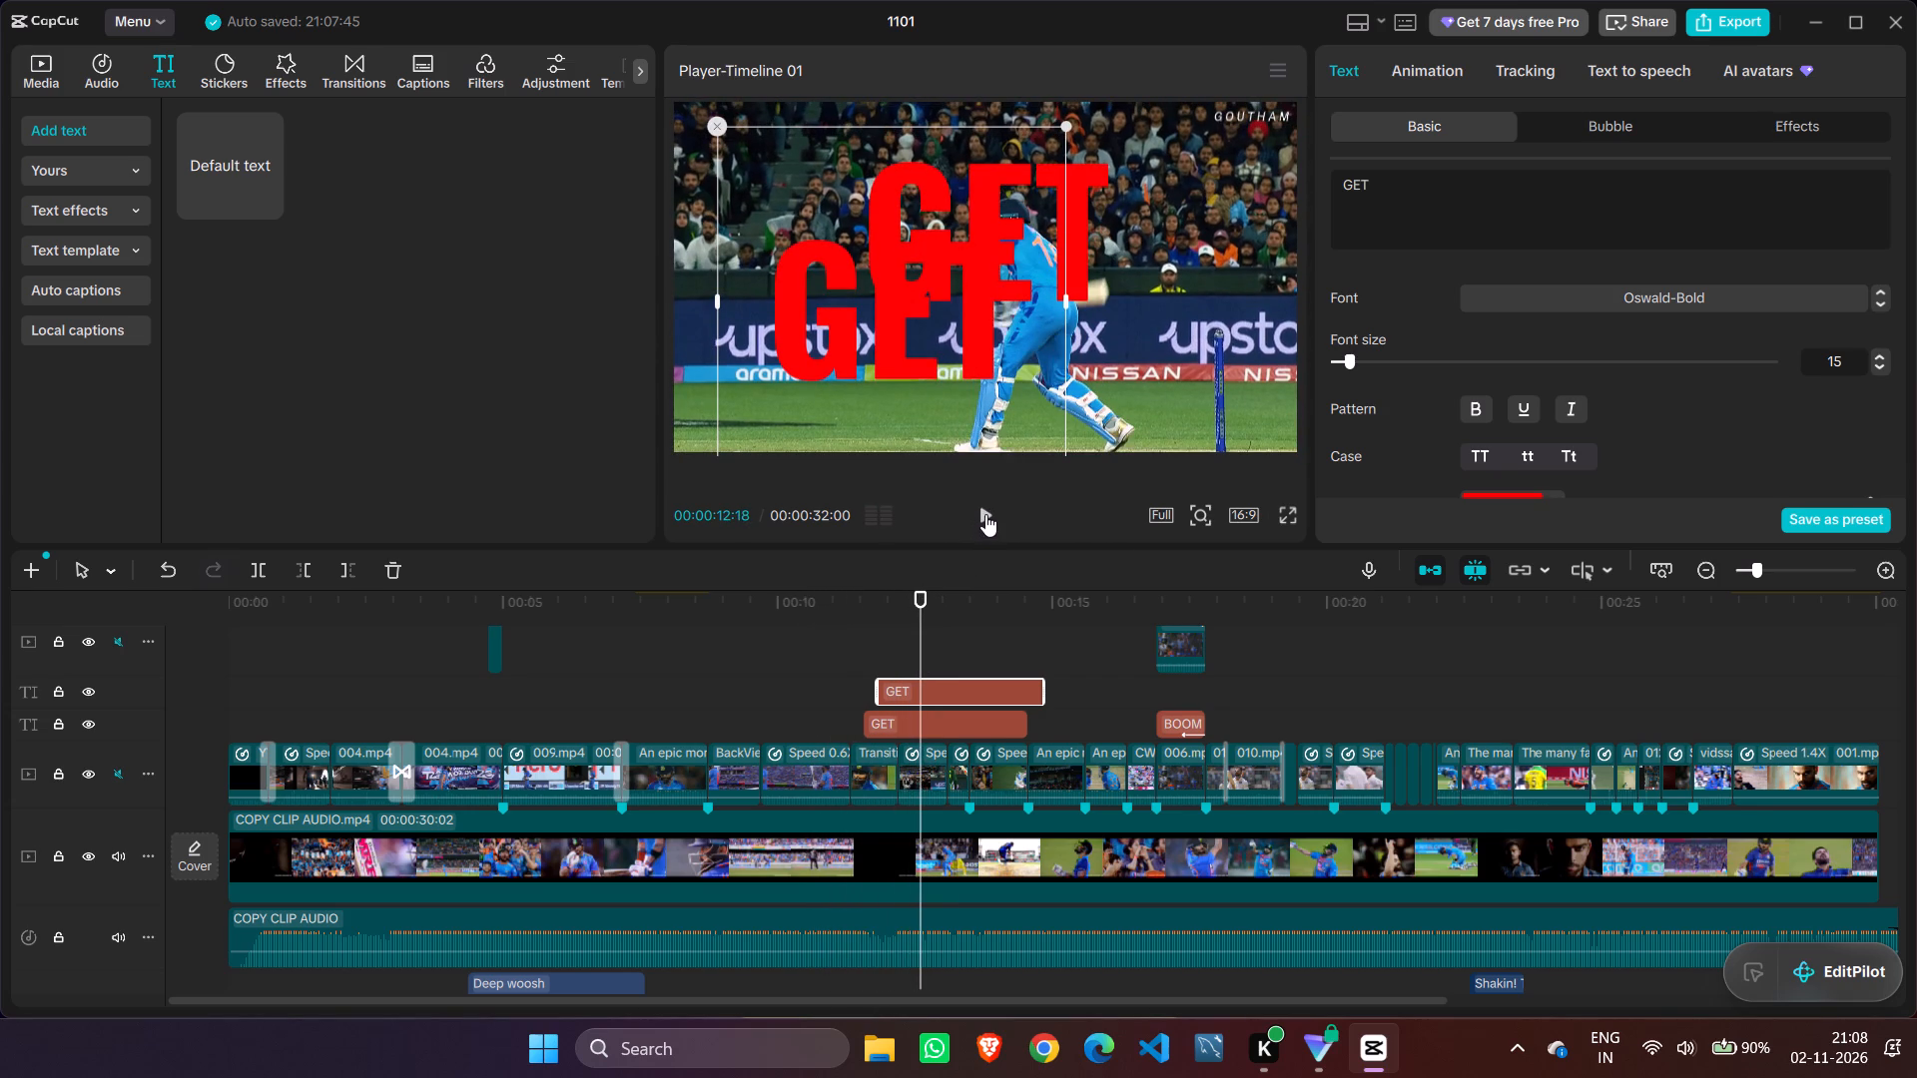
double_click(985, 514)
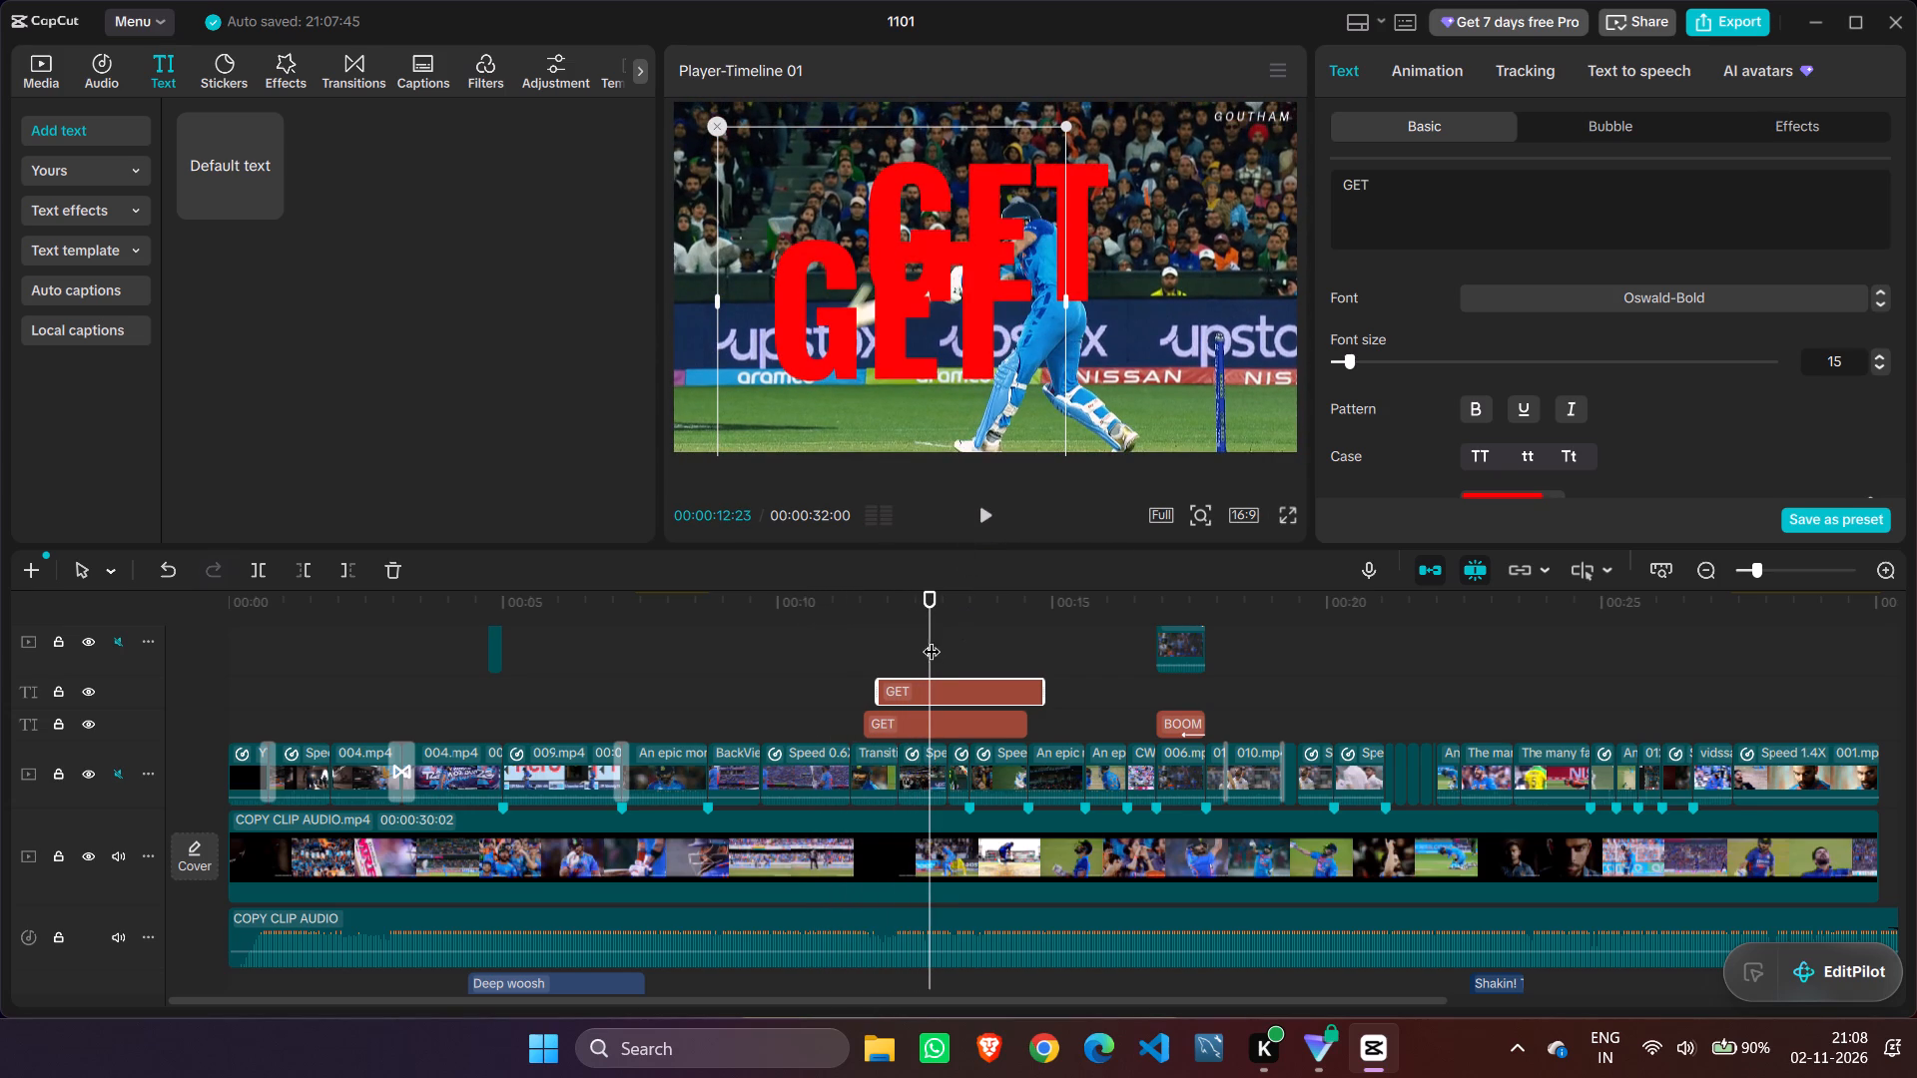
Find the end of the second word by playback and trim the copied GET clip to end at 00:00:12:18.
drag(930, 637, 908, 635)
double_click(983, 517)
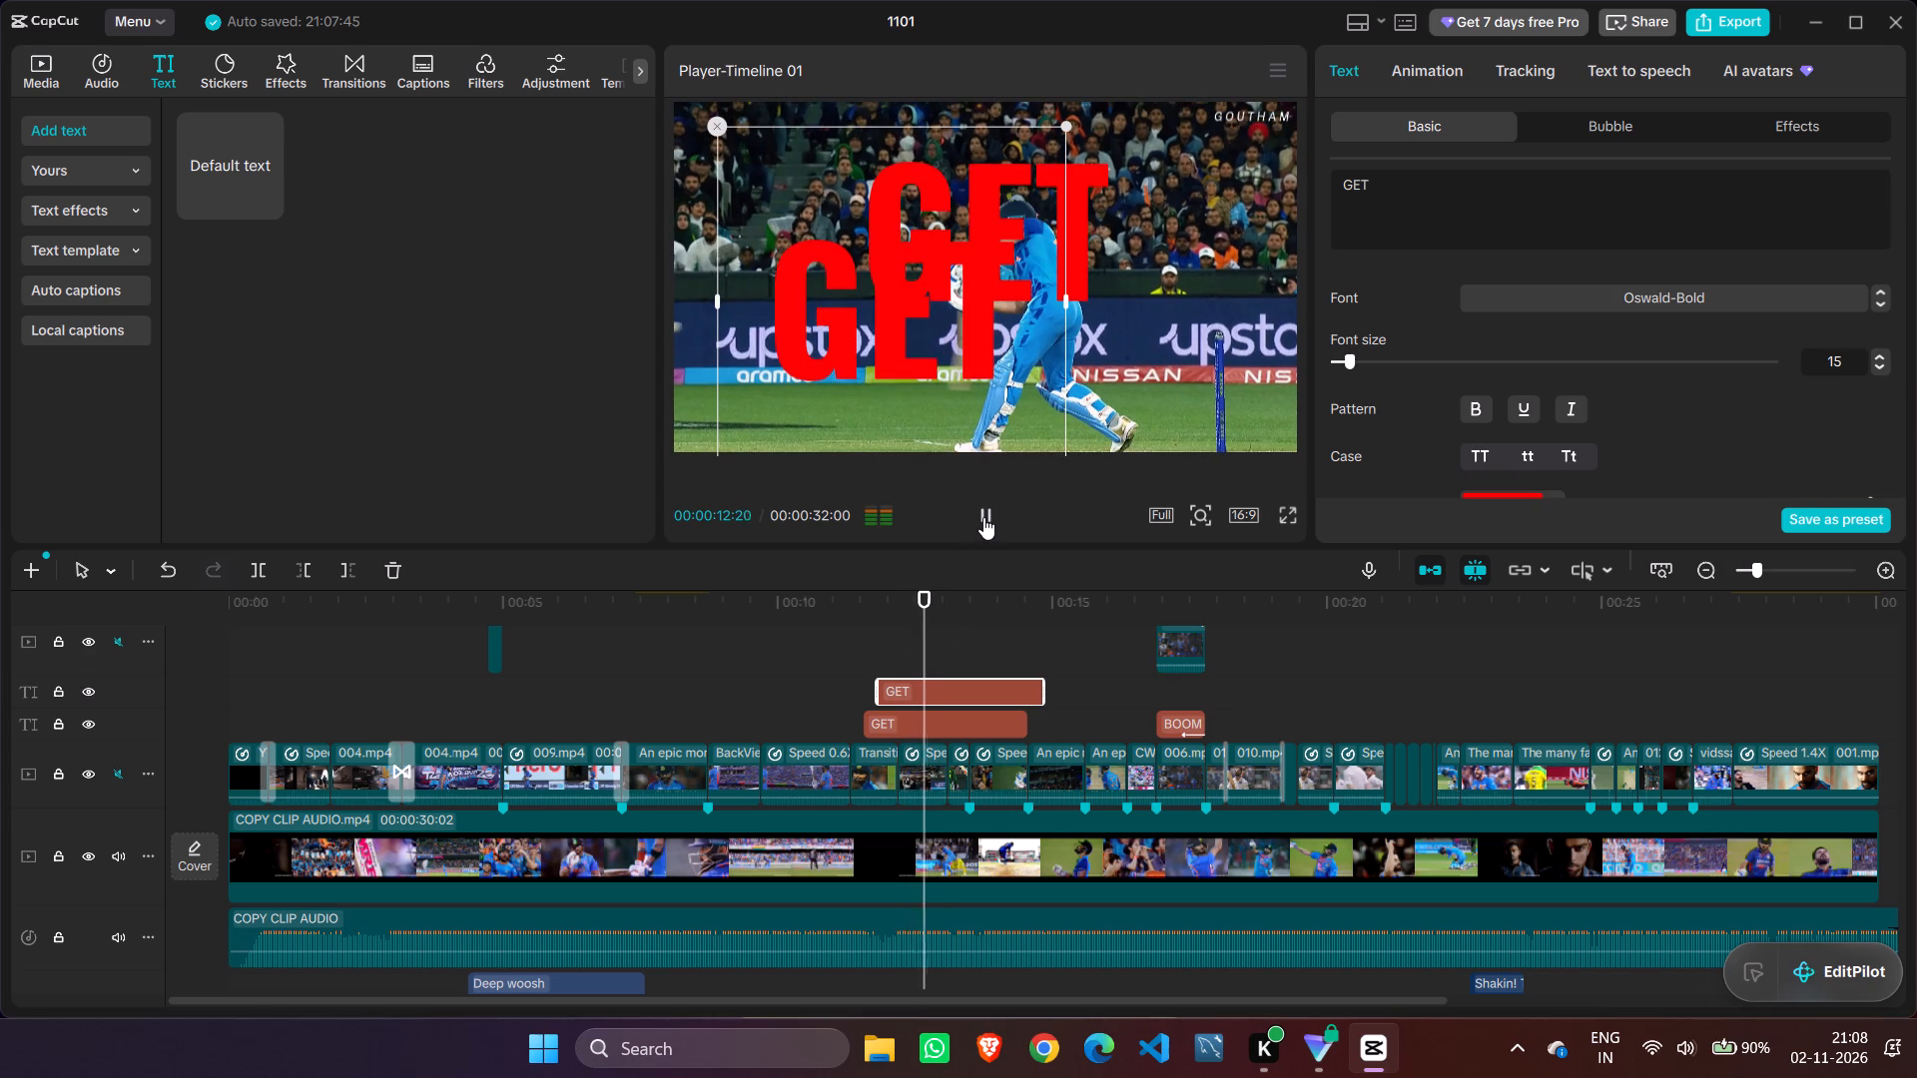
drag(930, 611, 916, 612)
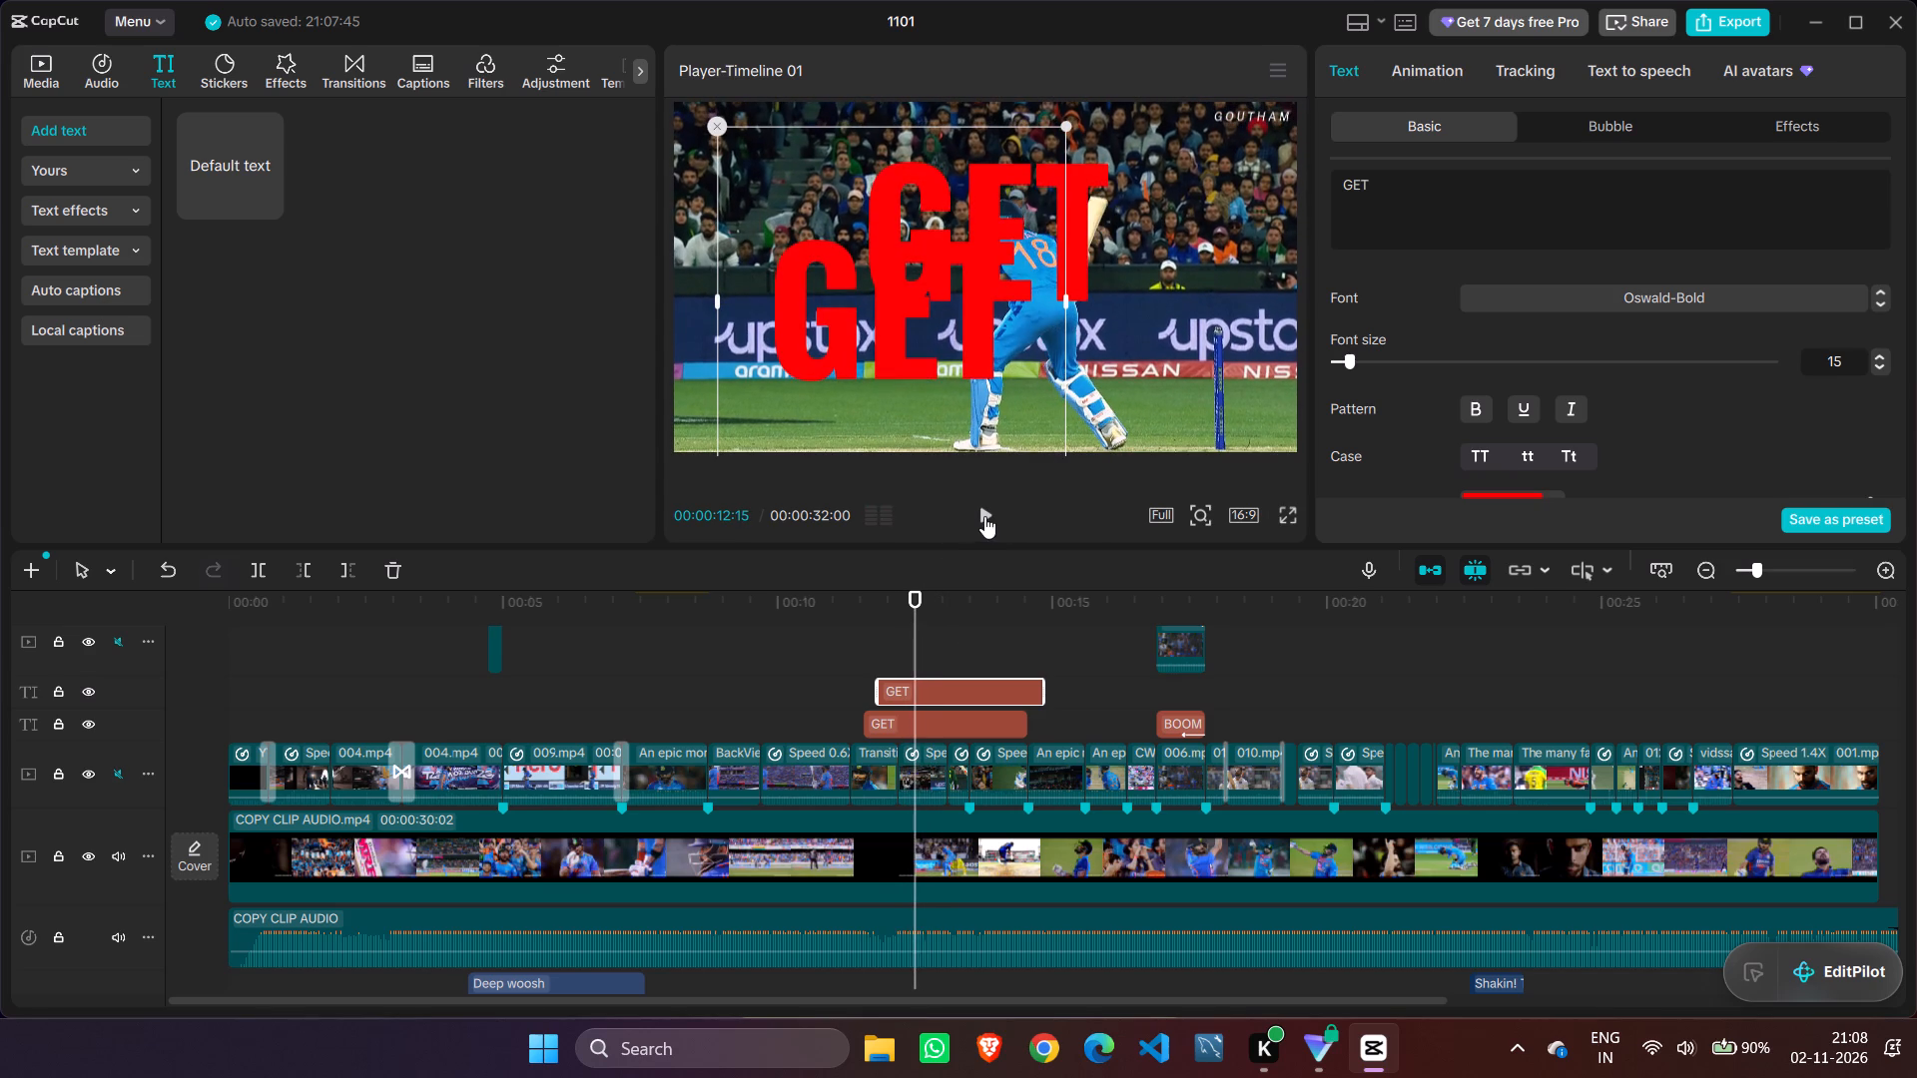
double_click(984, 516)
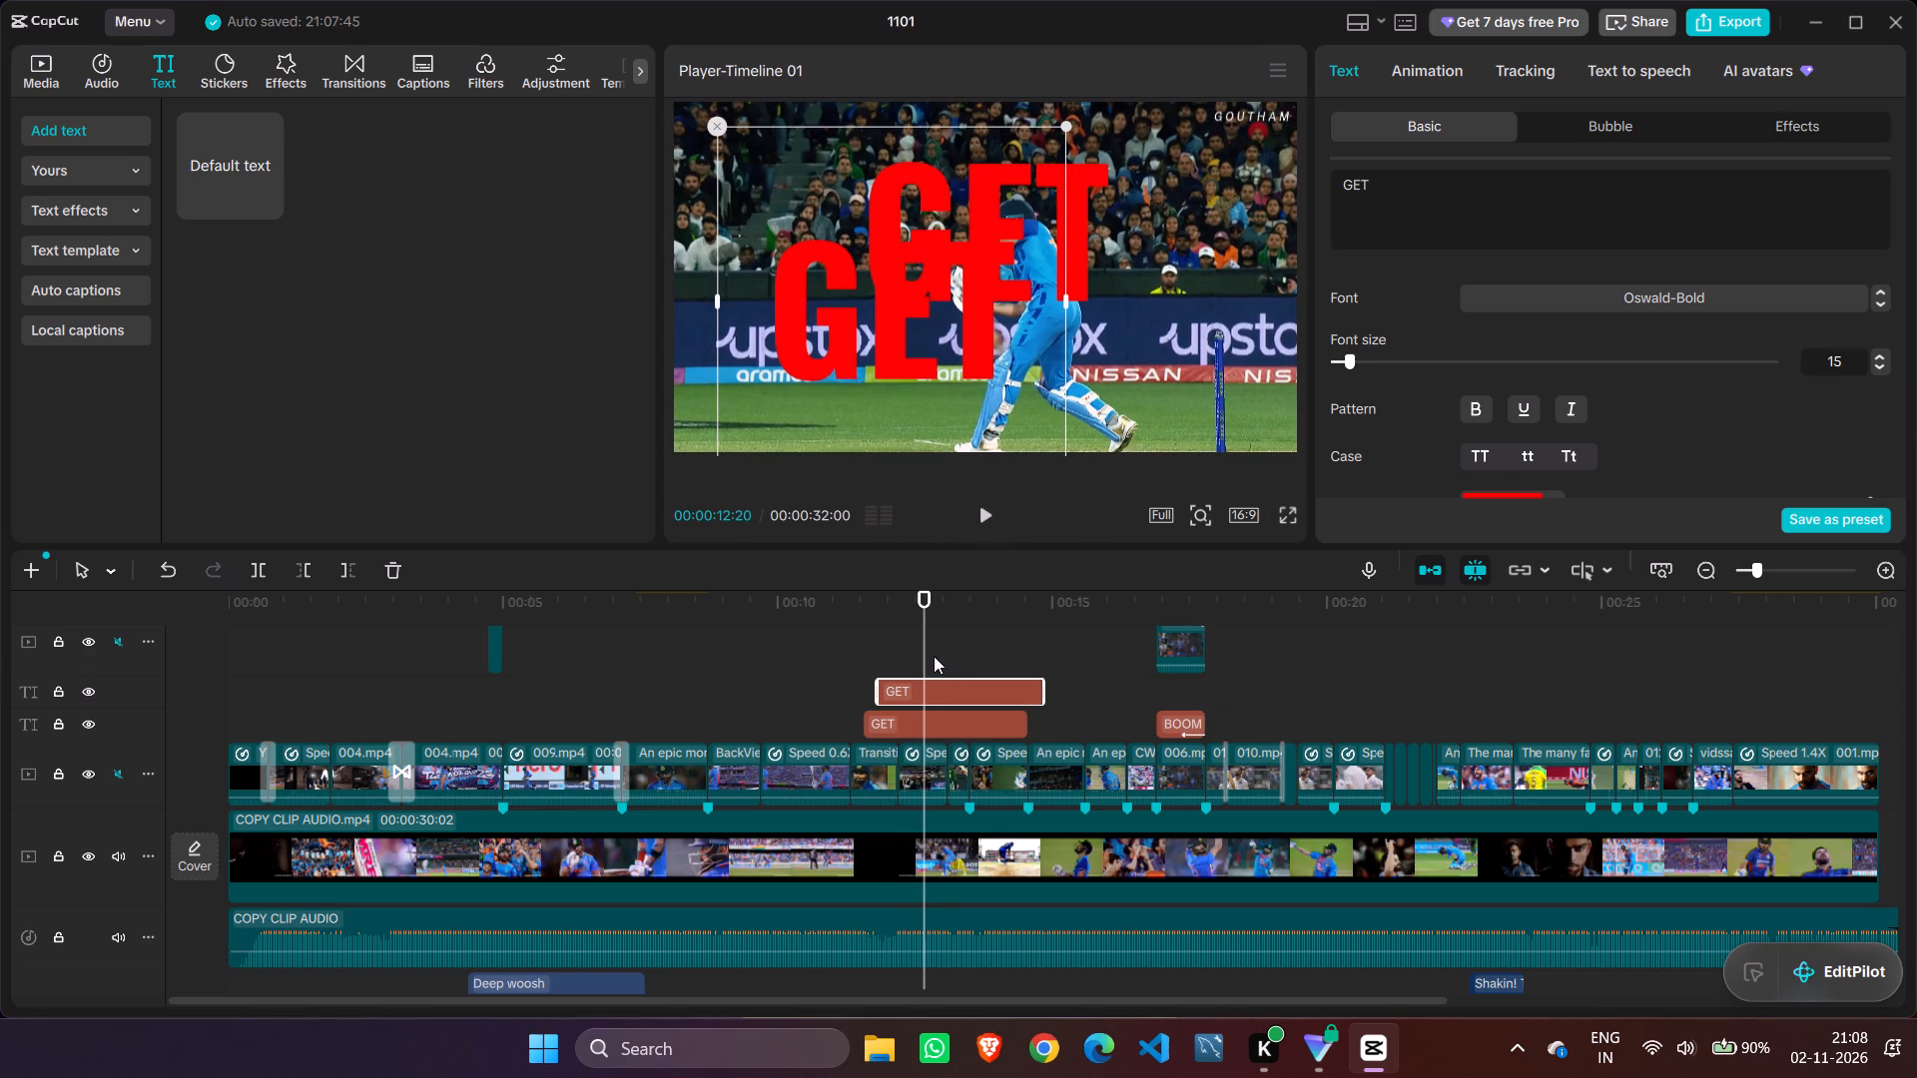
key(Left)
key(Left)
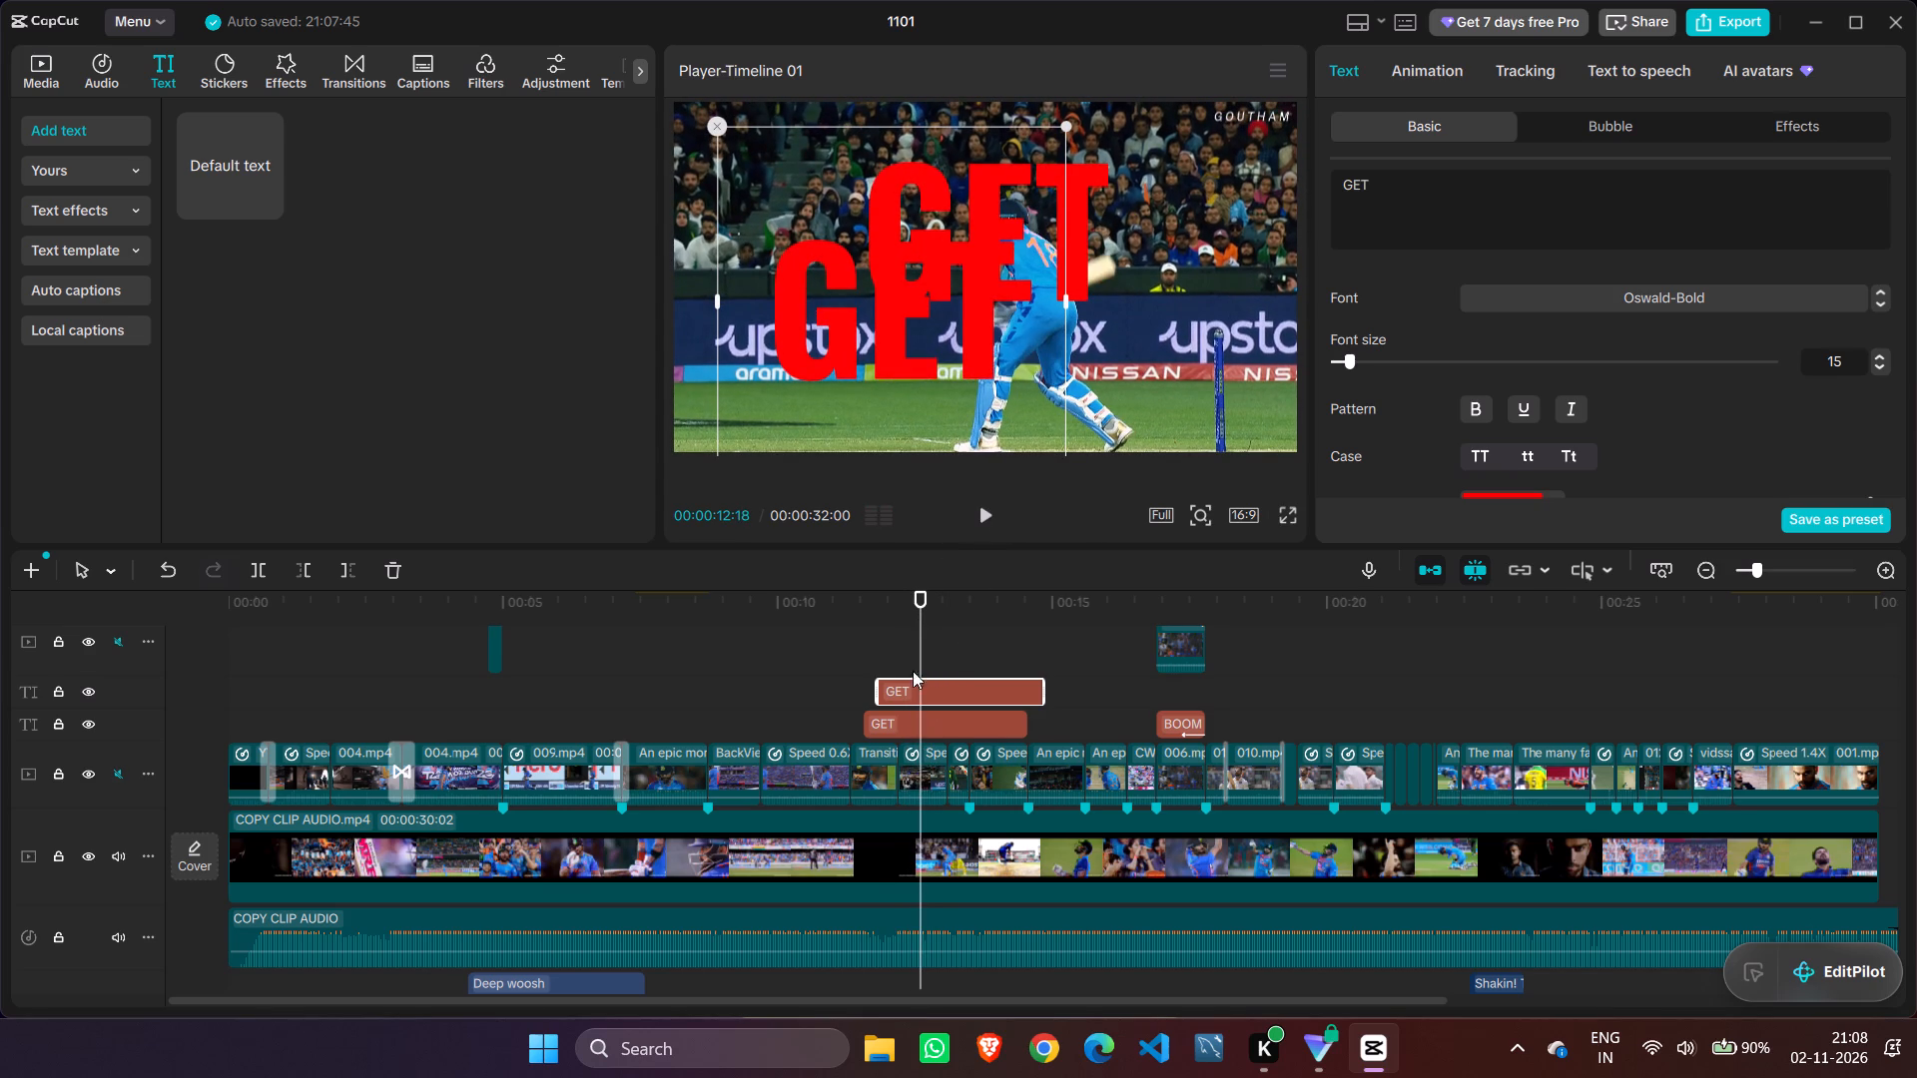
click(341, 574)
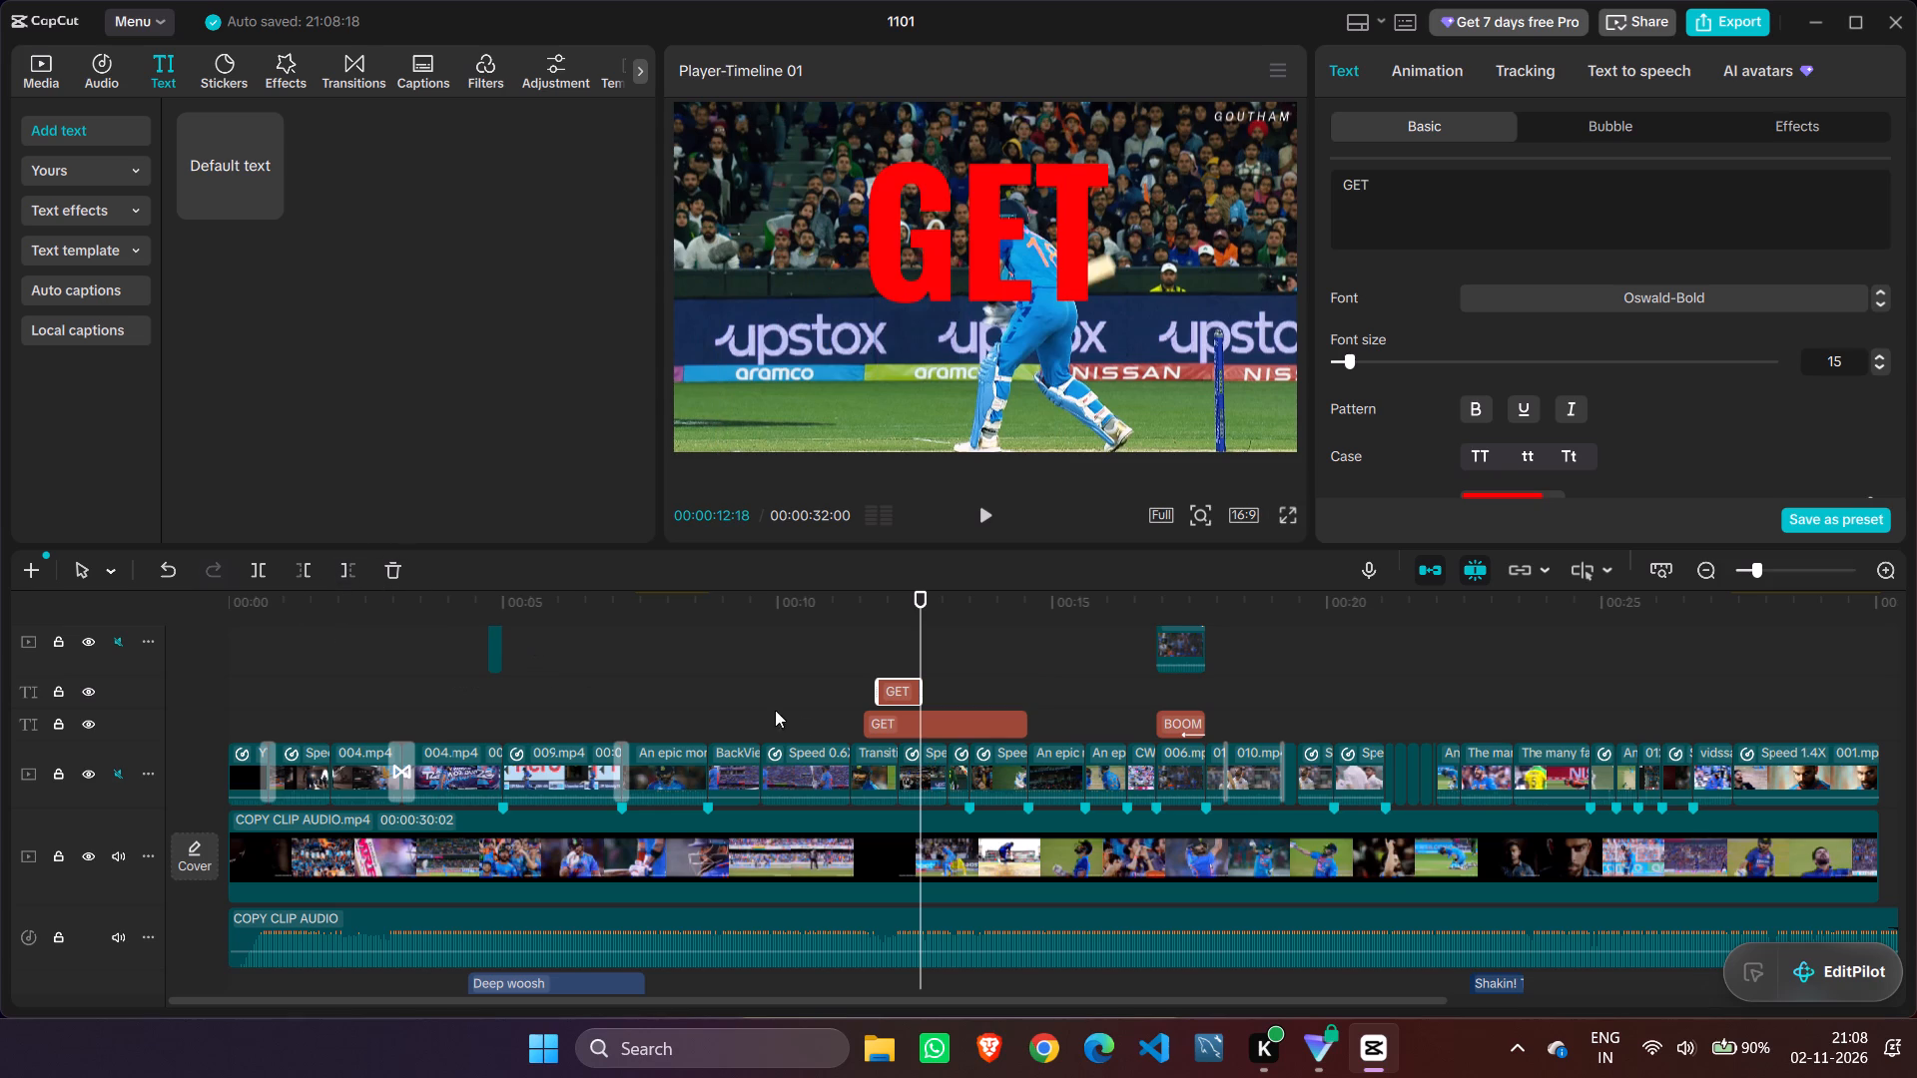
Trim the original GET clip to end where the copied clip starts, at about 00:00:11:25, and play back both texts.
click(911, 728)
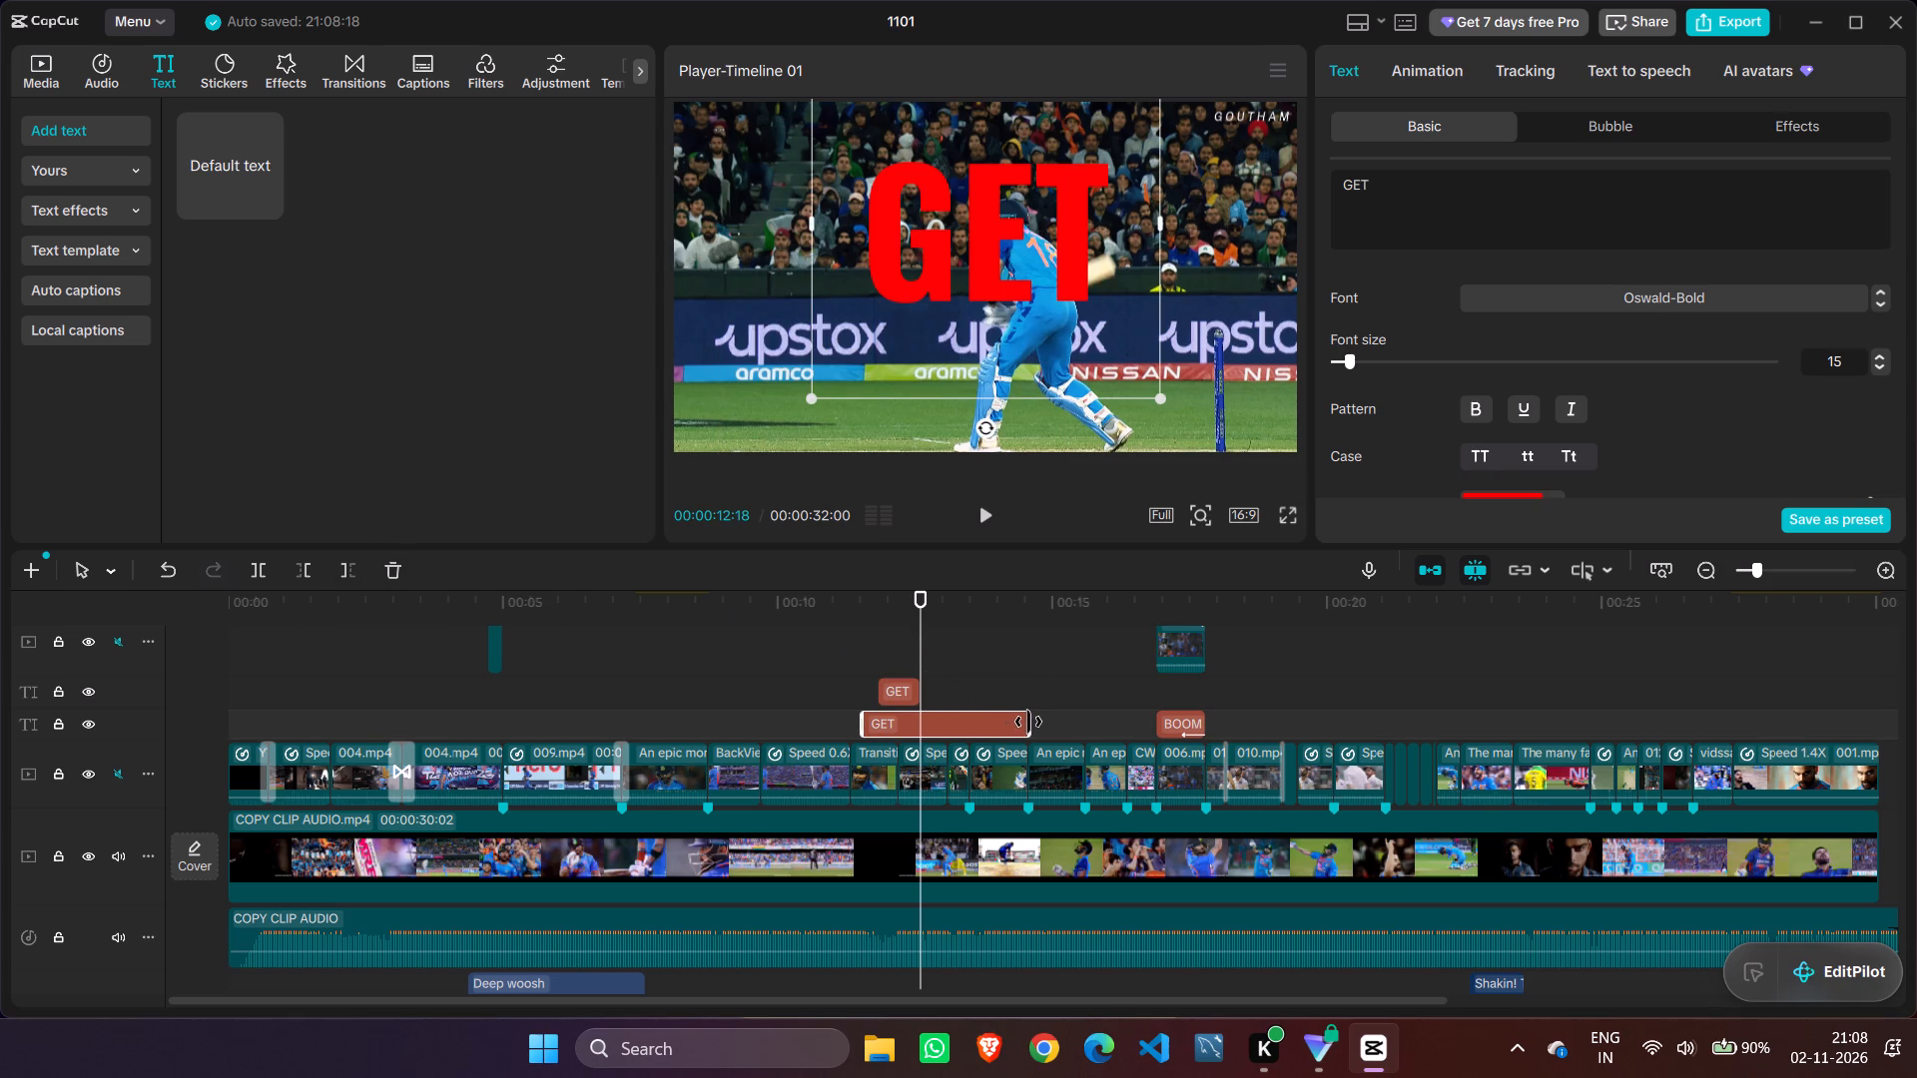
drag(1029, 722, 879, 723)
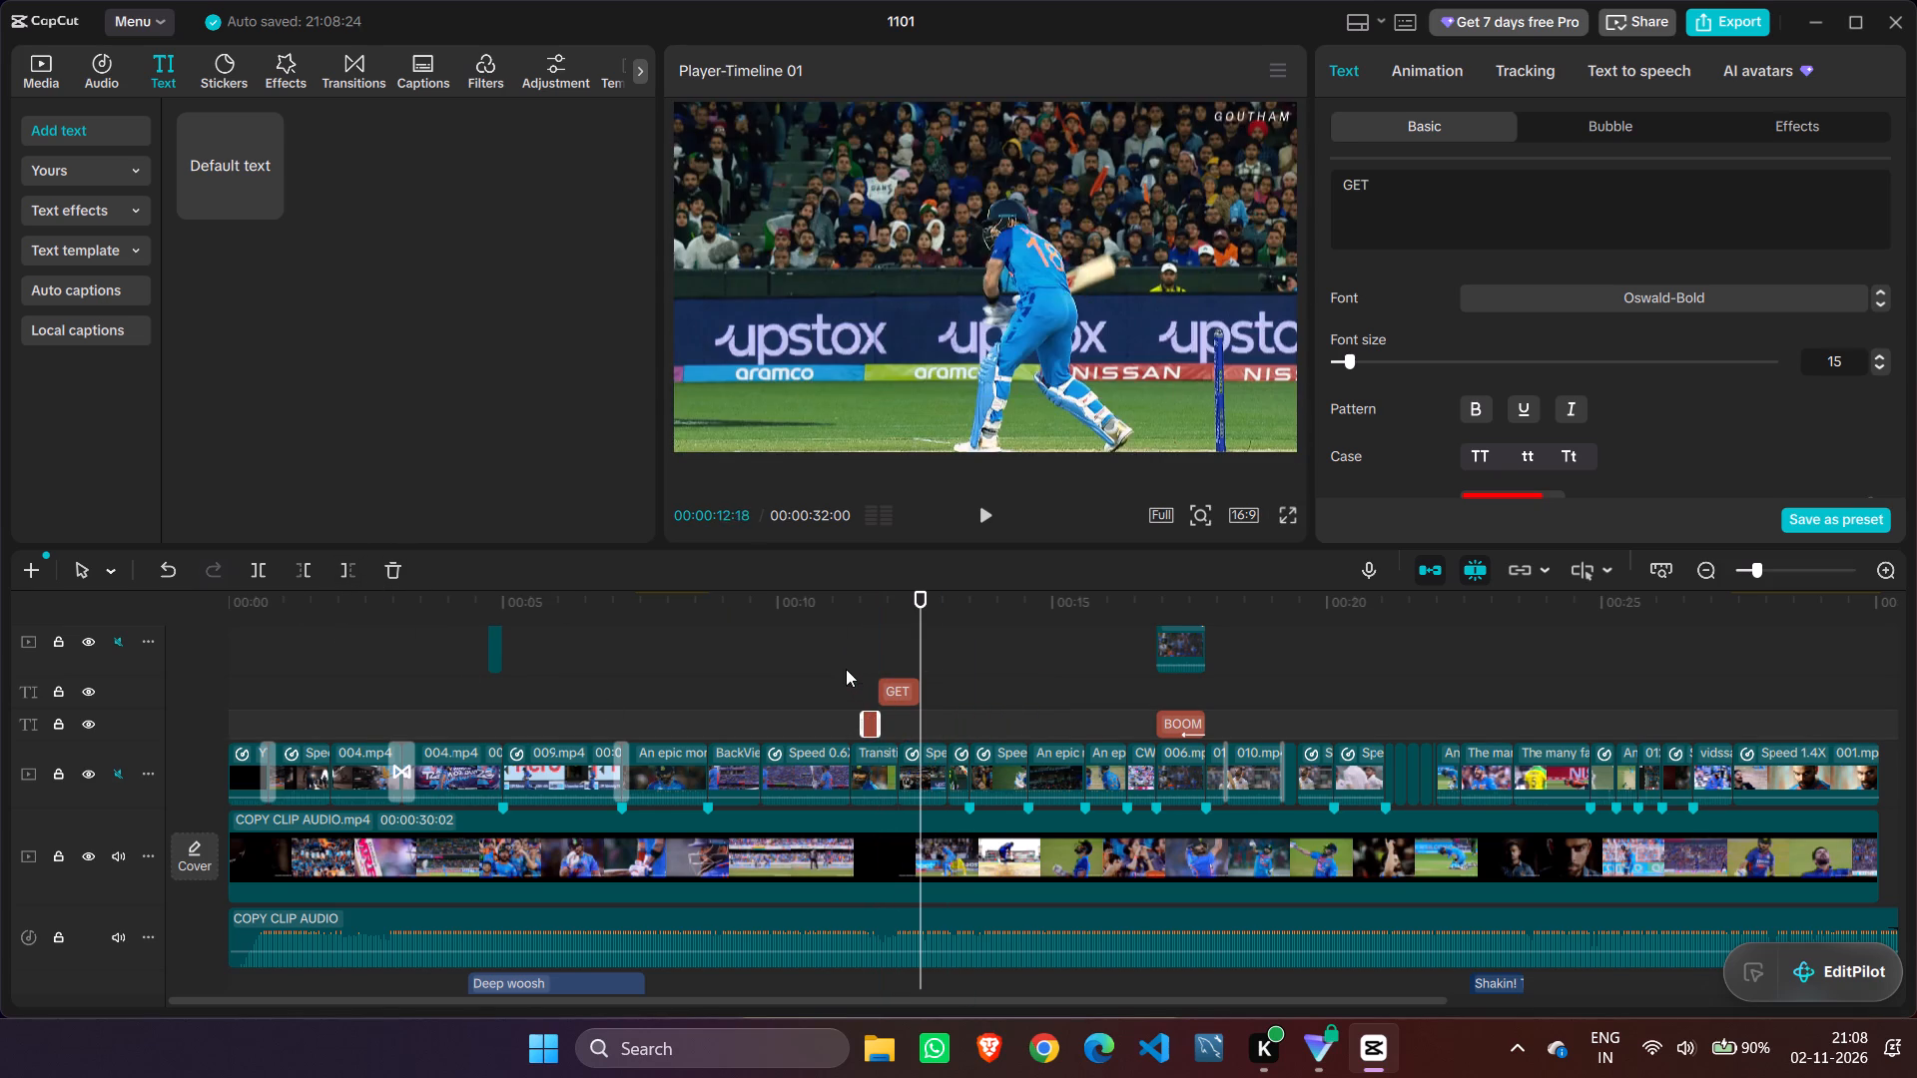
click(846, 669)
click(978, 511)
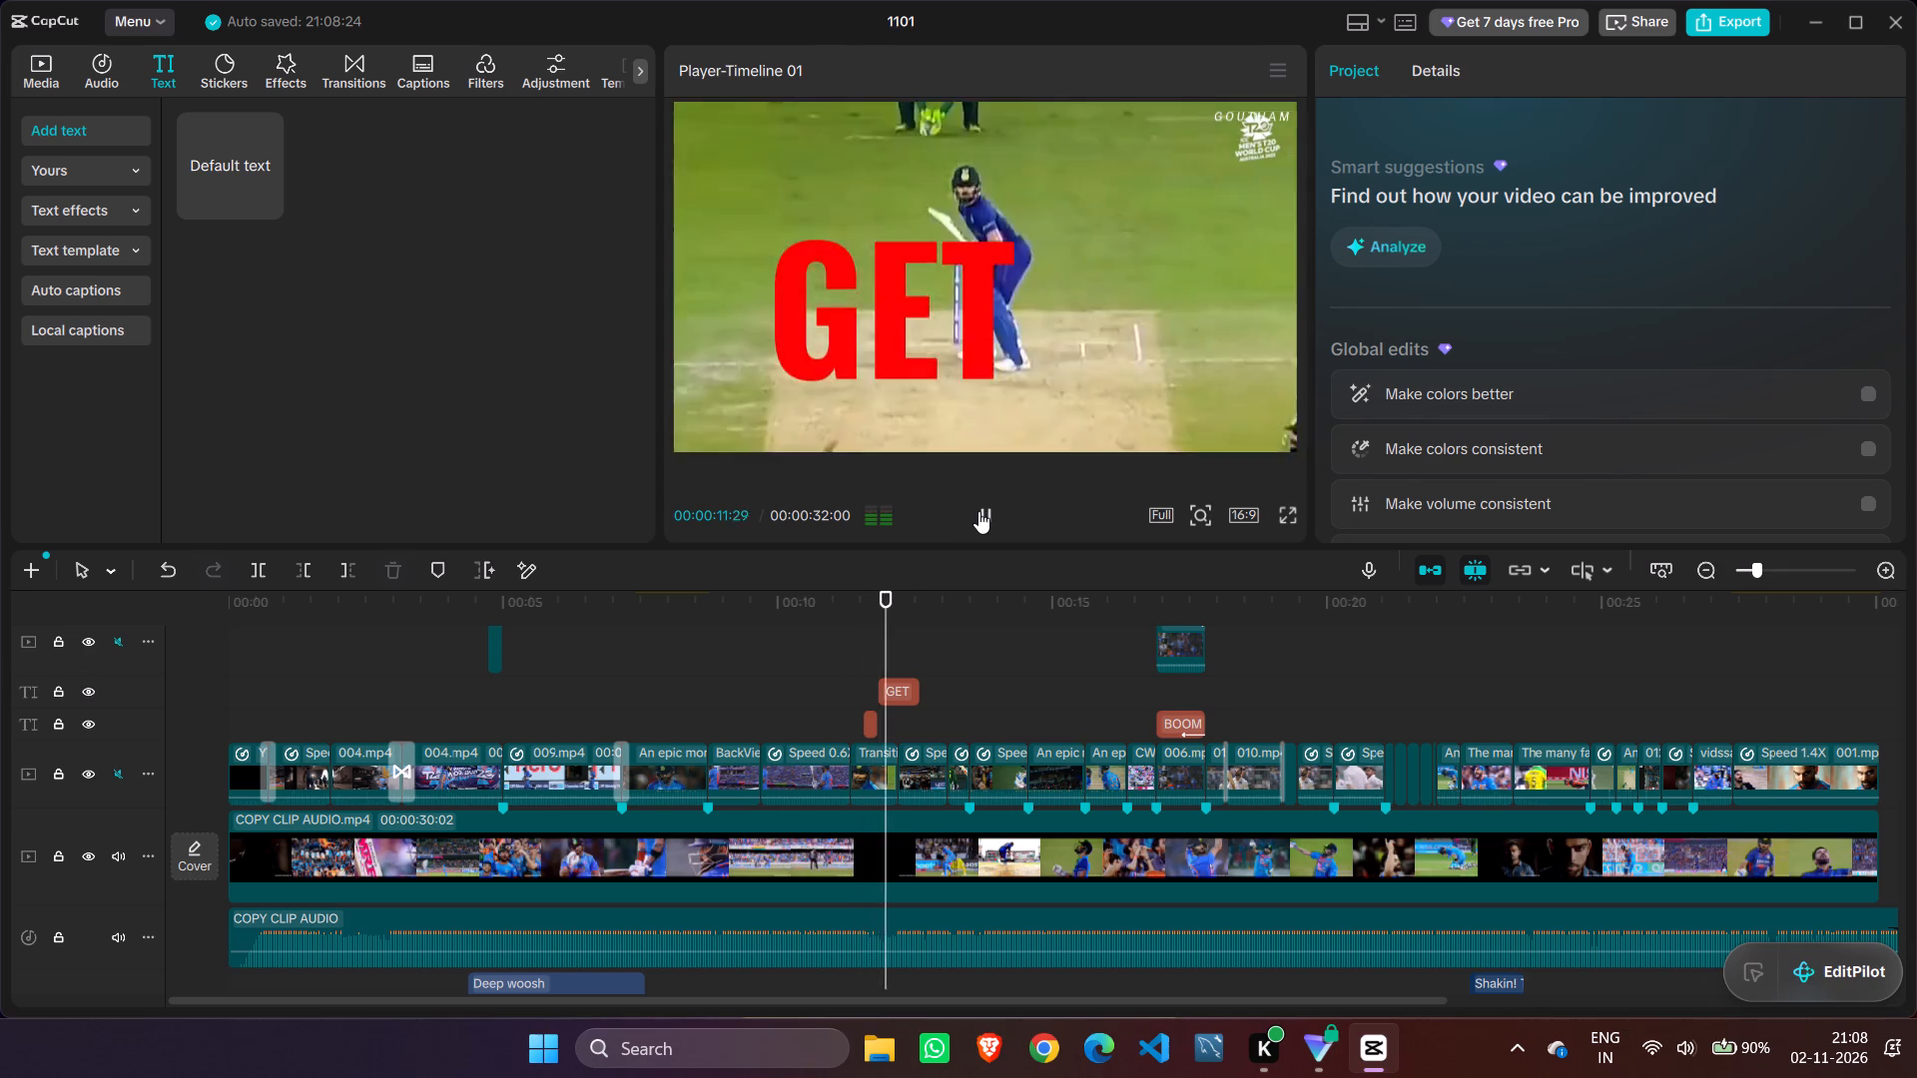
click(988, 510)
drag(932, 624, 843, 622)
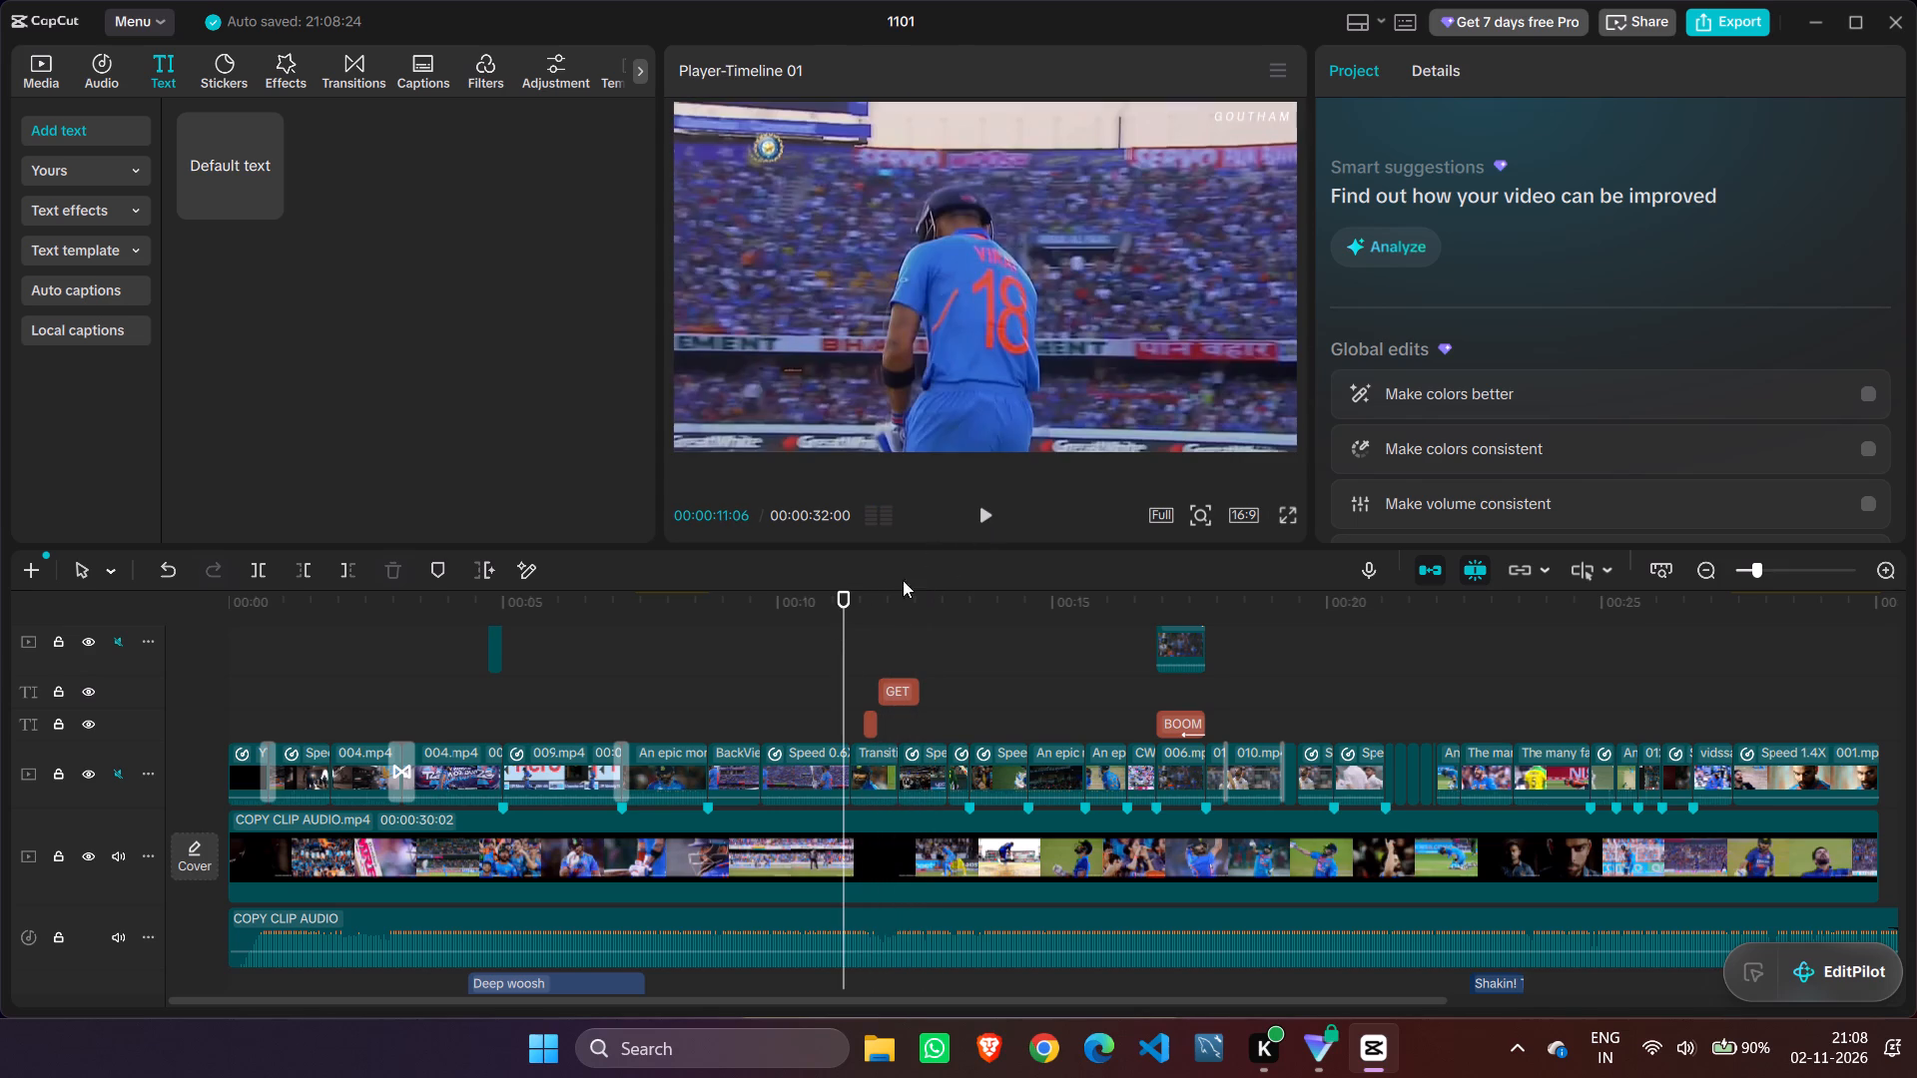
click(986, 519)
click(988, 517)
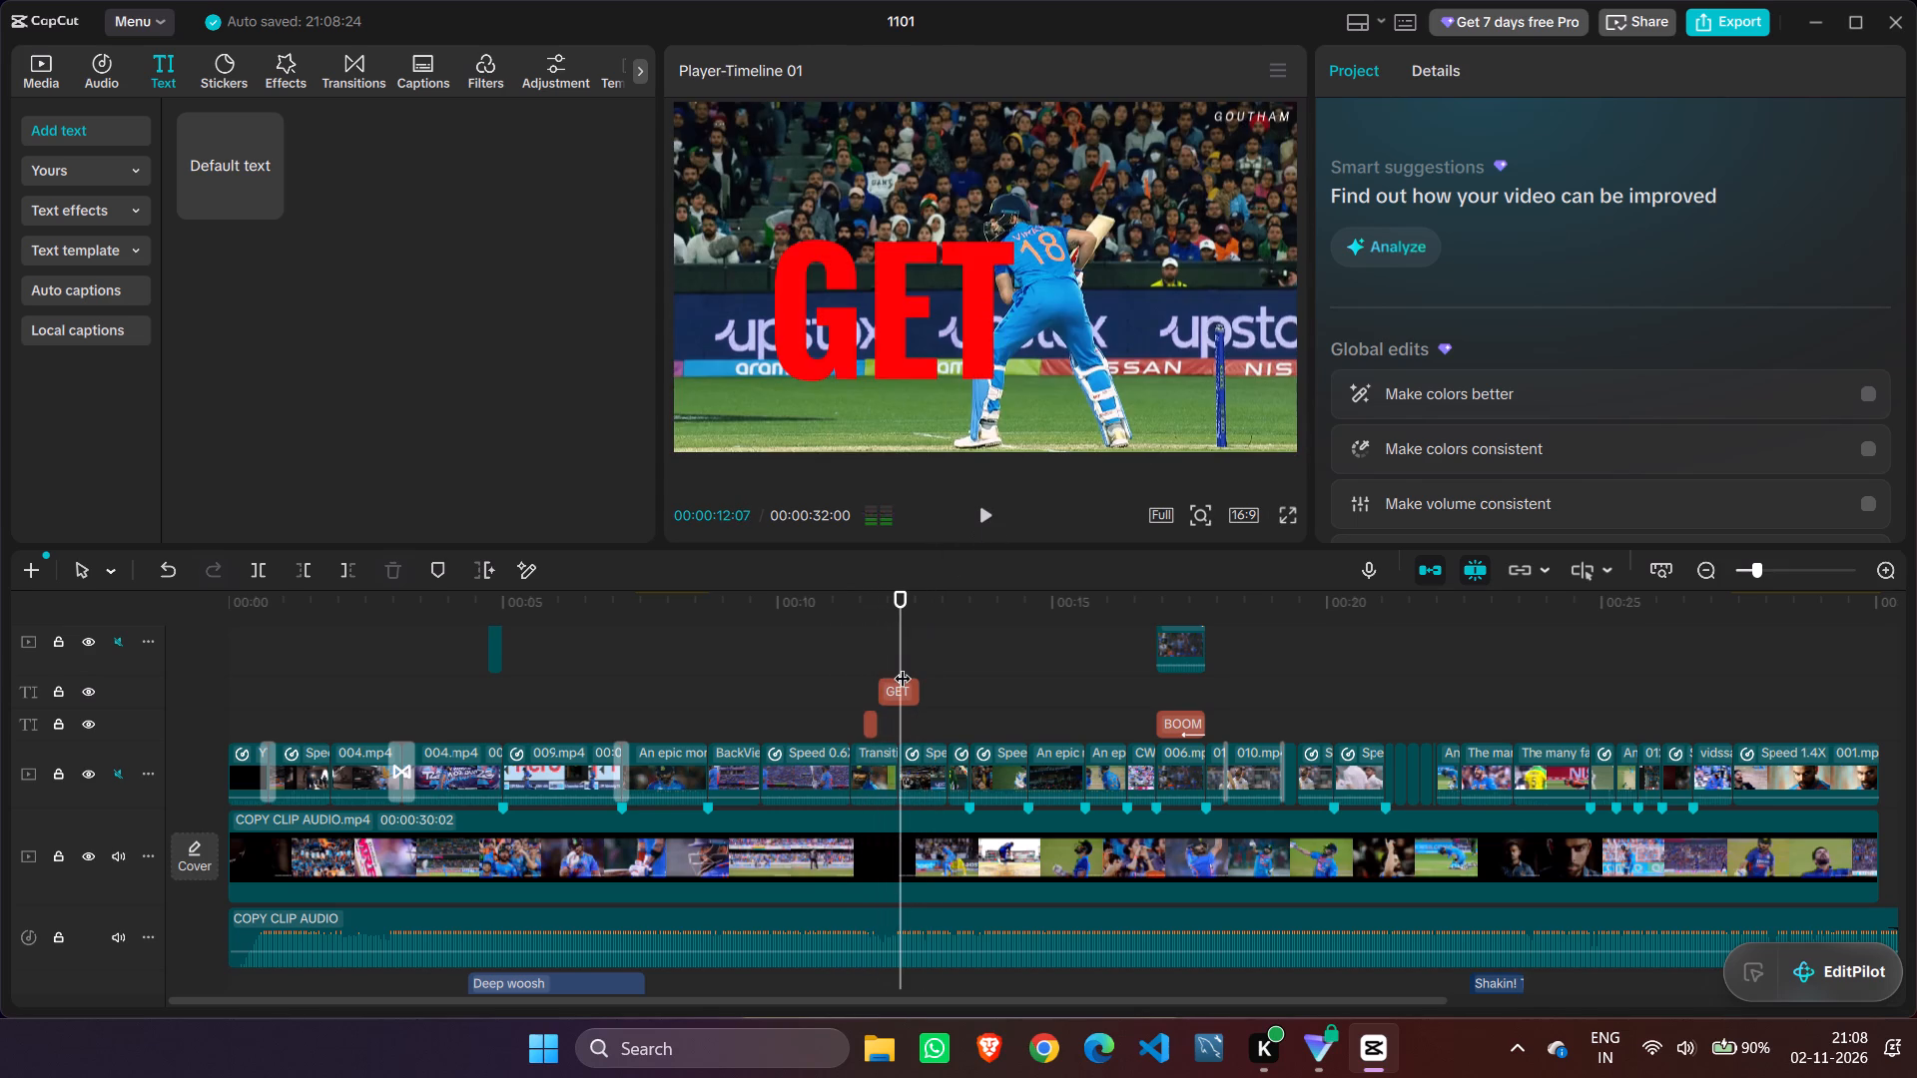
Change the wording of the copied GET clip on the upper text track to READY.
click(901, 677)
click(887, 684)
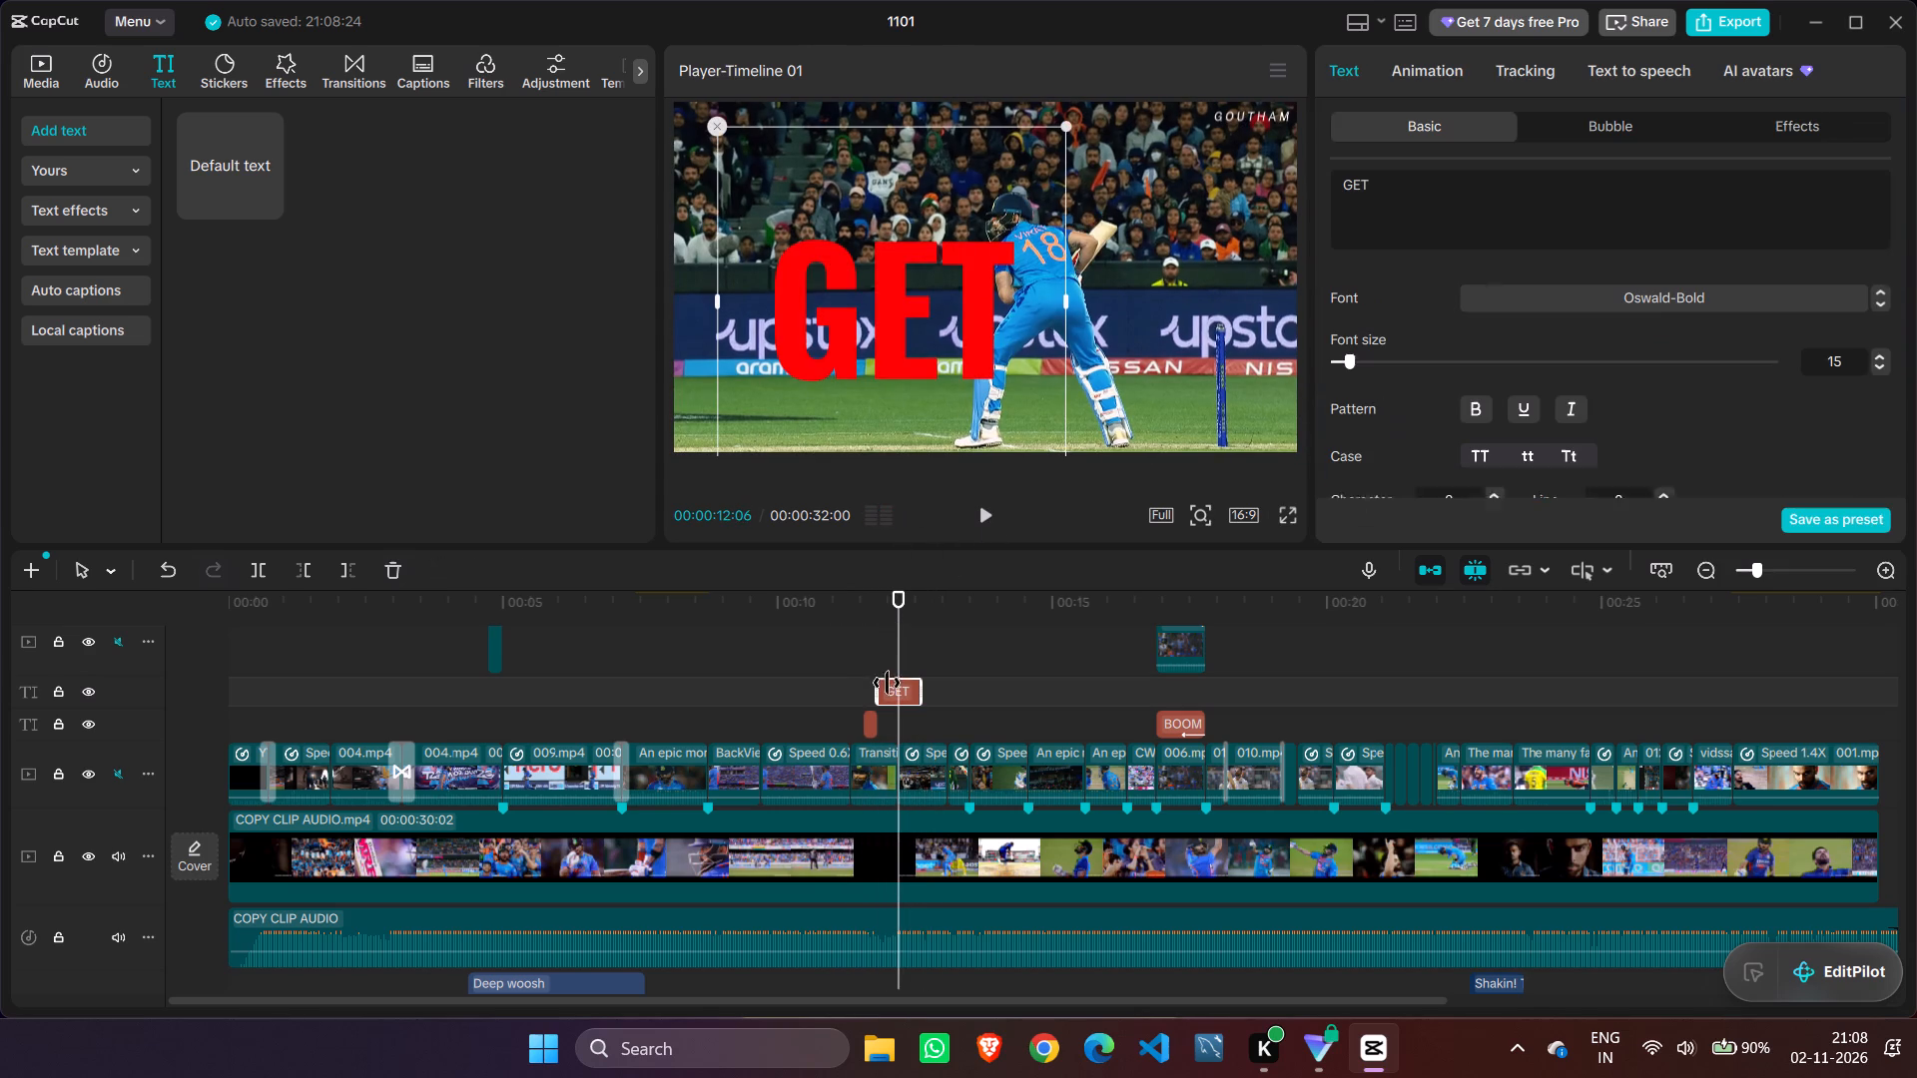
drag(1360, 191, 1331, 193)
double_click(1369, 180)
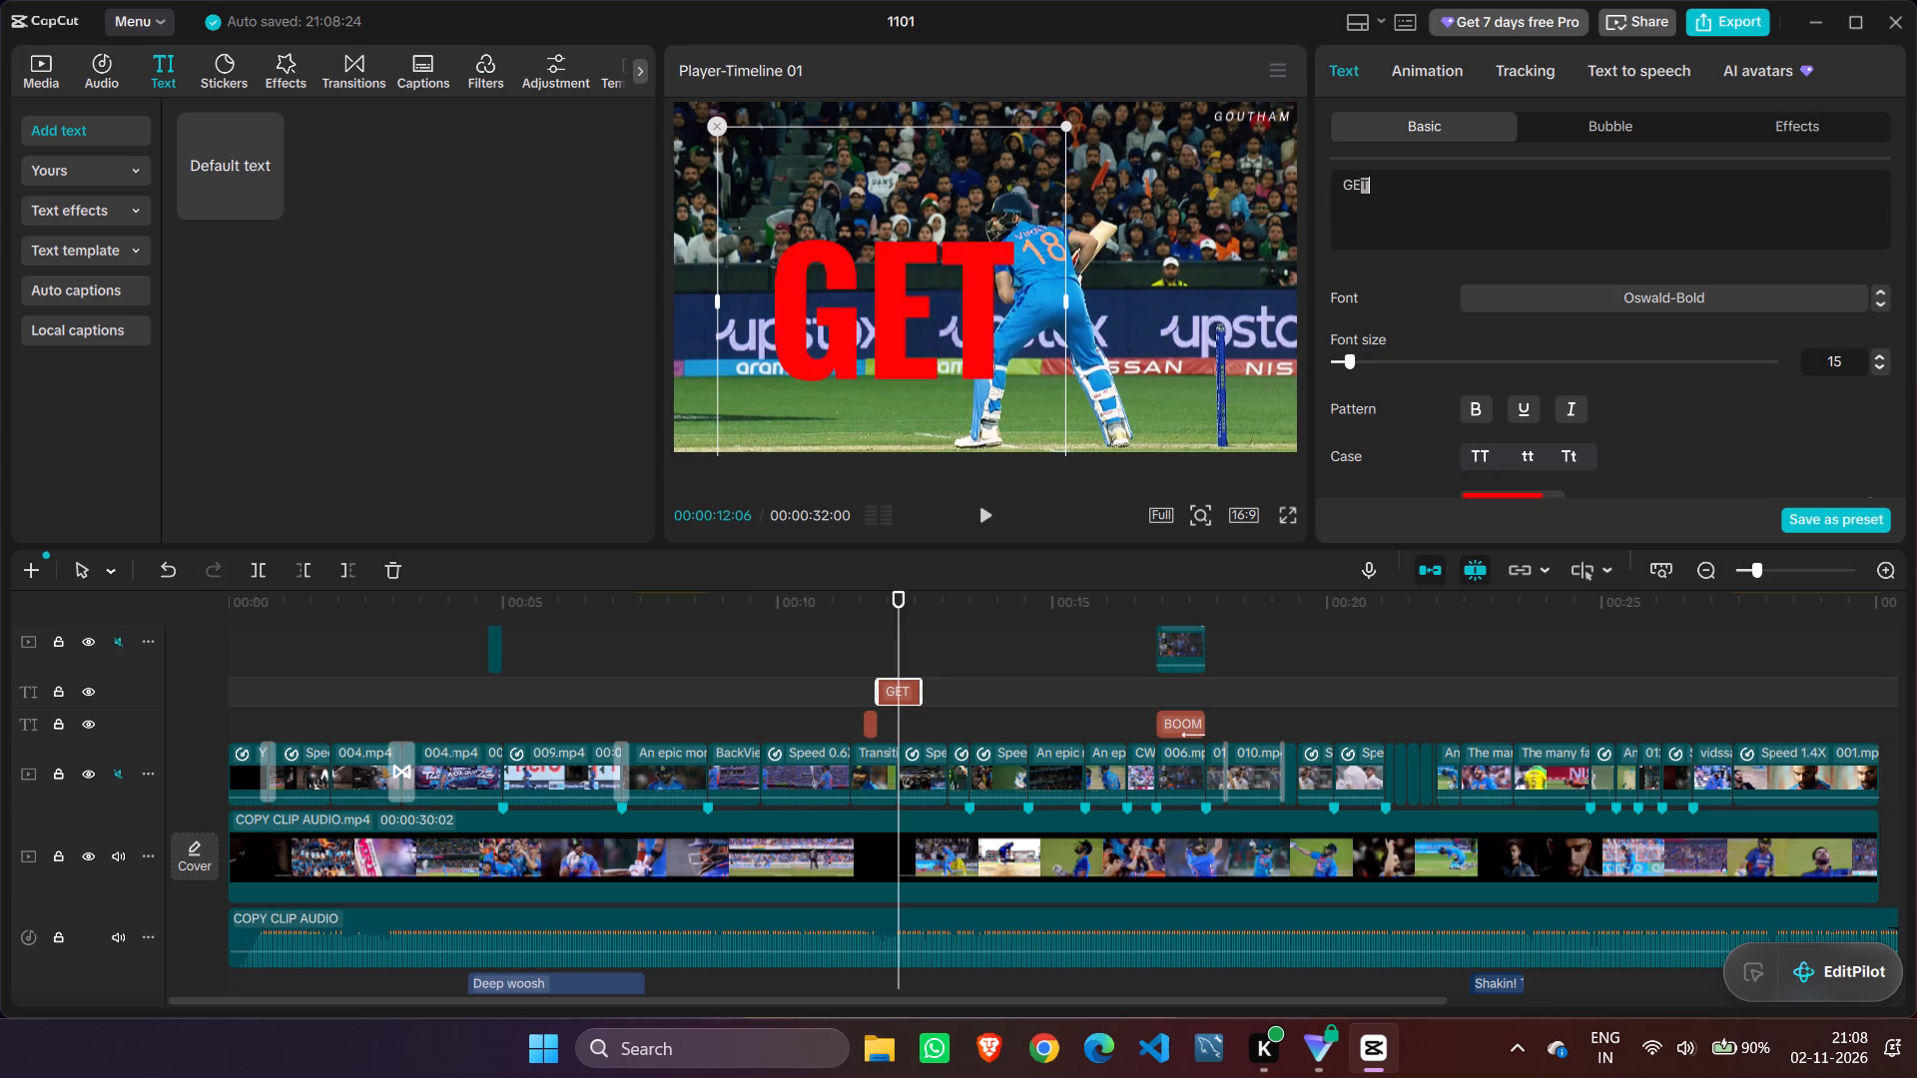
text(READY)
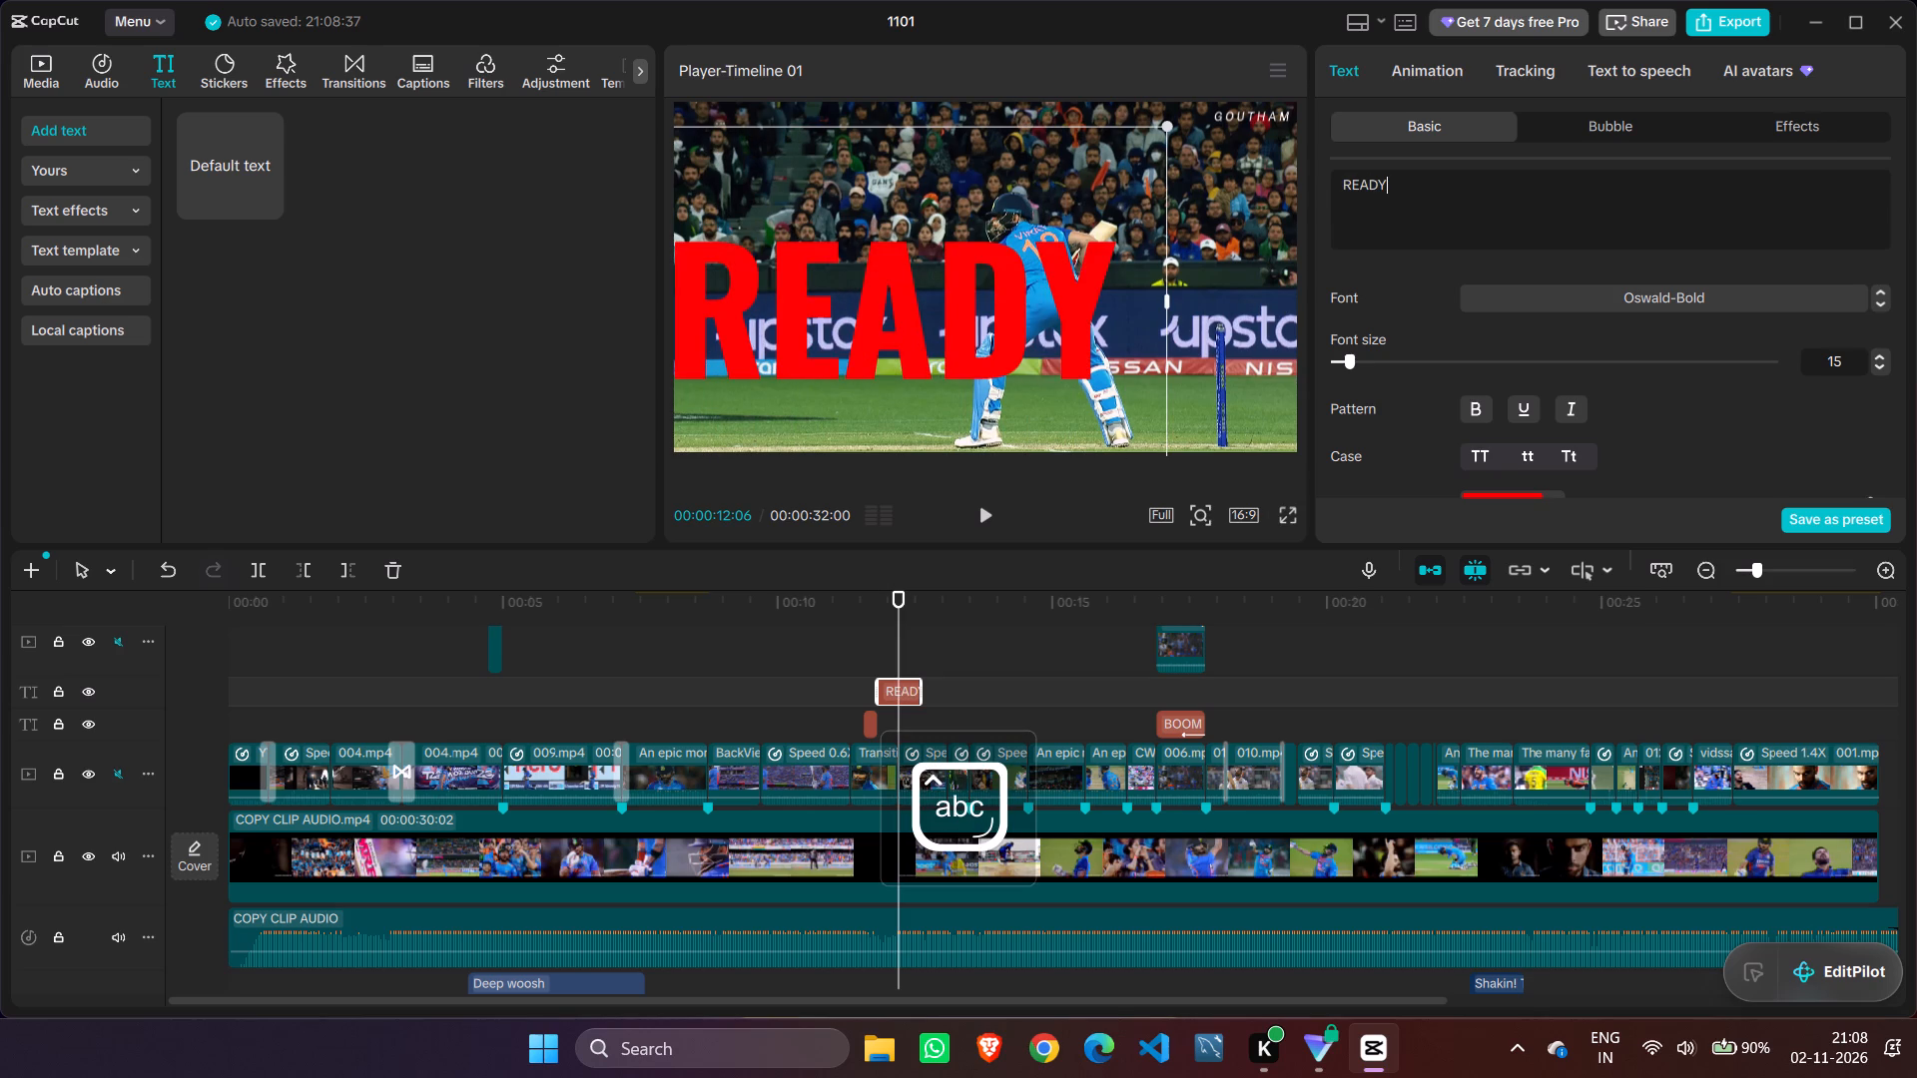
Move the READY text up and to the right so the whole word fits near the middle of the frame.
drag(1012, 257, 1100, 236)
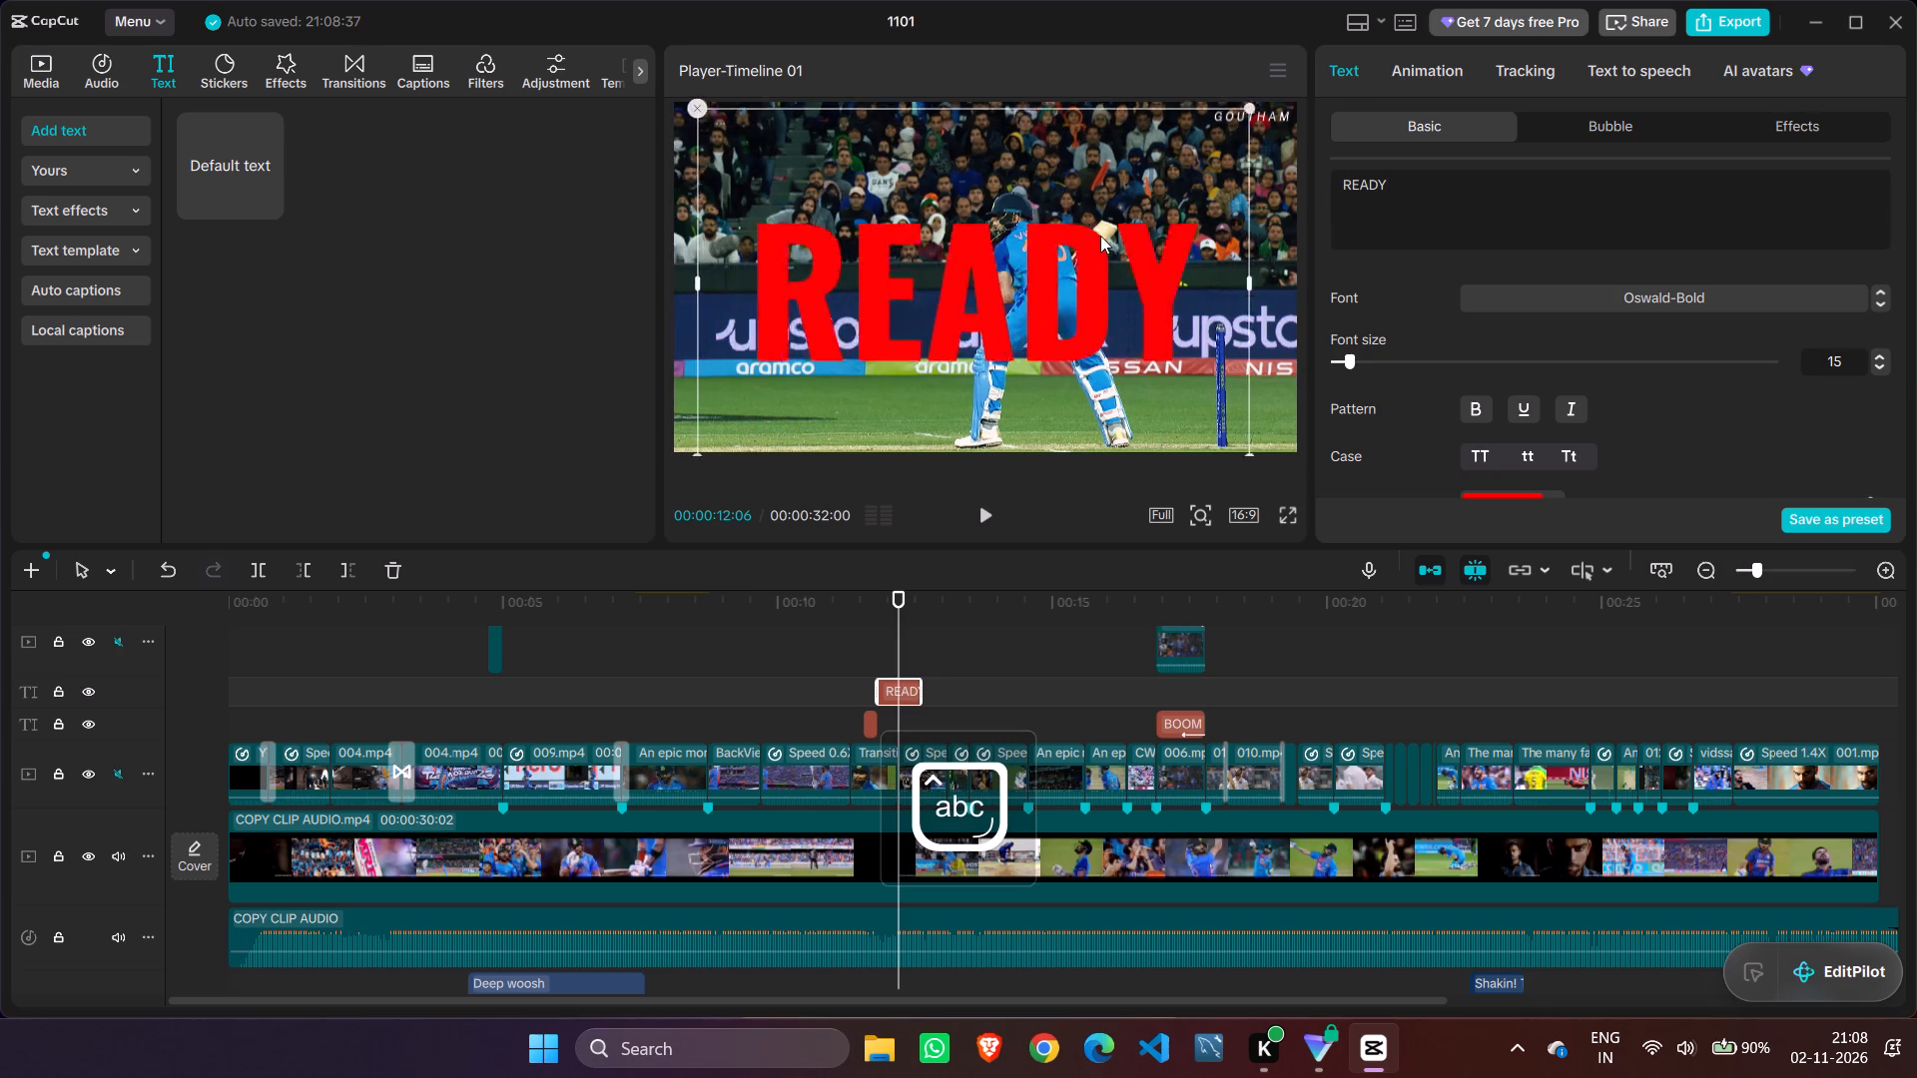
drag(1100, 236, 1106, 233)
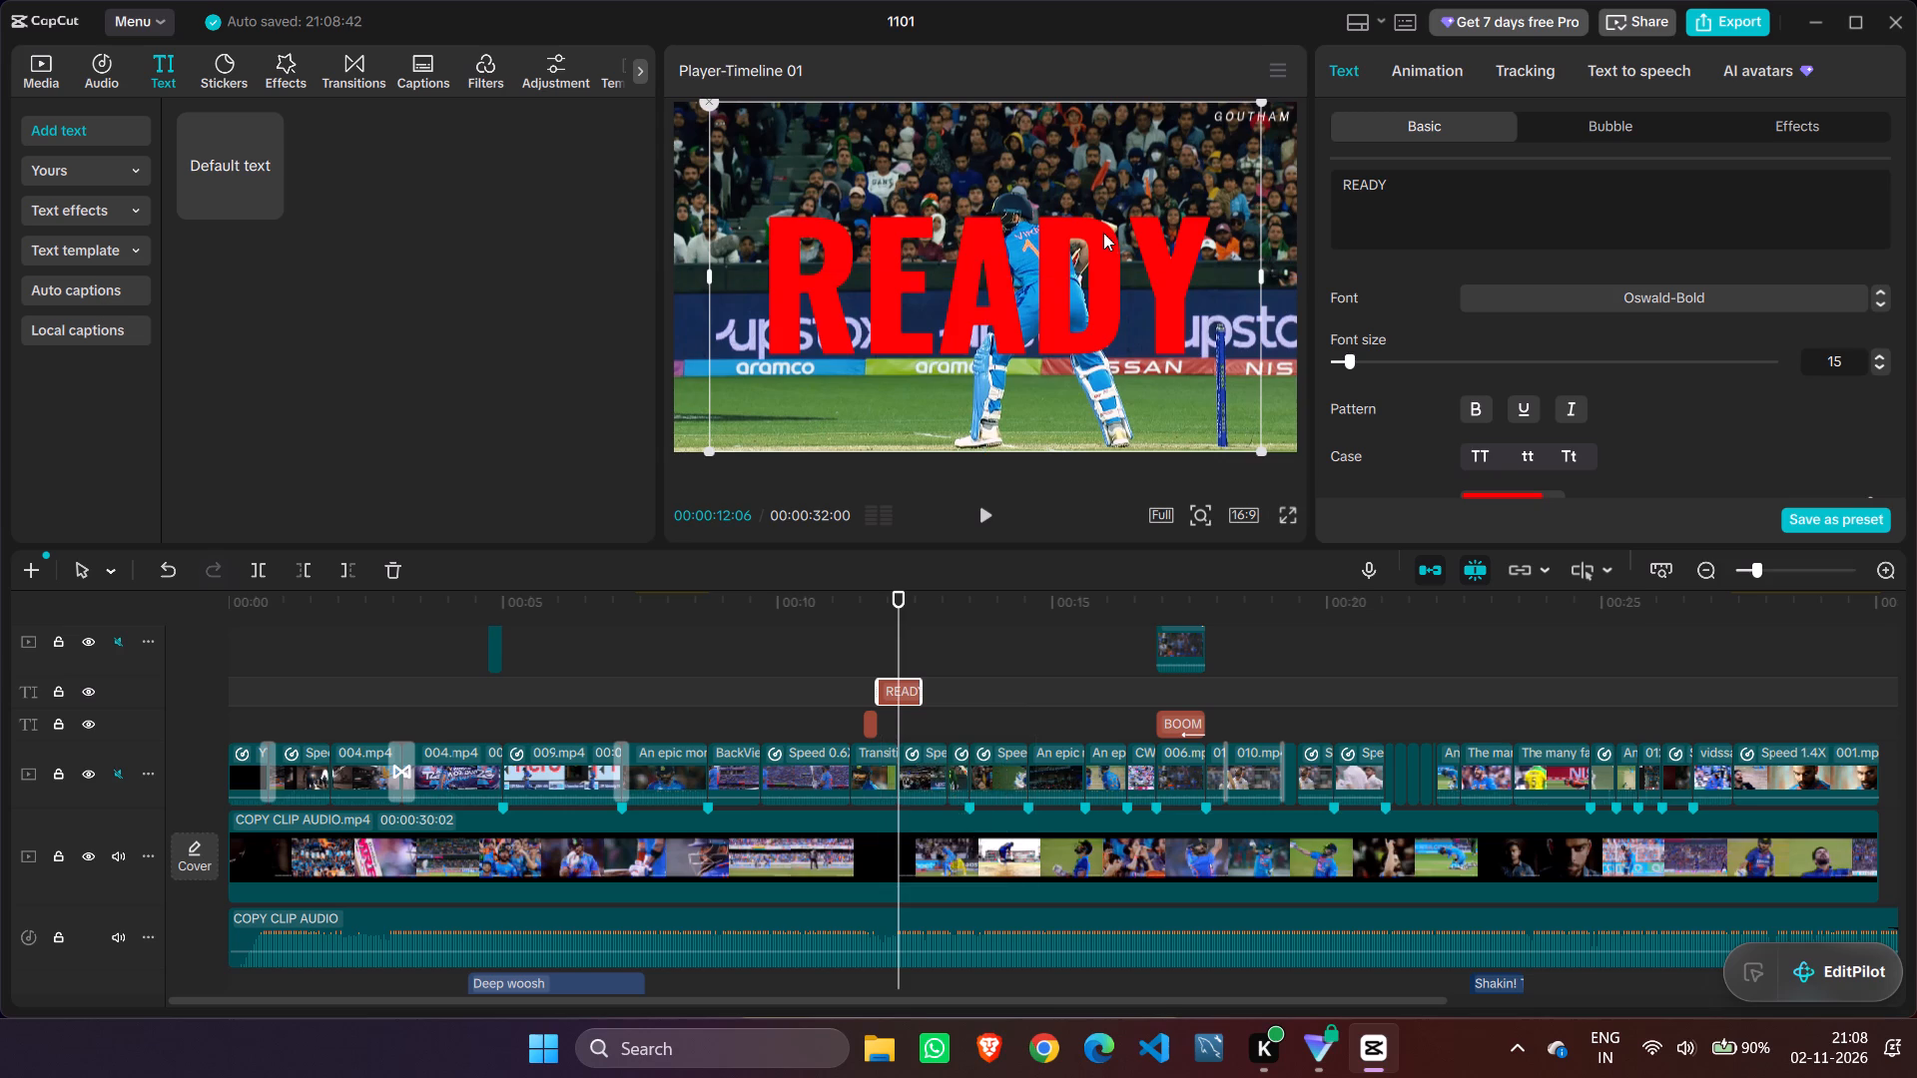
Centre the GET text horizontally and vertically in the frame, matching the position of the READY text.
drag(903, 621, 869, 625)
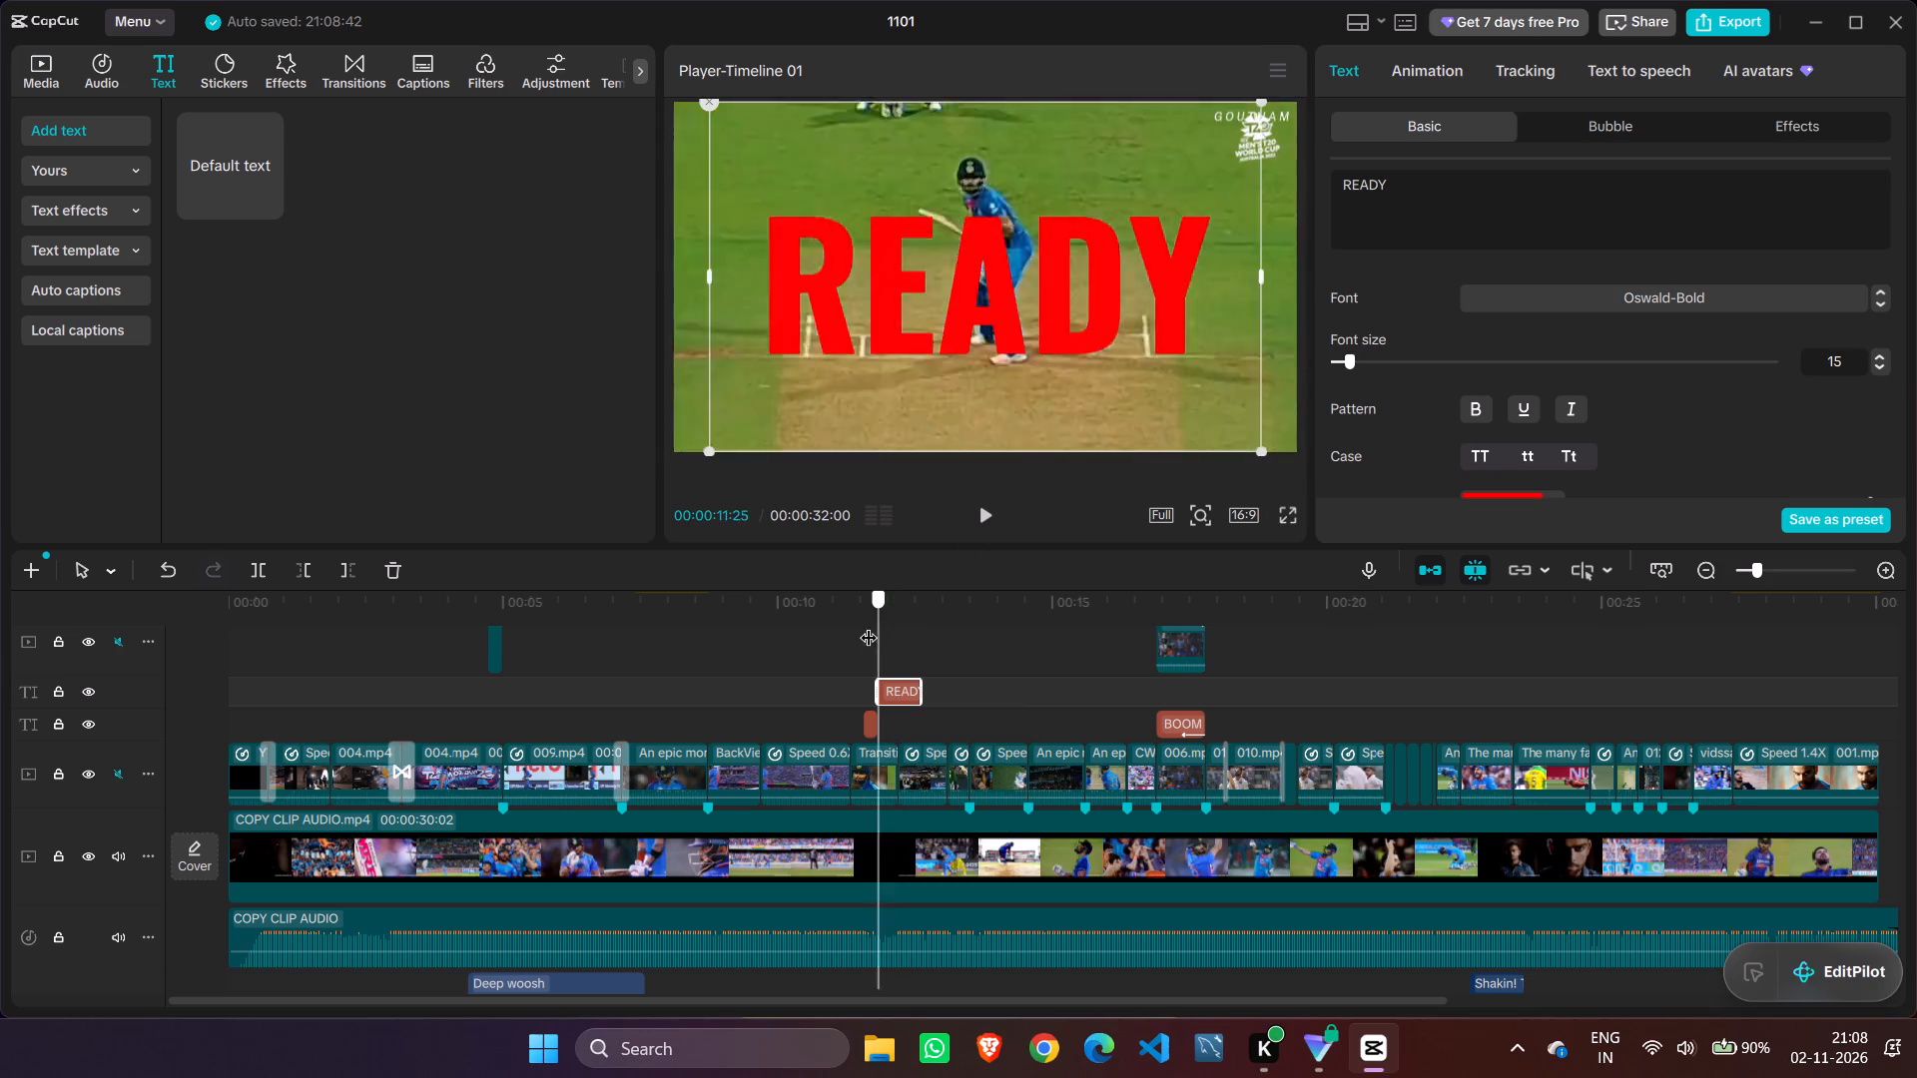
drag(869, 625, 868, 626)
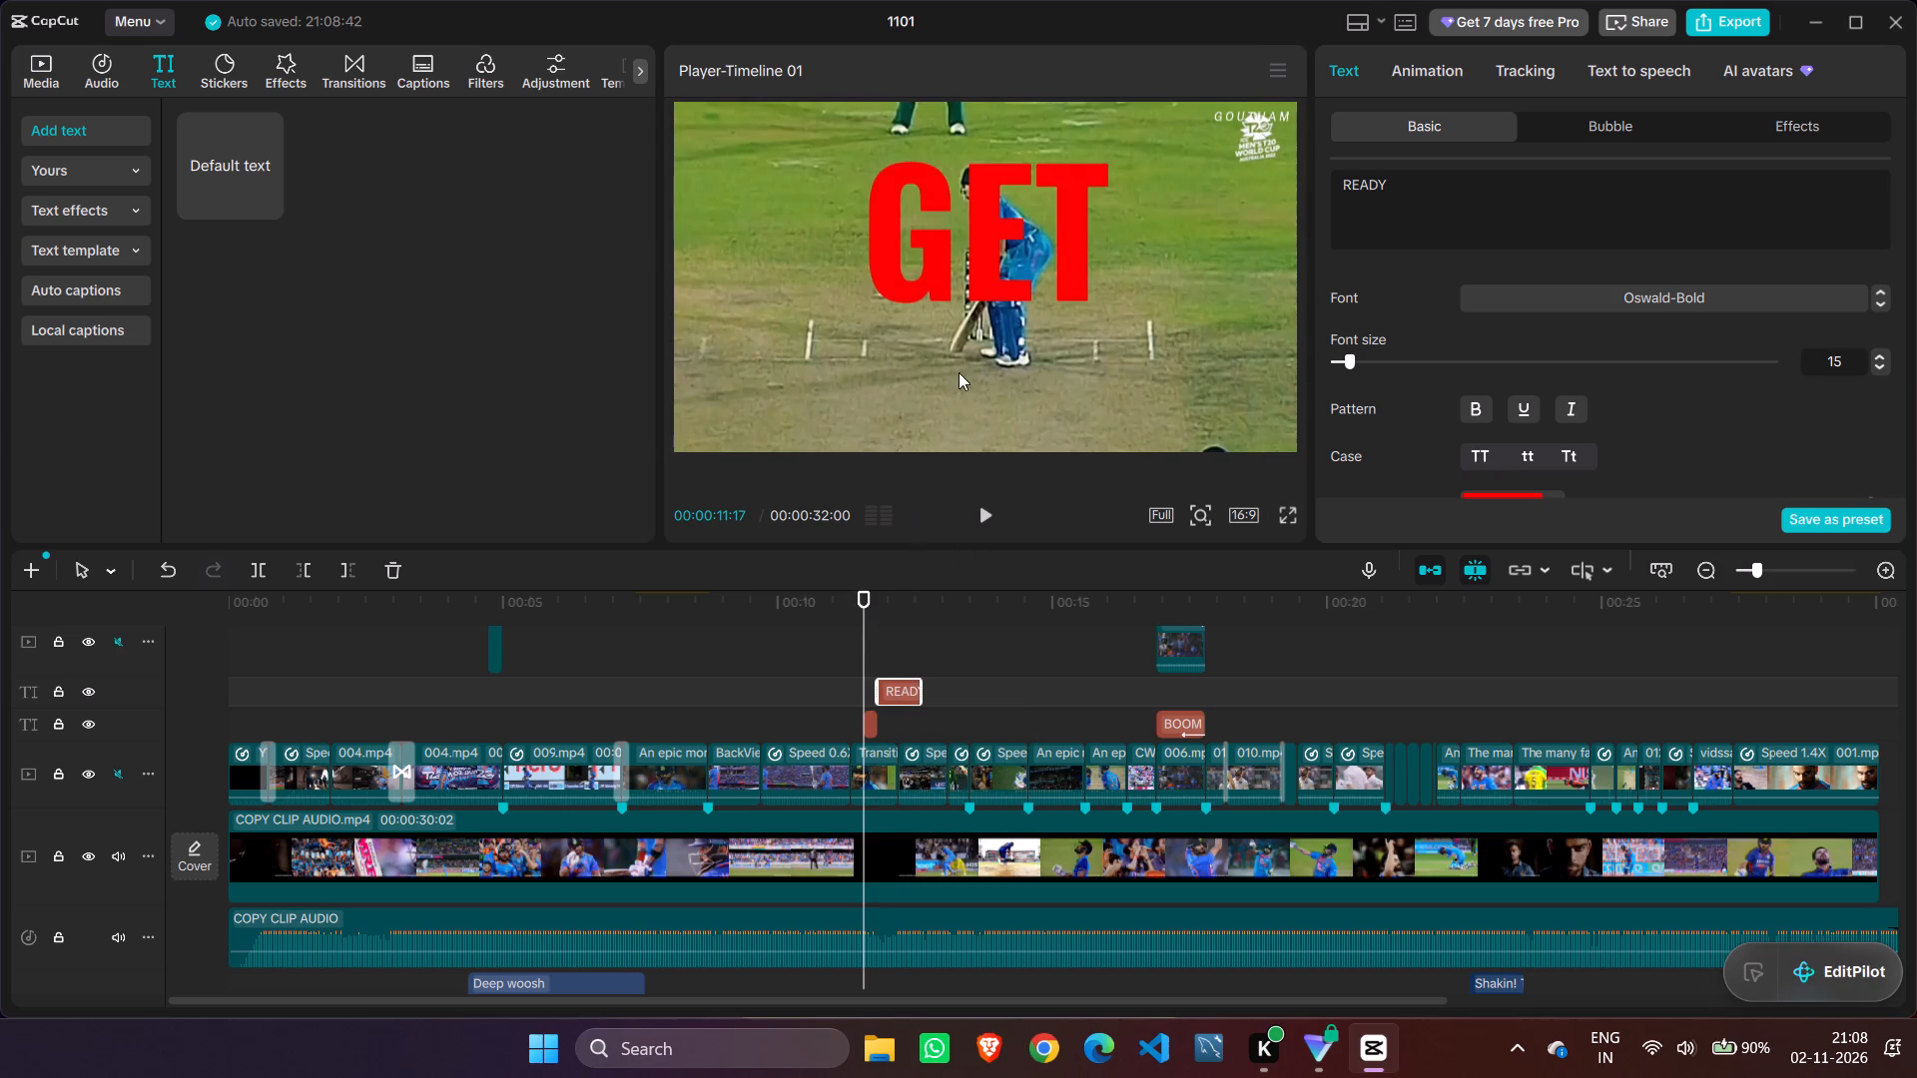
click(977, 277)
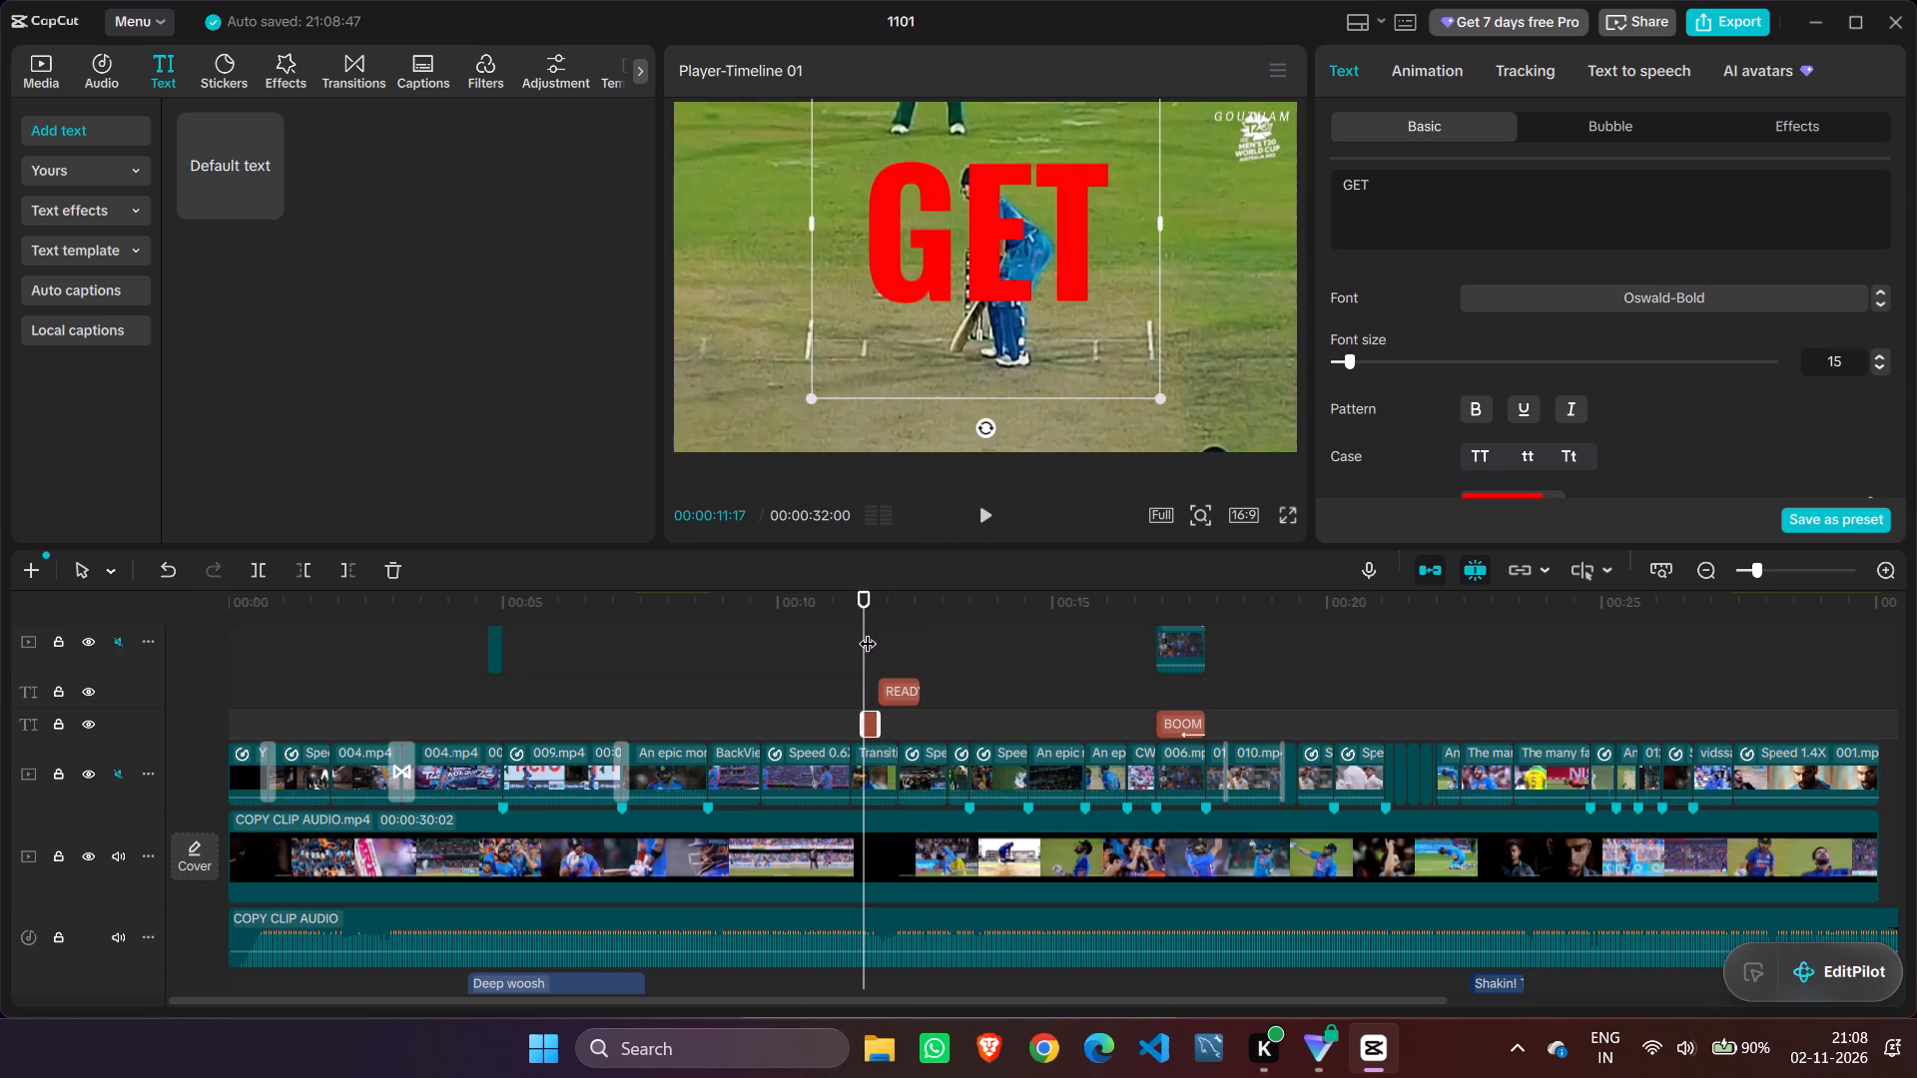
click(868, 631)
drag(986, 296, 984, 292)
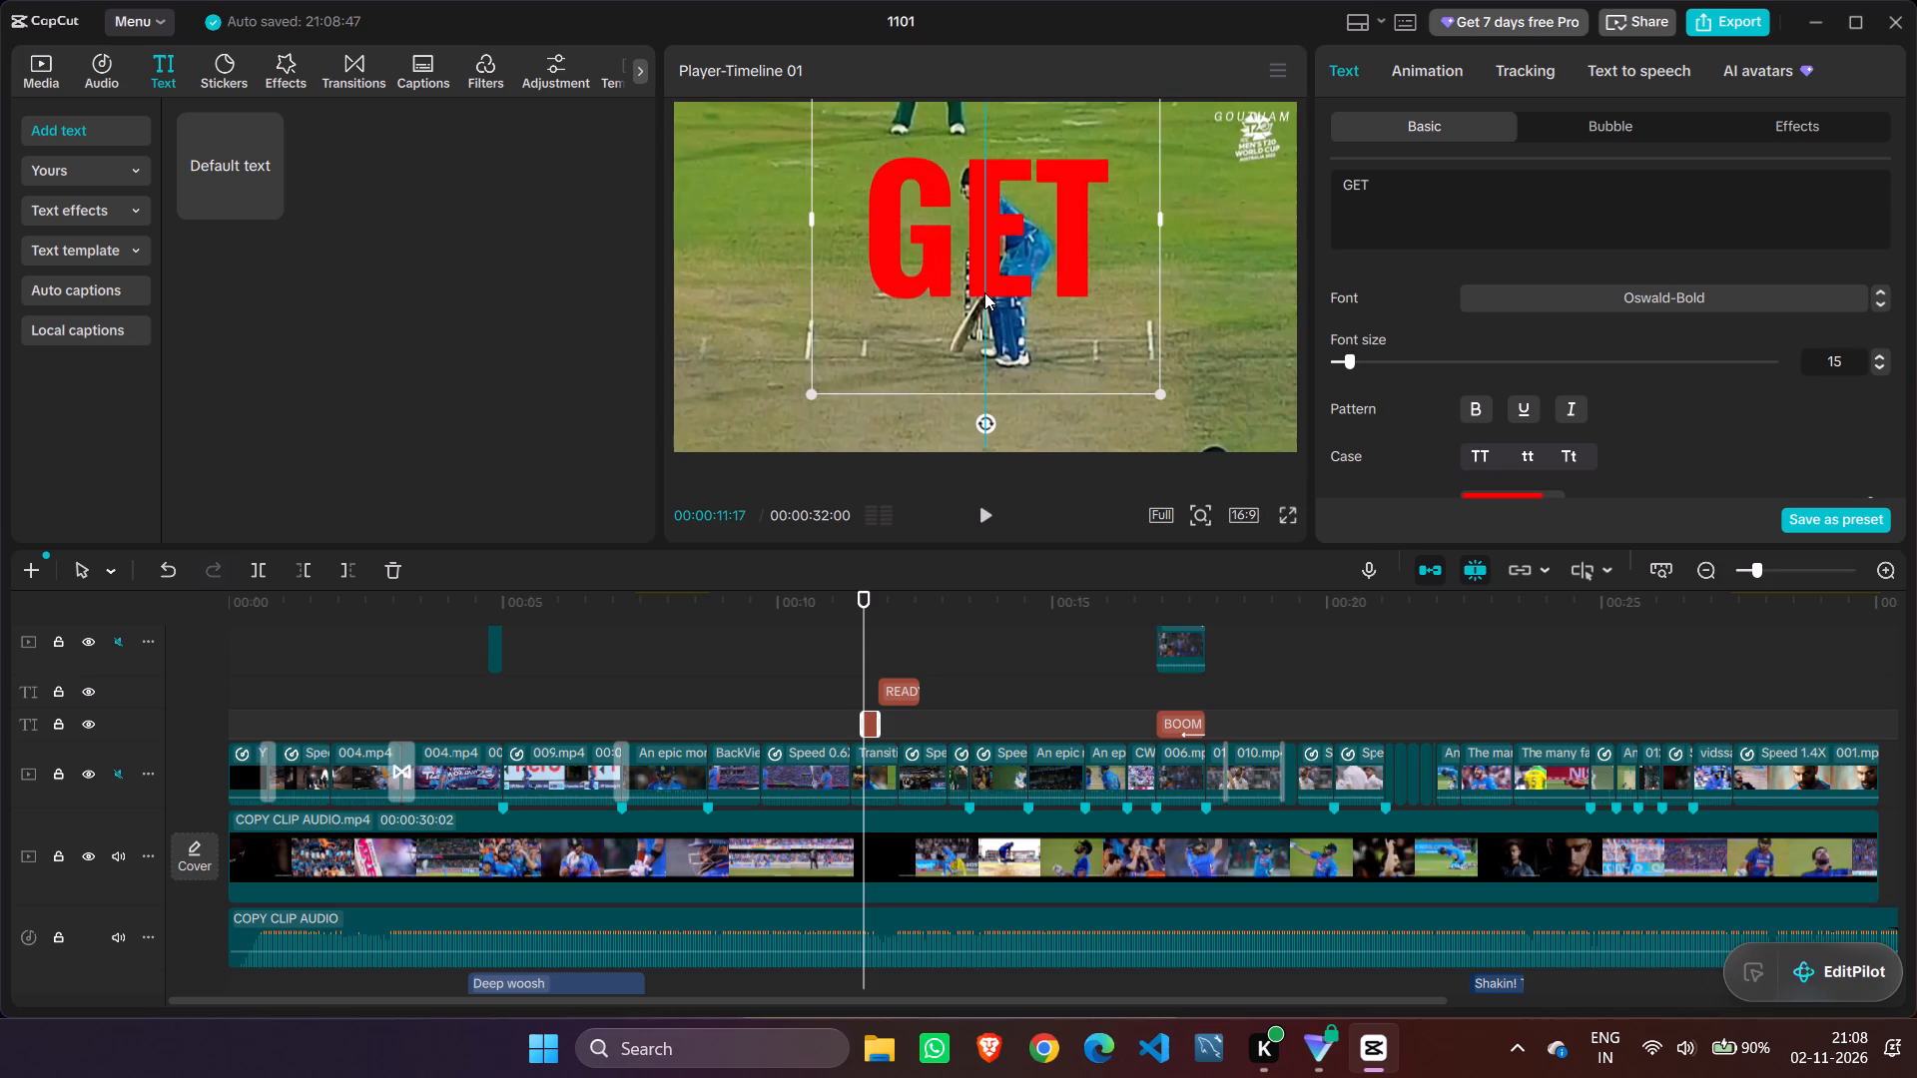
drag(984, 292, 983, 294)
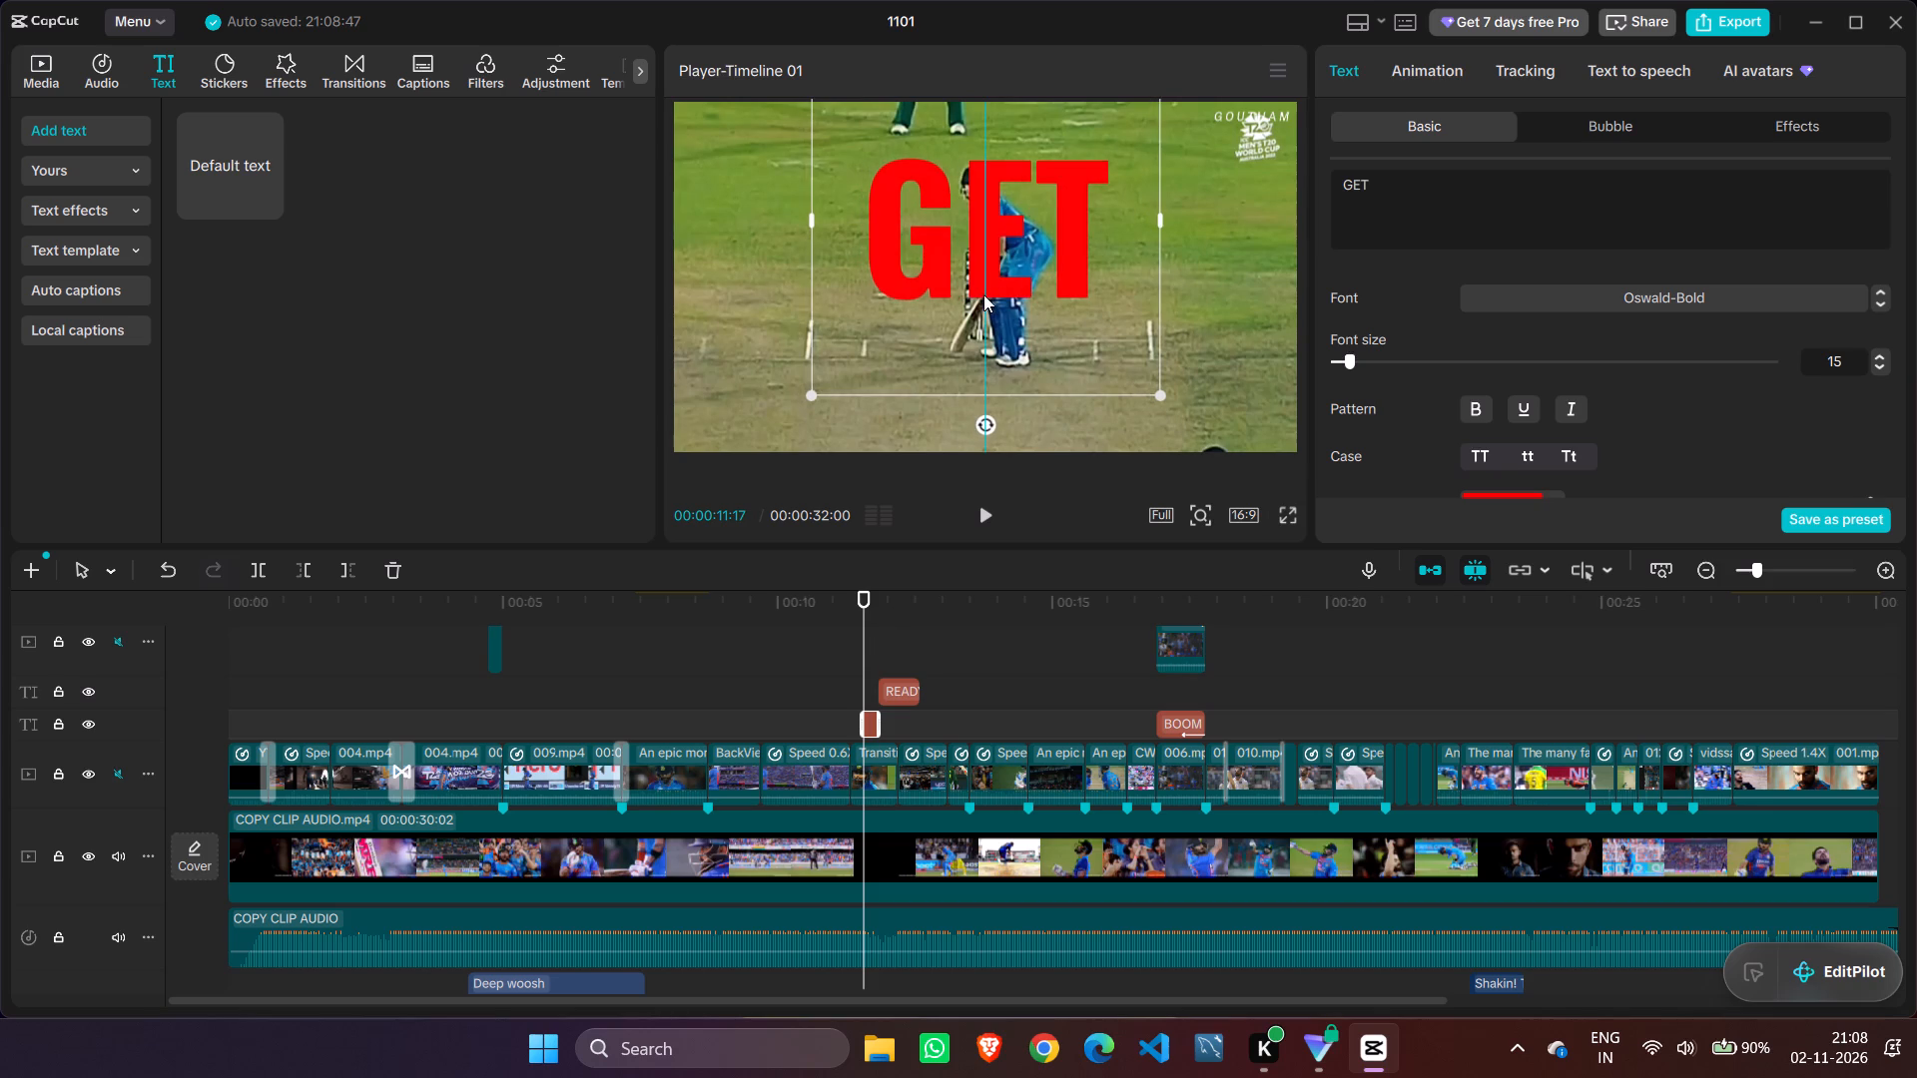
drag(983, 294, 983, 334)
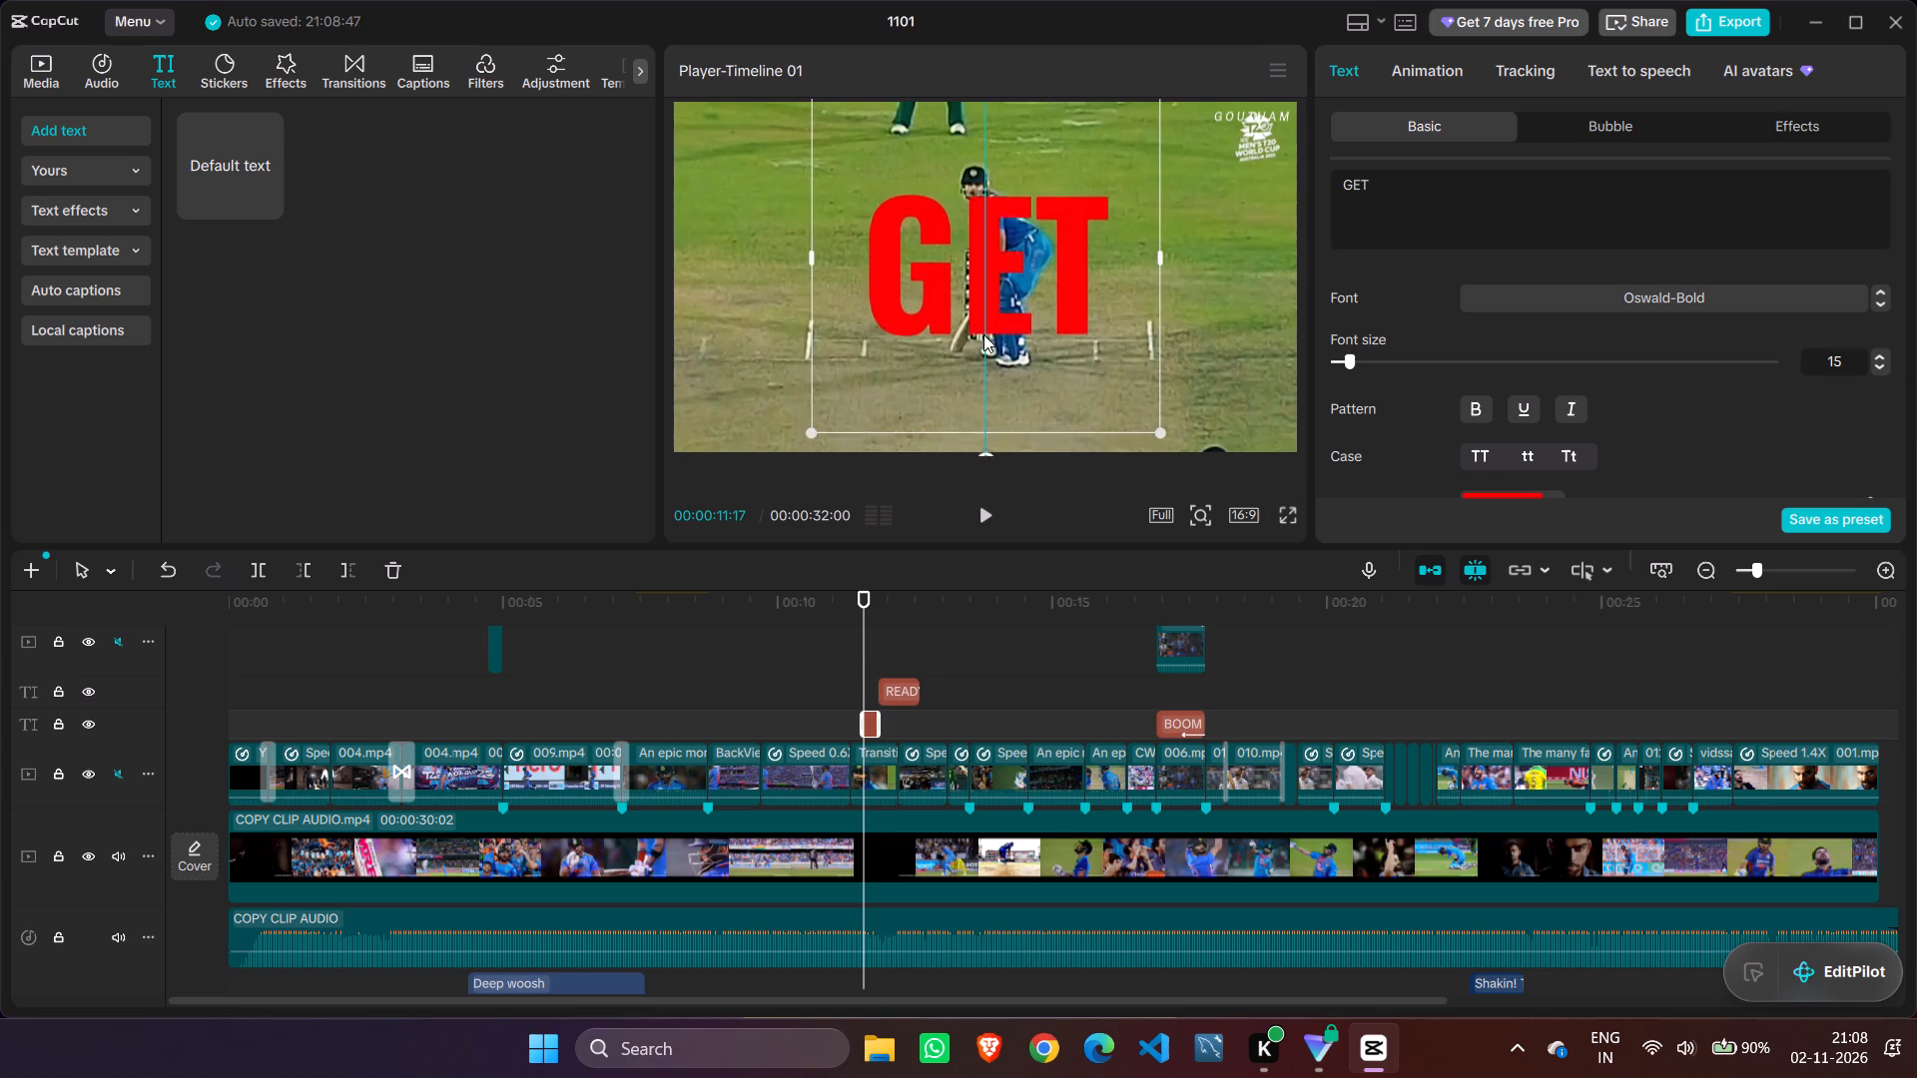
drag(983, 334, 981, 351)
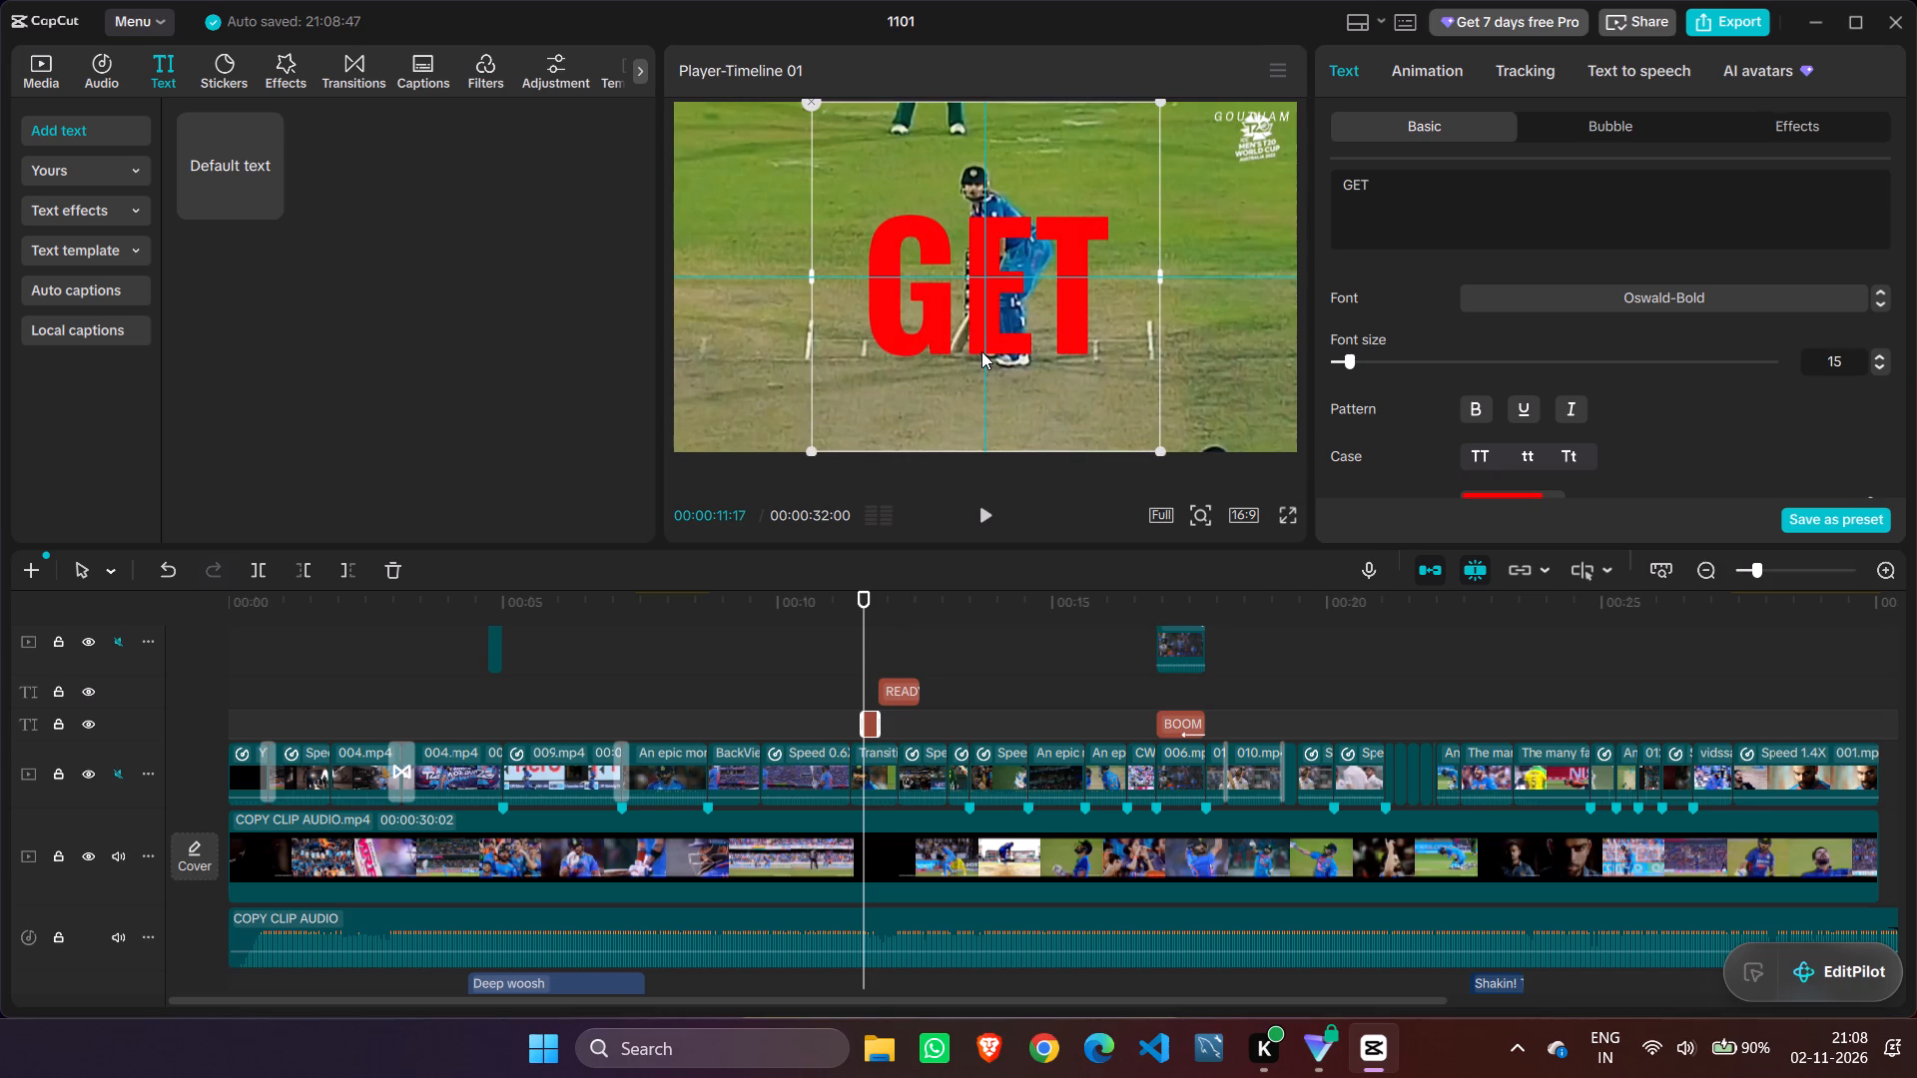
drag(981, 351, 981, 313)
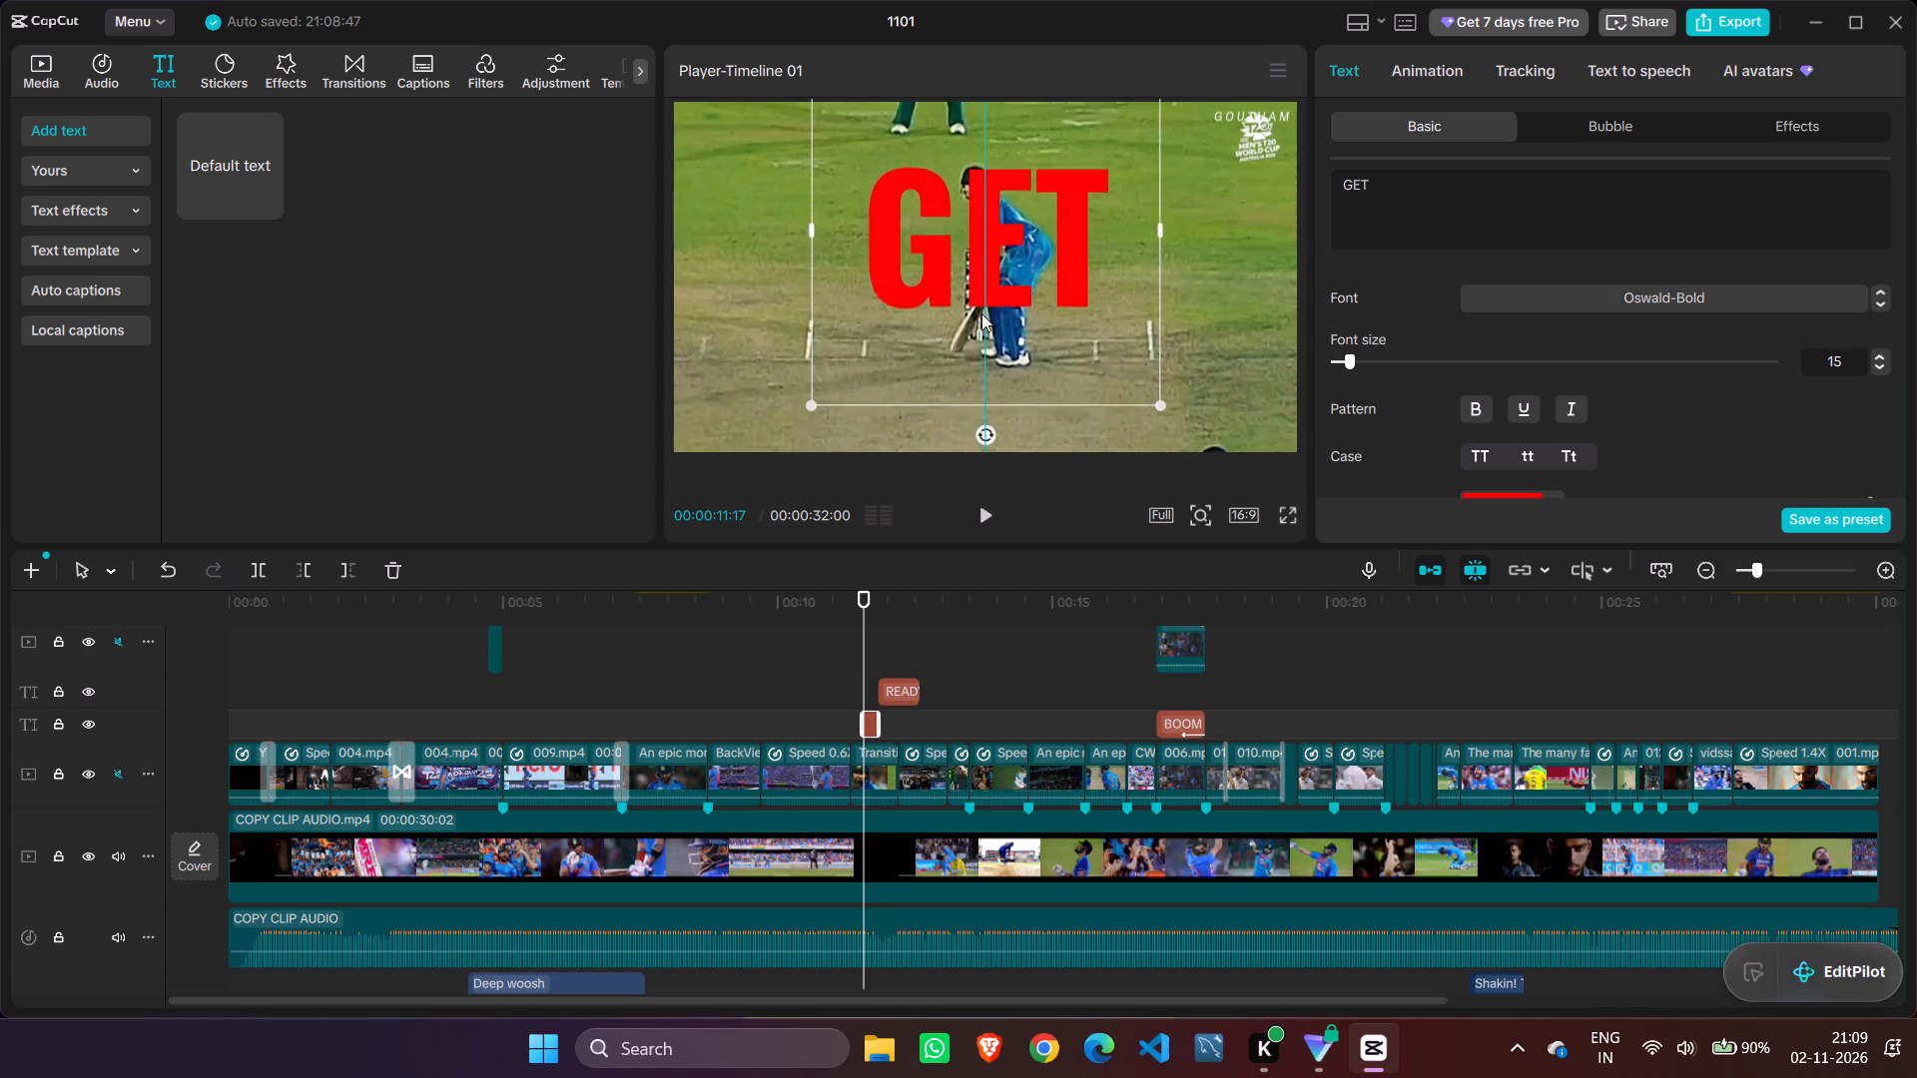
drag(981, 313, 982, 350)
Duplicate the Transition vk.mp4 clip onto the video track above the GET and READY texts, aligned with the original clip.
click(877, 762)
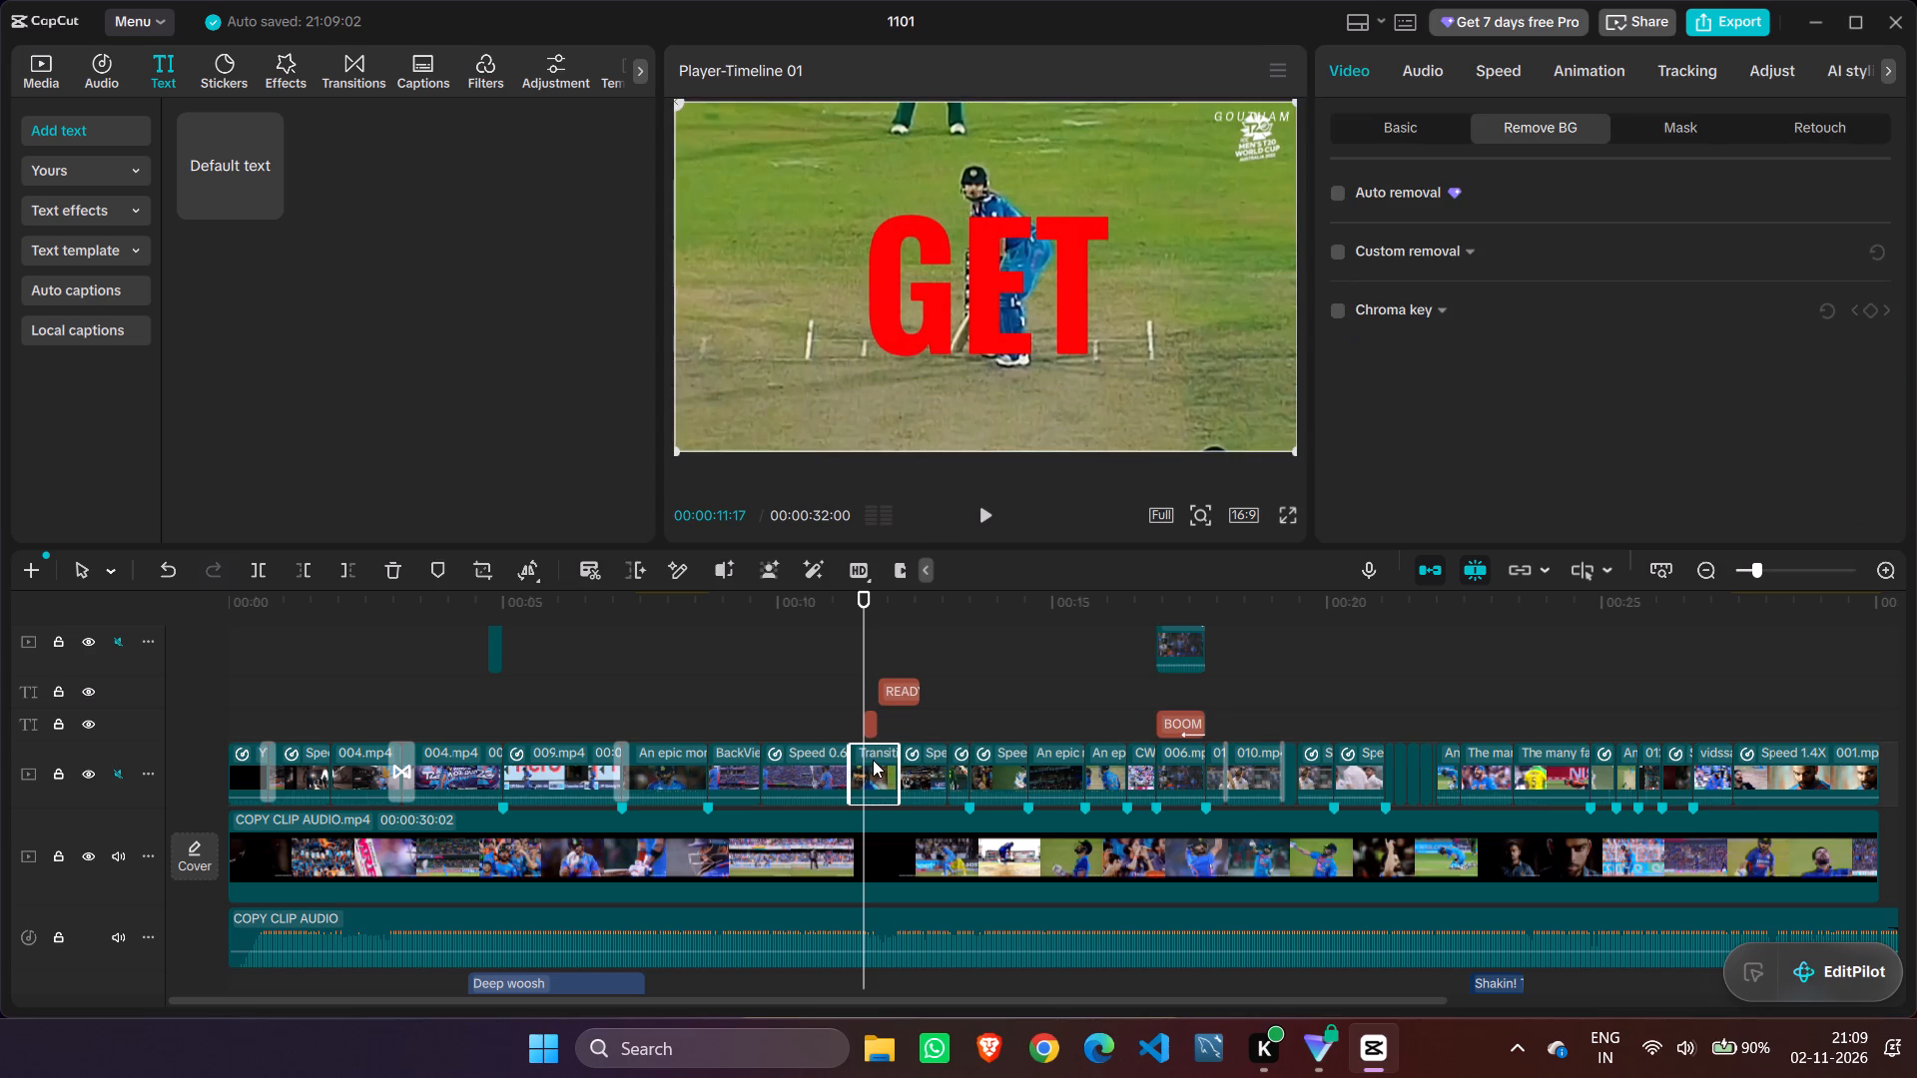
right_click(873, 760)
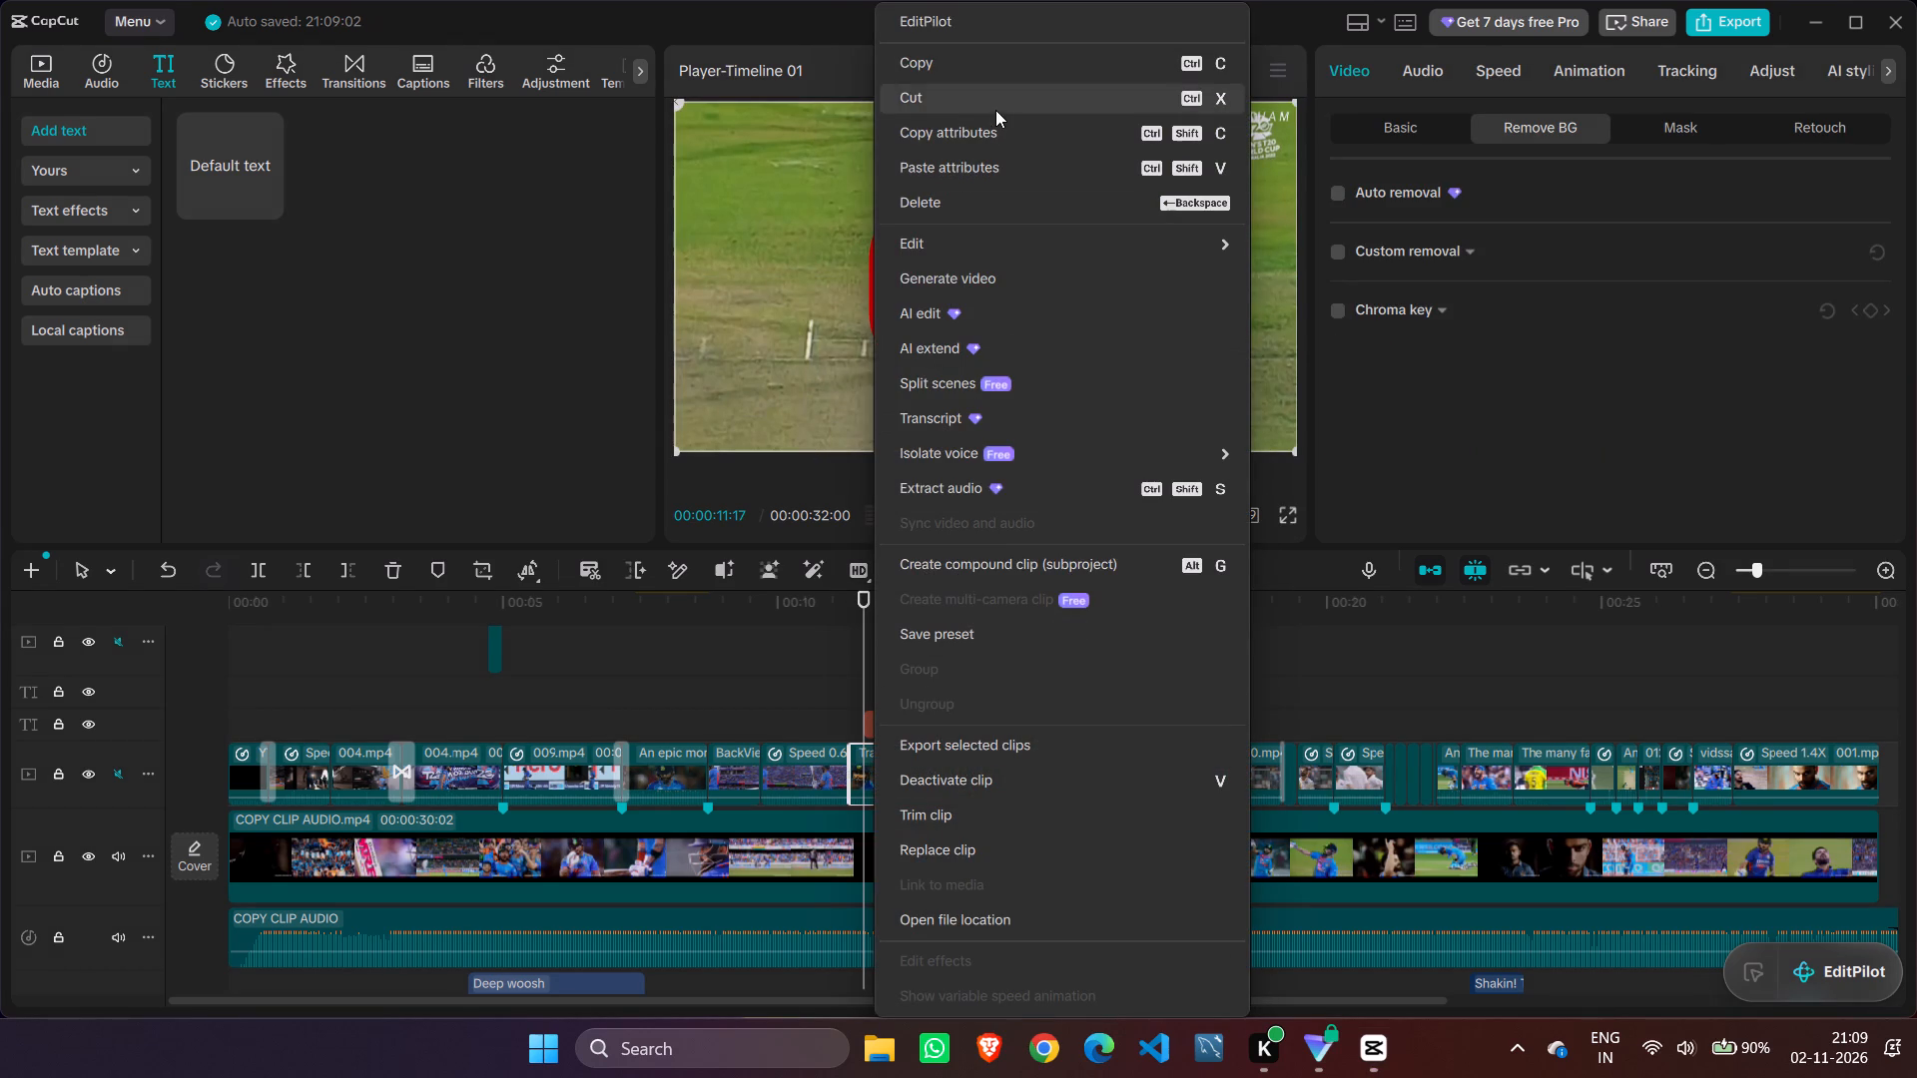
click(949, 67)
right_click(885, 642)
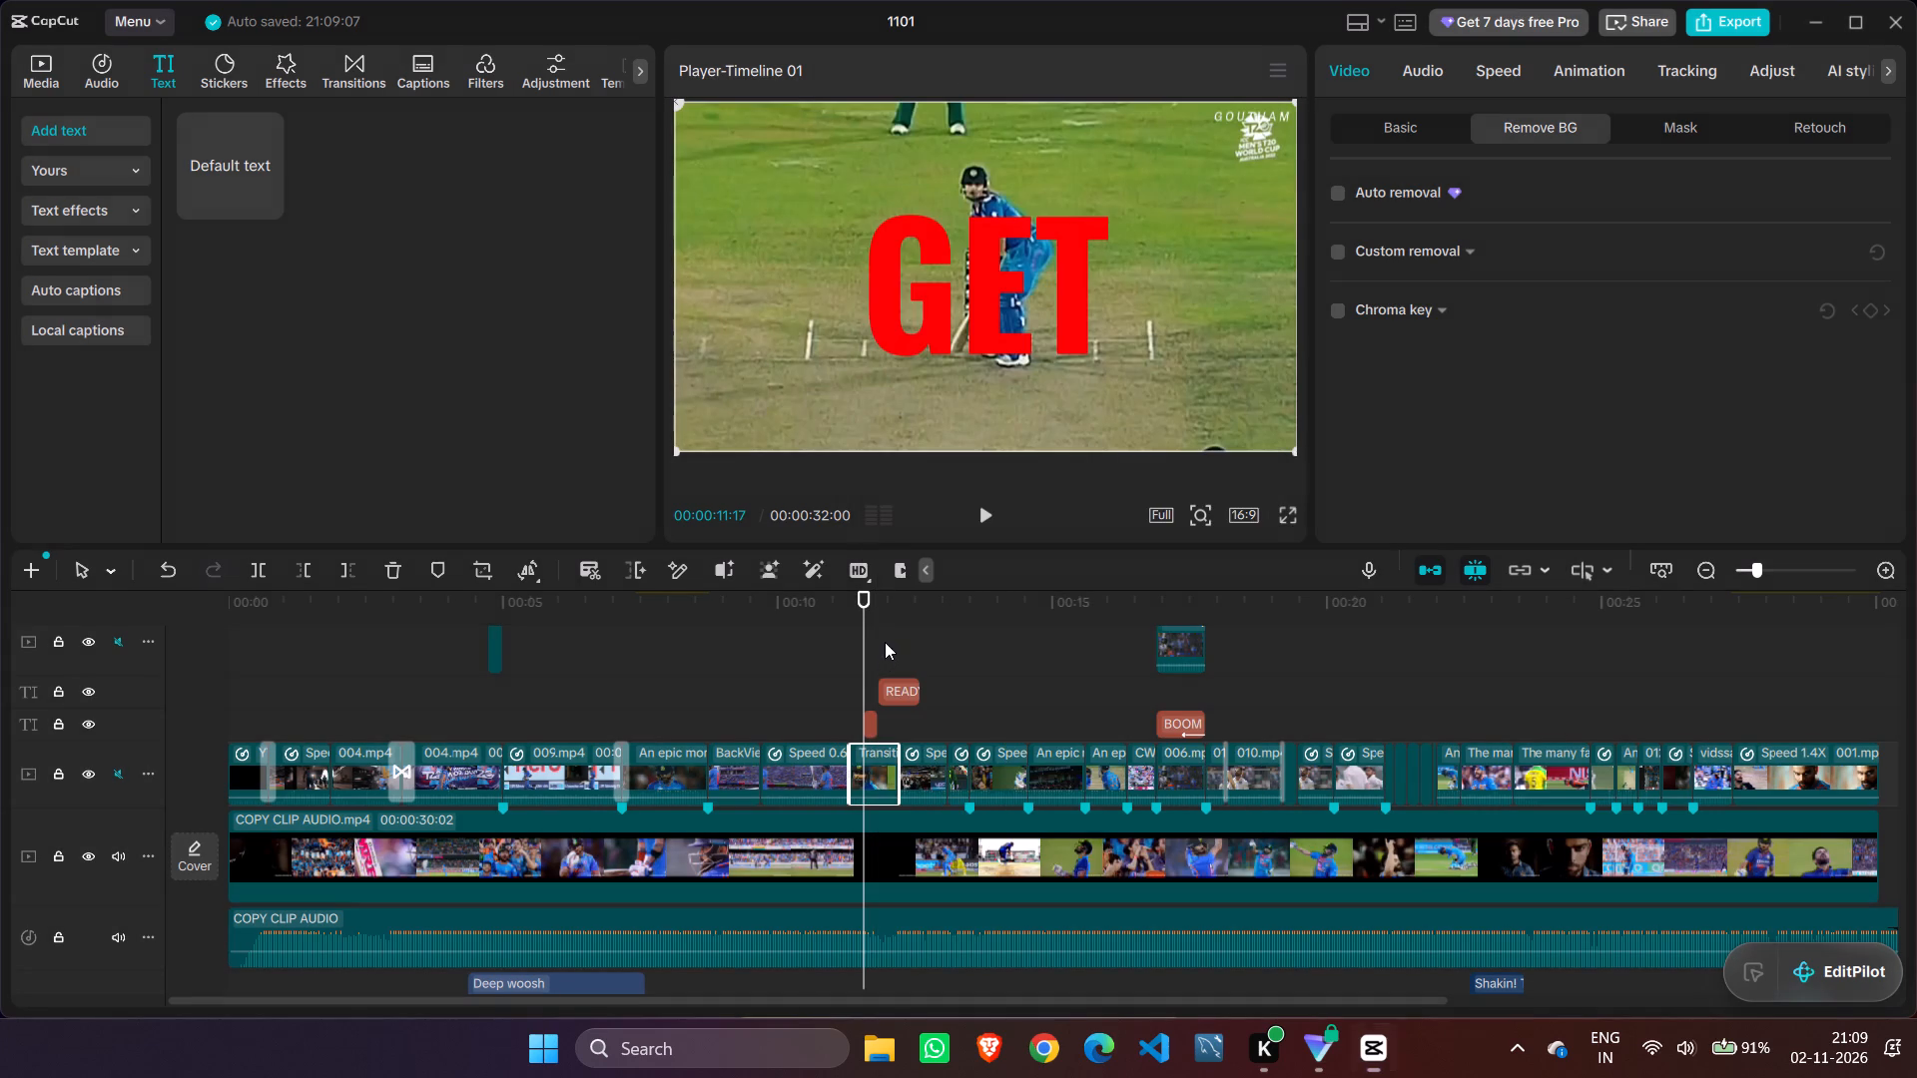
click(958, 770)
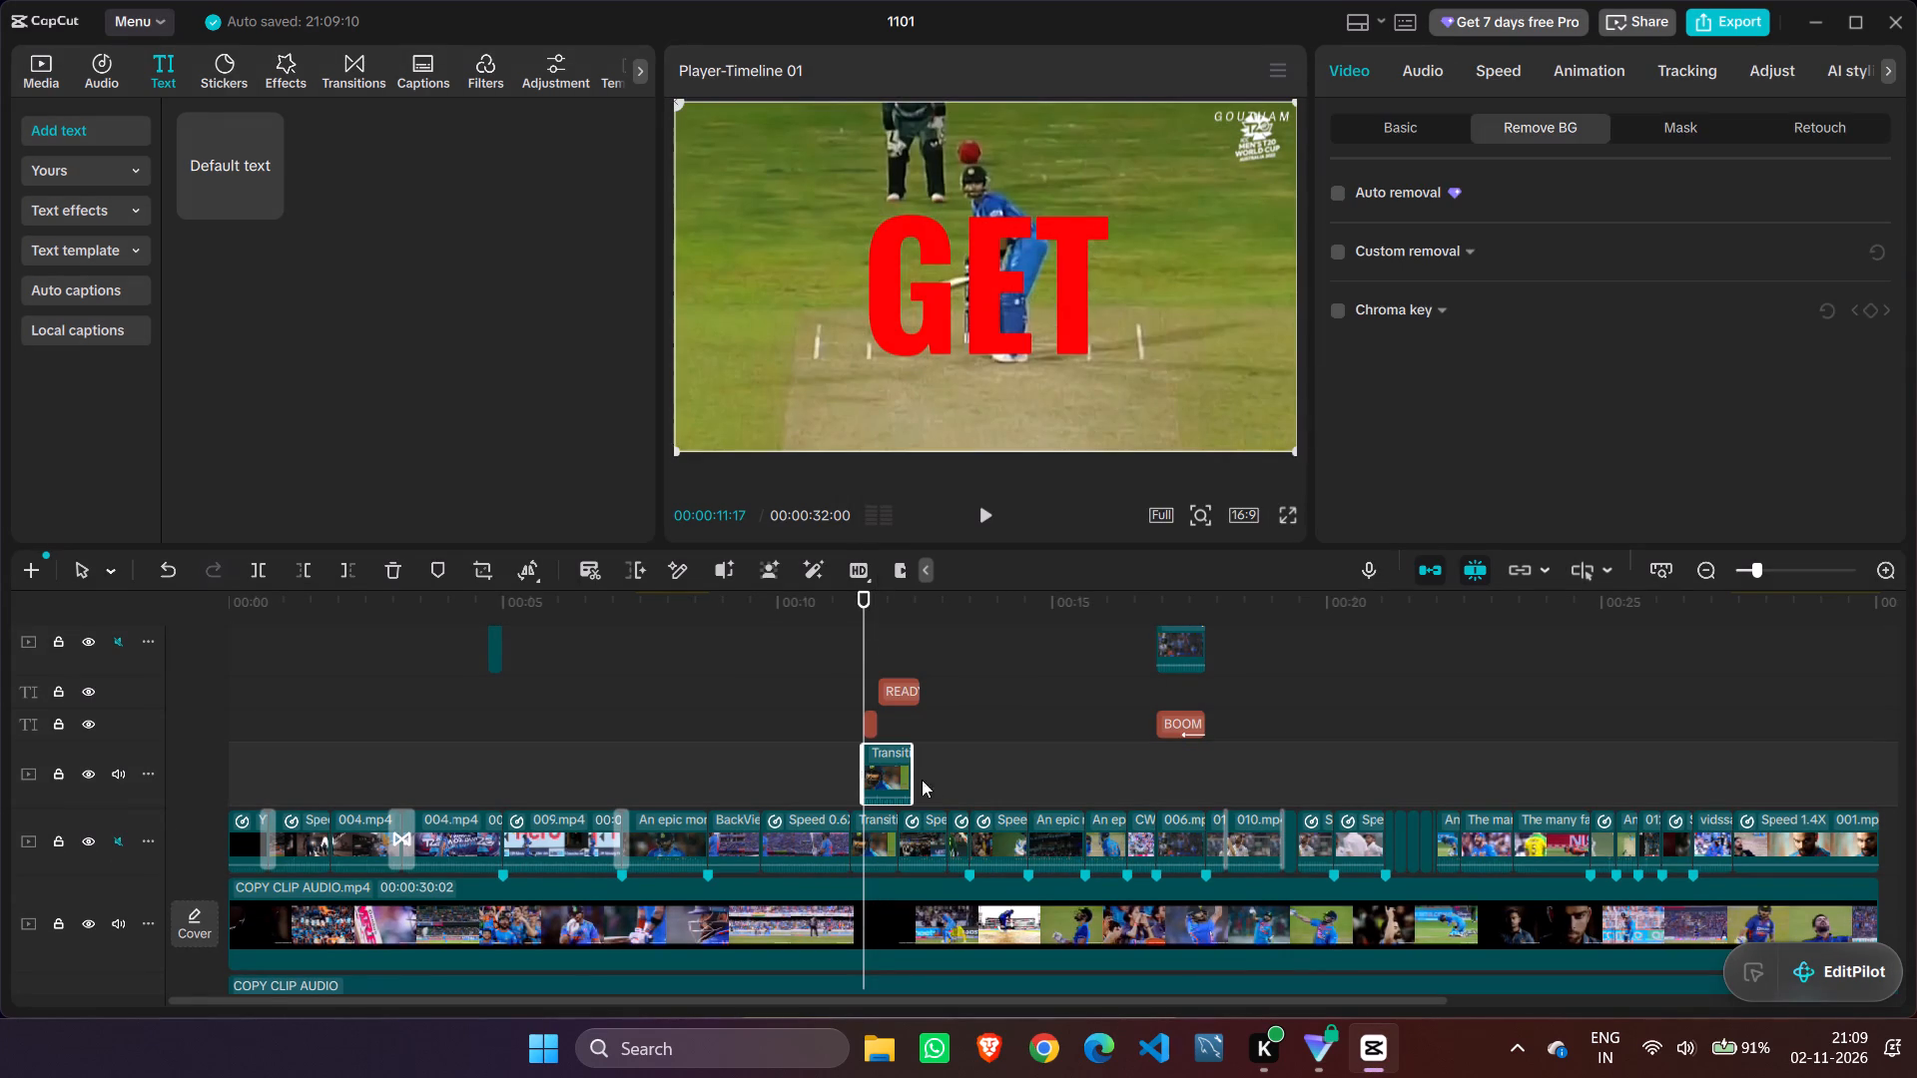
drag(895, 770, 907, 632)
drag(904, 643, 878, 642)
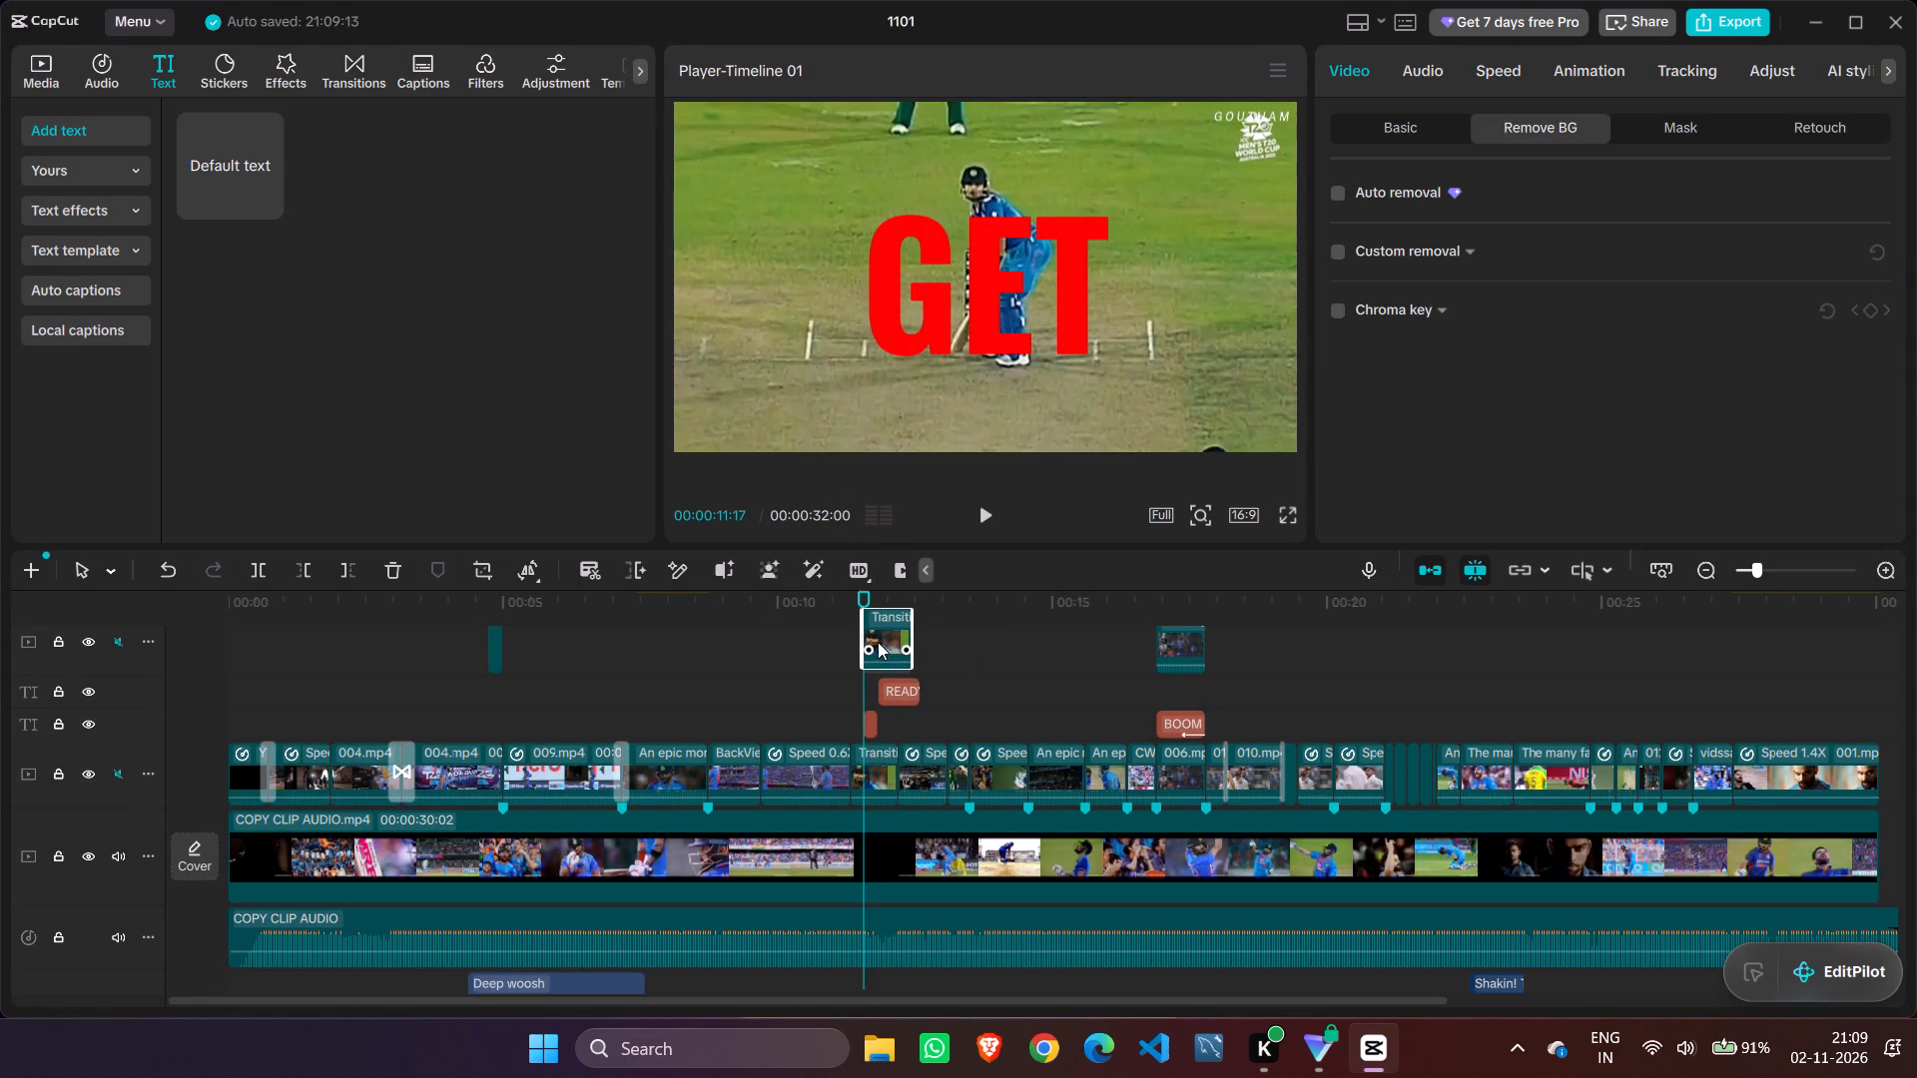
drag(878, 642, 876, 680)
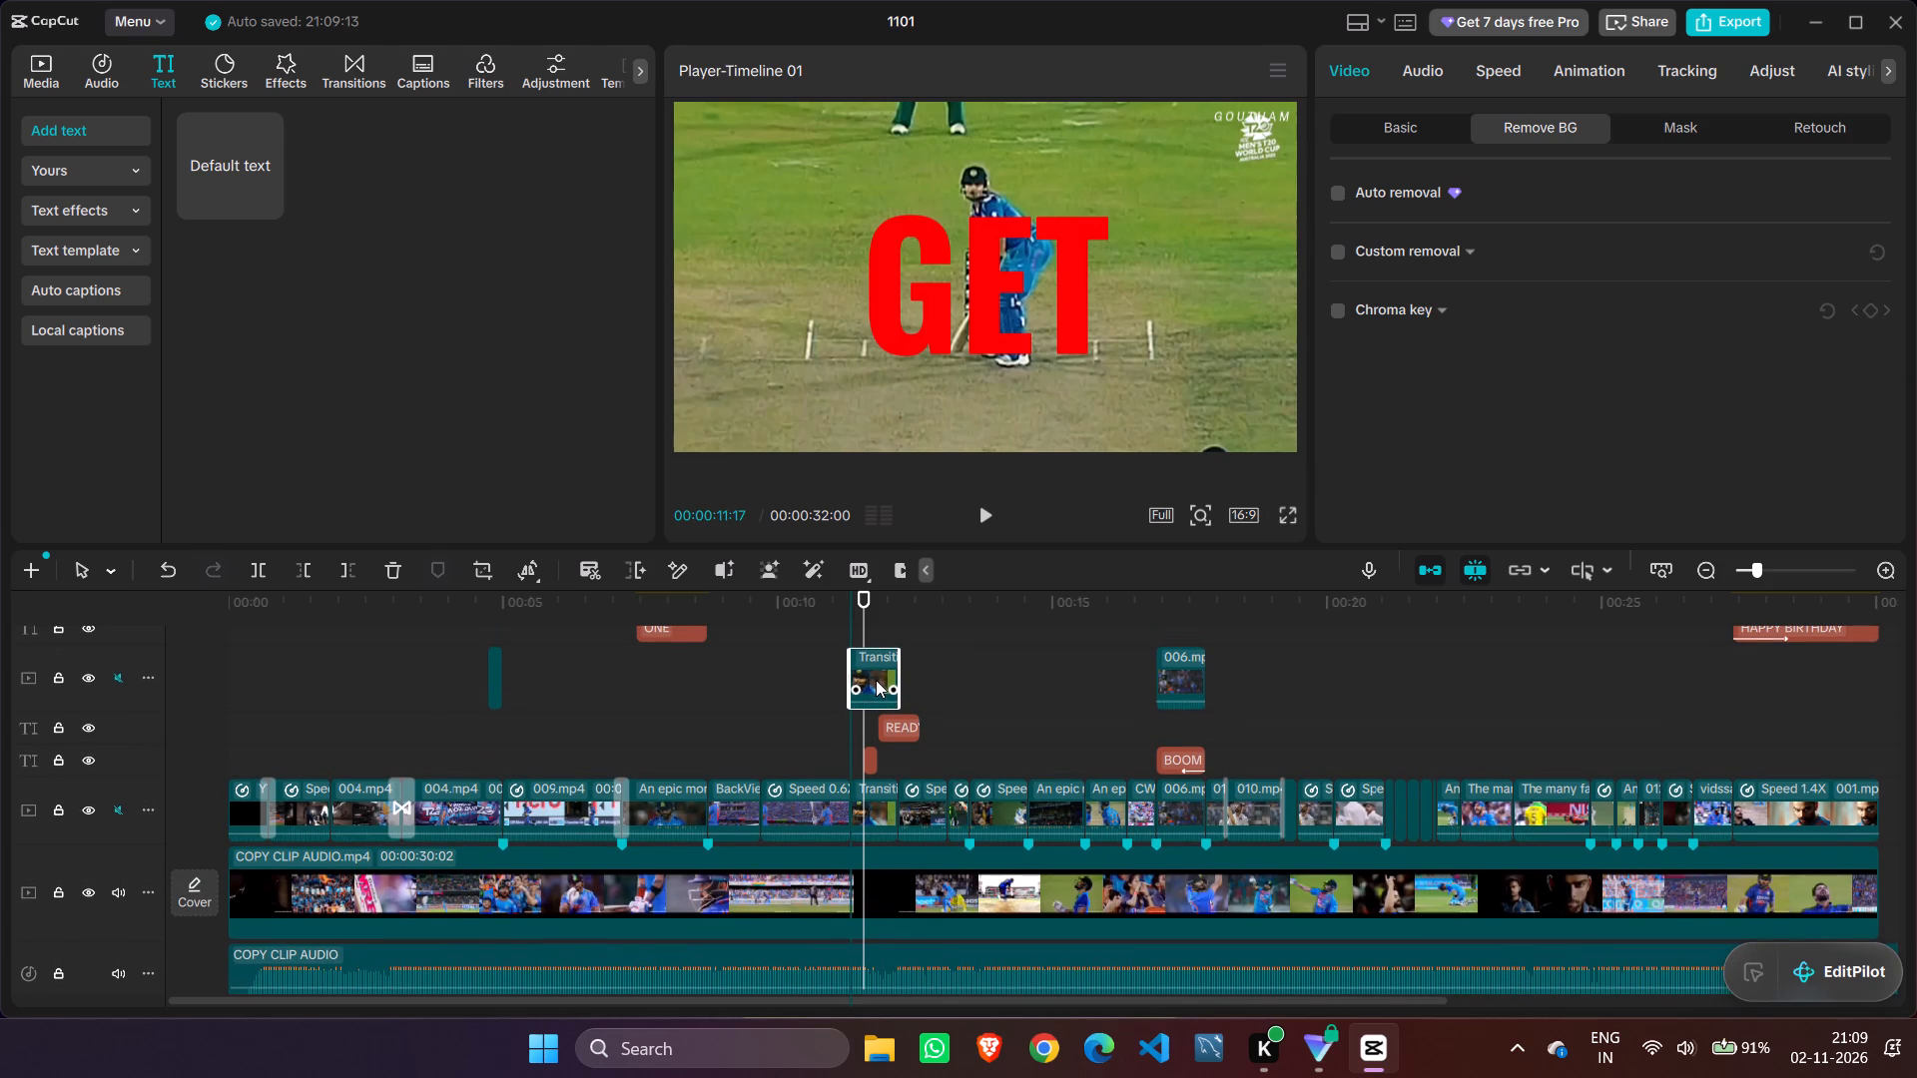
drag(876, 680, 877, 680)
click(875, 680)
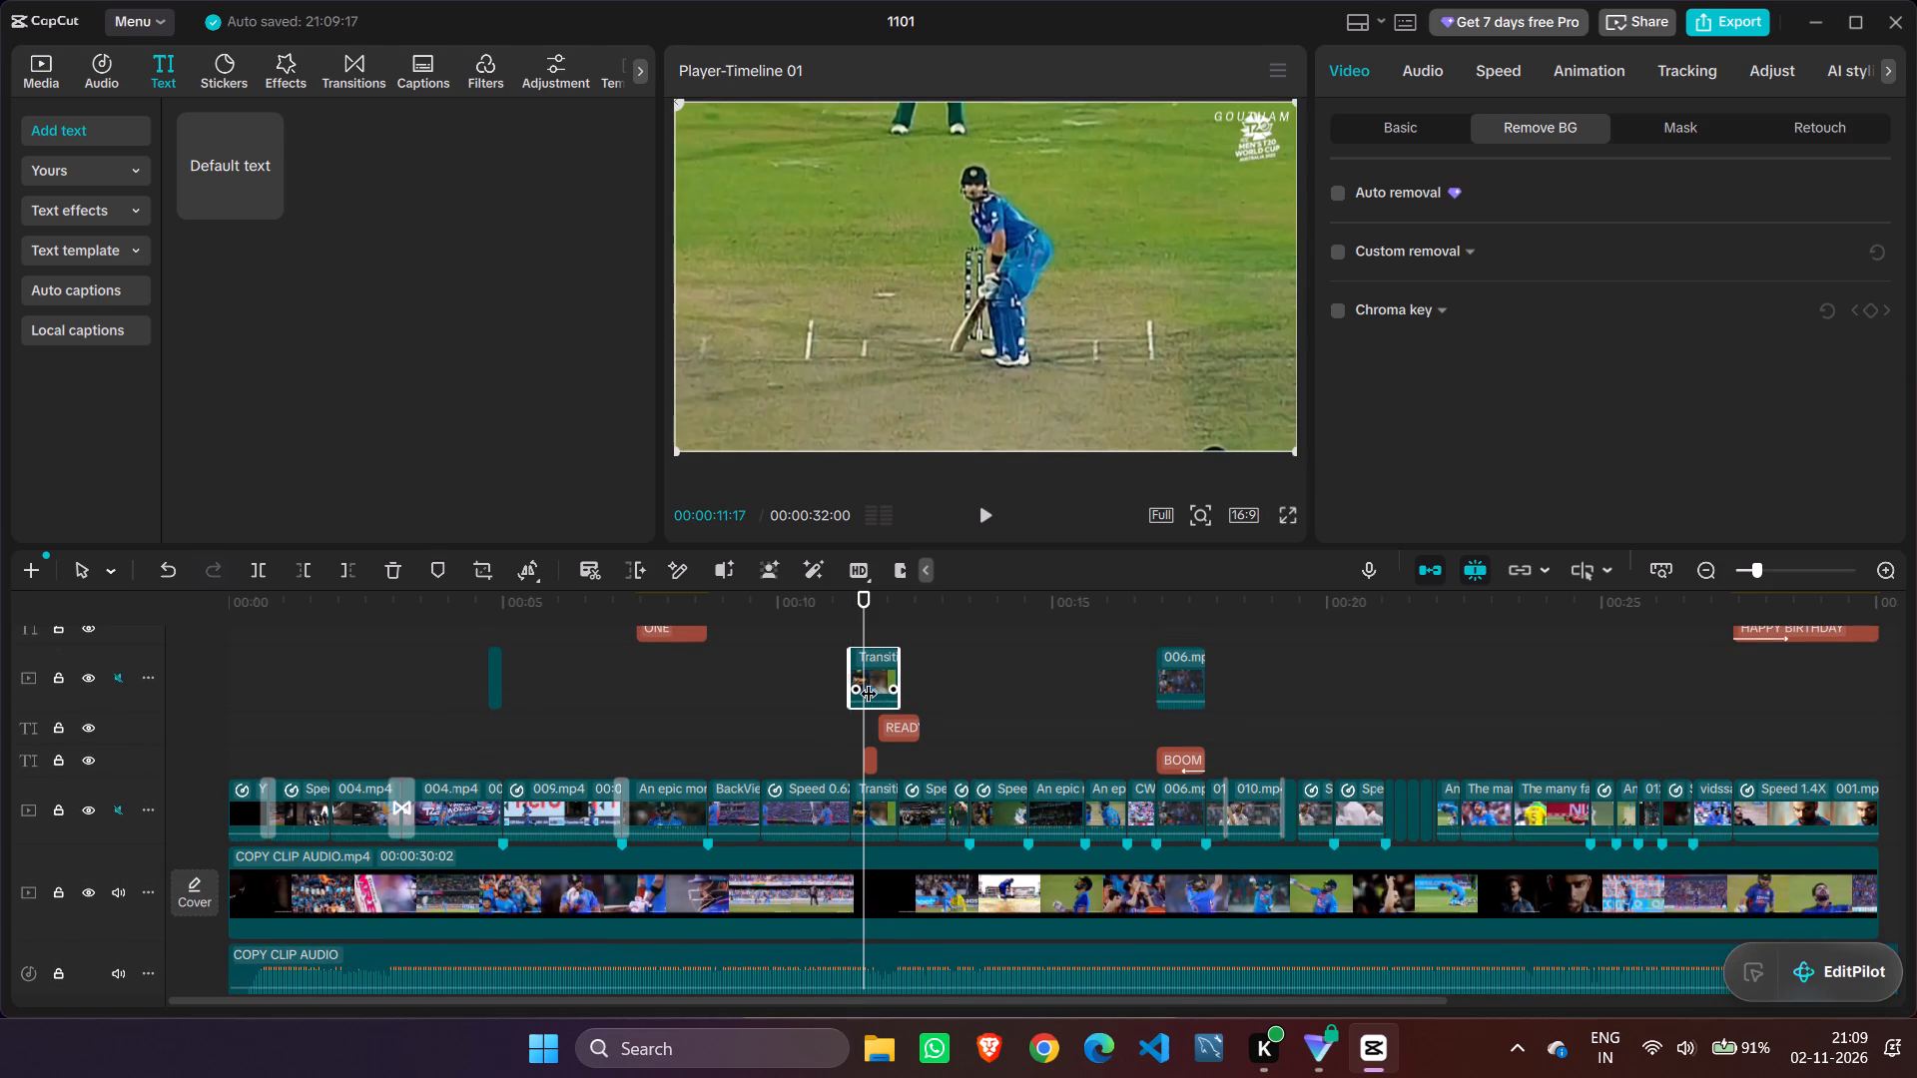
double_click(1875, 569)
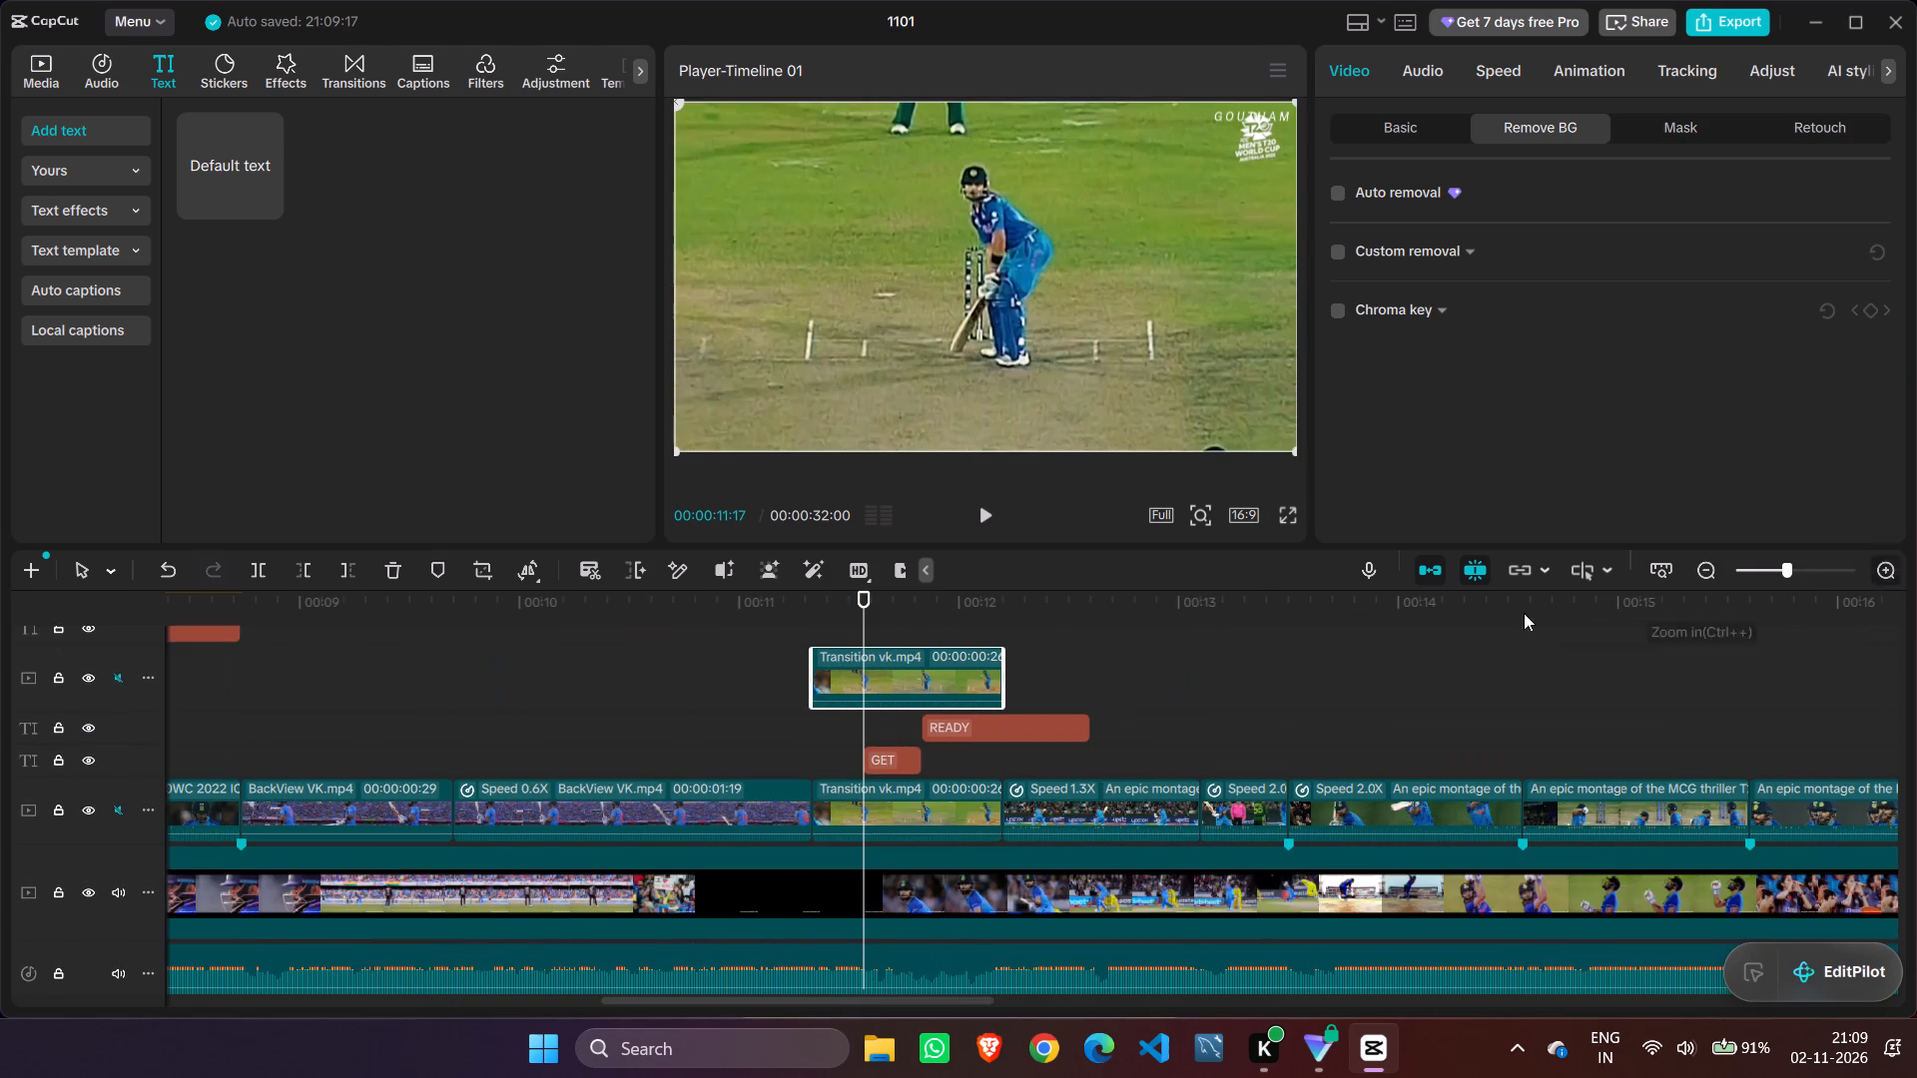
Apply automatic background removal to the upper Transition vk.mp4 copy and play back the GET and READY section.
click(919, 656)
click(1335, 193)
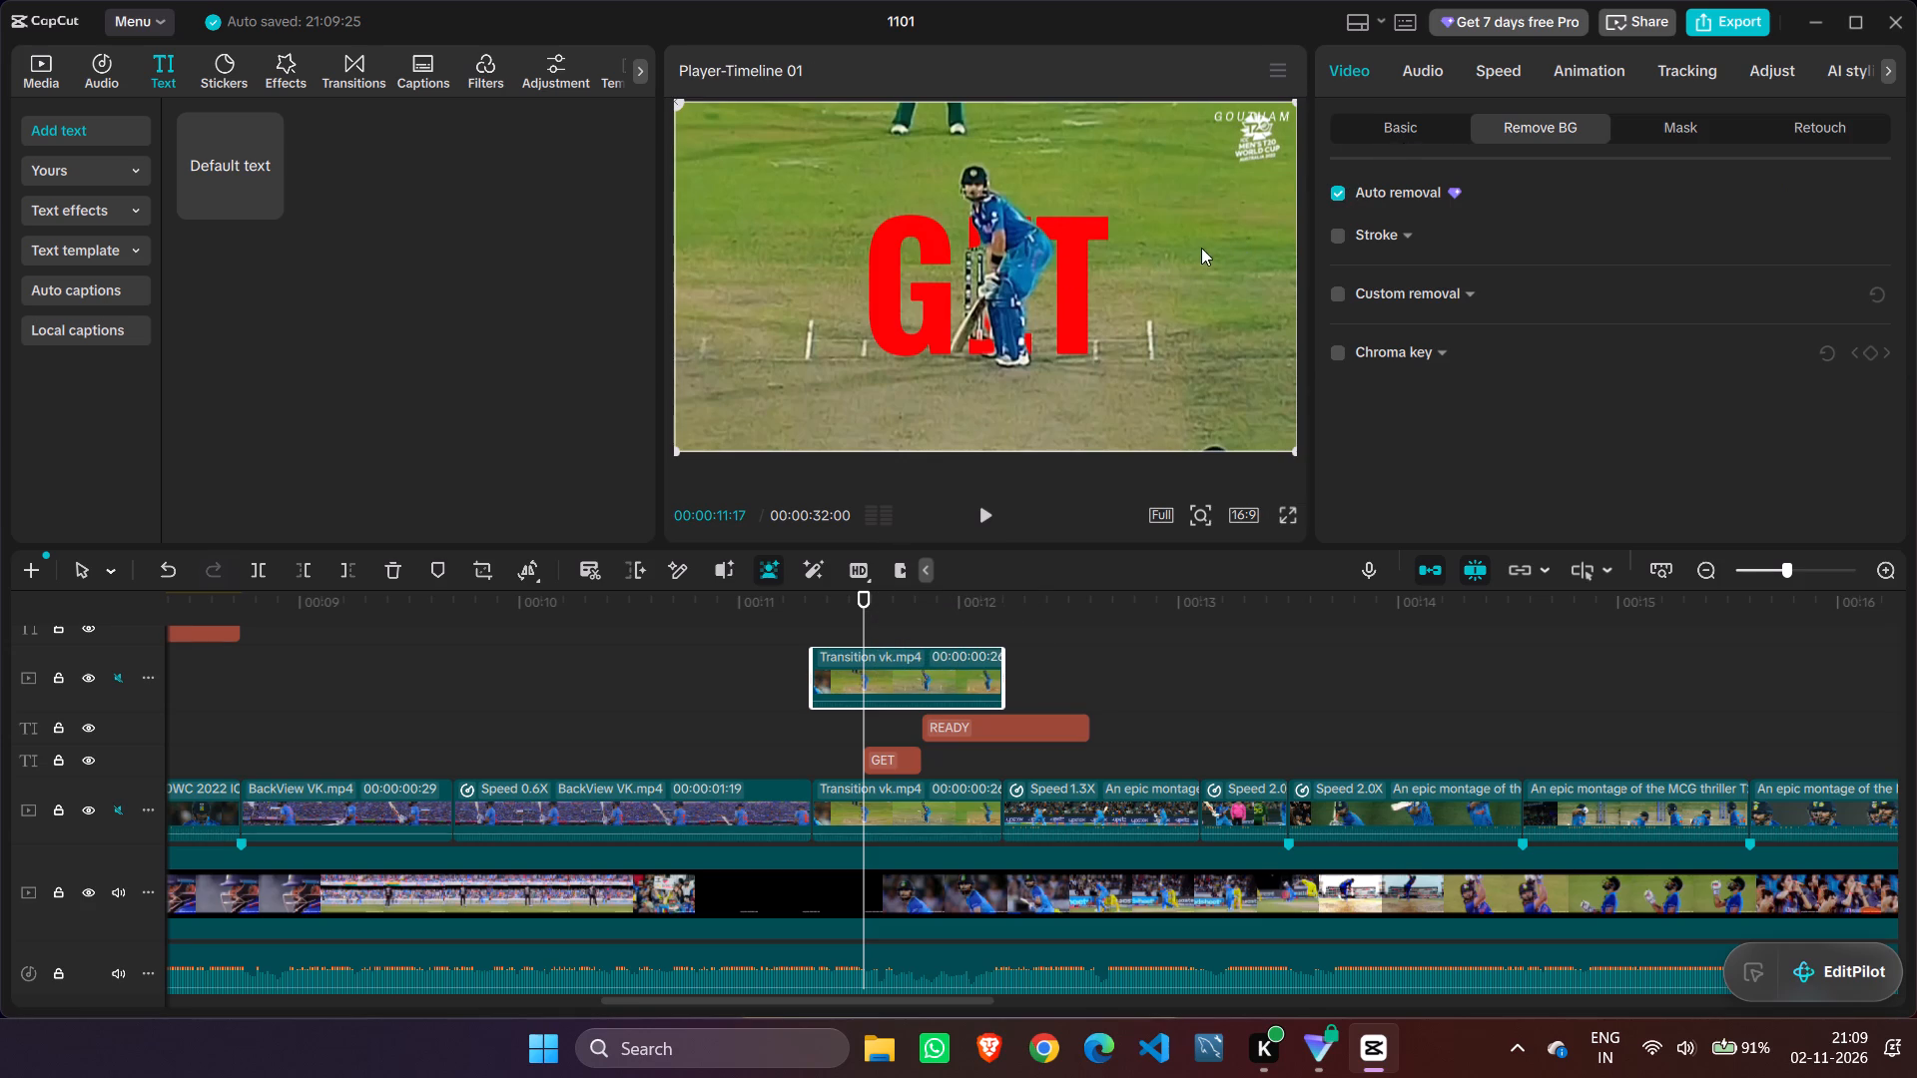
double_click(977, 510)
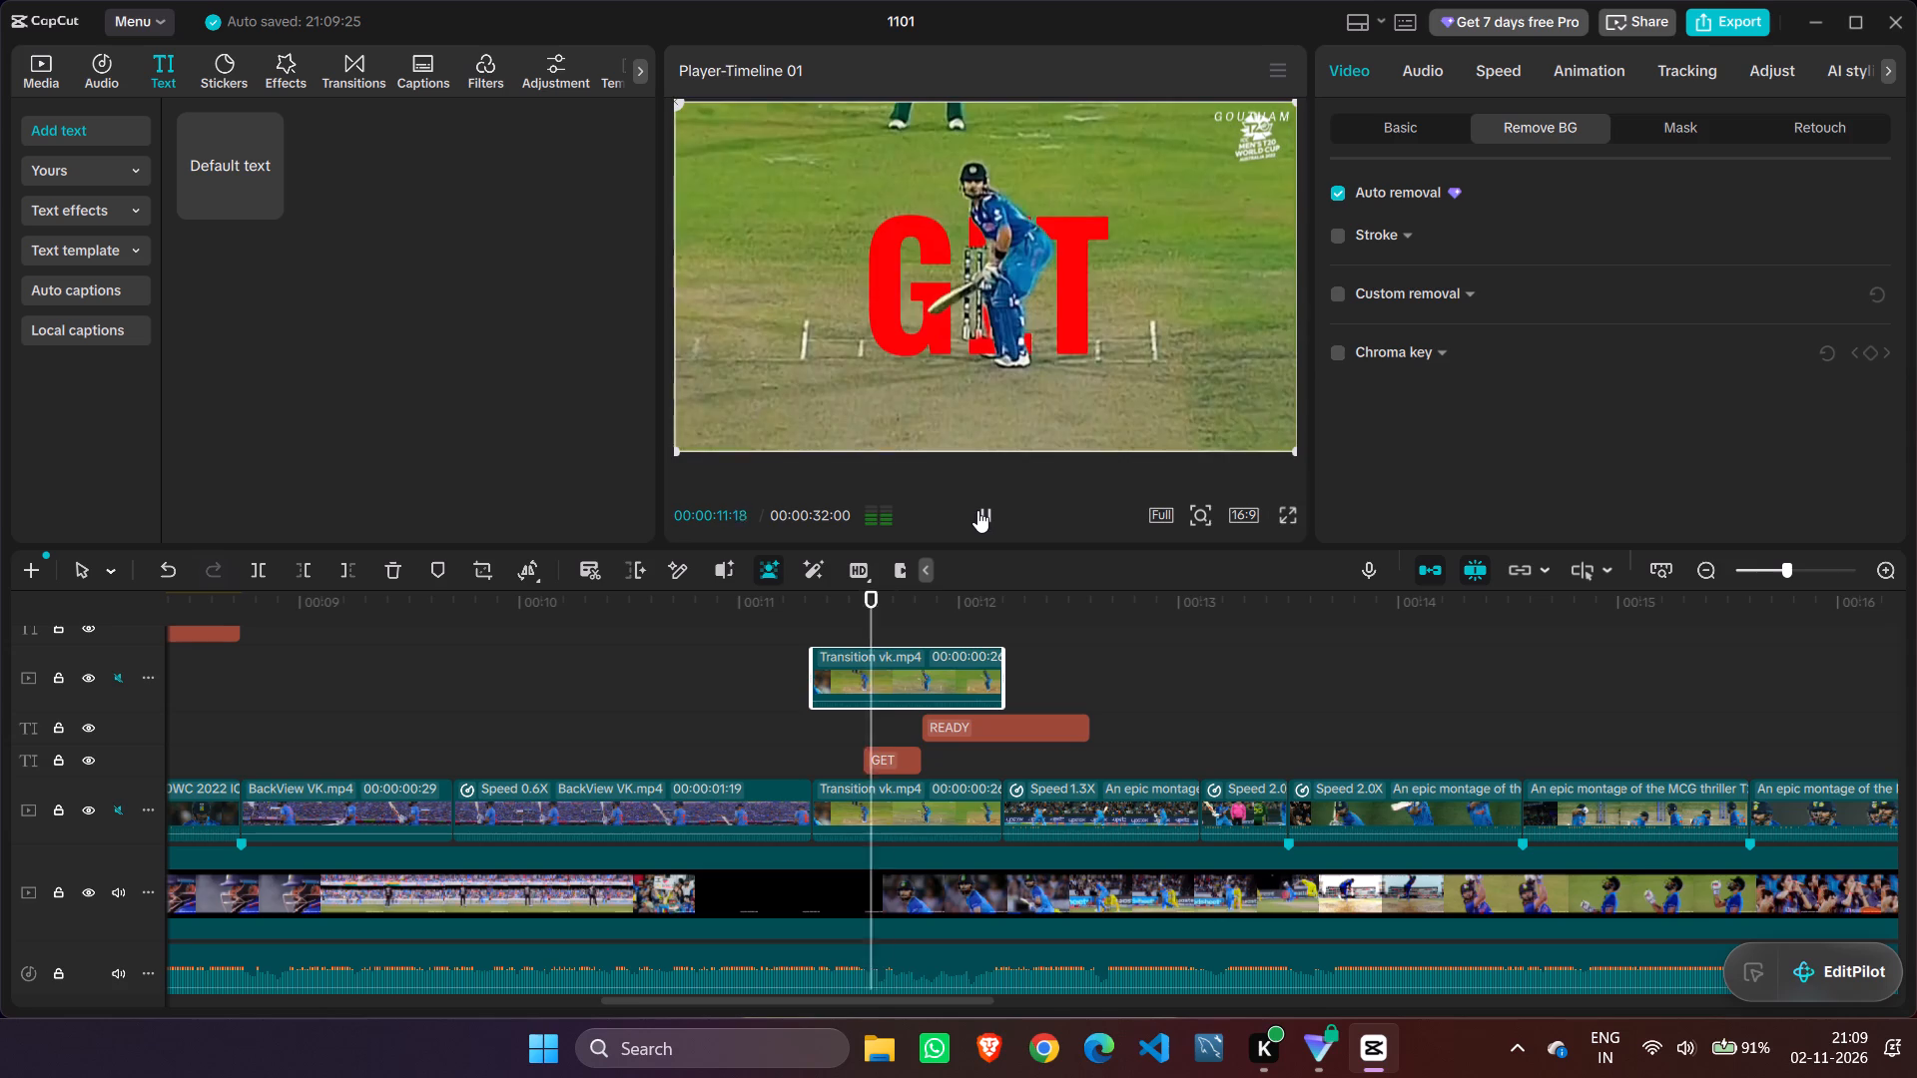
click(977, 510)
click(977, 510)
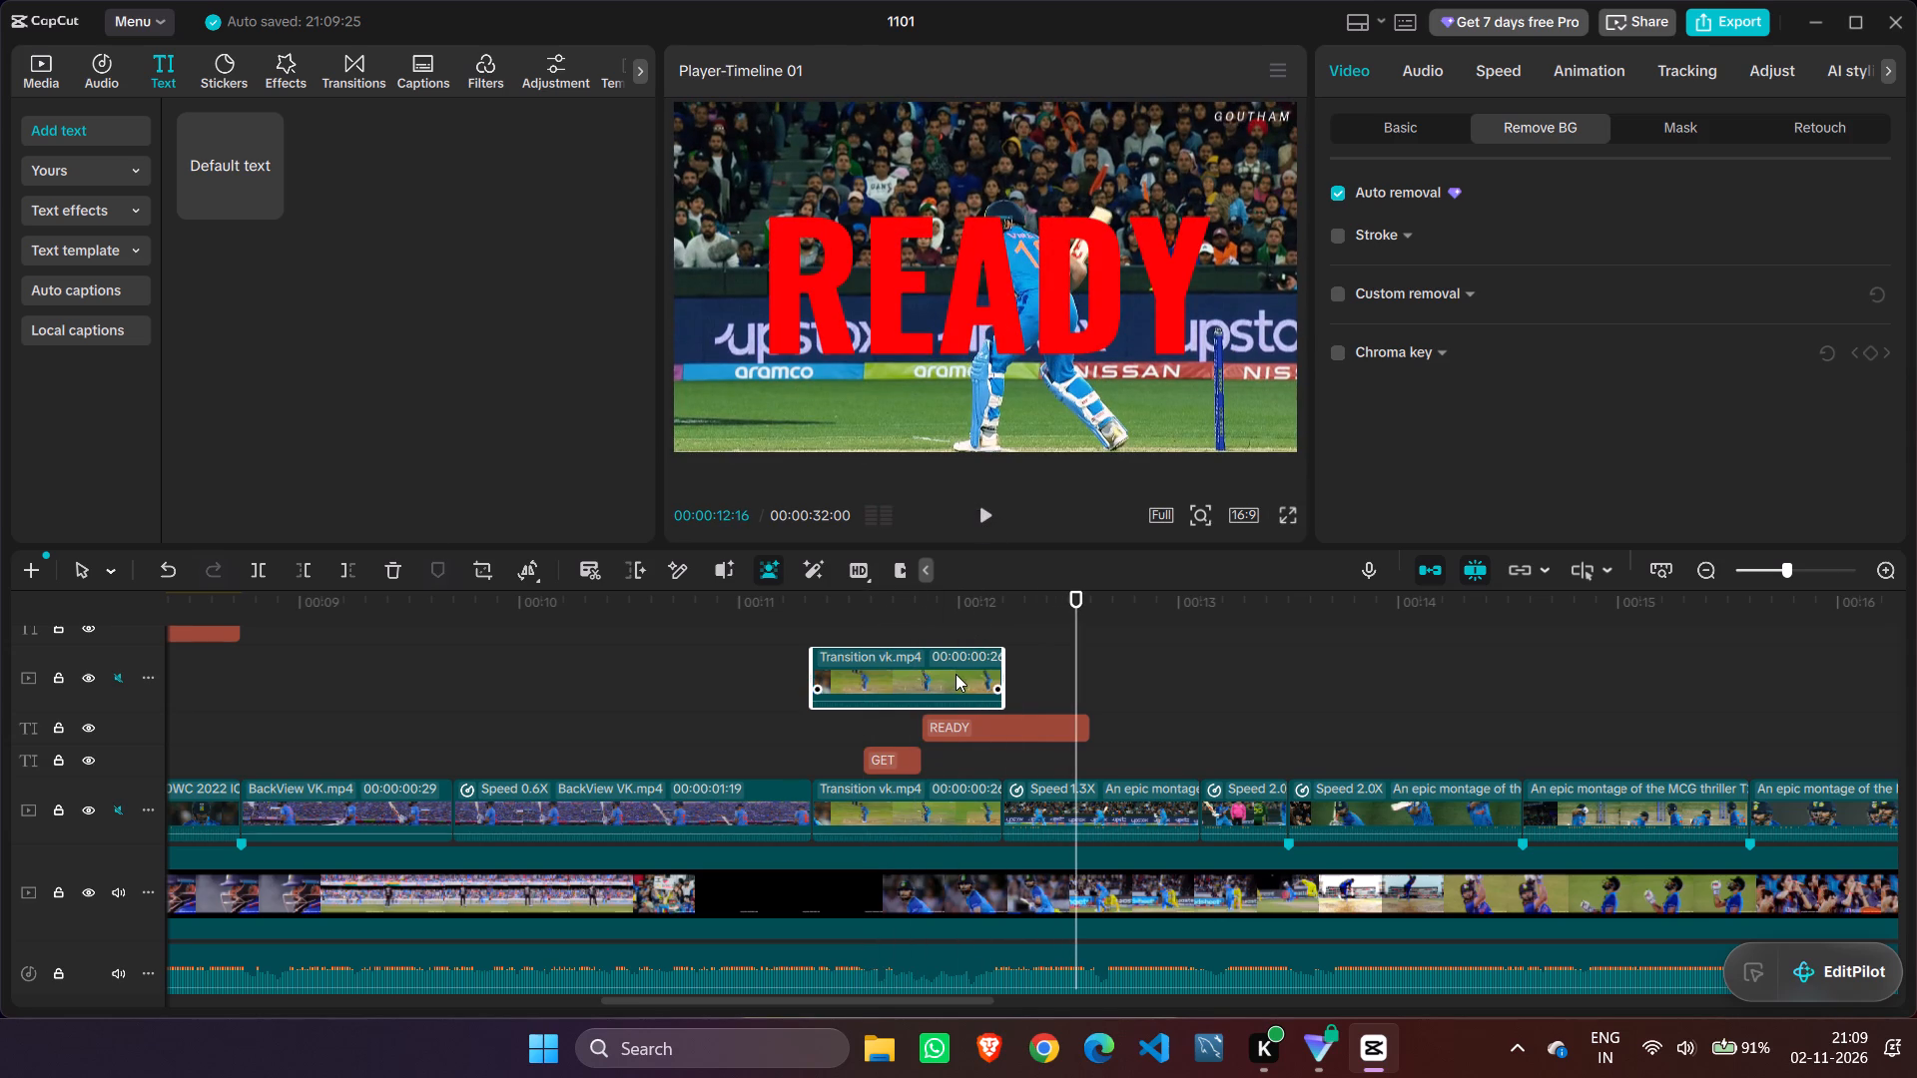
Delete the upper Transition vk.mp4 copy together with the READY and GET text clips.
click(390, 572)
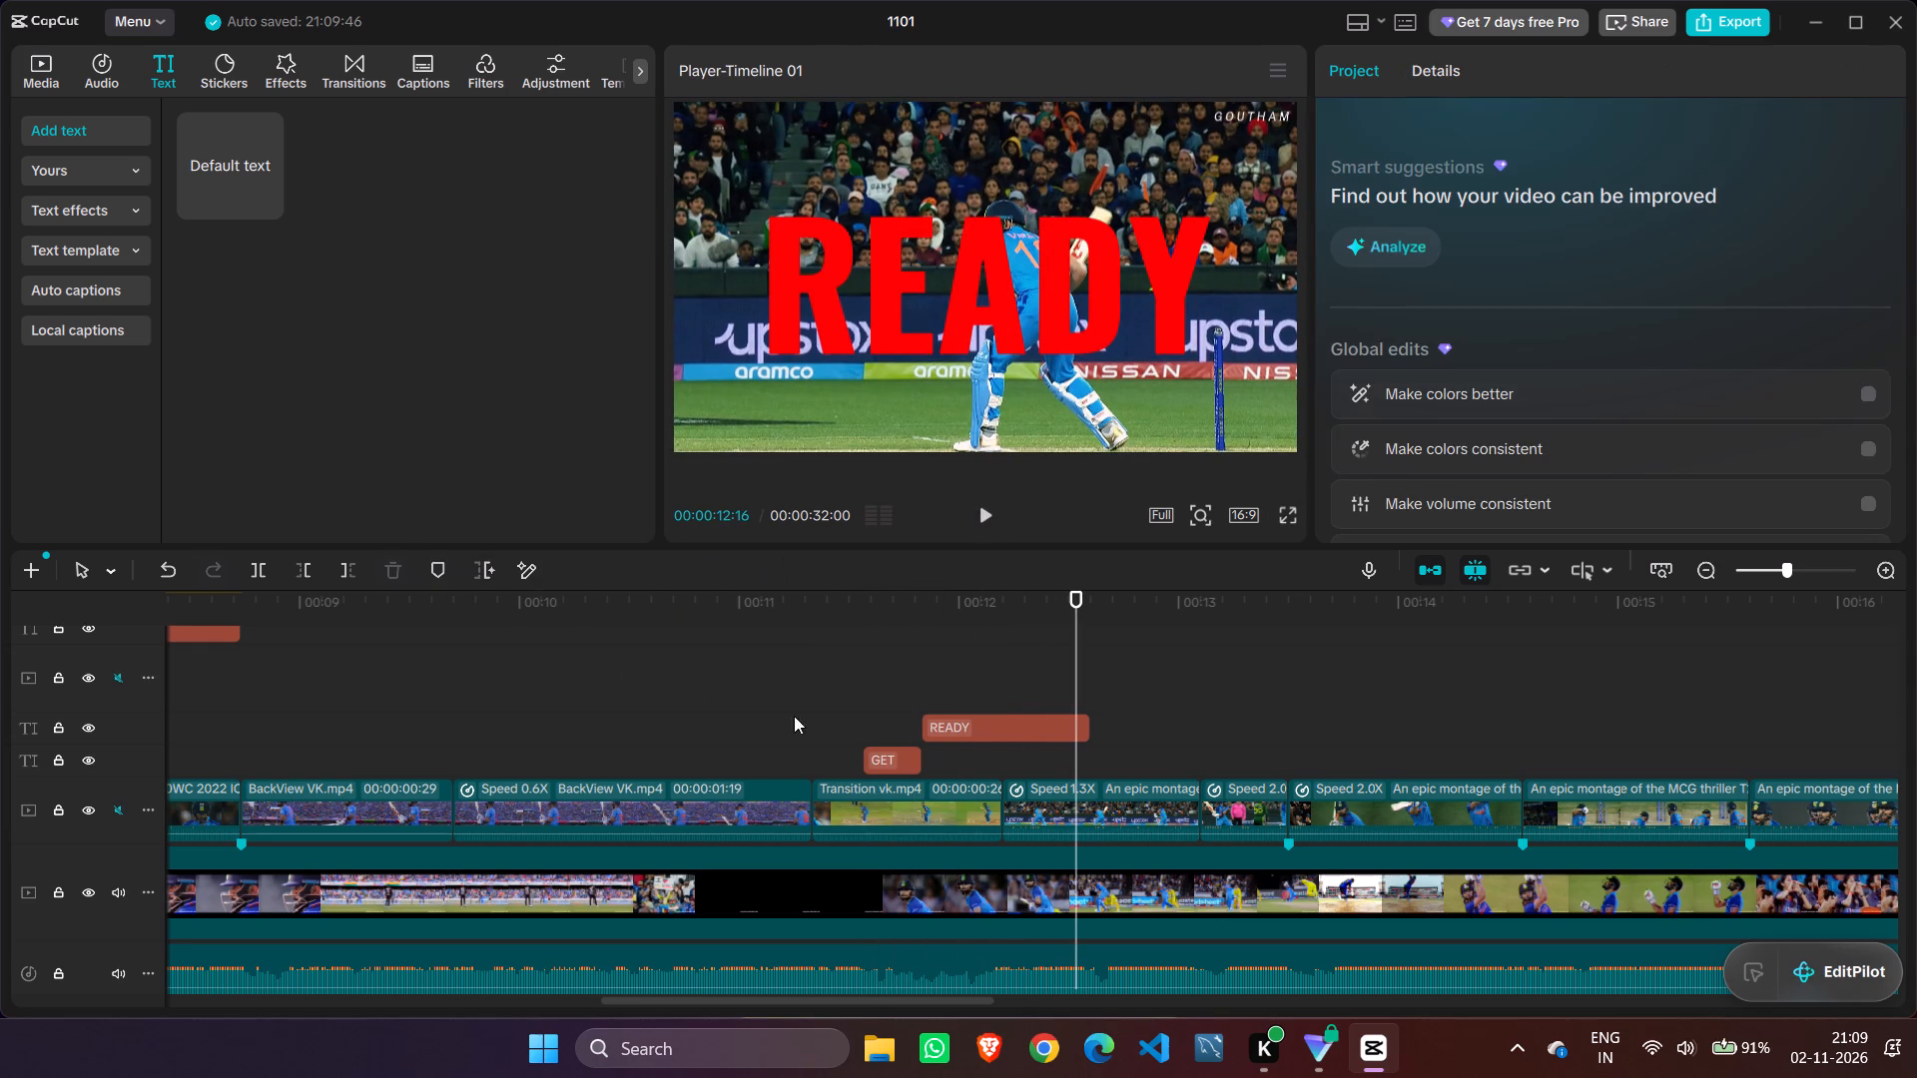
click(964, 725)
click(384, 573)
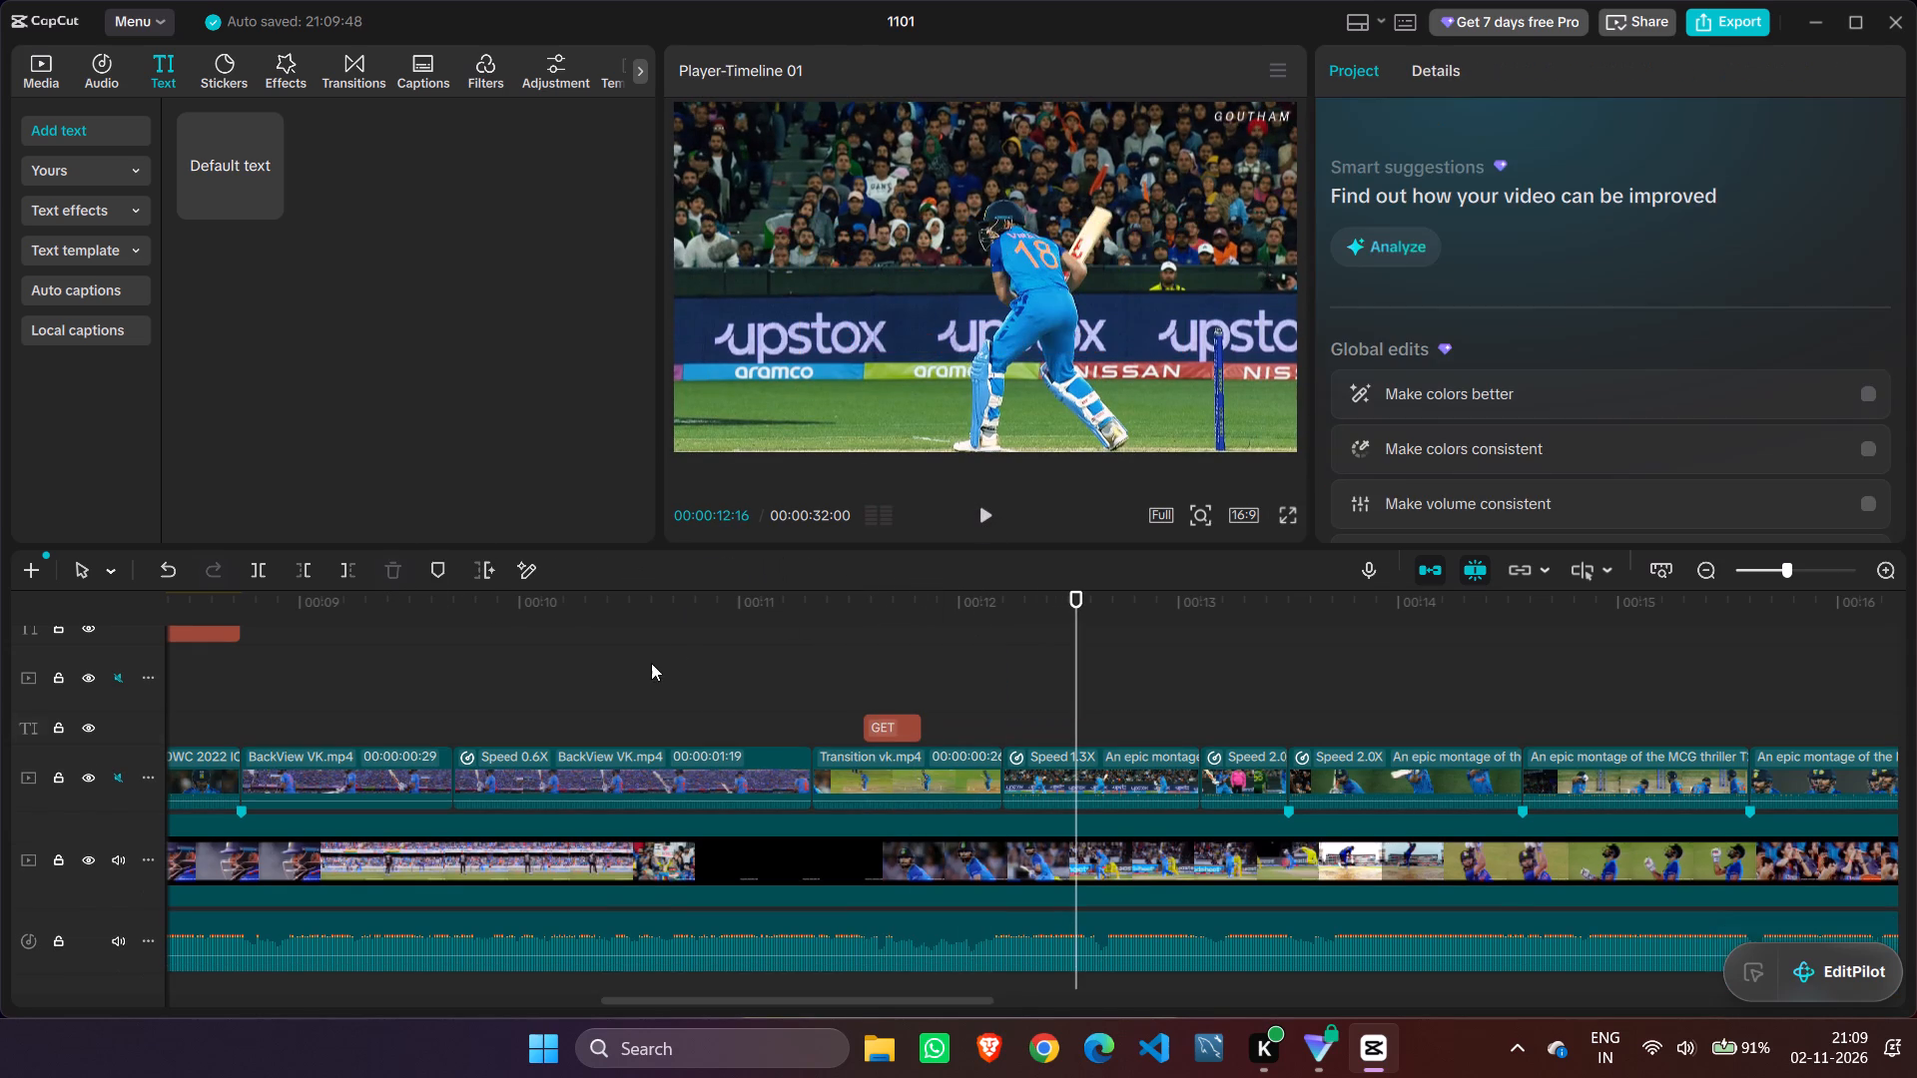
click(900, 724)
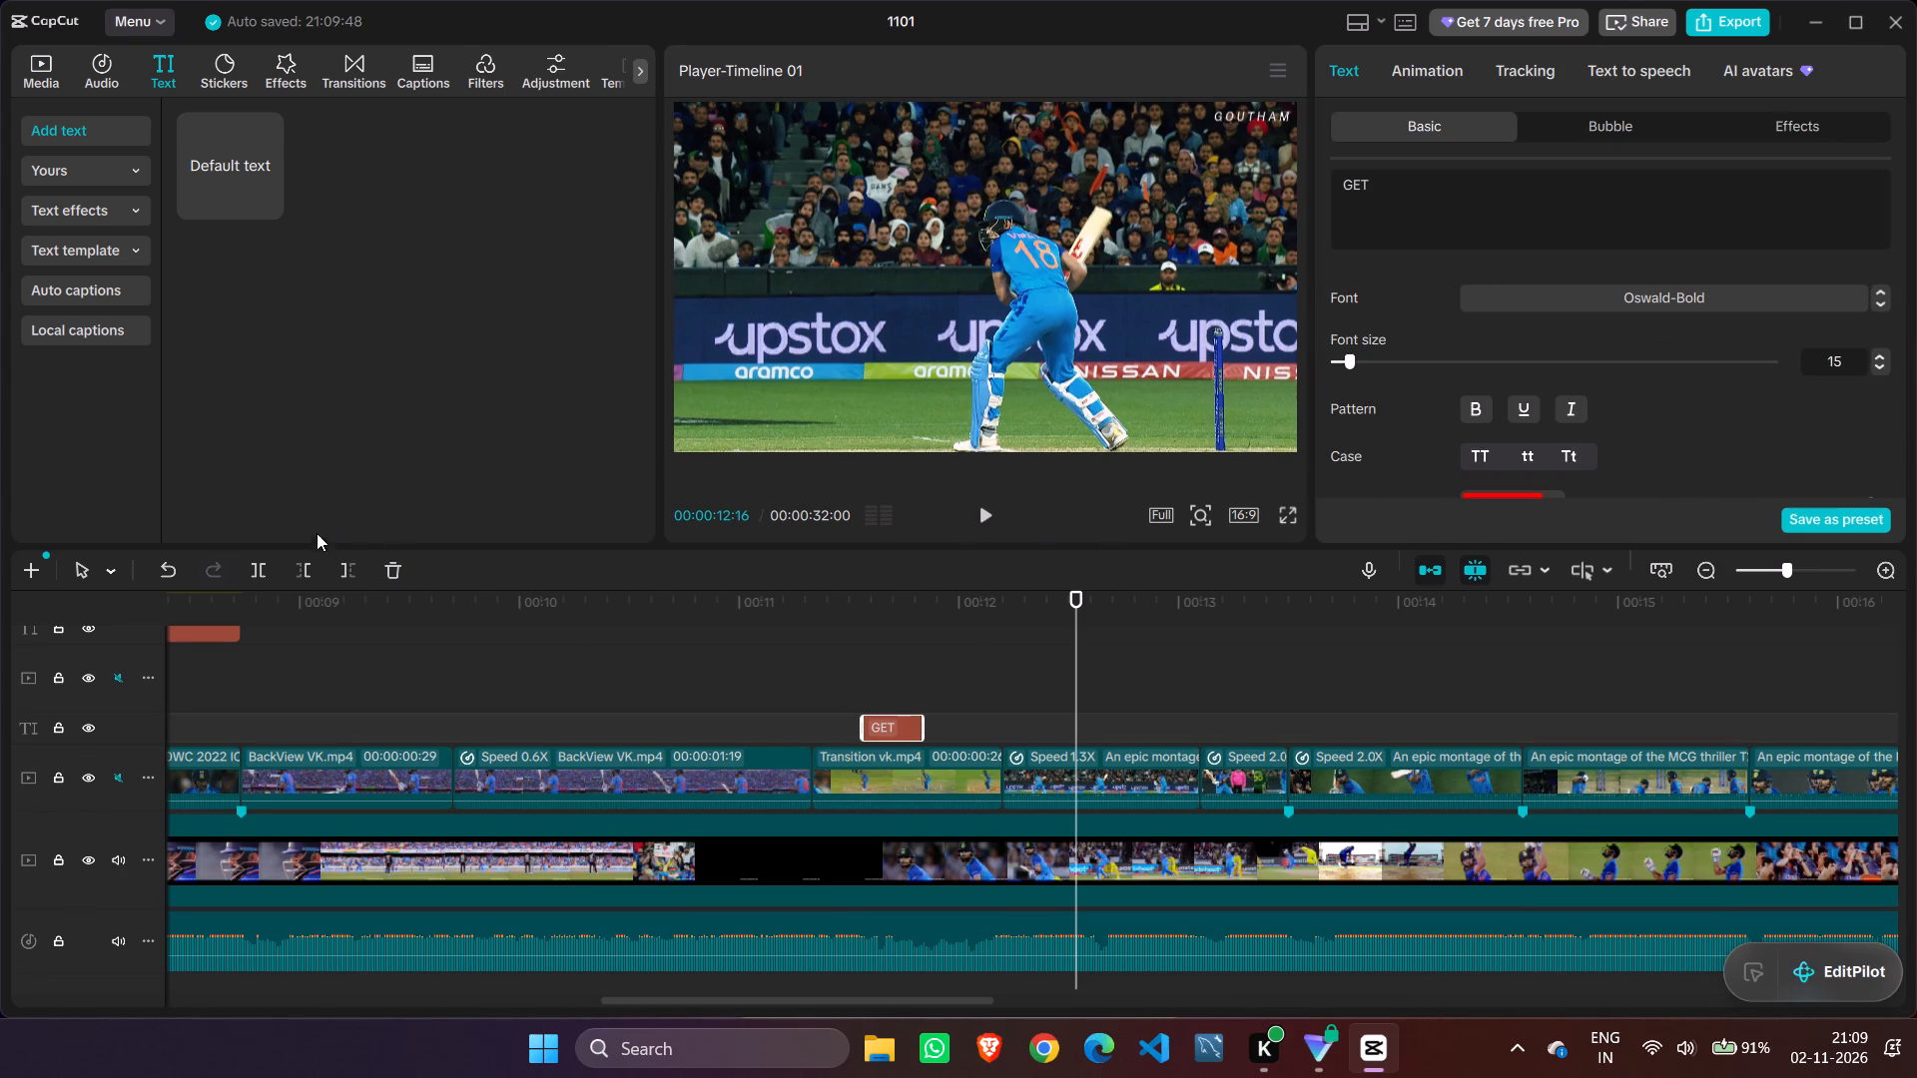
click(399, 562)
Play the video from the start to nearly 00:00:15:00 to review the edit and its text tracks.
double_click(1703, 575)
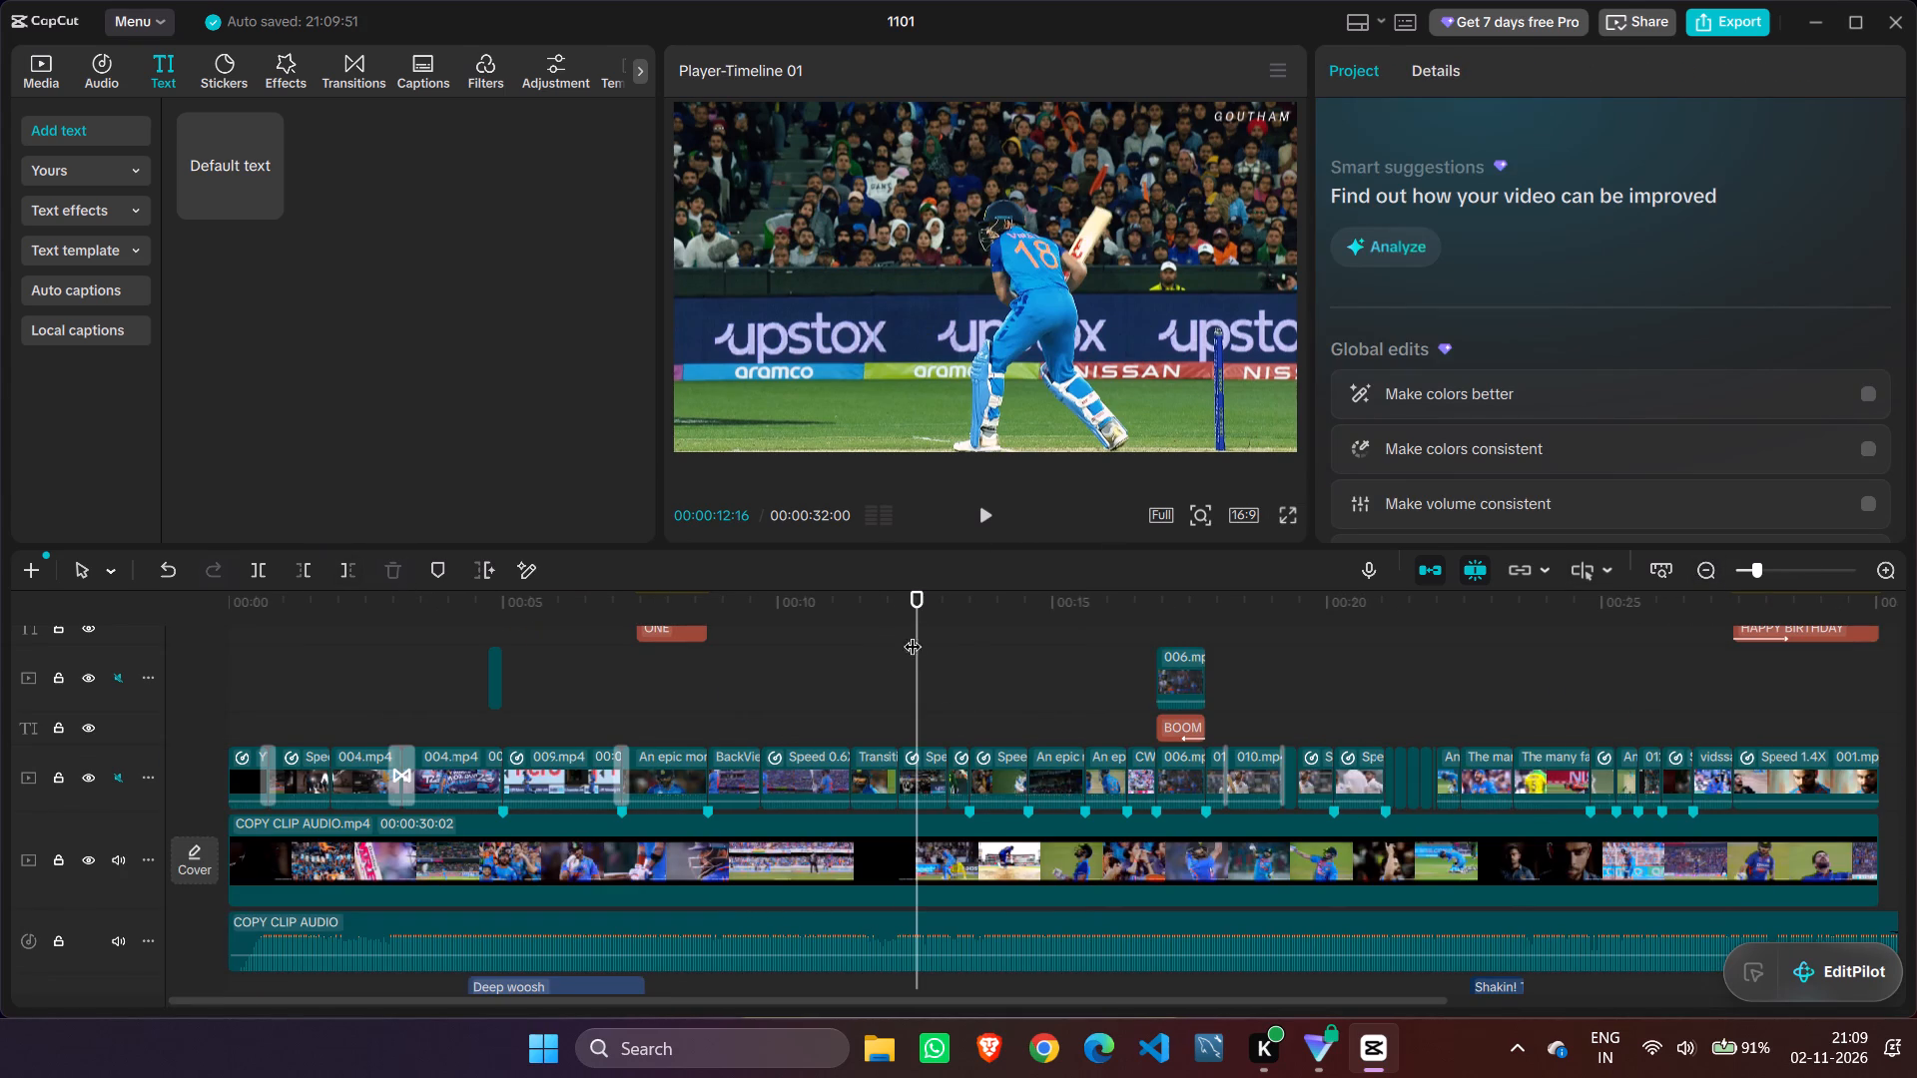
scroll(1066, 718, up, 3)
scroll(1062, 716, down, 8)
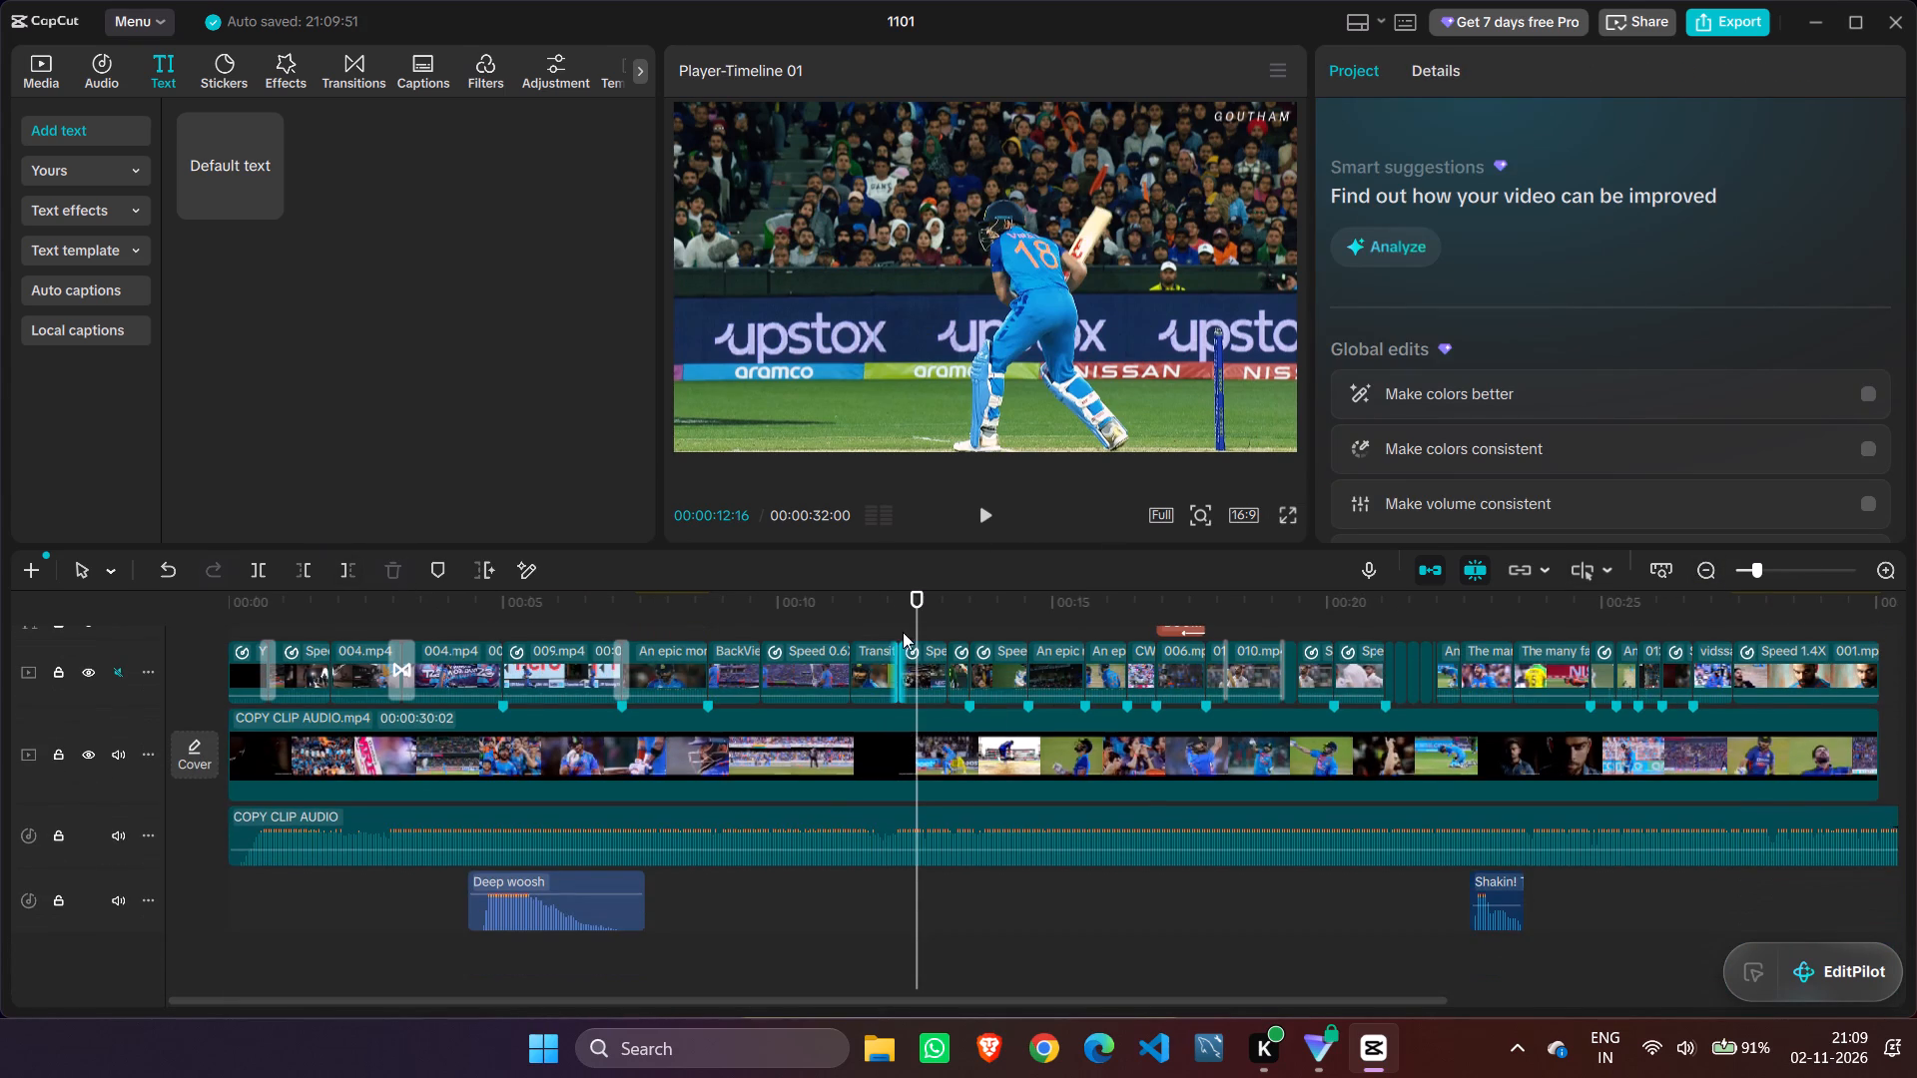
drag(917, 622, 127, 658)
click(992, 509)
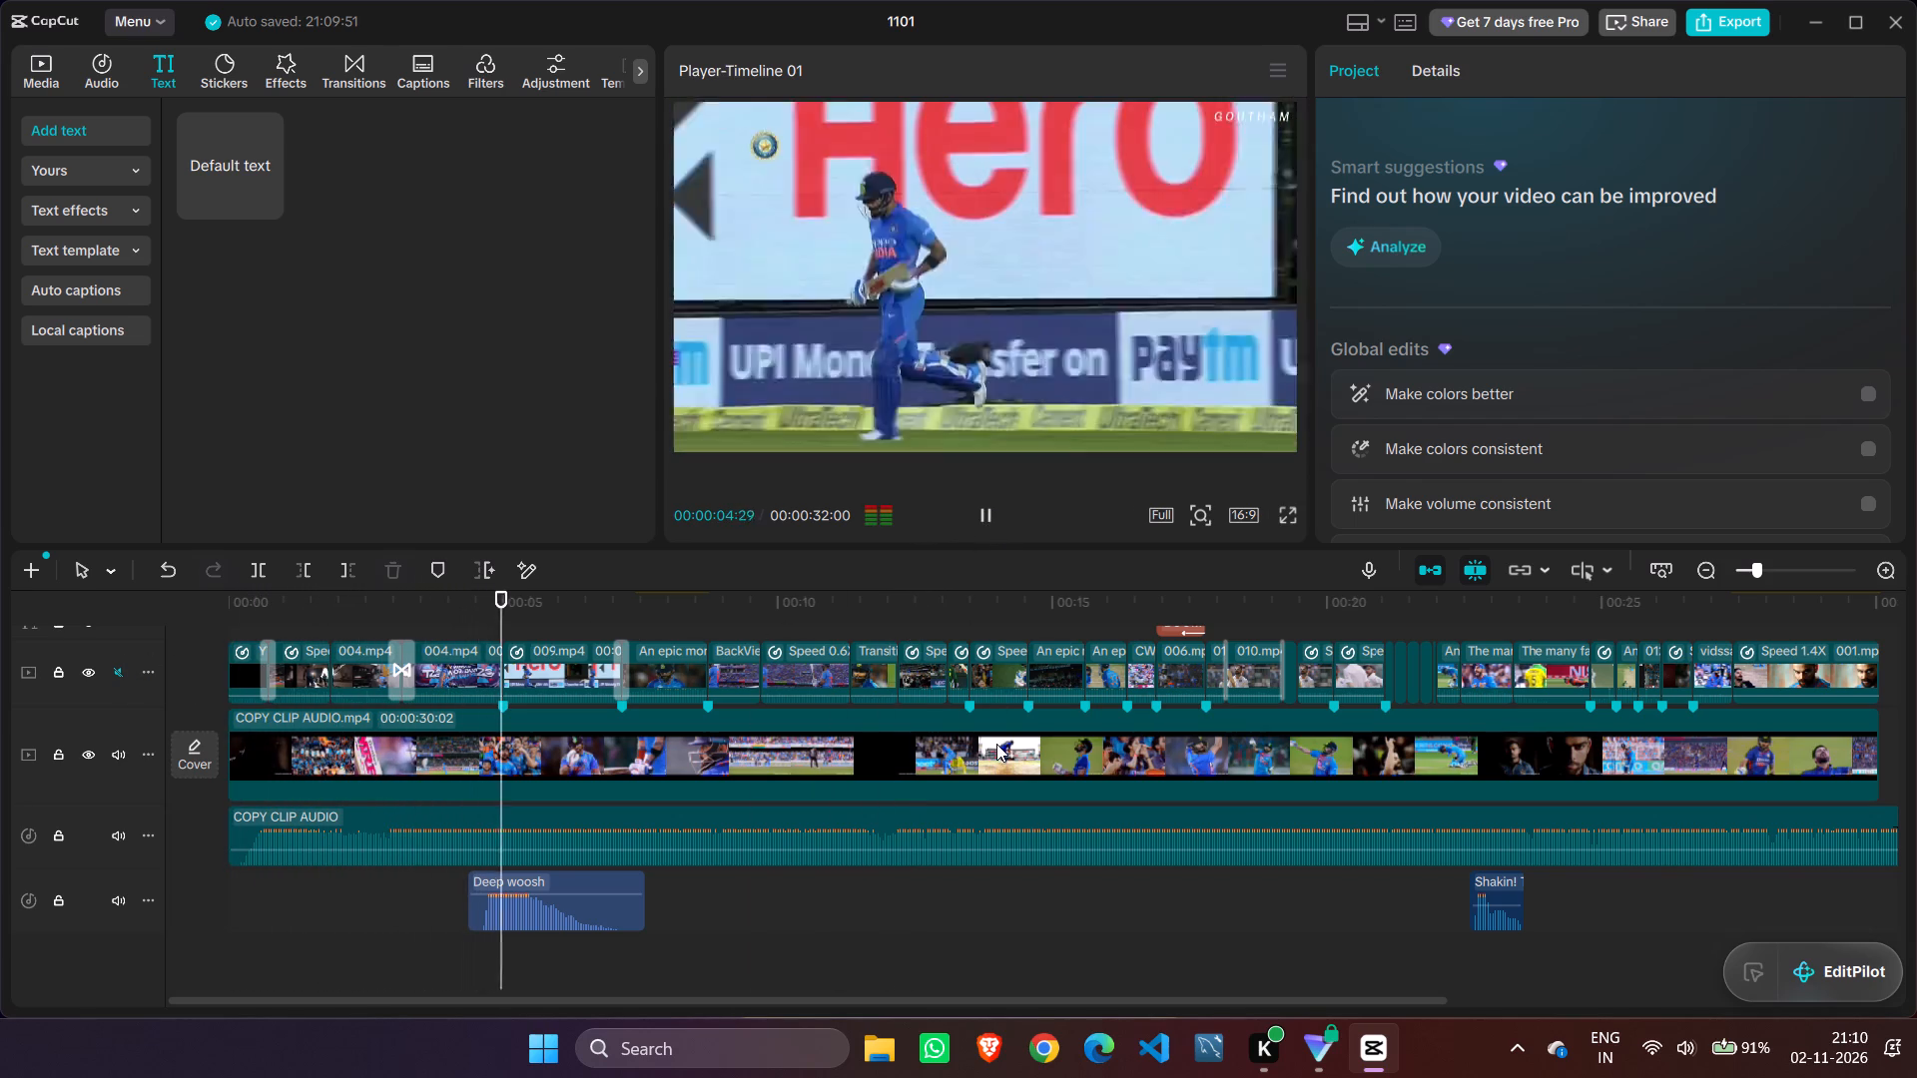
scroll(996, 744, up, 6)
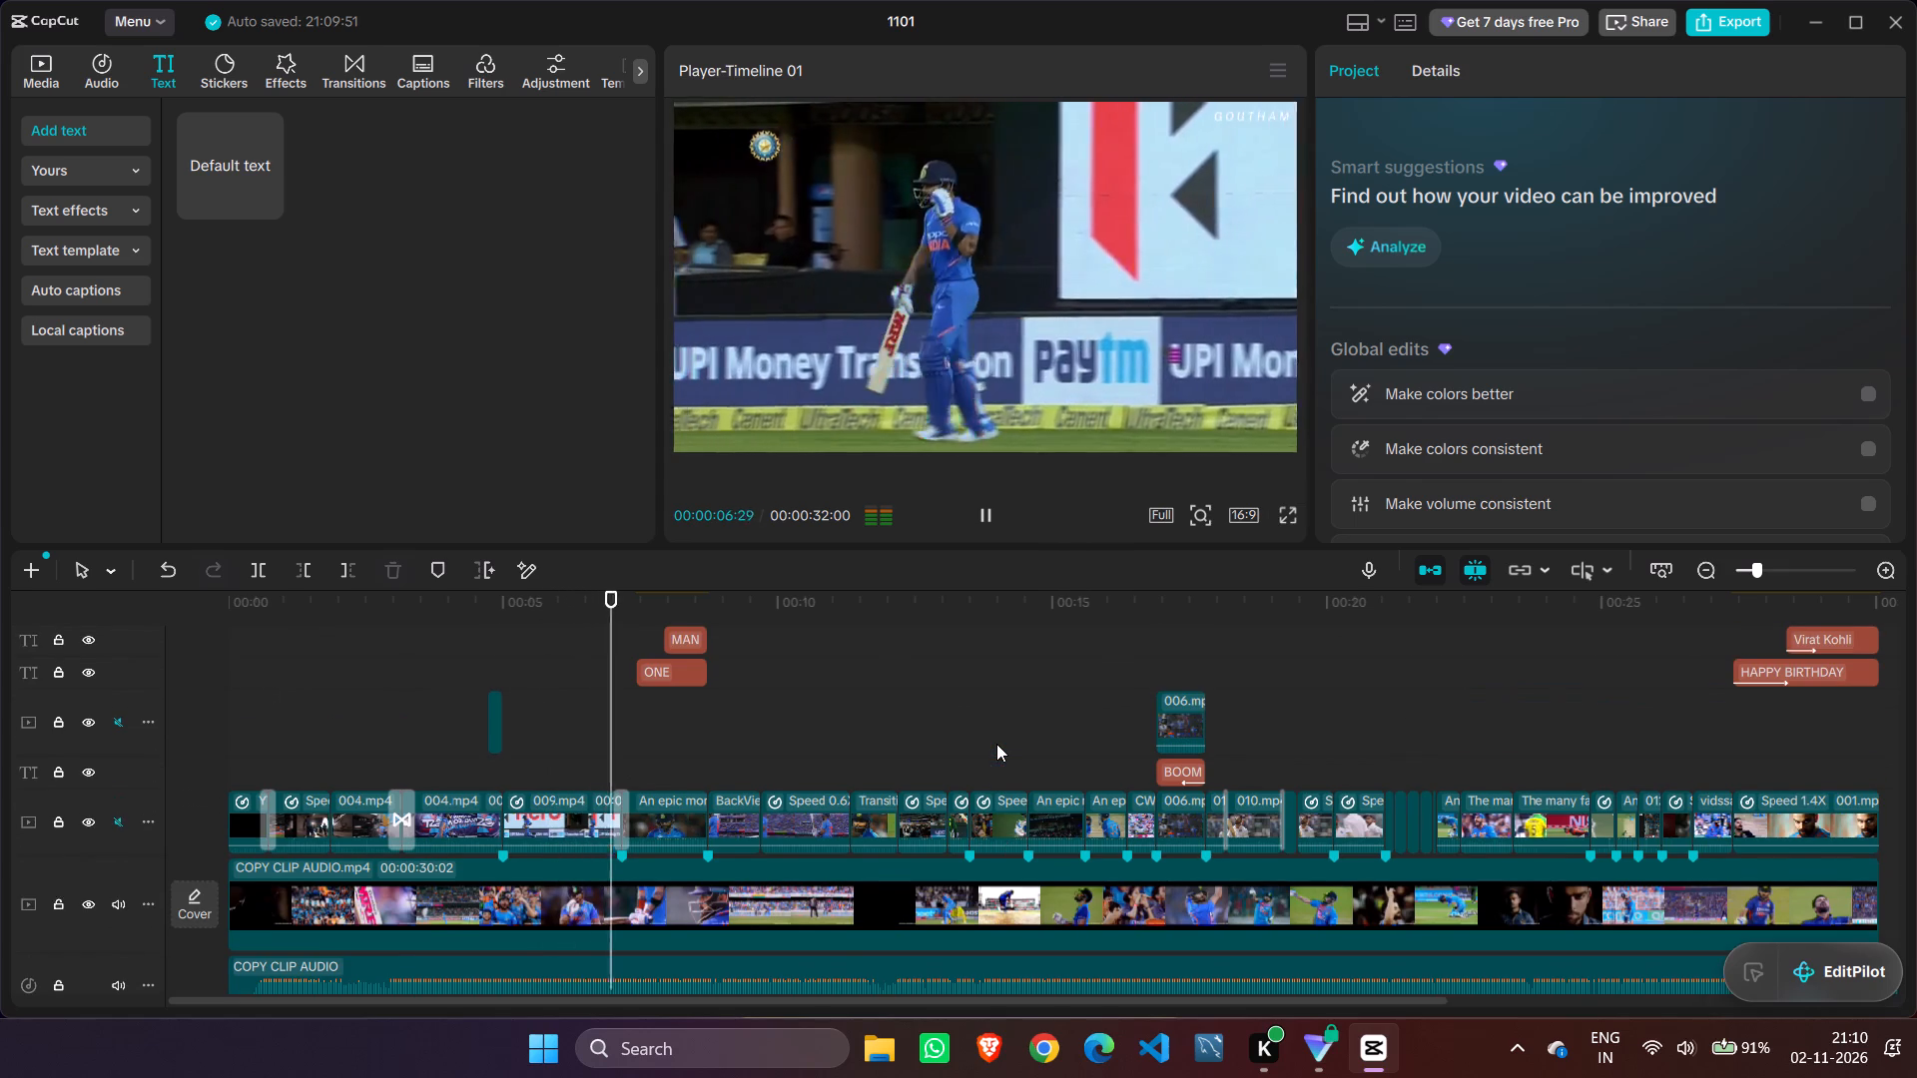
scroll(996, 744, up, 1)
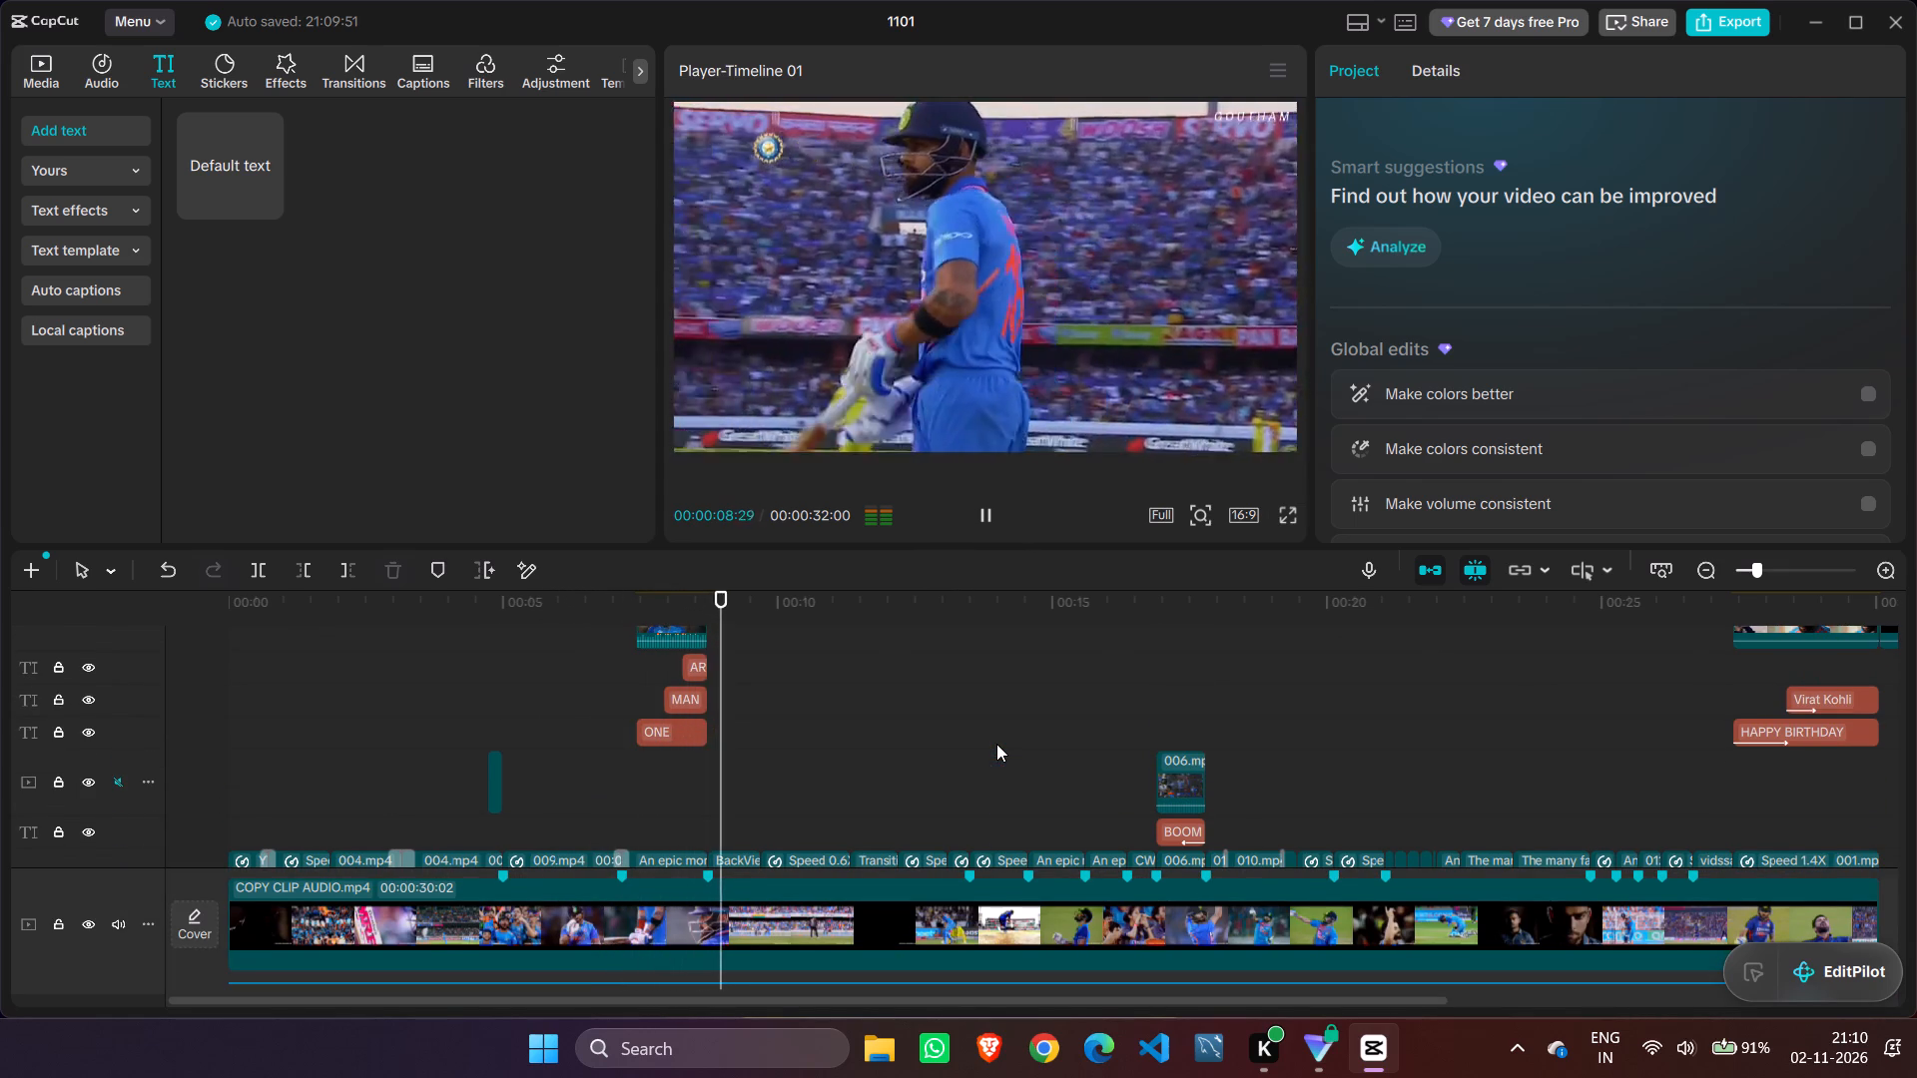
scroll(996, 744, up, 3)
scroll(996, 744, down, 4)
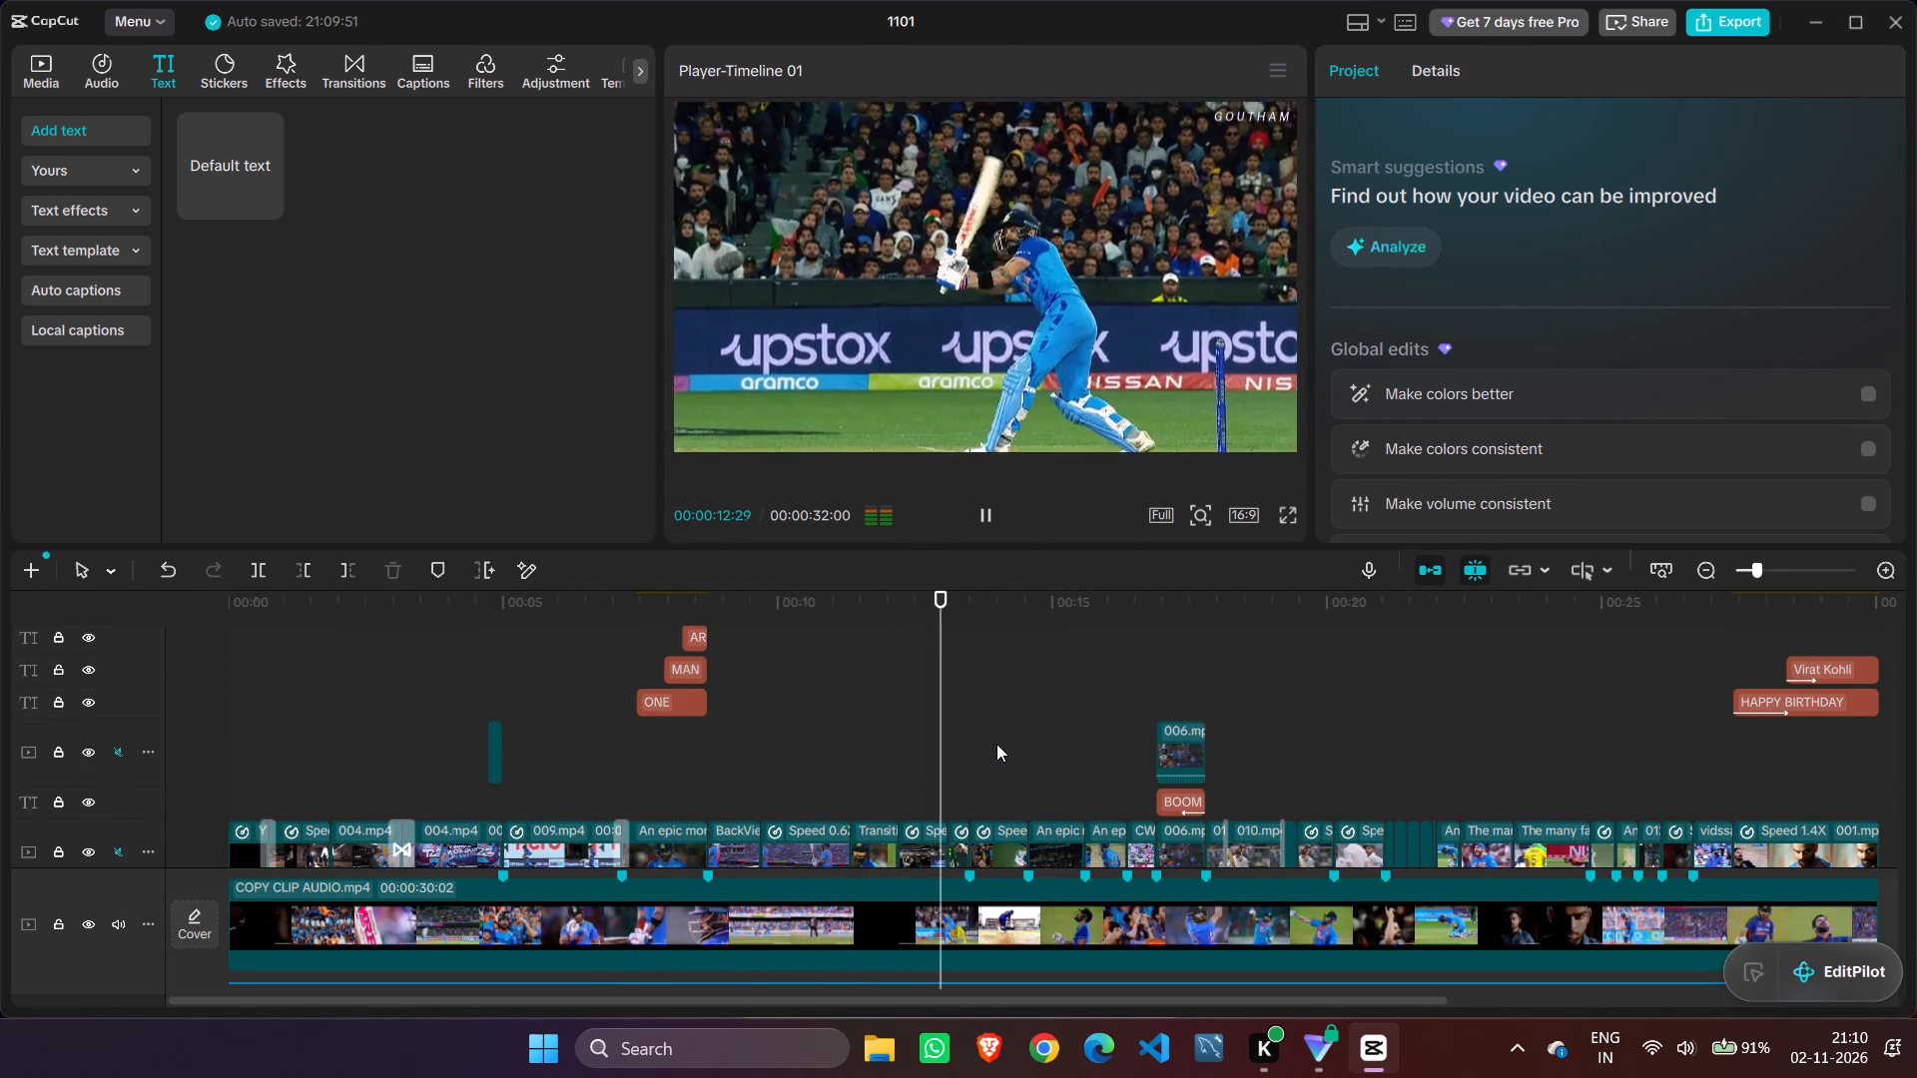
click(988, 521)
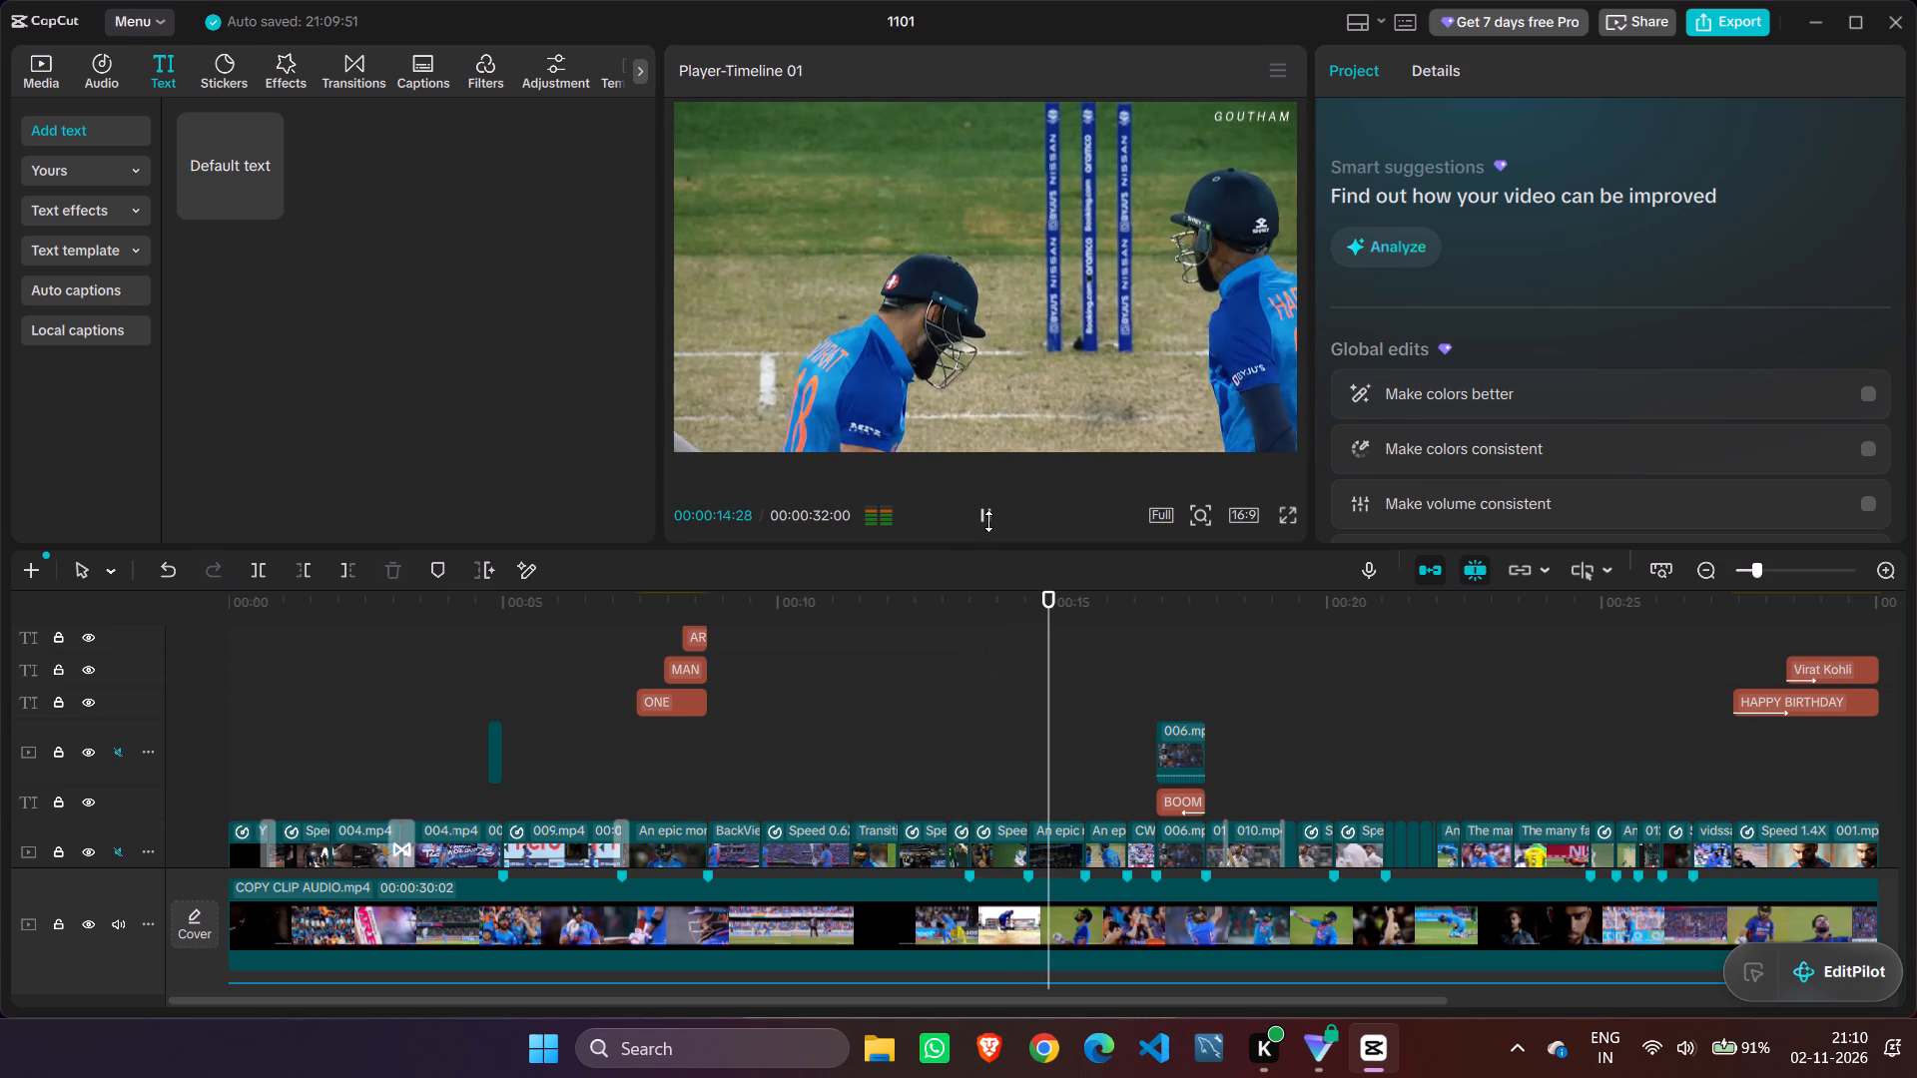
Replay the batting shot from around 00:00:12:13 several times to check the action against the audio.
drag(1052, 629, 911, 635)
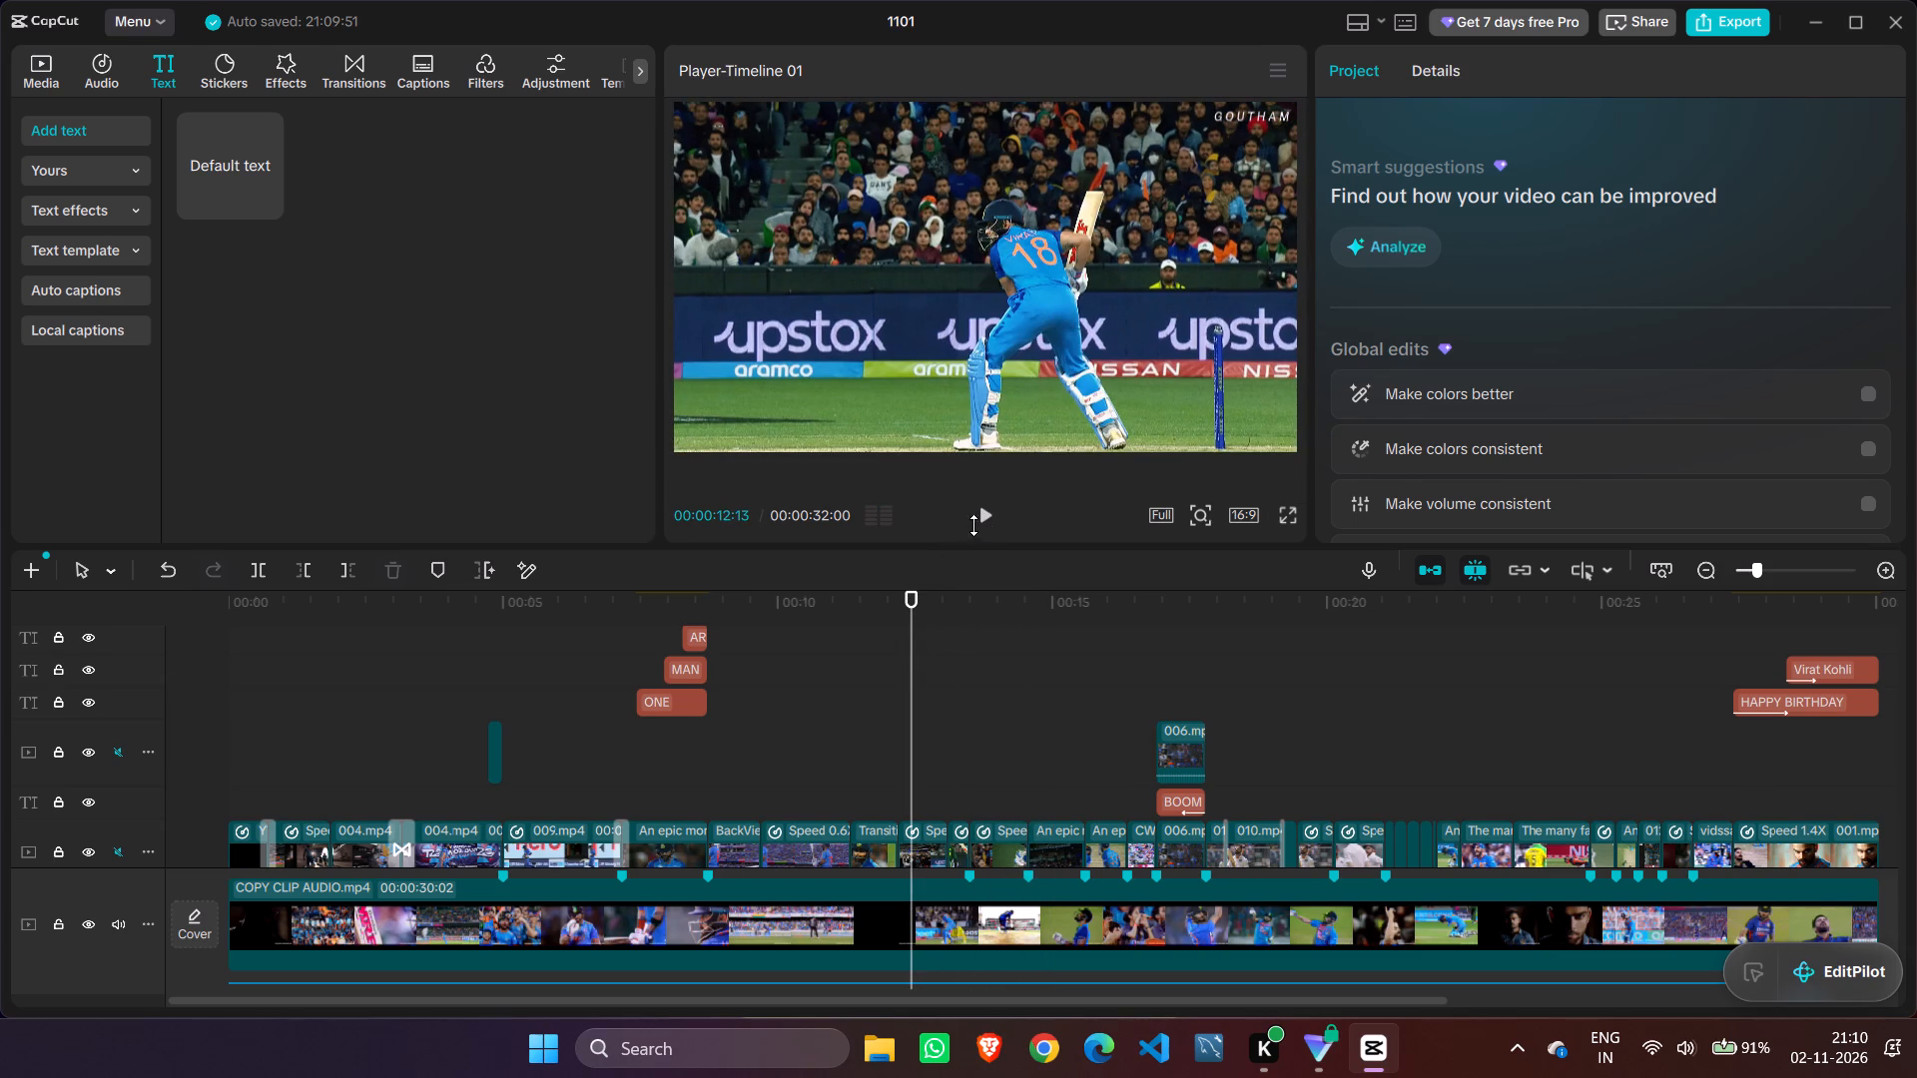
click(985, 514)
click(985, 514)
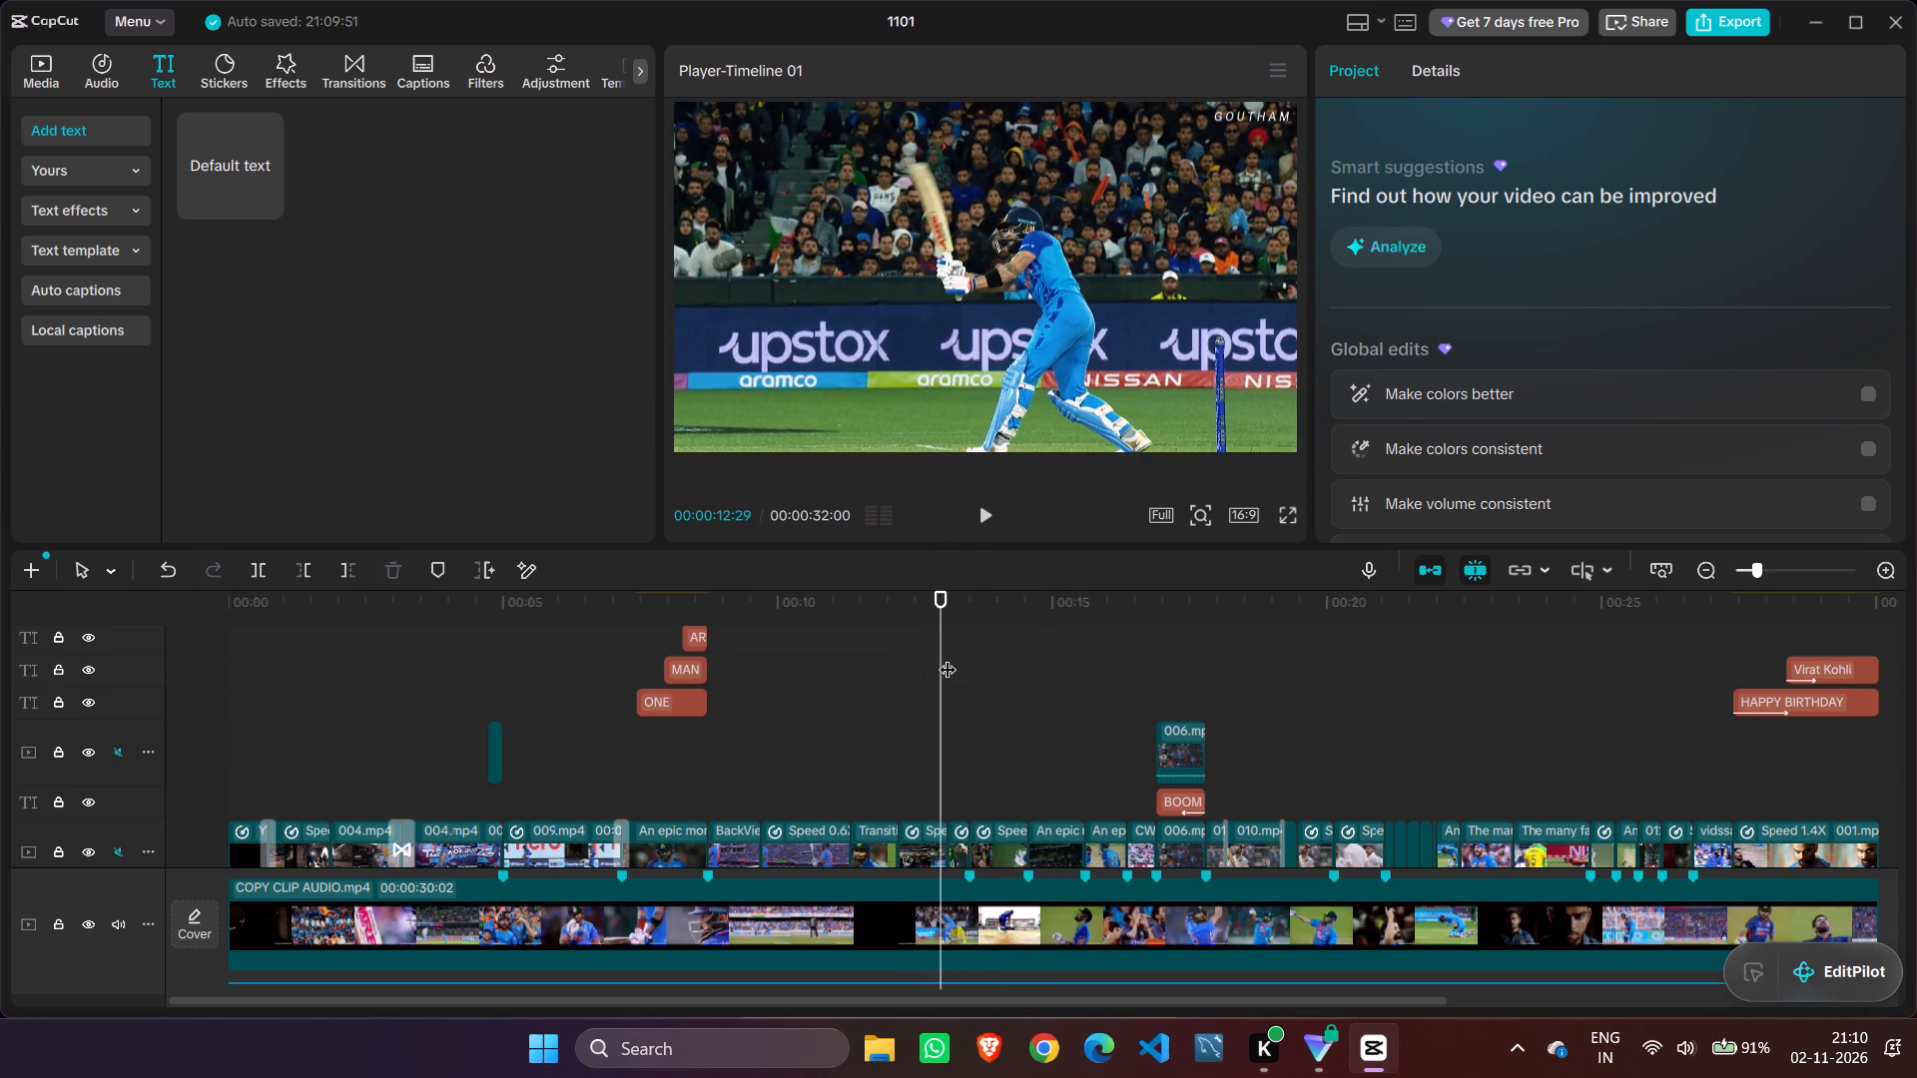
drag(940, 654, 897, 654)
double_click(981, 512)
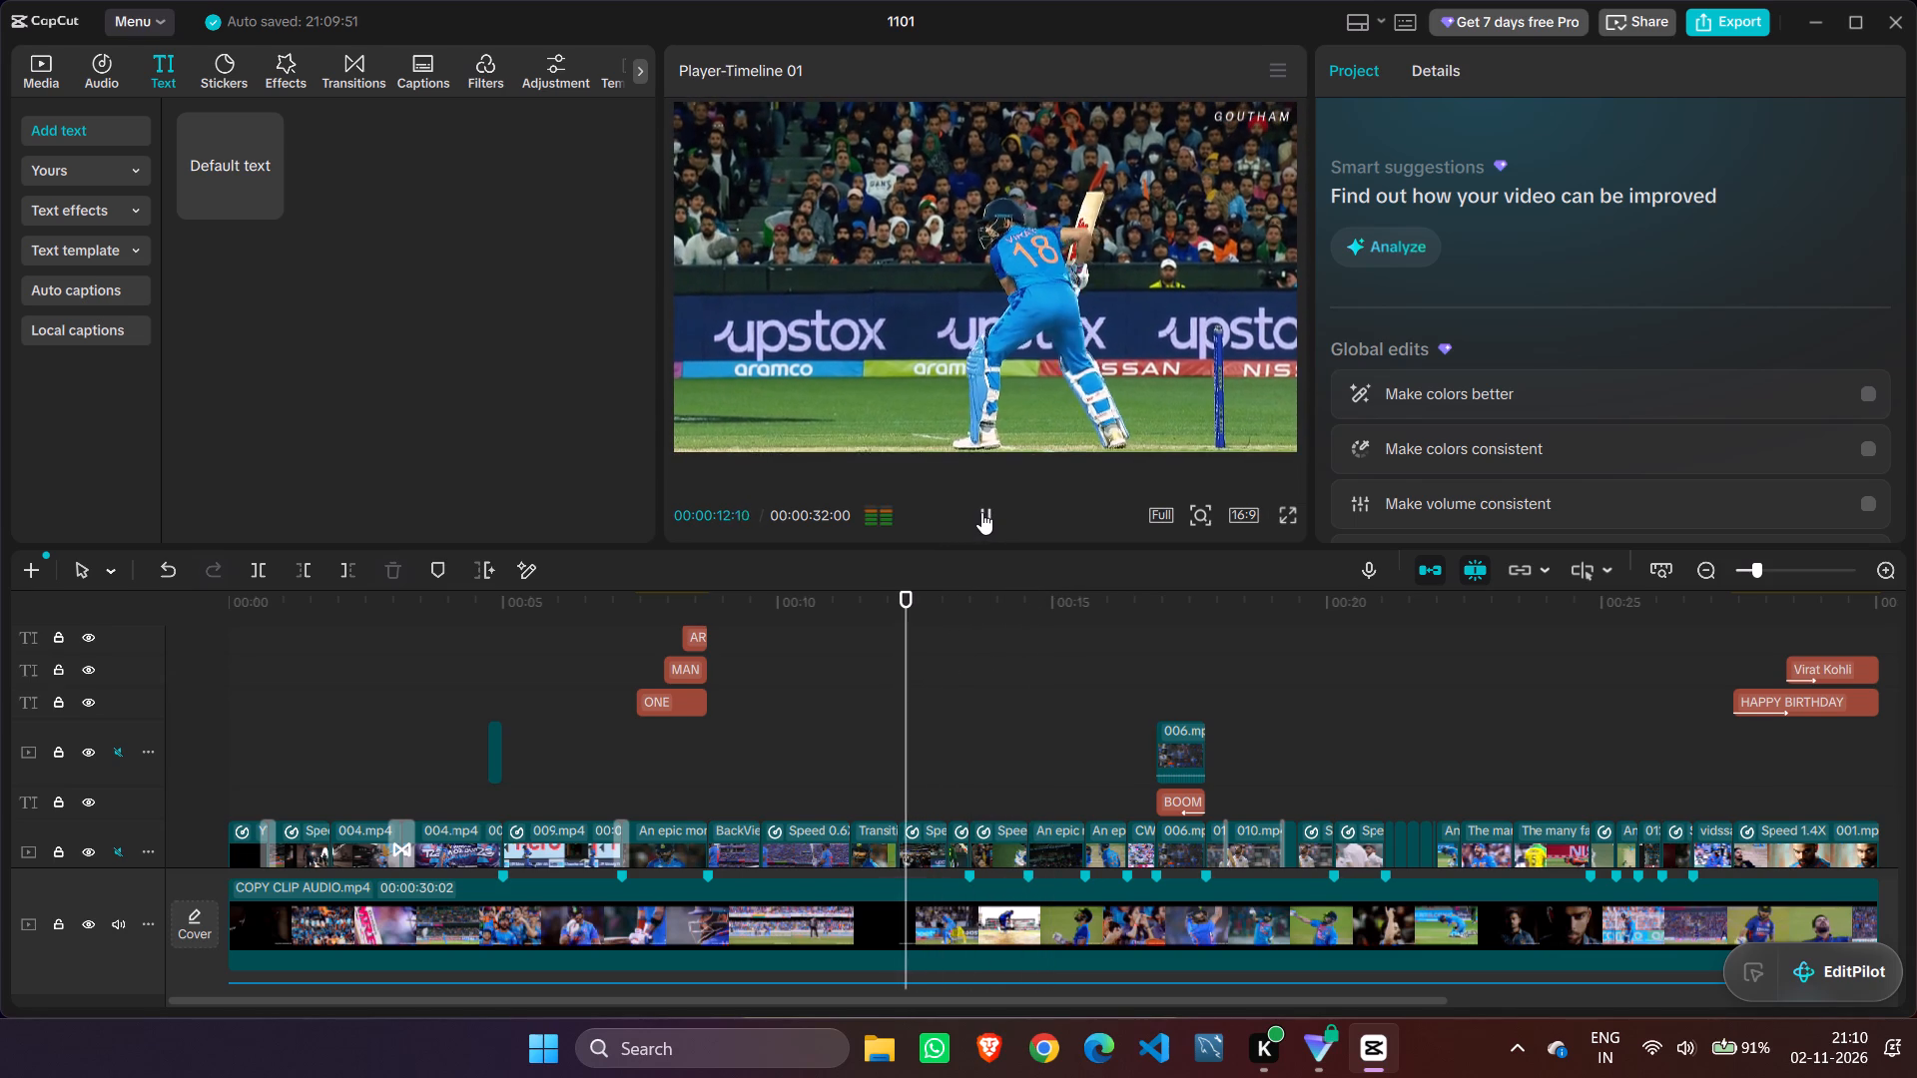
double_click(981, 512)
scroll(1122, 720, down, 2)
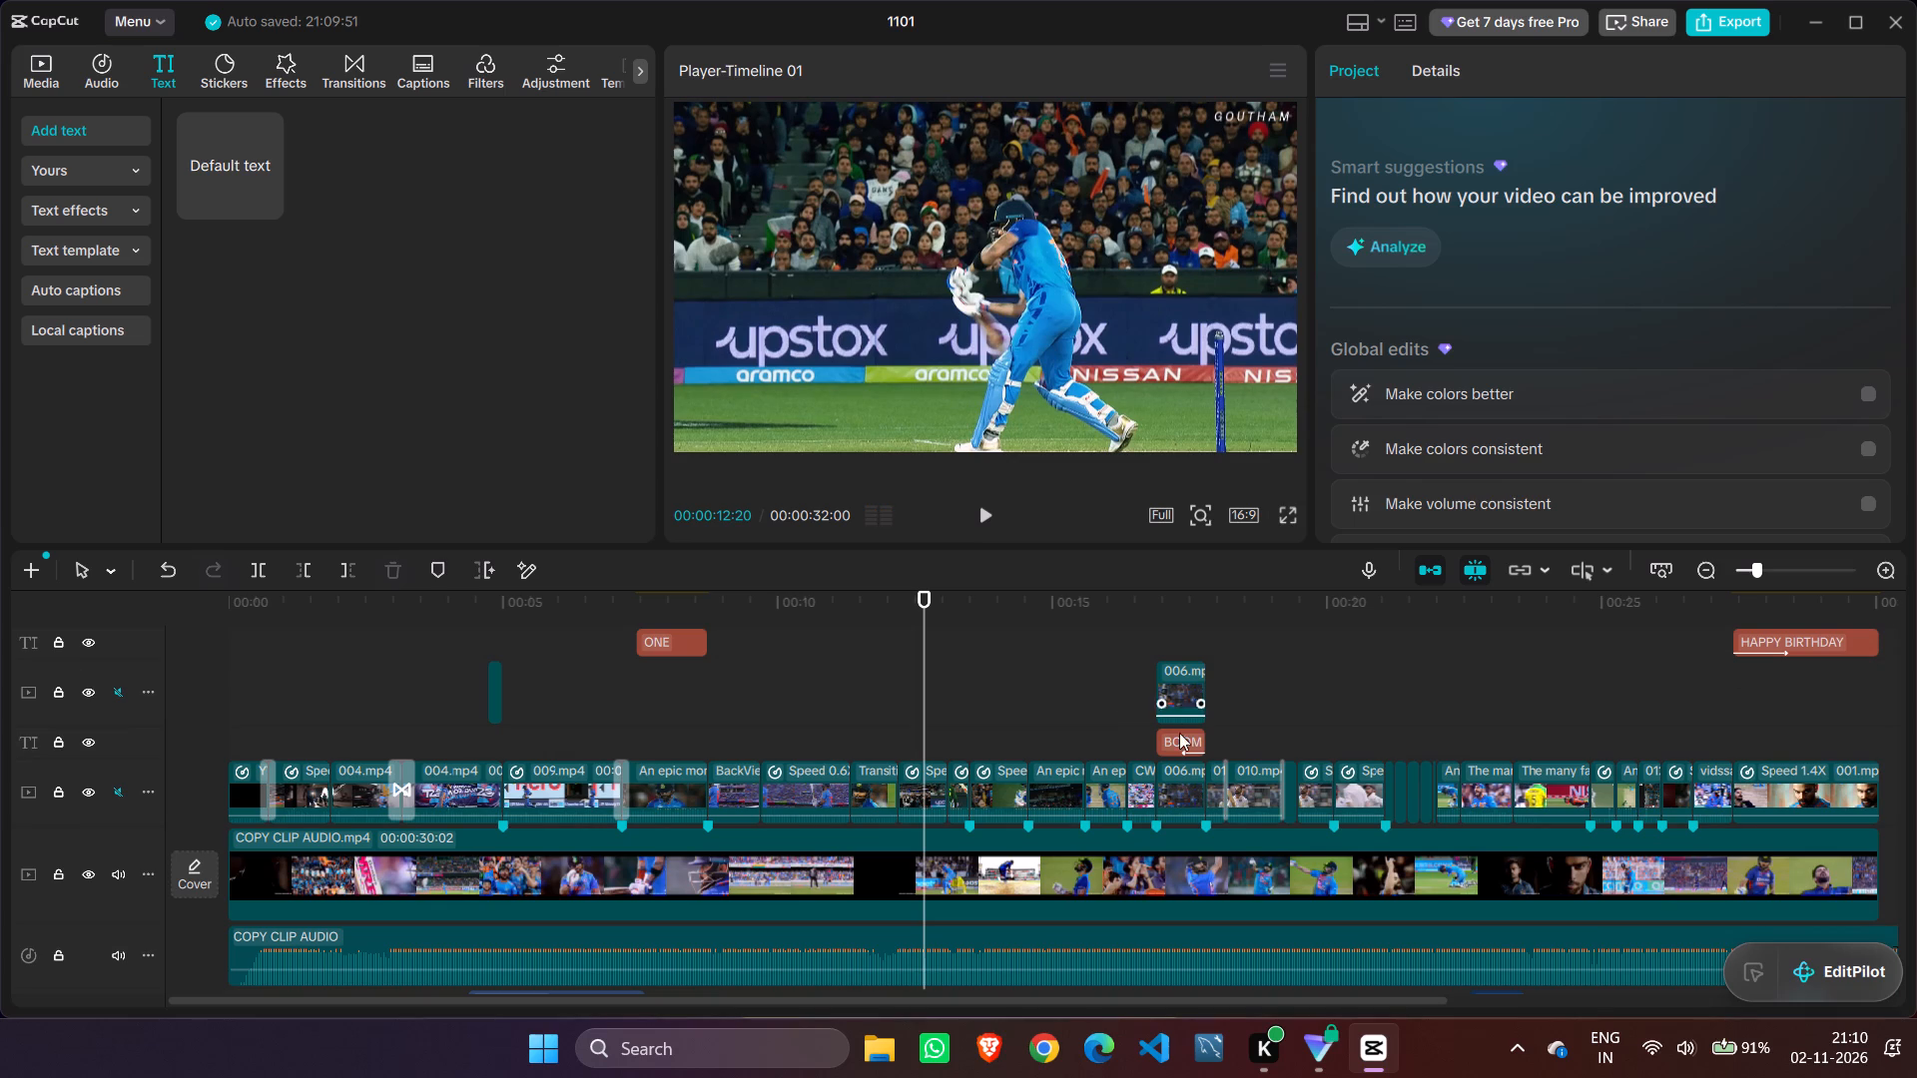
Copy the red BOOM text clip and paste the copy at 00:00:12:20, over the batting shot.
click(1179, 741)
right_click(1179, 741)
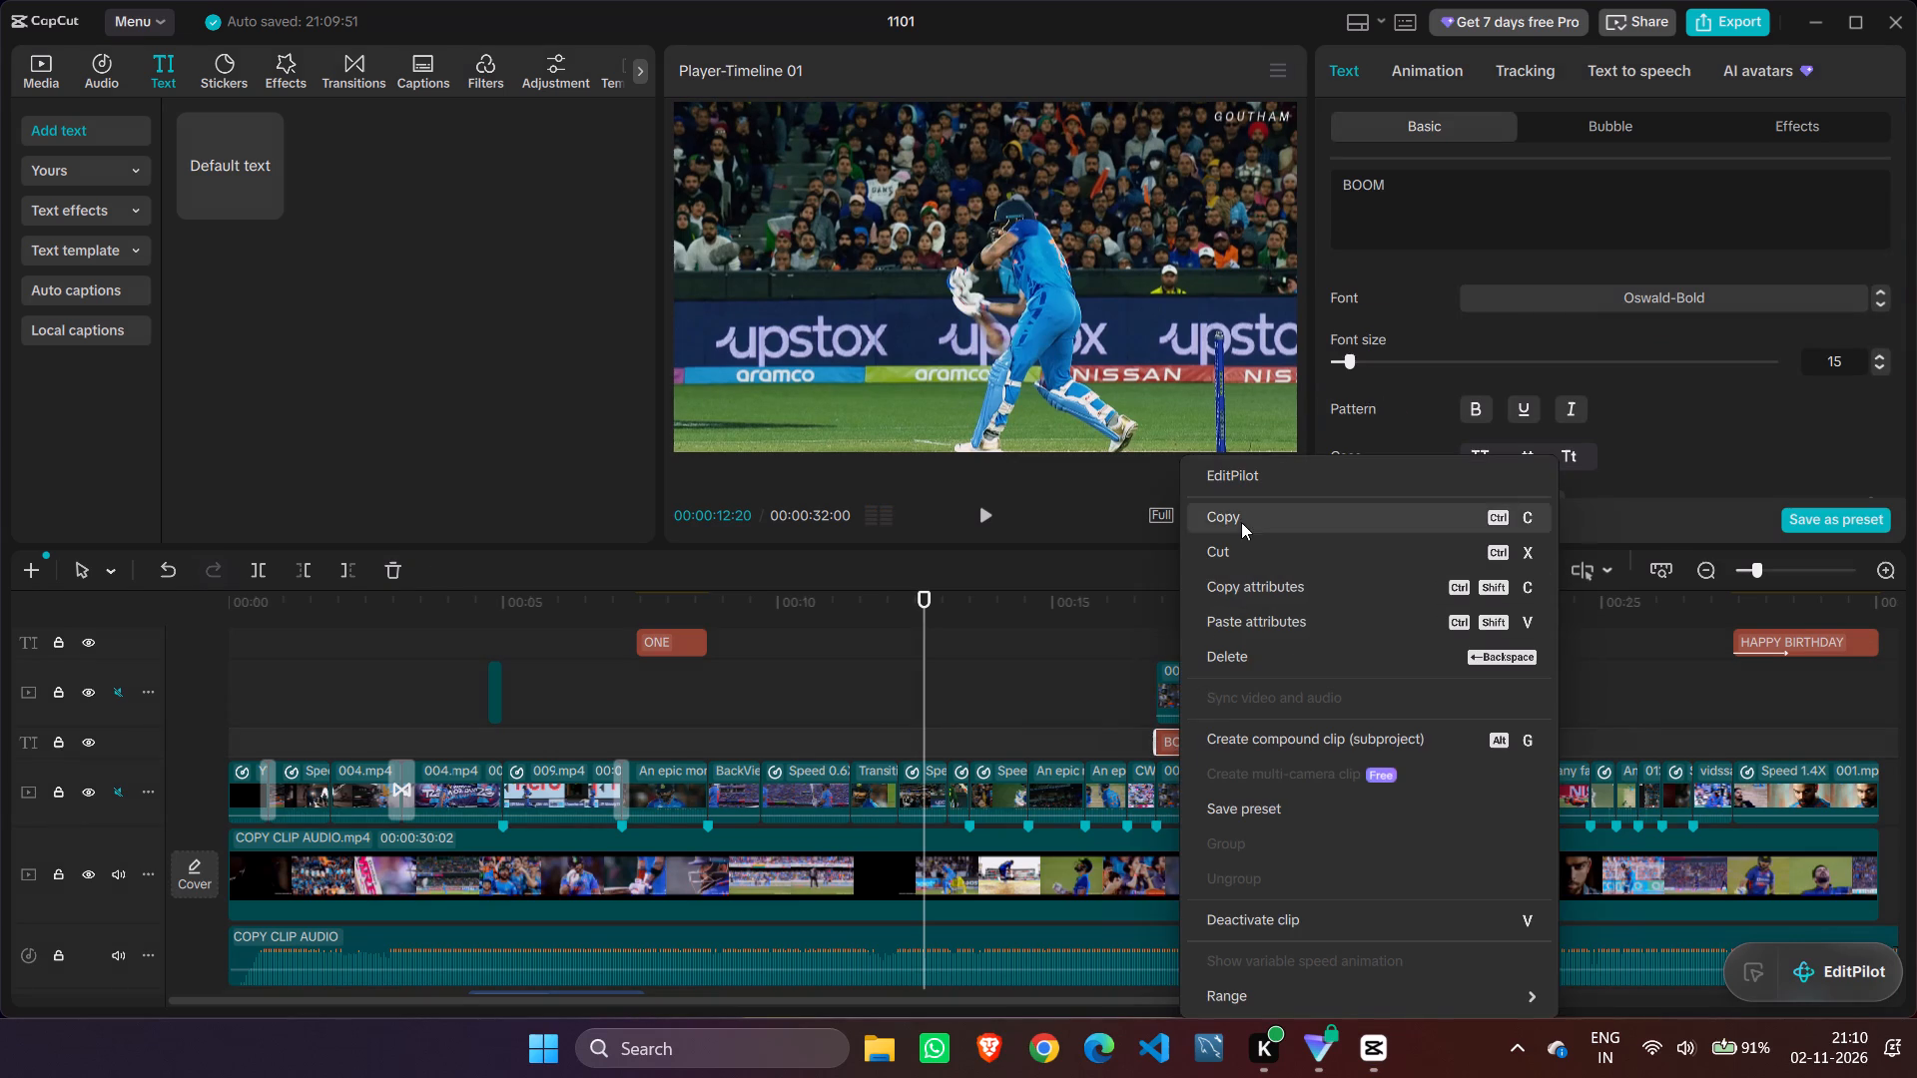
click(1241, 522)
click(930, 733)
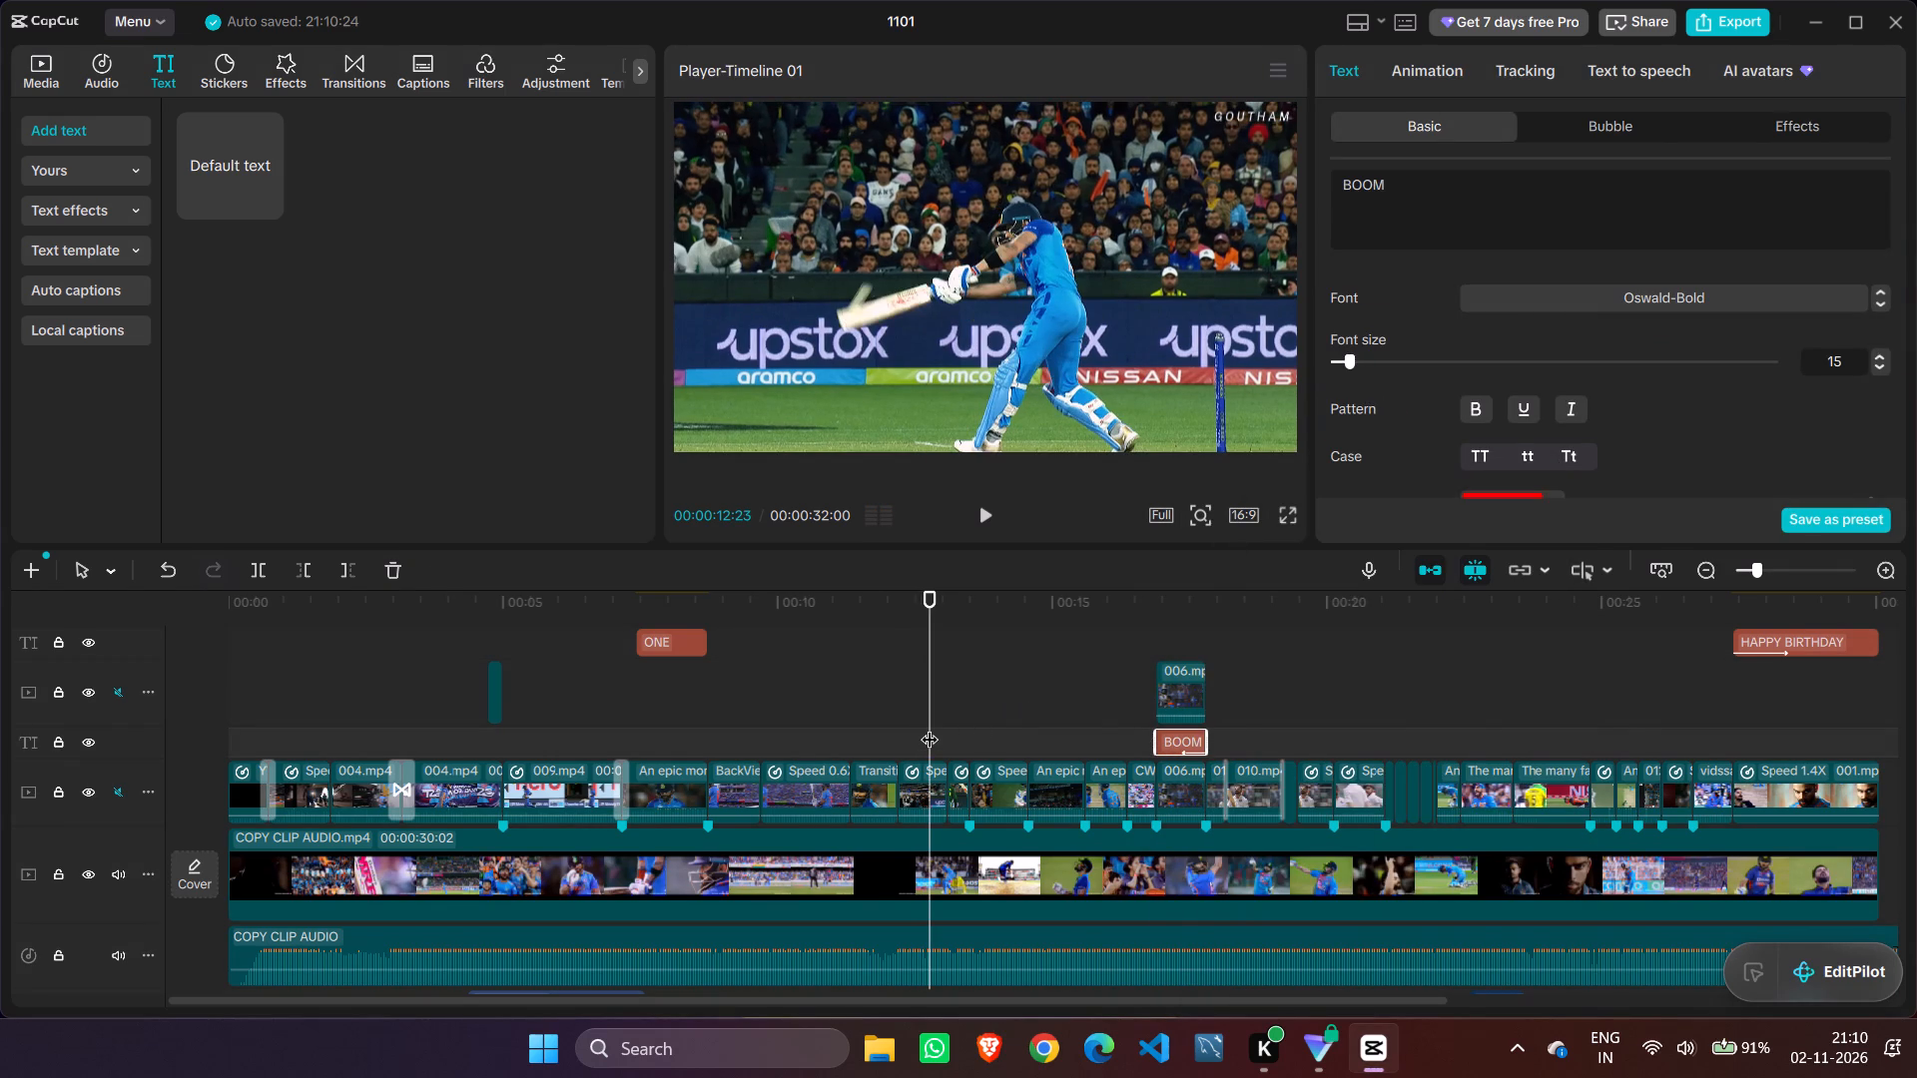
drag(930, 727, 910, 726)
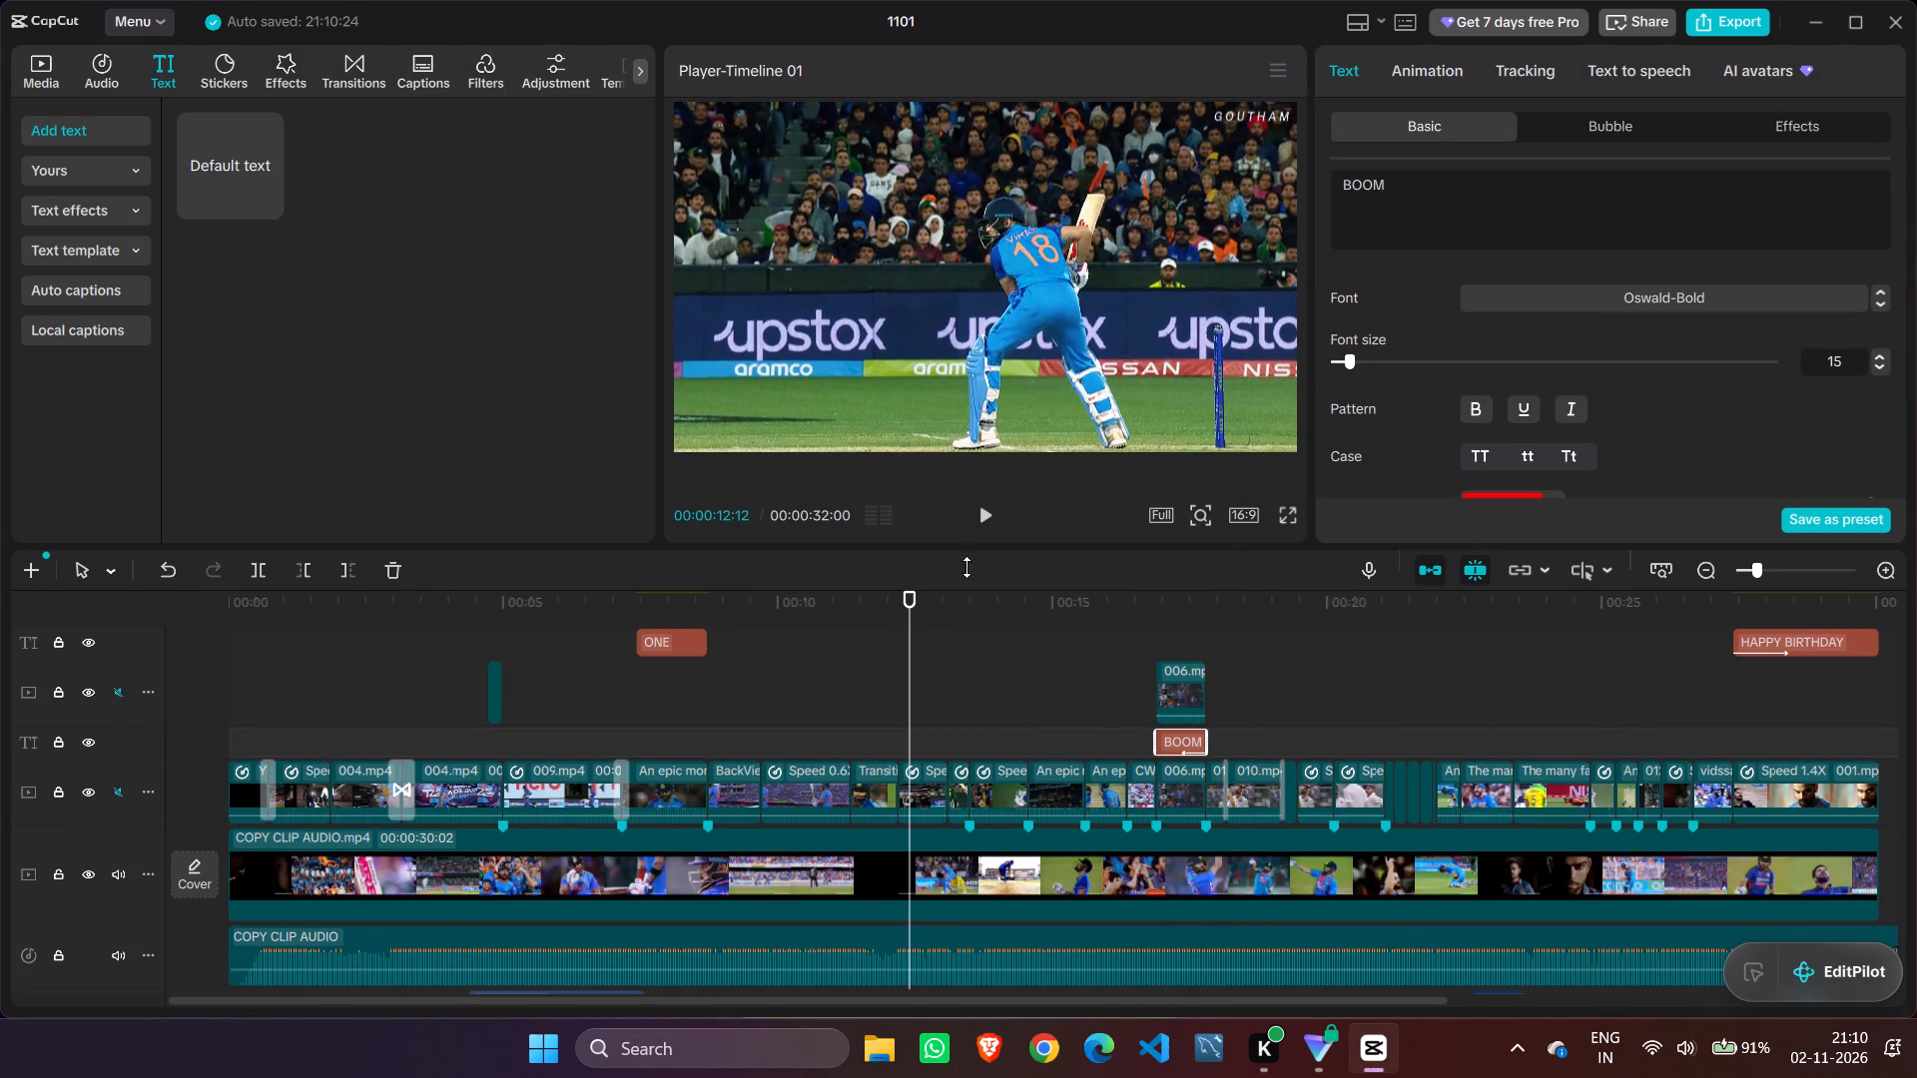
double_click(988, 515)
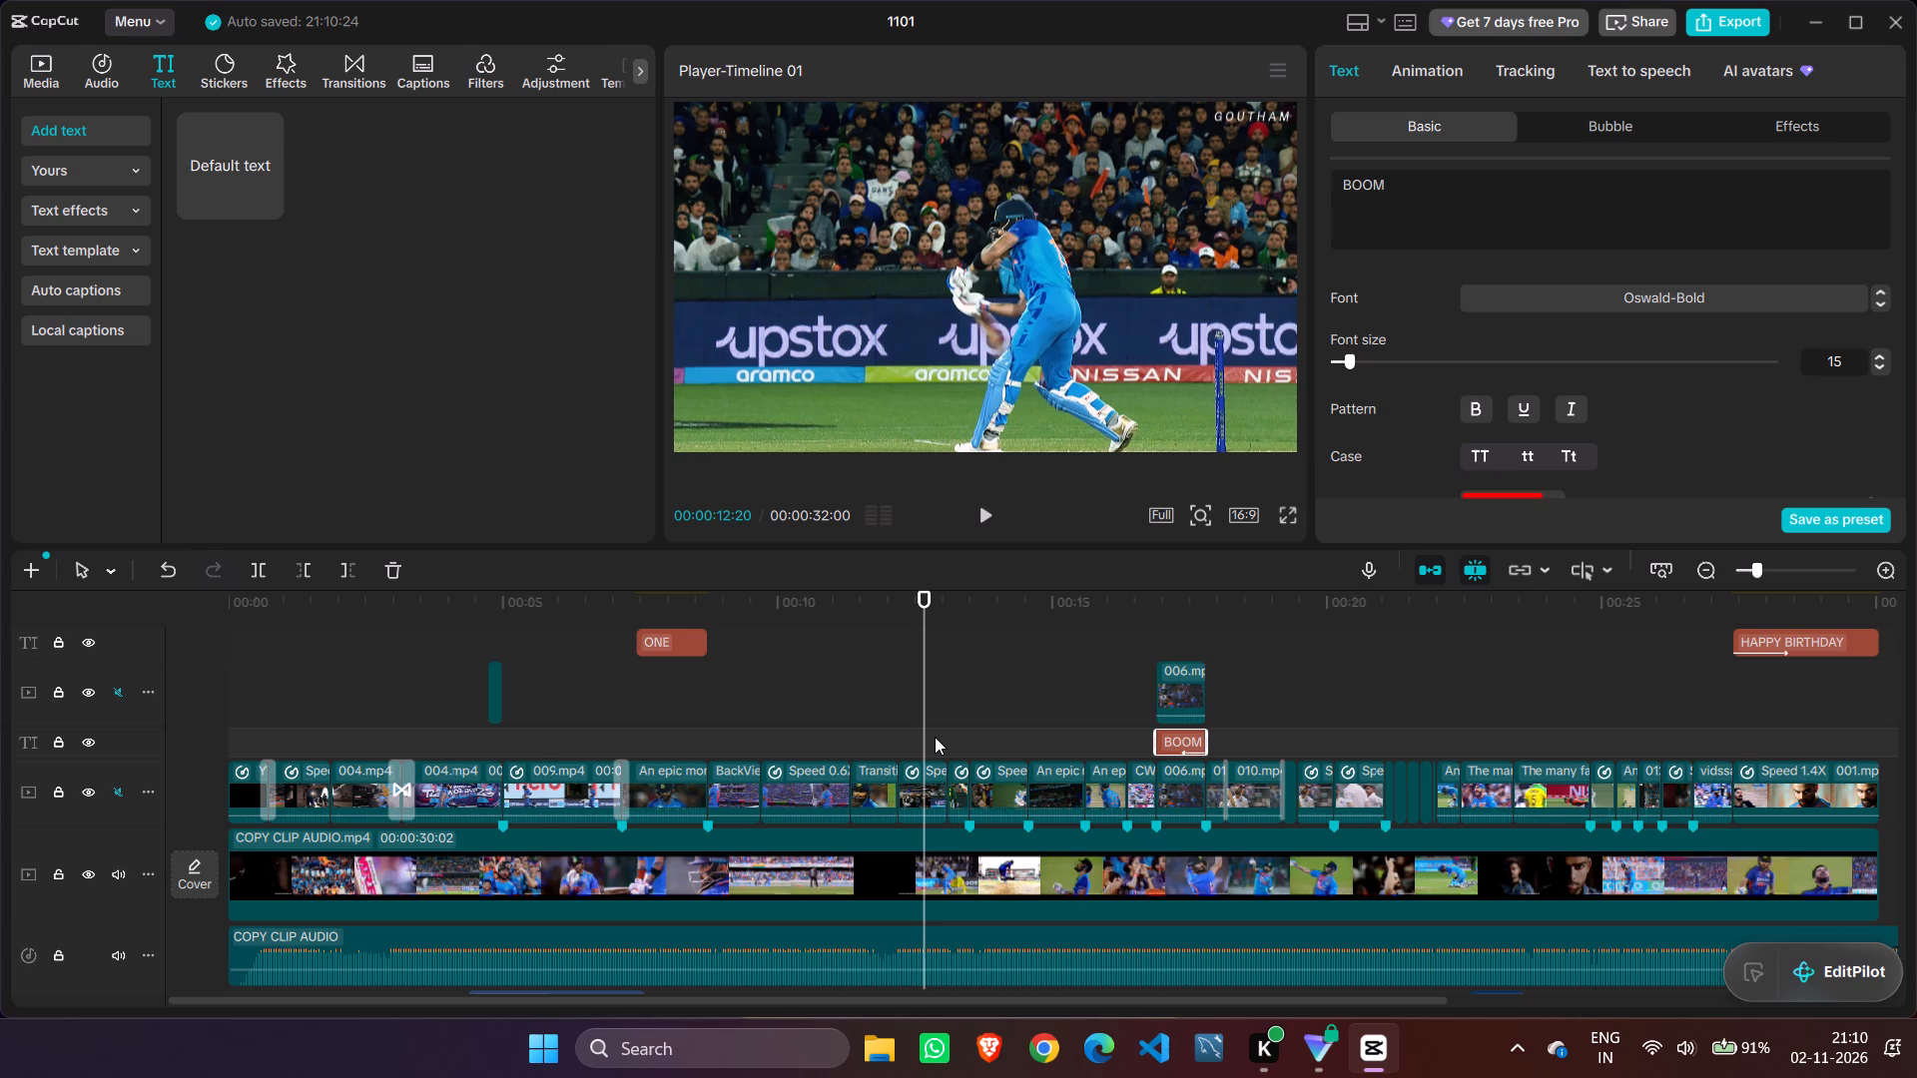
right_click(935, 737)
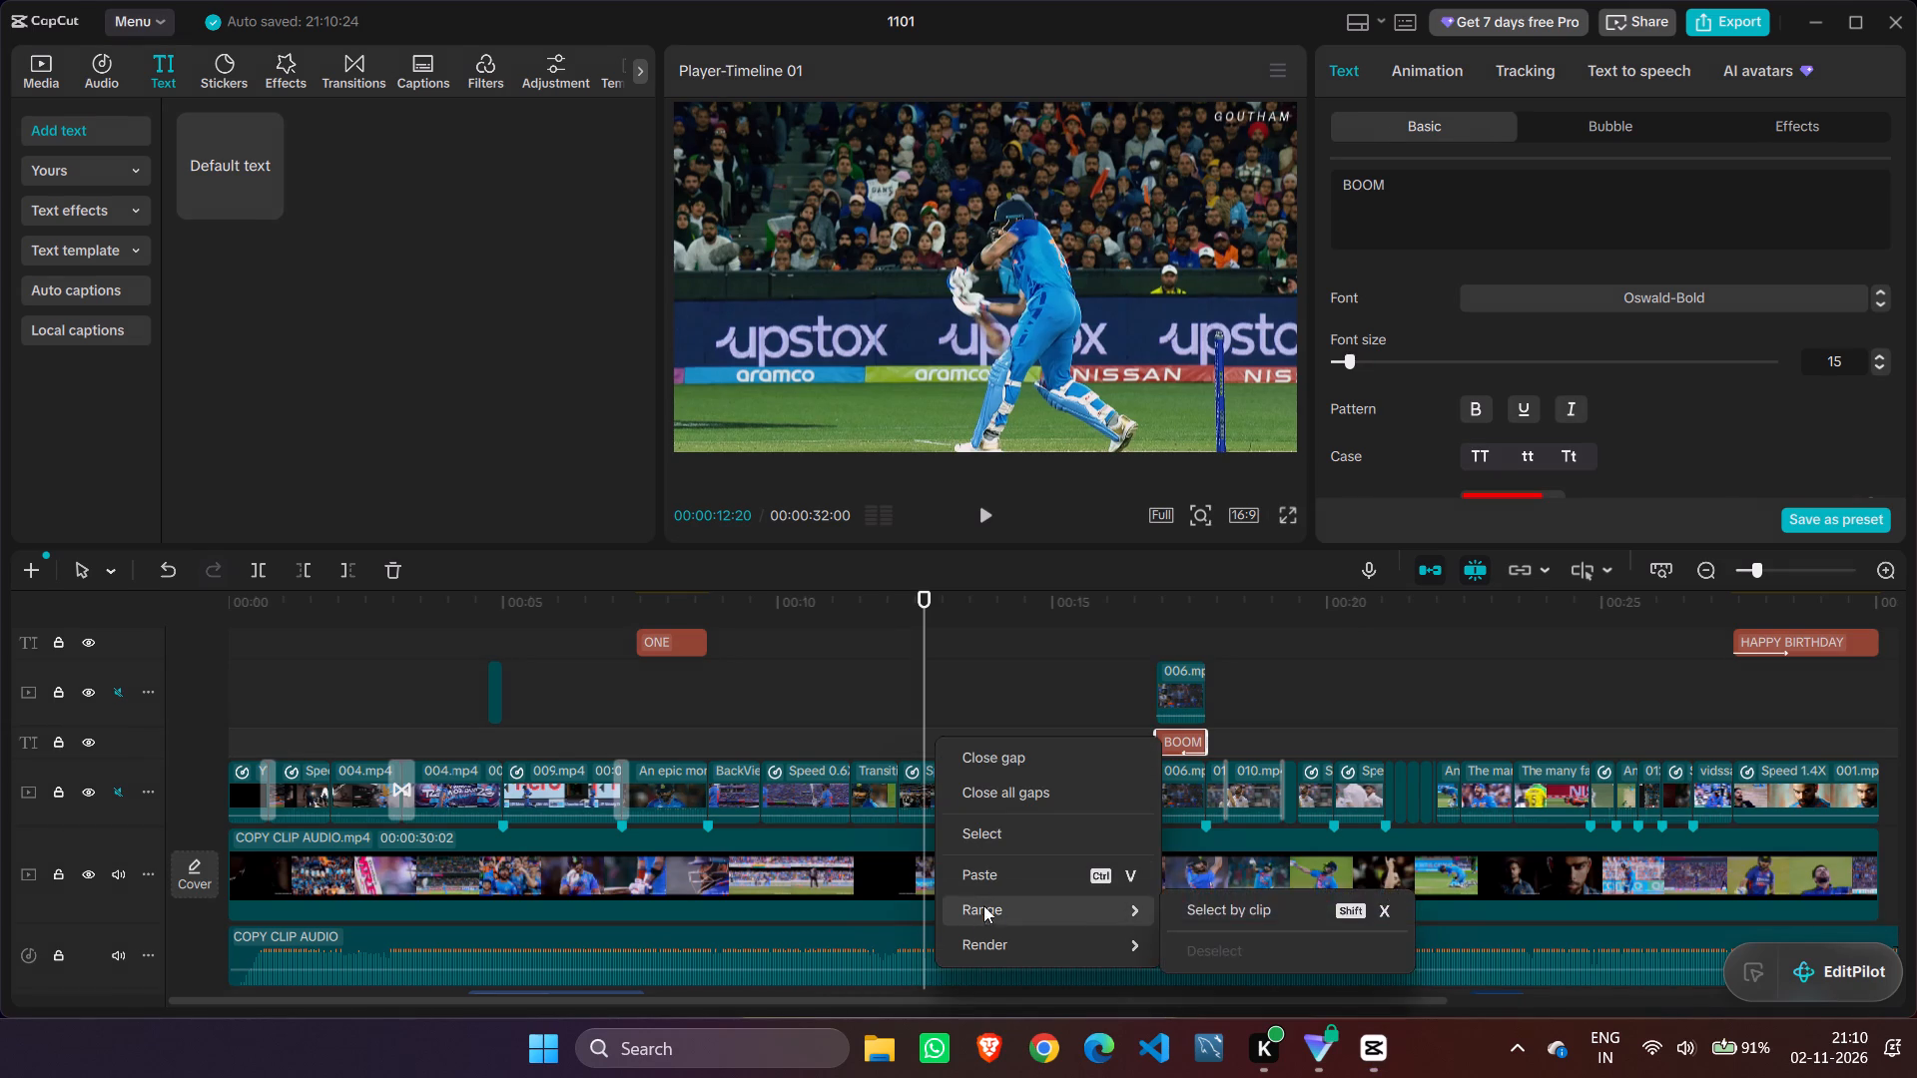
click(990, 875)
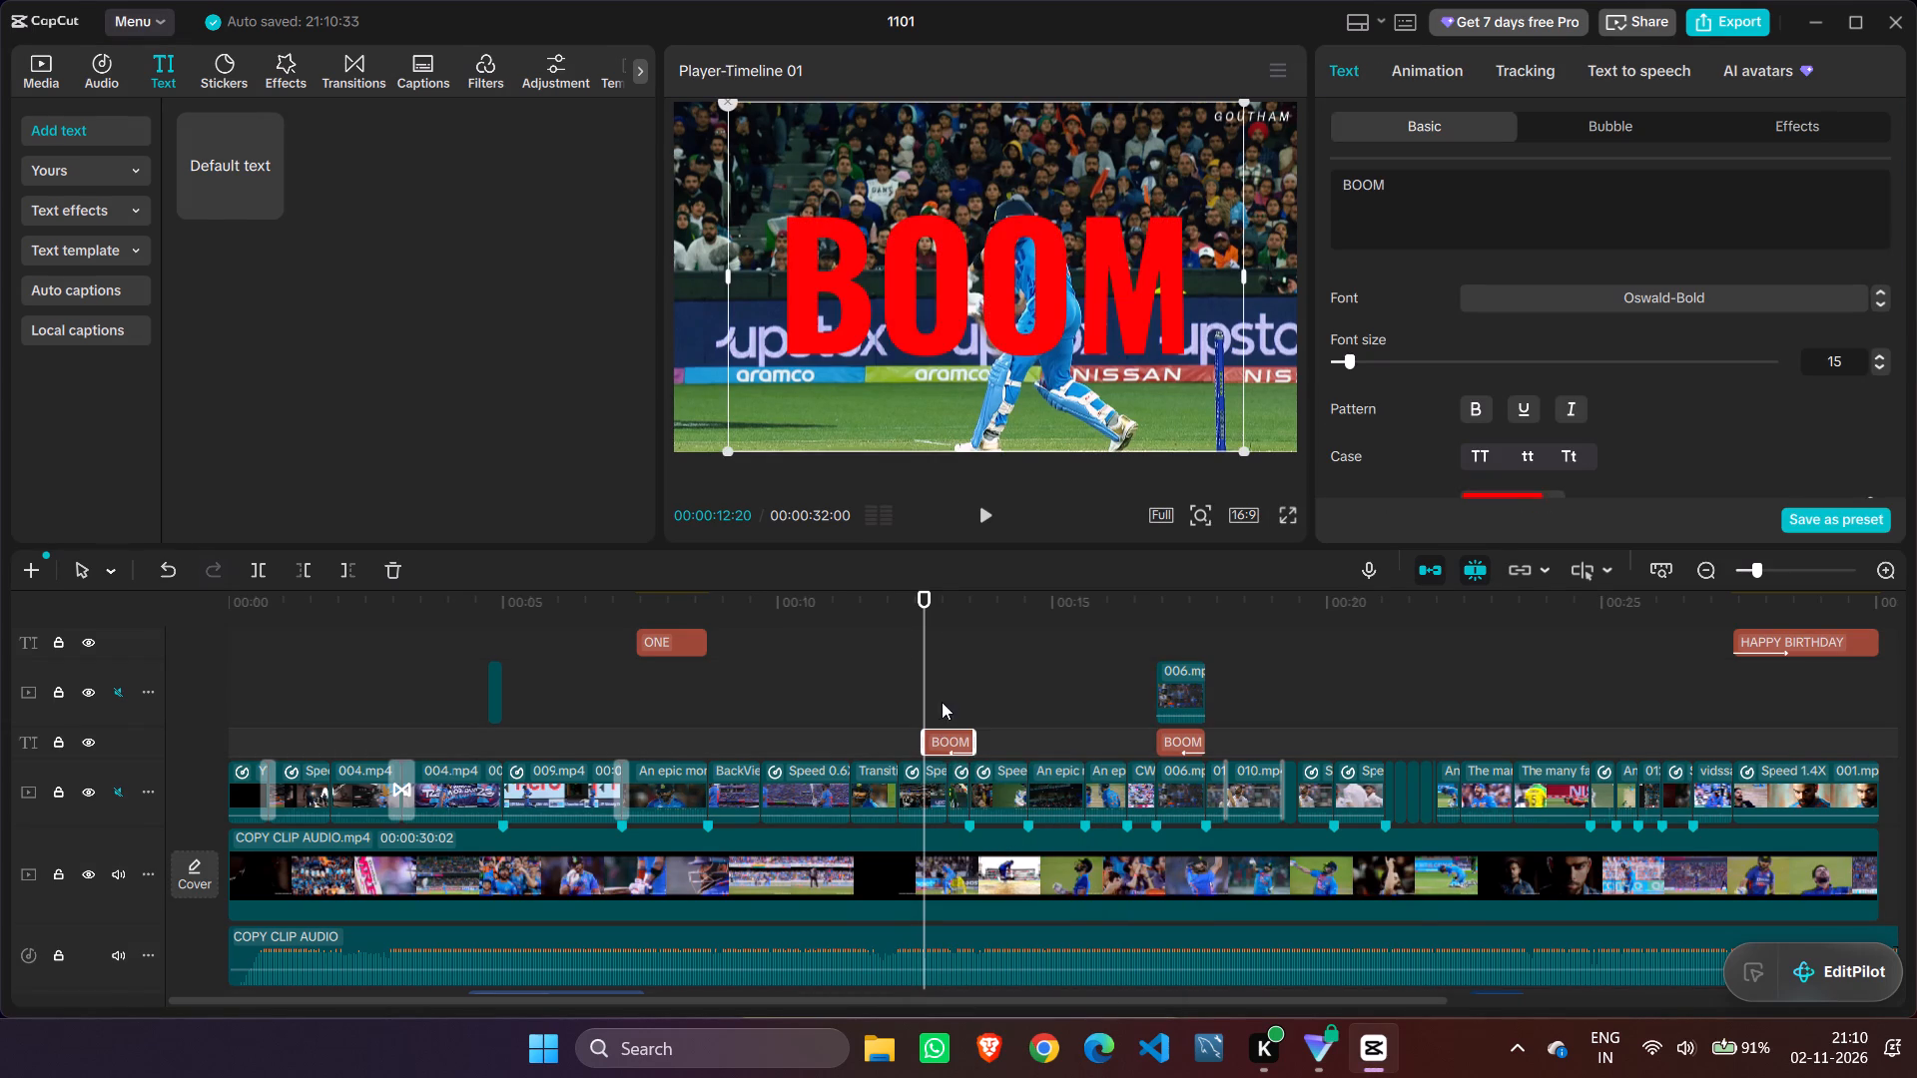
Play back the batting section around 00:00:12:20 repeatedly to check the new BOOM text against the shot and audio.
drag(924, 677, 829, 672)
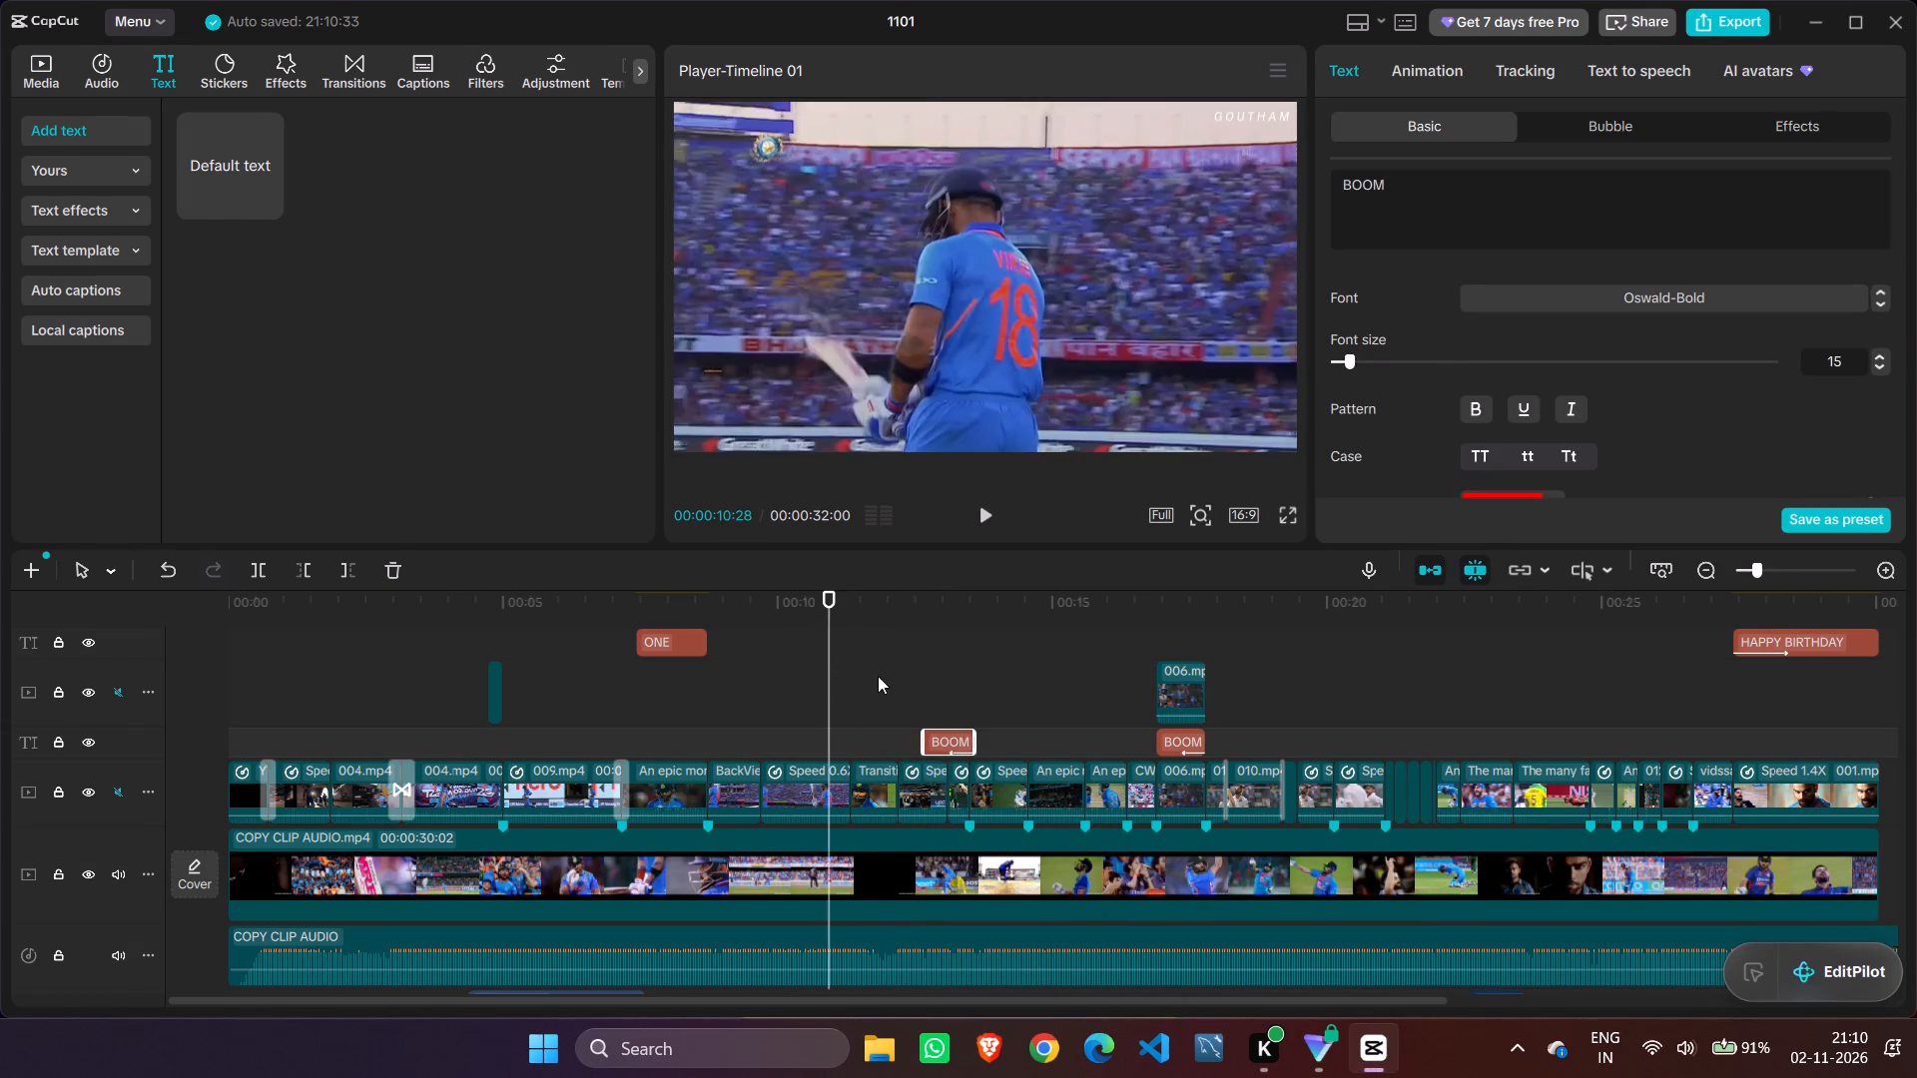
click(878, 676)
drag(878, 676, 827, 674)
click(990, 513)
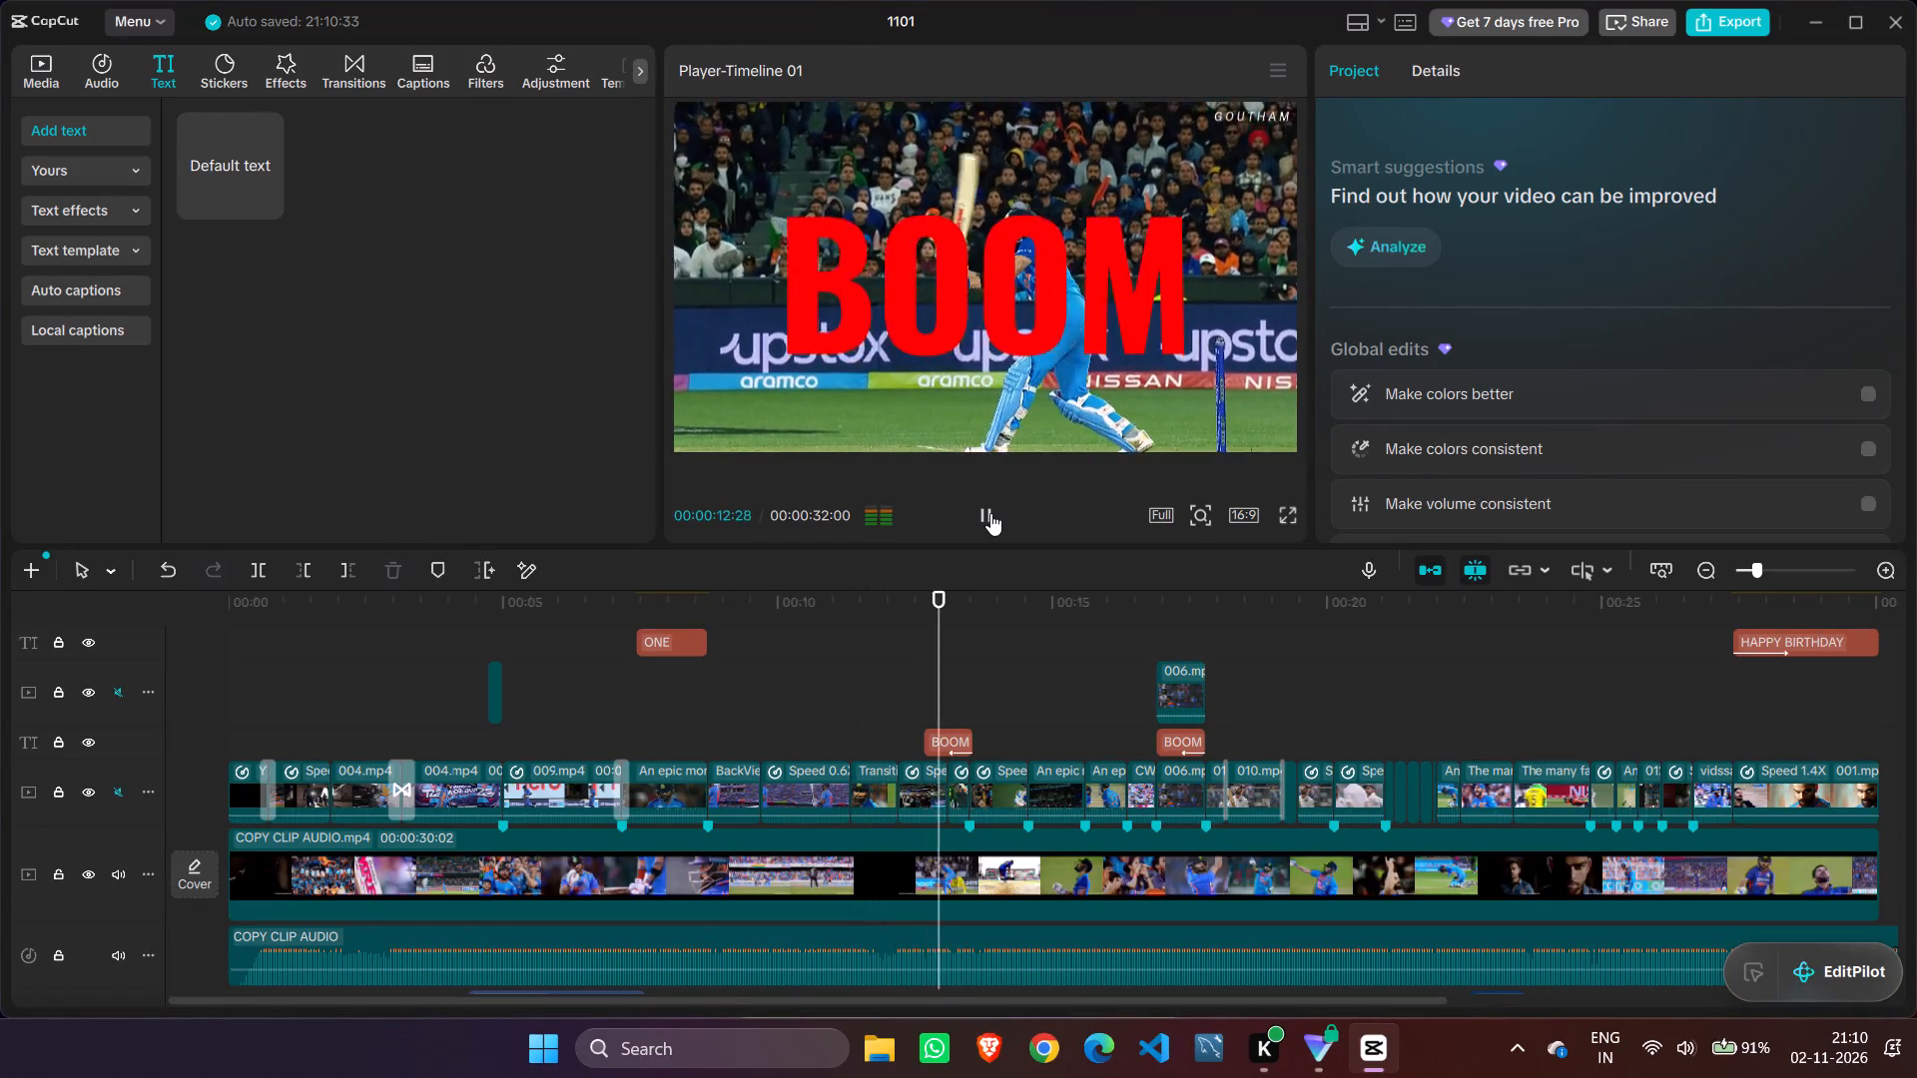
click(990, 513)
drag(982, 642, 902, 638)
click(979, 510)
click(979, 510)
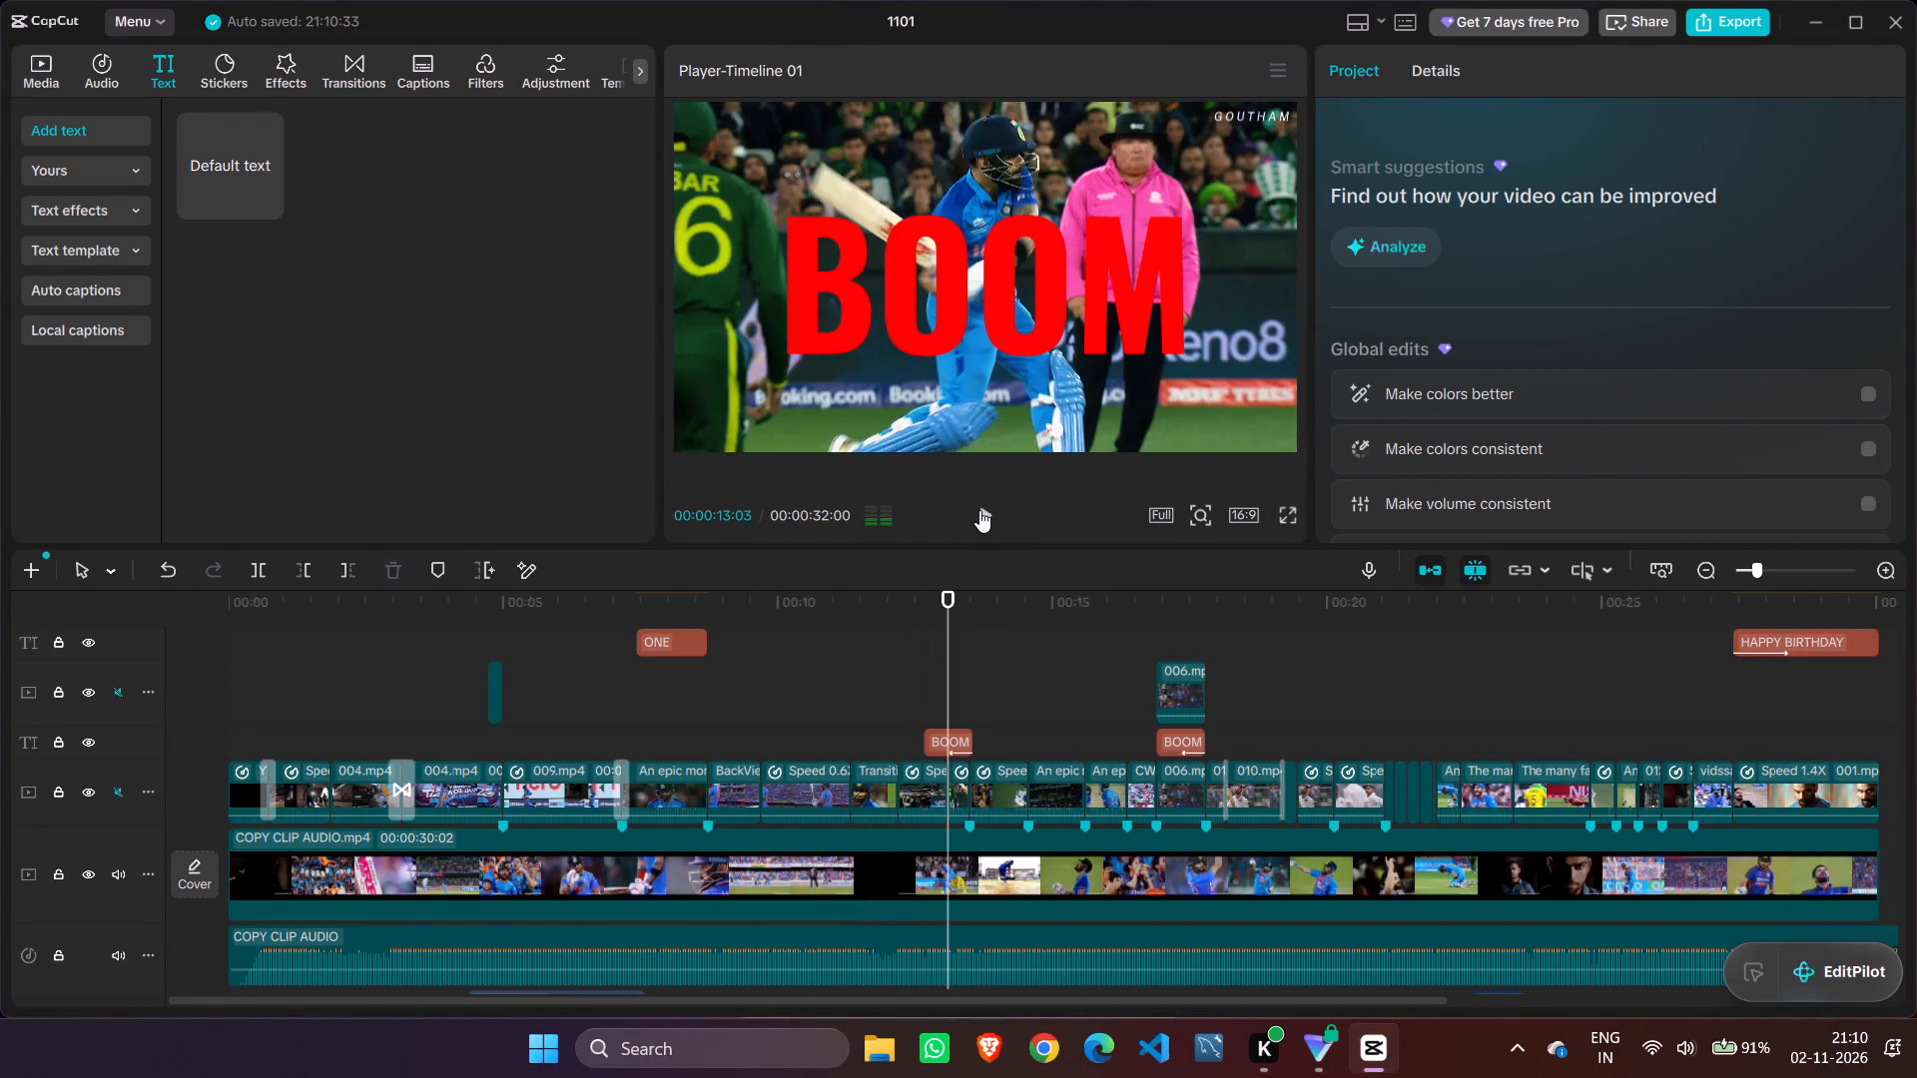
double_click(979, 510)
scroll(985, 683, down, 1)
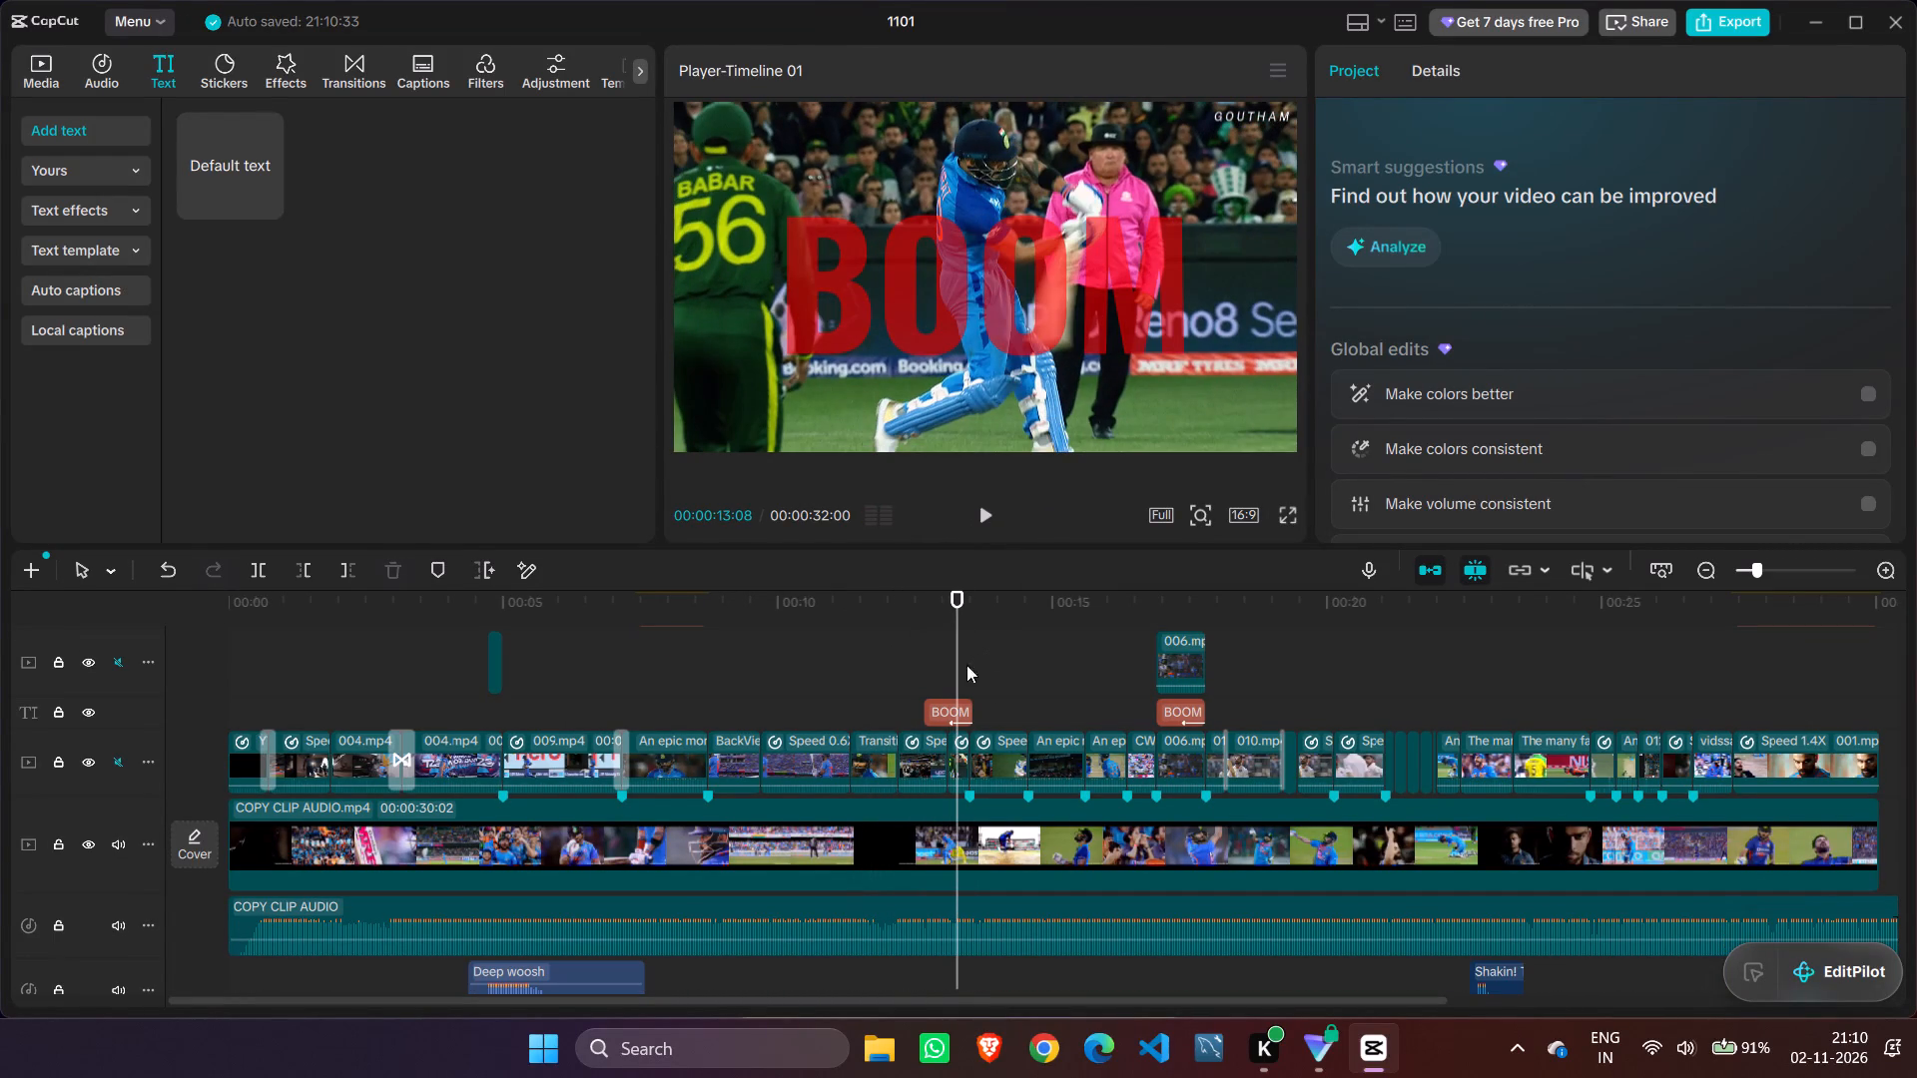
drag(954, 657, 913, 657)
click(983, 514)
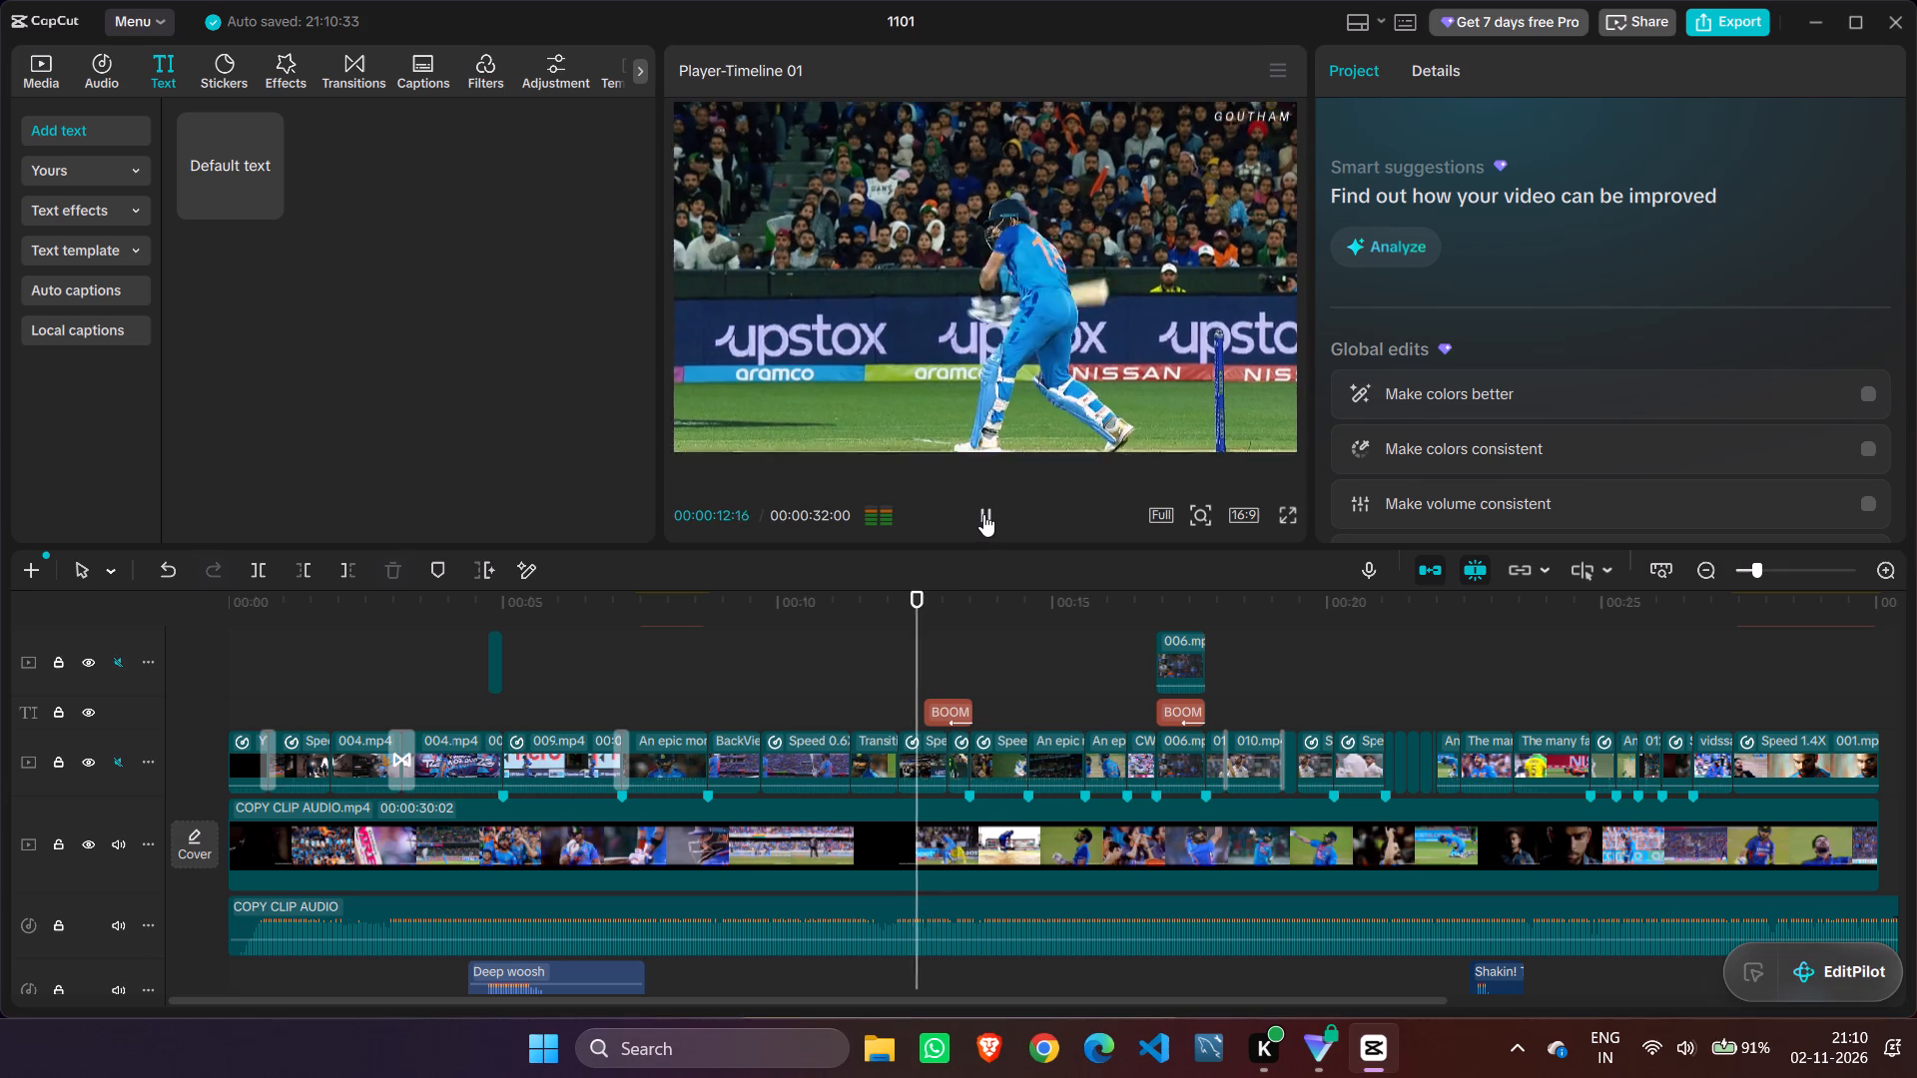
click(983, 514)
double_click(983, 514)
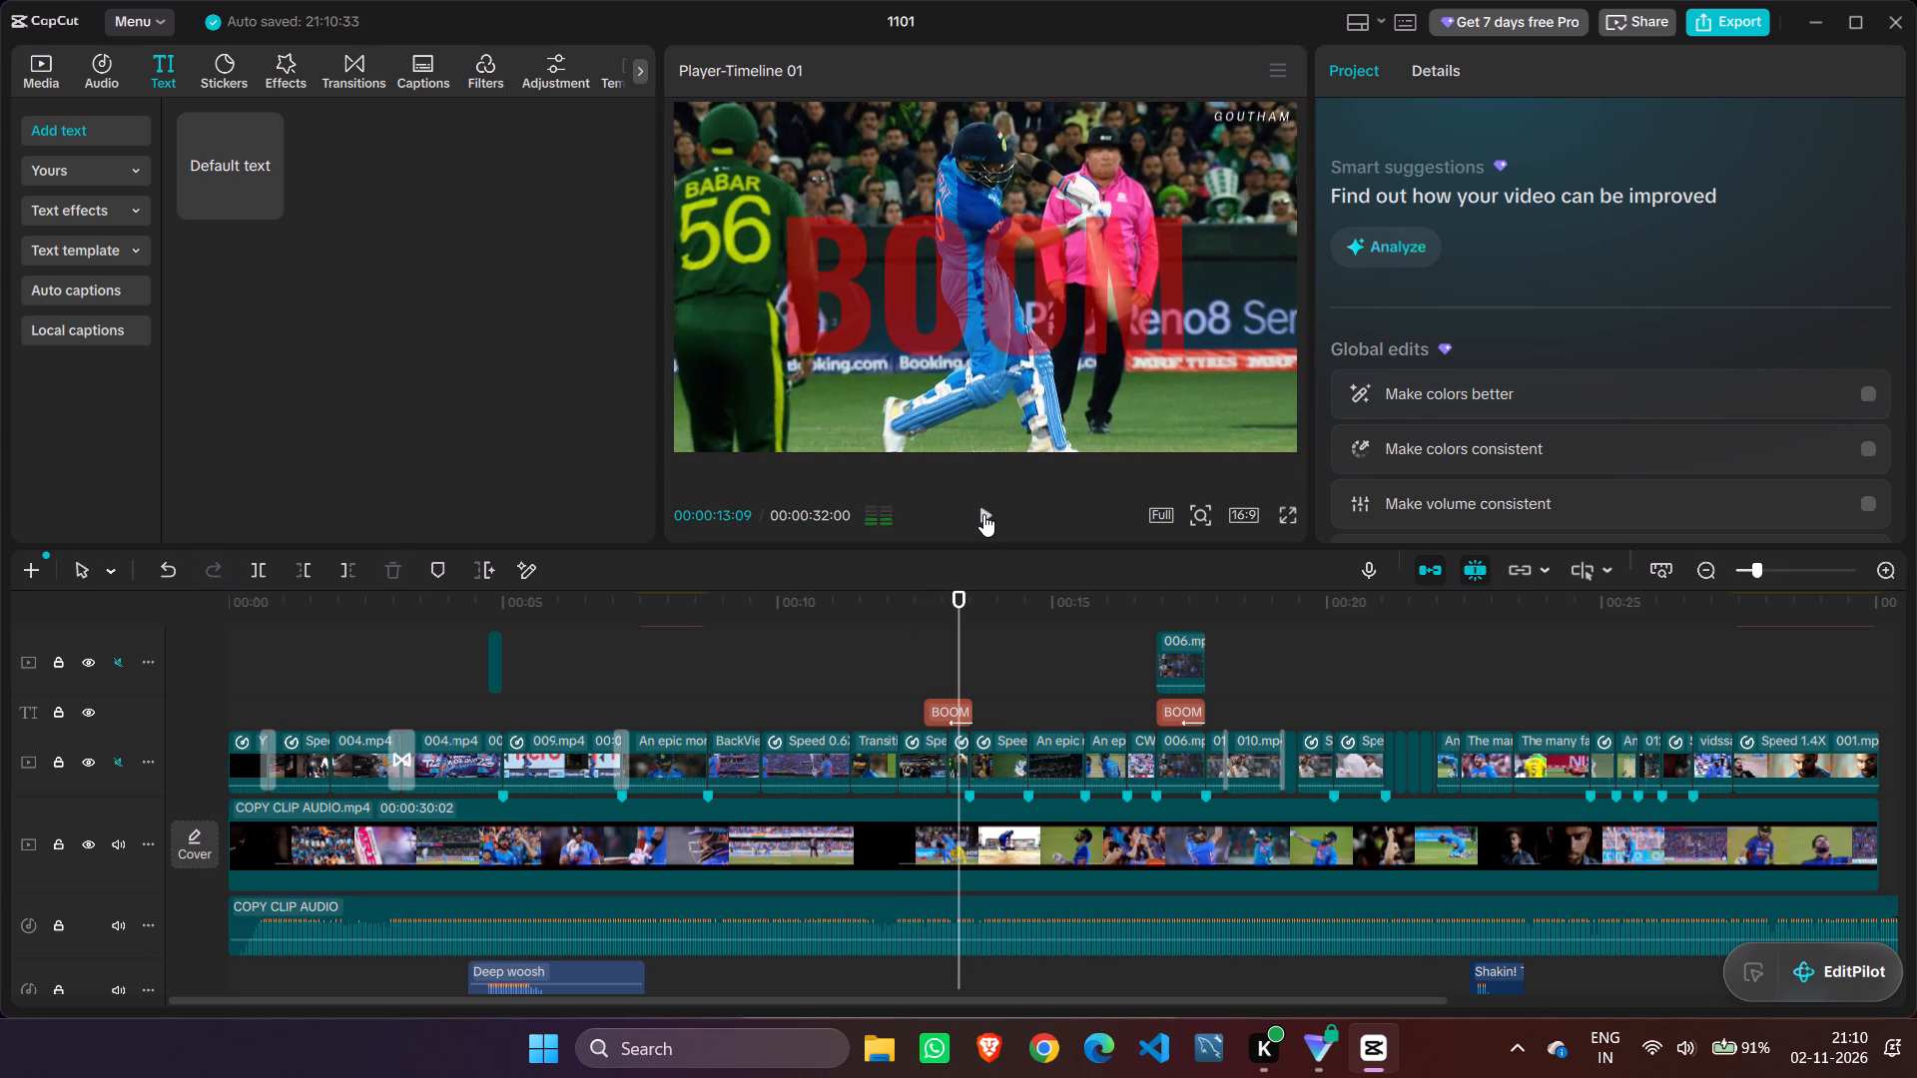
drag(960, 621, 923, 623)
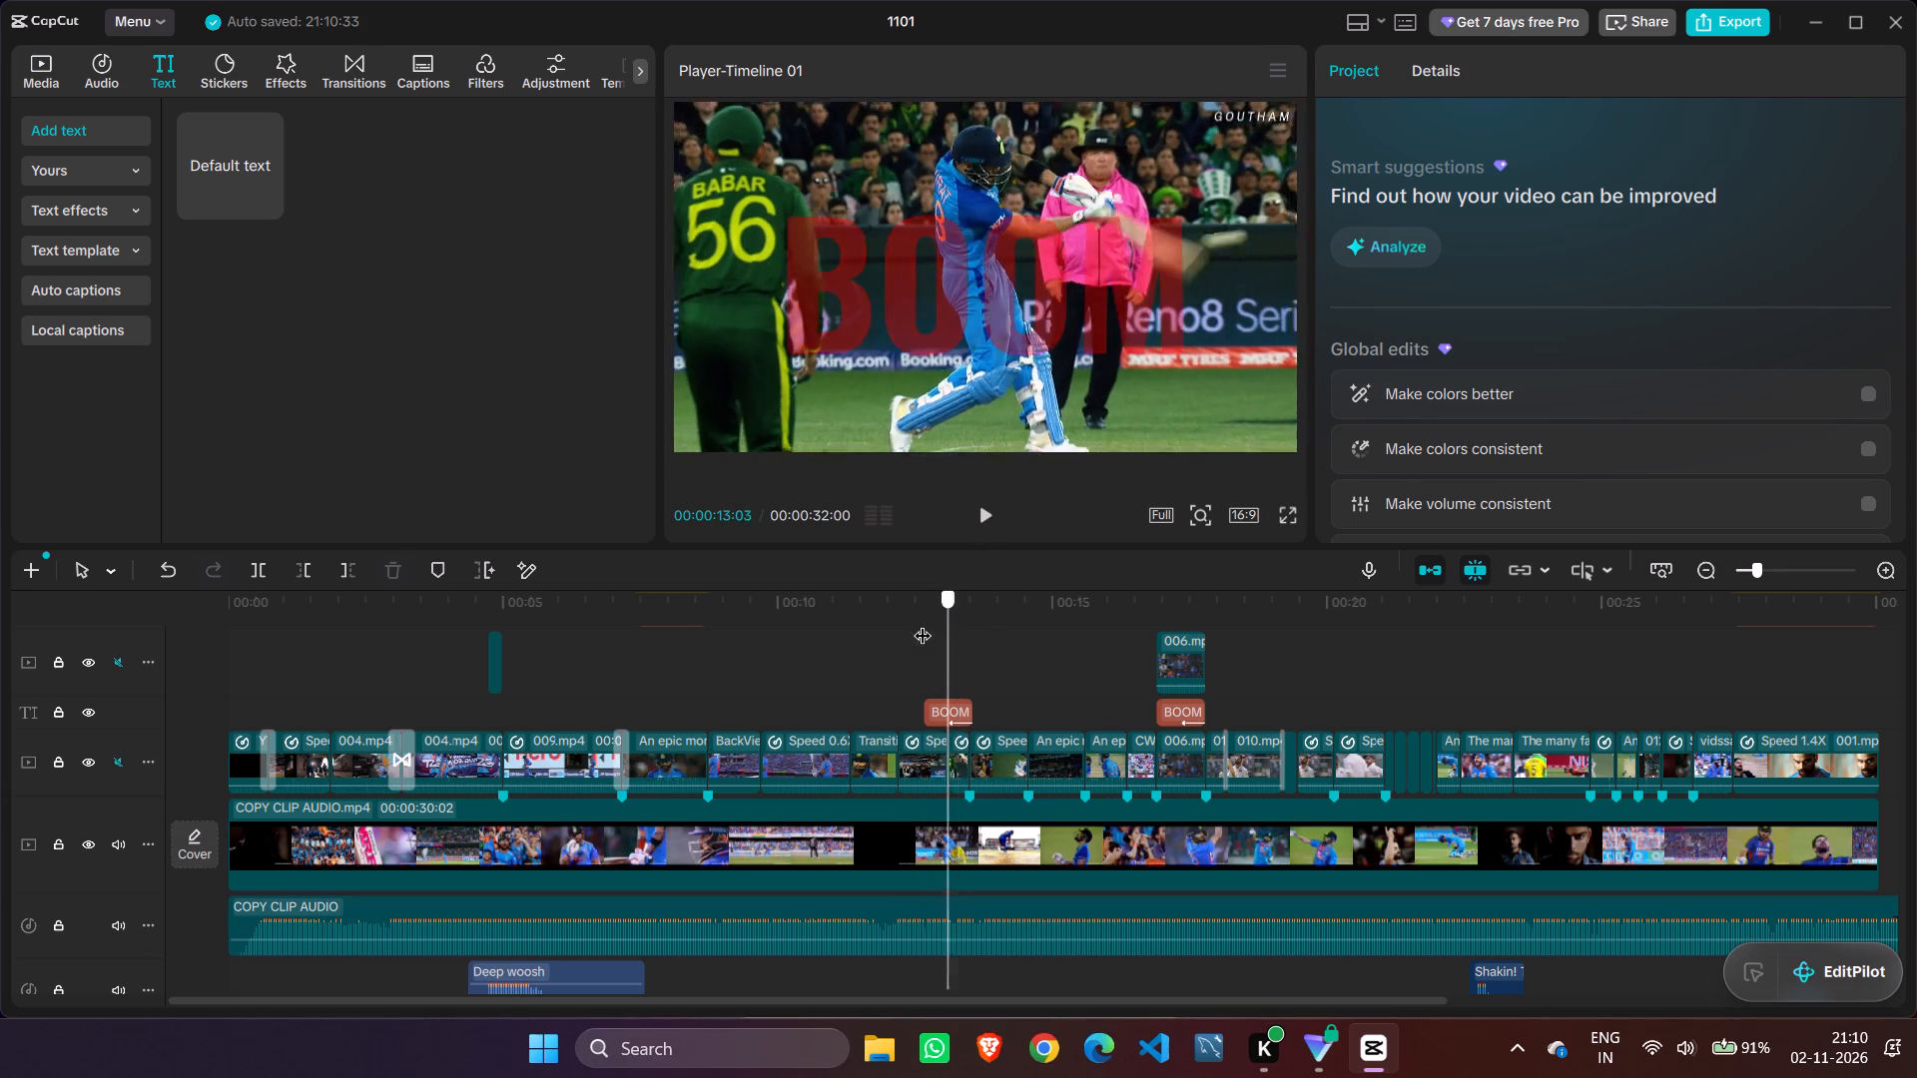
drag(923, 623, 914, 623)
click(982, 511)
click(982, 511)
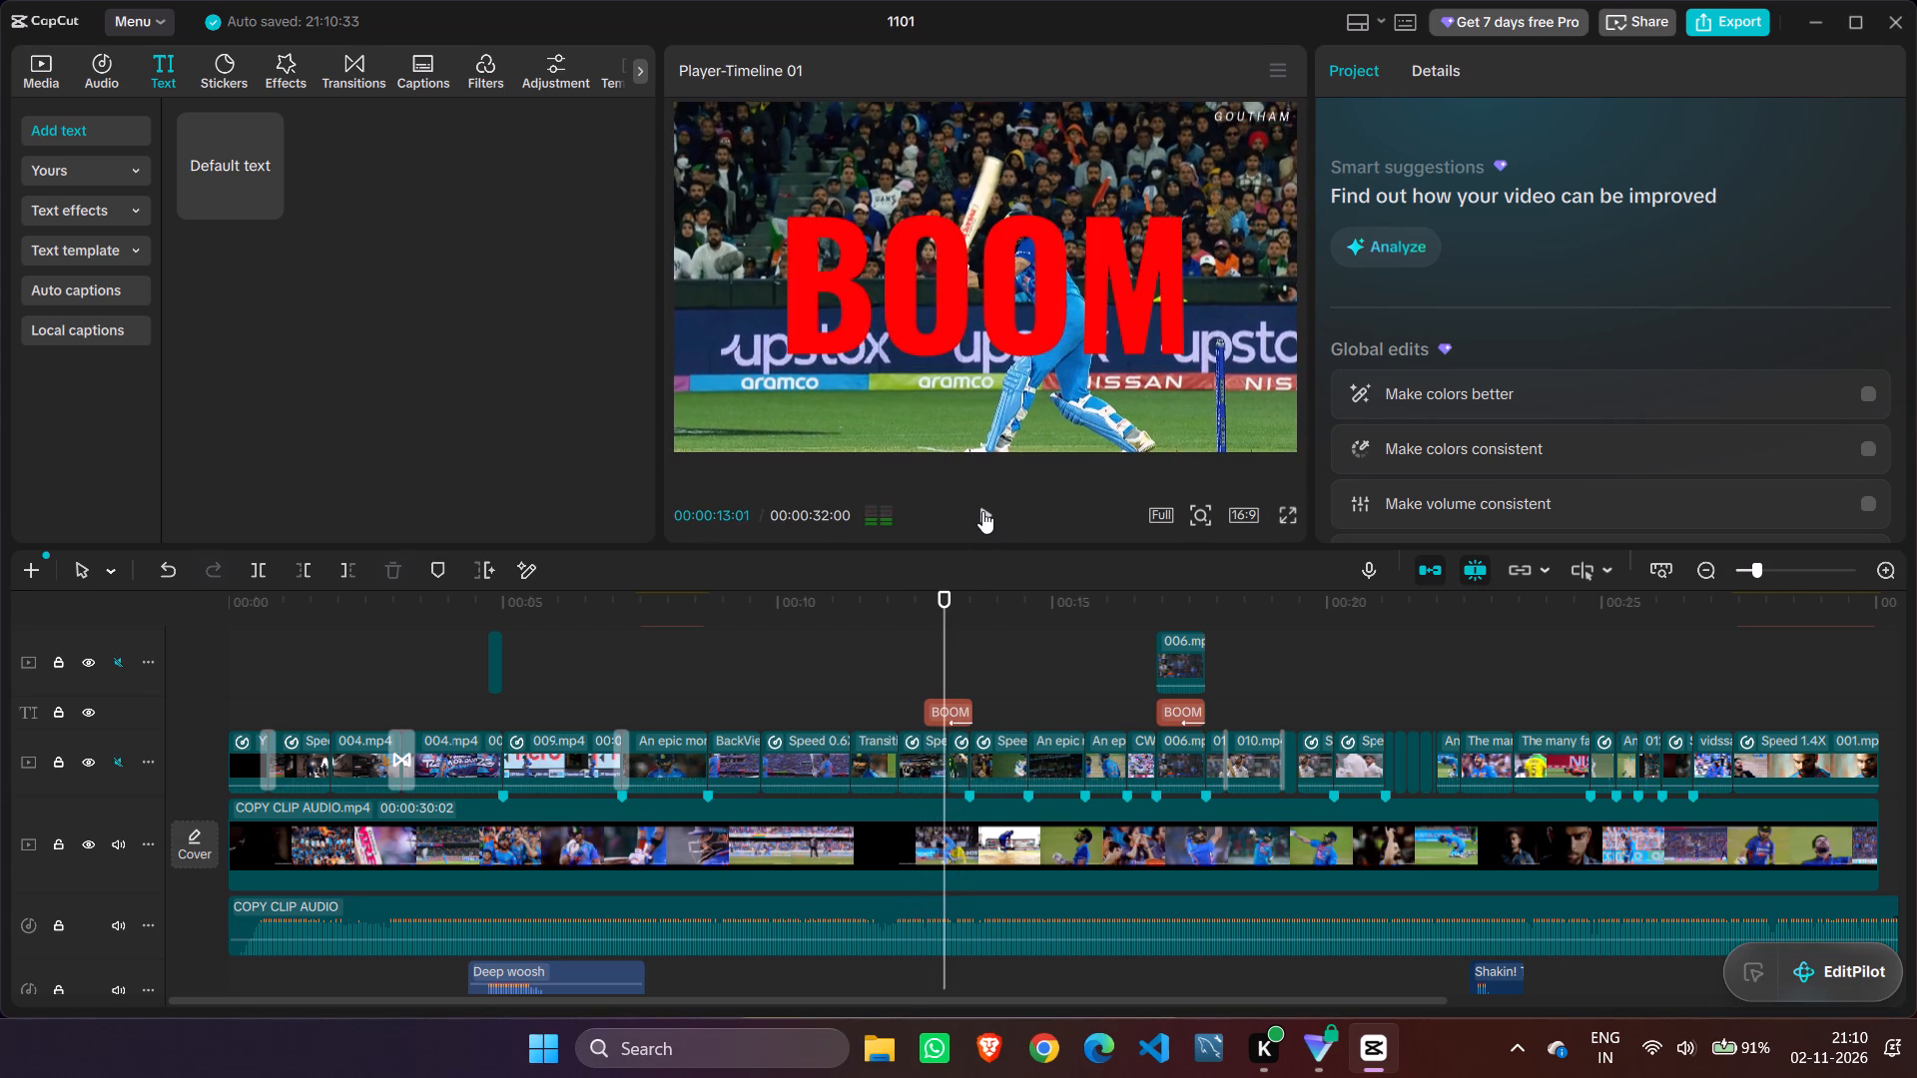
double_click(982, 511)
Trim the end of the new BOOM text clip to the cut at about 00:00:13:03, where the Speed 1.3X montage clip ends.
click(957, 701)
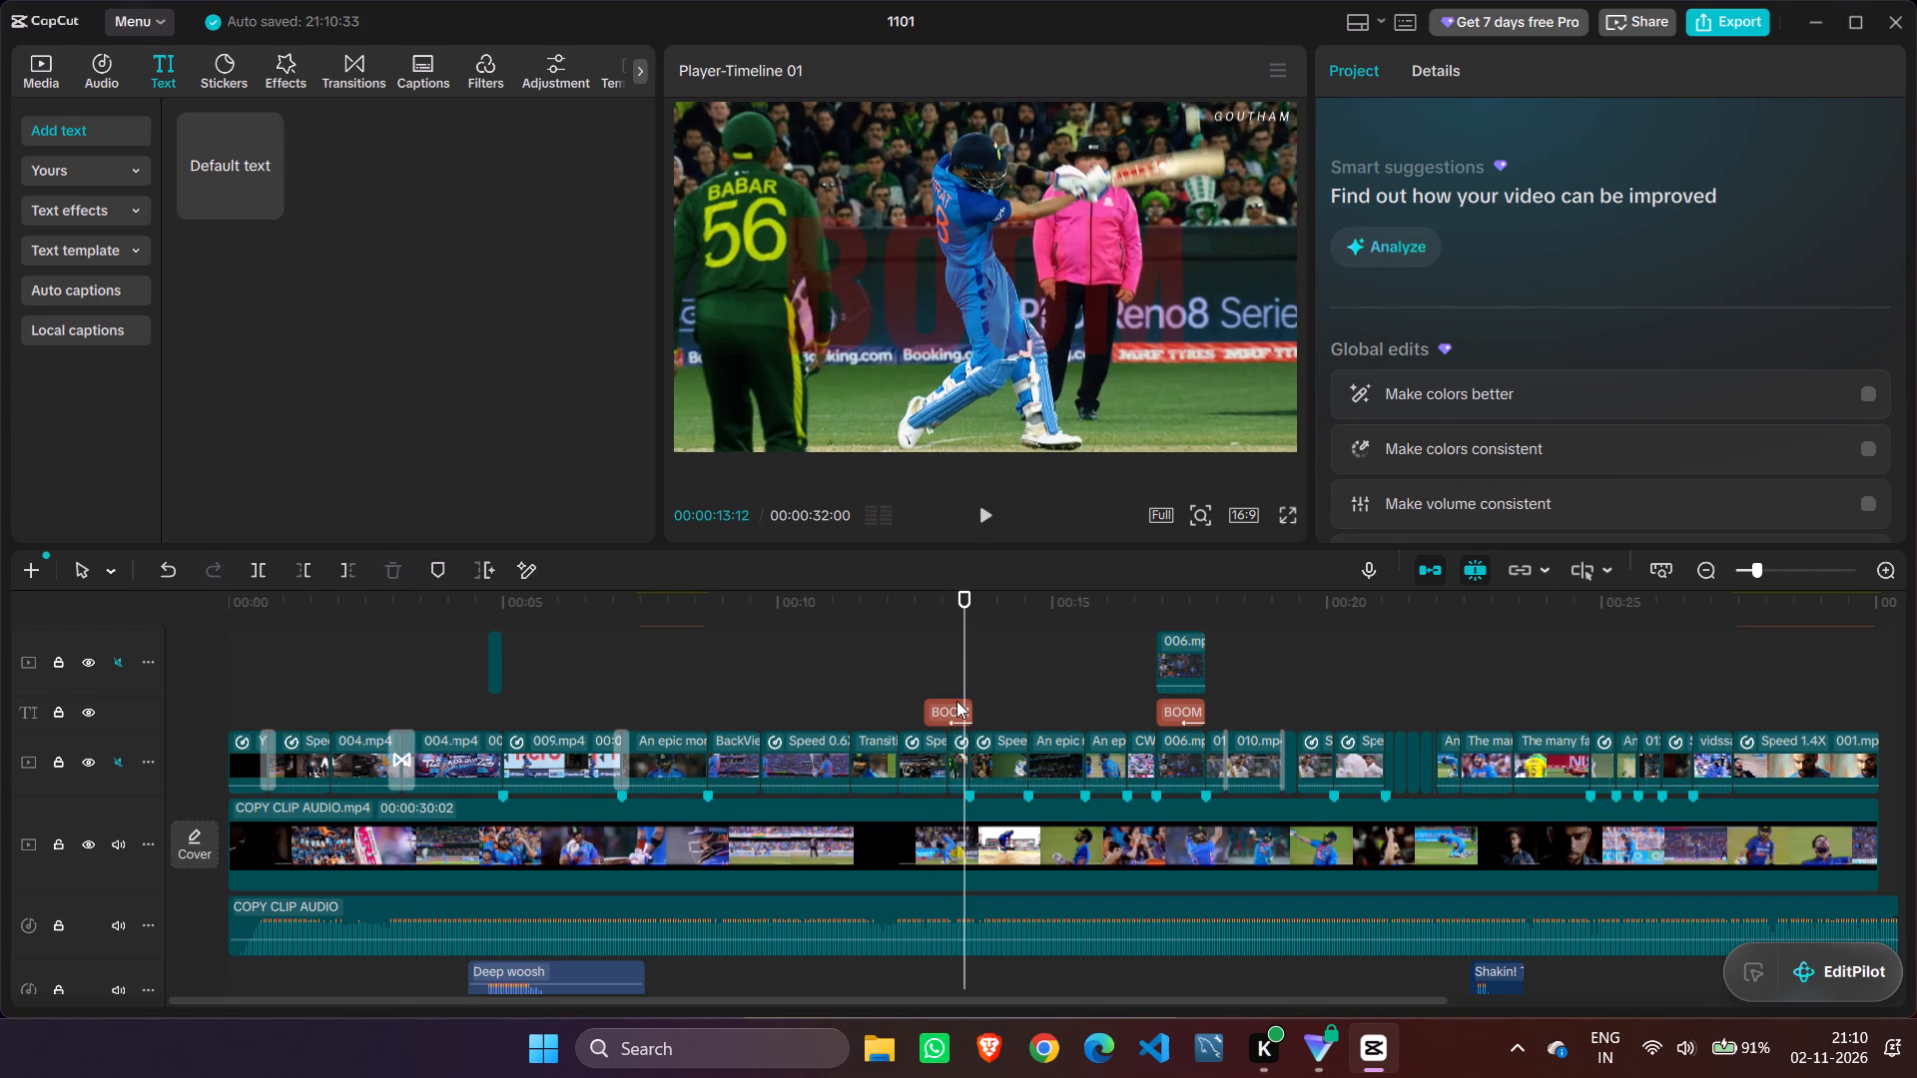
drag(974, 708, 948, 715)
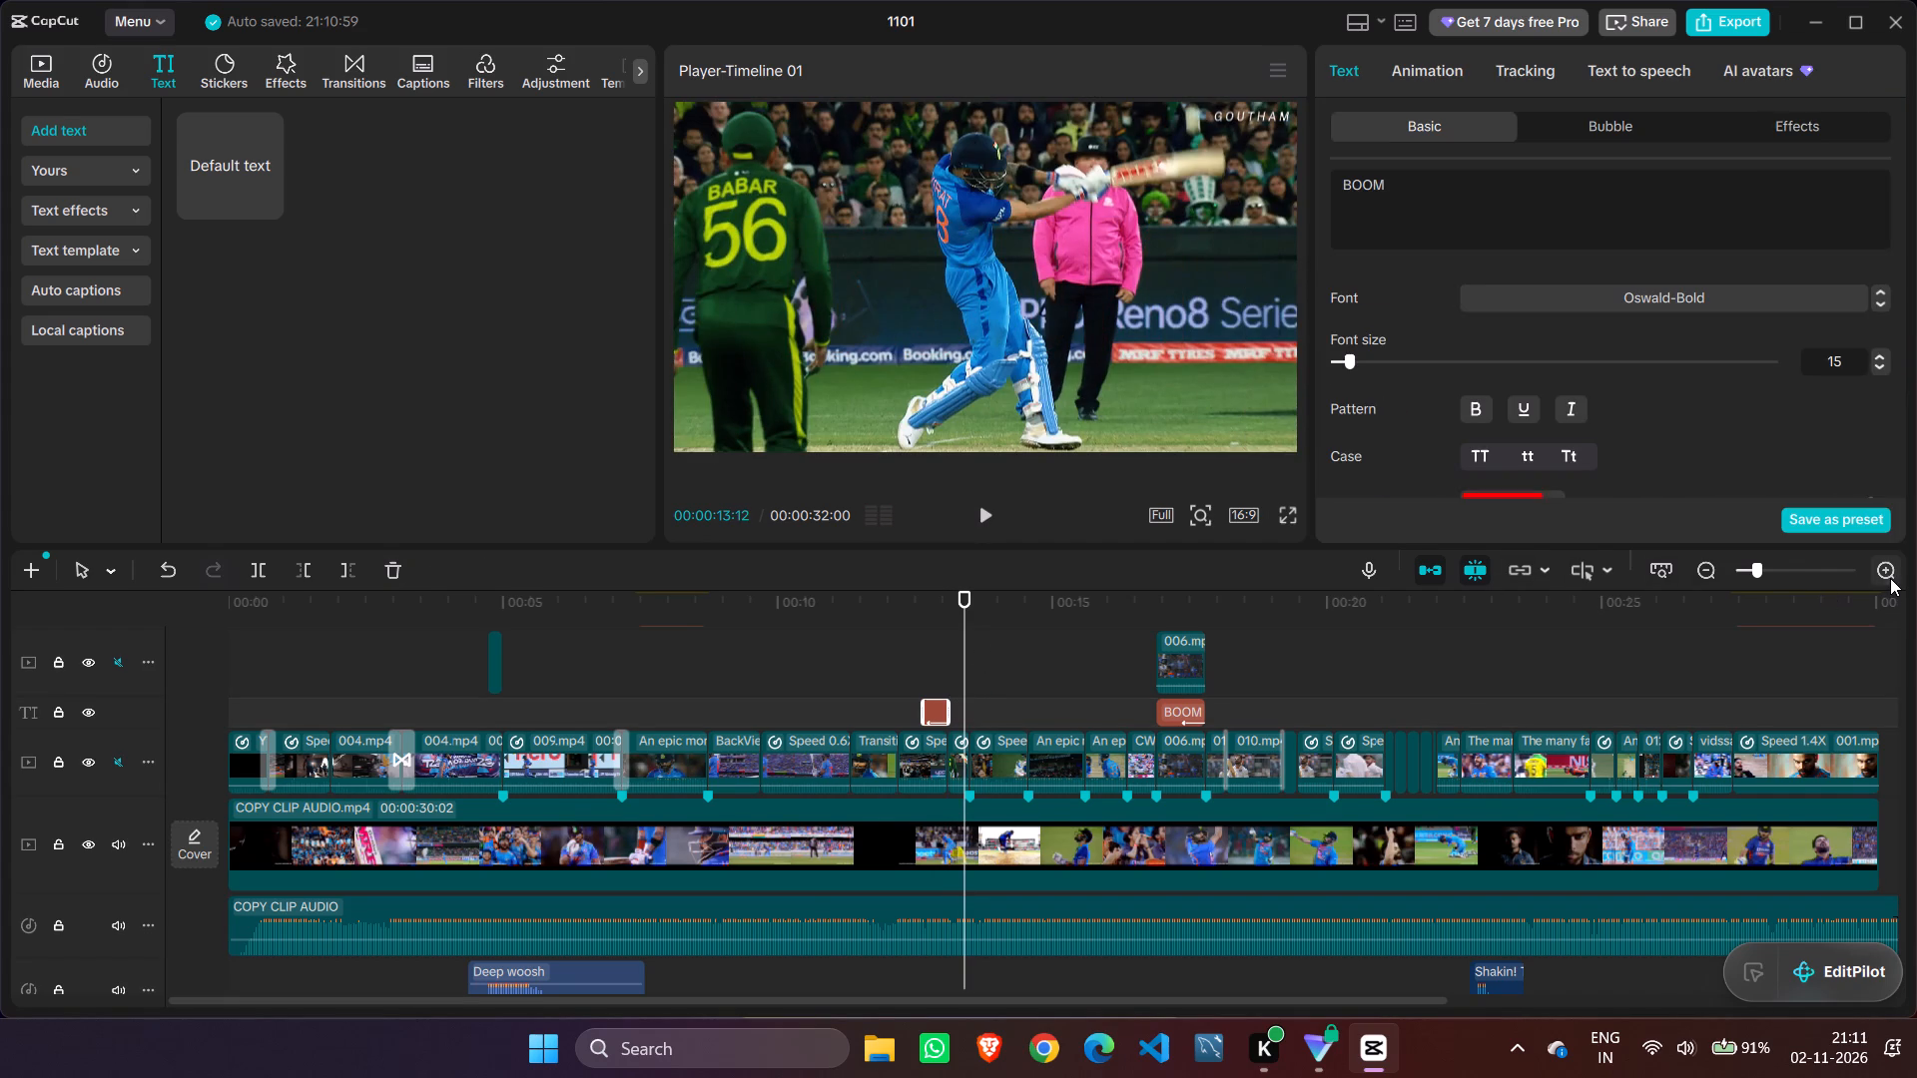
Shorten the Fade Out animation on the new BOOM text clip to 0.1s.
double_click(1890, 578)
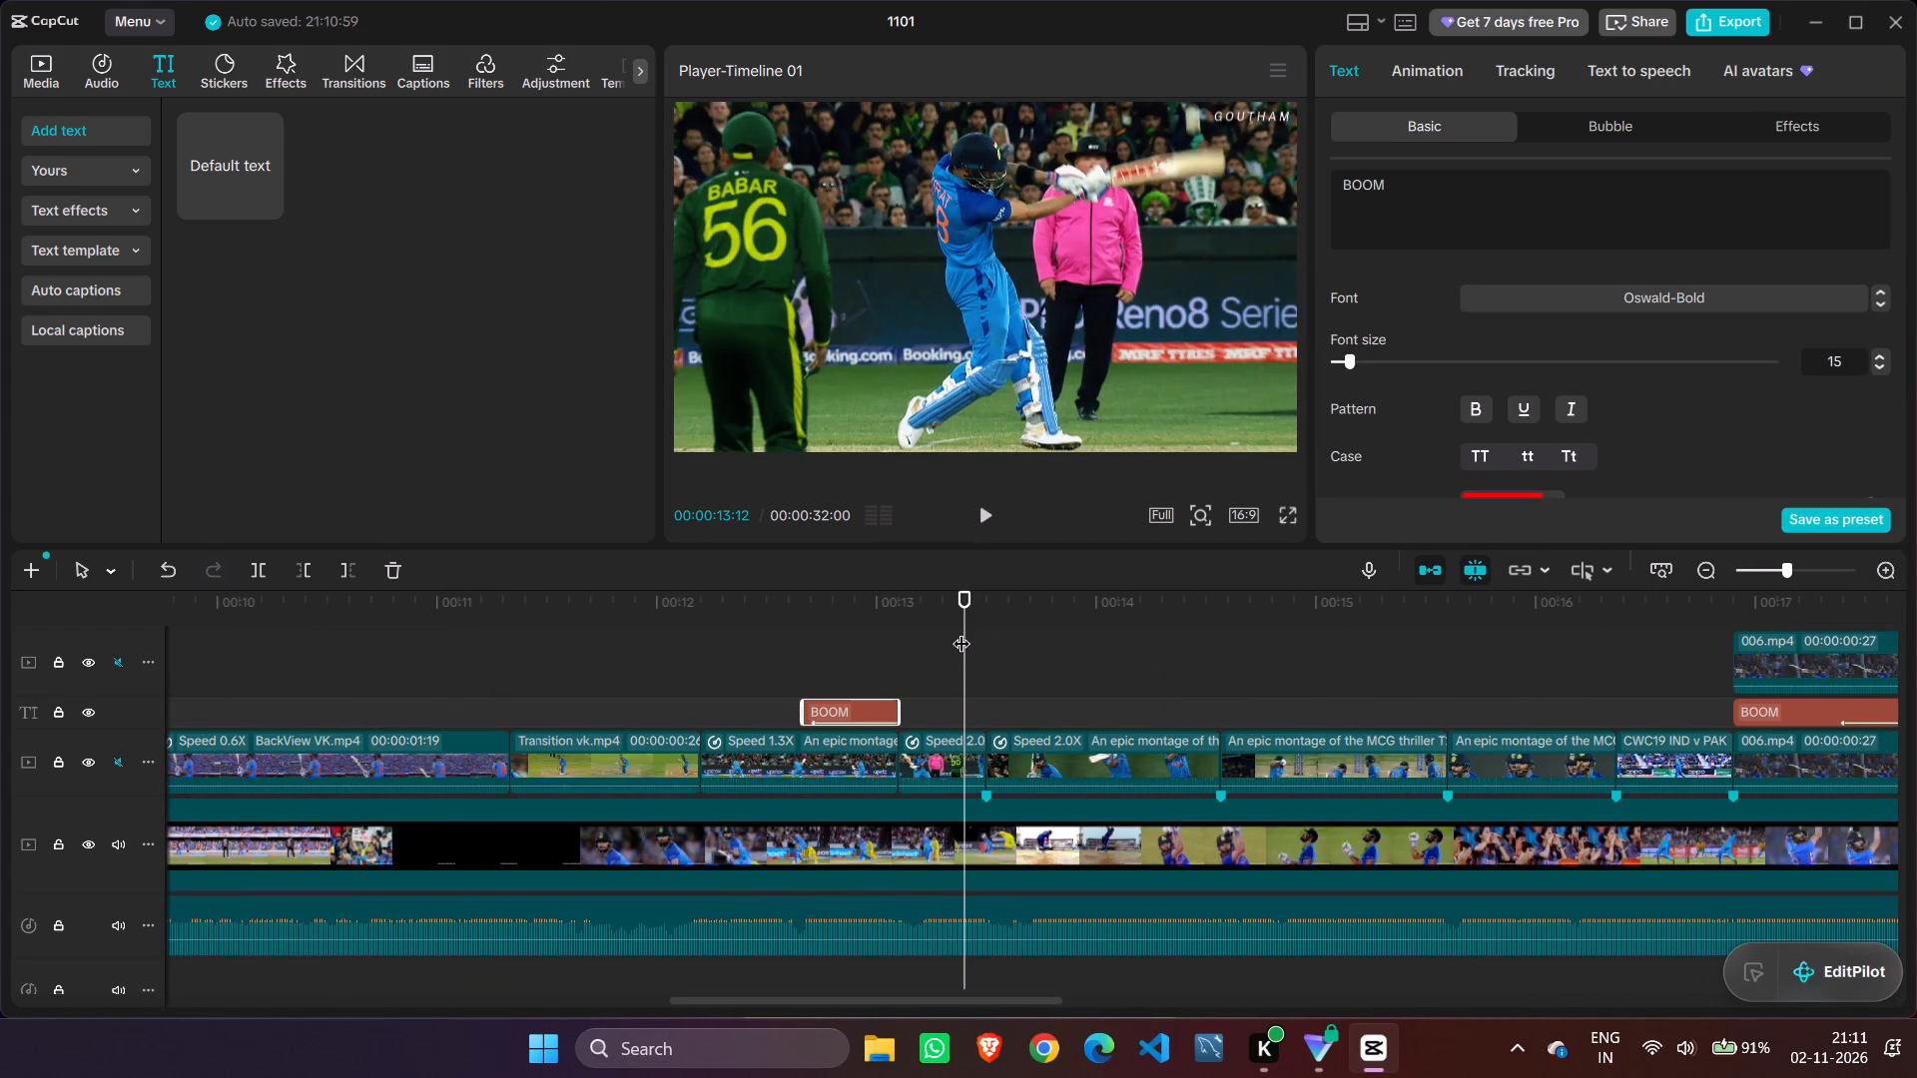
drag(961, 631, 844, 638)
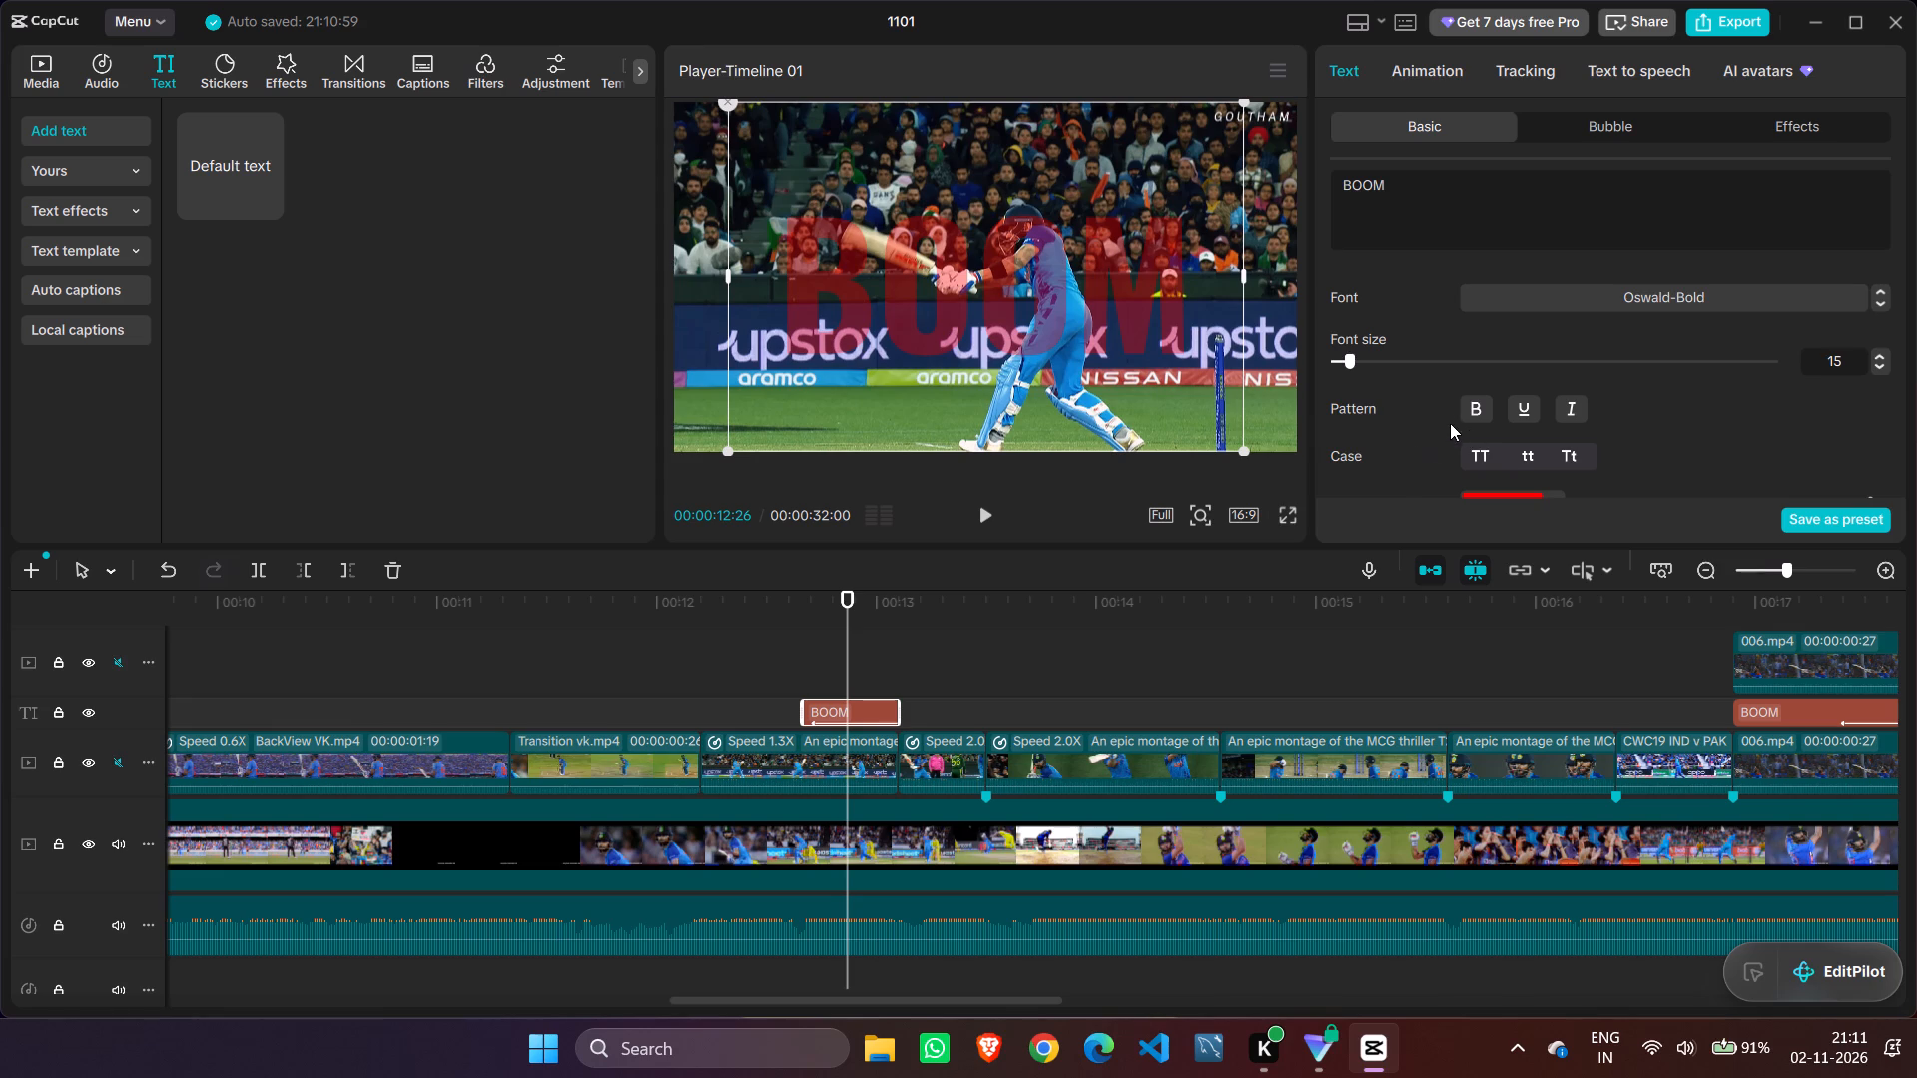
scroll(1449, 421, down, 1)
click(1419, 70)
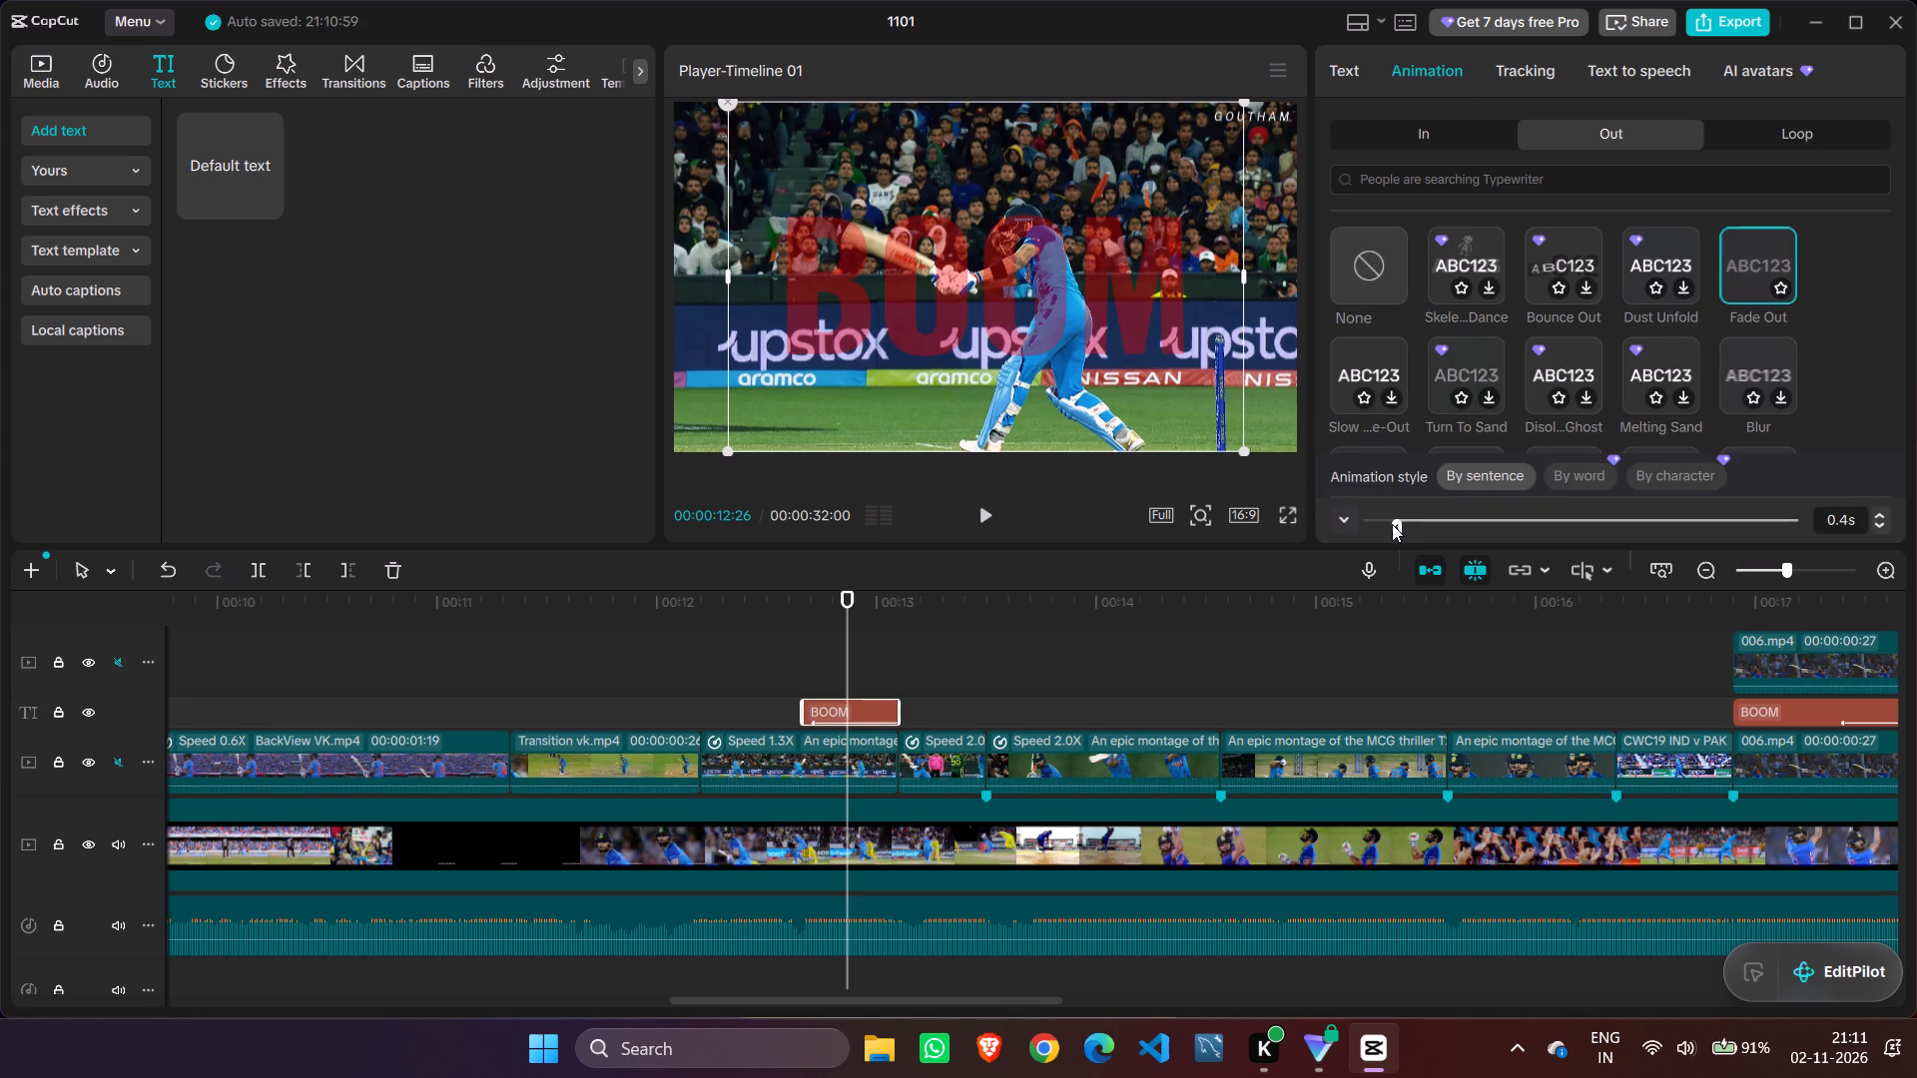
drag(1392, 524, 1491, 526)
drag(1491, 526, 1508, 528)
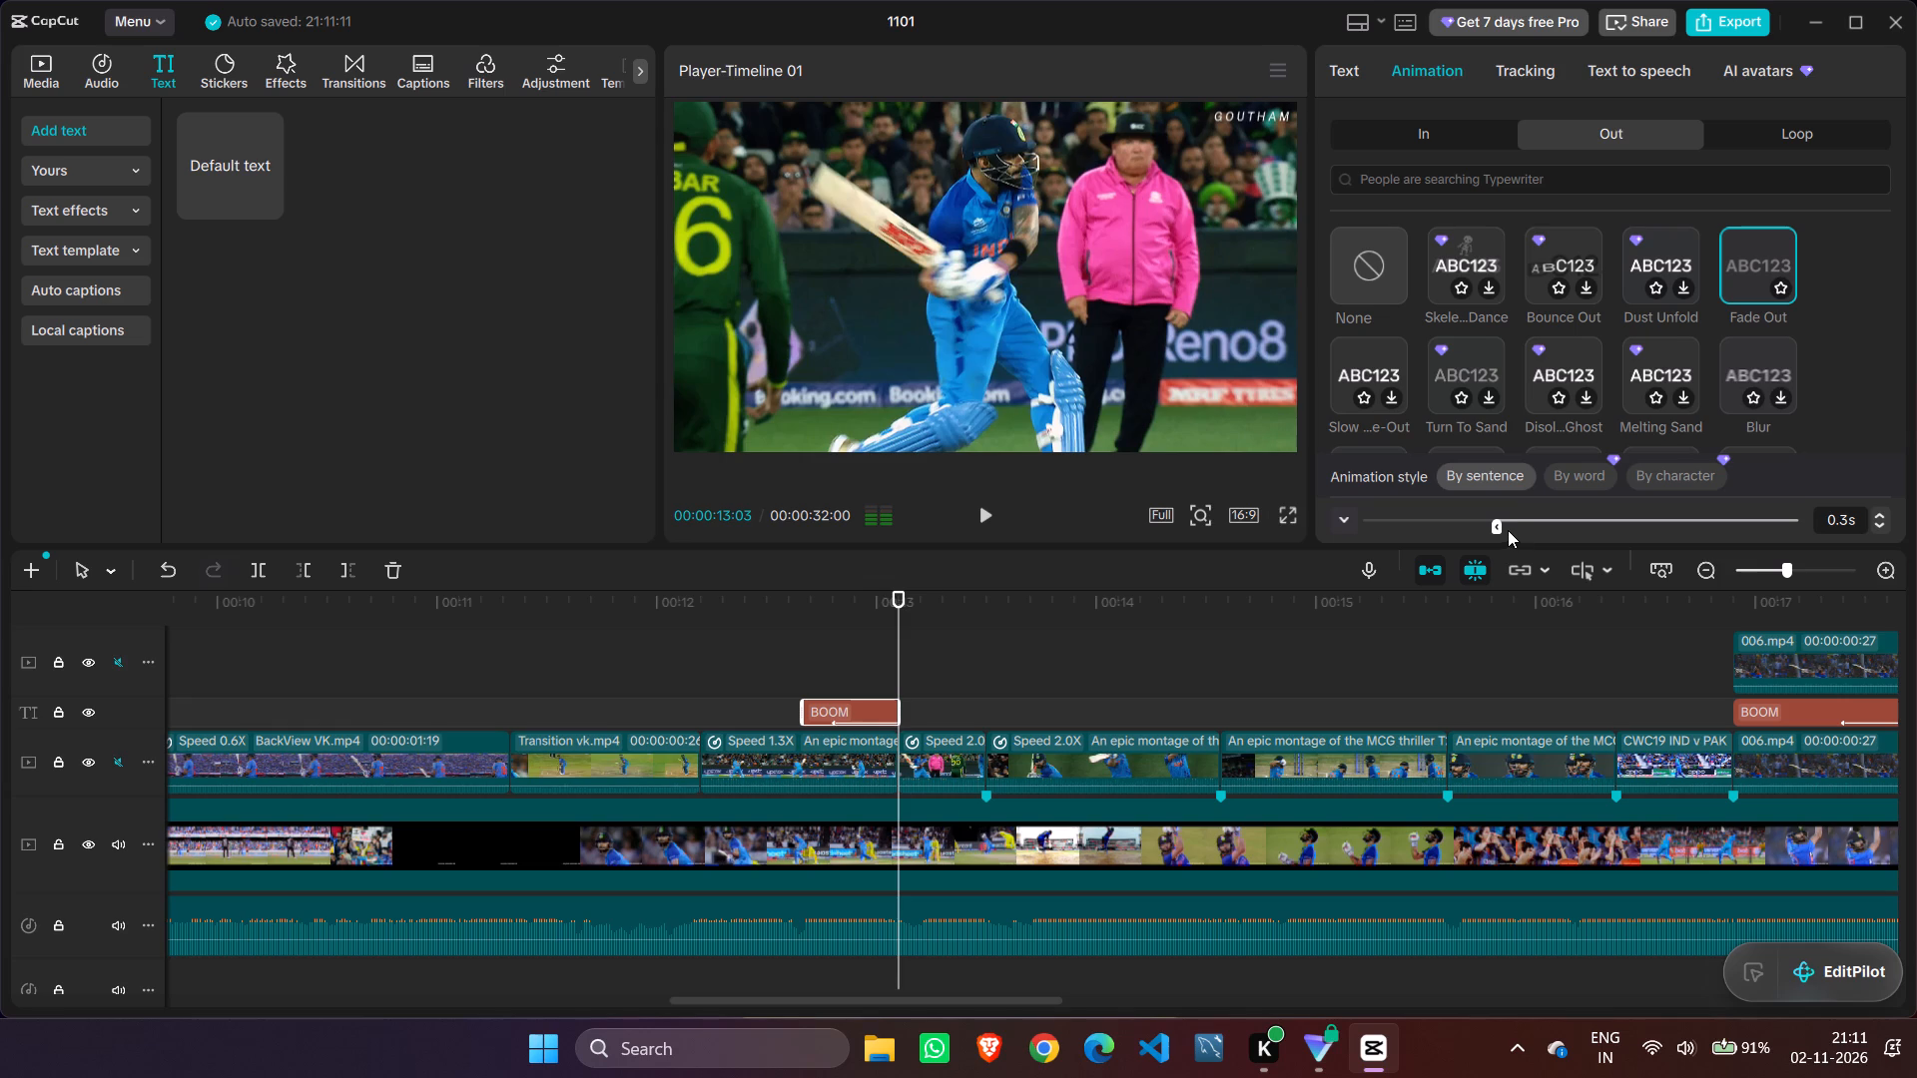
drag(1494, 526, 1639, 532)
drag(1634, 530, 1636, 530)
drag(1636, 530, 1723, 533)
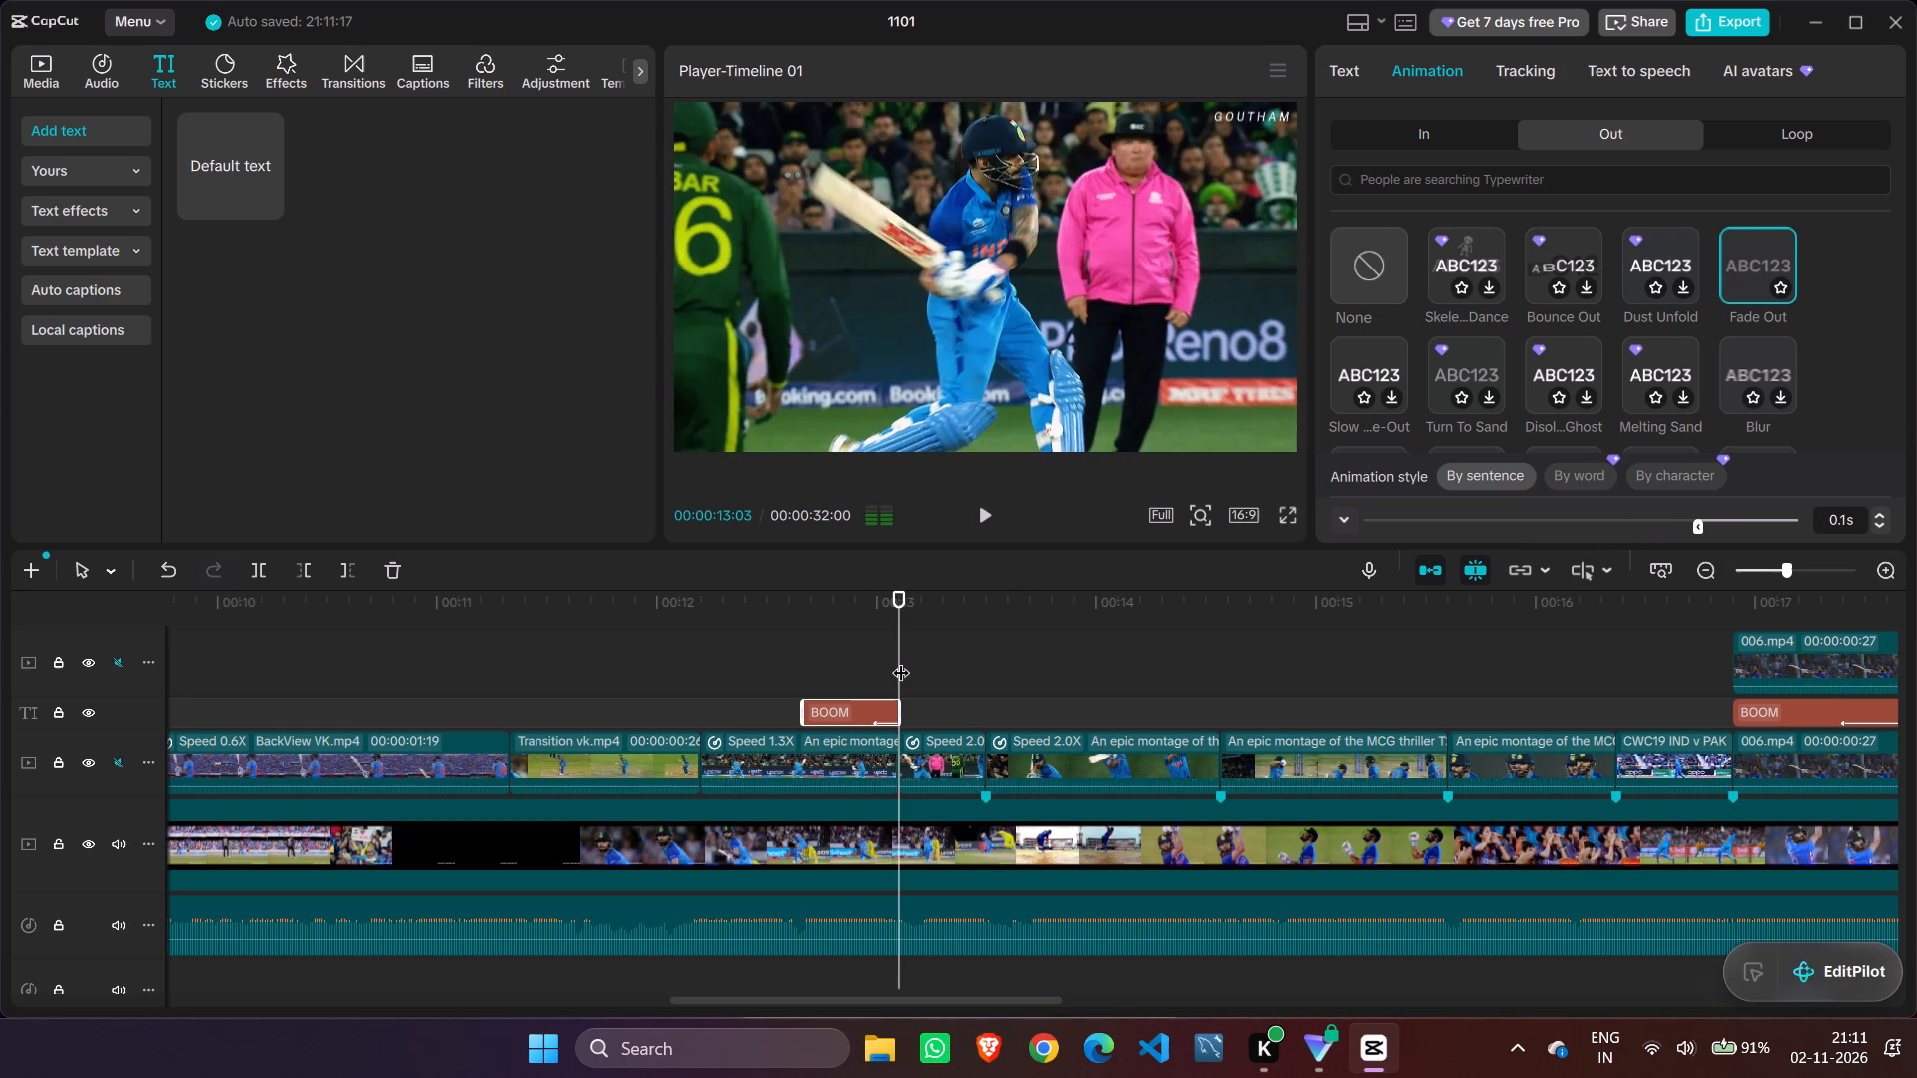
Replay the batting section from about 00:00:11:25 to check the timing of the shortened BOOM text and its fade.
drag(901, 660, 615, 656)
click(693, 640)
drag(695, 642, 617, 641)
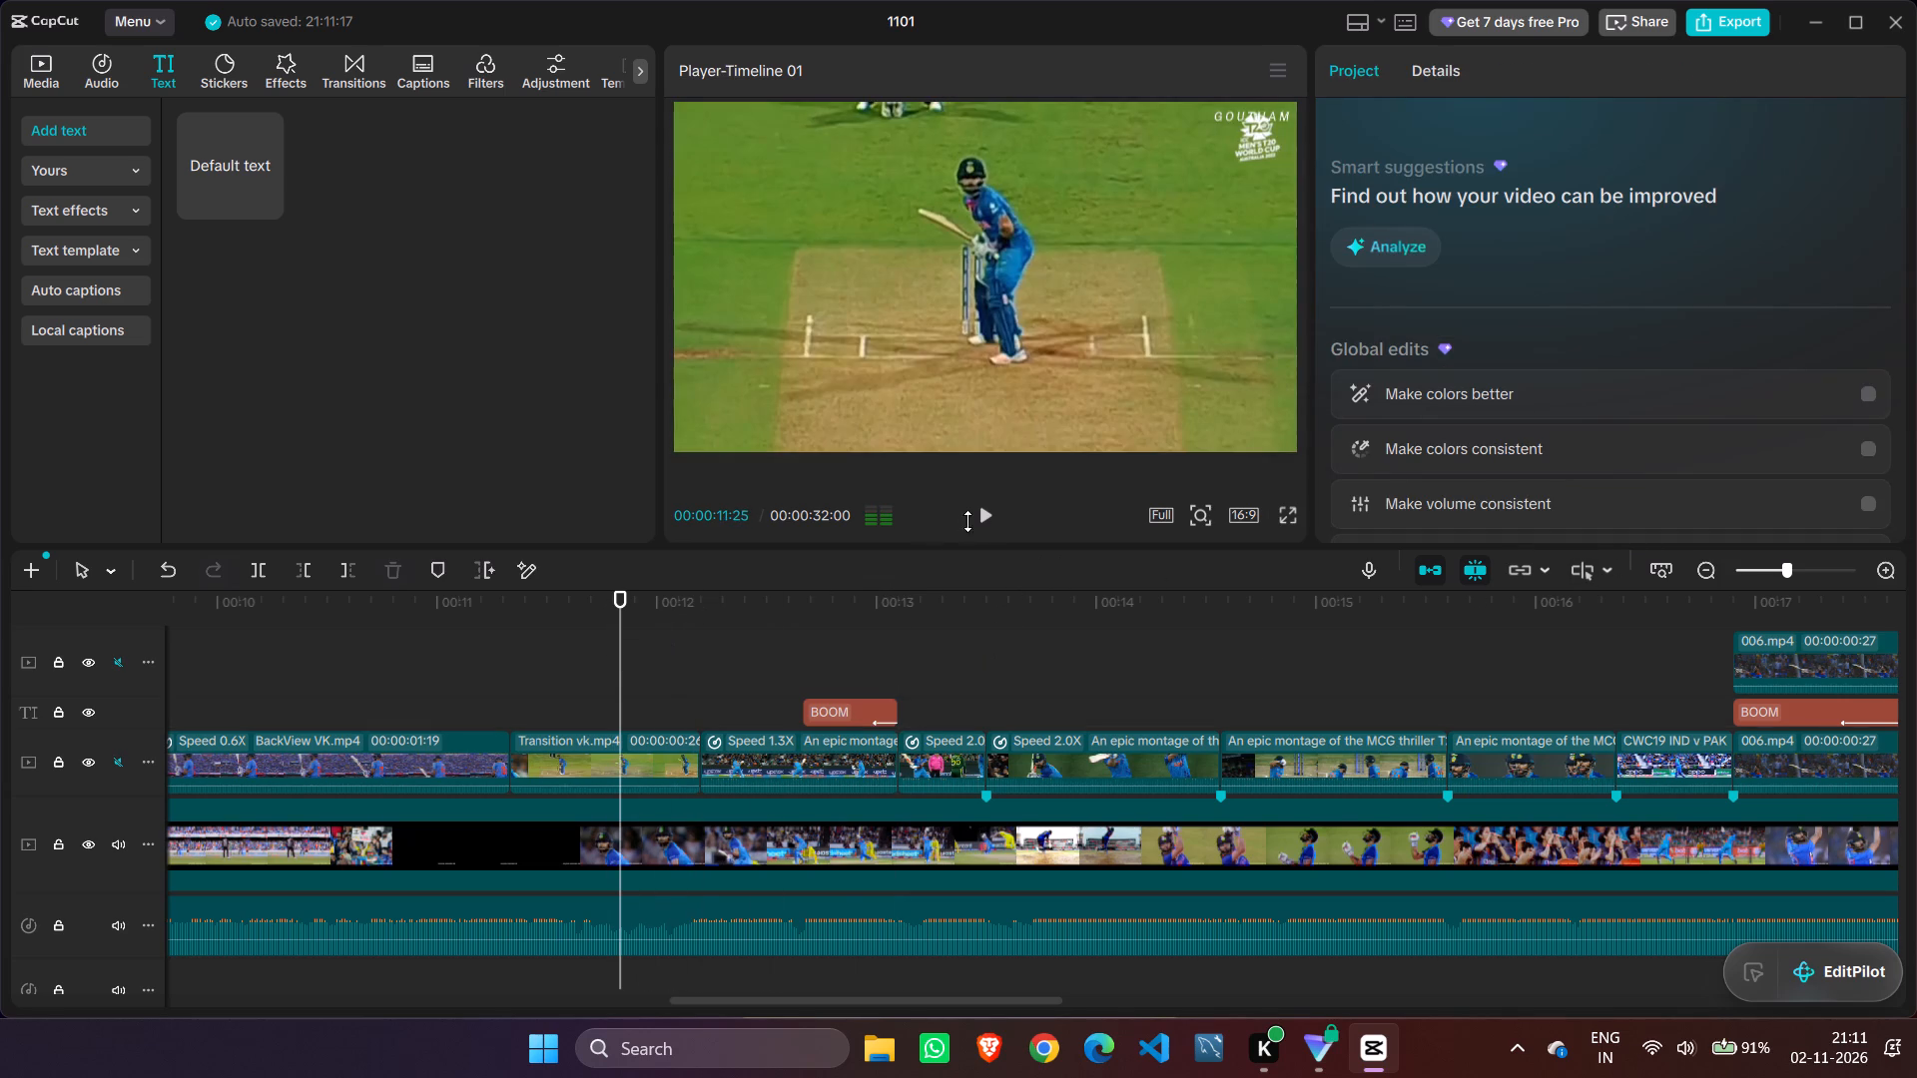
click(984, 514)
click(984, 514)
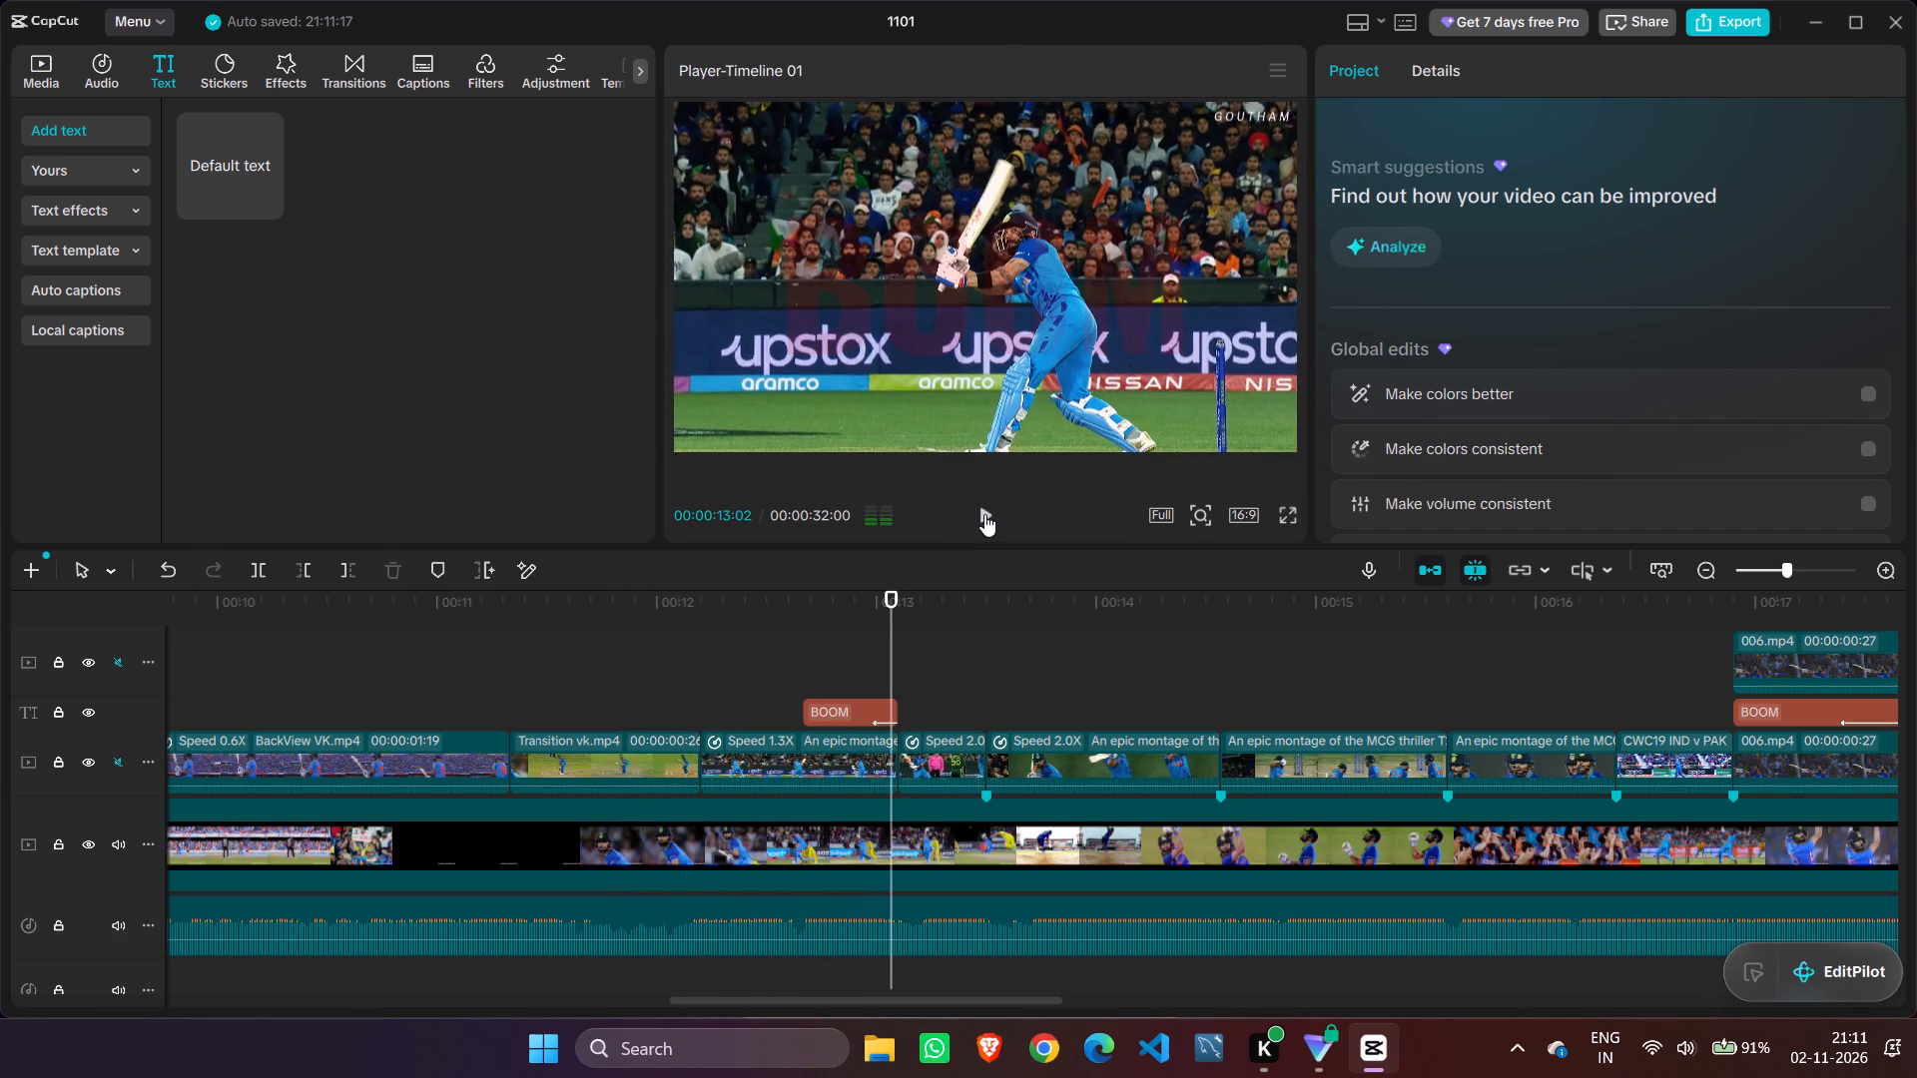
click(984, 514)
click(984, 514)
drag(986, 626, 754, 630)
click(989, 522)
click(989, 518)
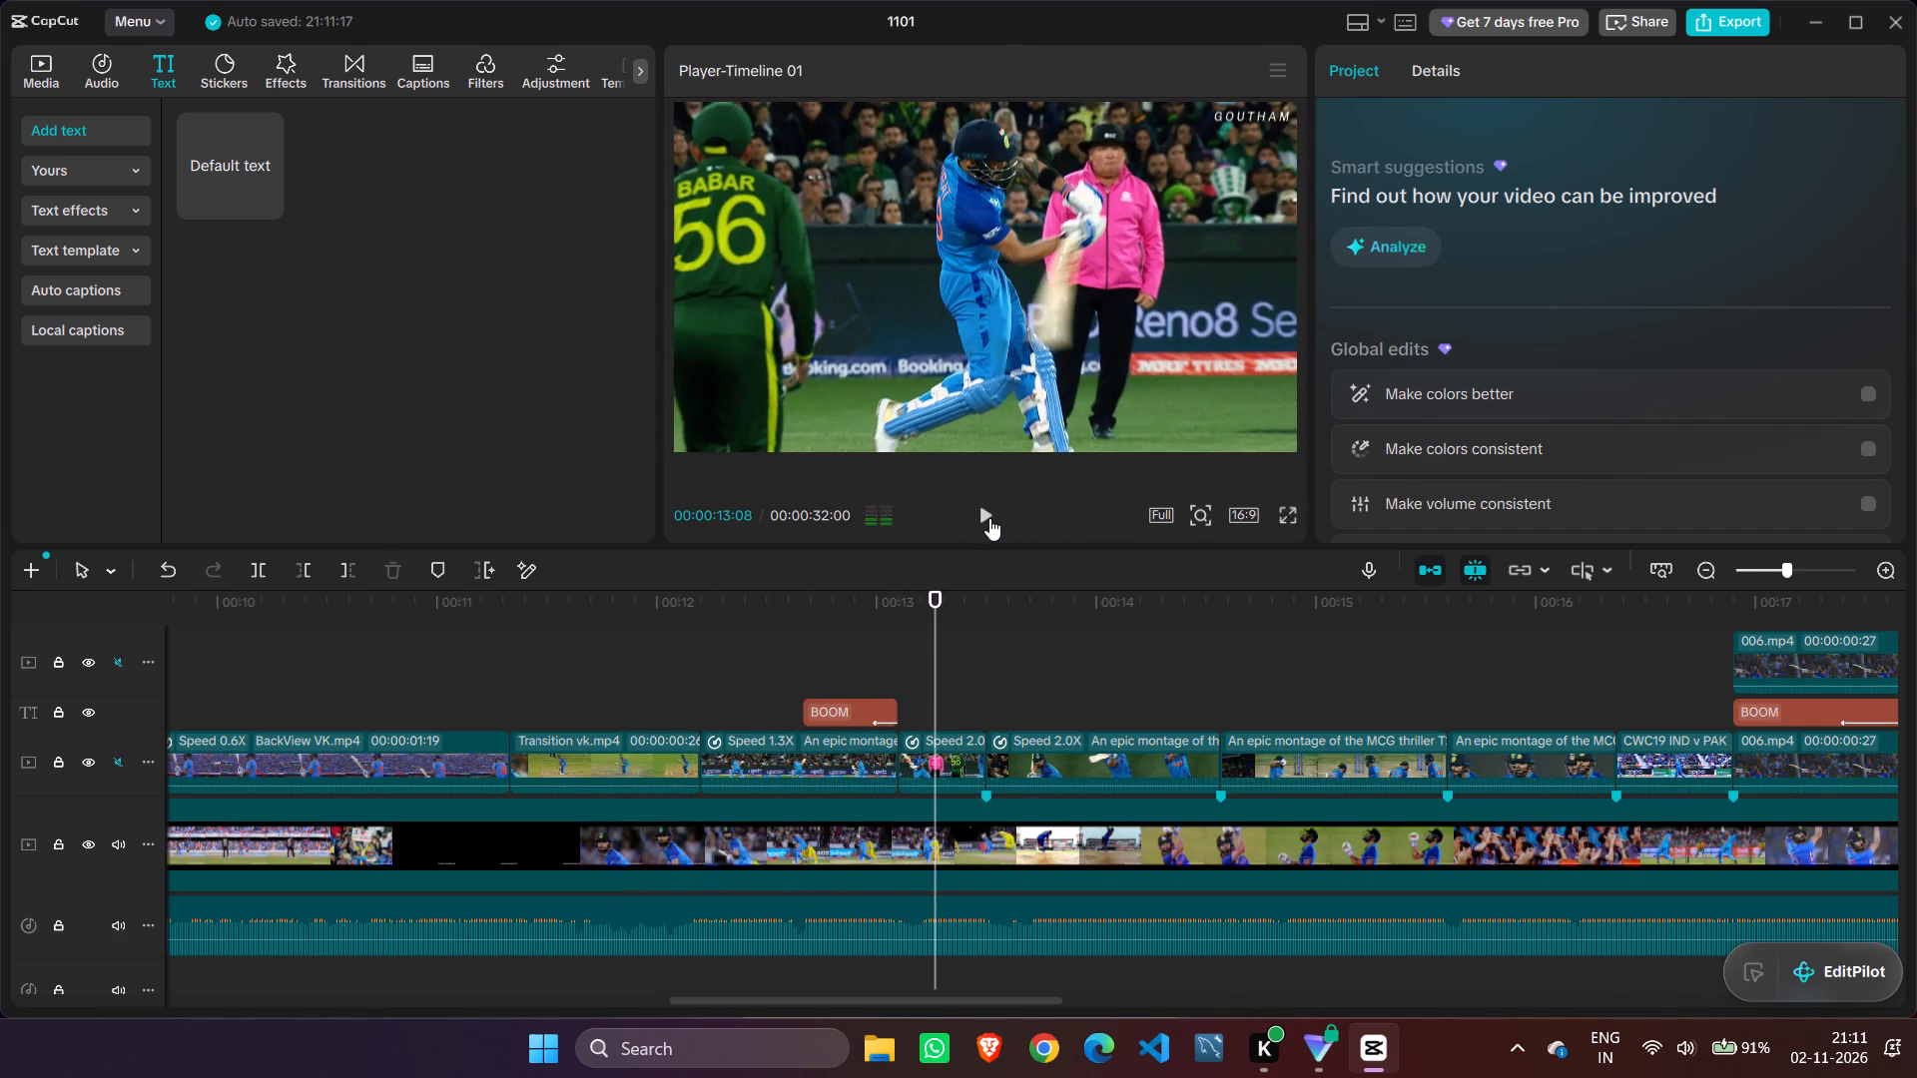
click(989, 518)
click(989, 518)
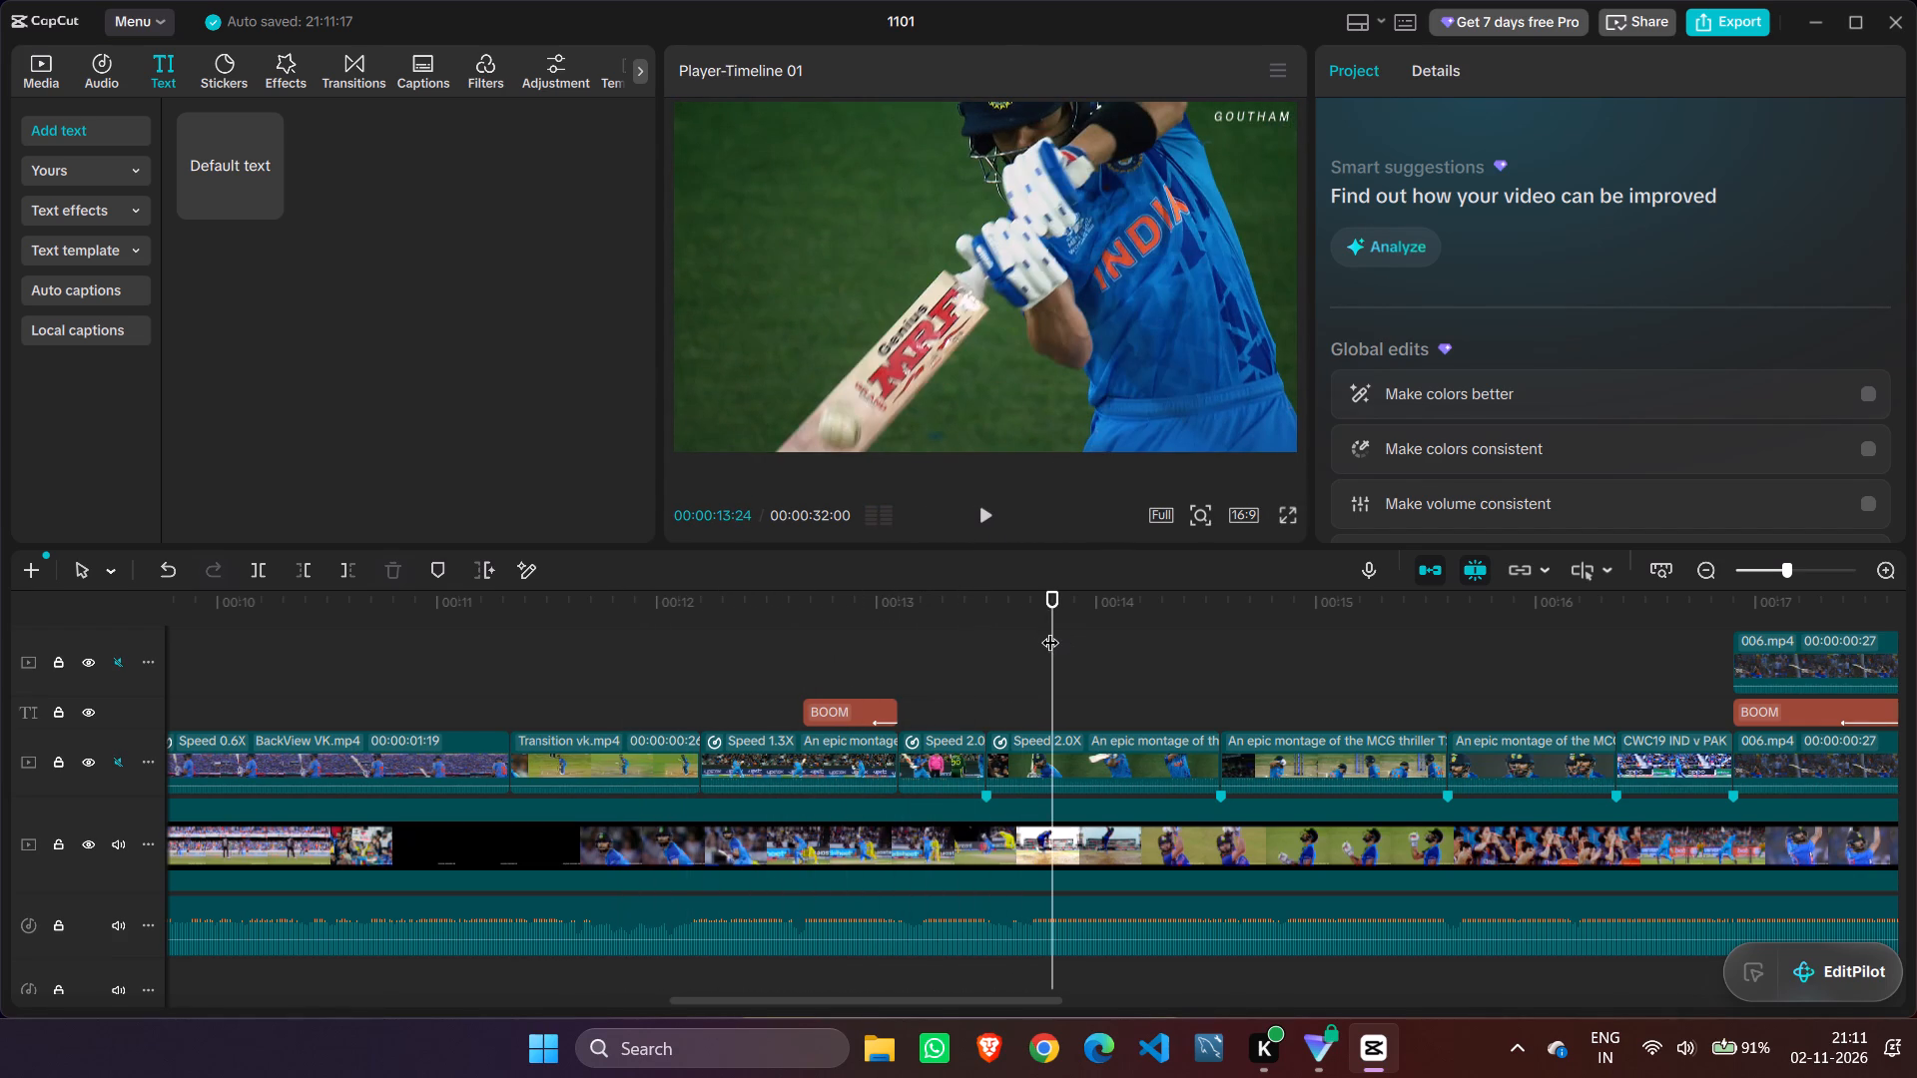
drag(1050, 630, 835, 632)
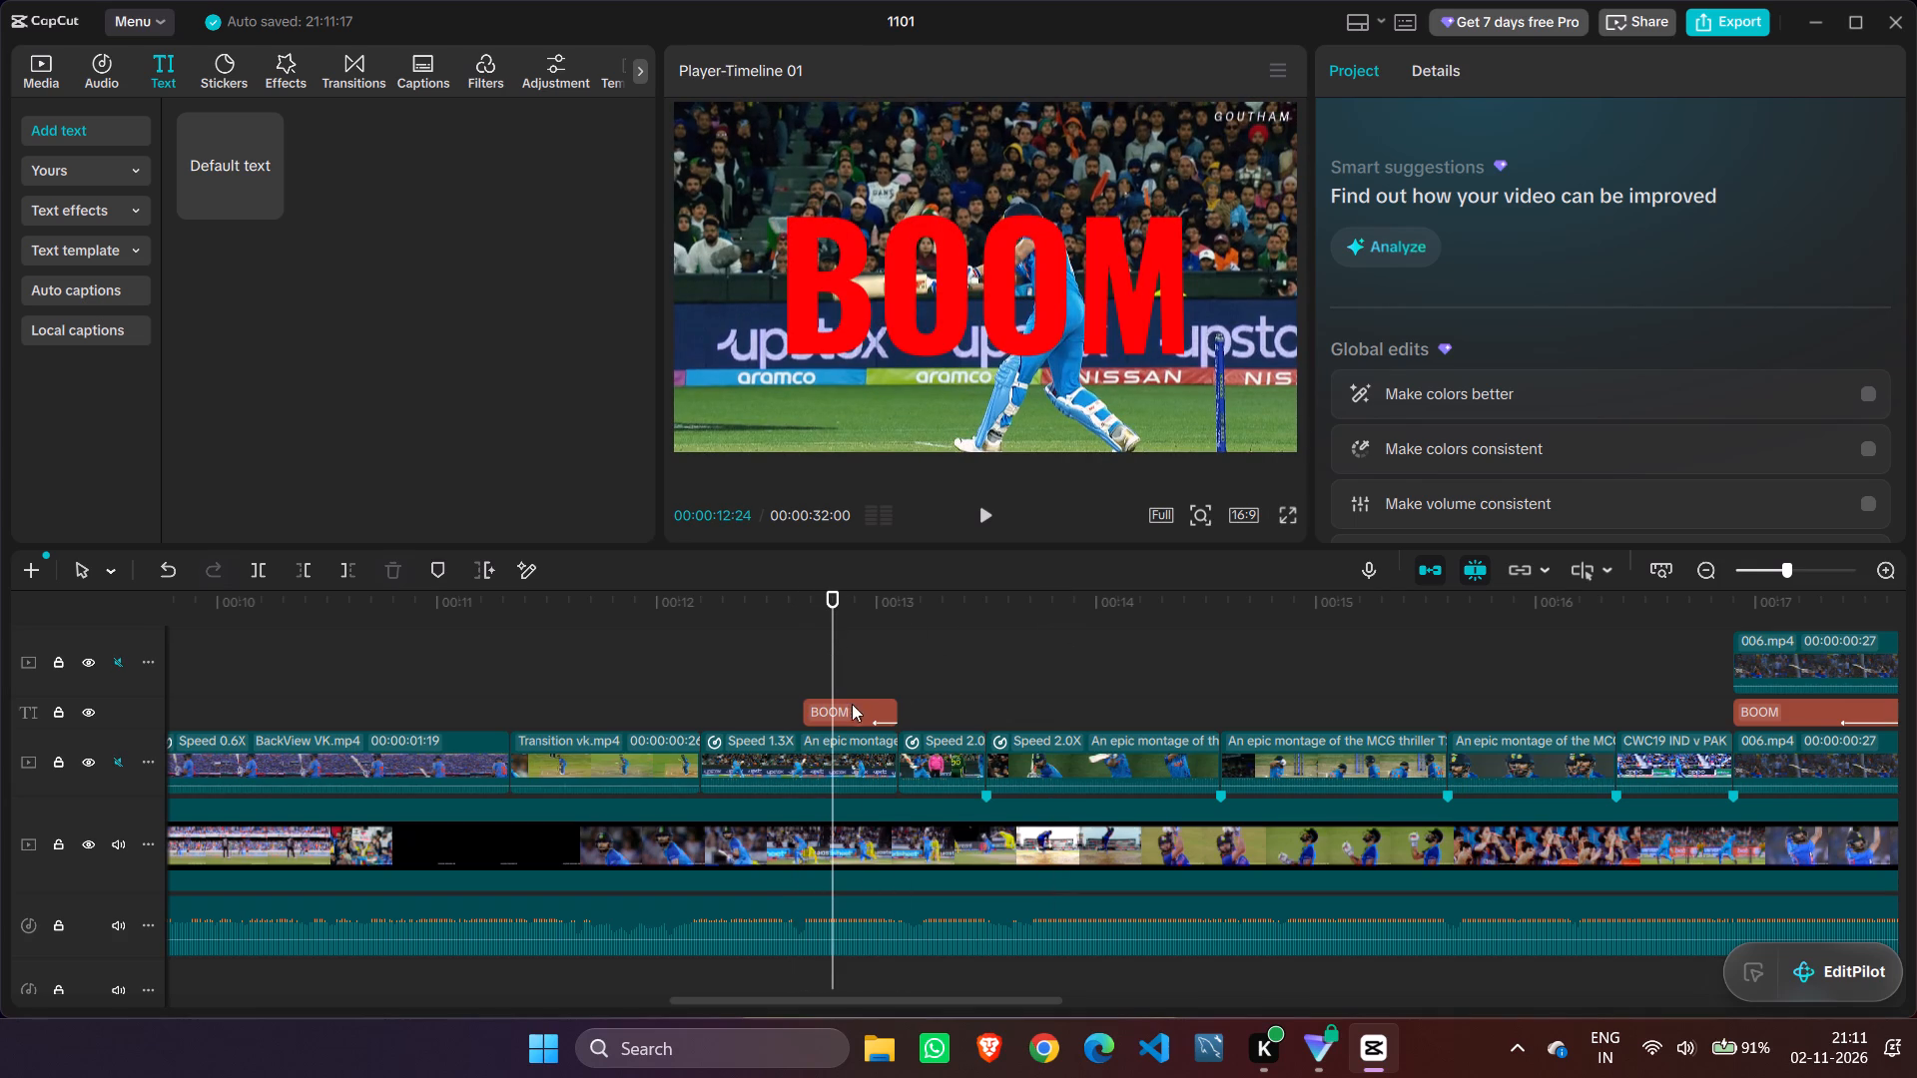
Duplicate the Speed 1.3X montage clip beneath the BOOM text onto the track above the text, aligned with the original clip.
click(856, 710)
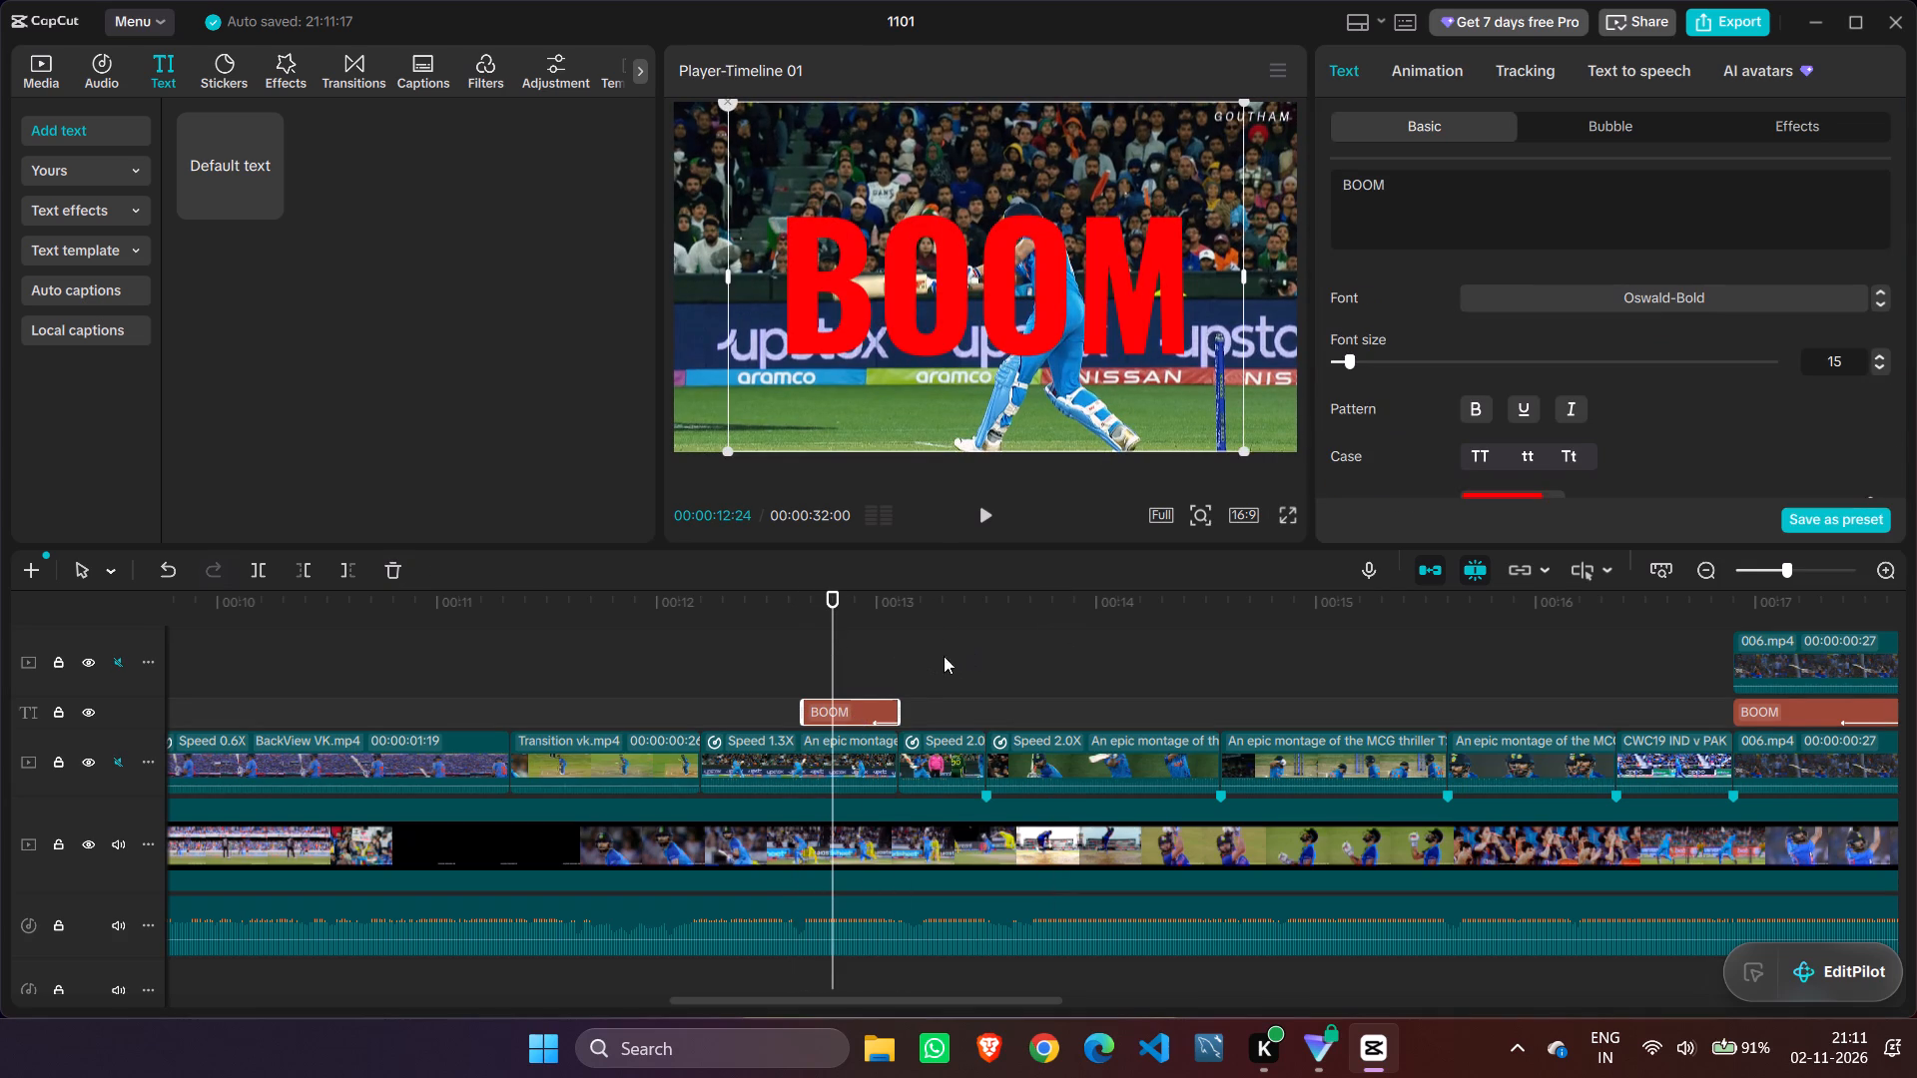
click(815, 749)
right_click(816, 749)
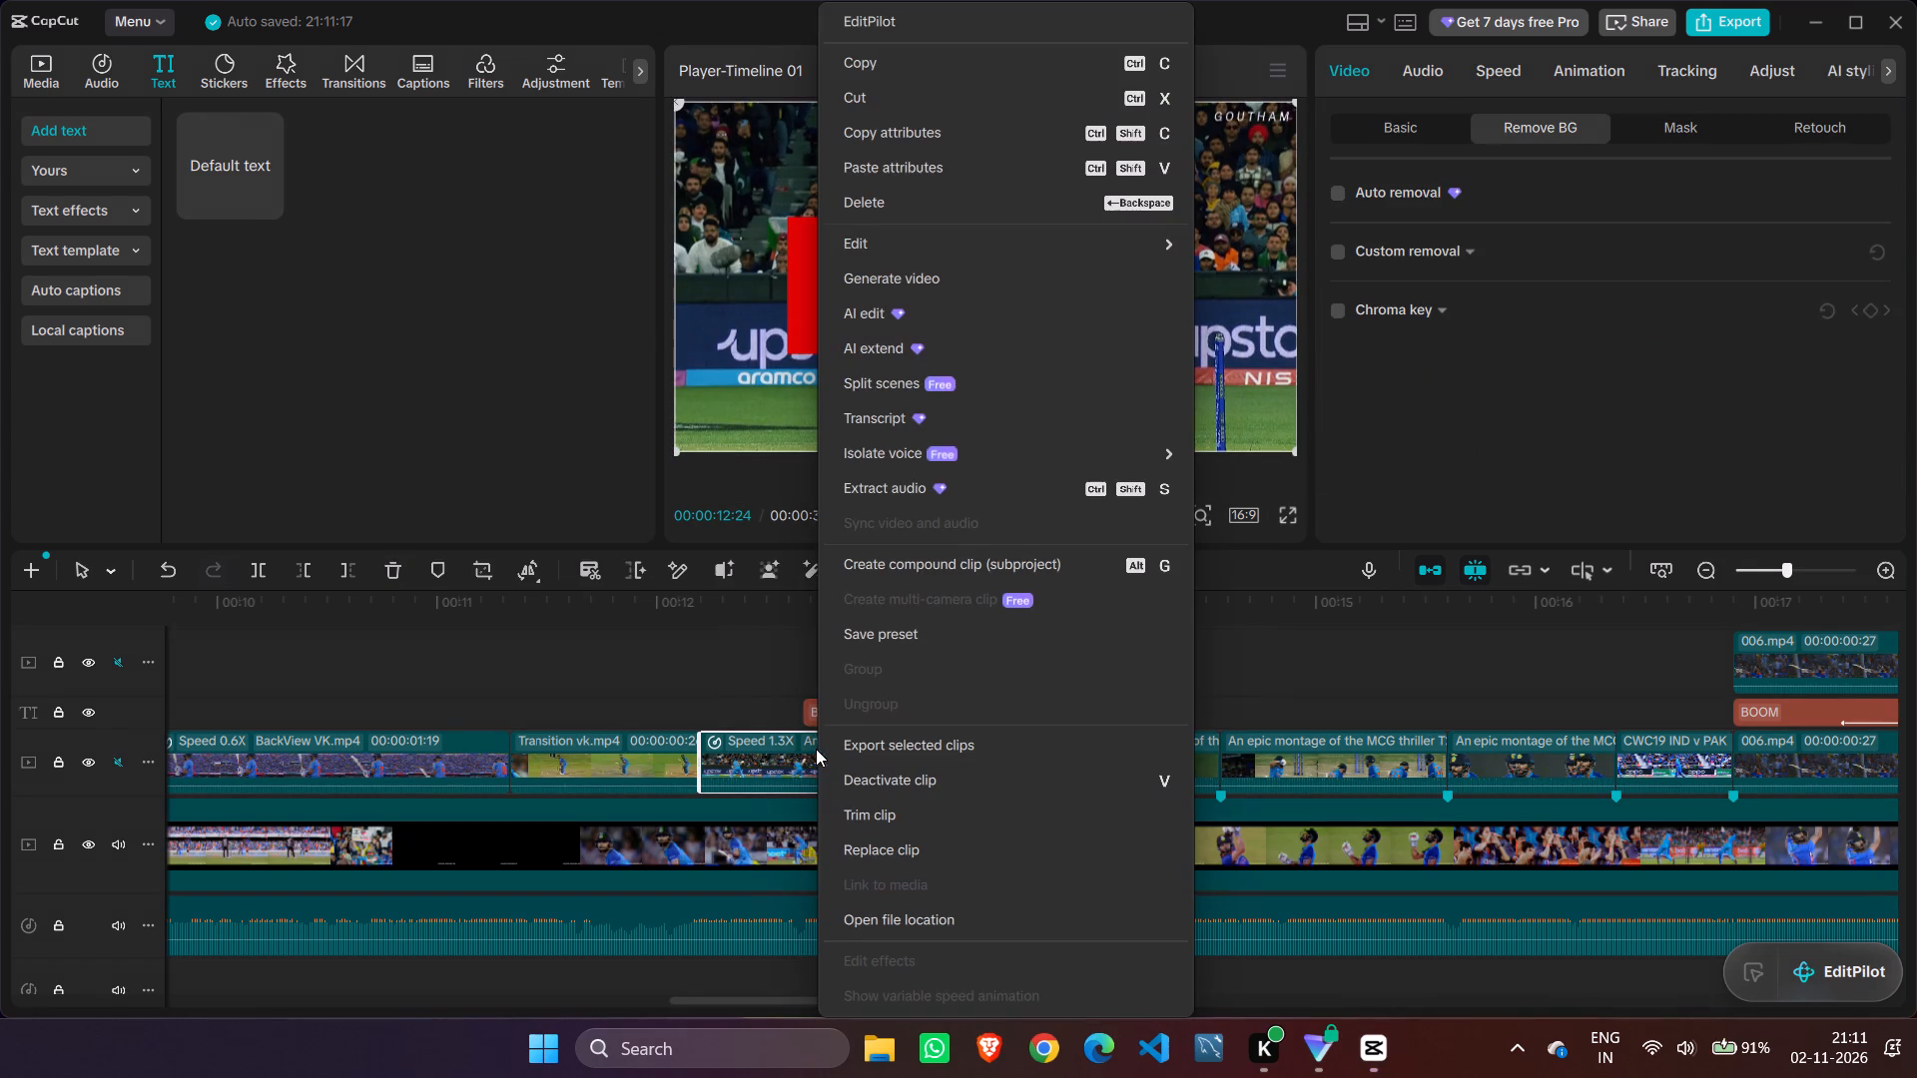
click(884, 65)
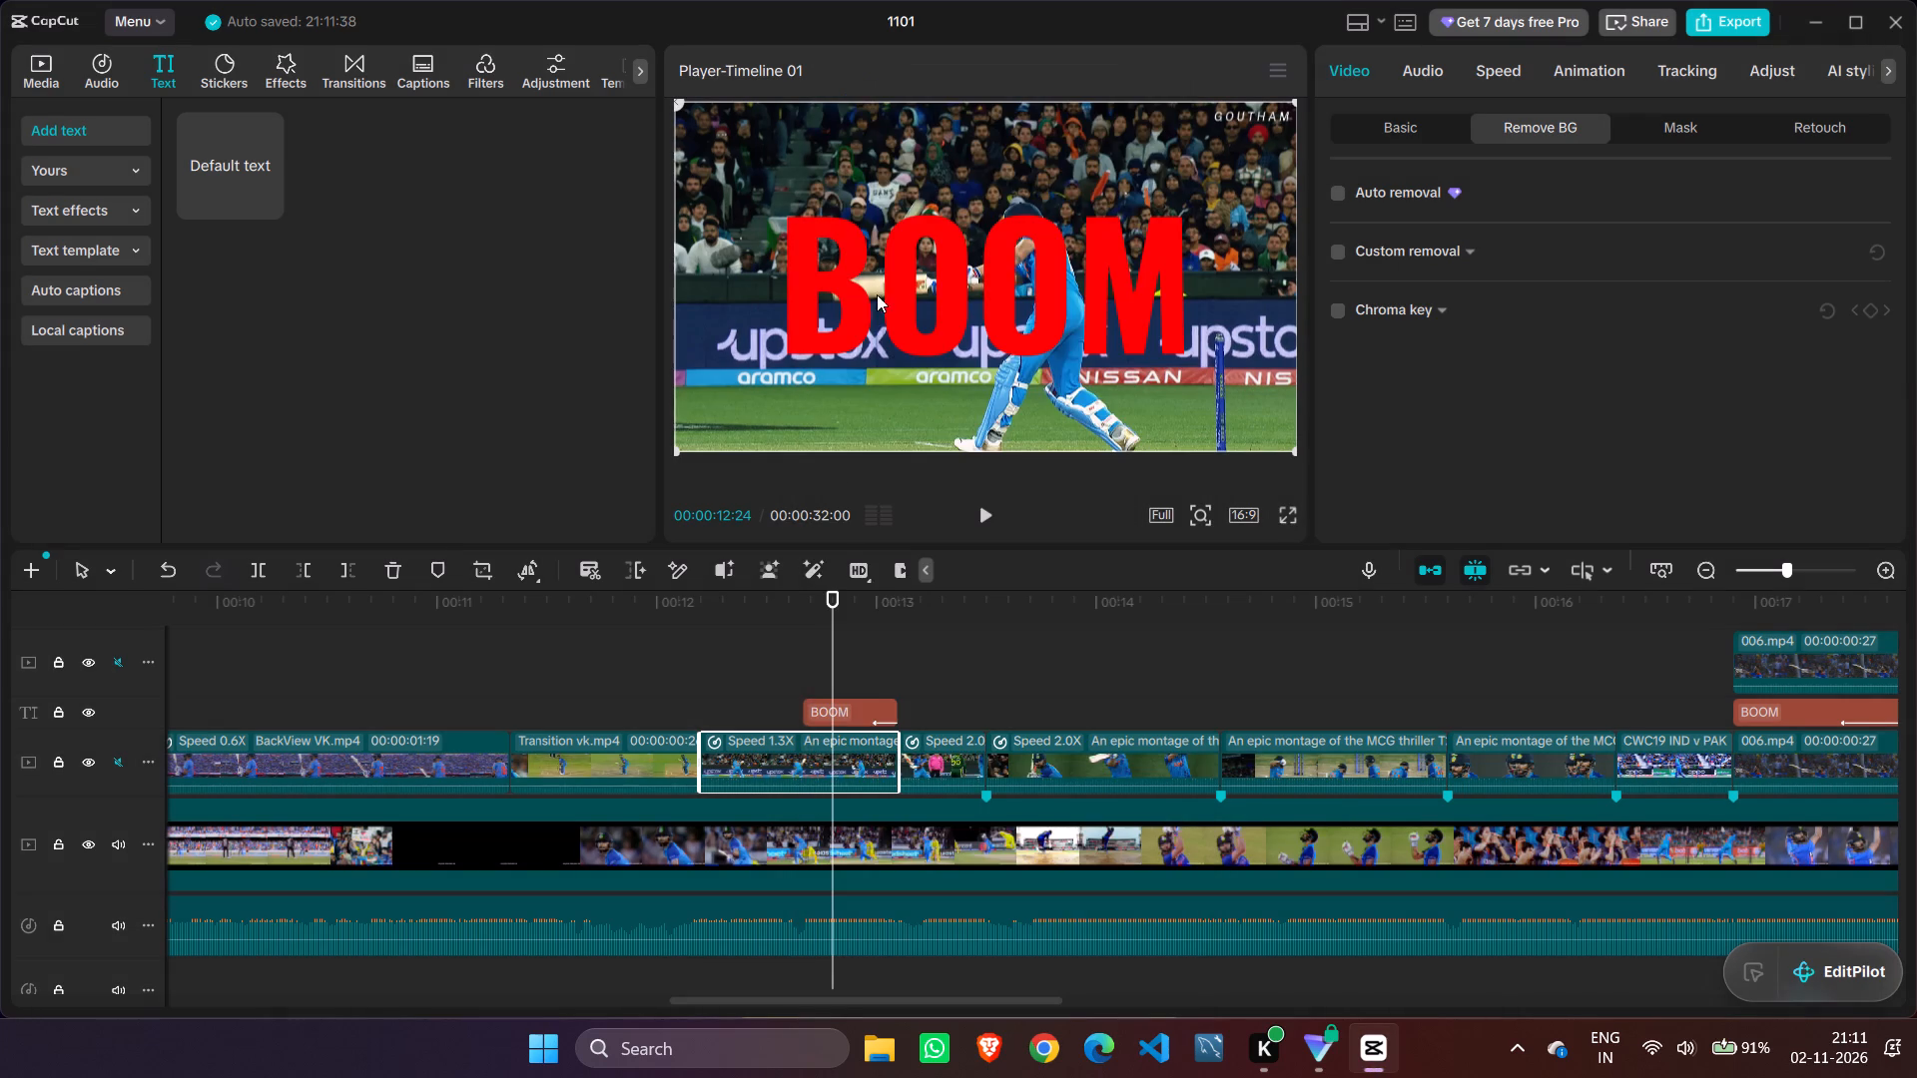
click(807, 673)
right_click(807, 673)
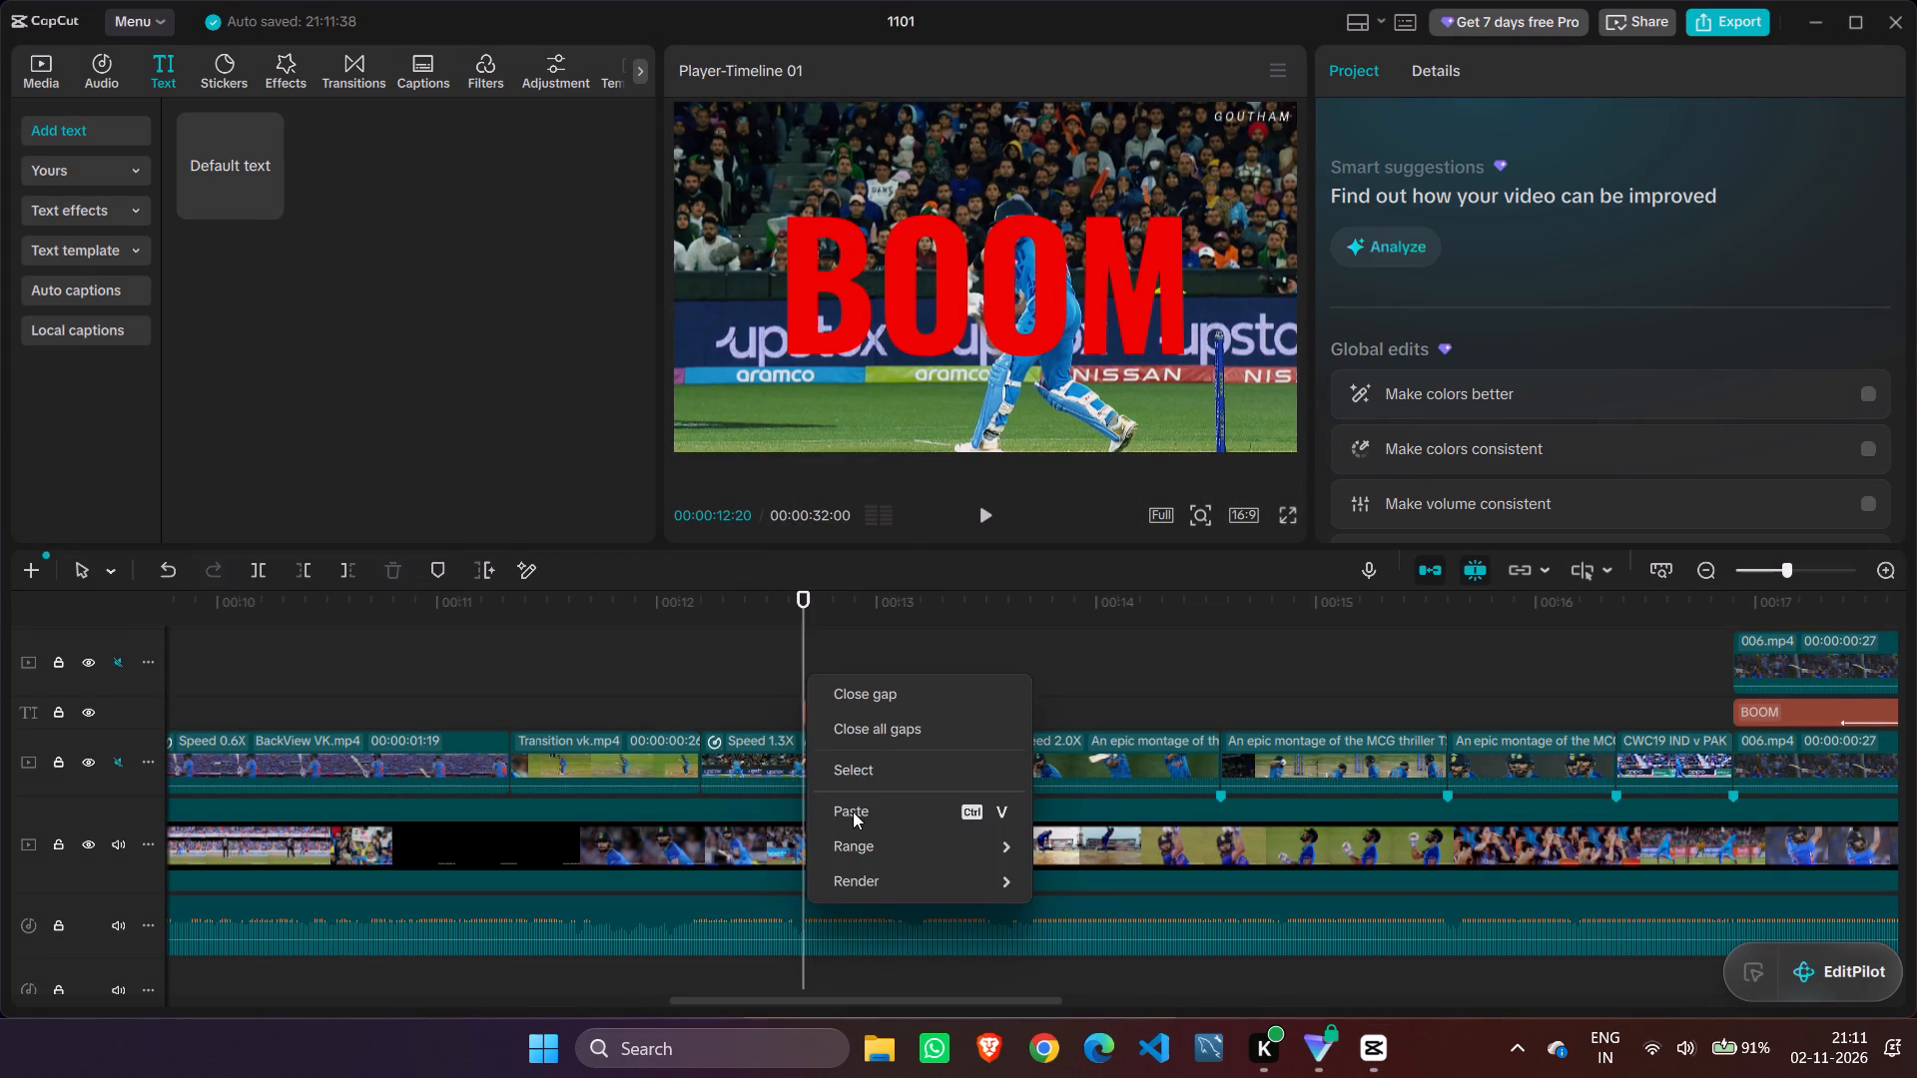
click(852, 818)
drag(850, 756, 906, 653)
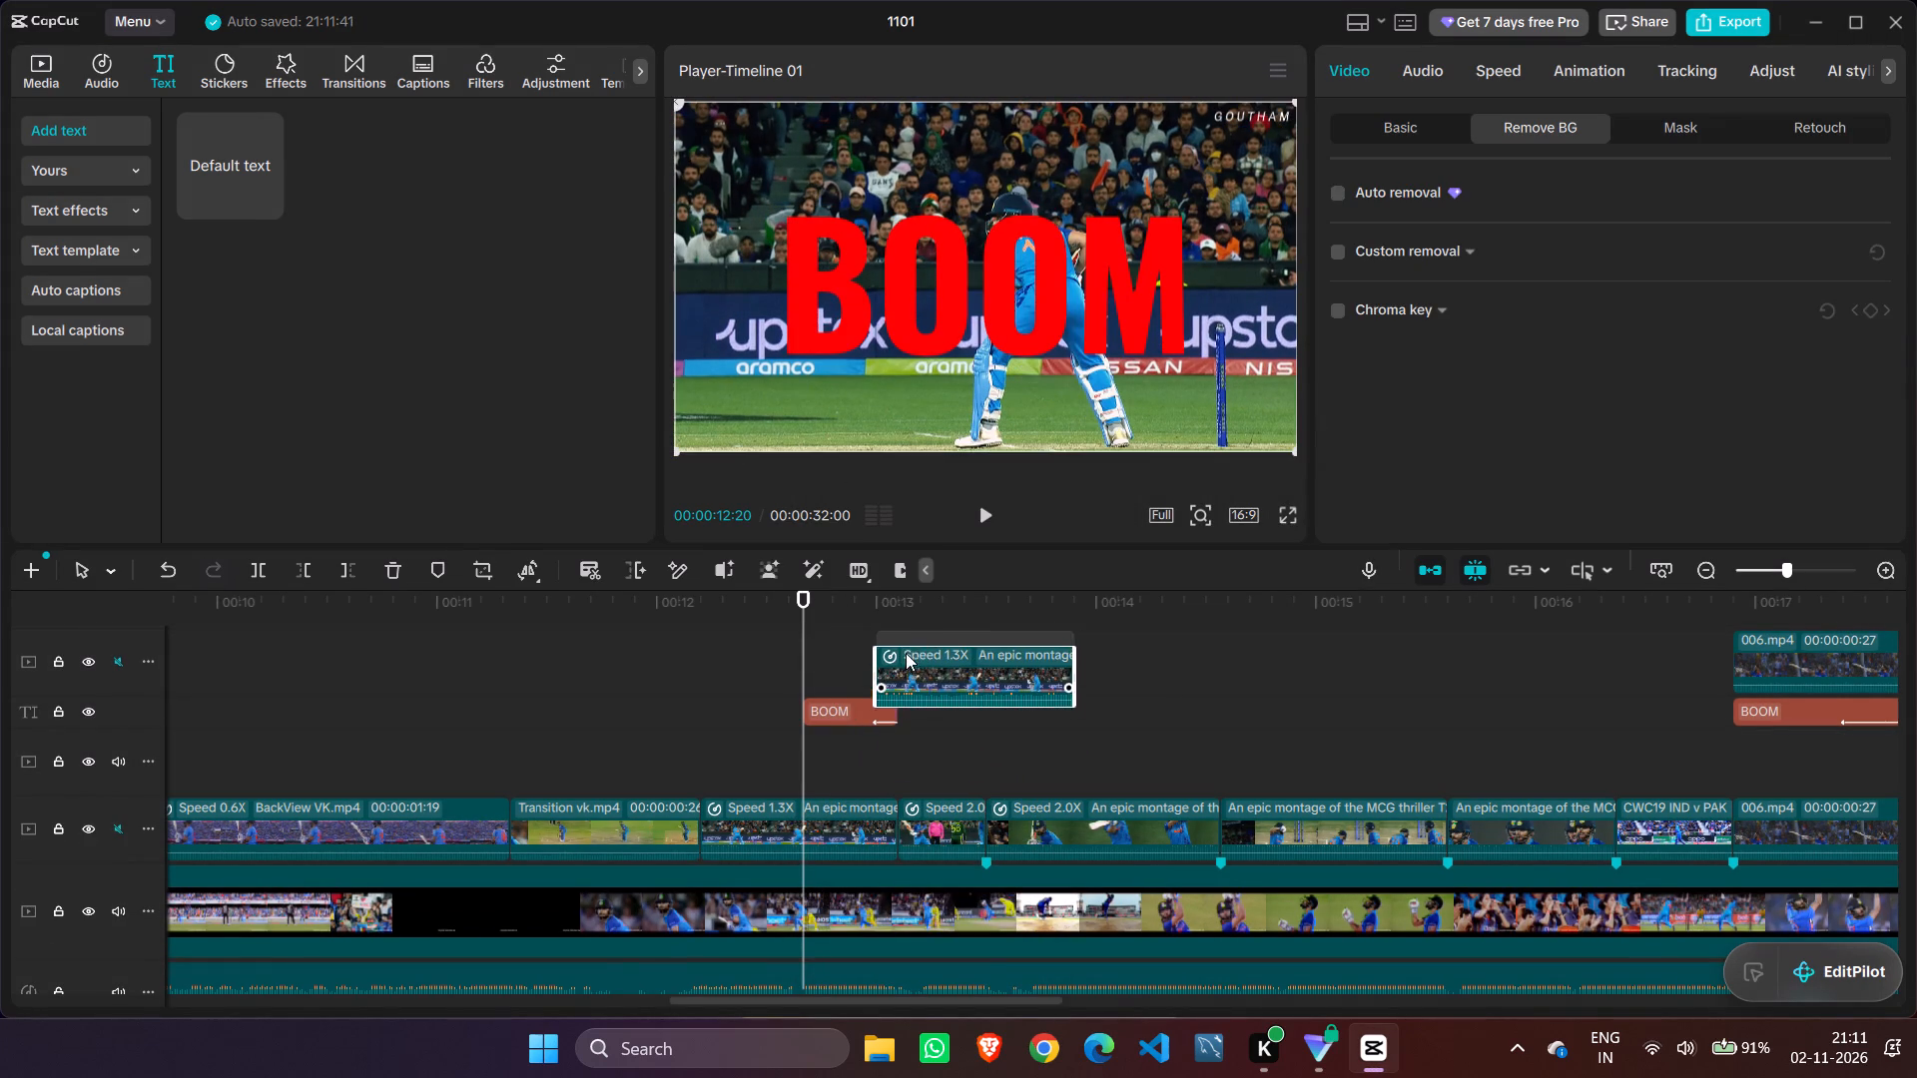
drag(906, 653, 737, 651)
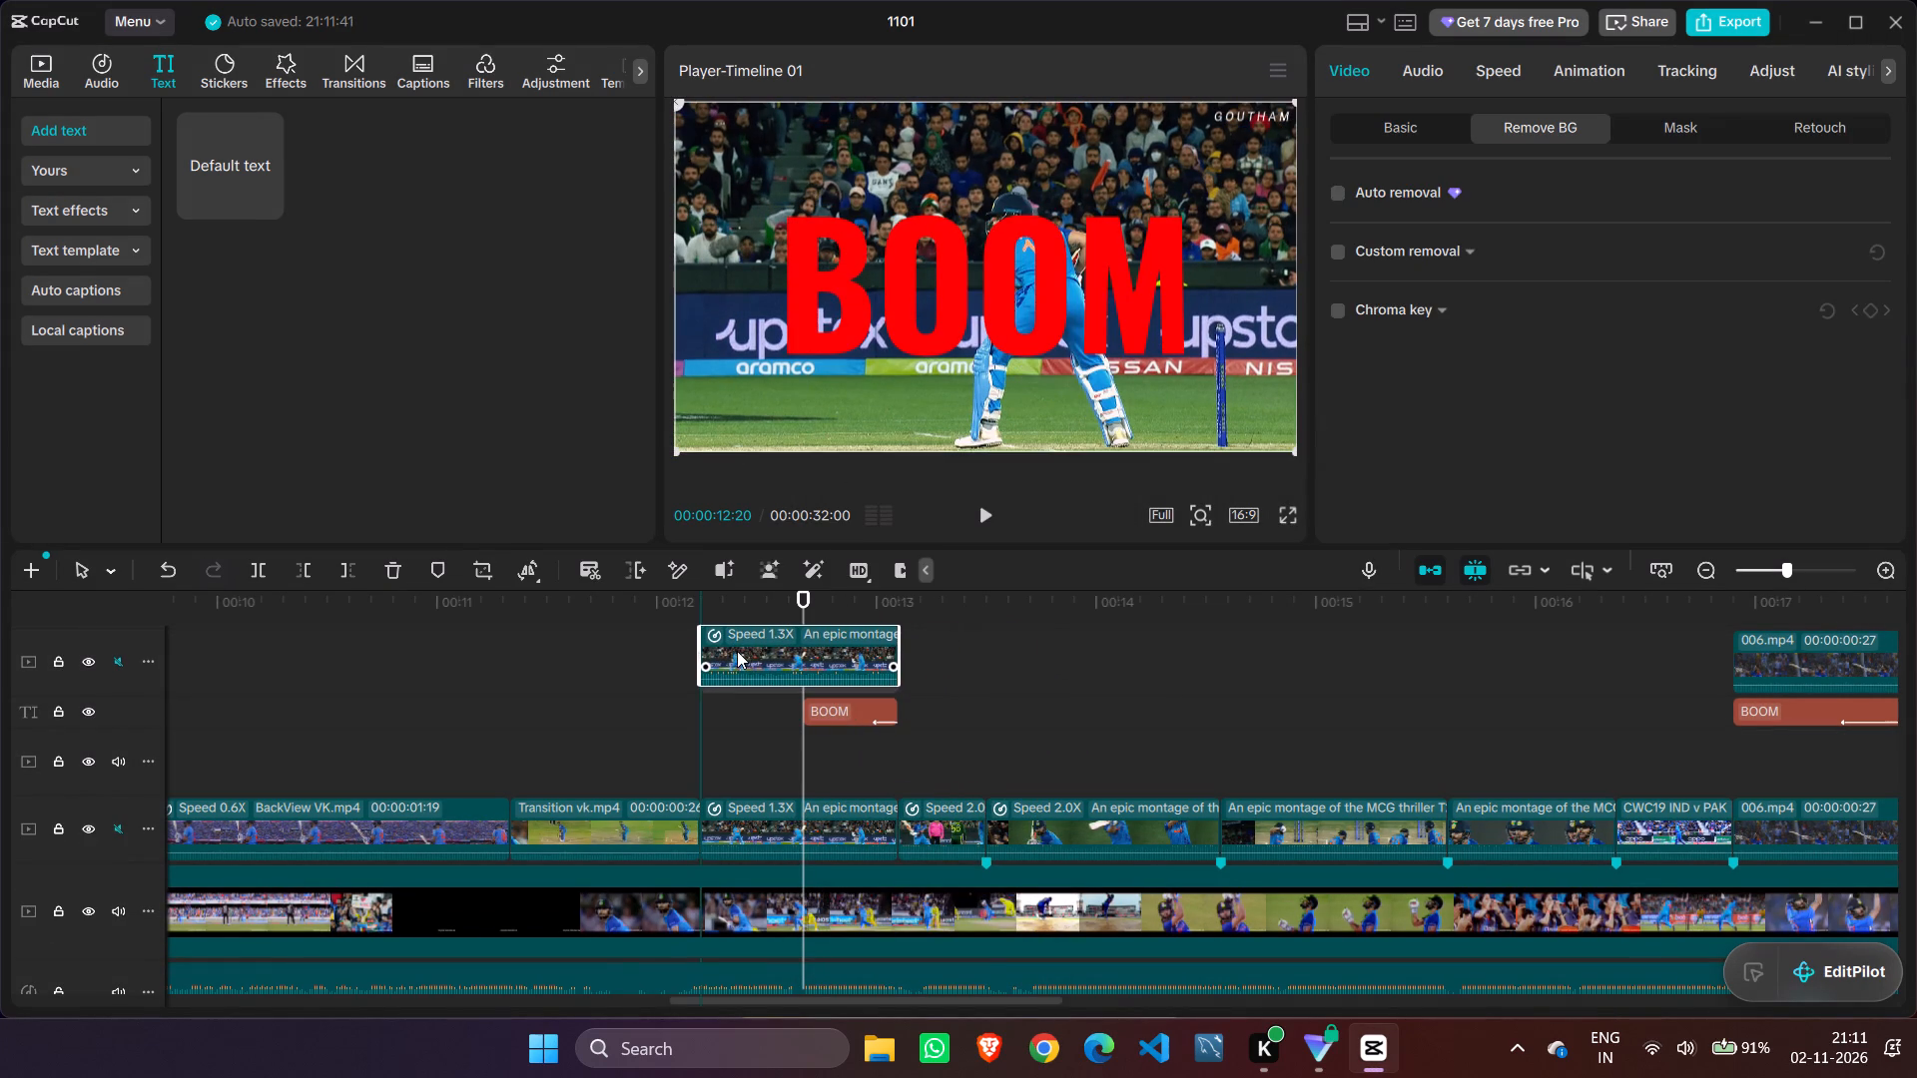
Trim the start of the duplicated Speed 1.3X clip above the BOOM text to the text's start at about 00:00:12:20.
drag(737, 651, 753, 650)
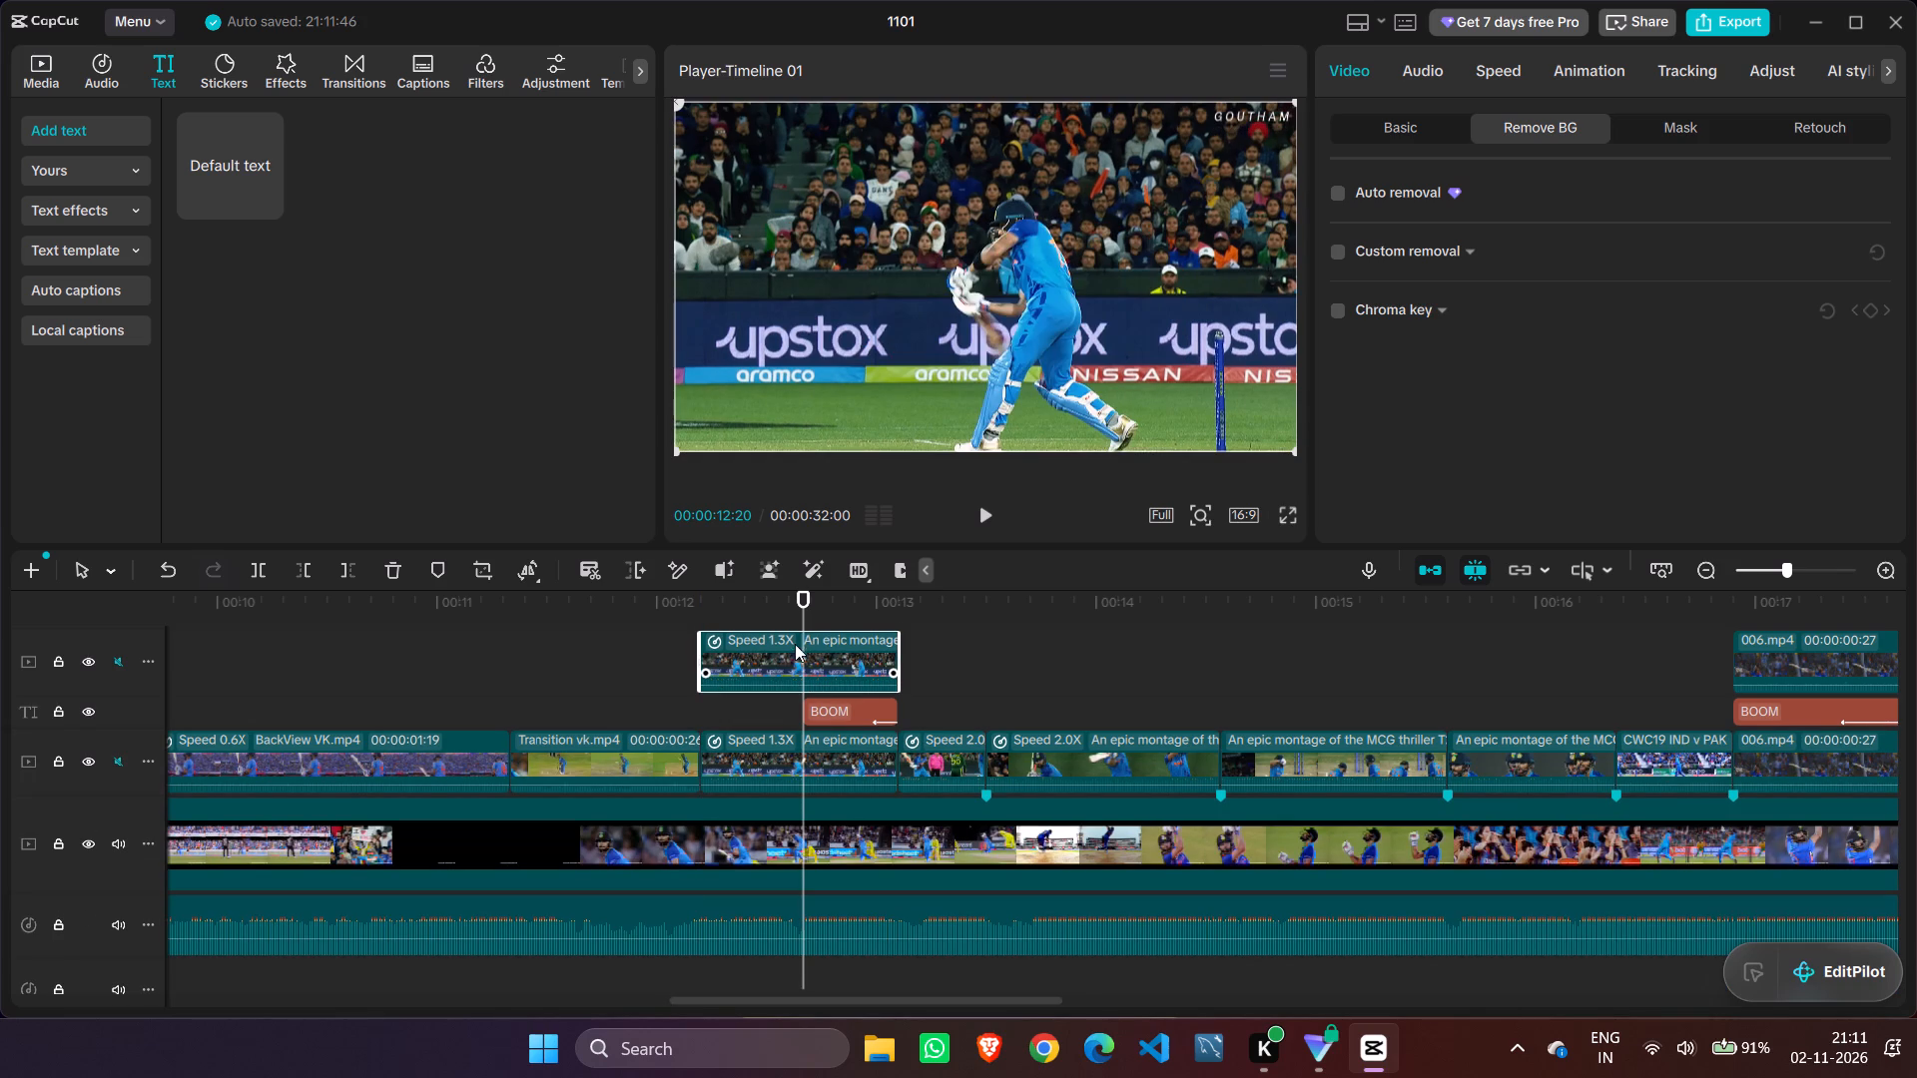
drag(803, 615, 771, 609)
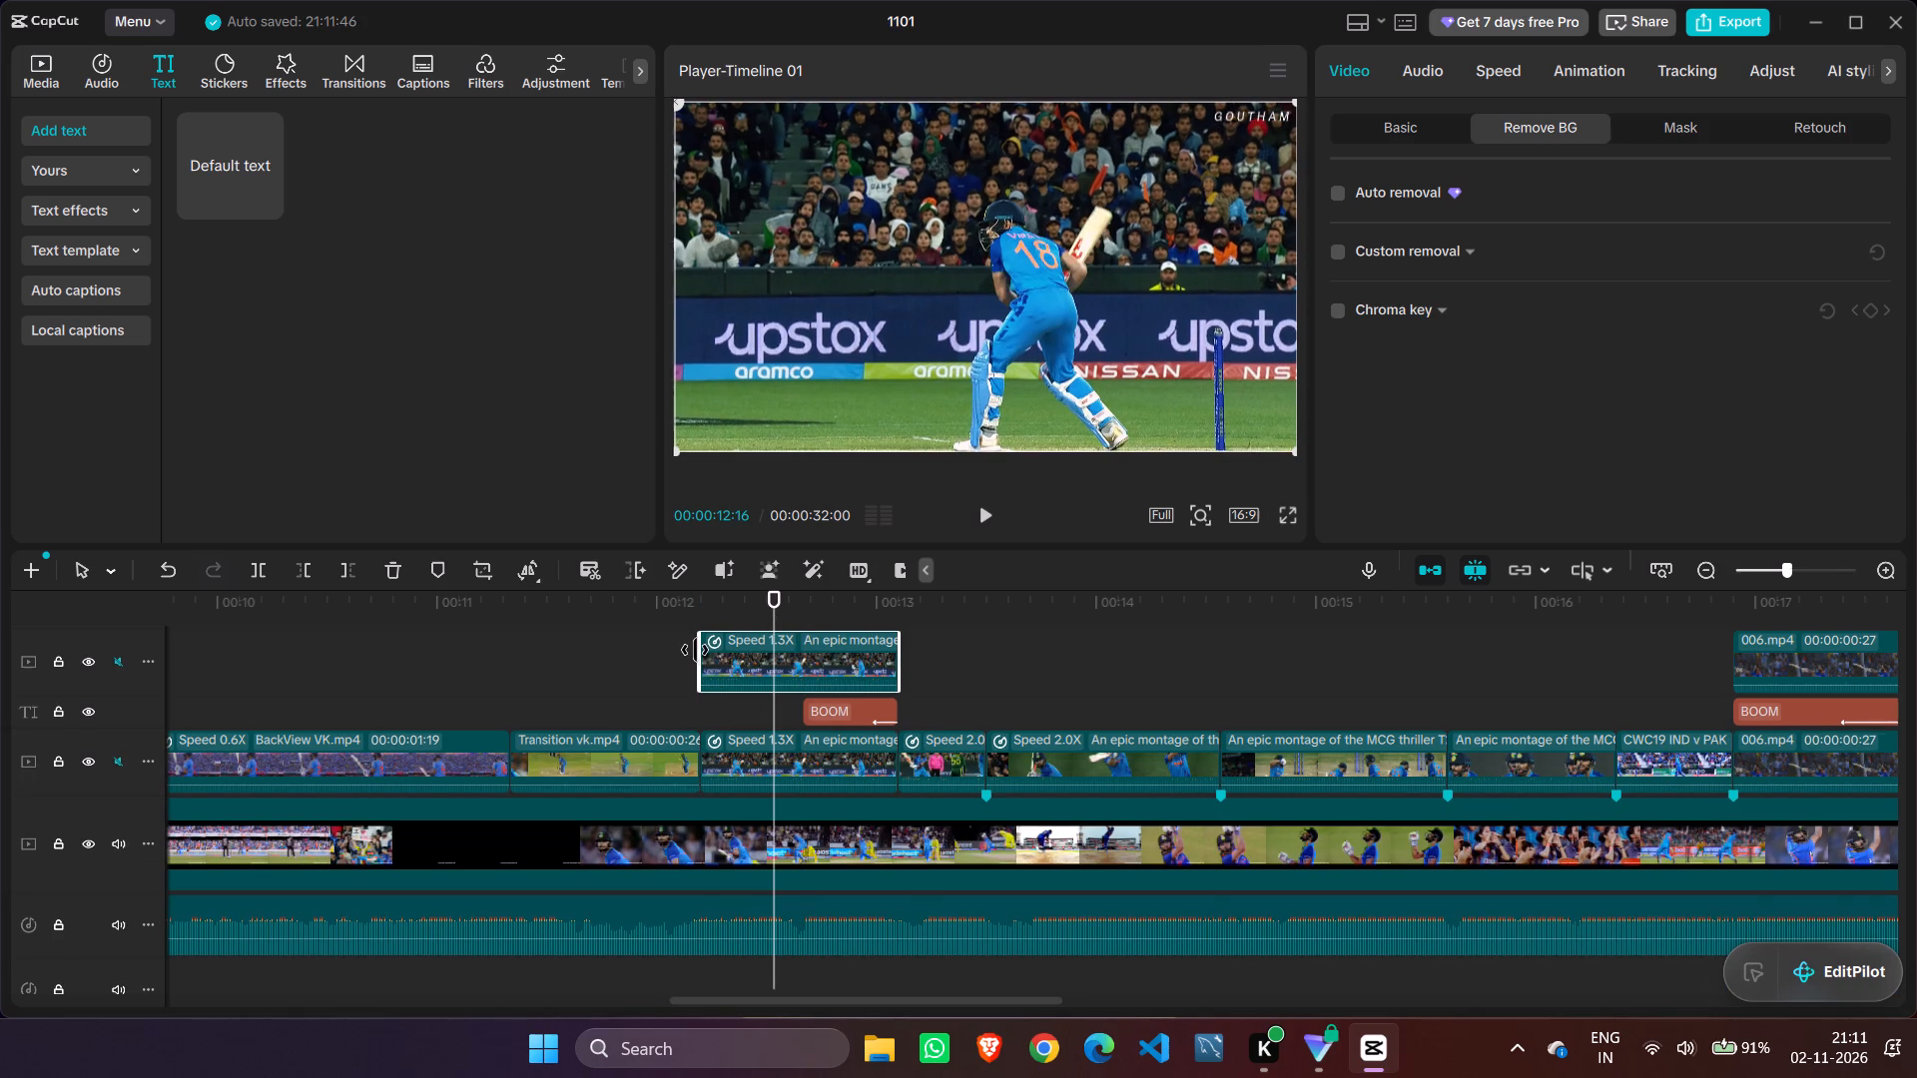
drag(695, 650, 798, 661)
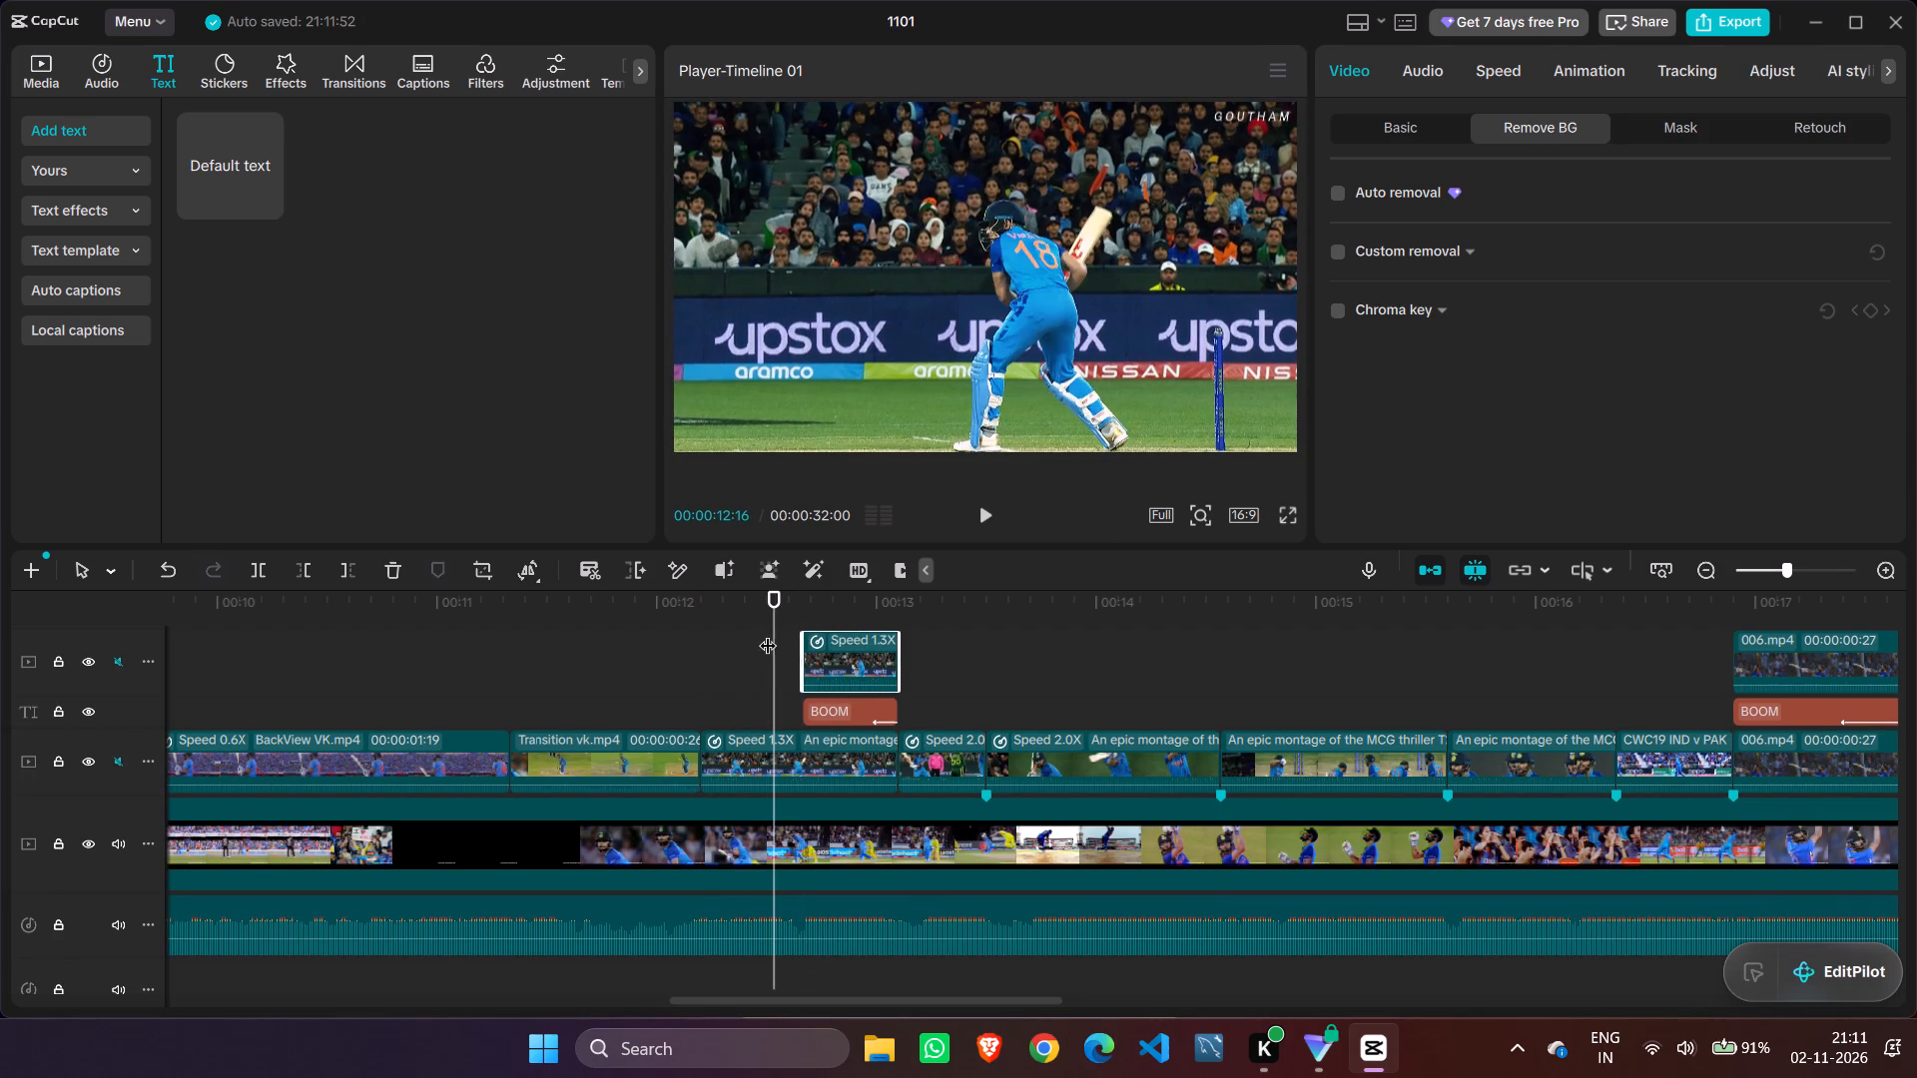
Remove the background of the trimmed Speed 1.3X clip above the BOOM text with Auto removal.
drag(772, 629, 843, 639)
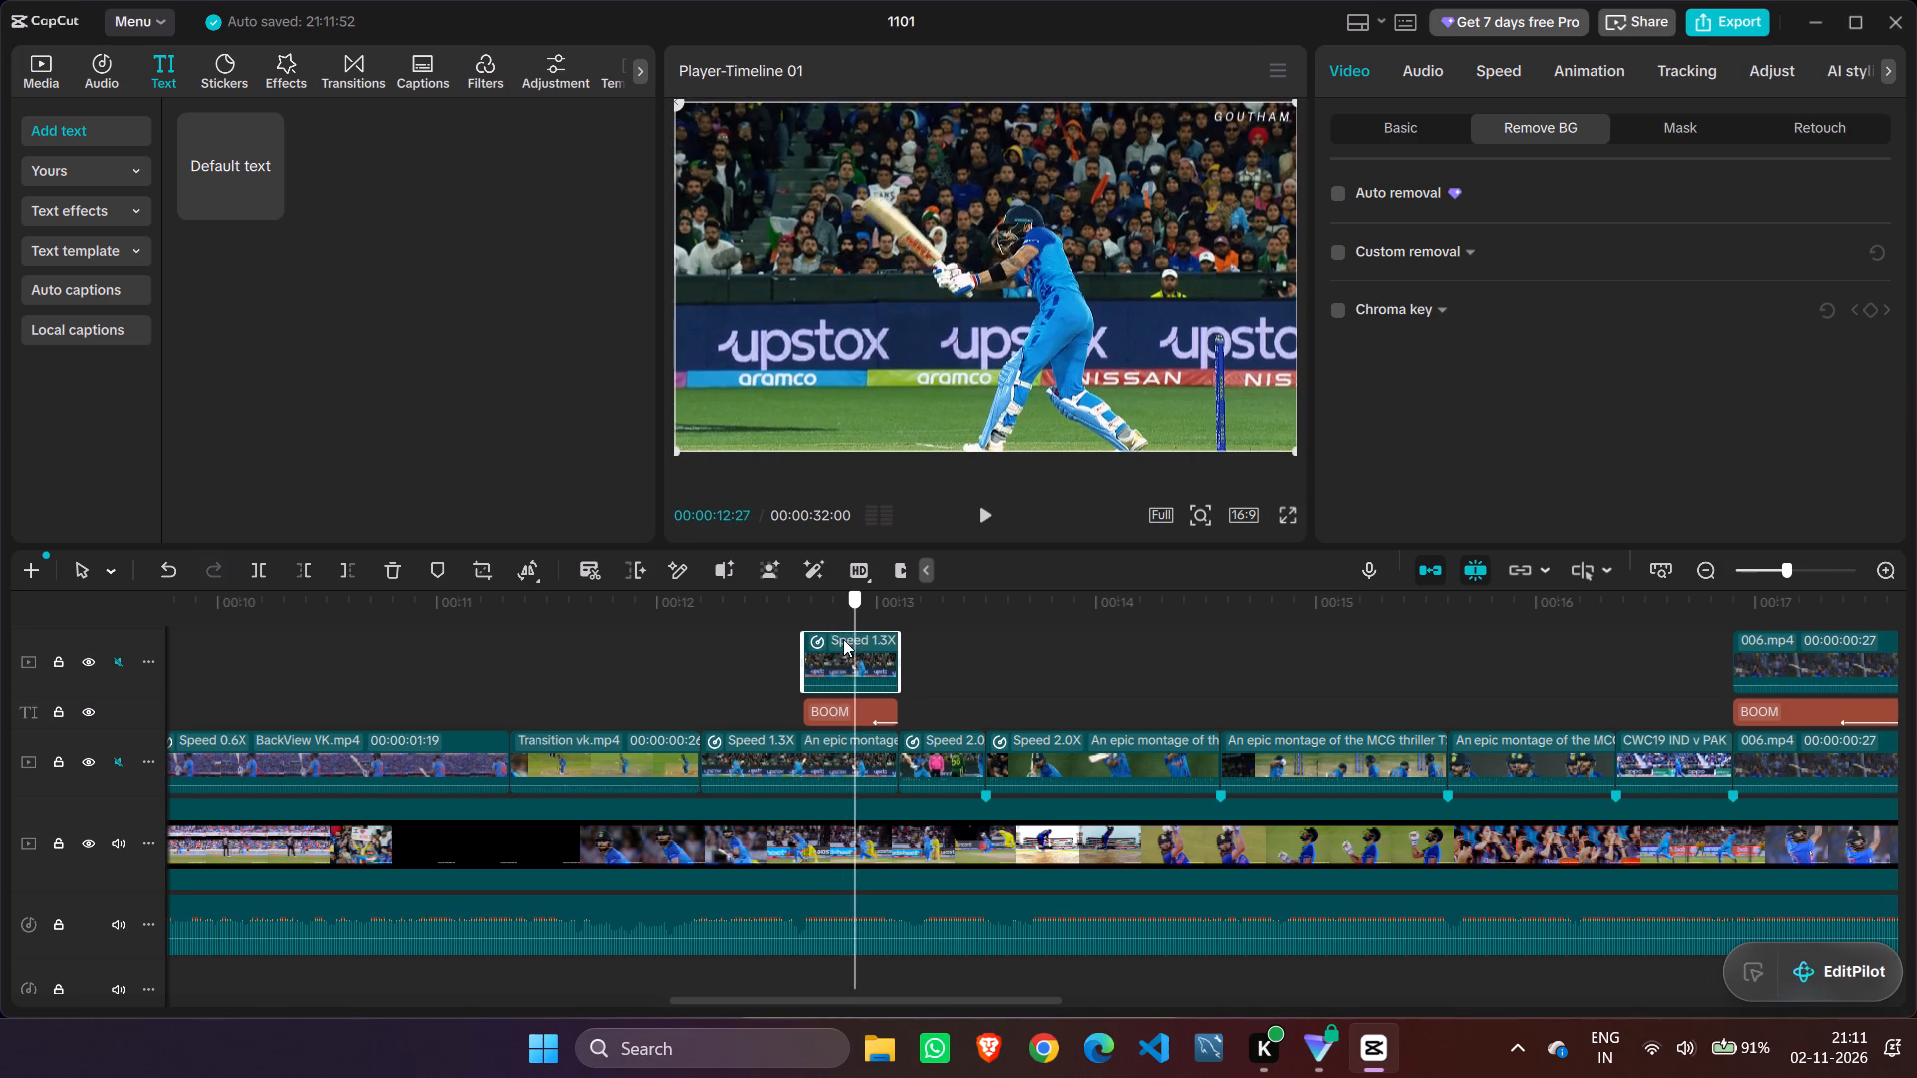
drag(843, 639, 823, 639)
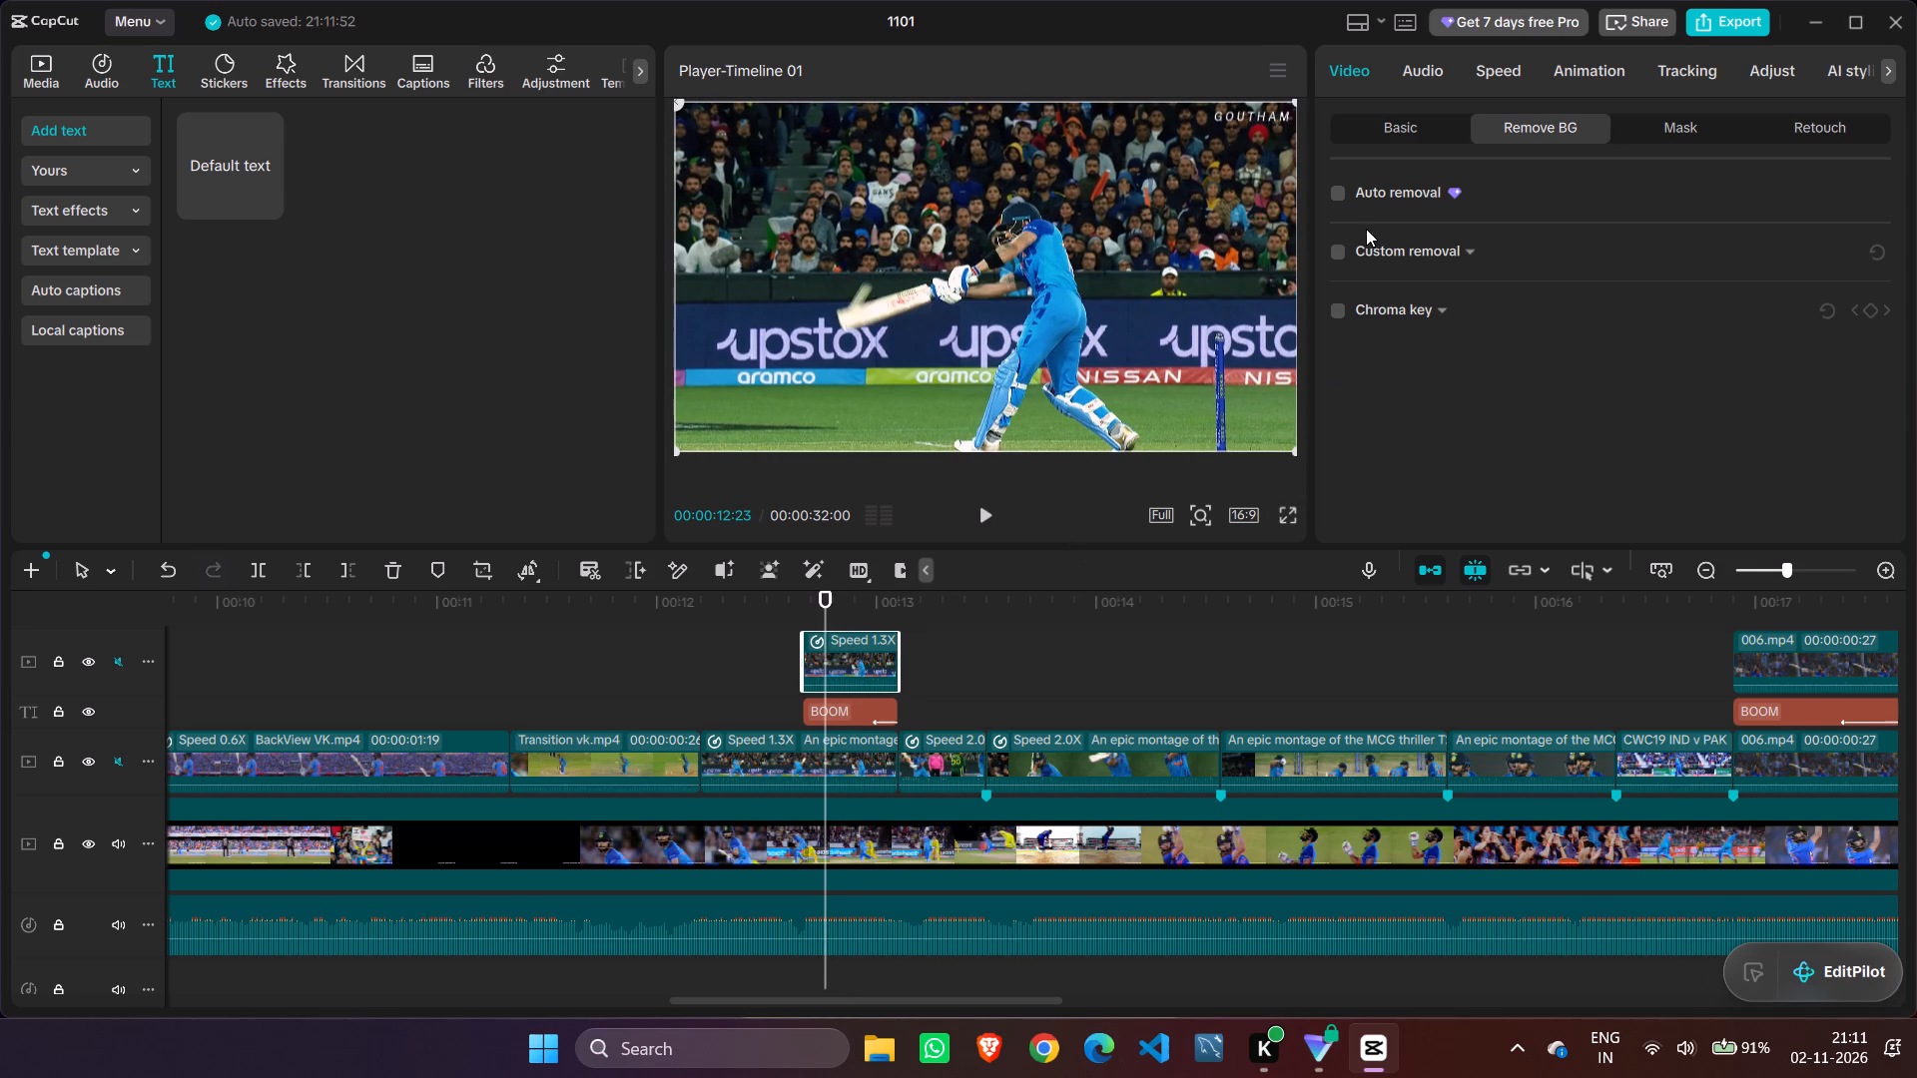
click(1340, 200)
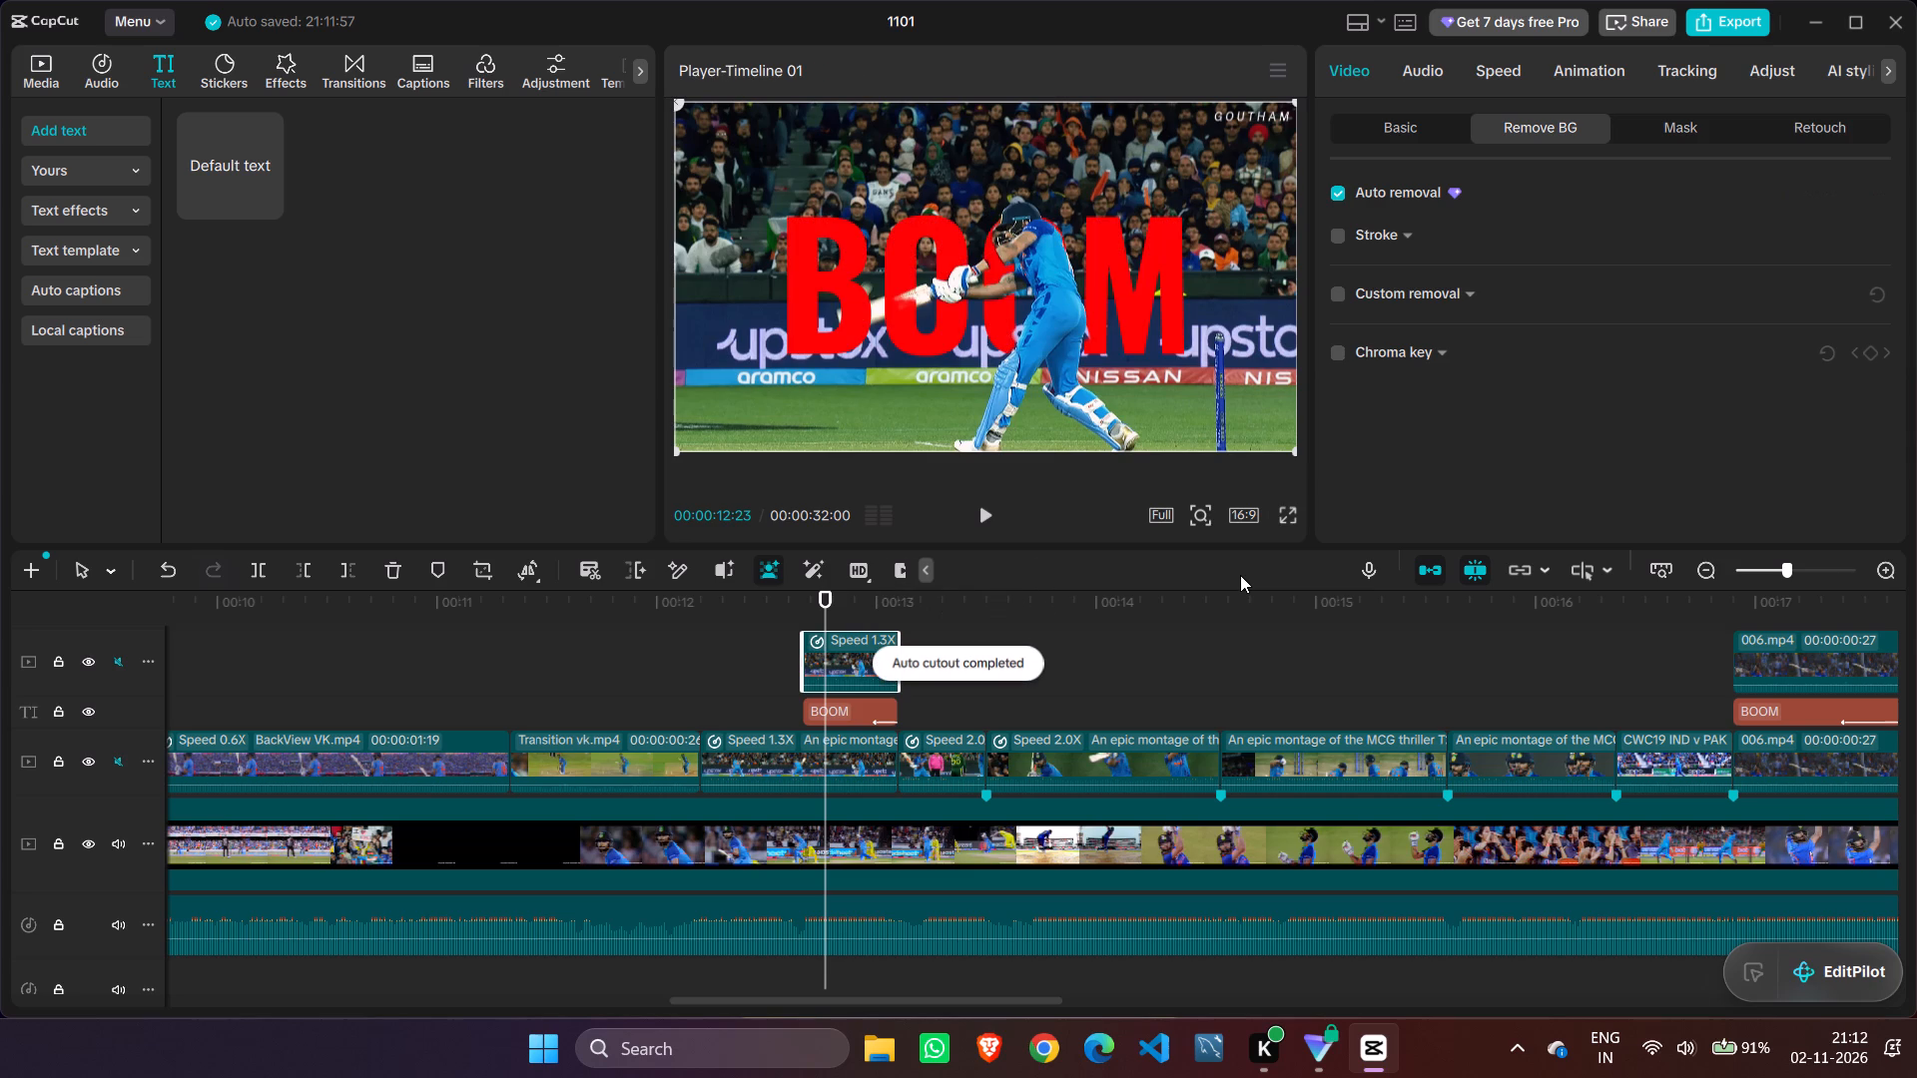
Replay and scrub the batting shot from about 00:00:12:15 to 00:00:13:13 to examine the batsman's cutout over the BOOM text.
double_click(986, 504)
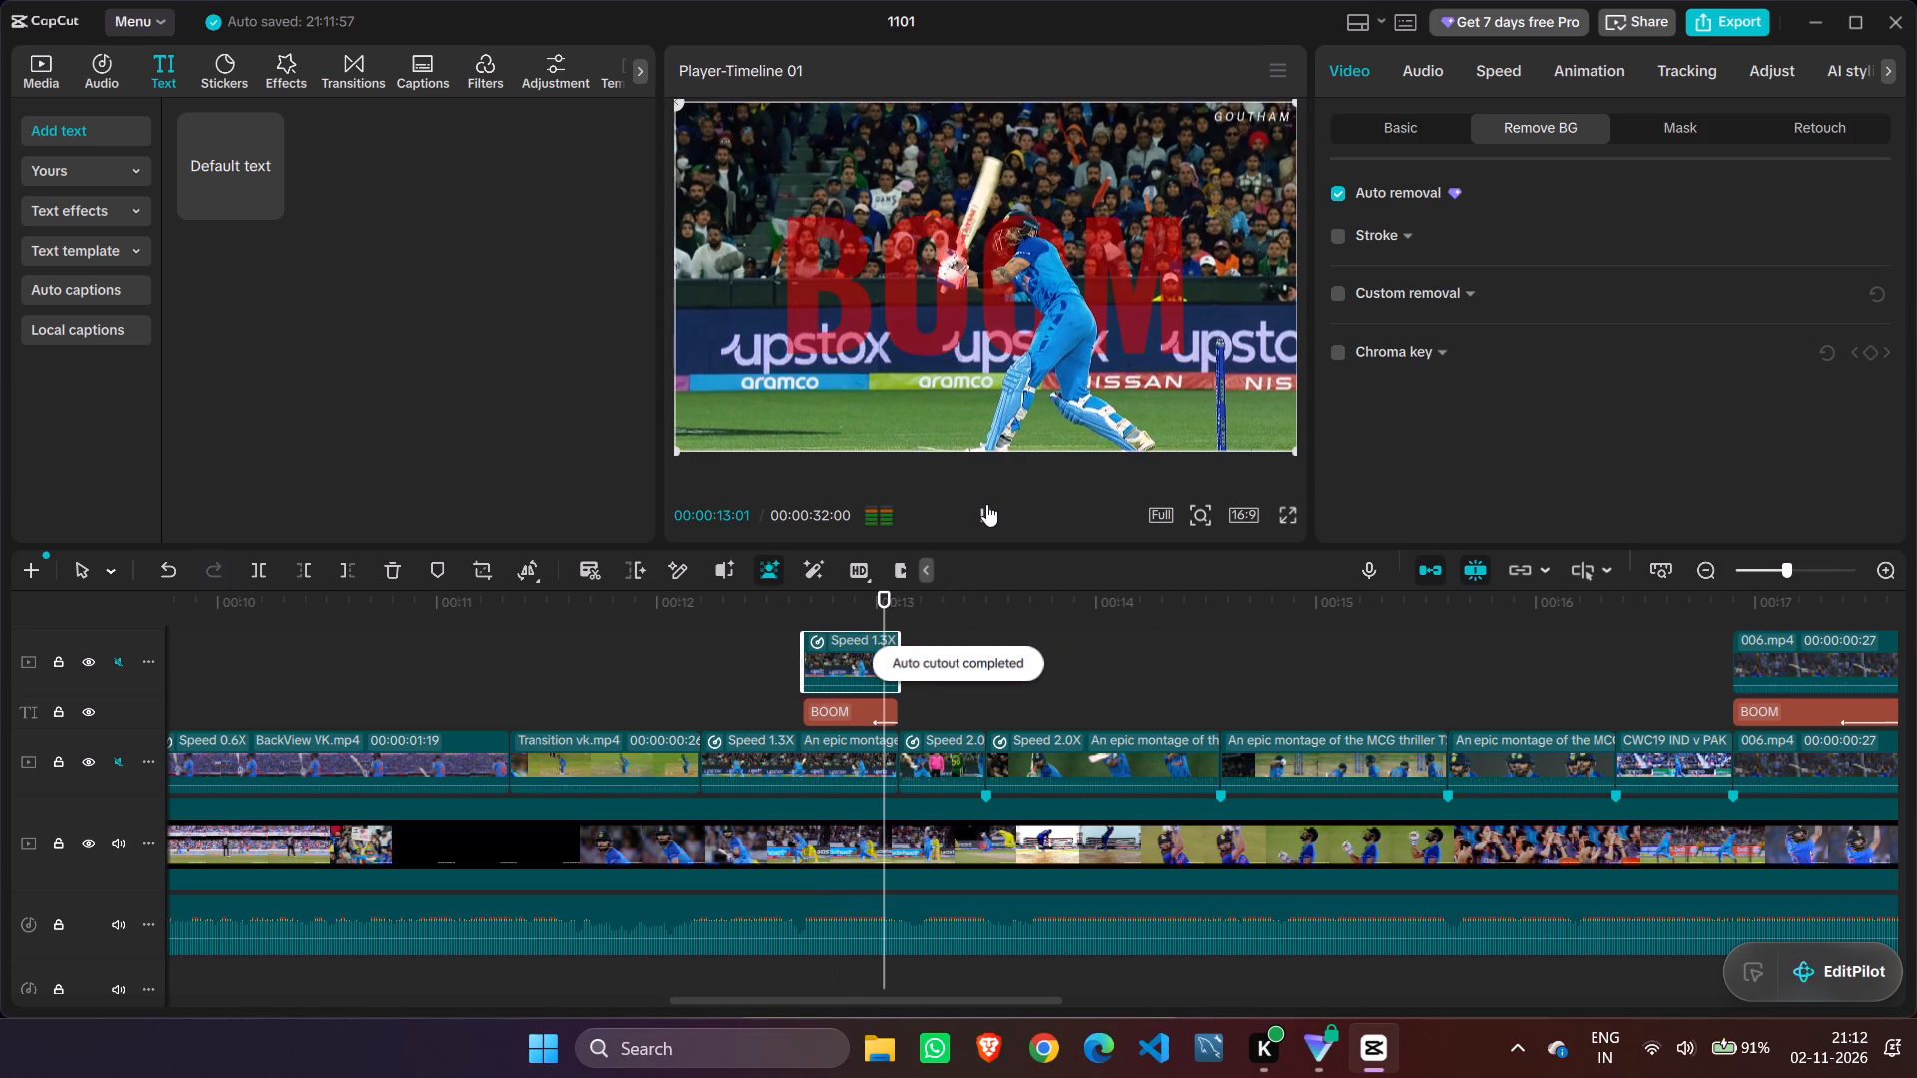
click(986, 504)
click(986, 504)
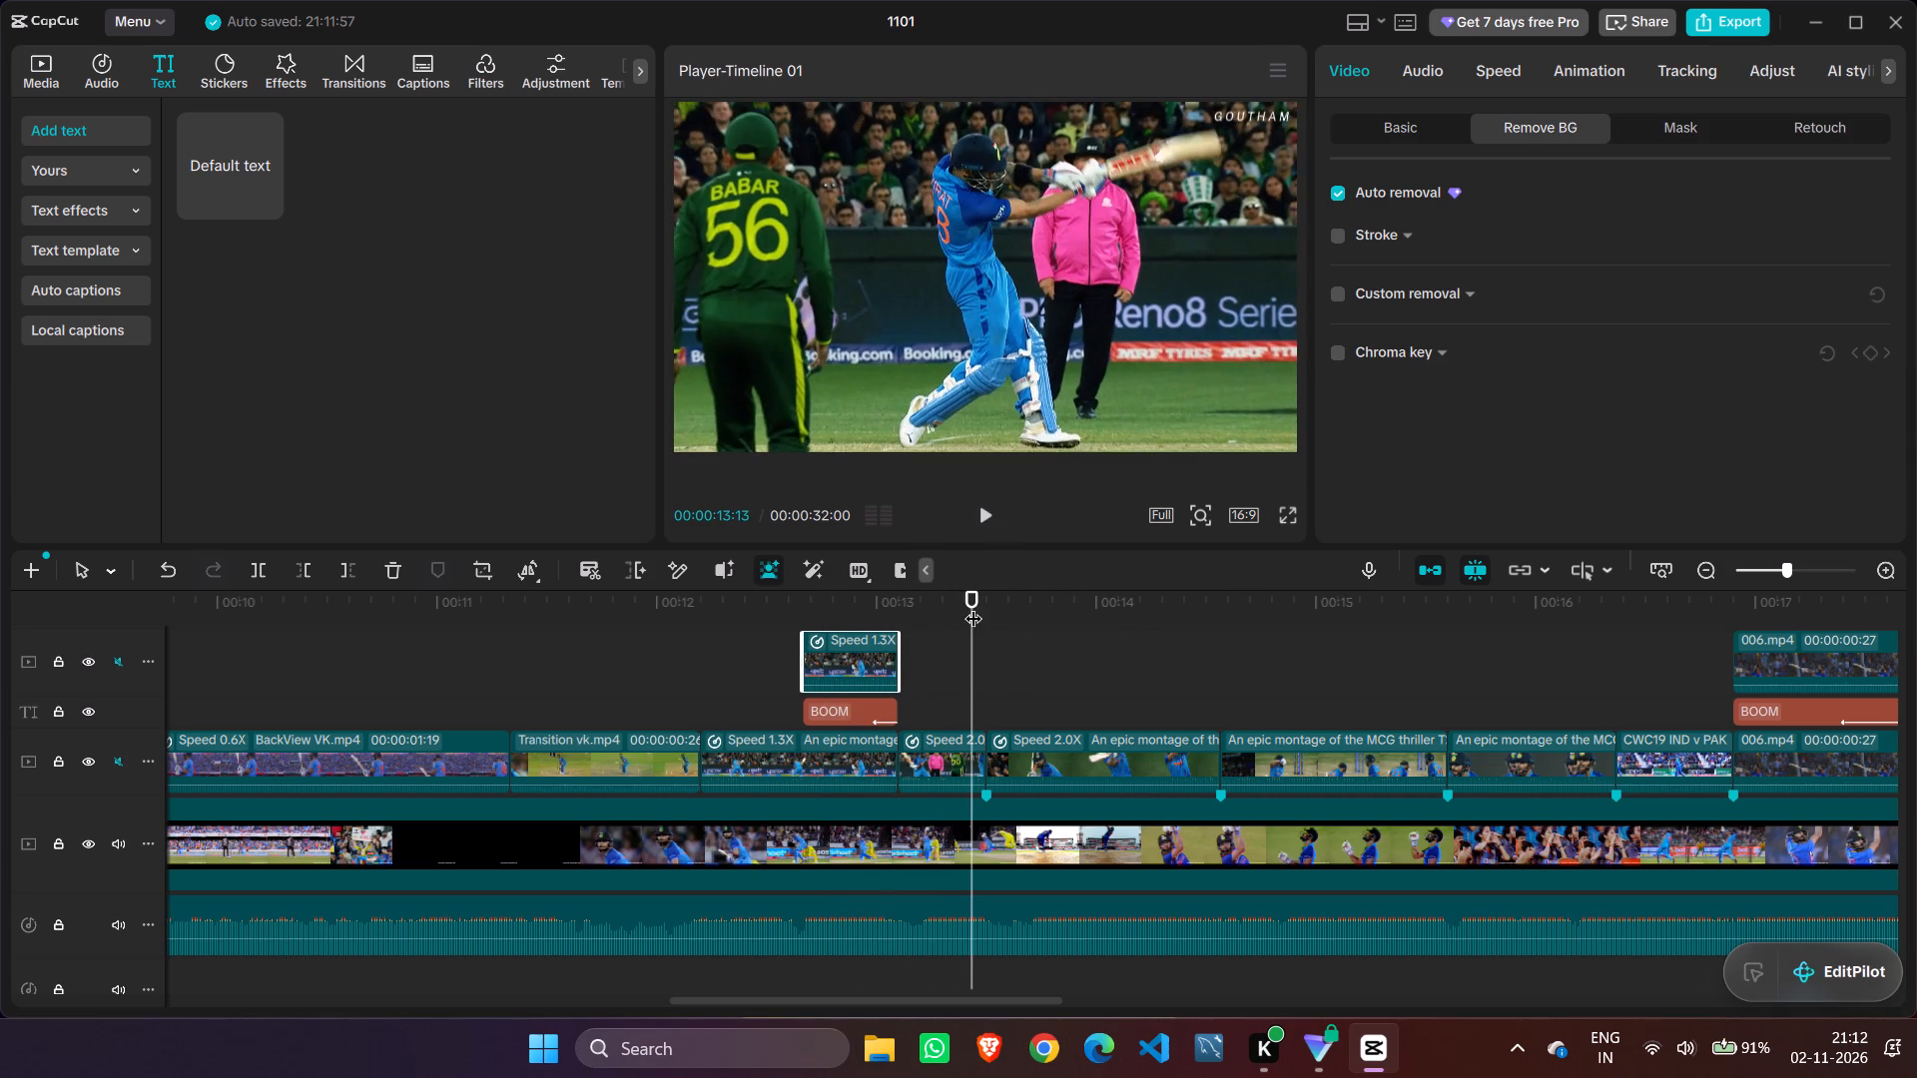
drag(973, 606, 758, 603)
click(980, 510)
click(980, 510)
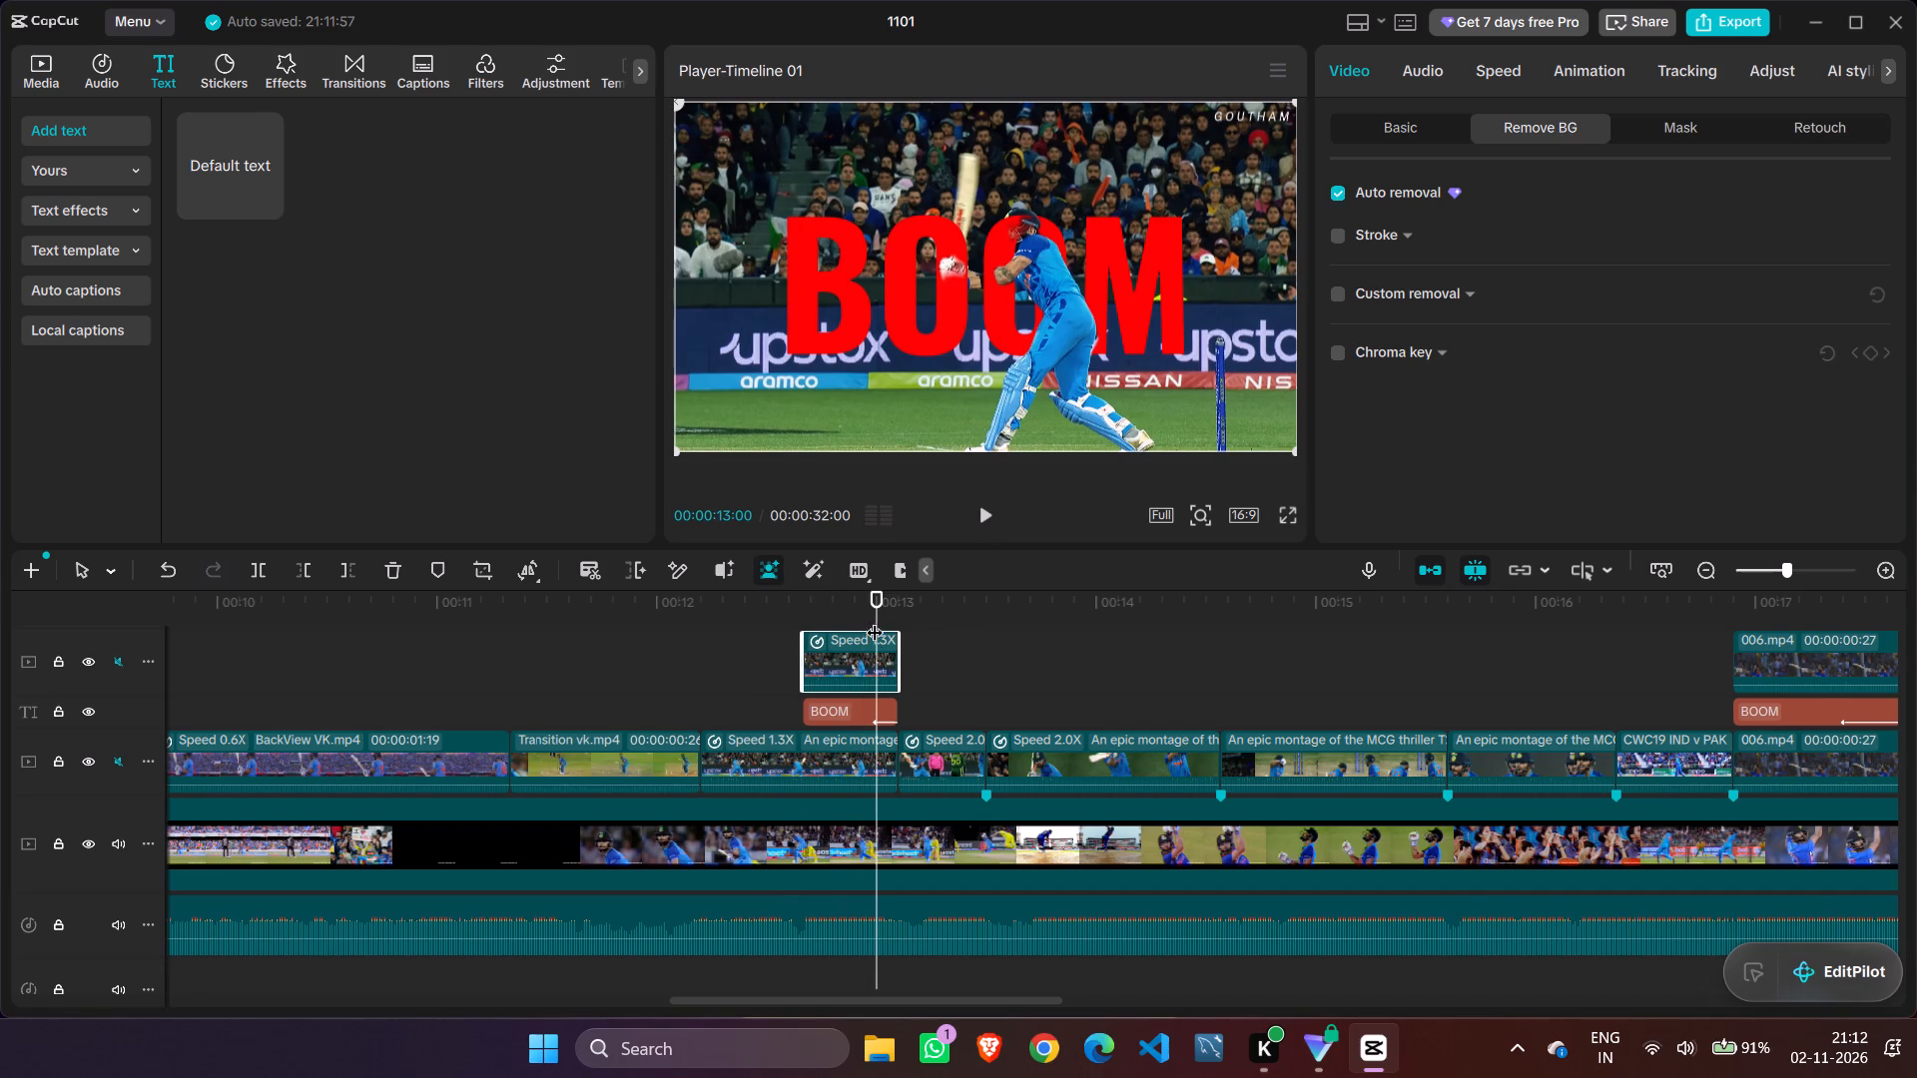
drag(877, 611, 769, 593)
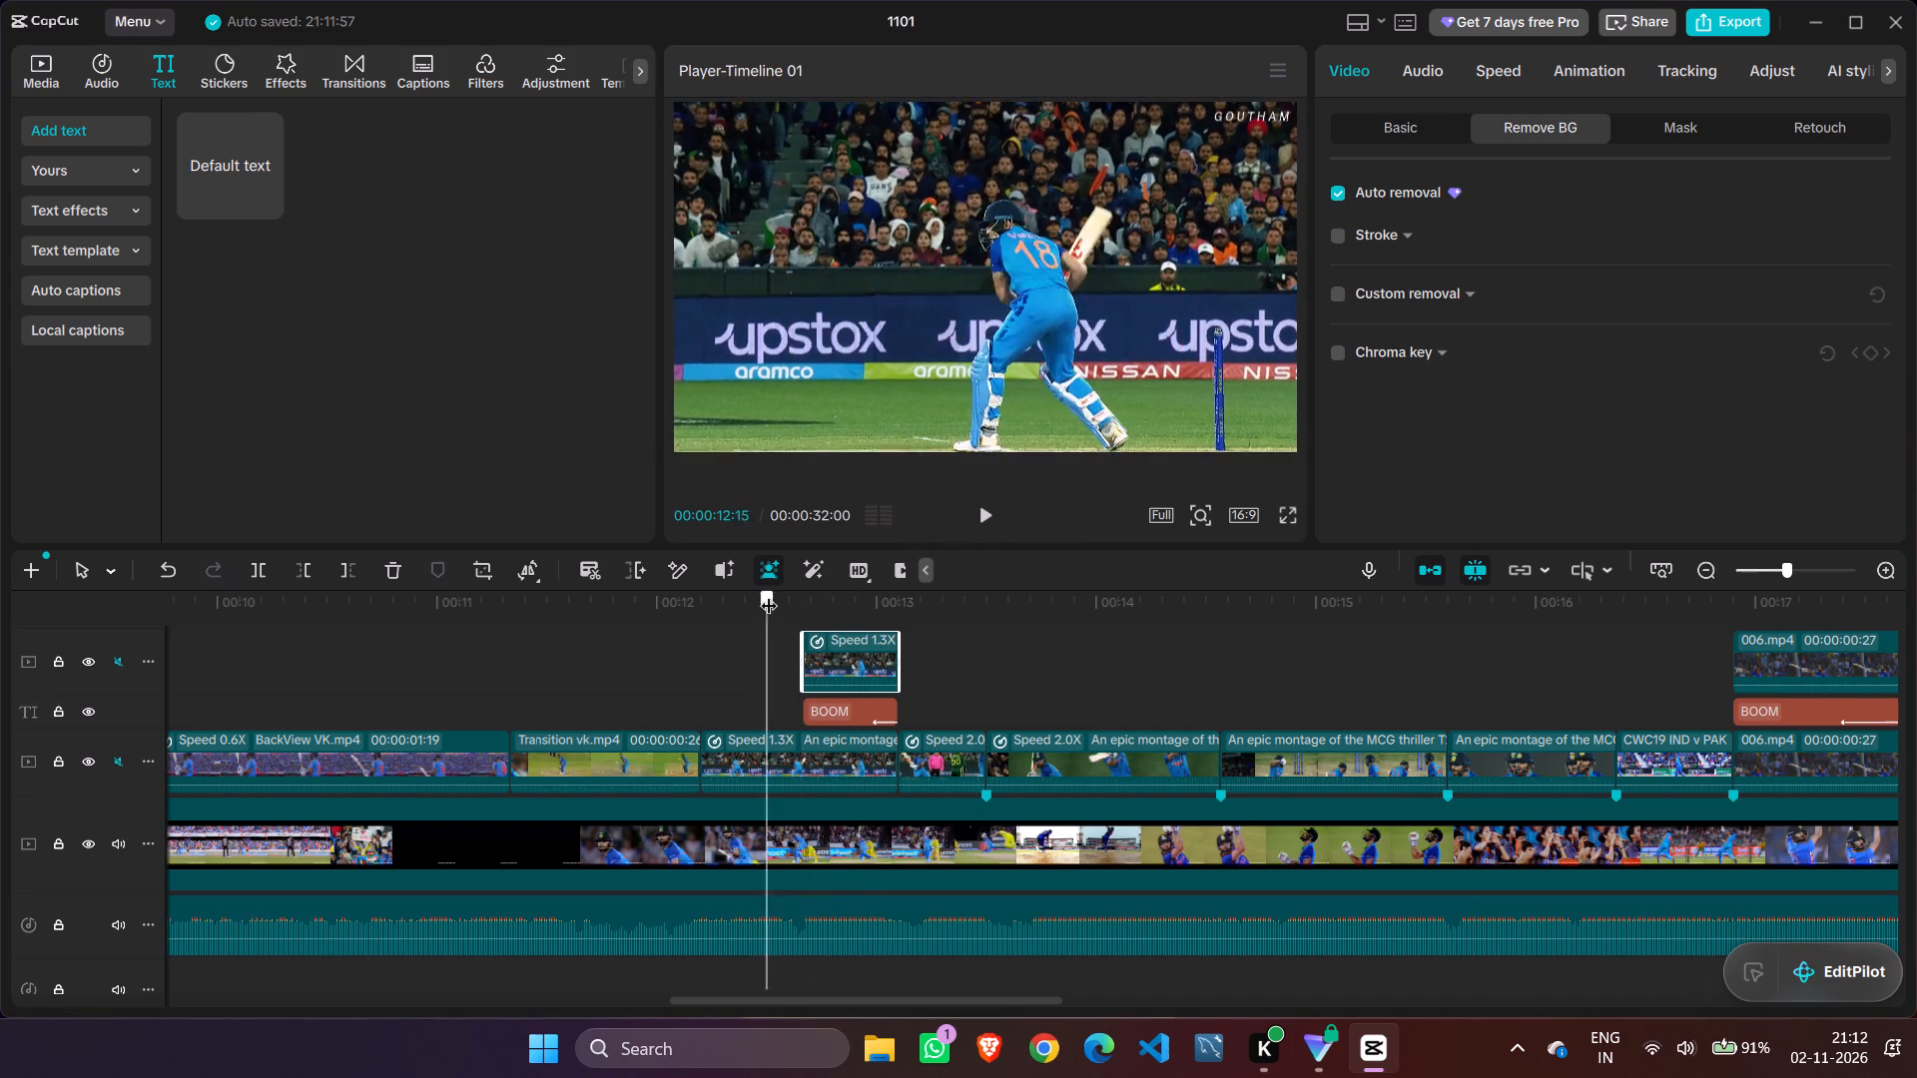
drag(769, 593, 804, 593)
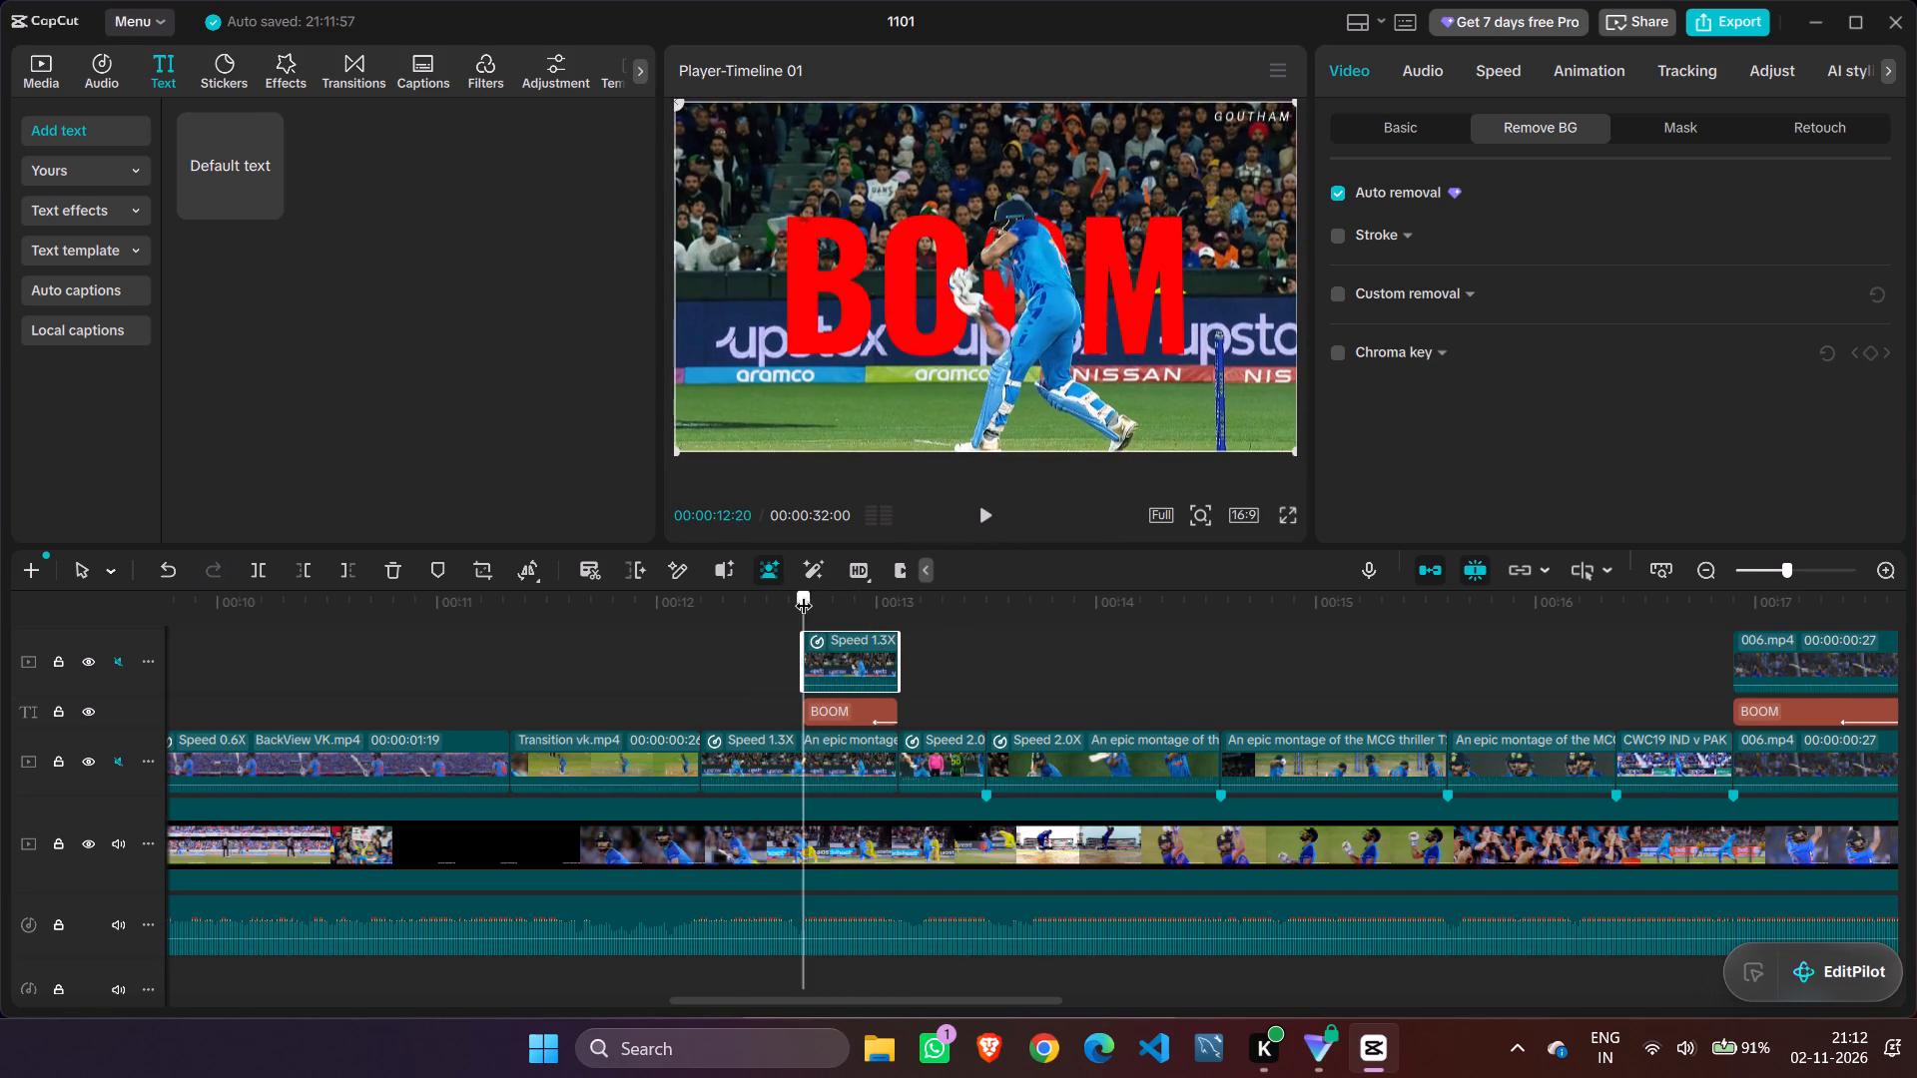
drag(804, 593, 835, 597)
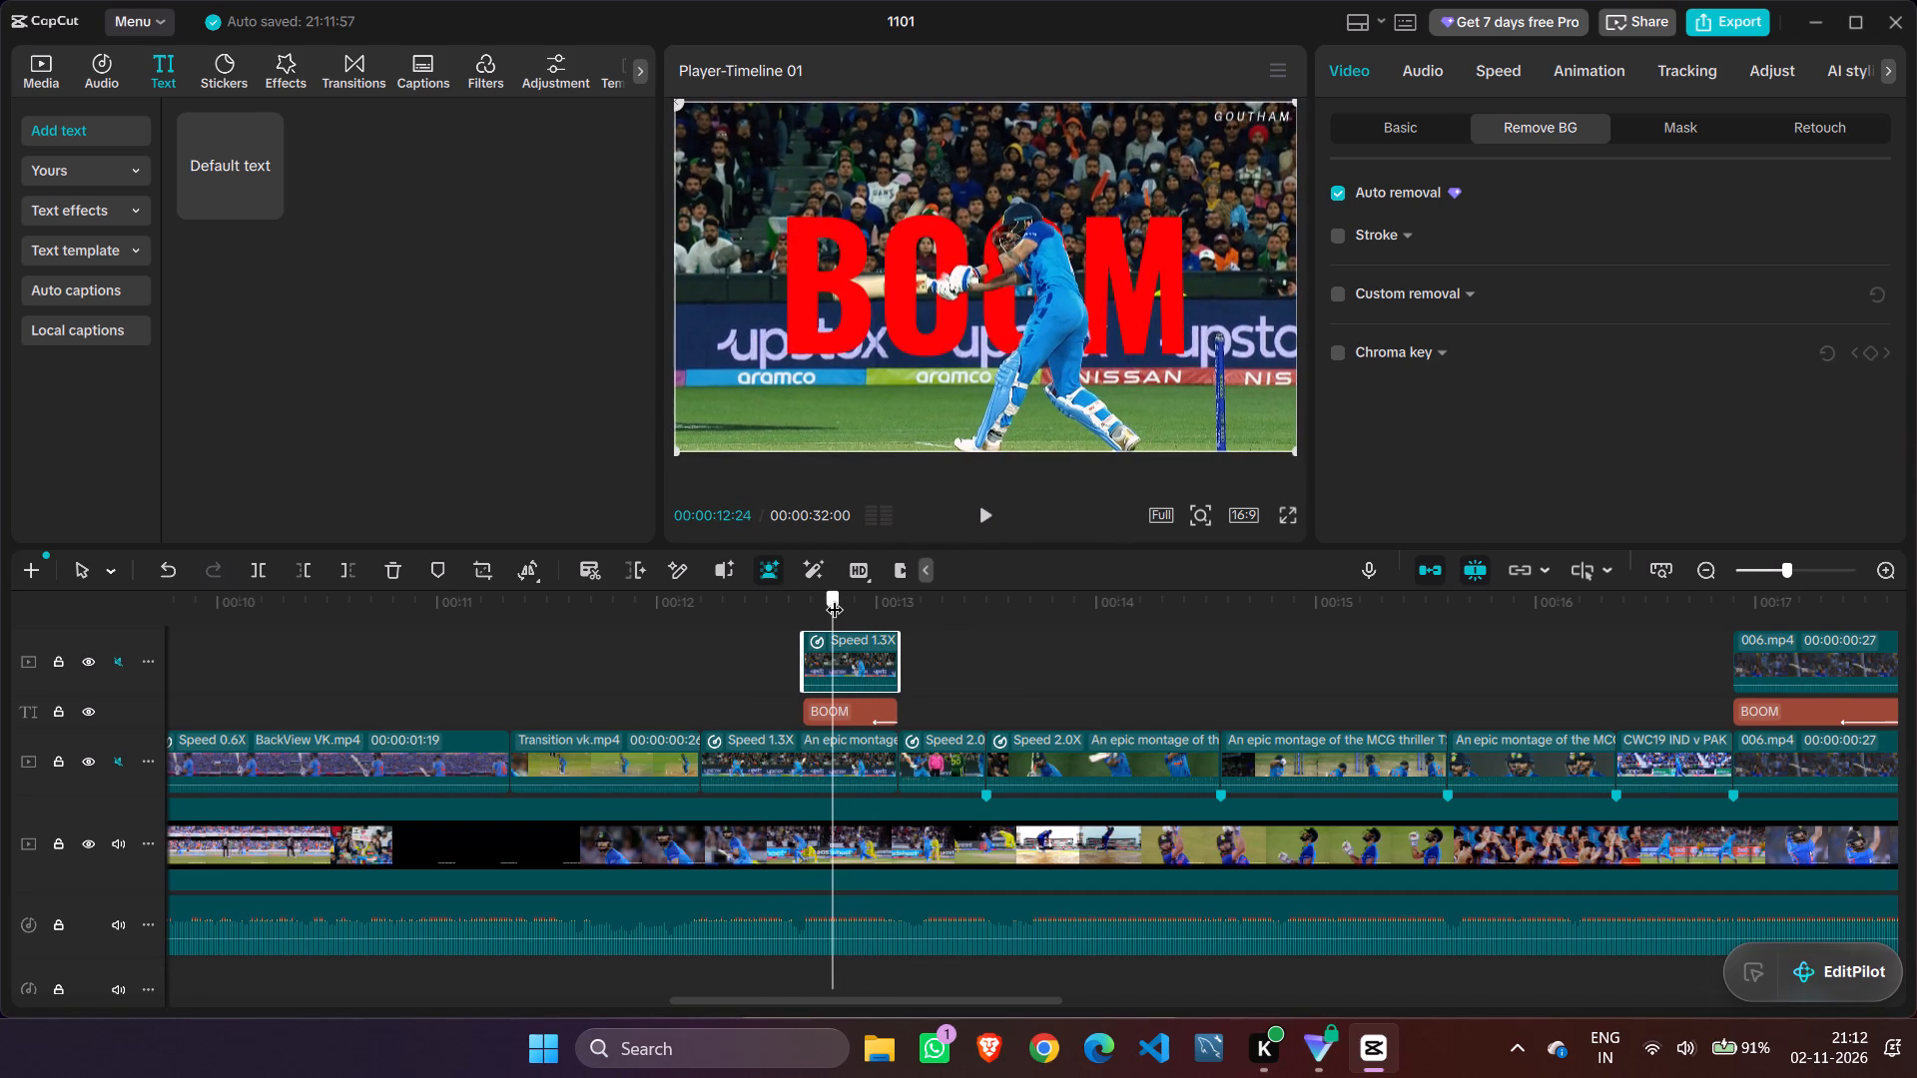
drag(835, 597, 822, 593)
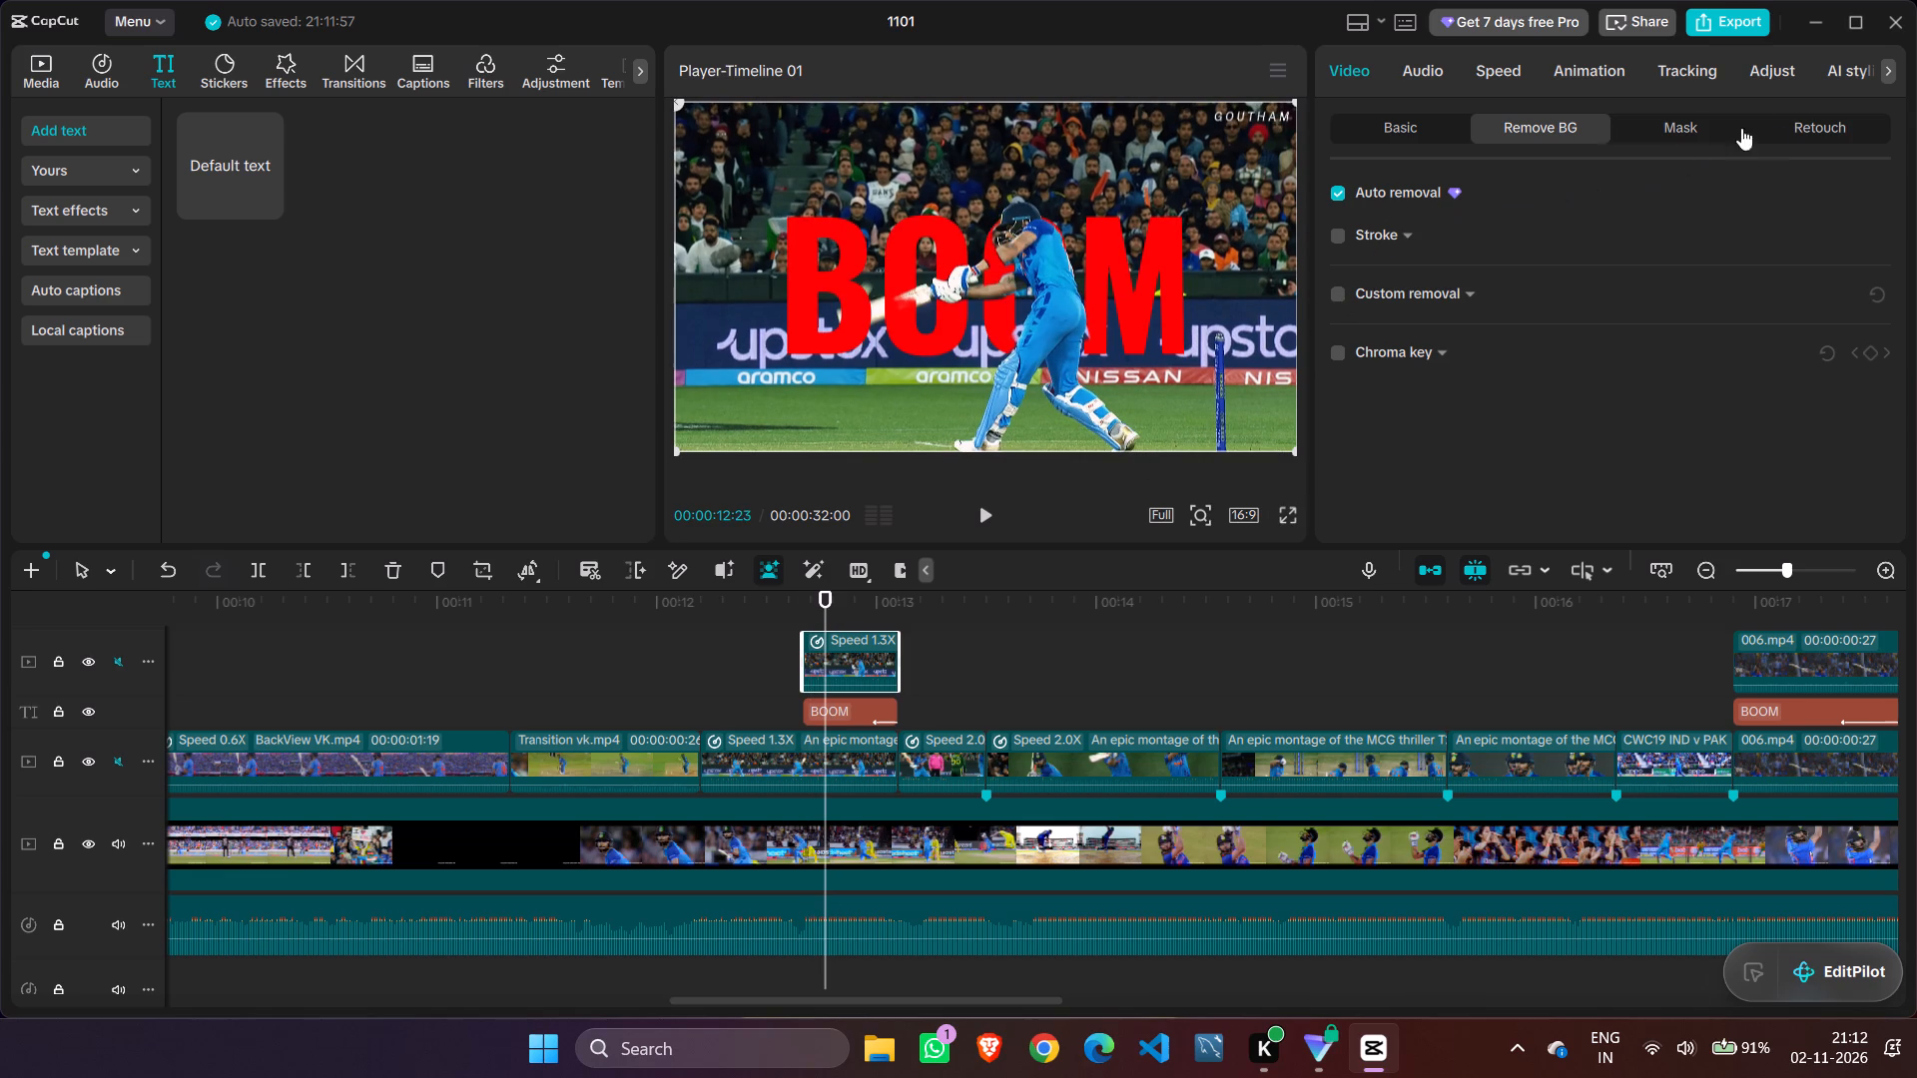
Enable Custom removal on the top batting clip and add the bat to the cutout at 00:00:12:23 using the size 20 smart brush.
click(1436, 291)
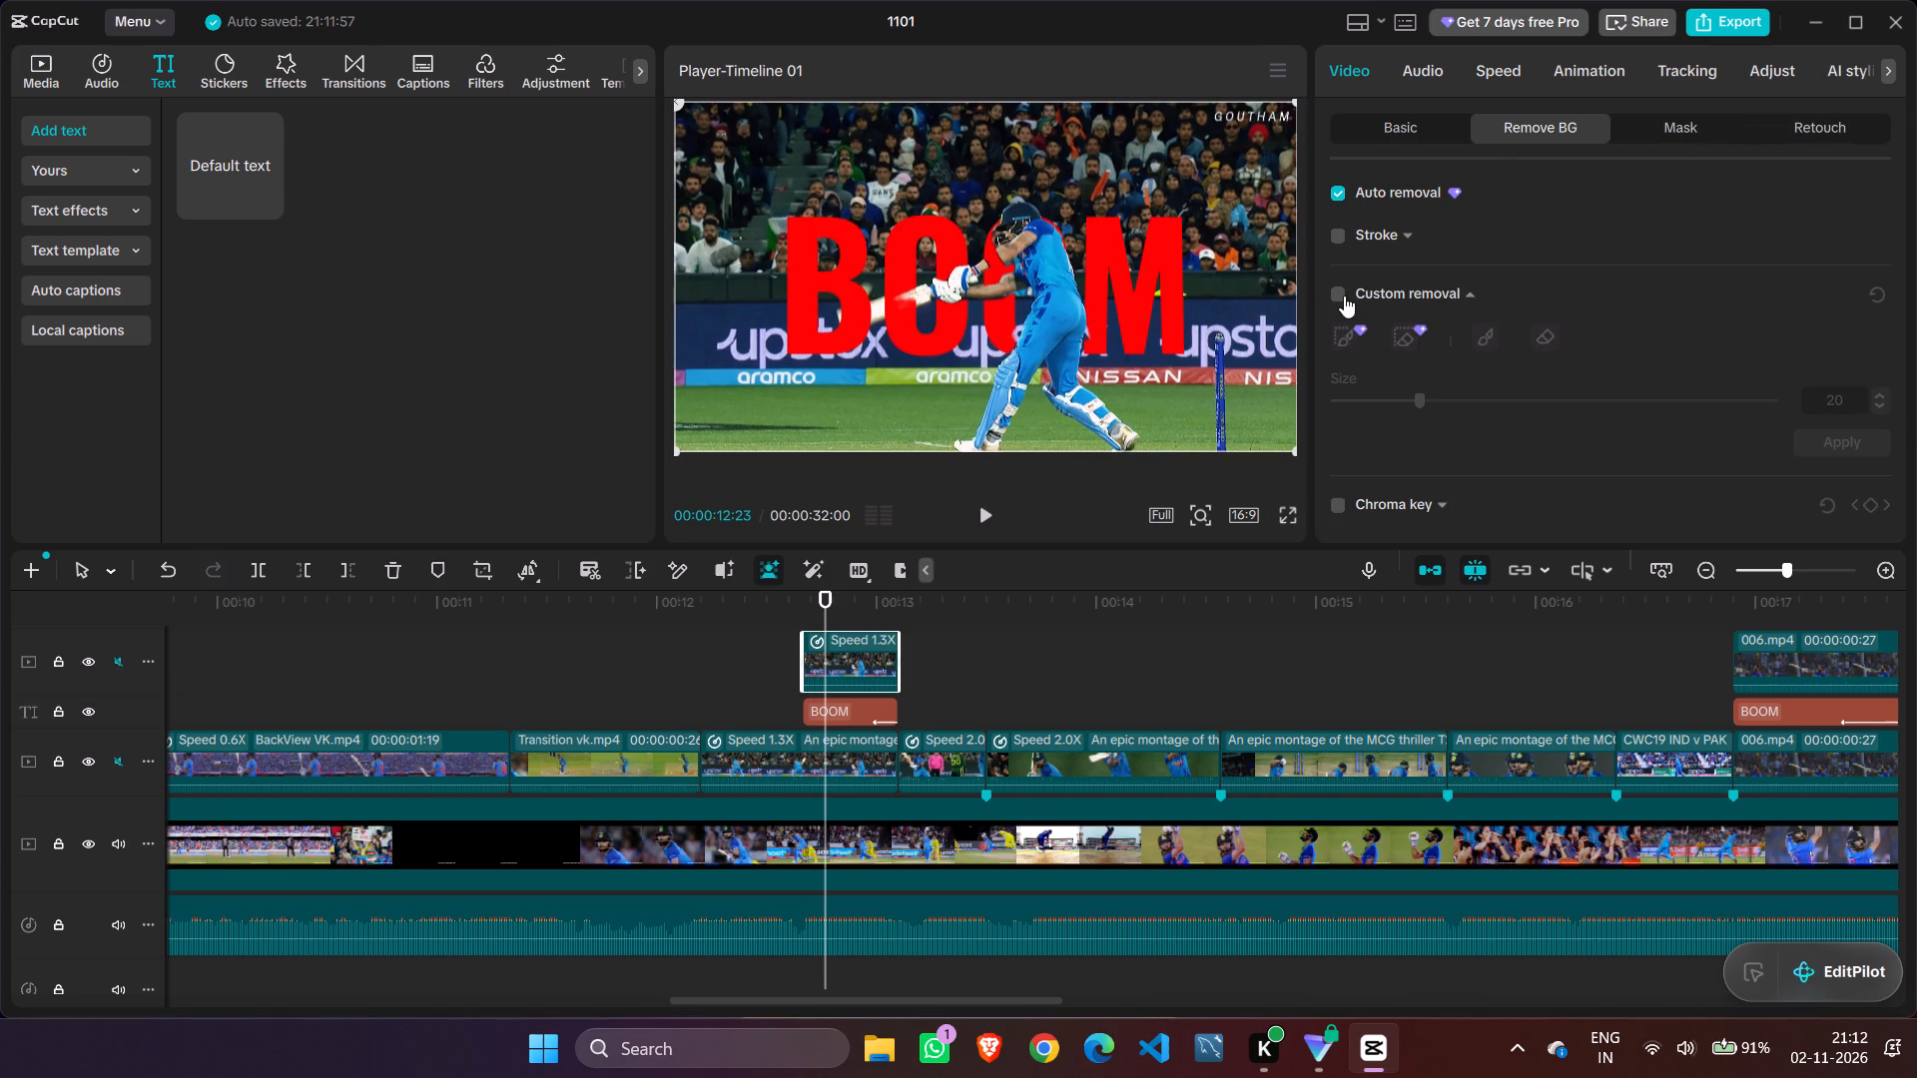
click(1344, 295)
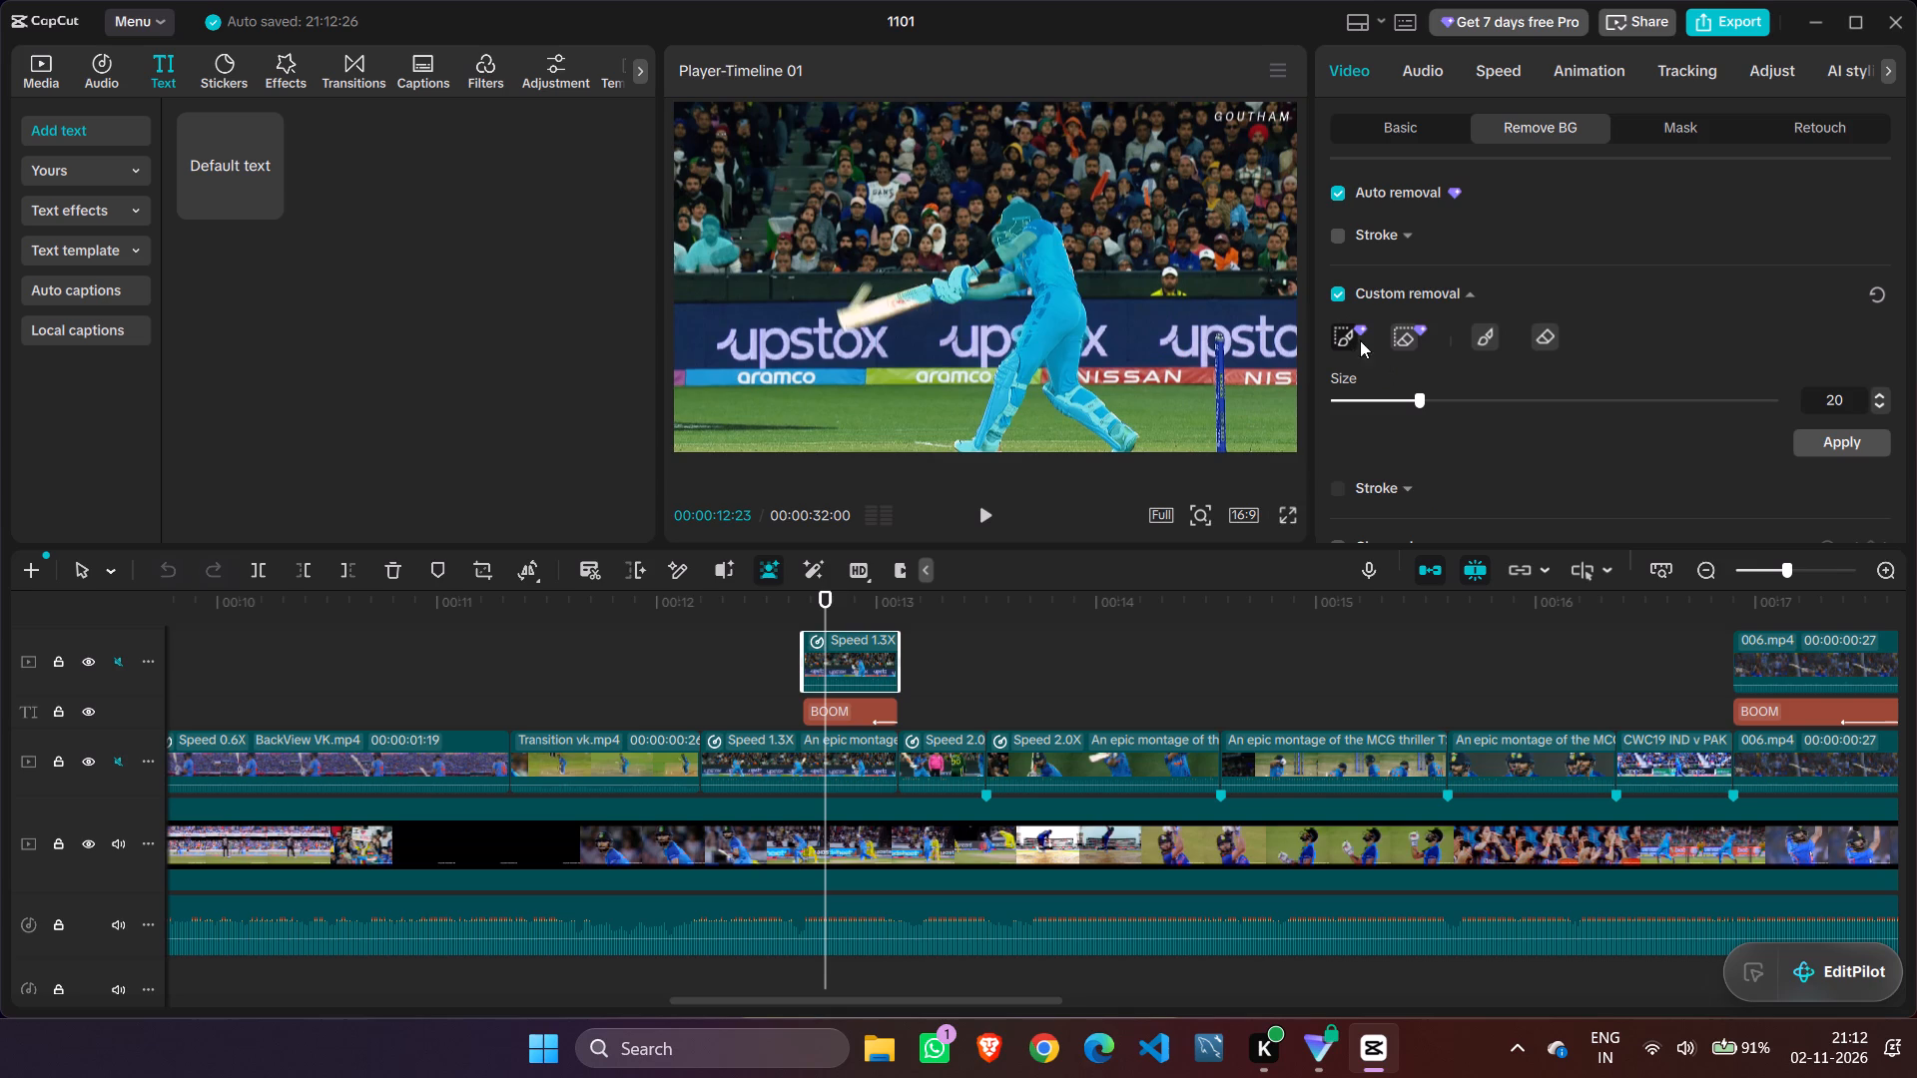
click(1353, 332)
click(1195, 514)
drag(1151, 553, 1156, 553)
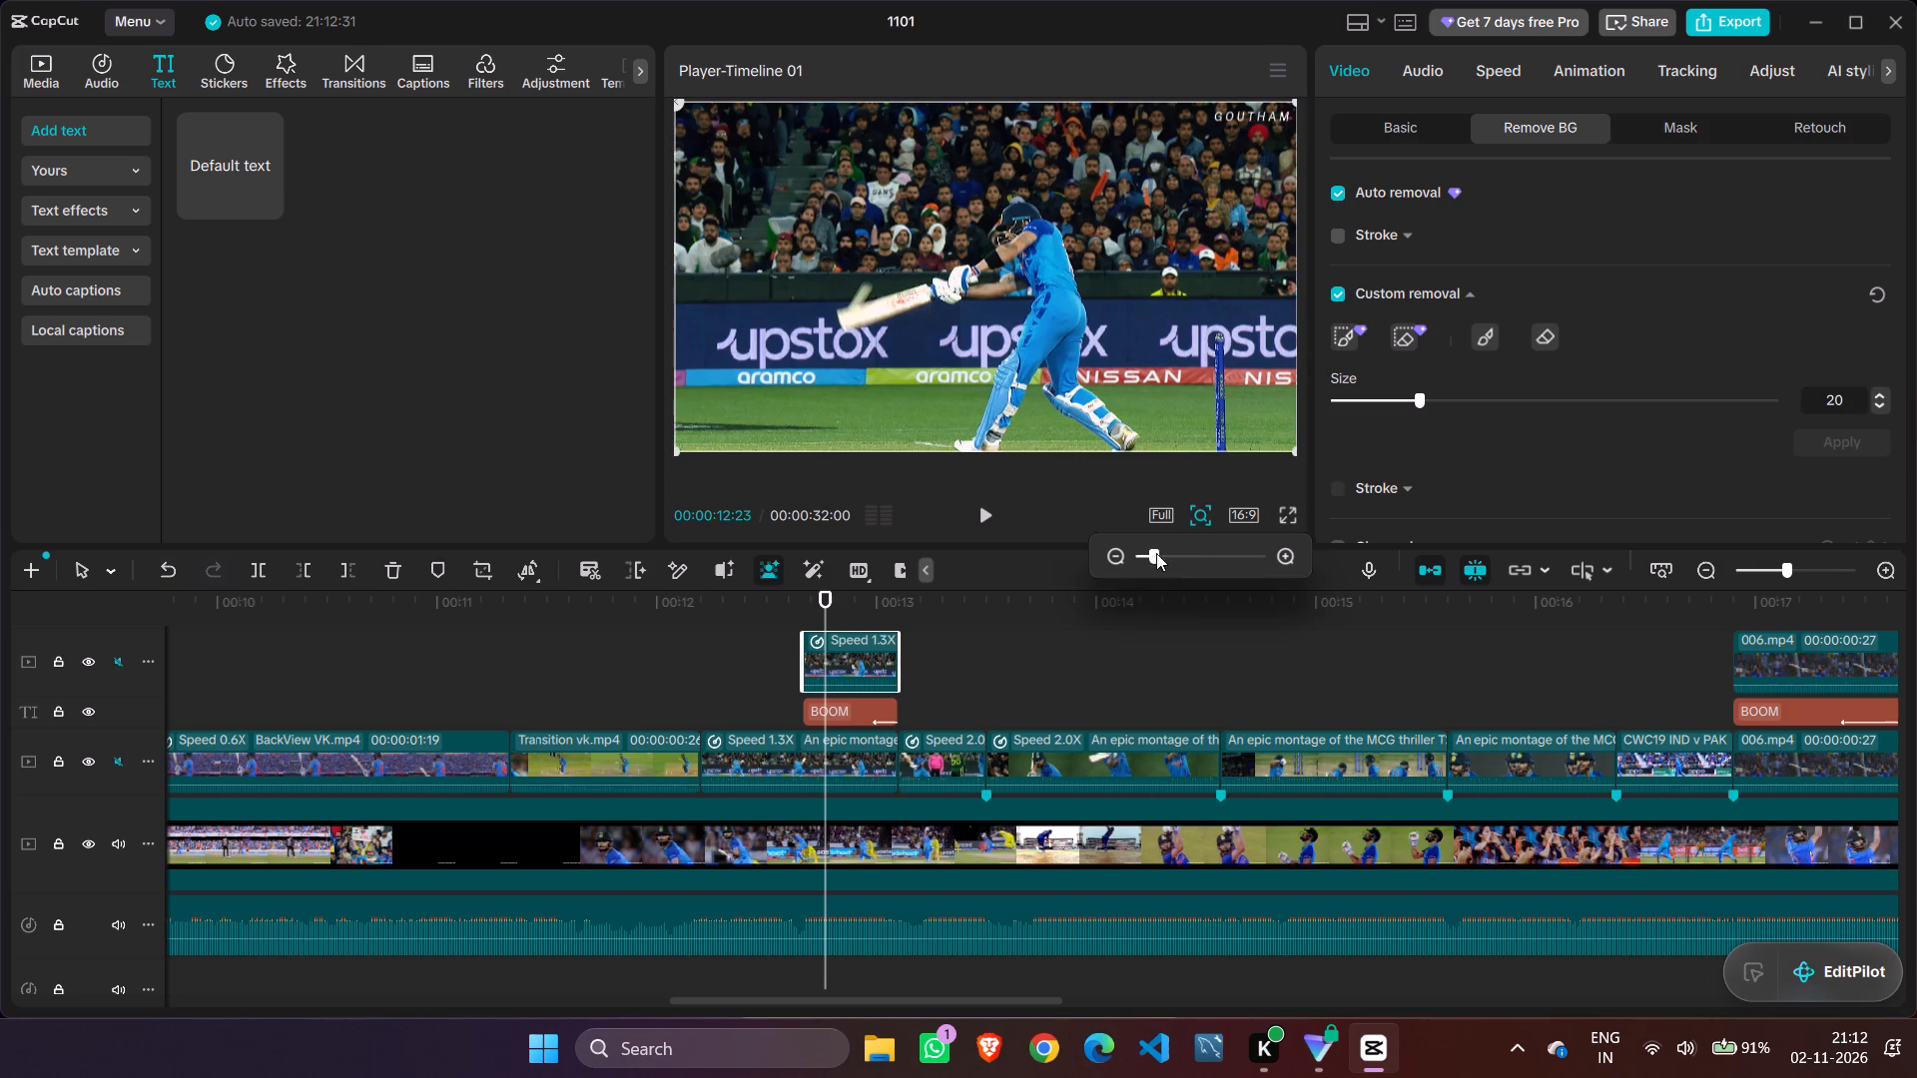
drag(1156, 553, 1195, 560)
click(1241, 423)
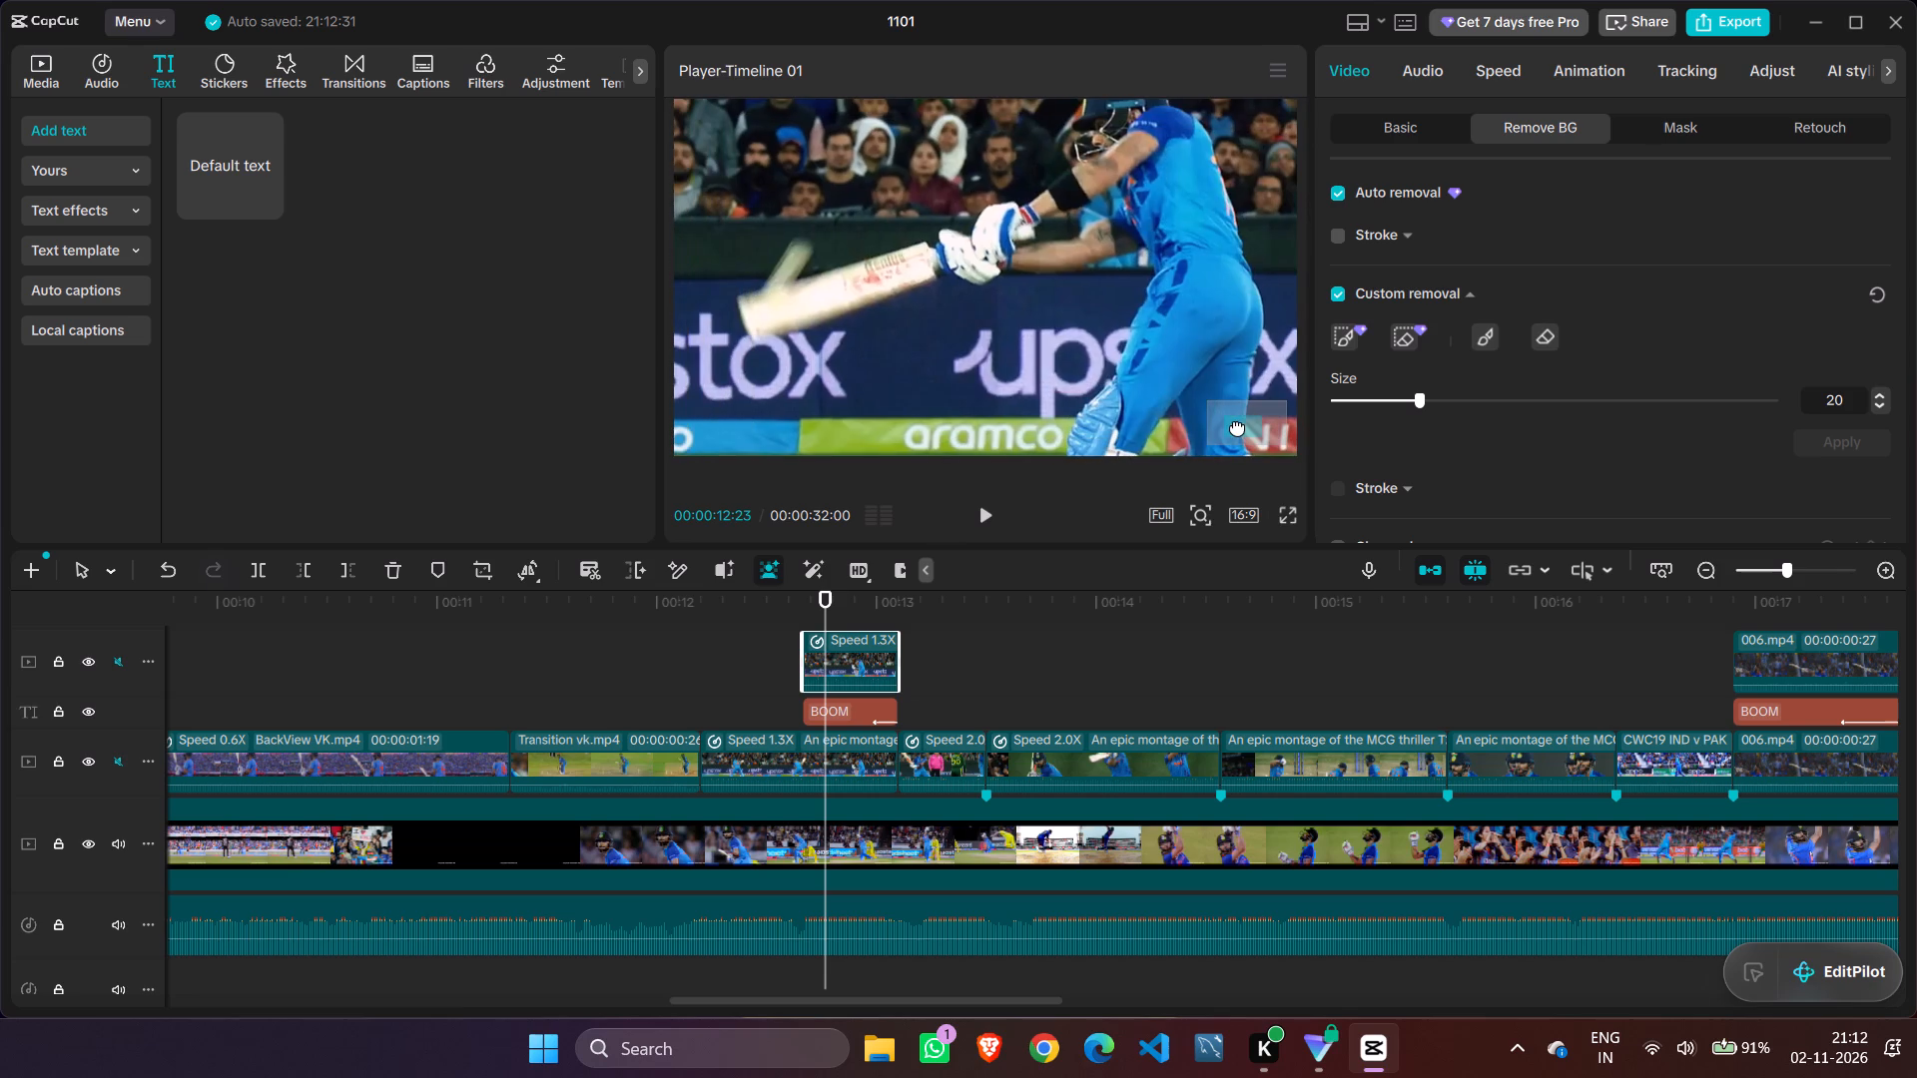
click(1352, 342)
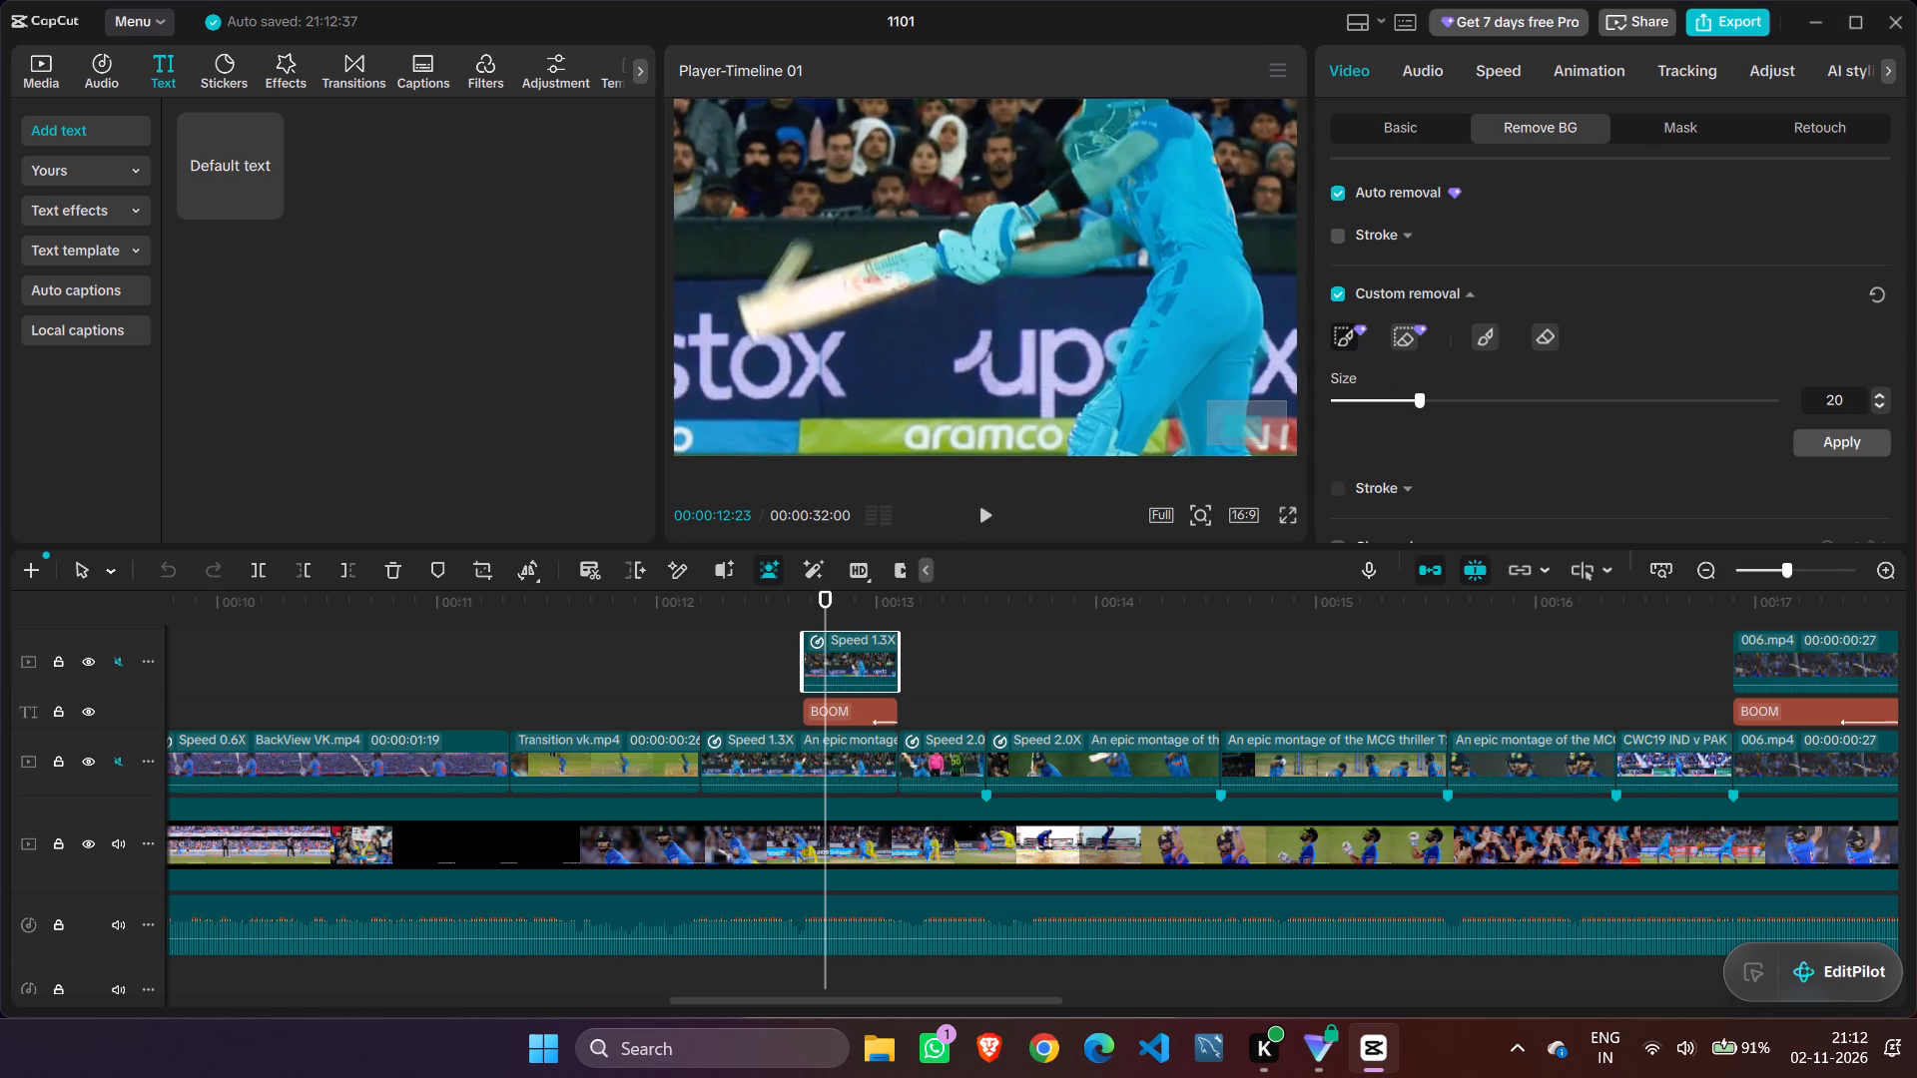
drag(875, 276, 774, 326)
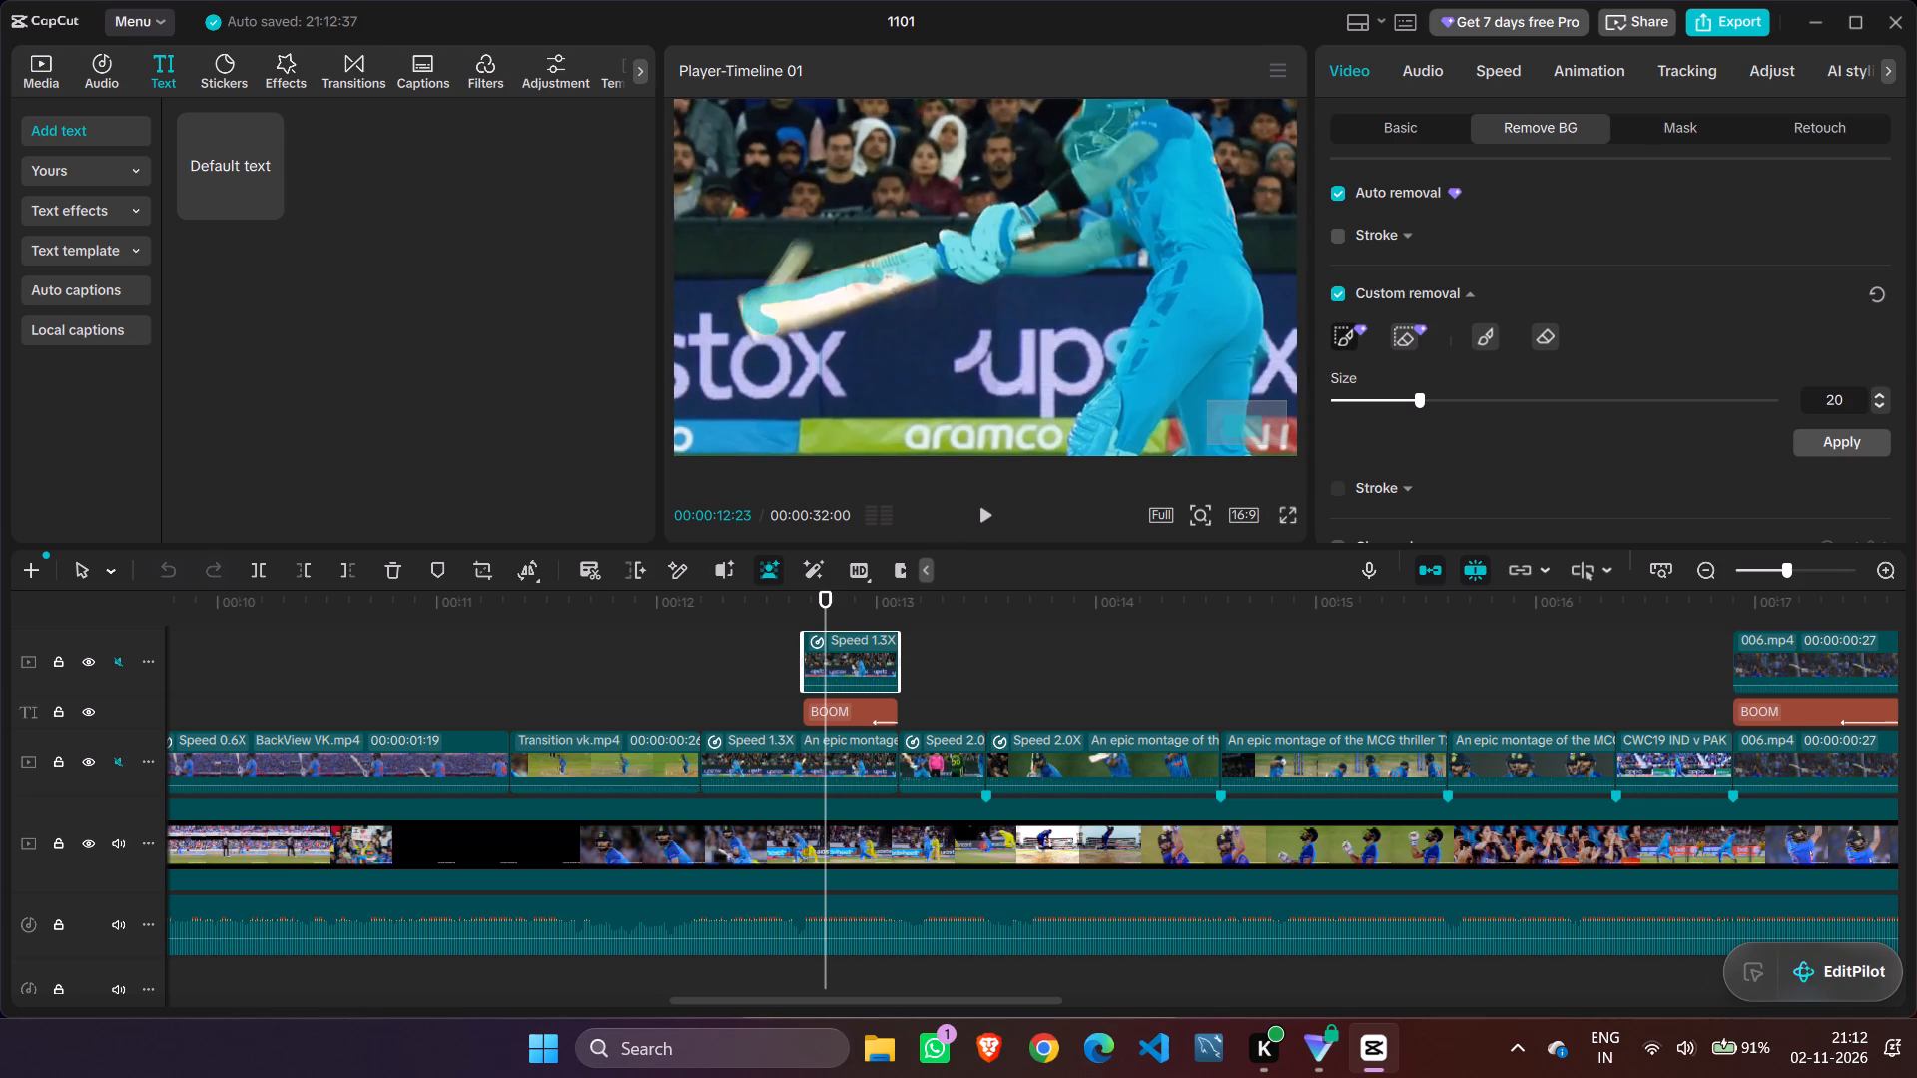
drag(774, 326, 905, 286)
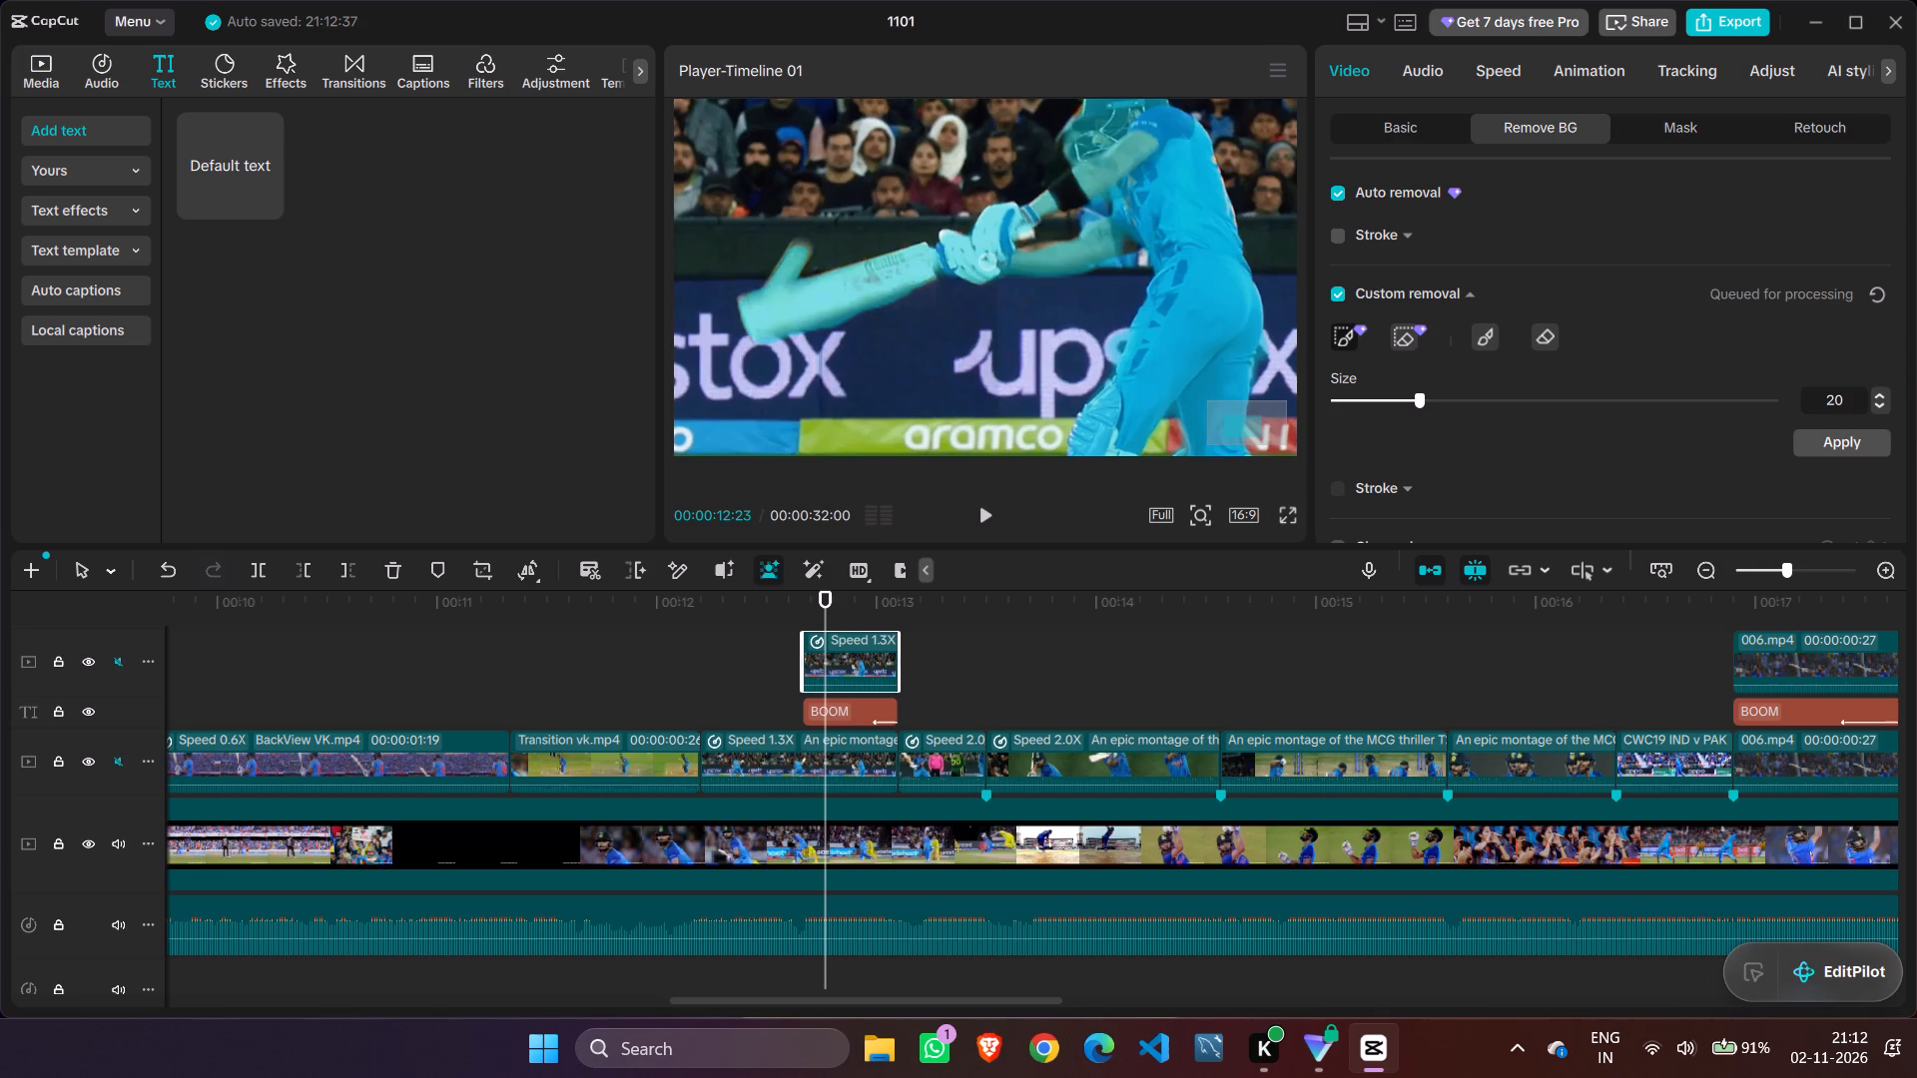
drag(1023, 253, 1053, 251)
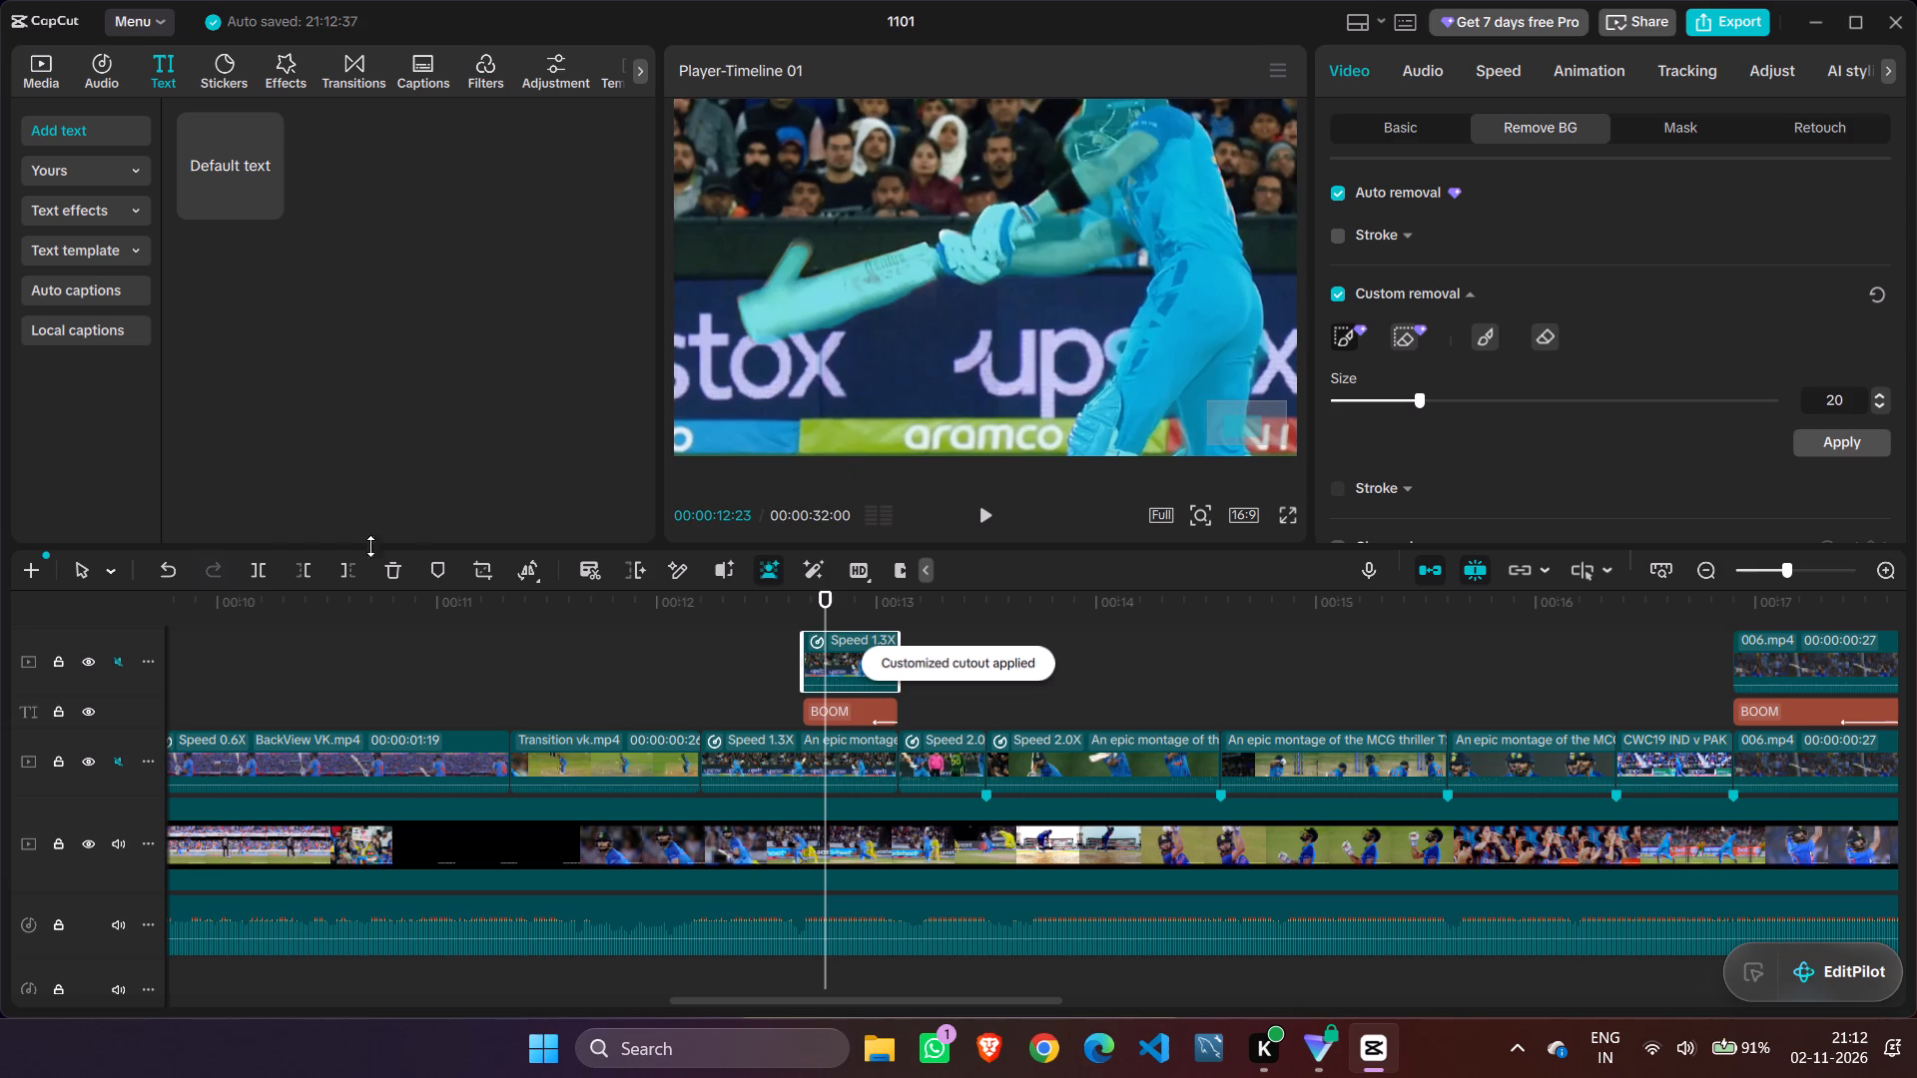
click(162, 572)
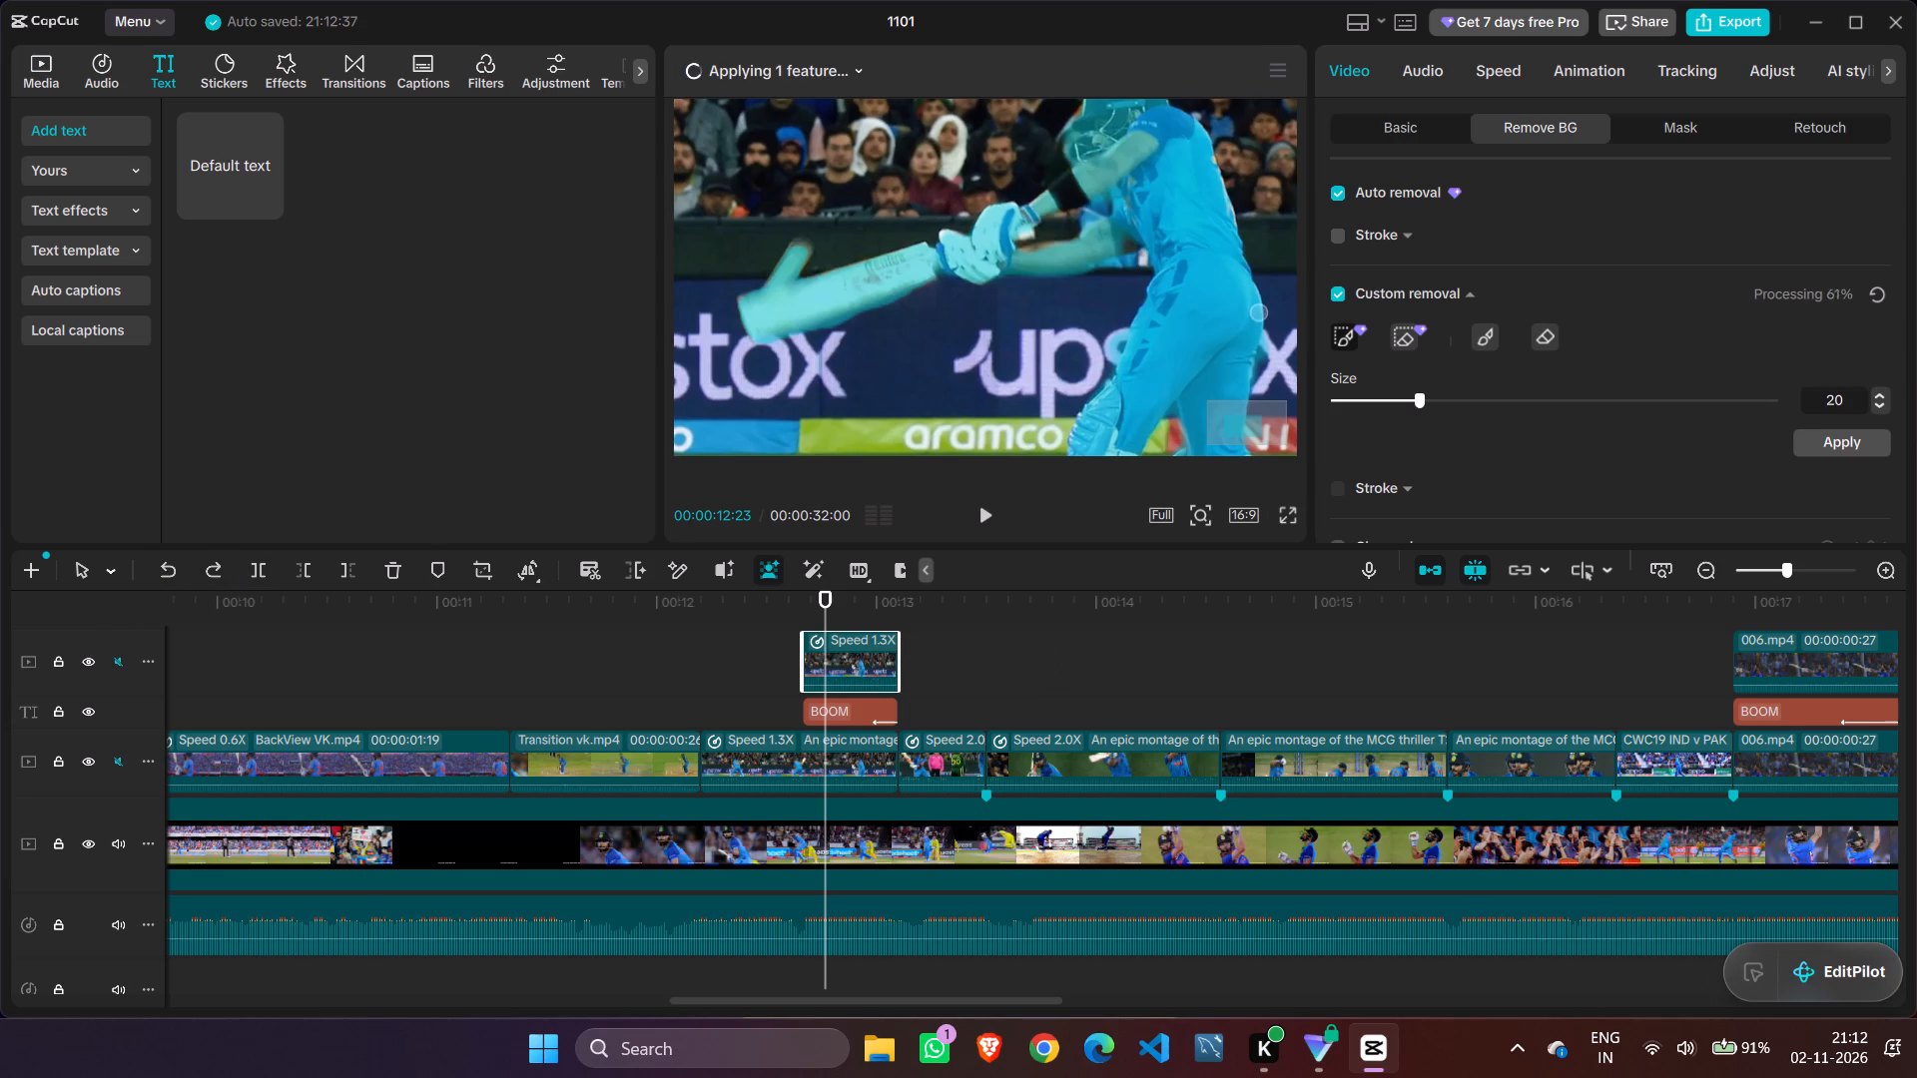
Erase the wrongly selected spectator behind the bowler-side boundary from the cutout at 00:00:12:23 using the size 20 smart eraser.
scroll(1214, 433, down, 1)
scroll(1199, 329, up, 2)
scroll(1200, 318, down, 2)
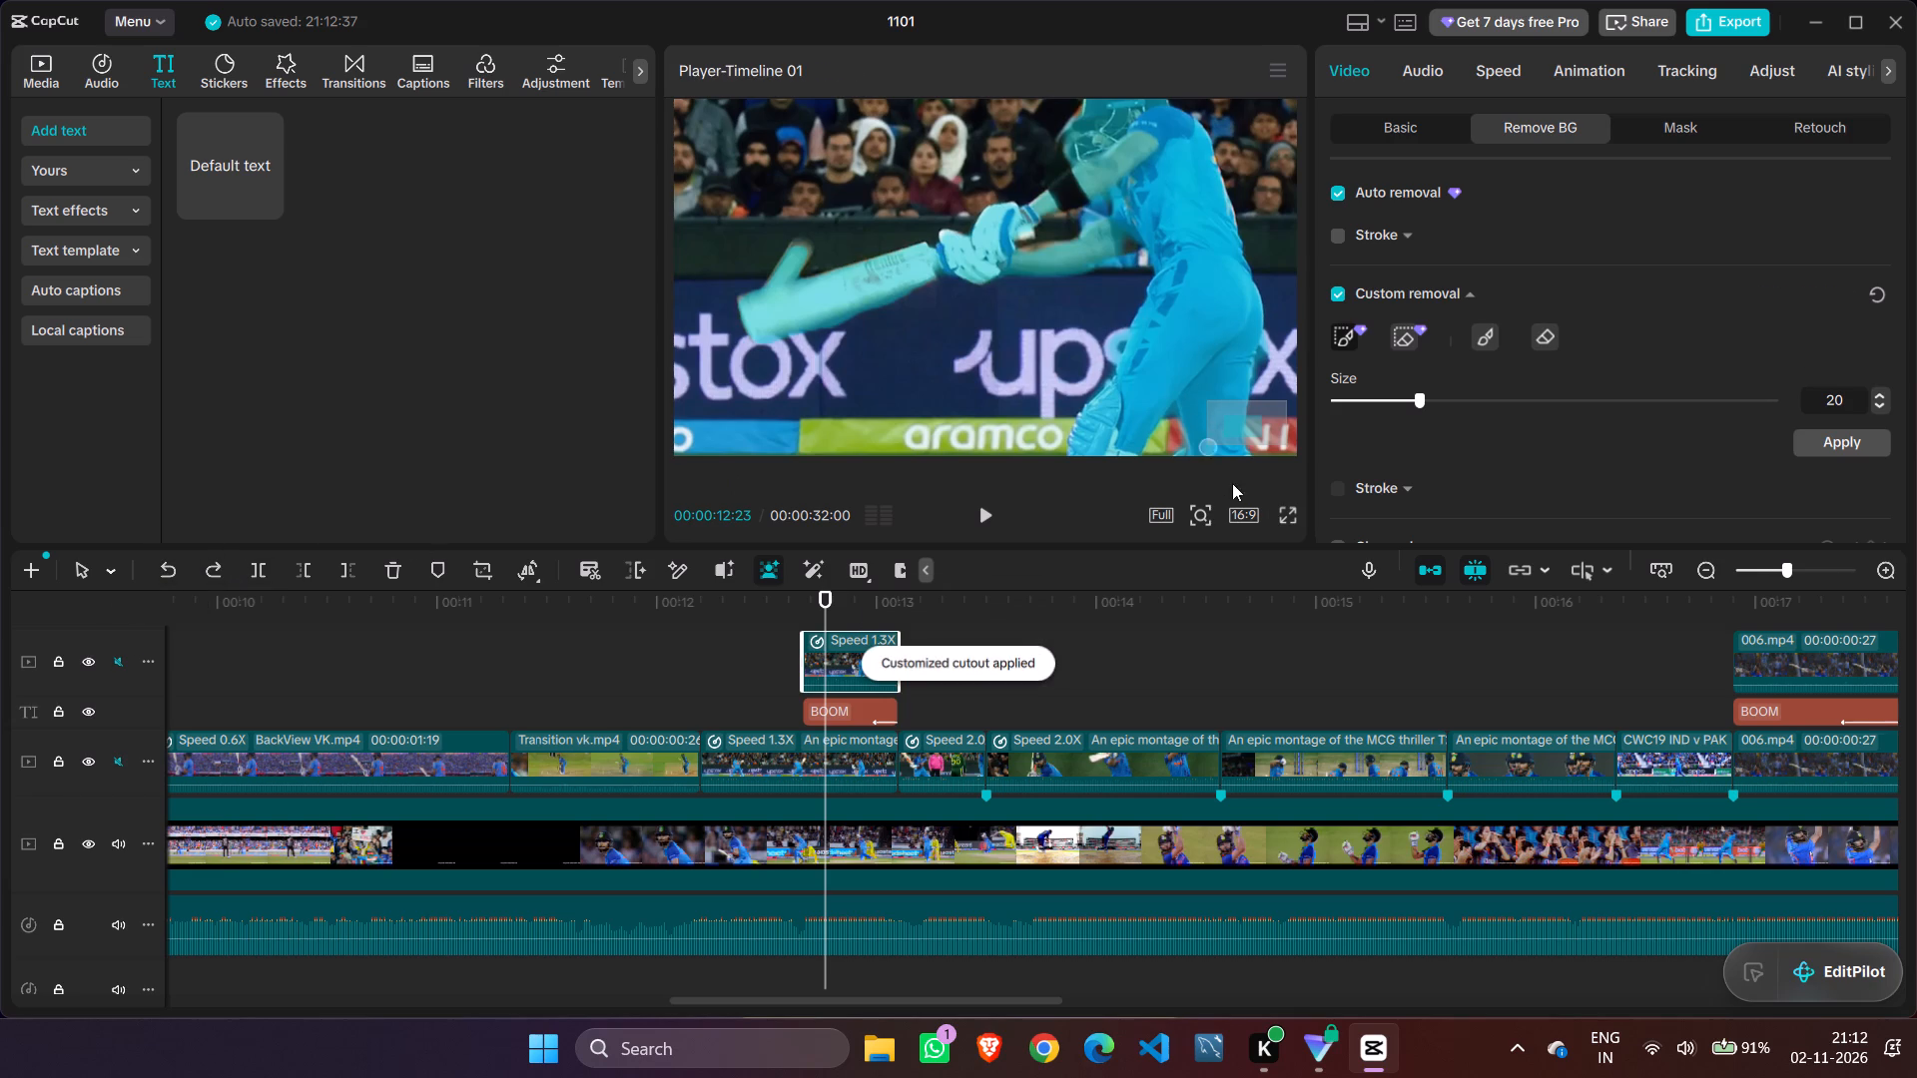
click(1201, 514)
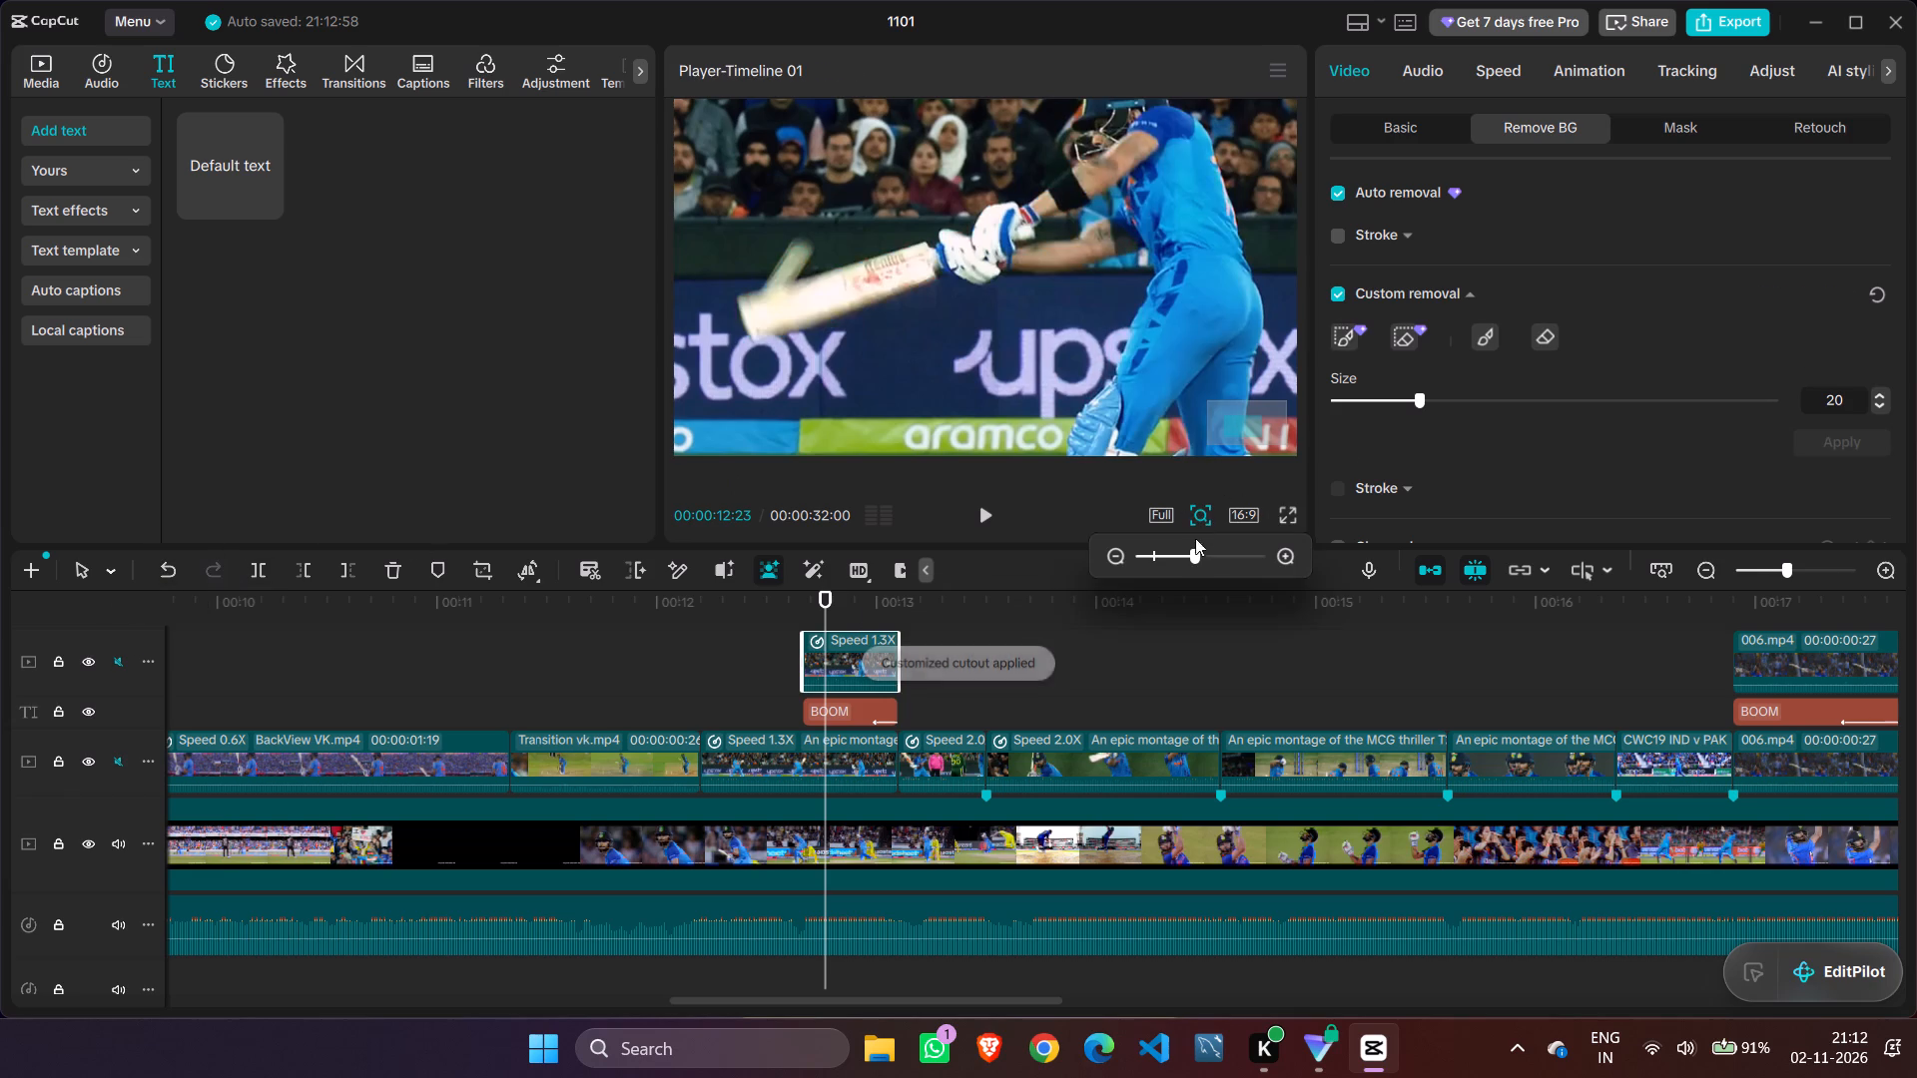
drag(1192, 548, 1160, 554)
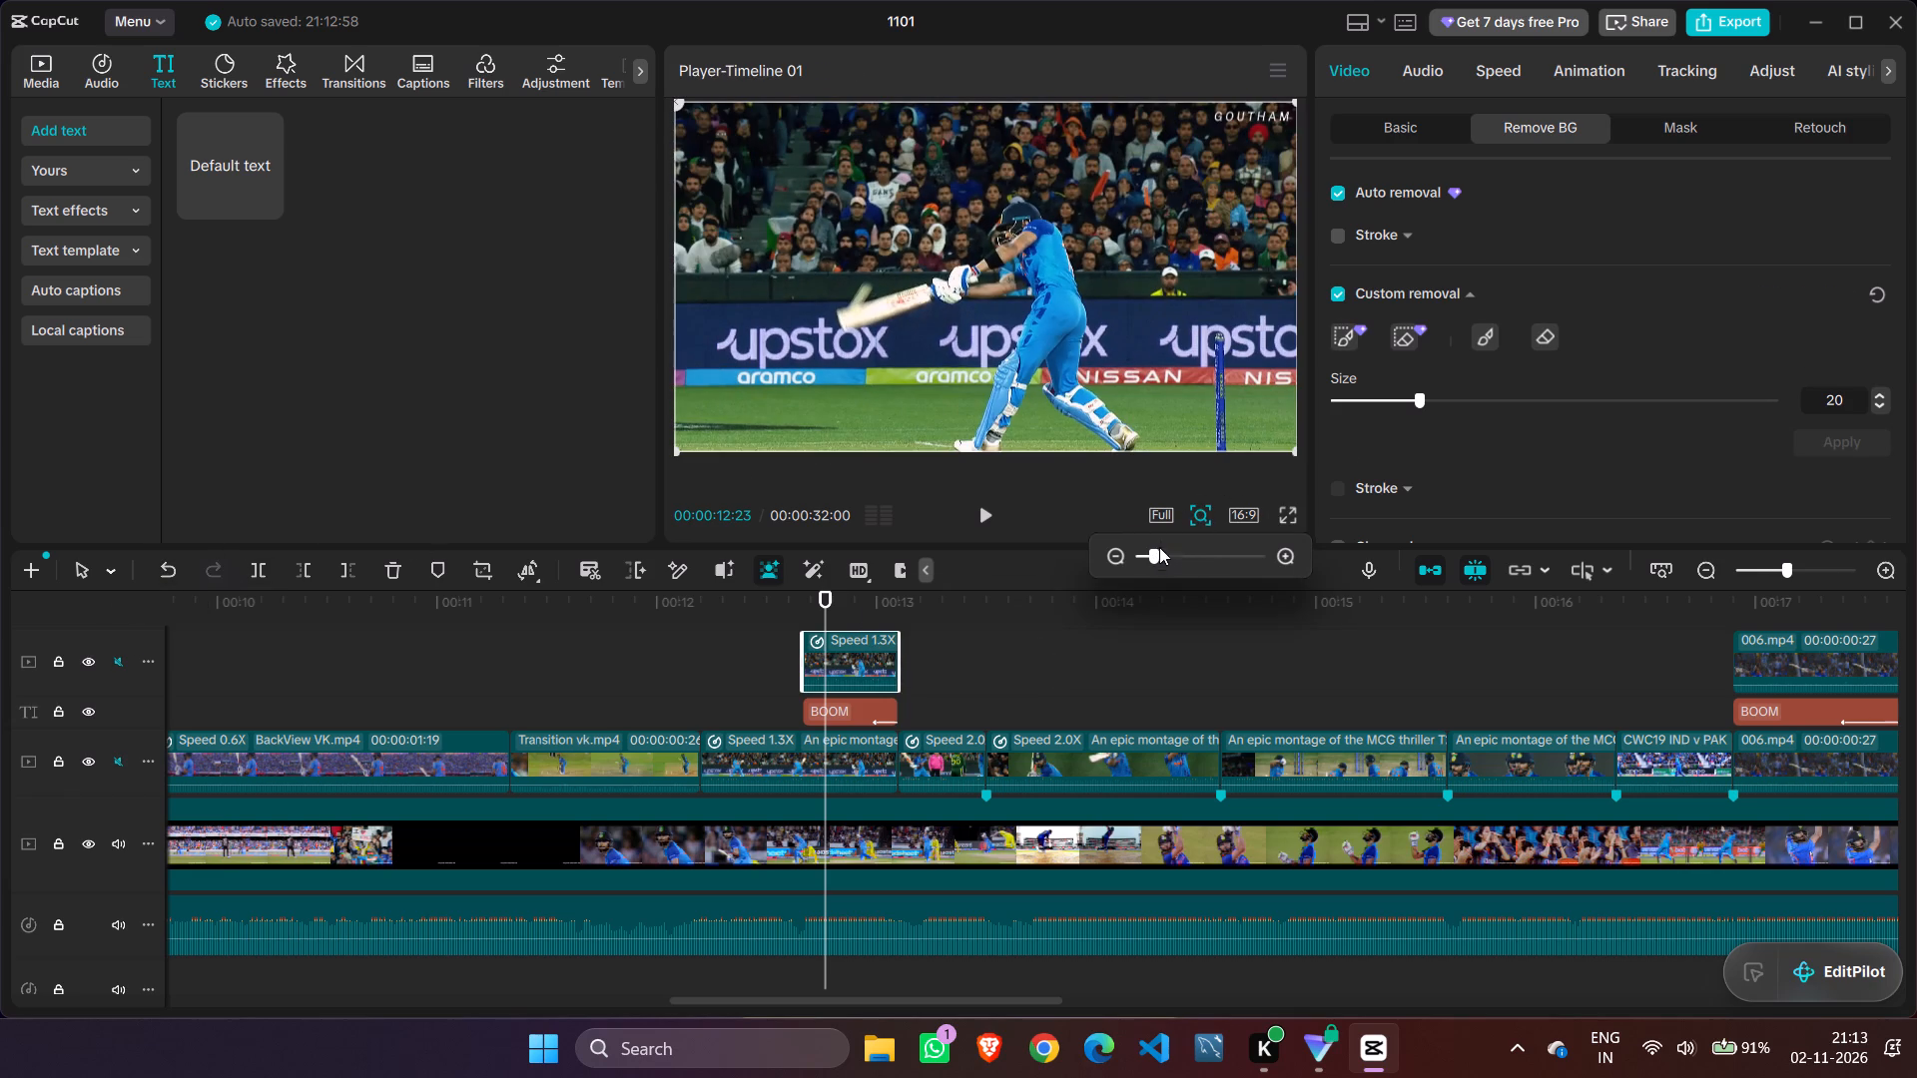
click(1347, 340)
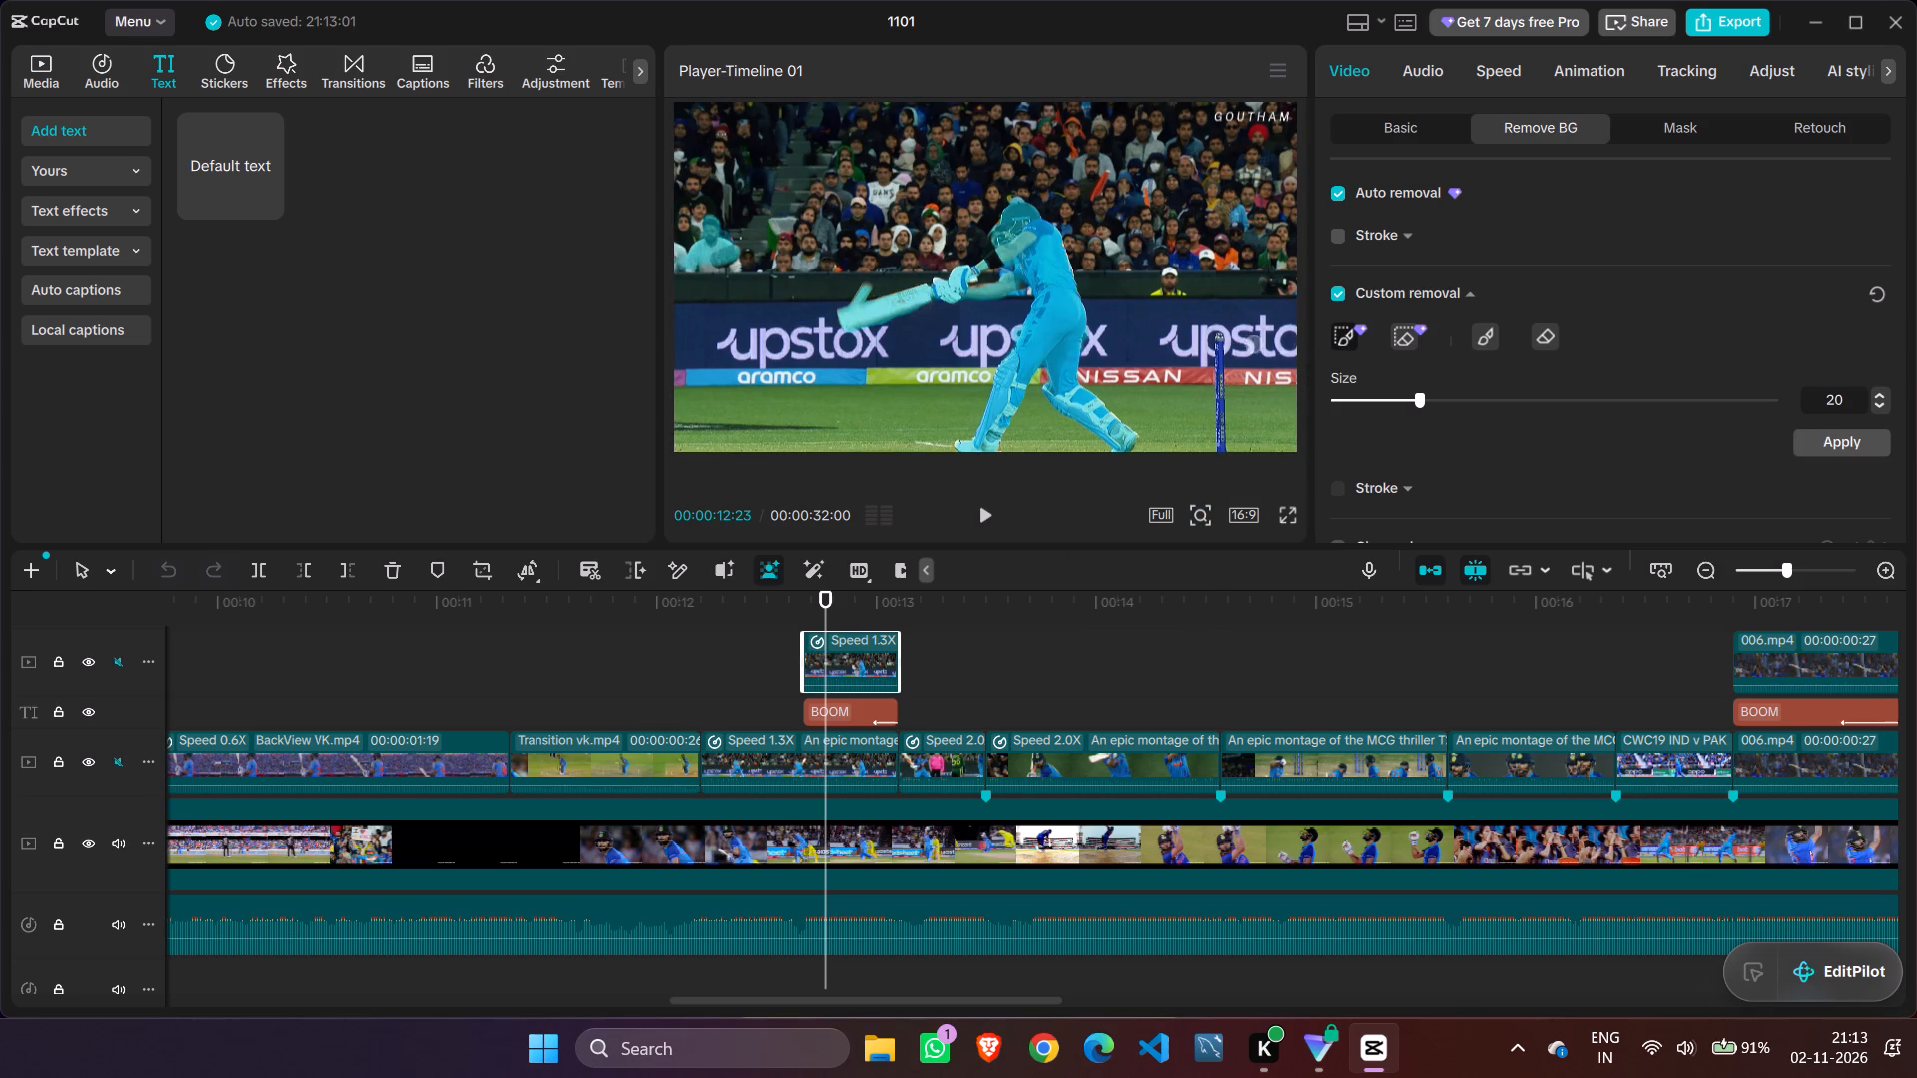
click(1412, 341)
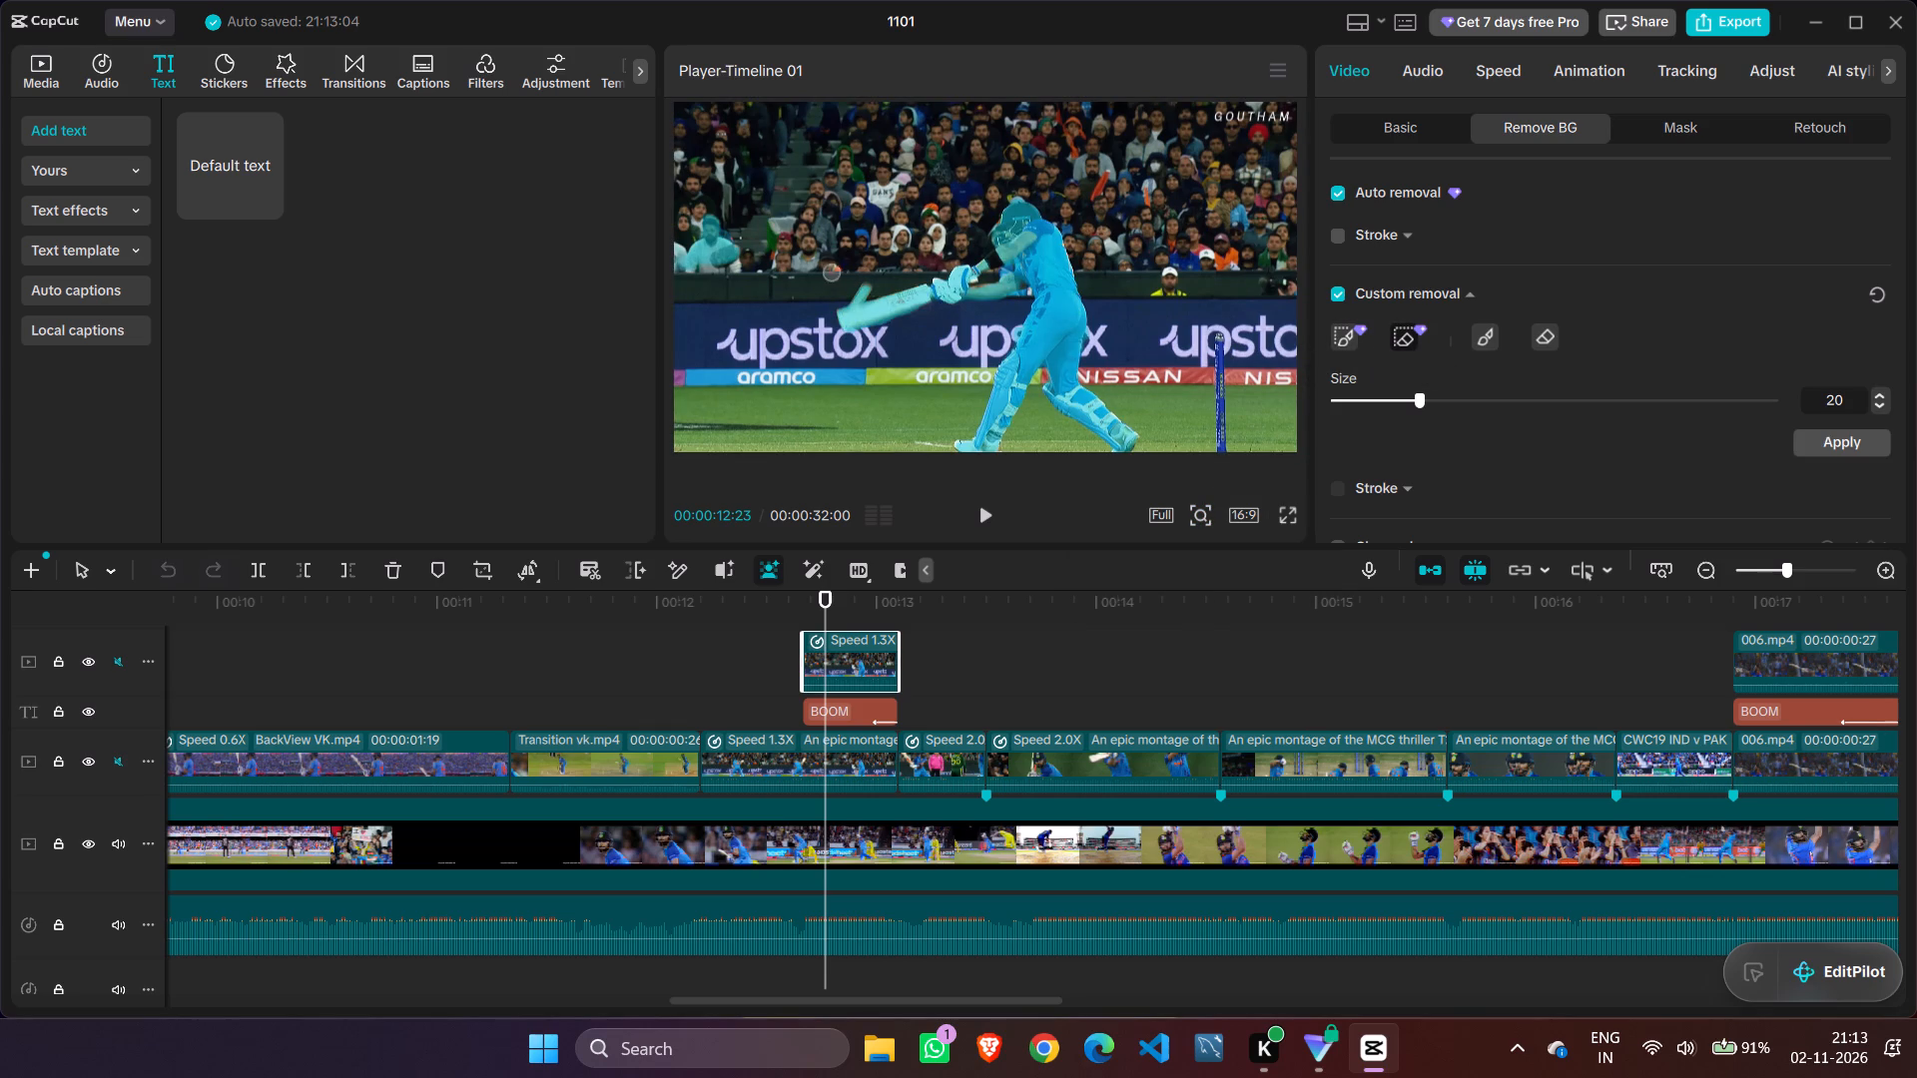
drag(706, 258, 705, 231)
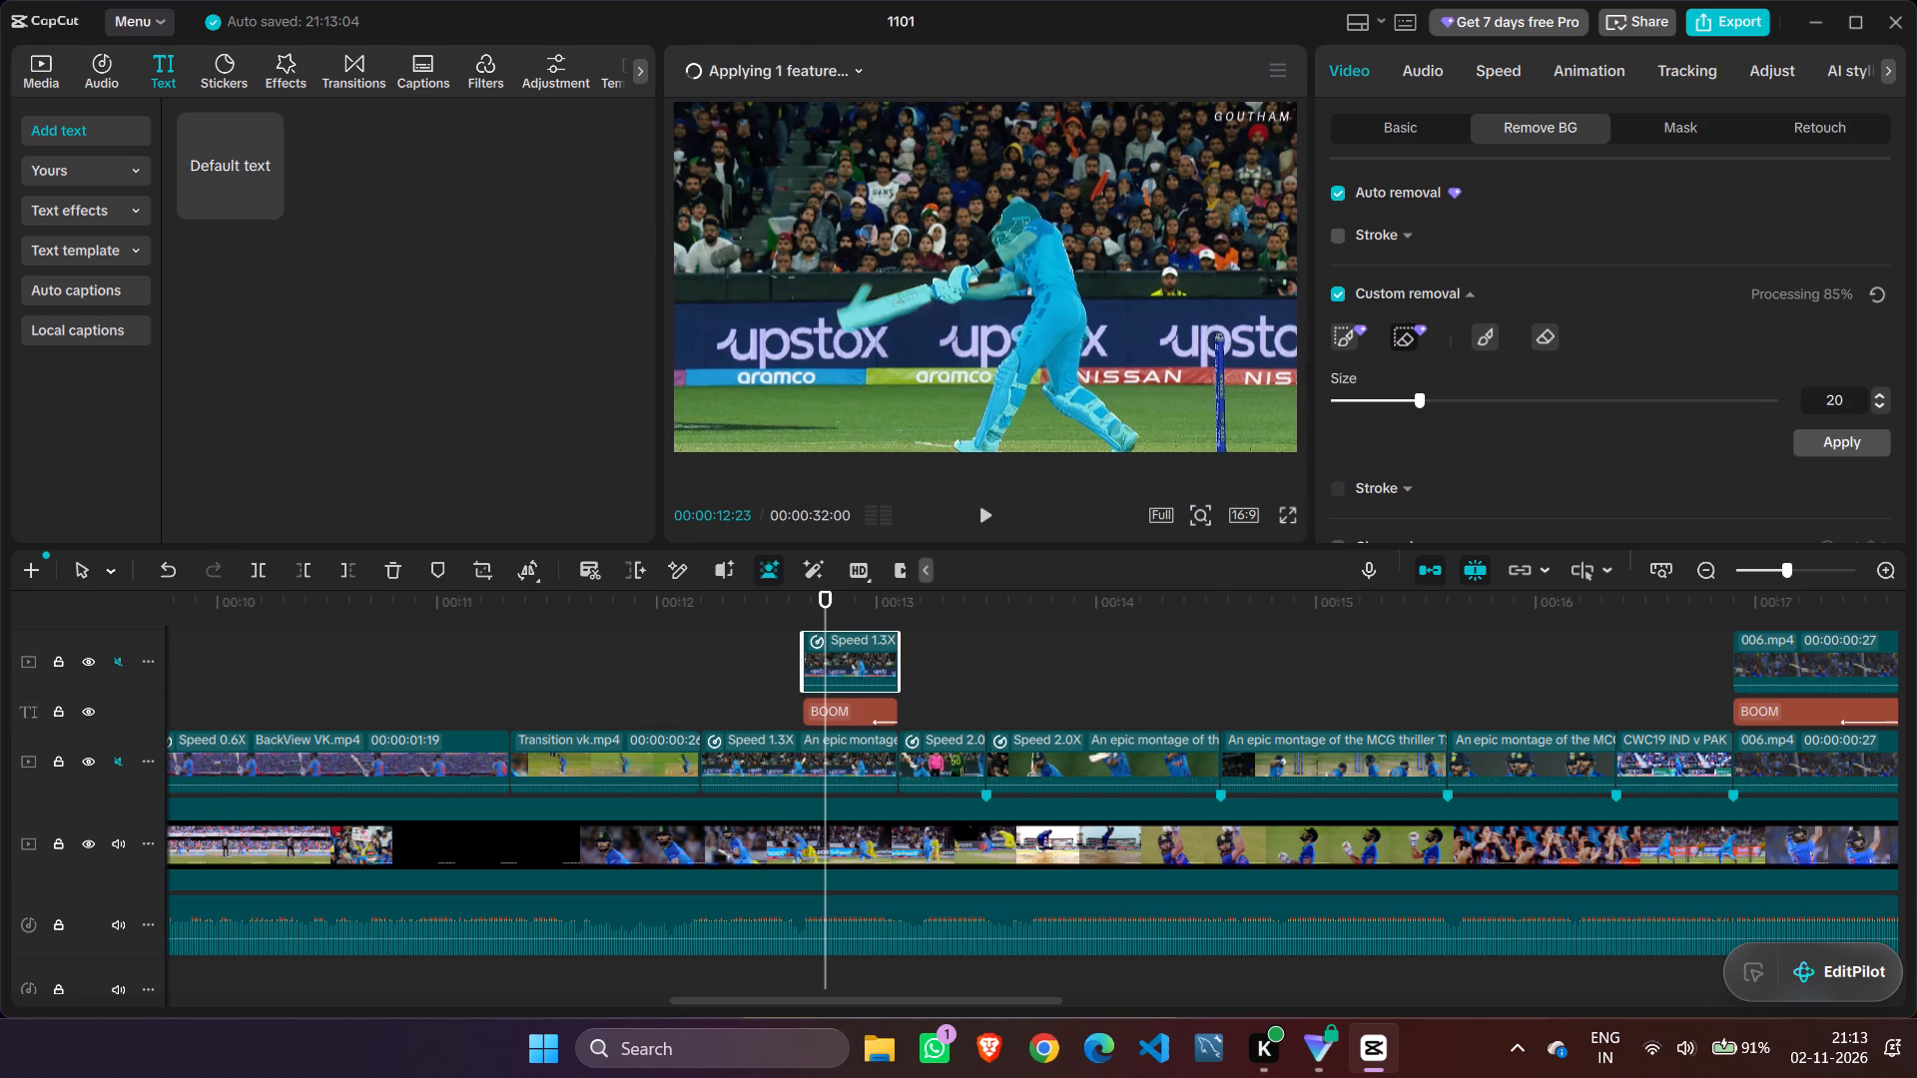
Add the raised bat to the batting clip's cutout at 00:00:12:28 using the size 20 smart brush with the preview enlarged.
drag(828, 609, 832, 609)
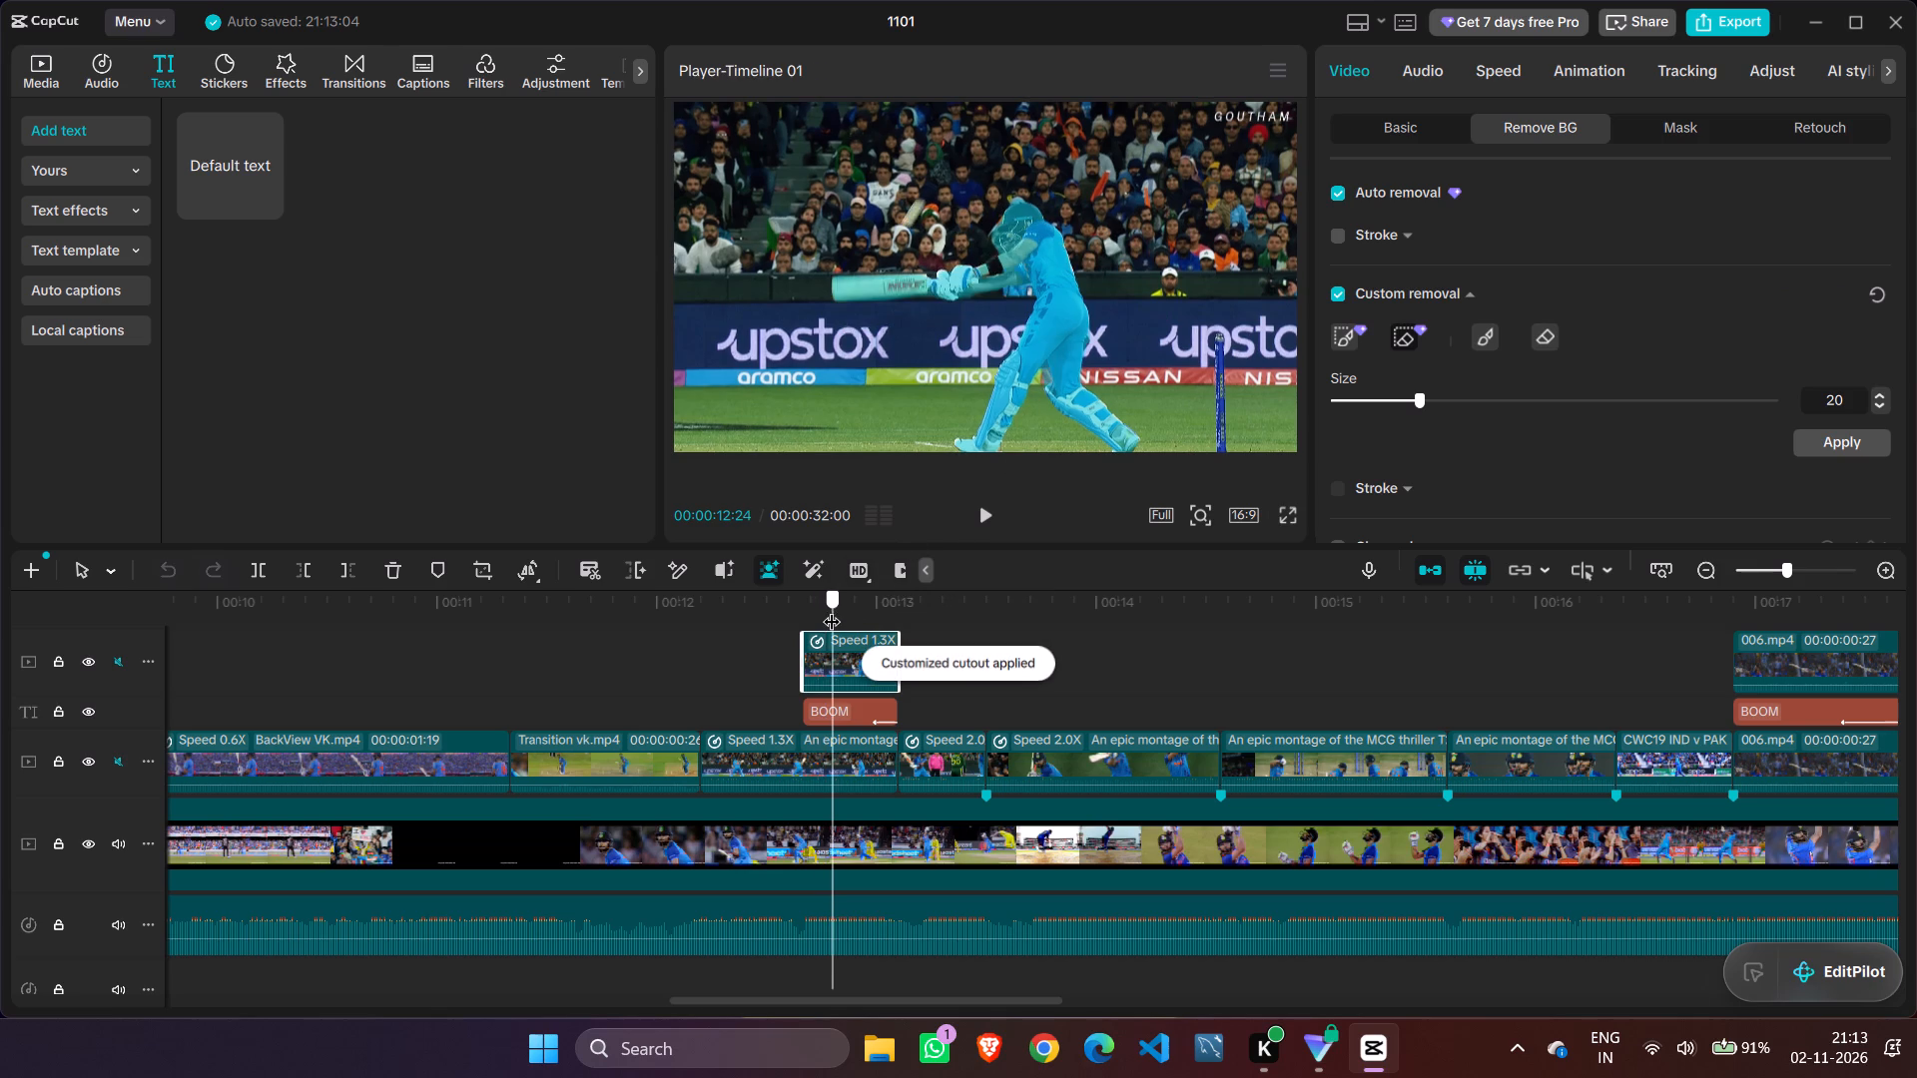
drag(832, 609, 859, 610)
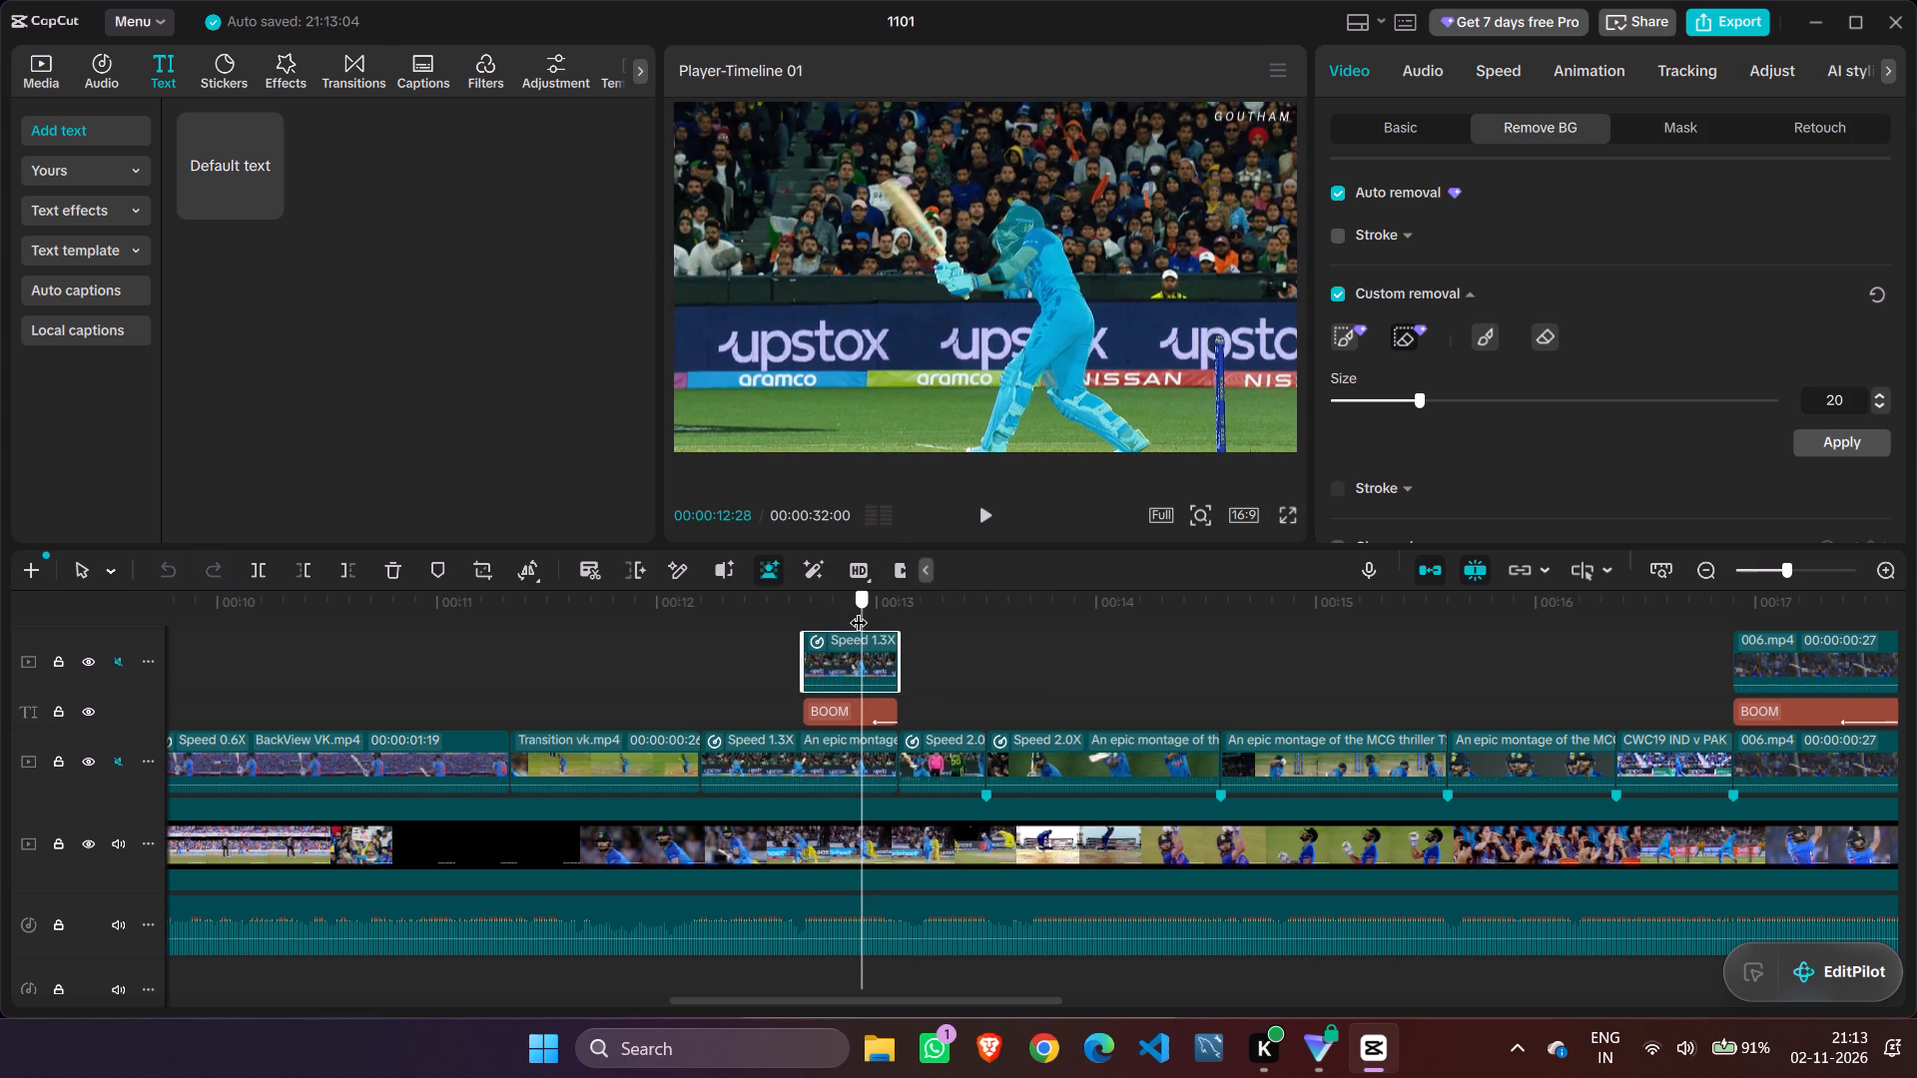
drag(859, 610, 861, 610)
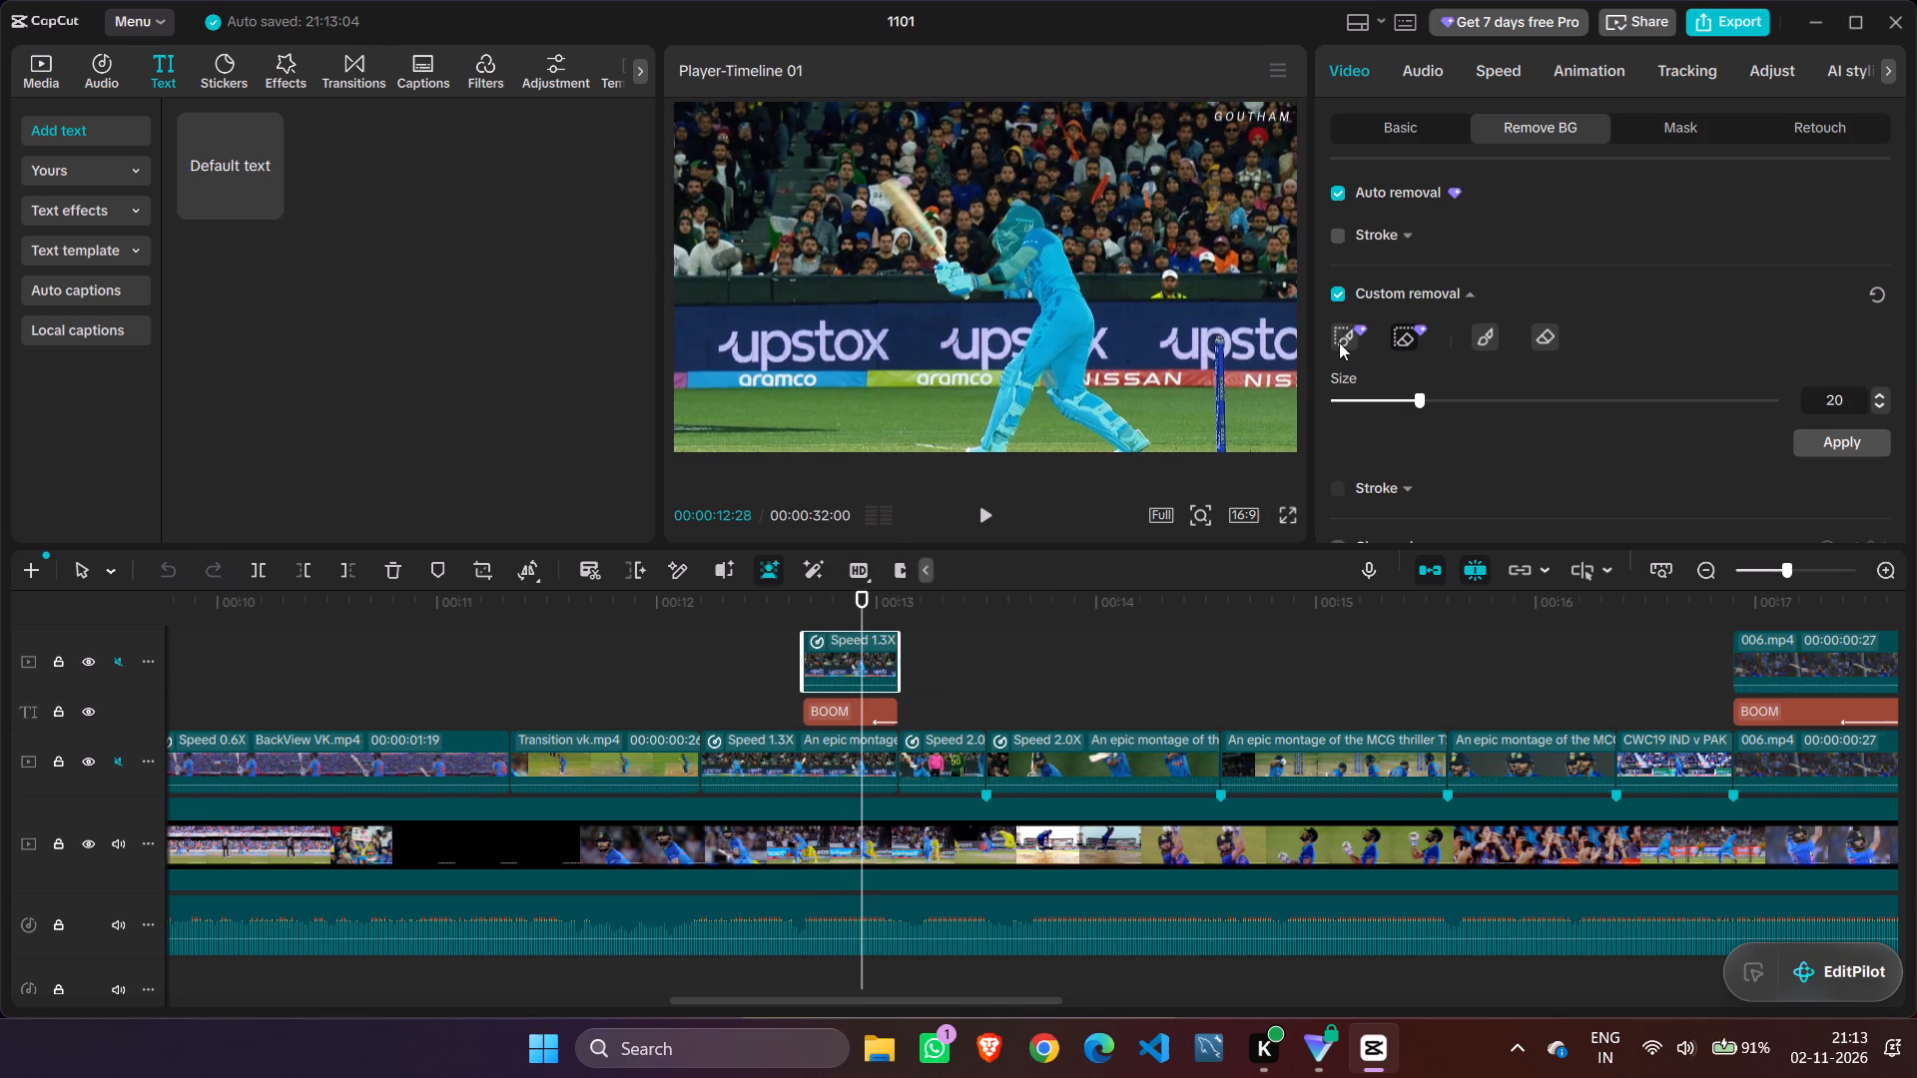
click(1339, 340)
click(1198, 512)
drag(1154, 558, 1175, 560)
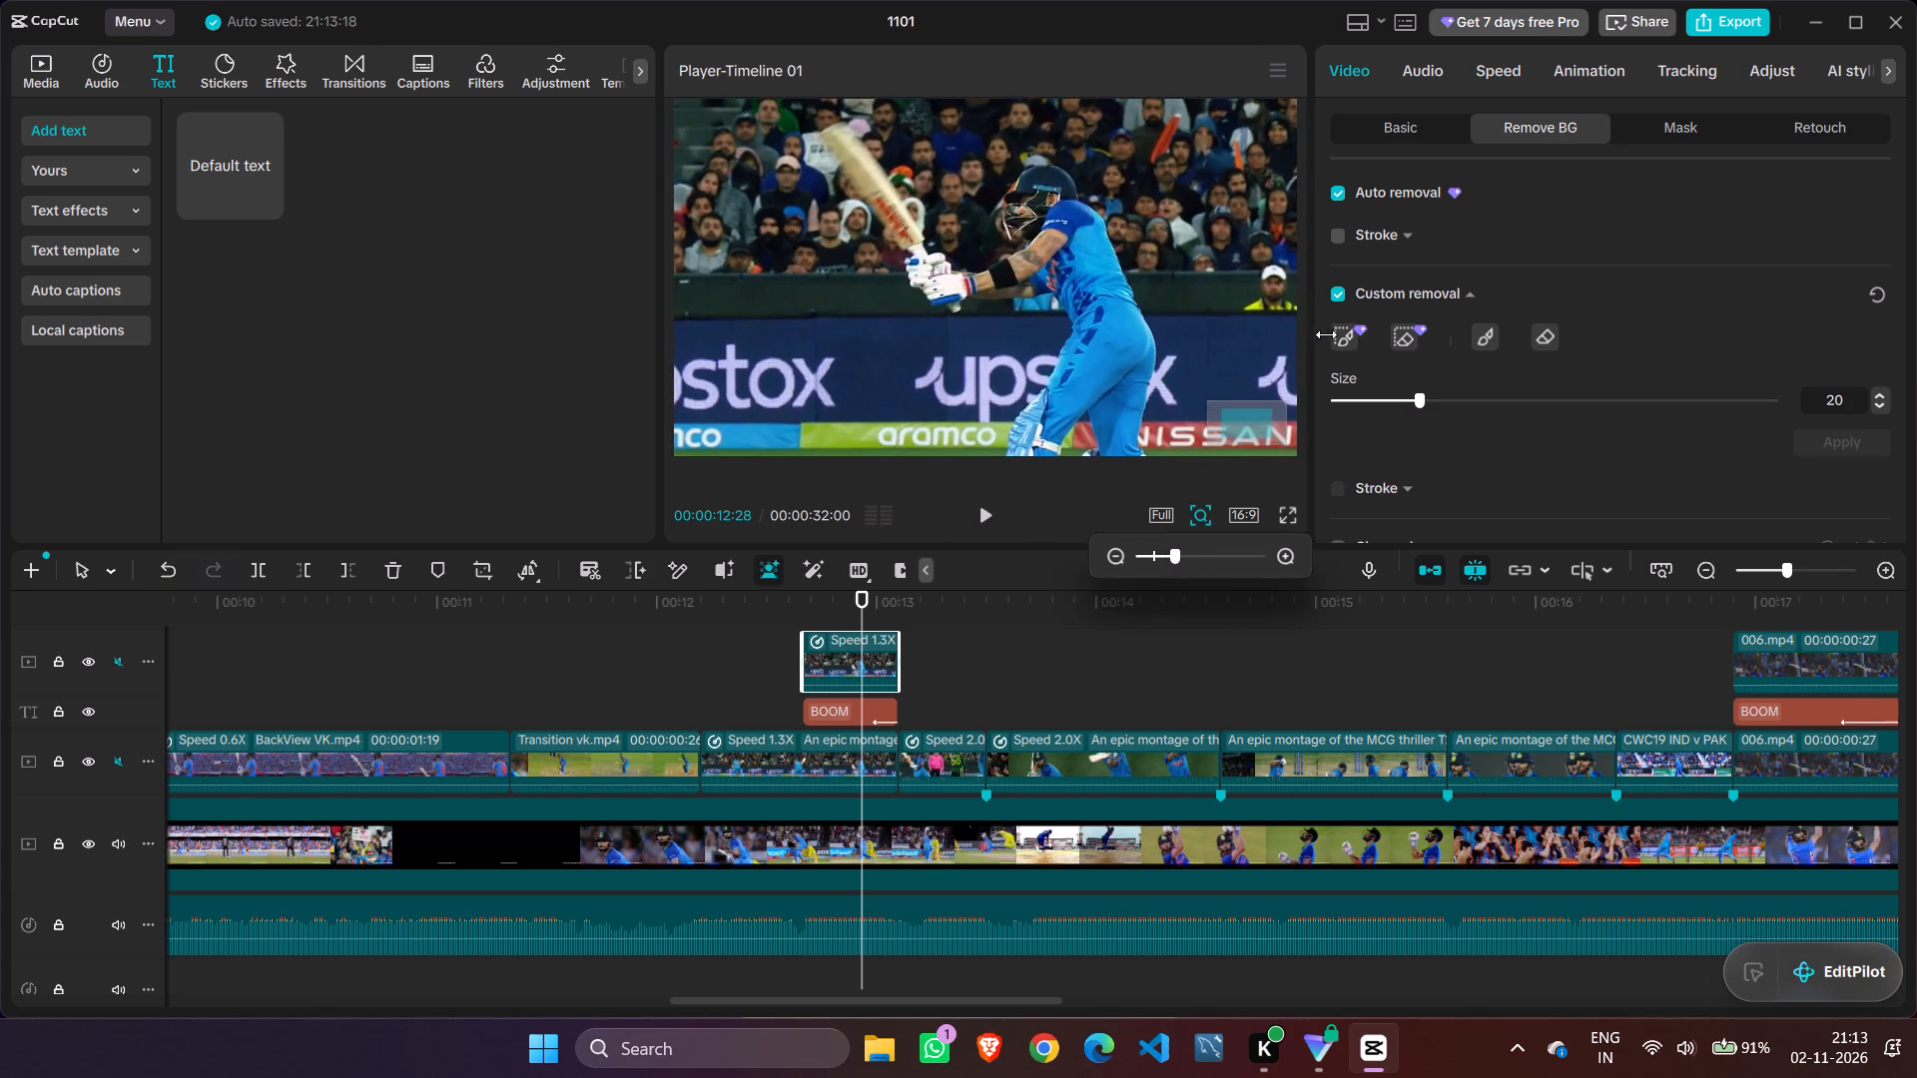
click(1348, 337)
drag(911, 237, 900, 229)
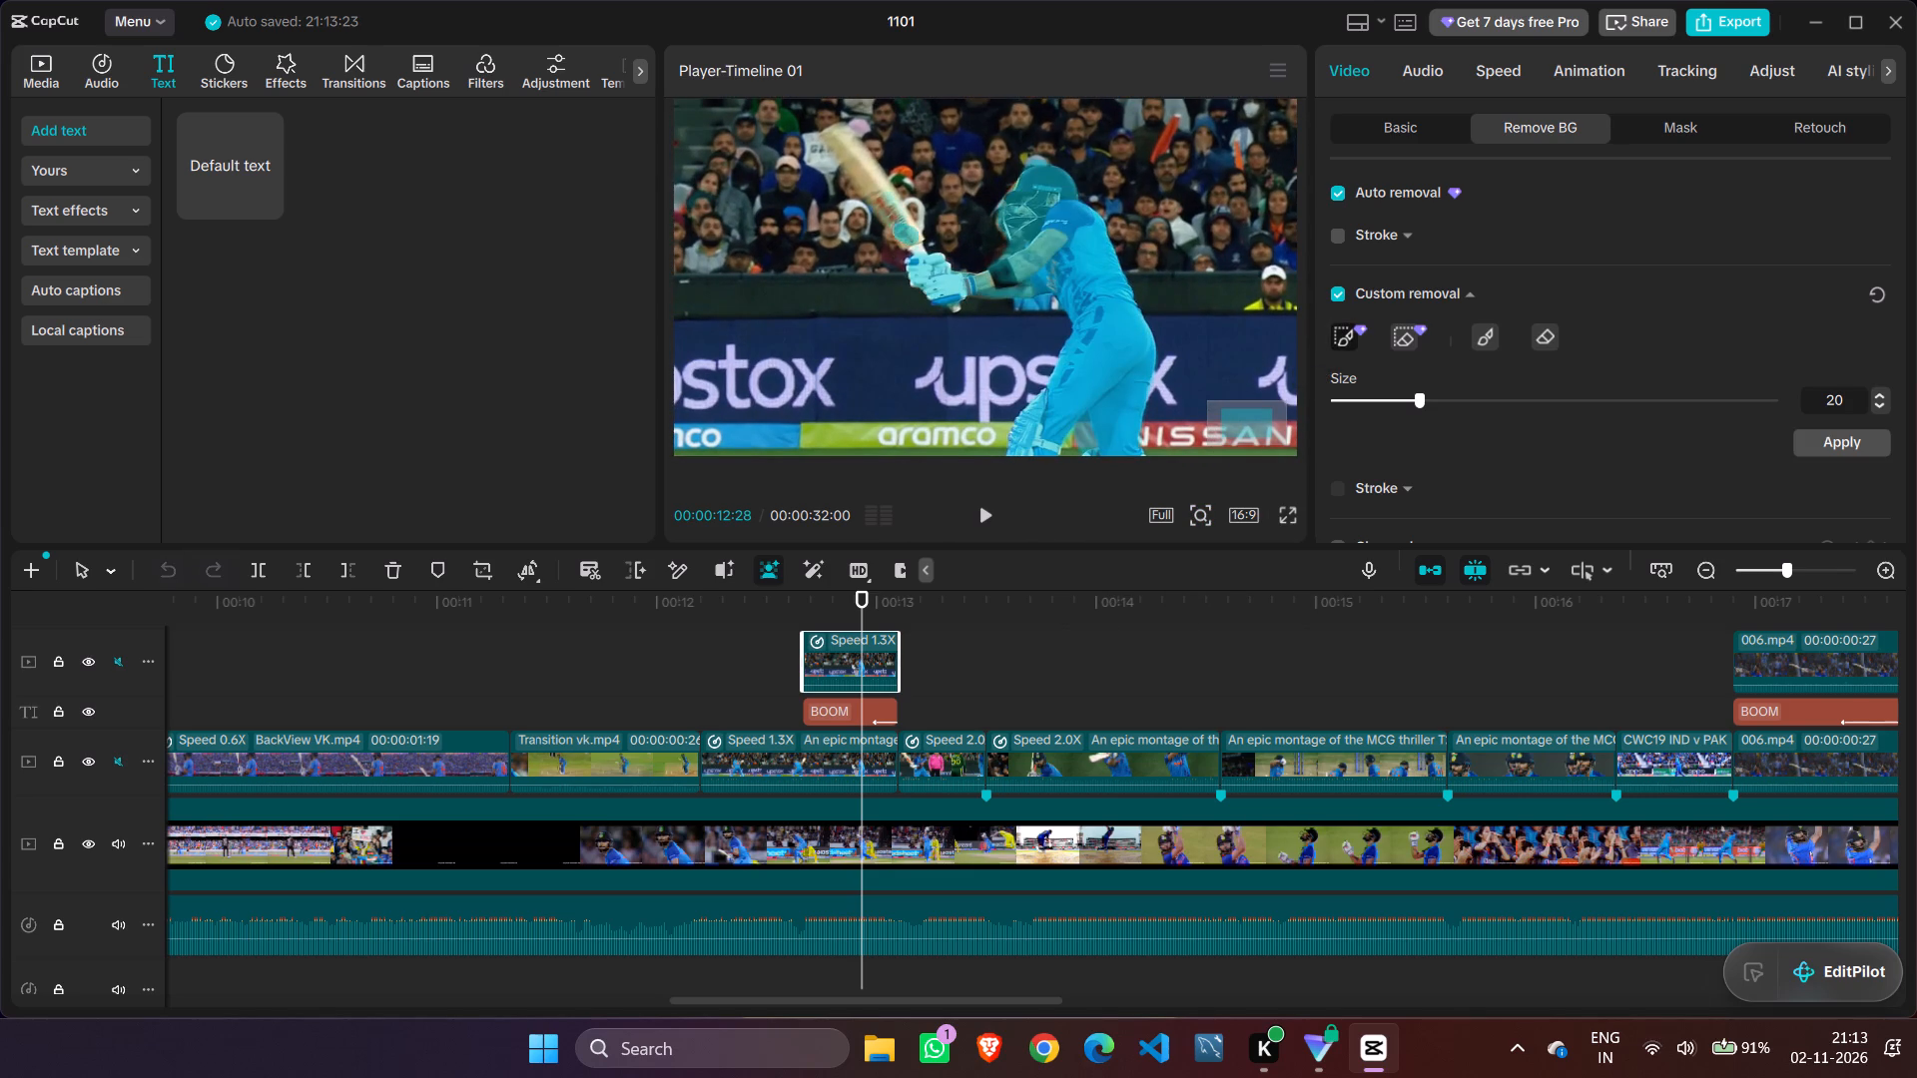
drag(900, 229, 854, 152)
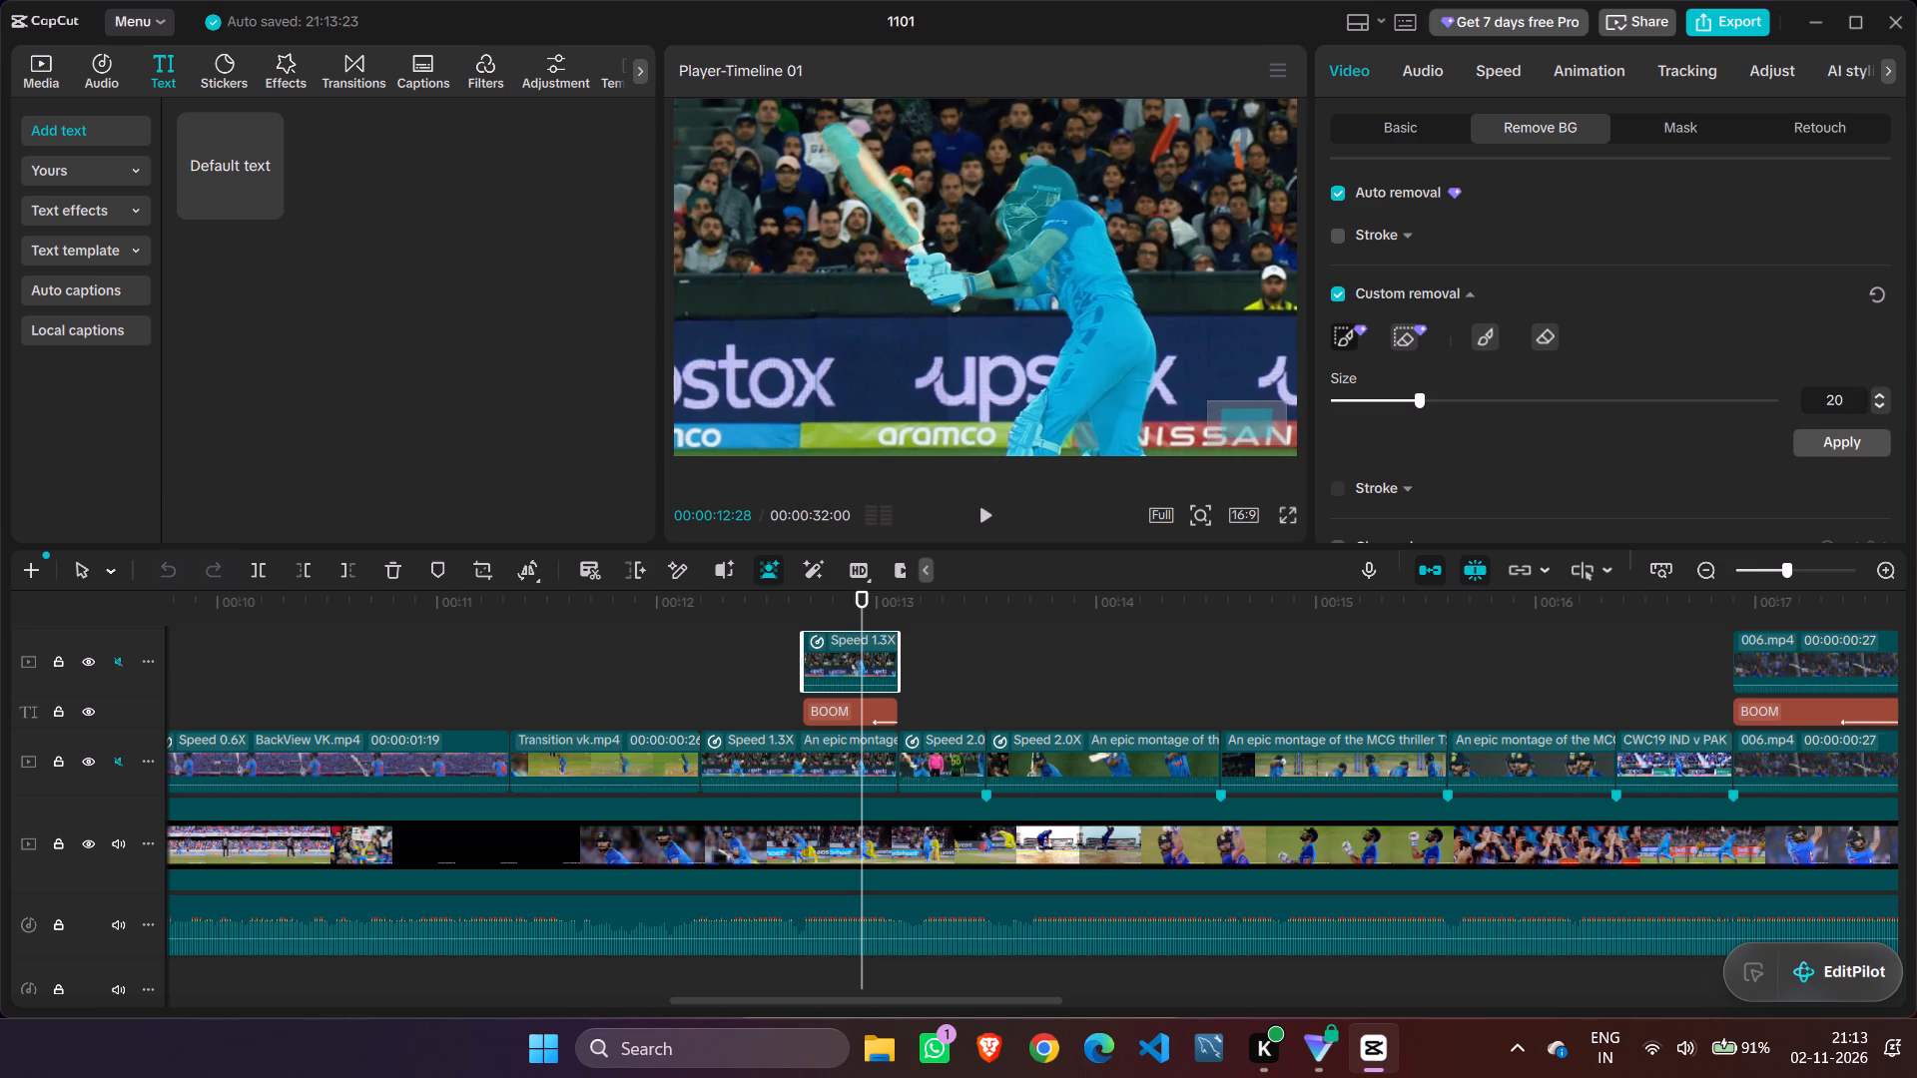
drag(854, 152, 914, 243)
drag(914, 243, 919, 249)
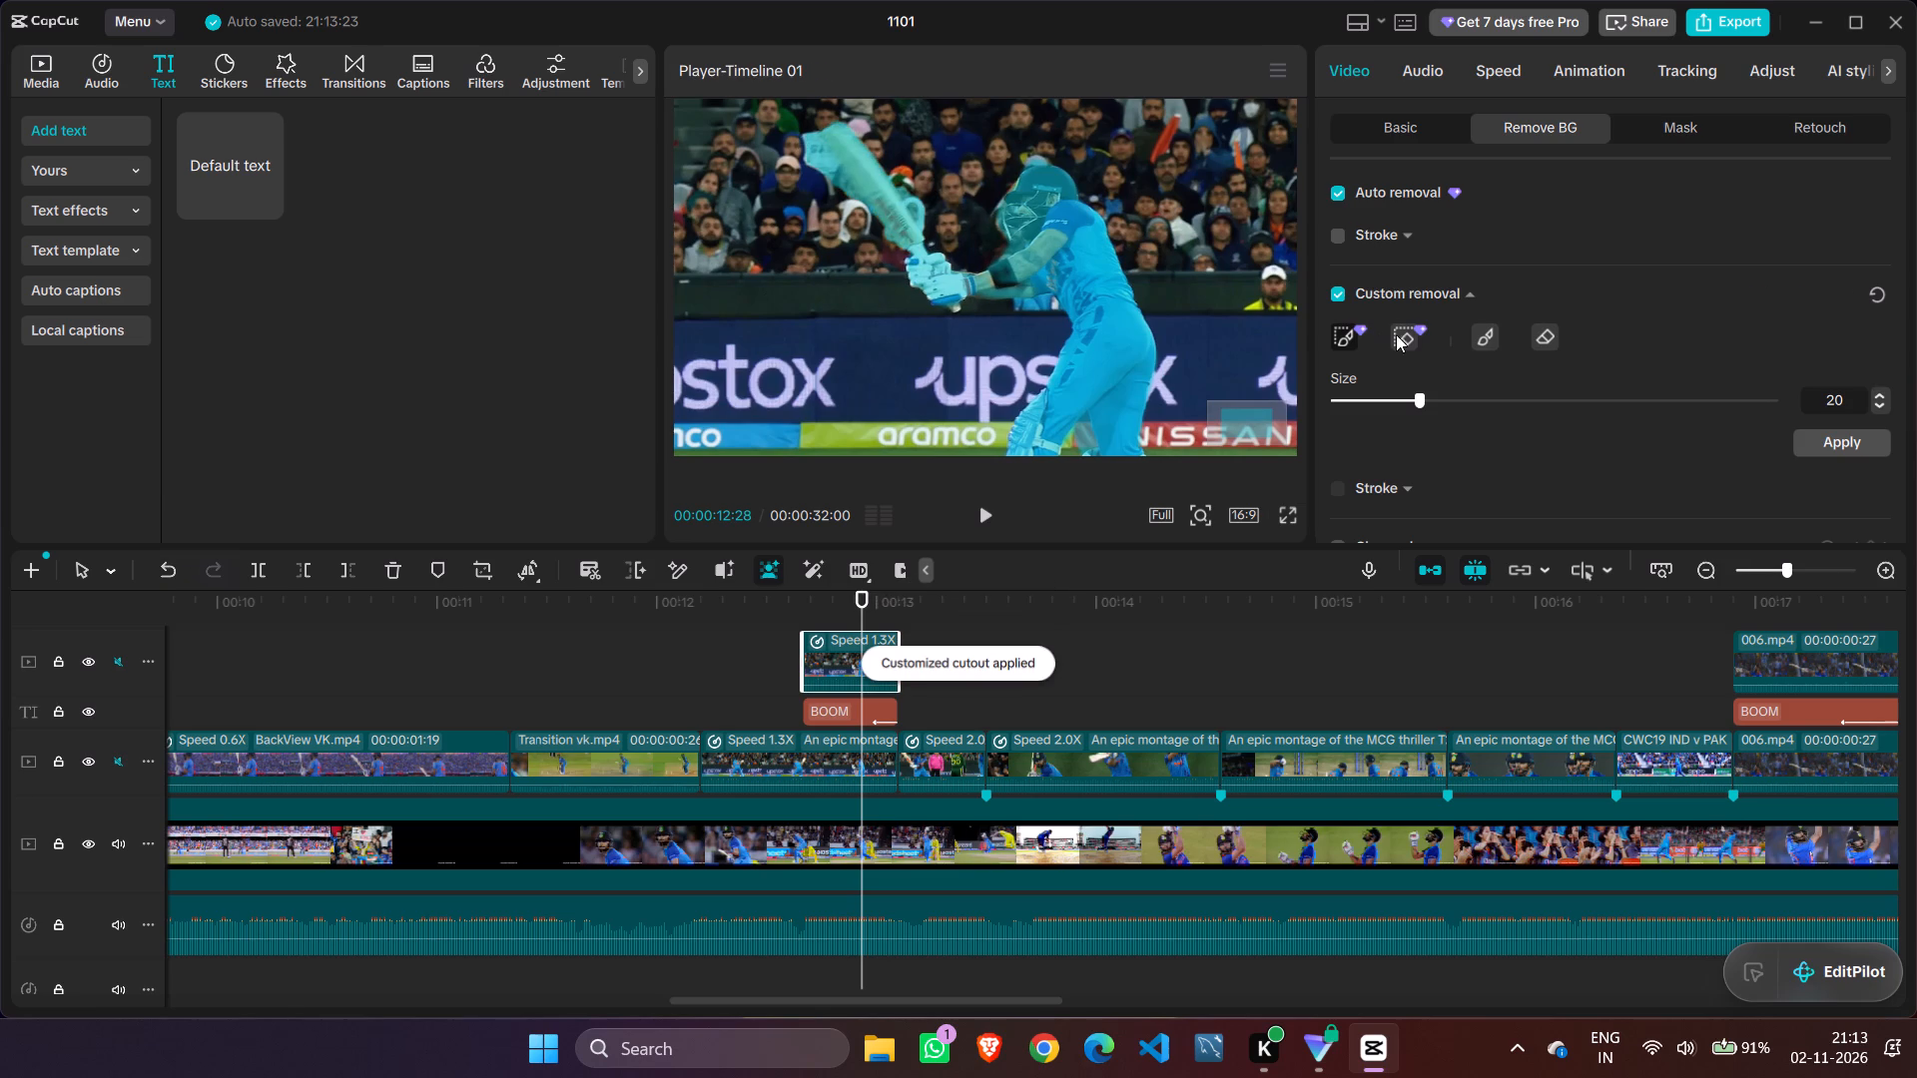
Erase the wrongly selected crowd areas beside the bat at 00:00:12:28 using the size 20 regular eraser.
click(1536, 343)
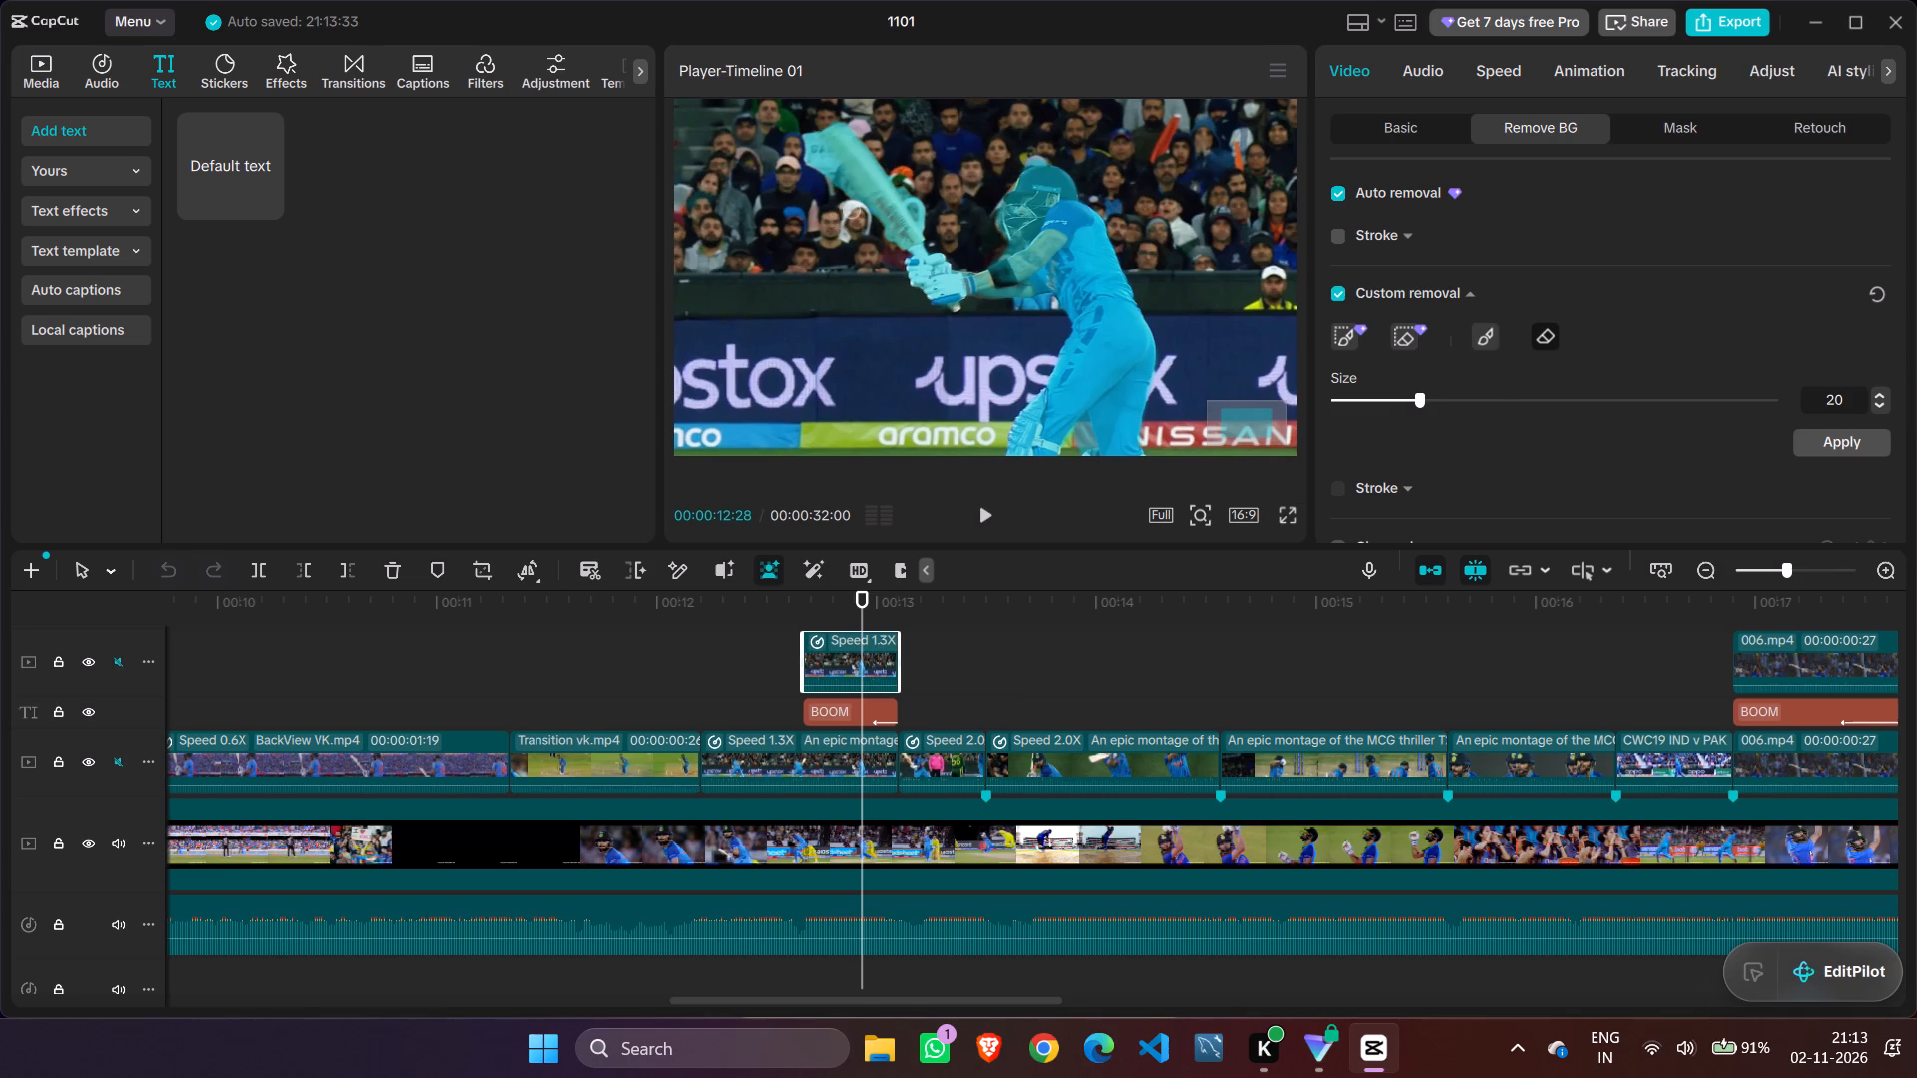
drag(854, 208, 823, 170)
drag(823, 170, 830, 179)
drag(830, 179, 842, 193)
drag(940, 225, 912, 185)
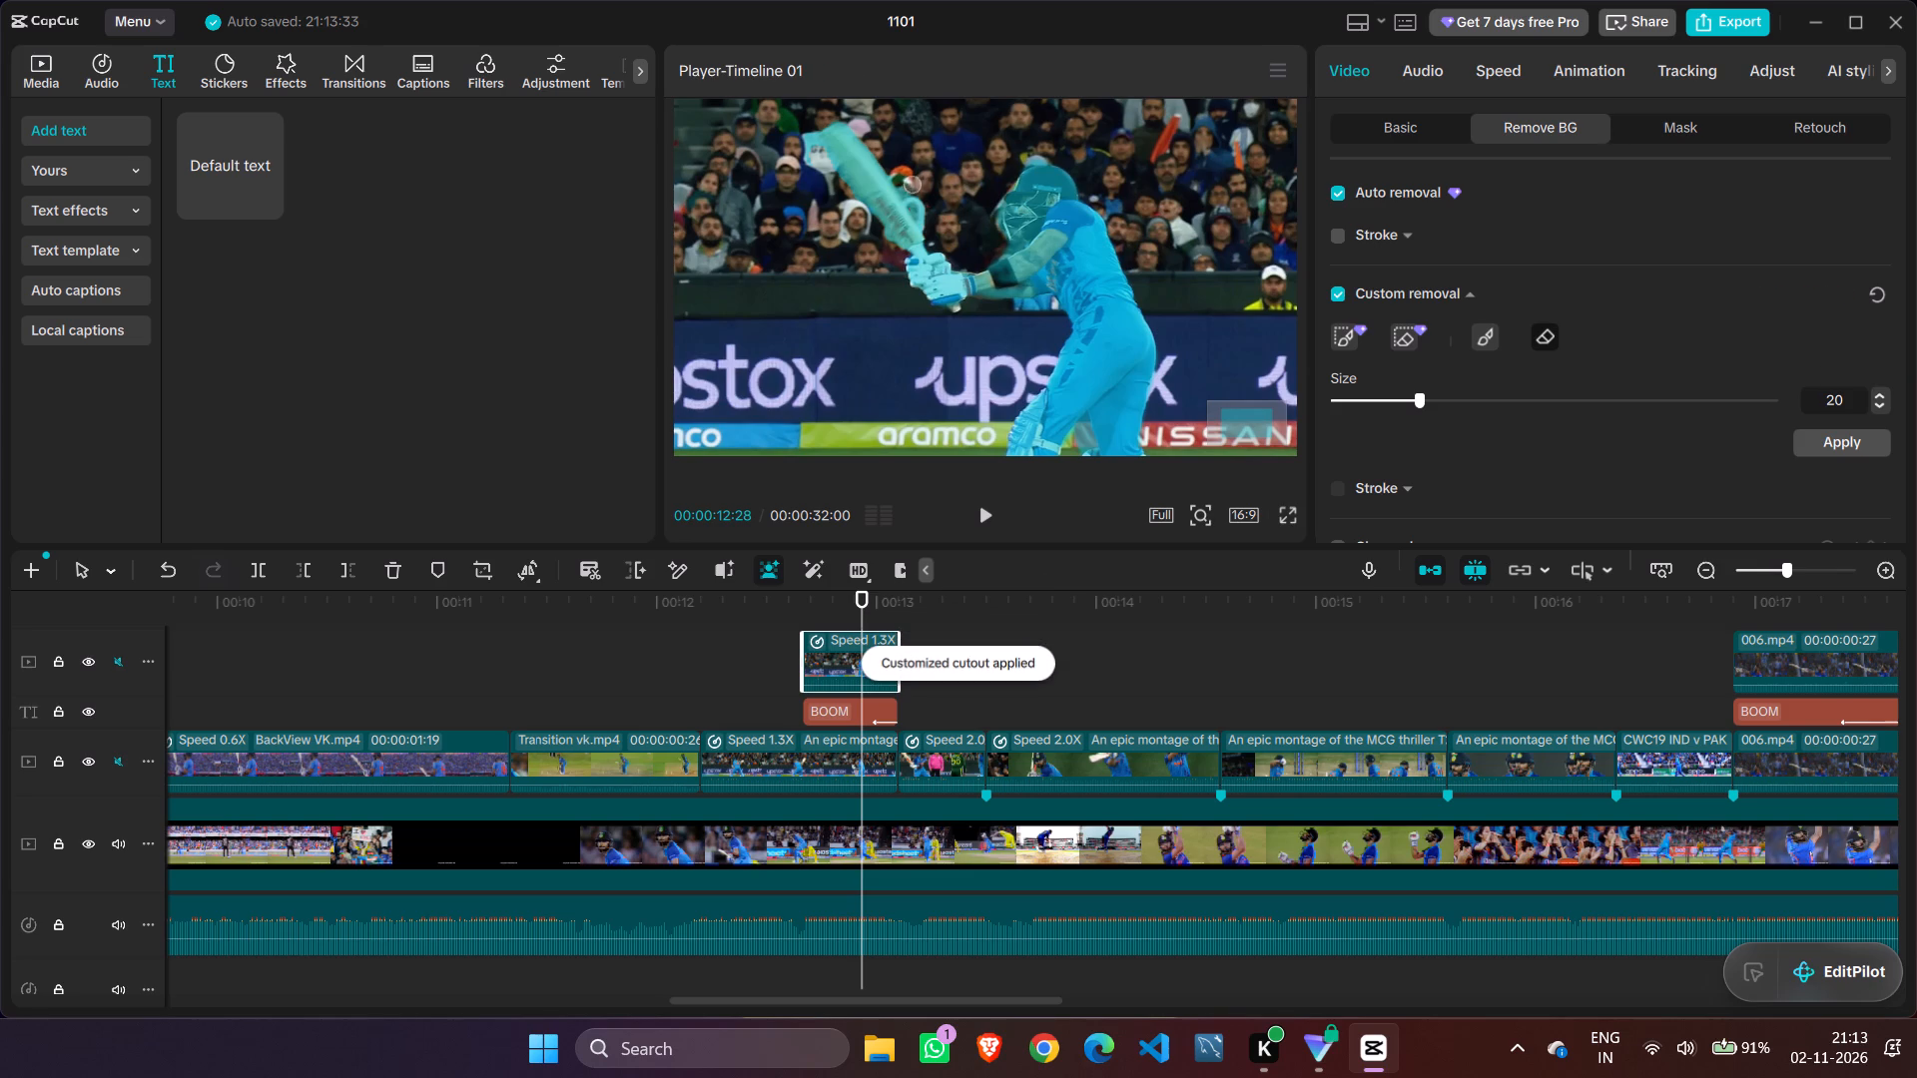
click(930, 197)
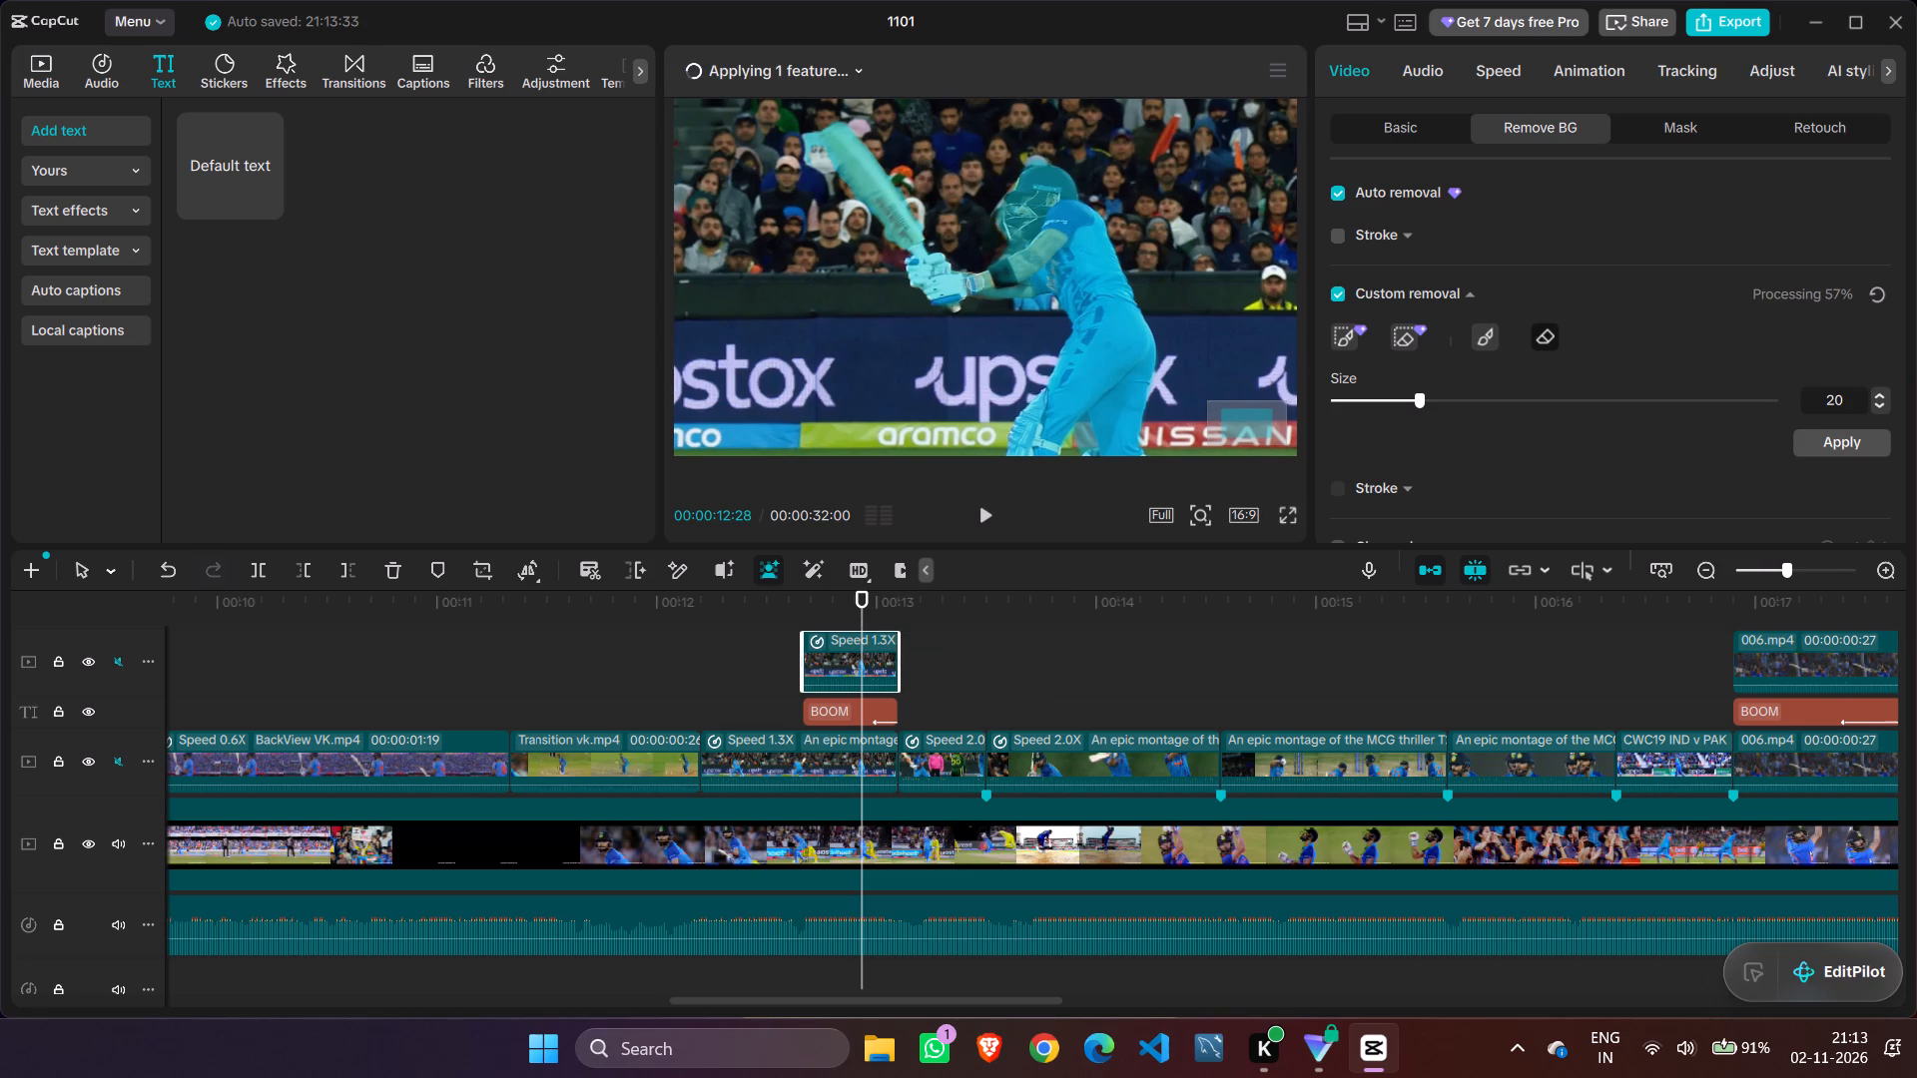
click(995, 246)
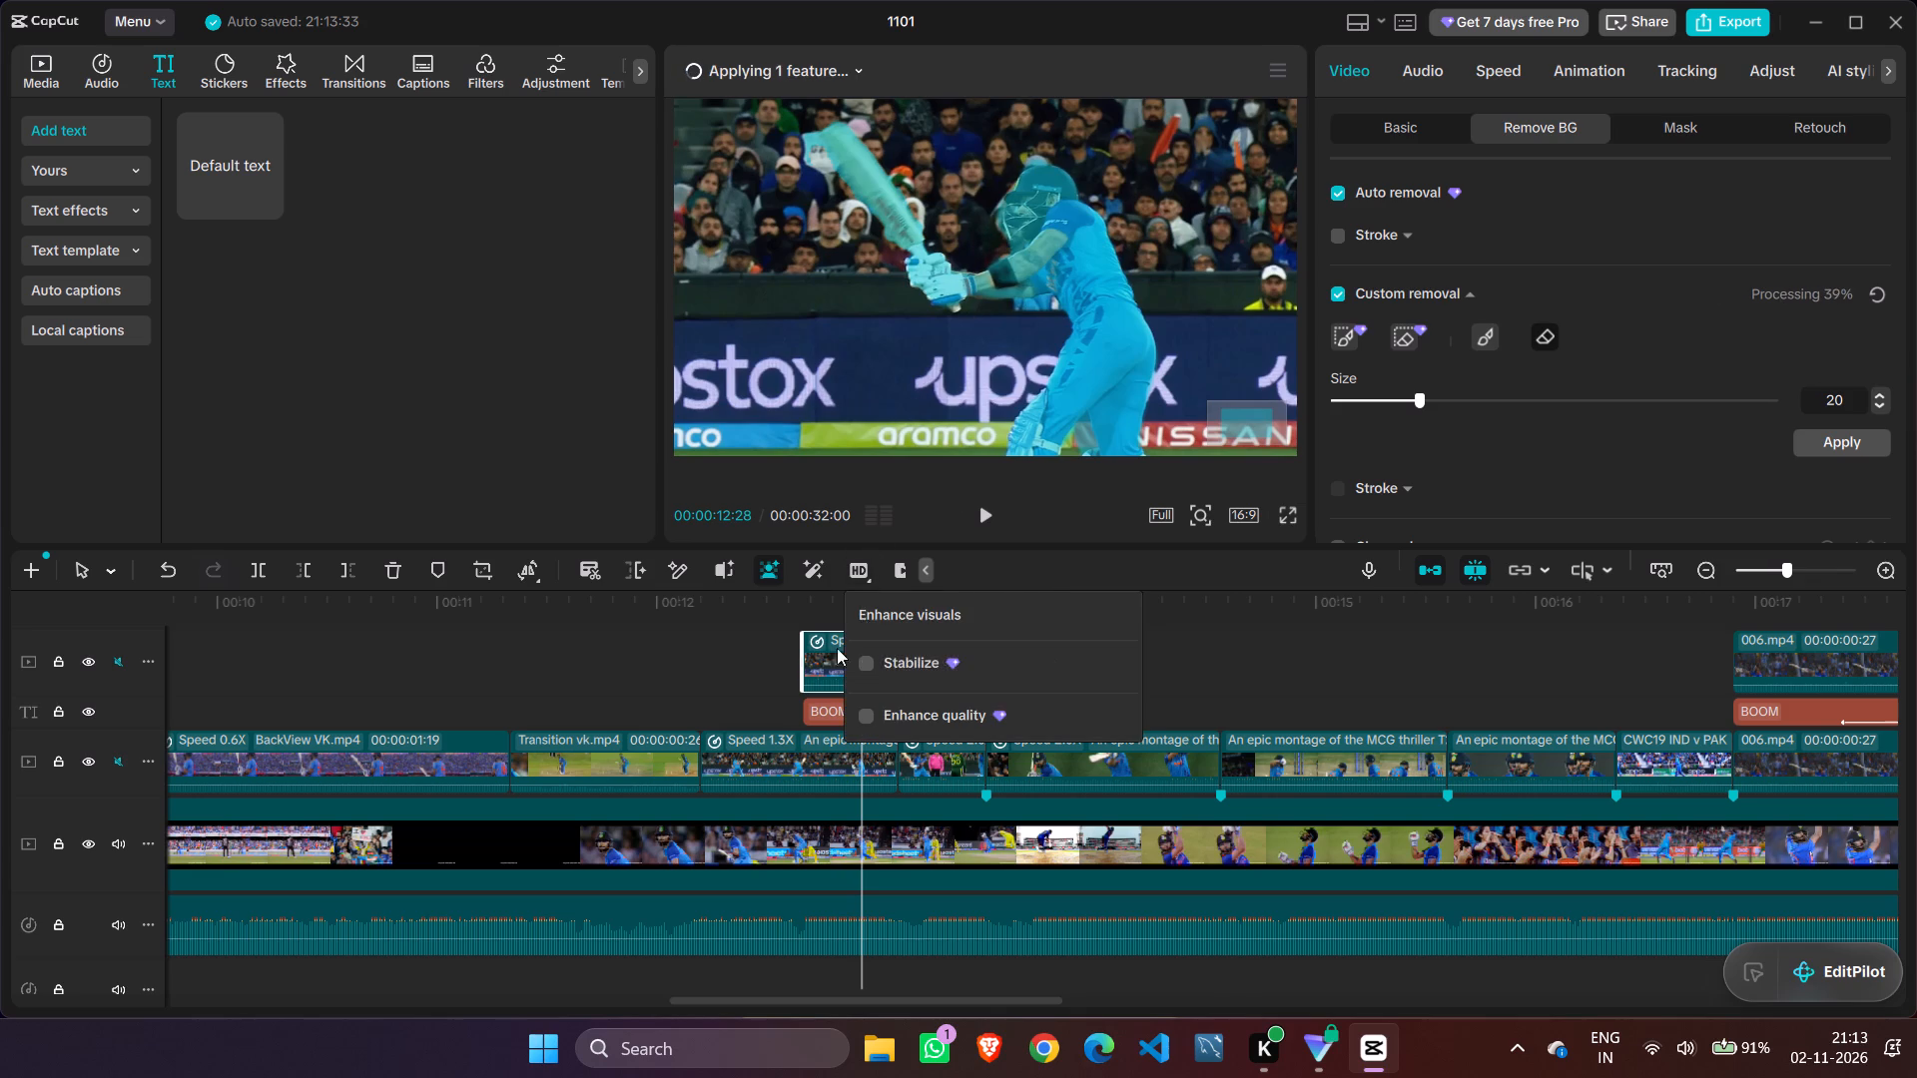
Add the missing part of the bat to the cutout at 00:00:12:29 using the size 20 smart brush.
drag(862, 620, 869, 620)
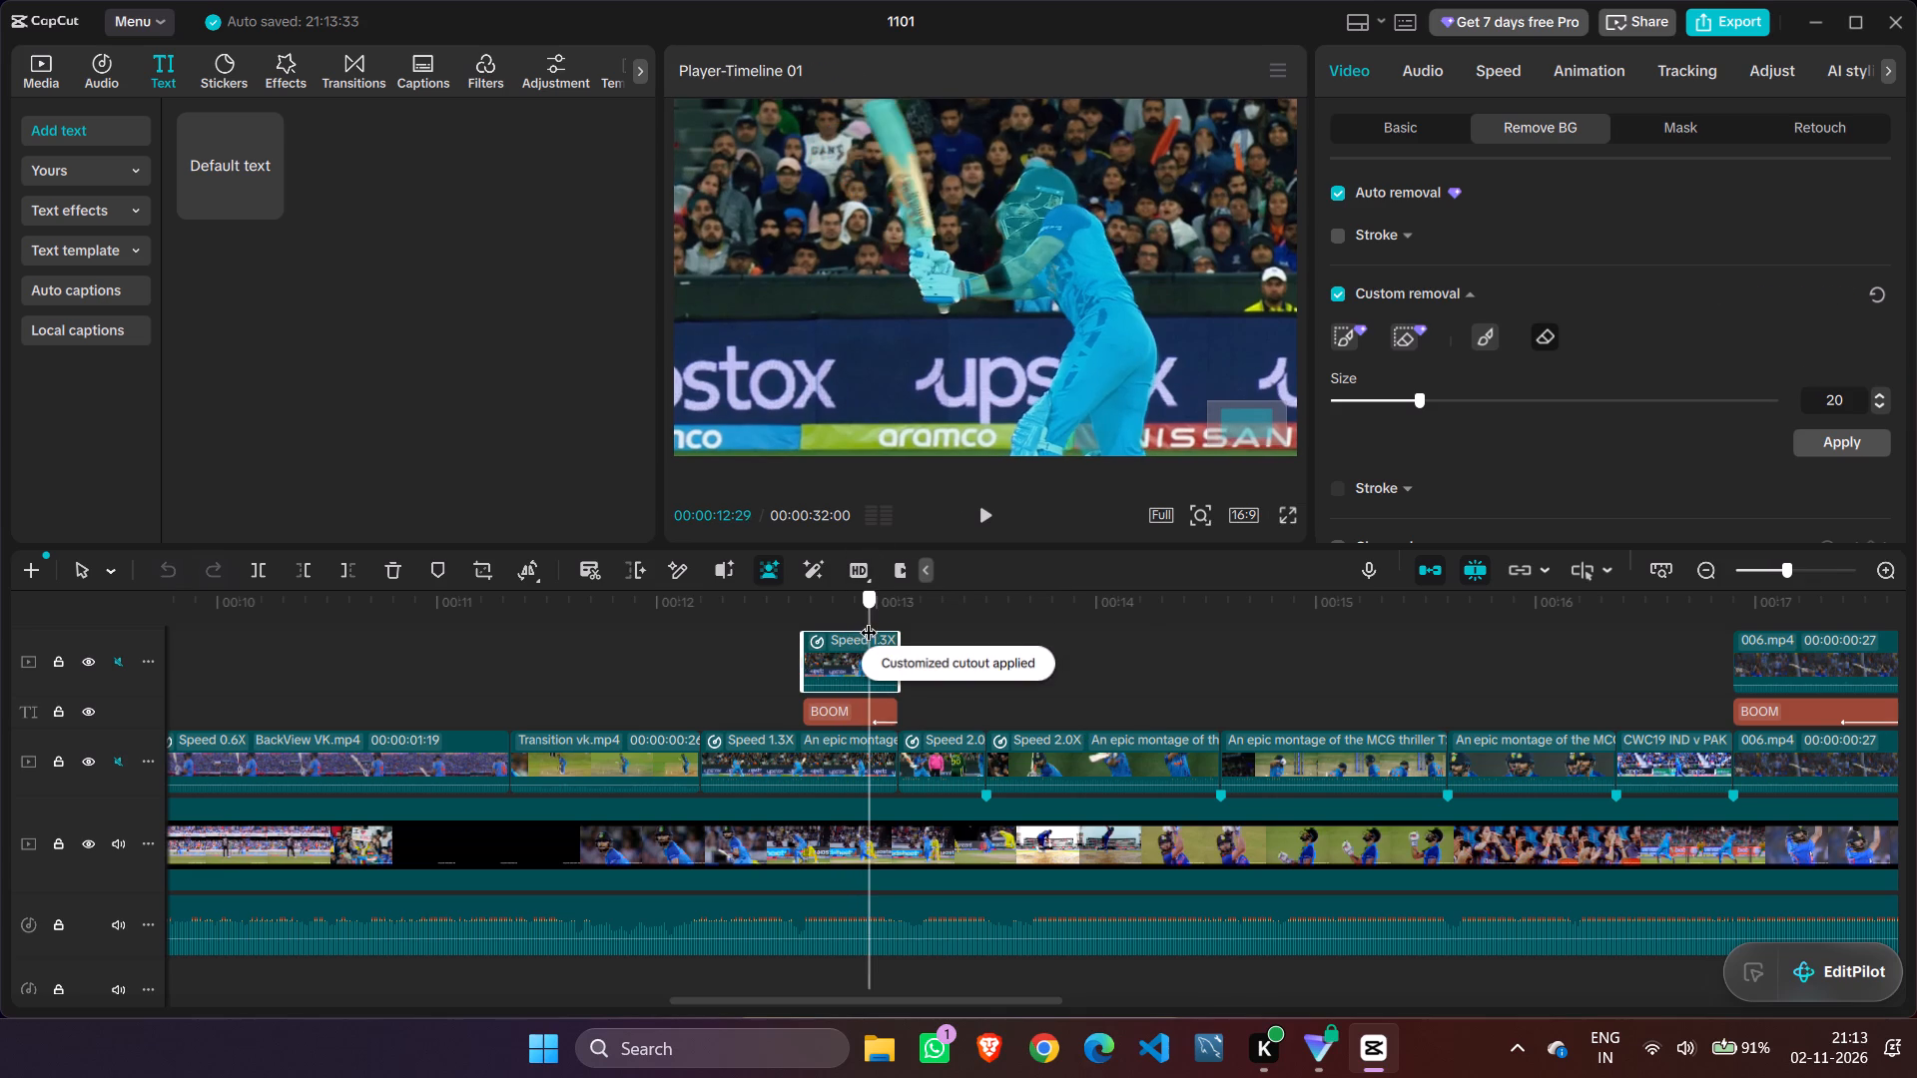
drag(869, 620, 872, 620)
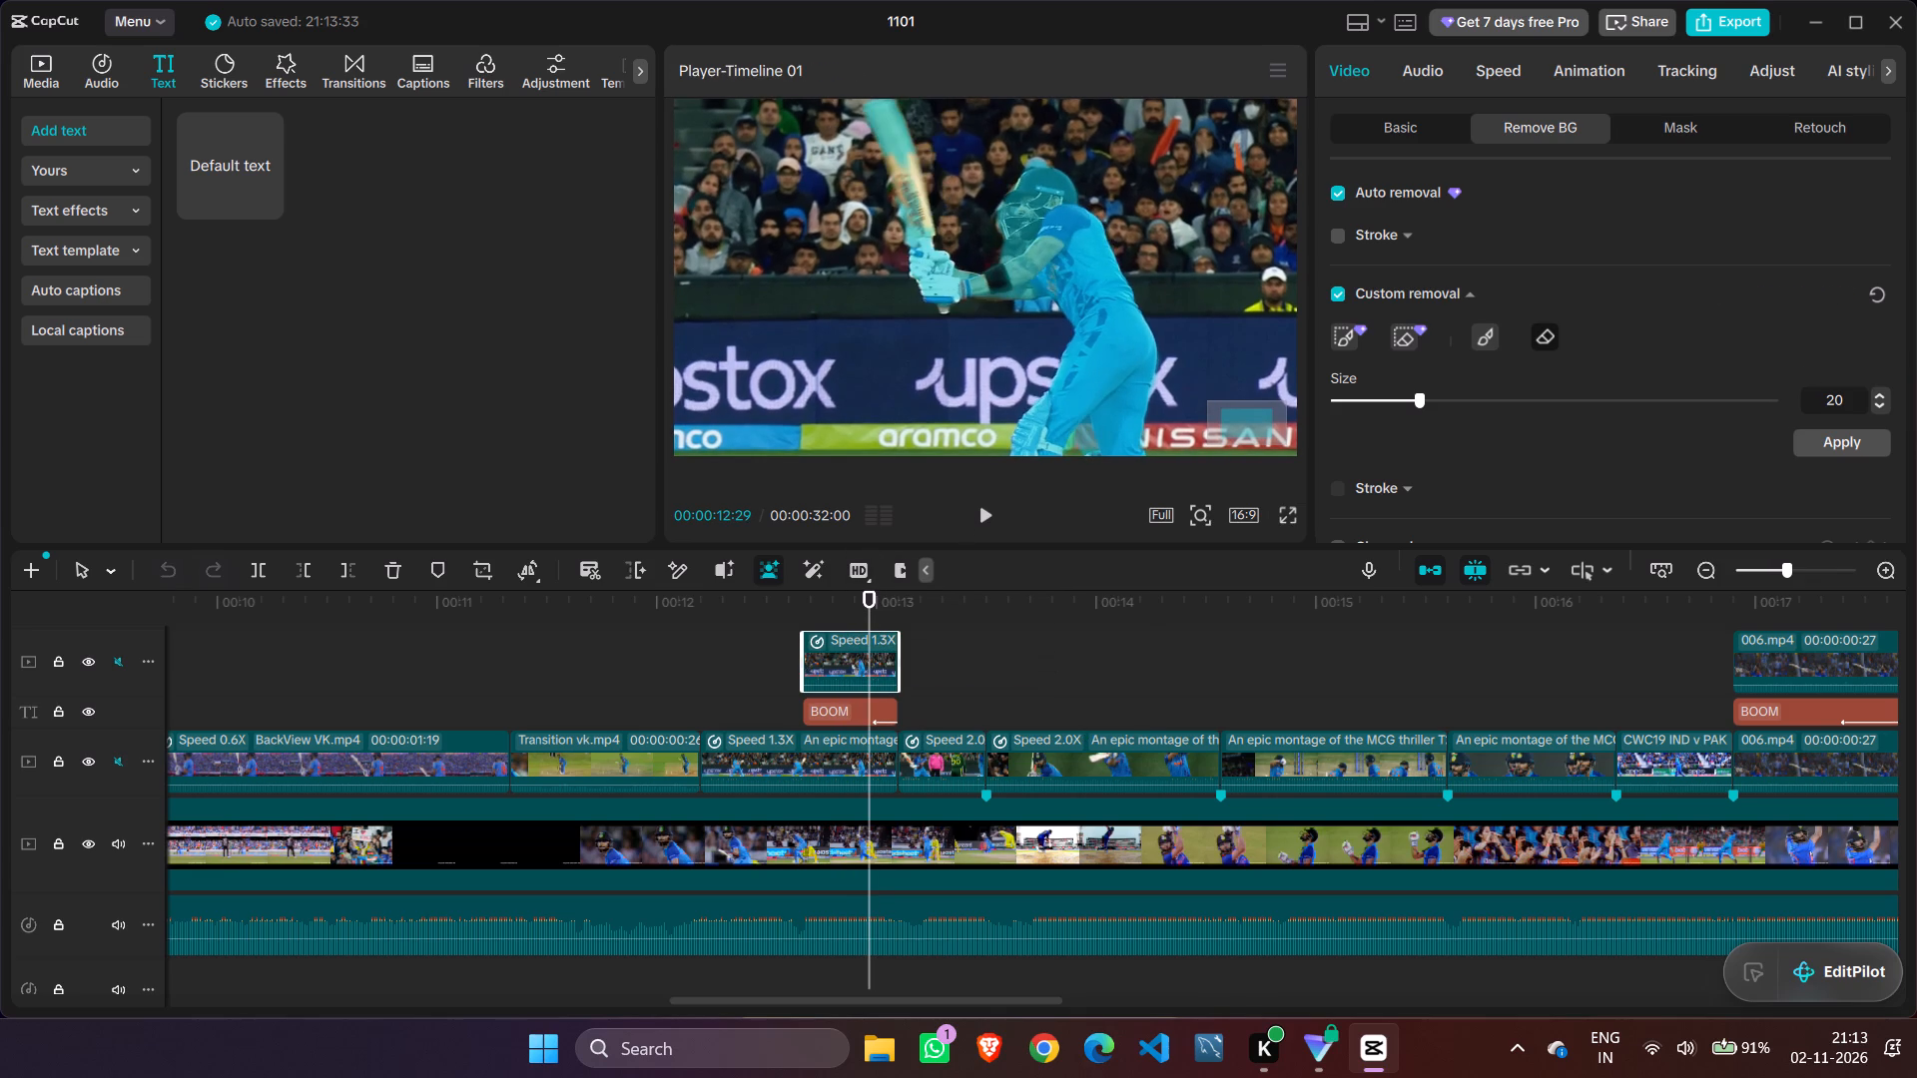
click(1340, 329)
drag(919, 225, 903, 177)
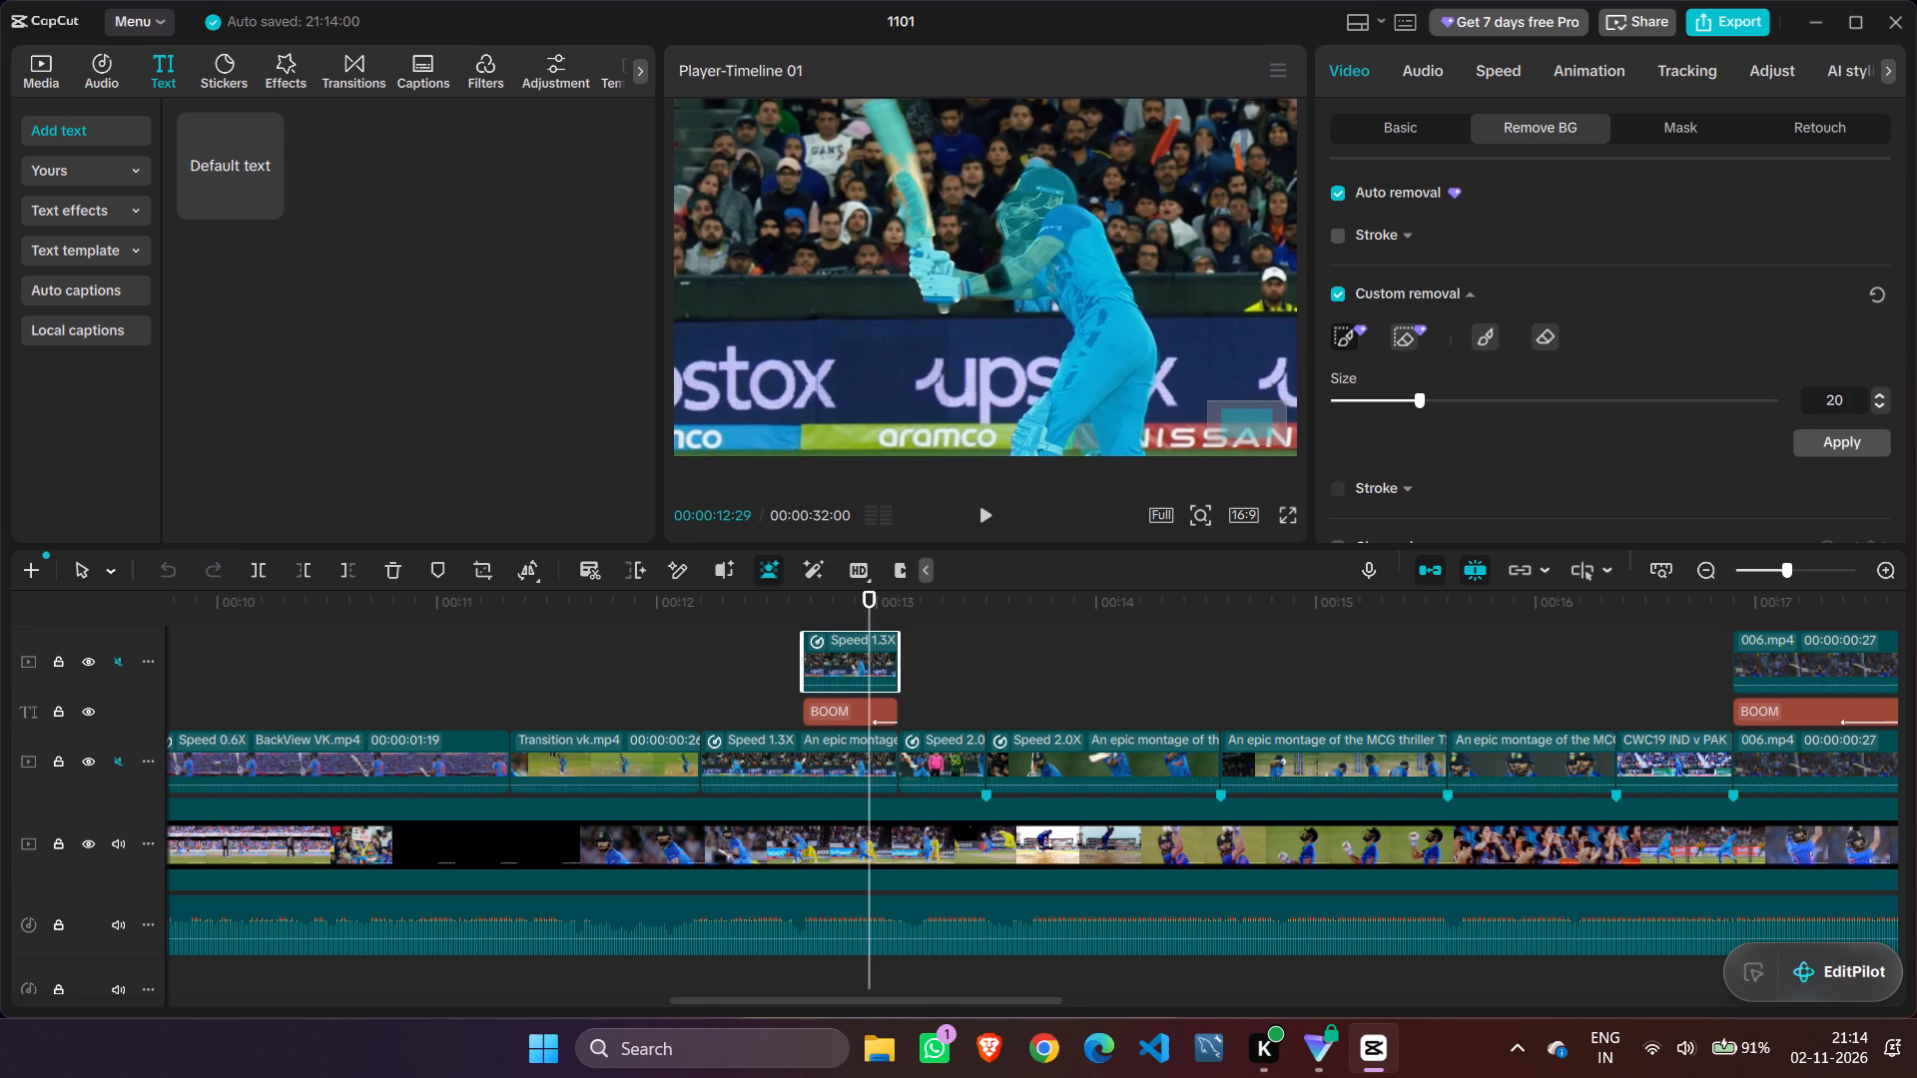
drag(903, 177, 918, 212)
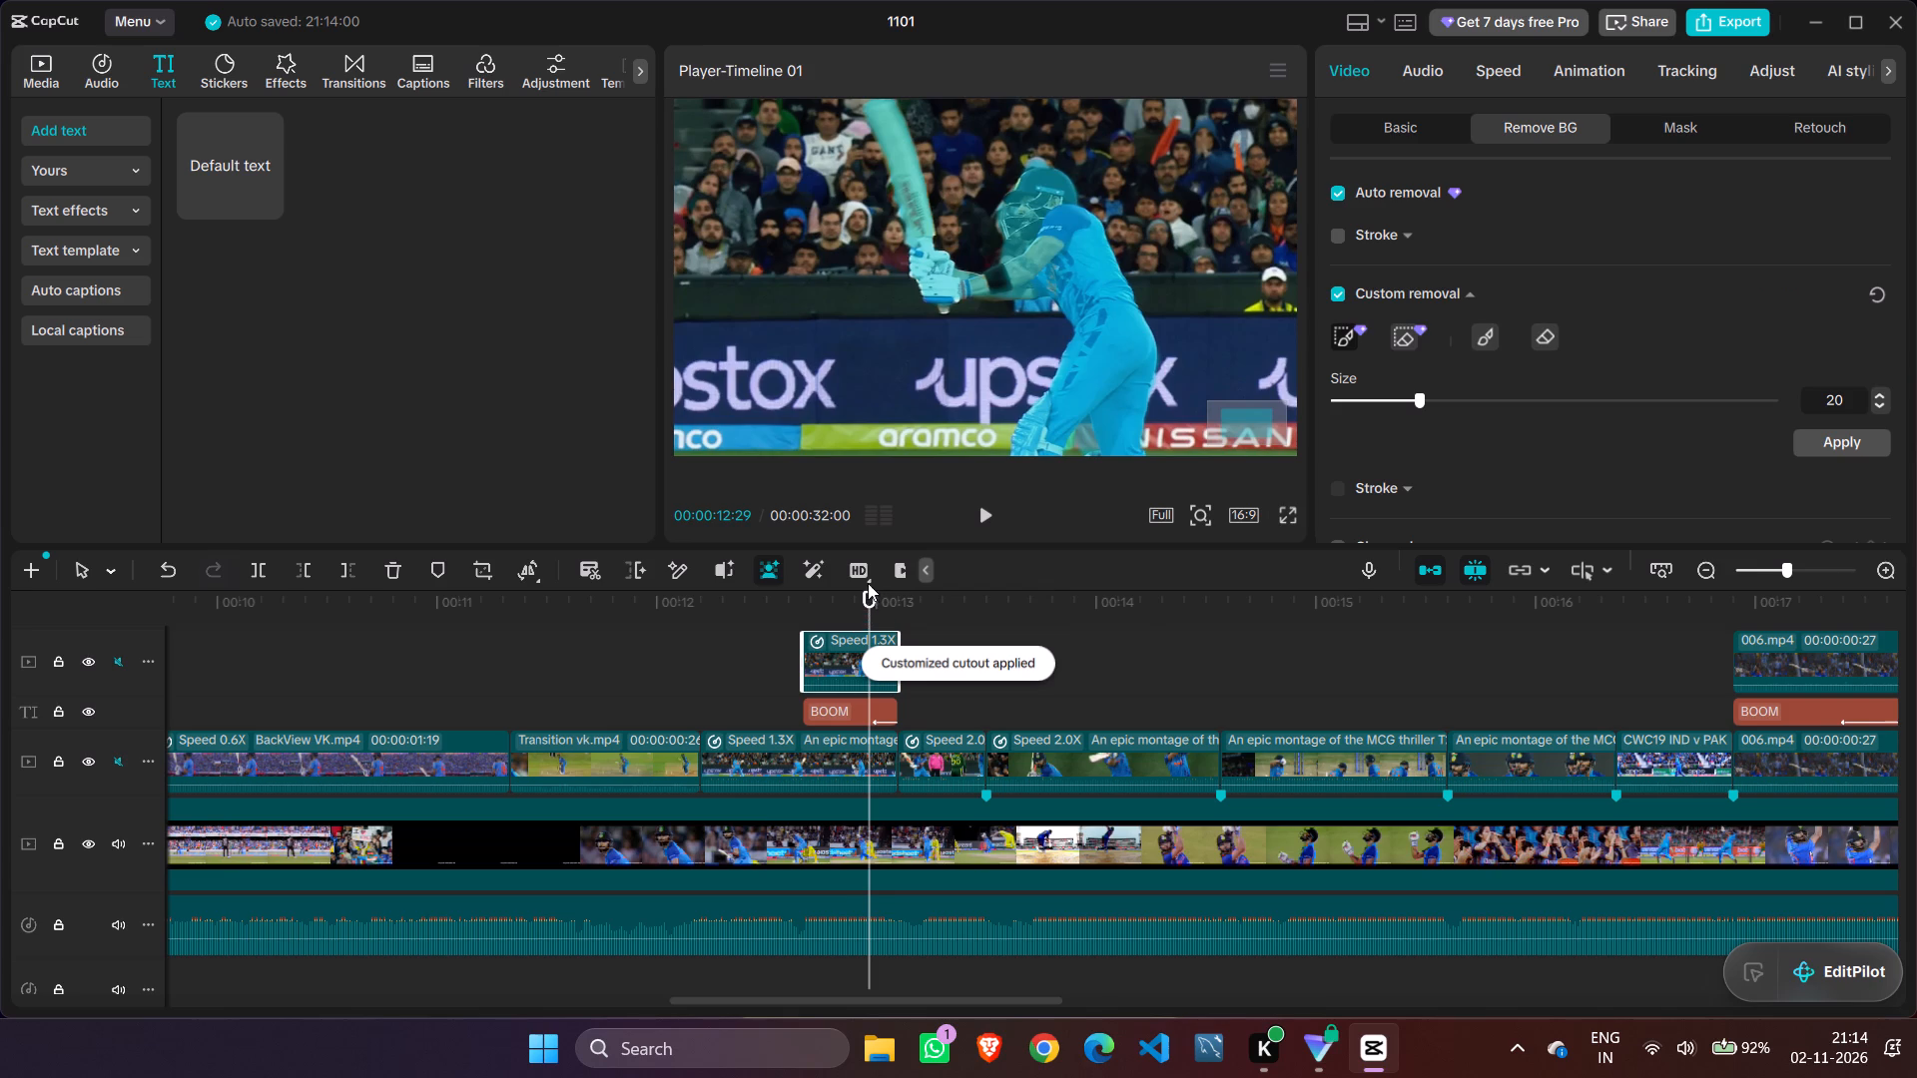
Step frame by frame between 00:00:12:25 and 00:00:13:03 to examine the cutout around the bat and batsman.
key(Right)
key(Right)
key(Right)
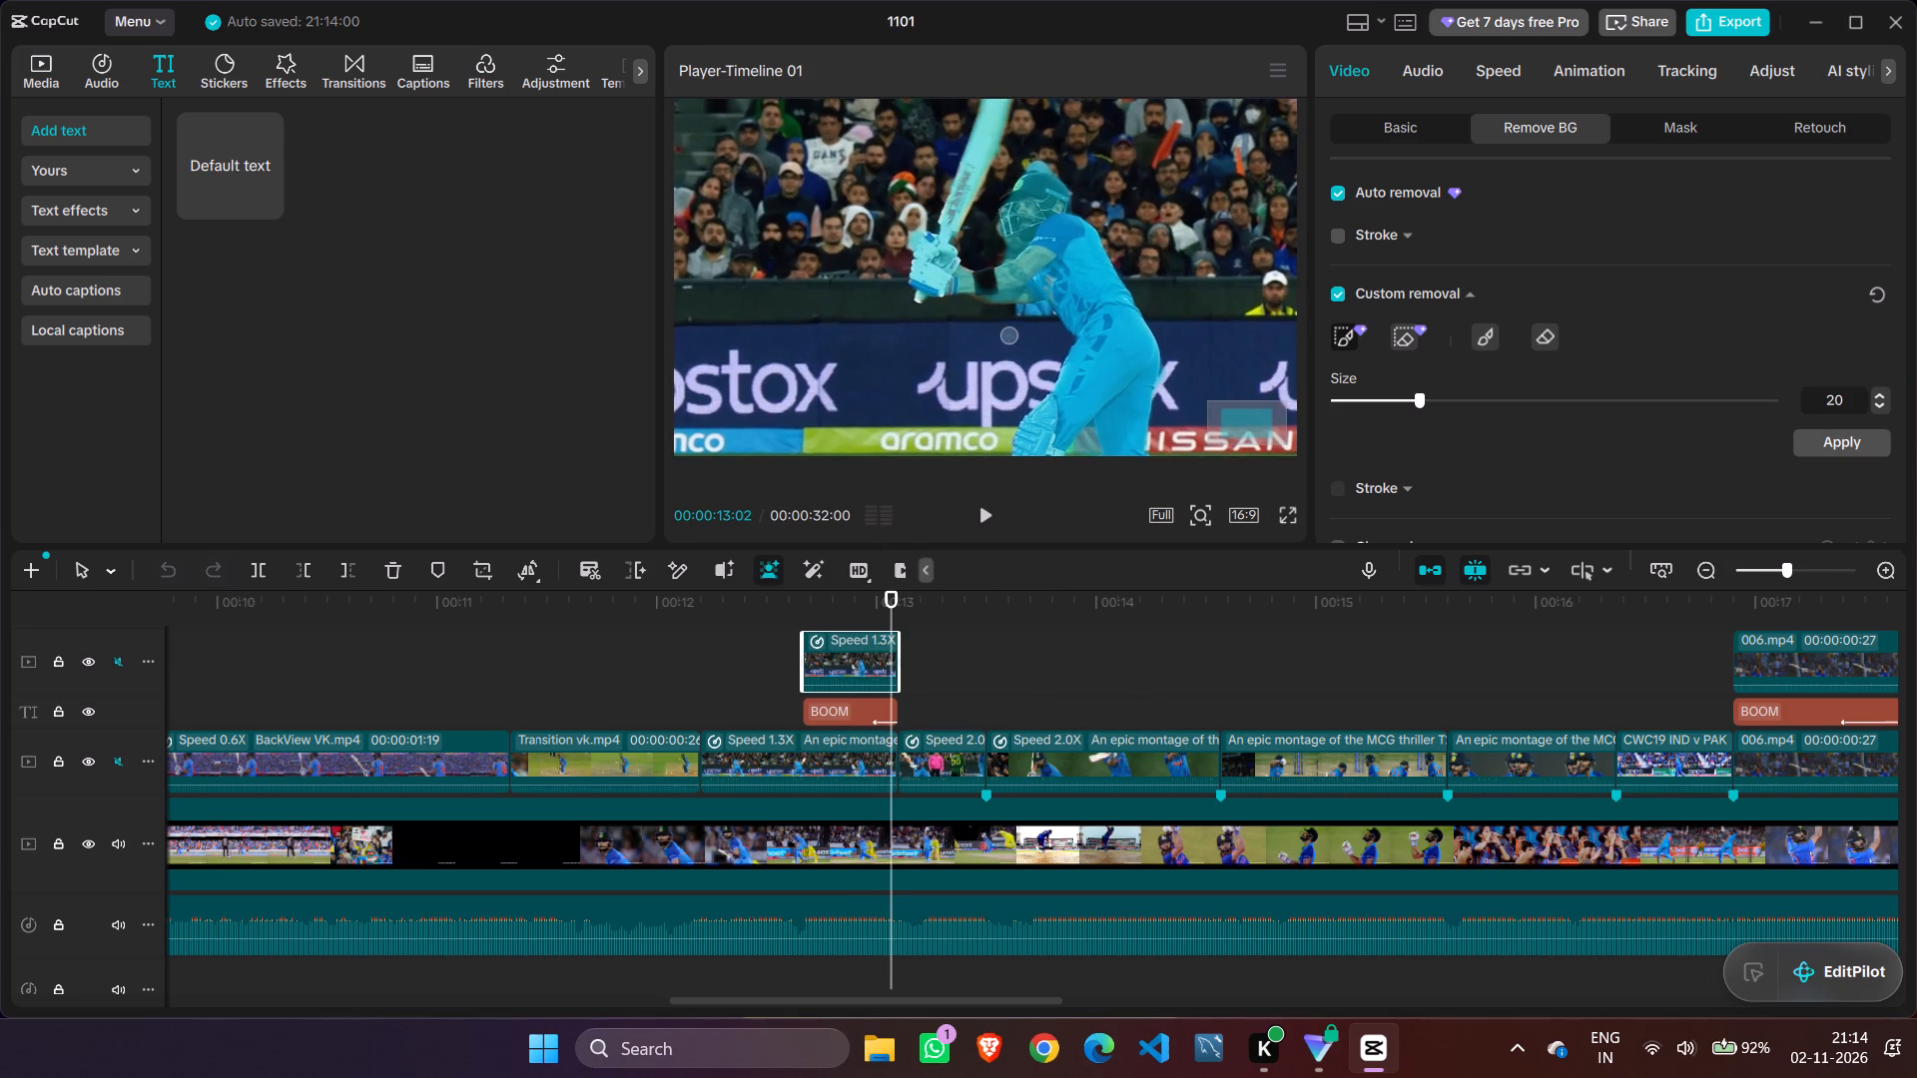
key(Right)
key(Left)
key(Left)
key(Left)
key(Left)
key(Left)
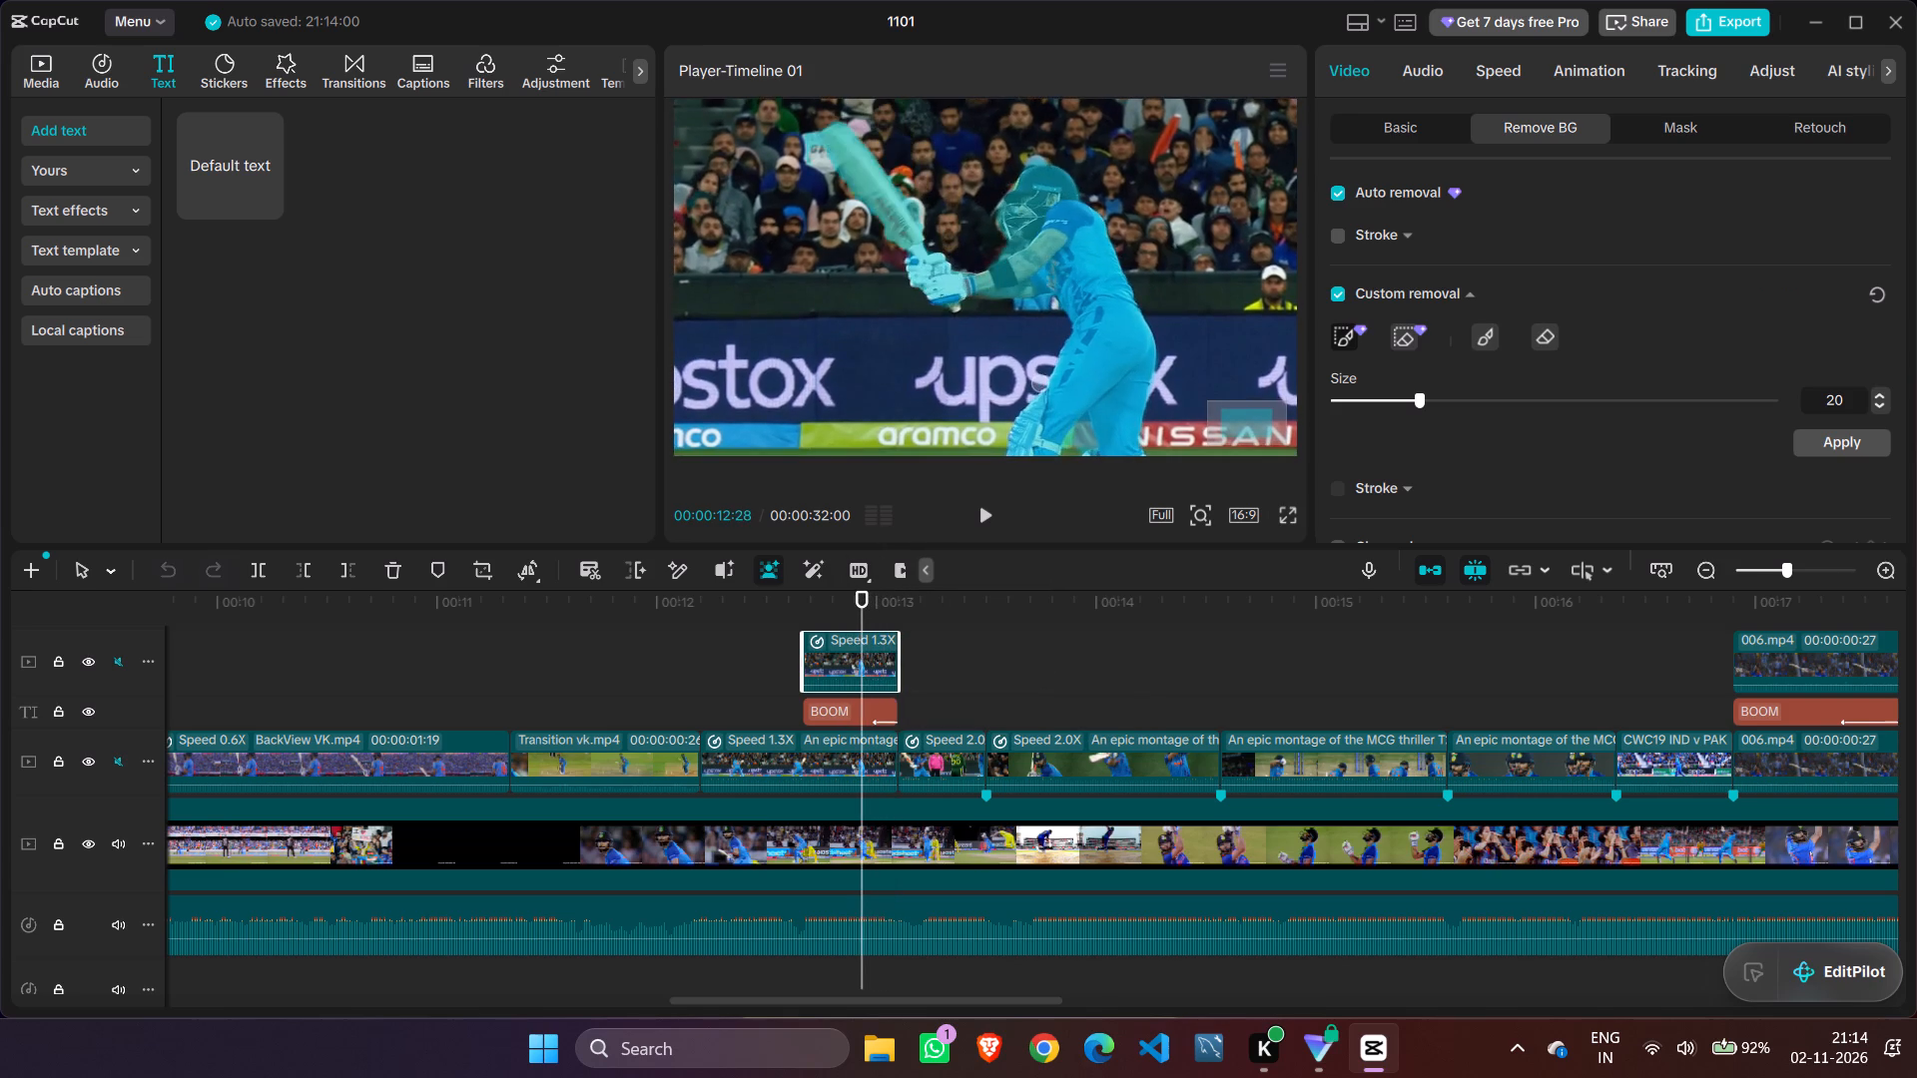
key(Left)
key(Left)
key(Left)
Erase the crowd areas around the bat's upper end from the cutout at 00:00:12:27 using the size 20 smart eraser.
key(Right)
key(Right)
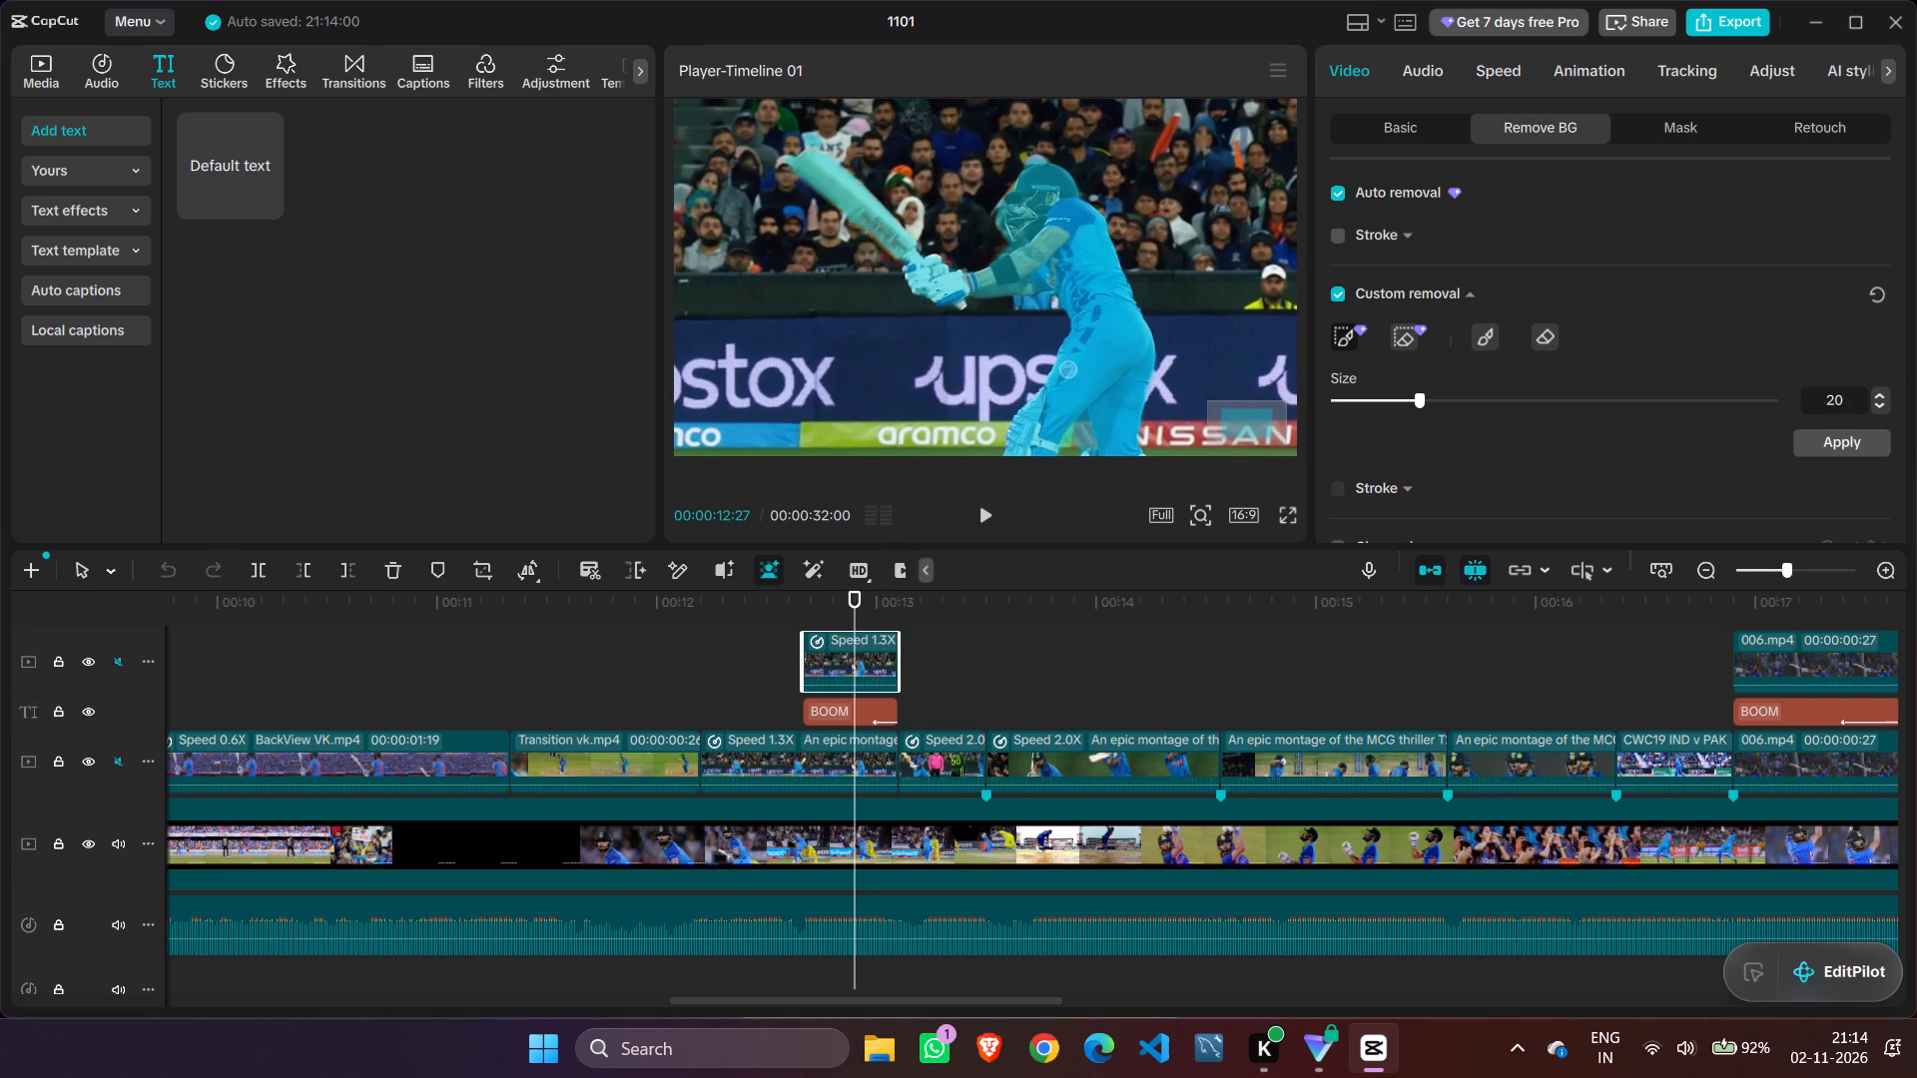
click(1401, 337)
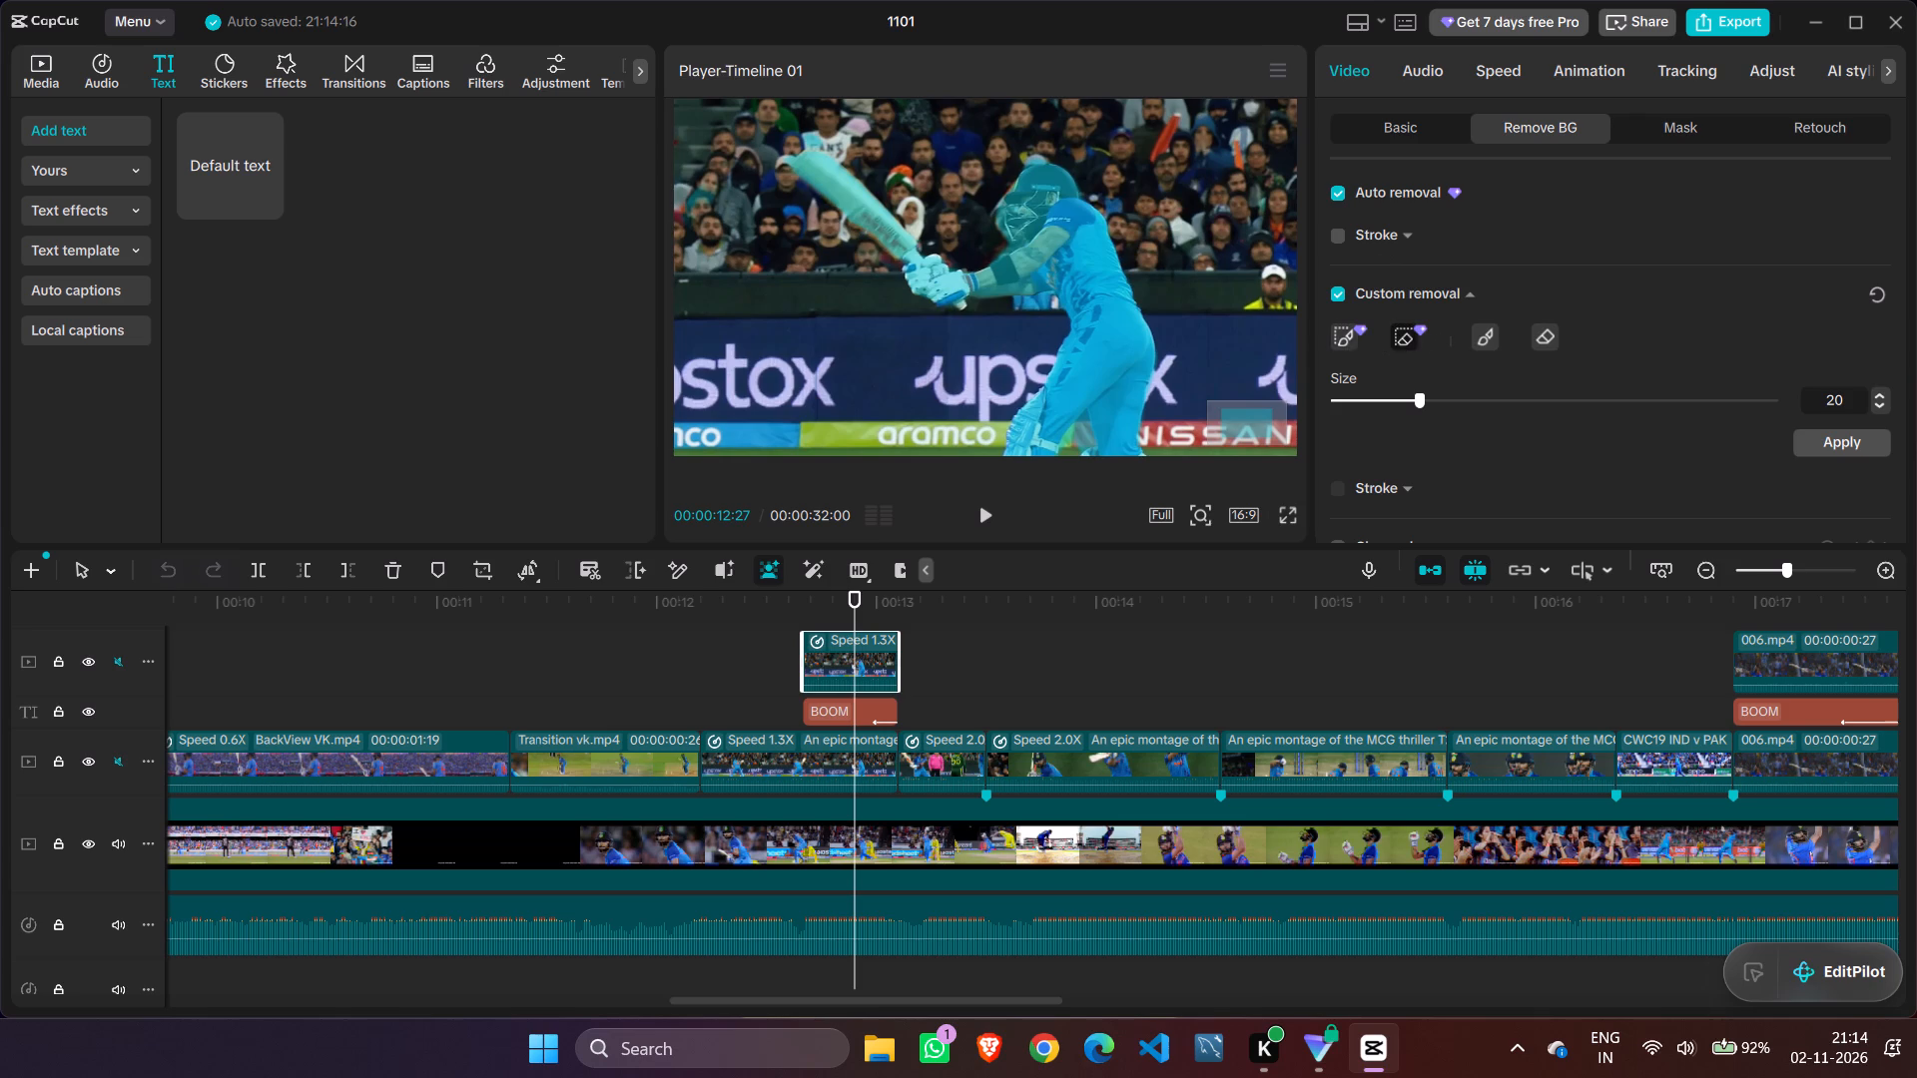
drag(708, 187, 702, 215)
drag(809, 134, 811, 135)
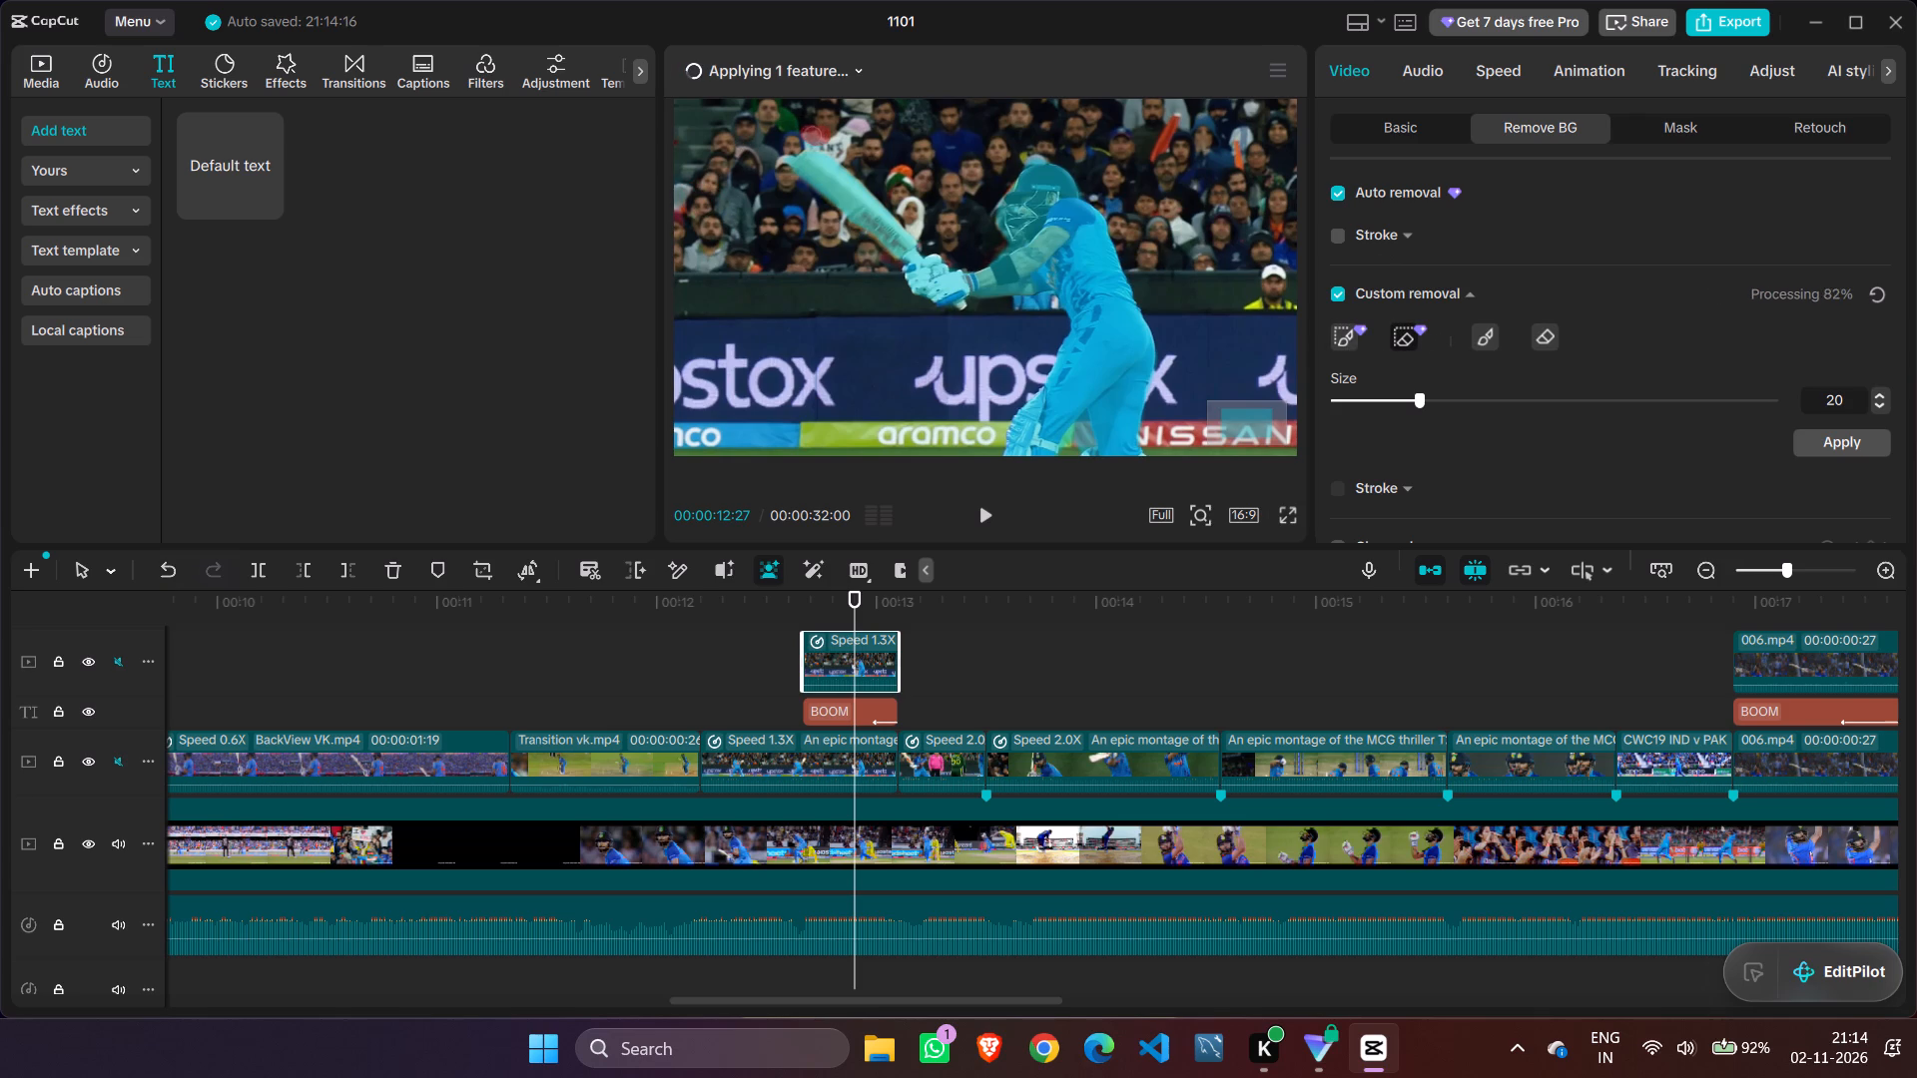
drag(811, 135, 794, 131)
drag(773, 167, 785, 143)
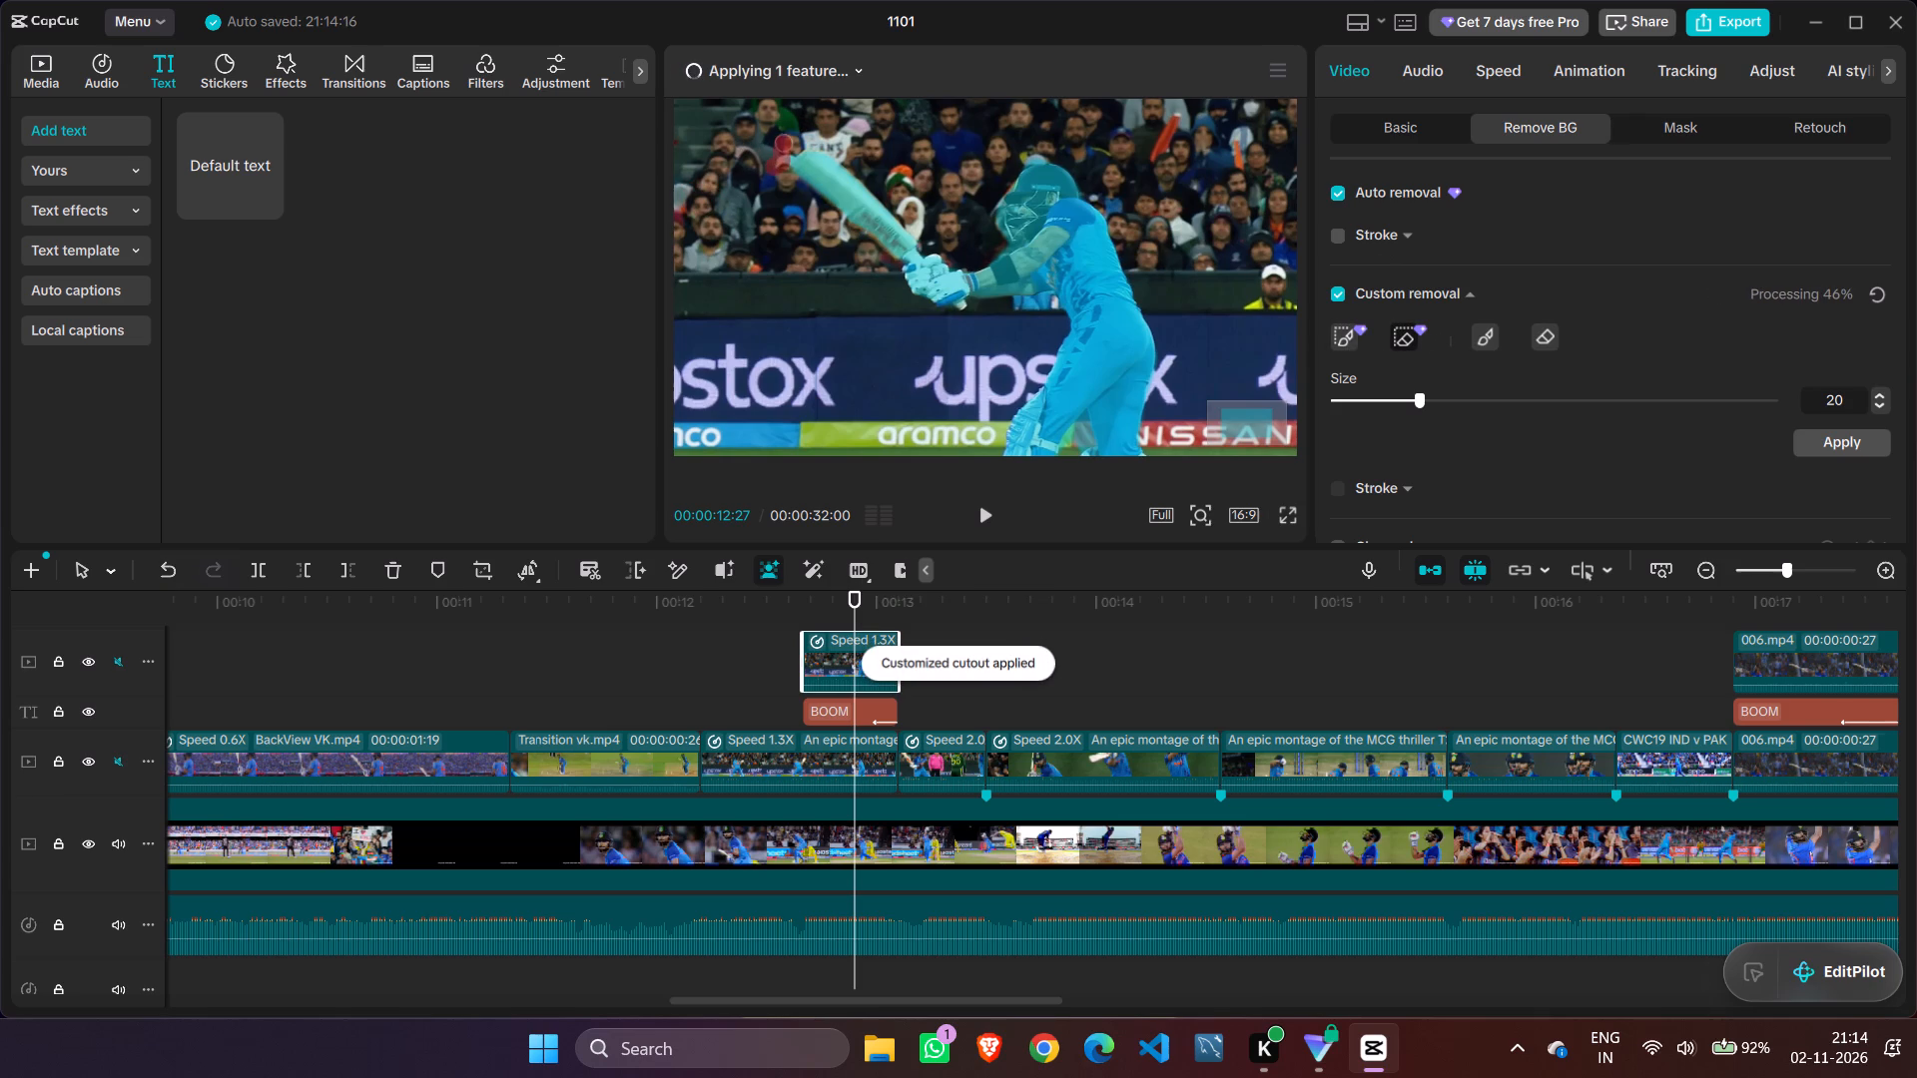
drag(785, 143, 785, 142)
Erase the excess crowd along the bat's outer edge at 00:00:12:28 using the size 20 smart eraser.
key(Right)
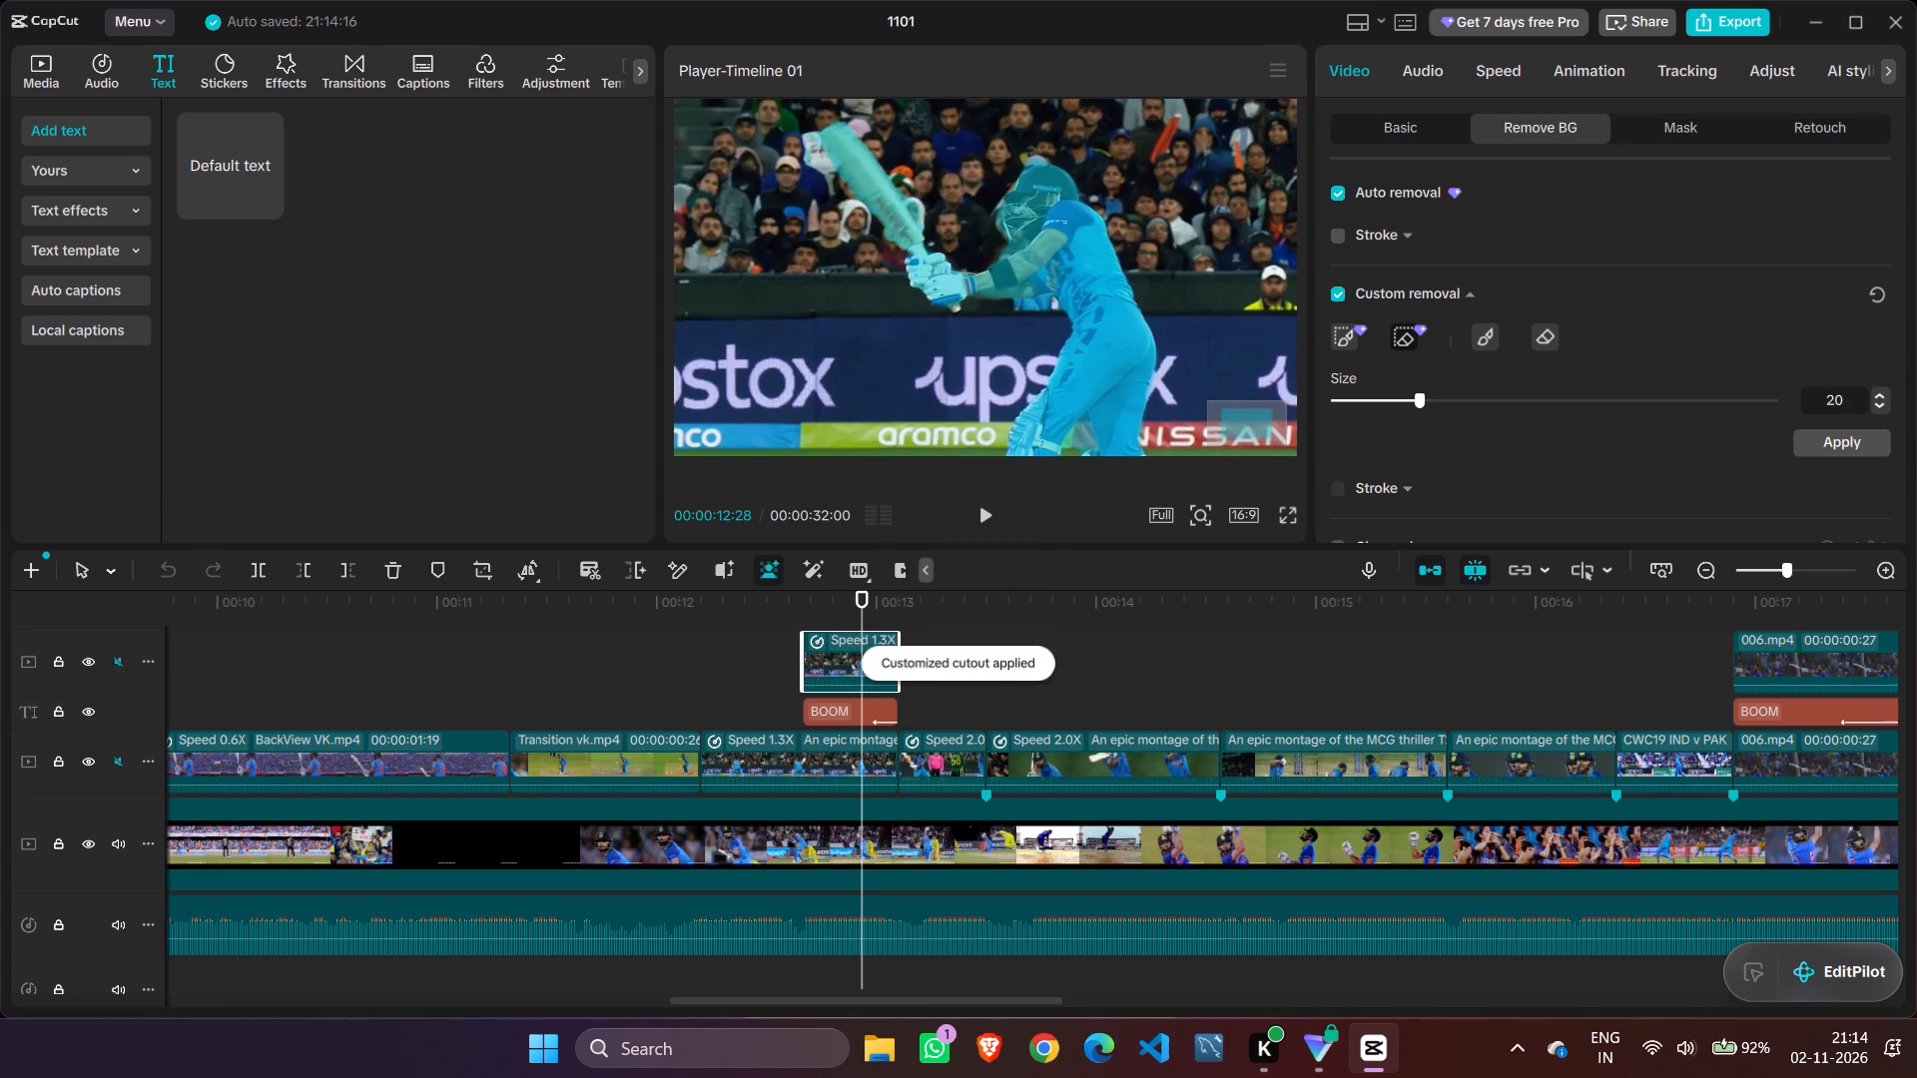
drag(790, 126, 810, 167)
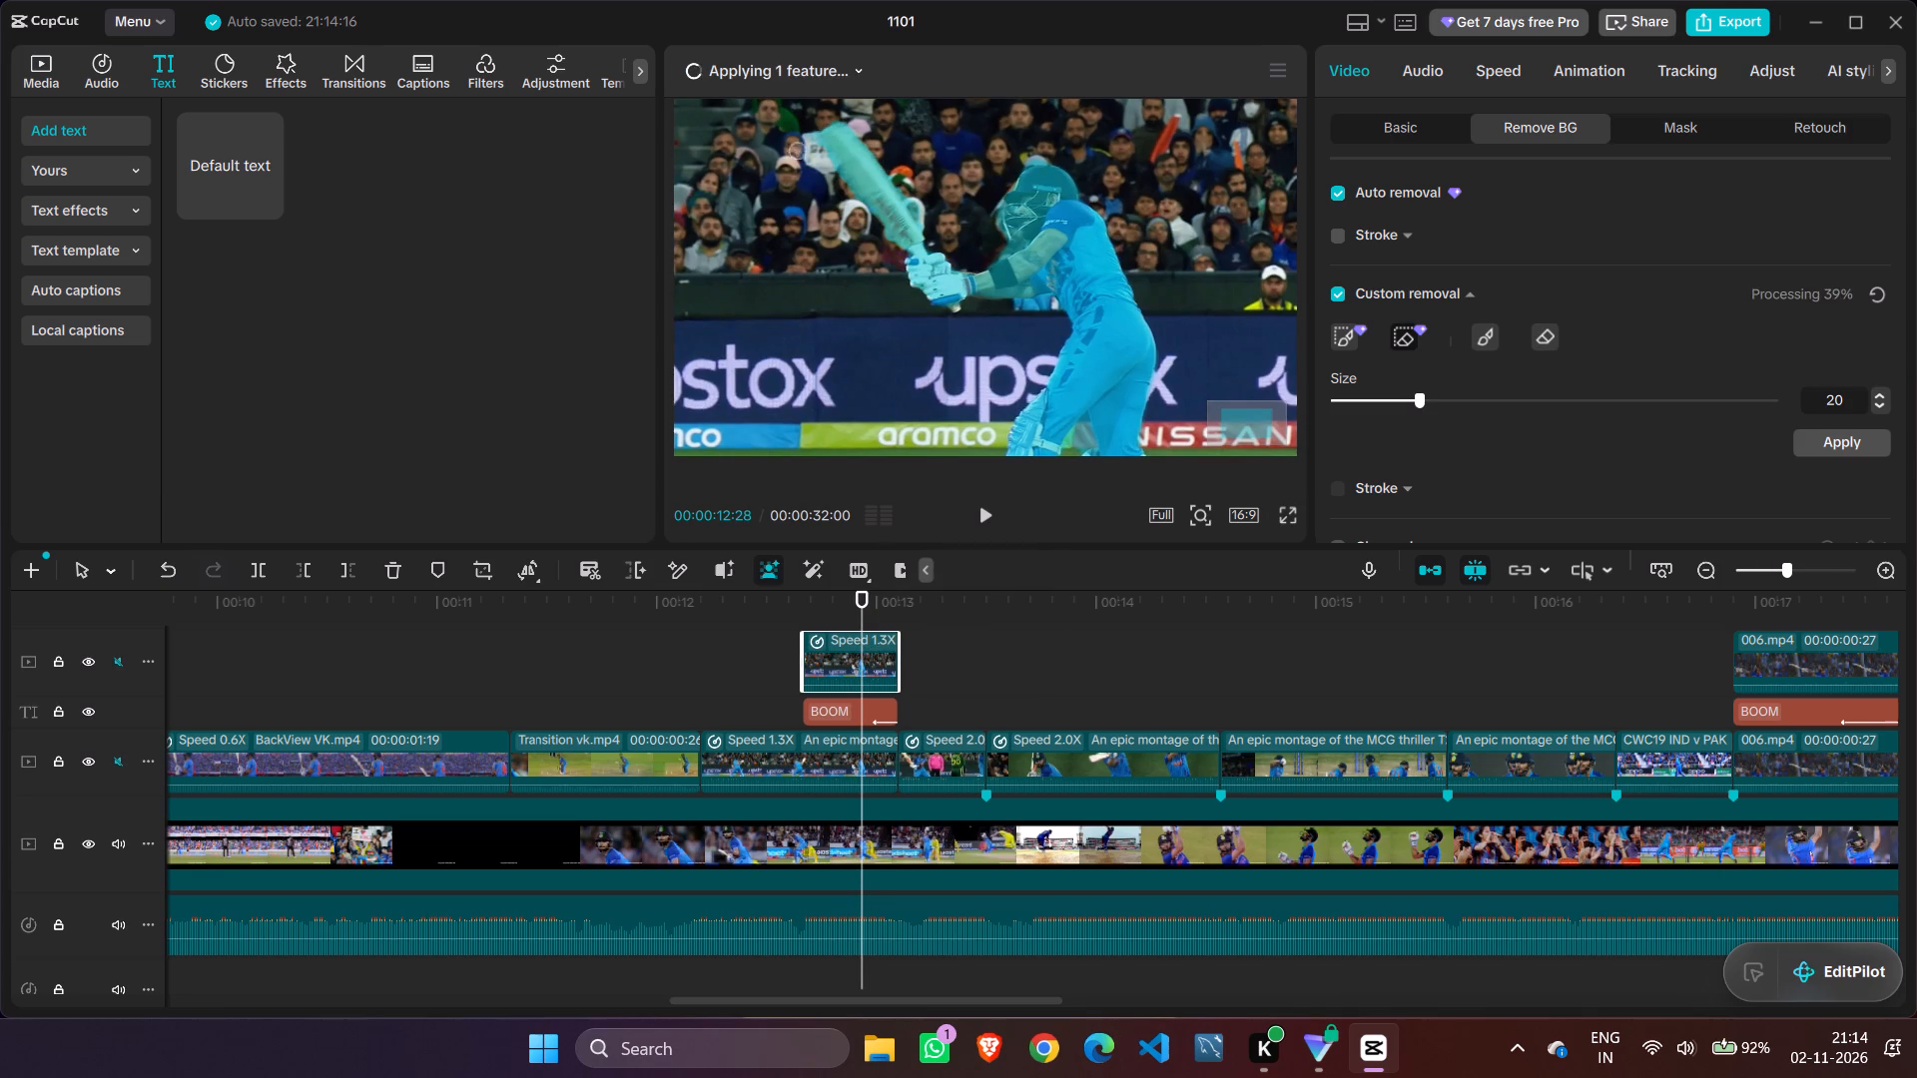
drag(809, 123, 820, 165)
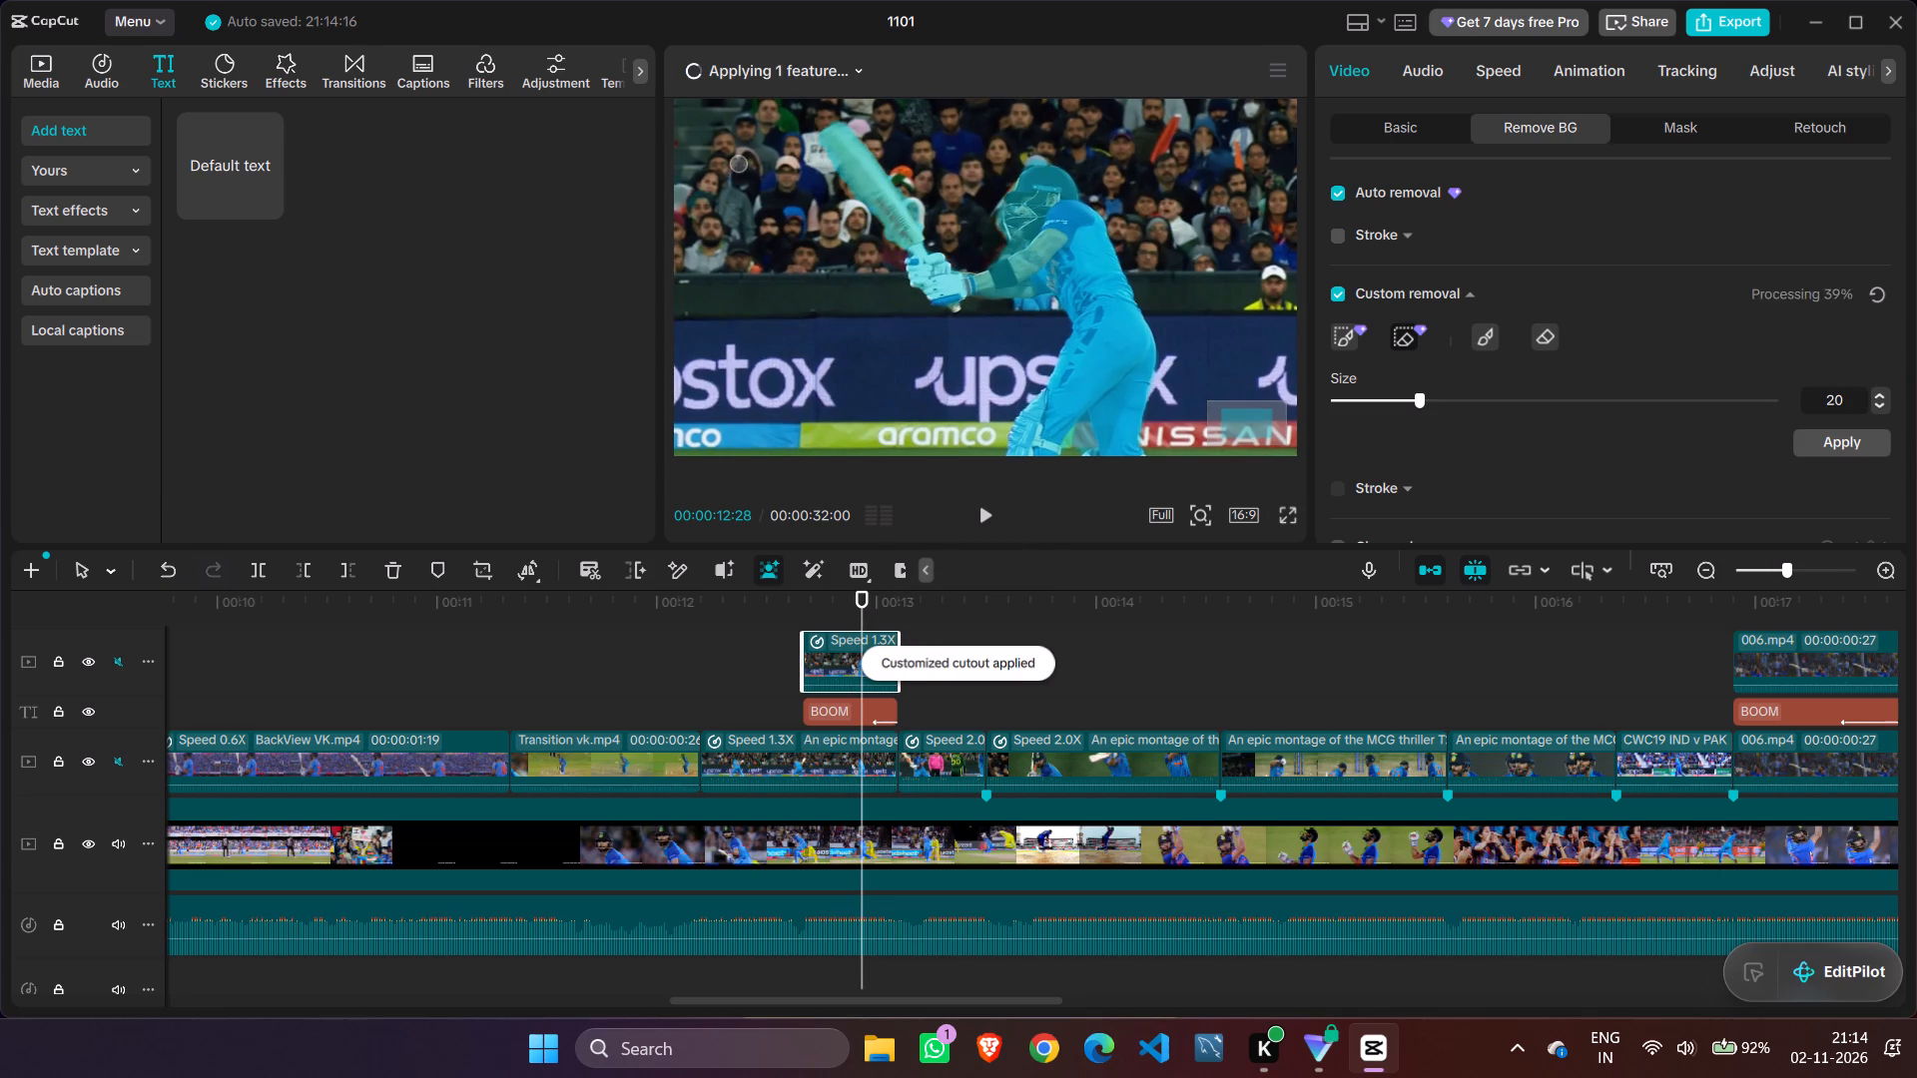
drag(821, 156, 854, 209)
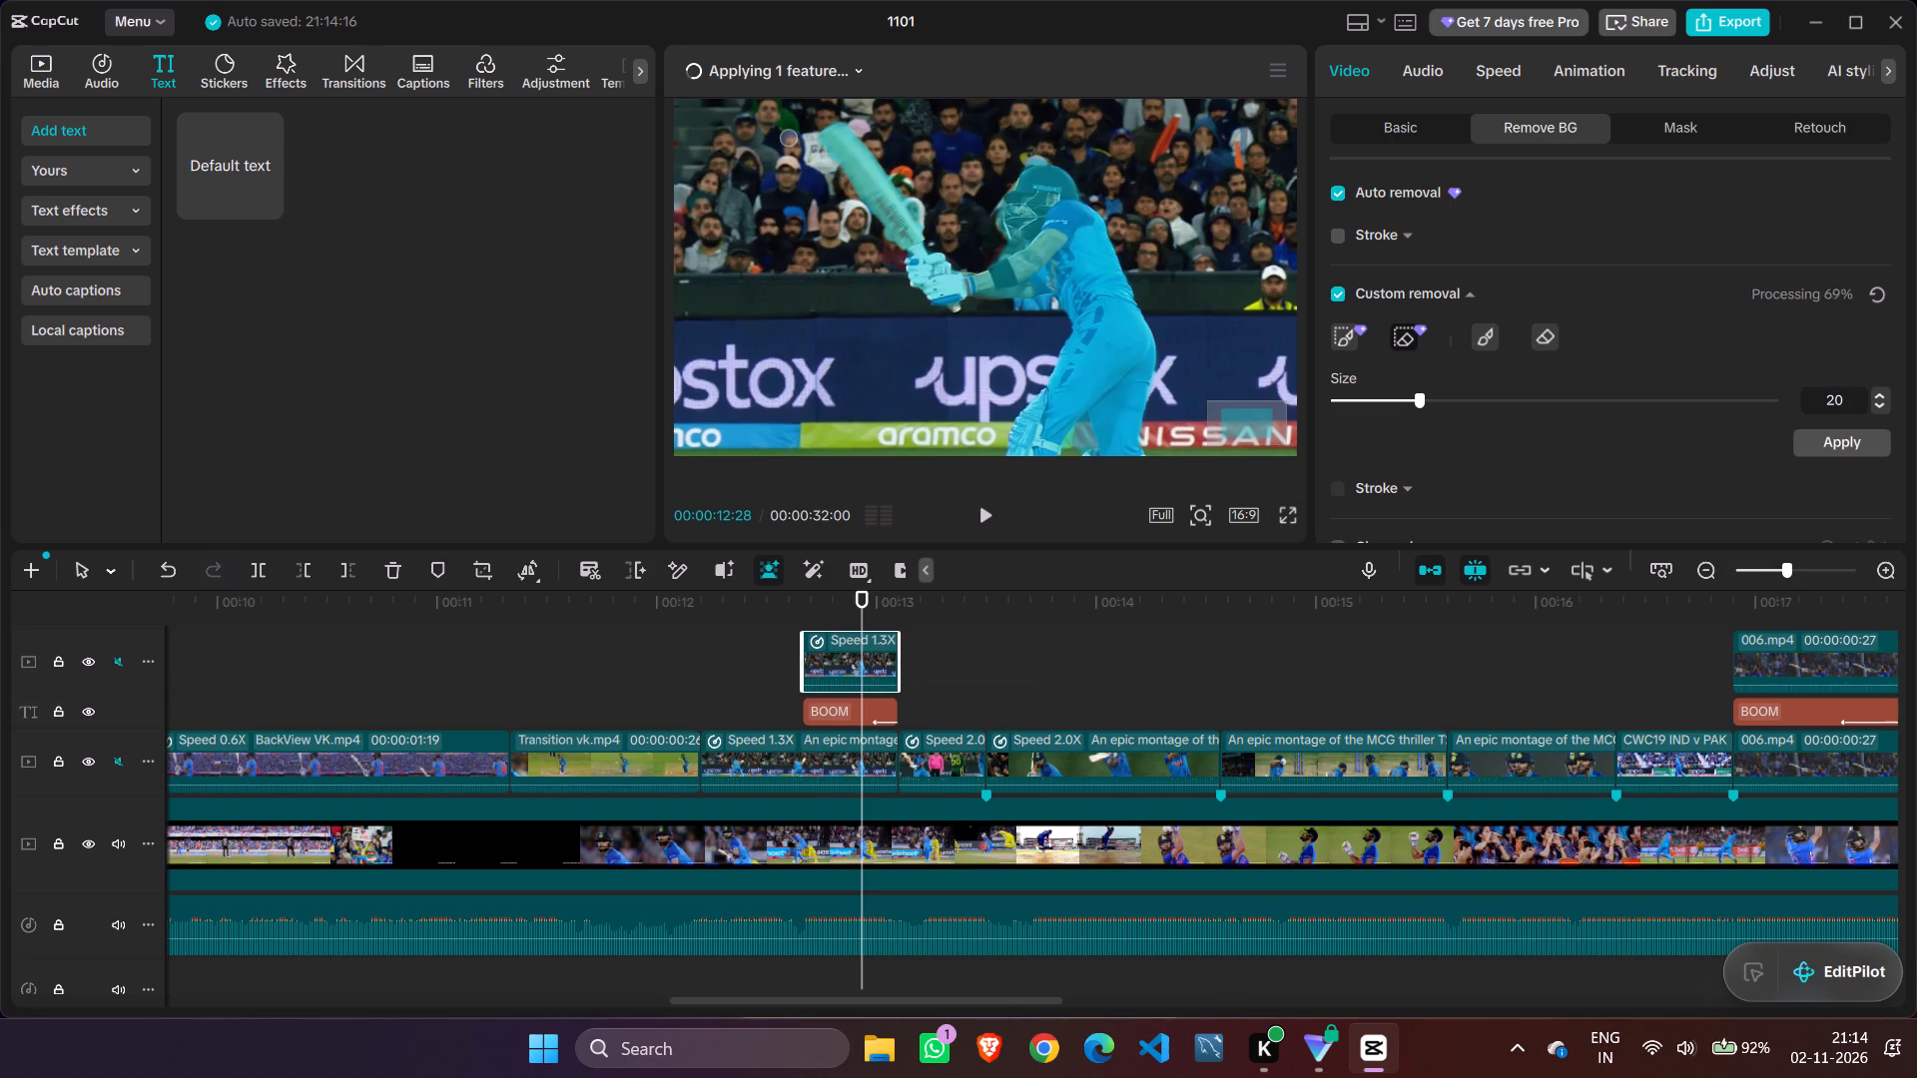
Step through the frames from 00:00:12:29 to 00:00:13:03 and back to 00:00:12:26 to examine the refined bat cutout.
key(Right)
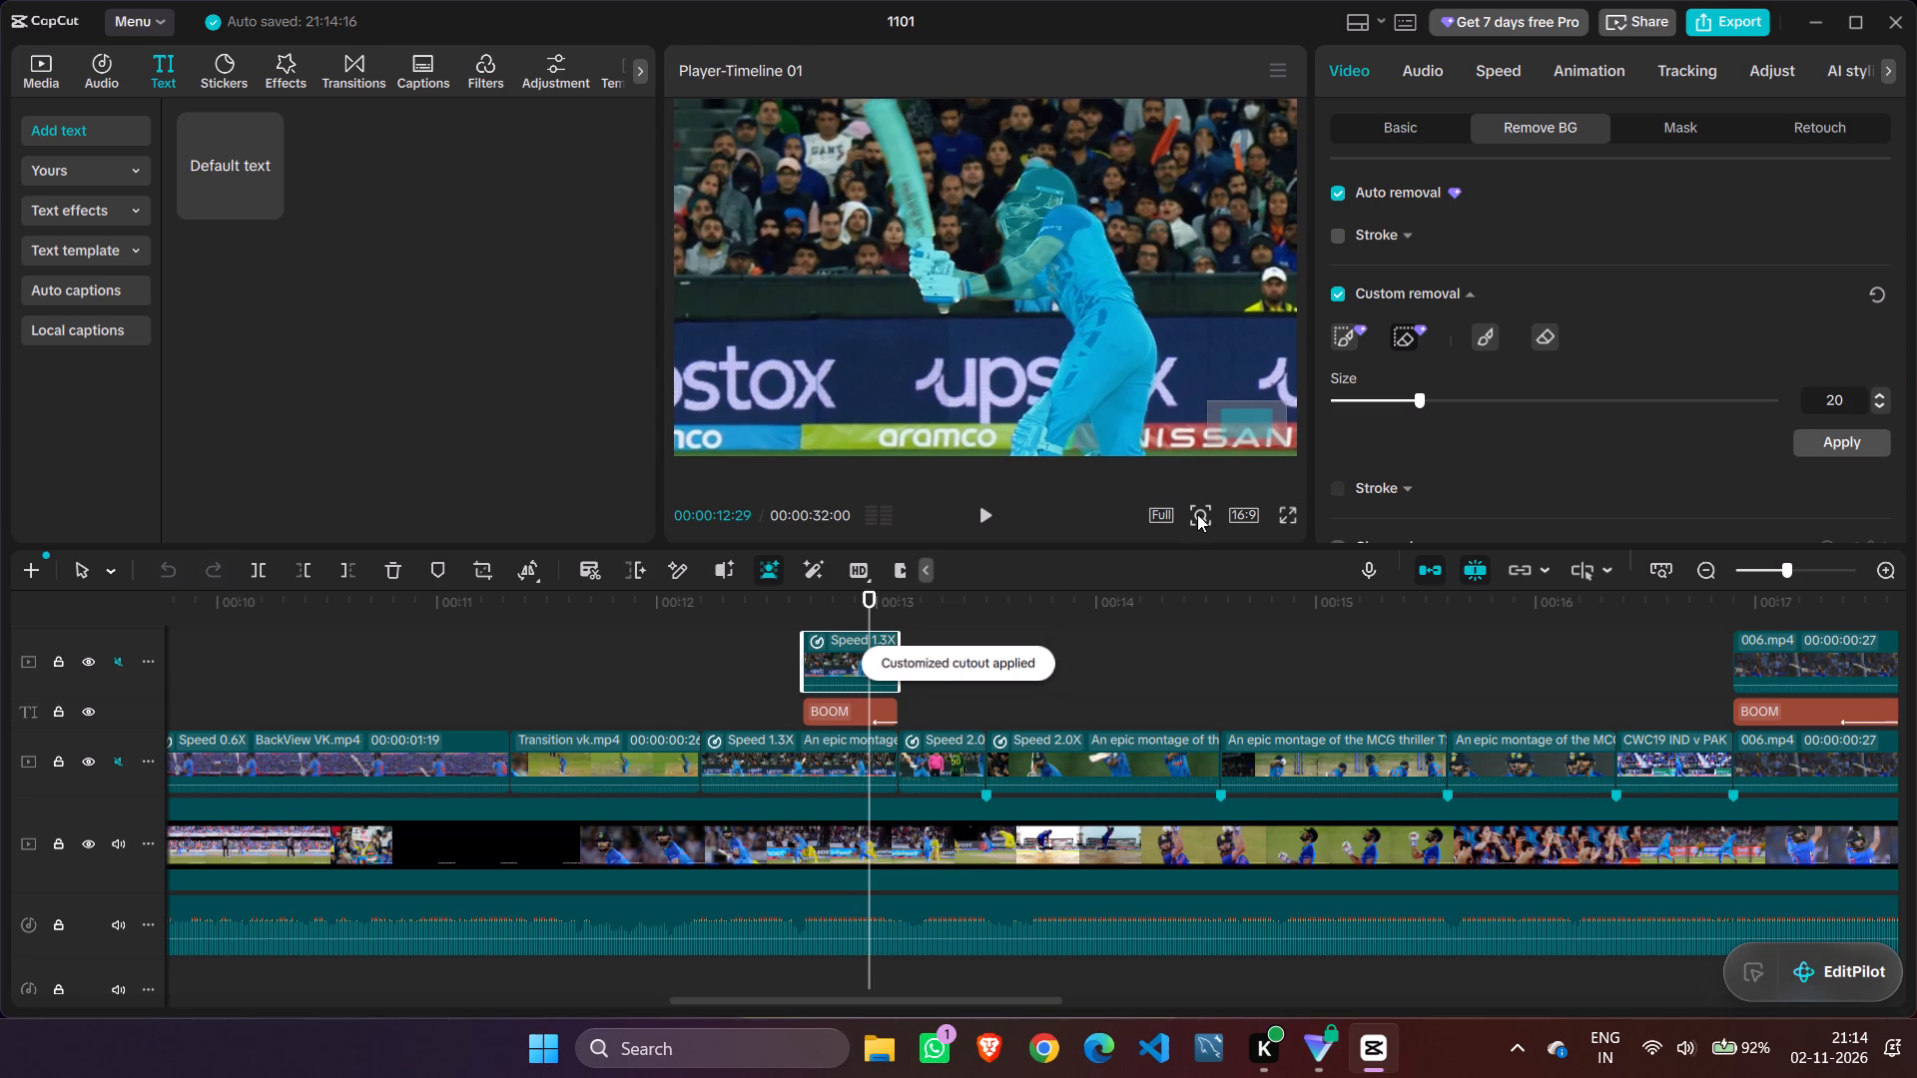
key(Right)
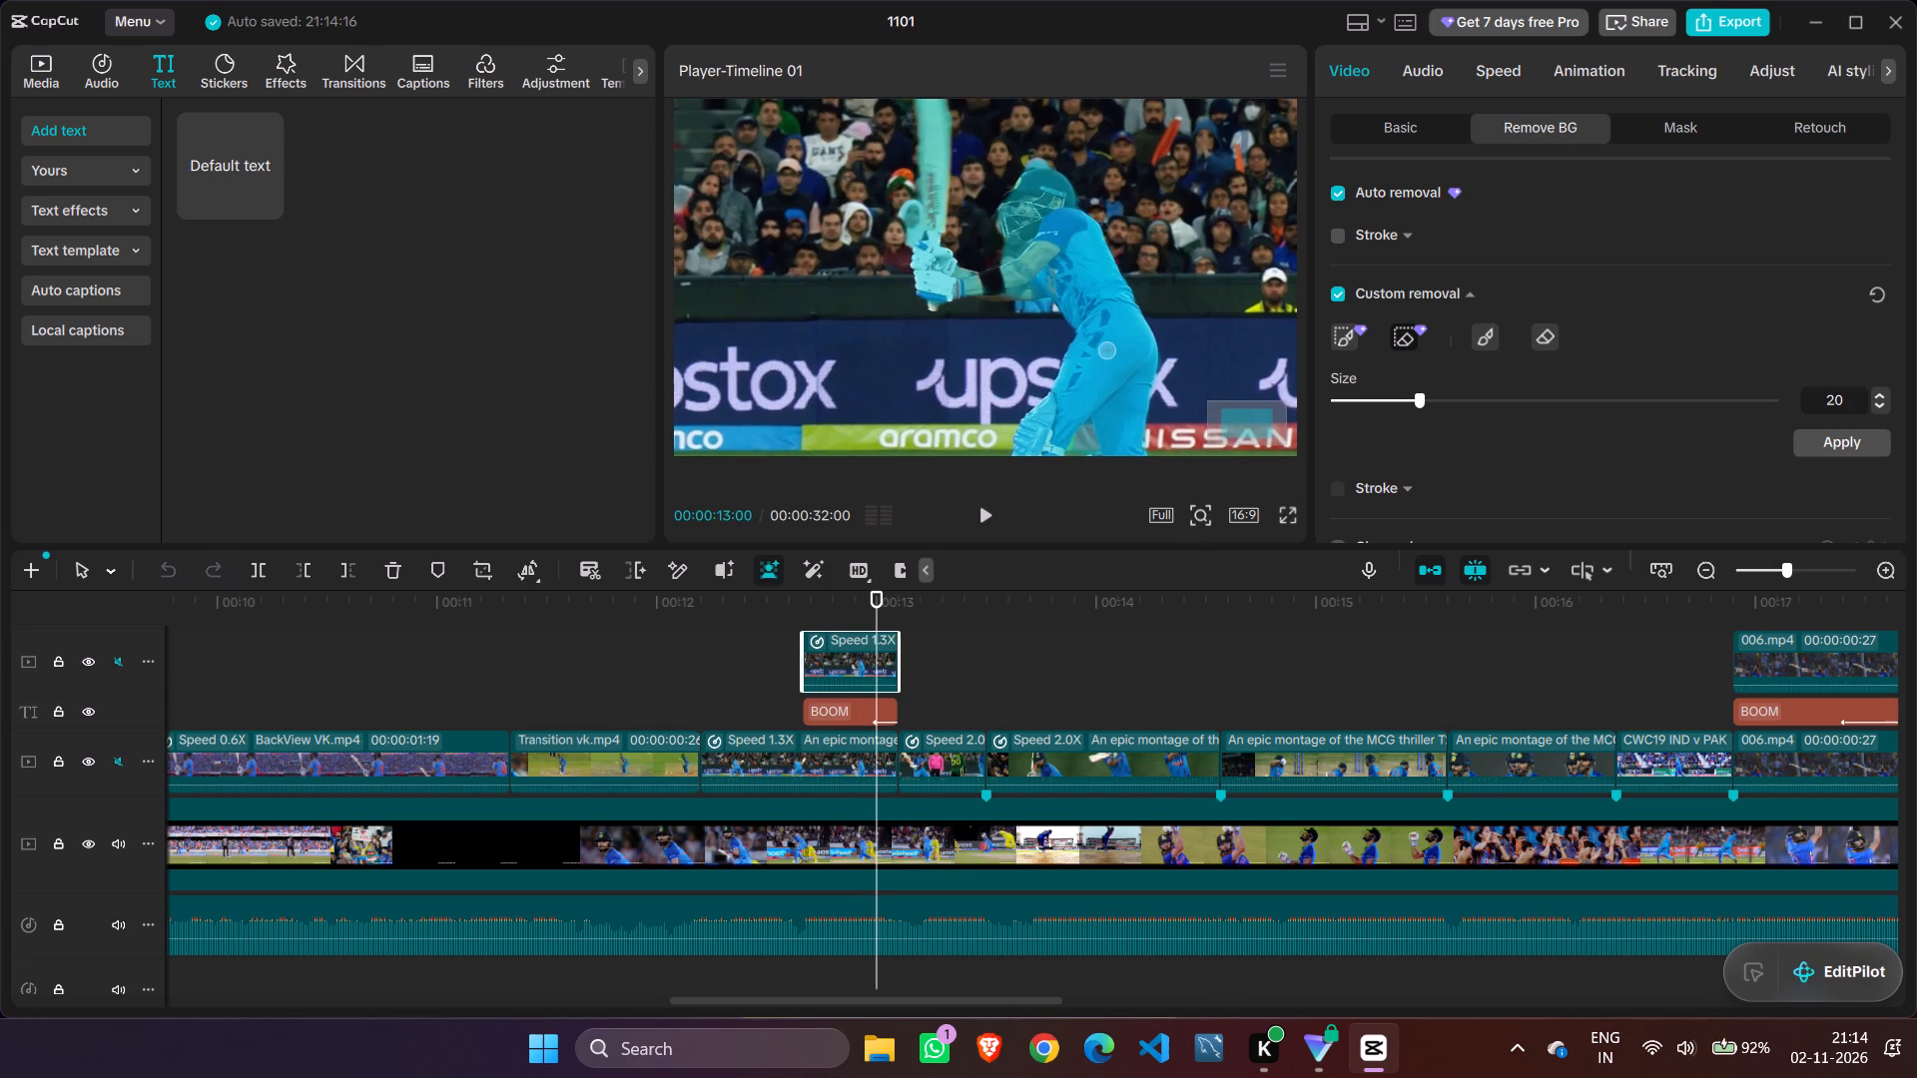
key(Right)
key(Right)
key(Right)
key(Left)
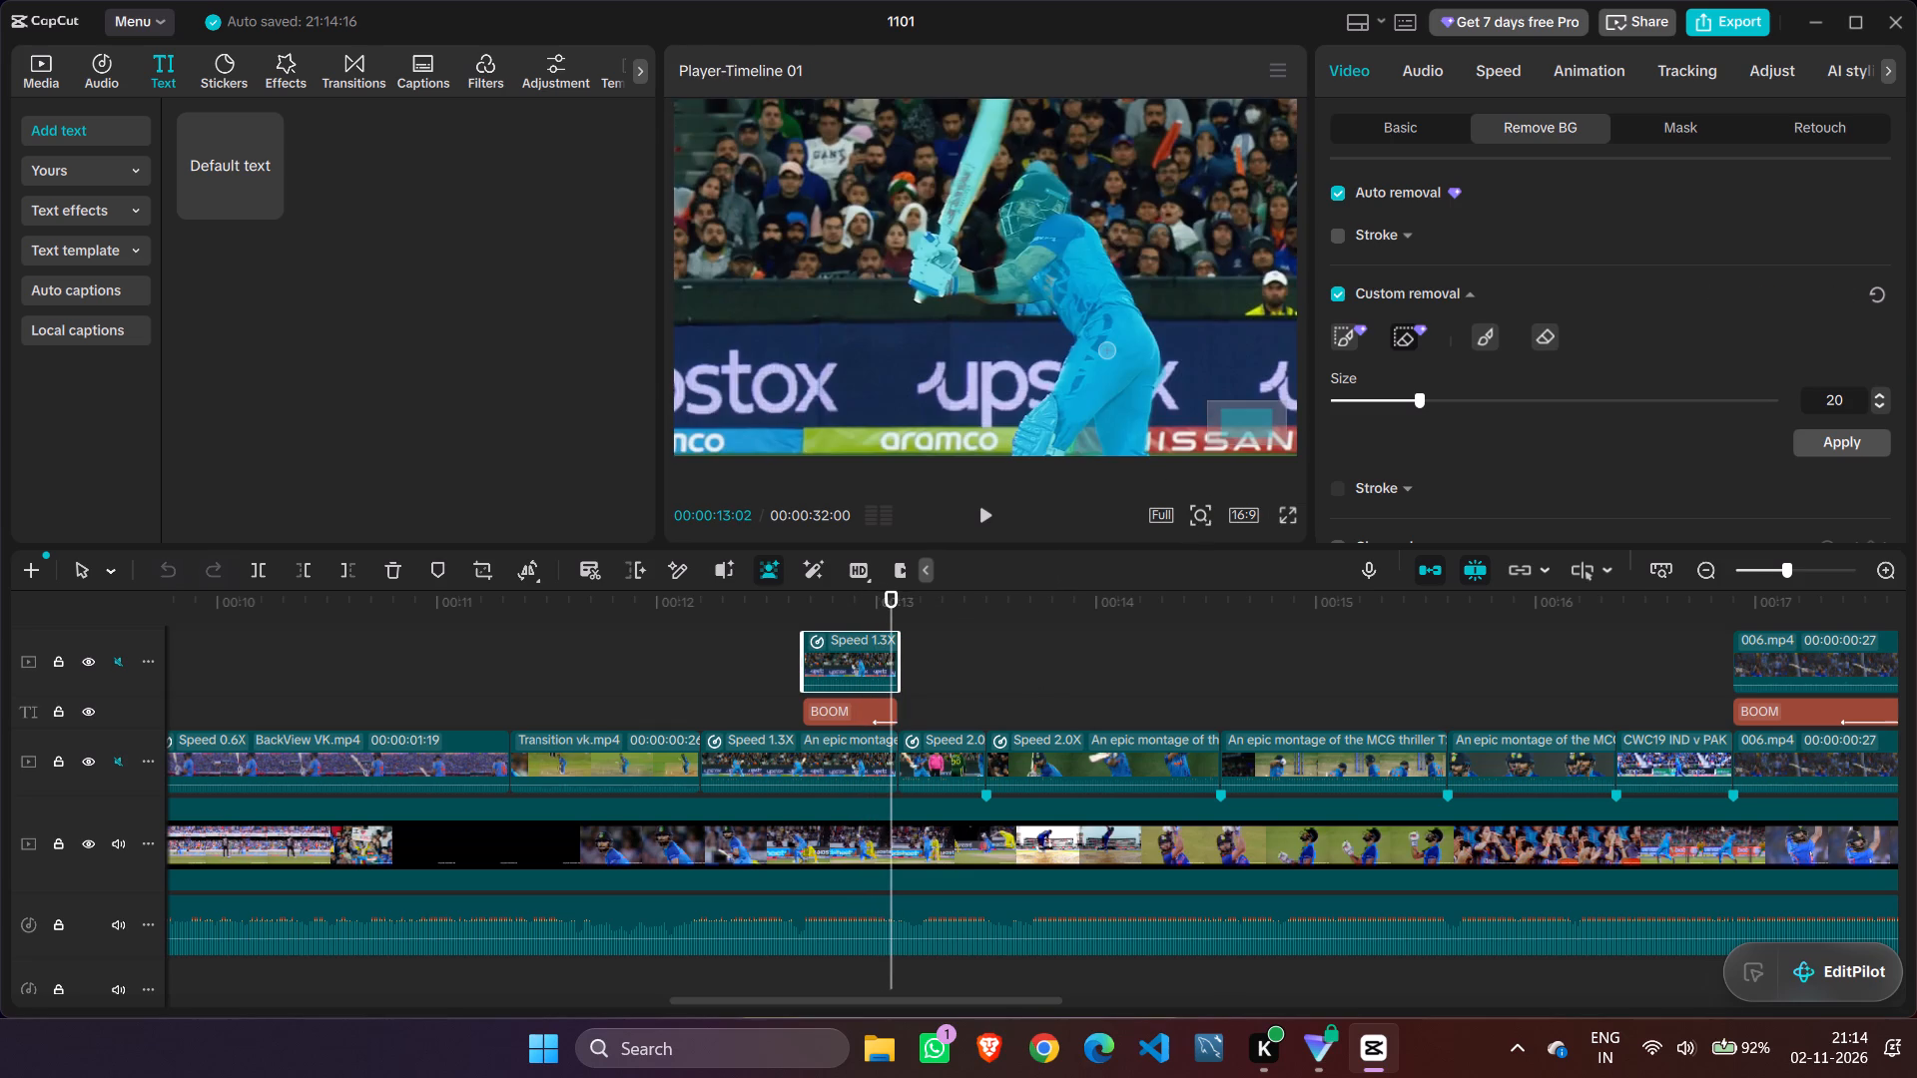
key(Left)
key(Left)
key(Left)
key(Left)
key(Left)
key(Left)
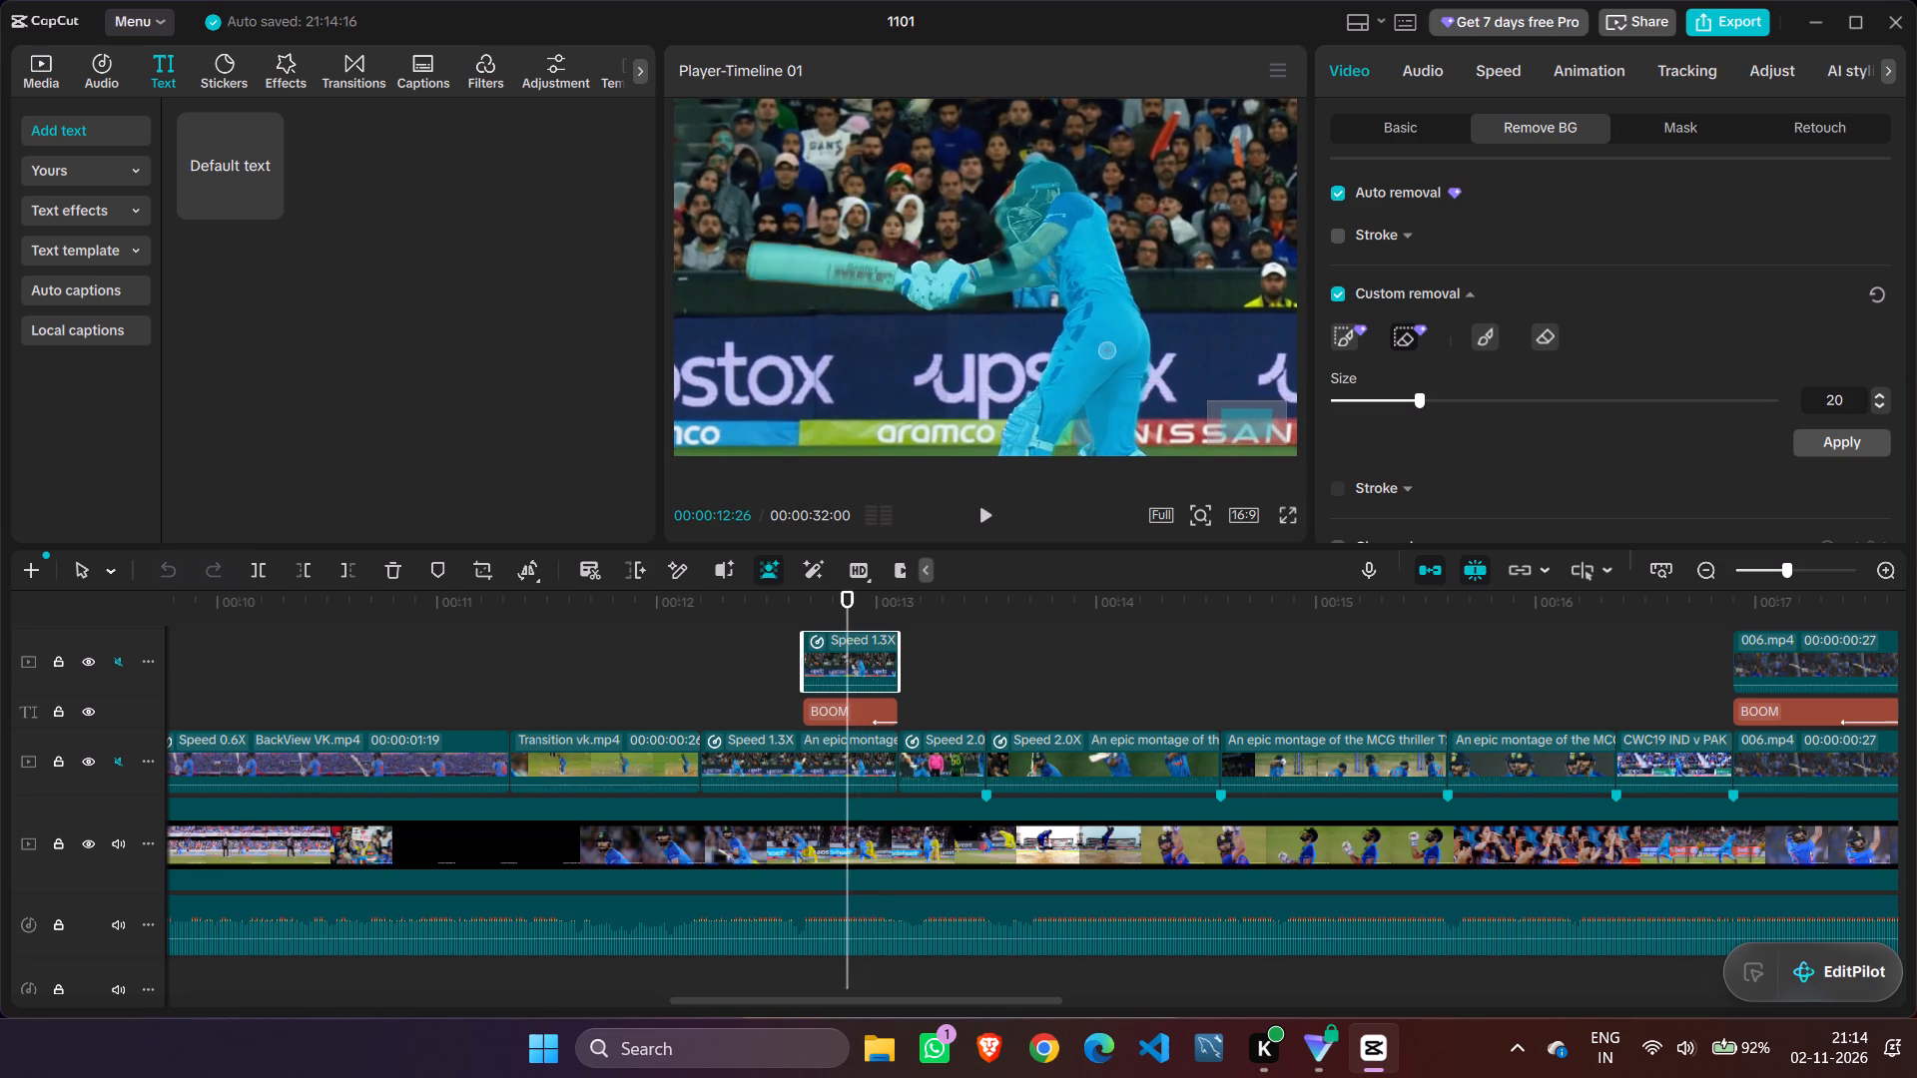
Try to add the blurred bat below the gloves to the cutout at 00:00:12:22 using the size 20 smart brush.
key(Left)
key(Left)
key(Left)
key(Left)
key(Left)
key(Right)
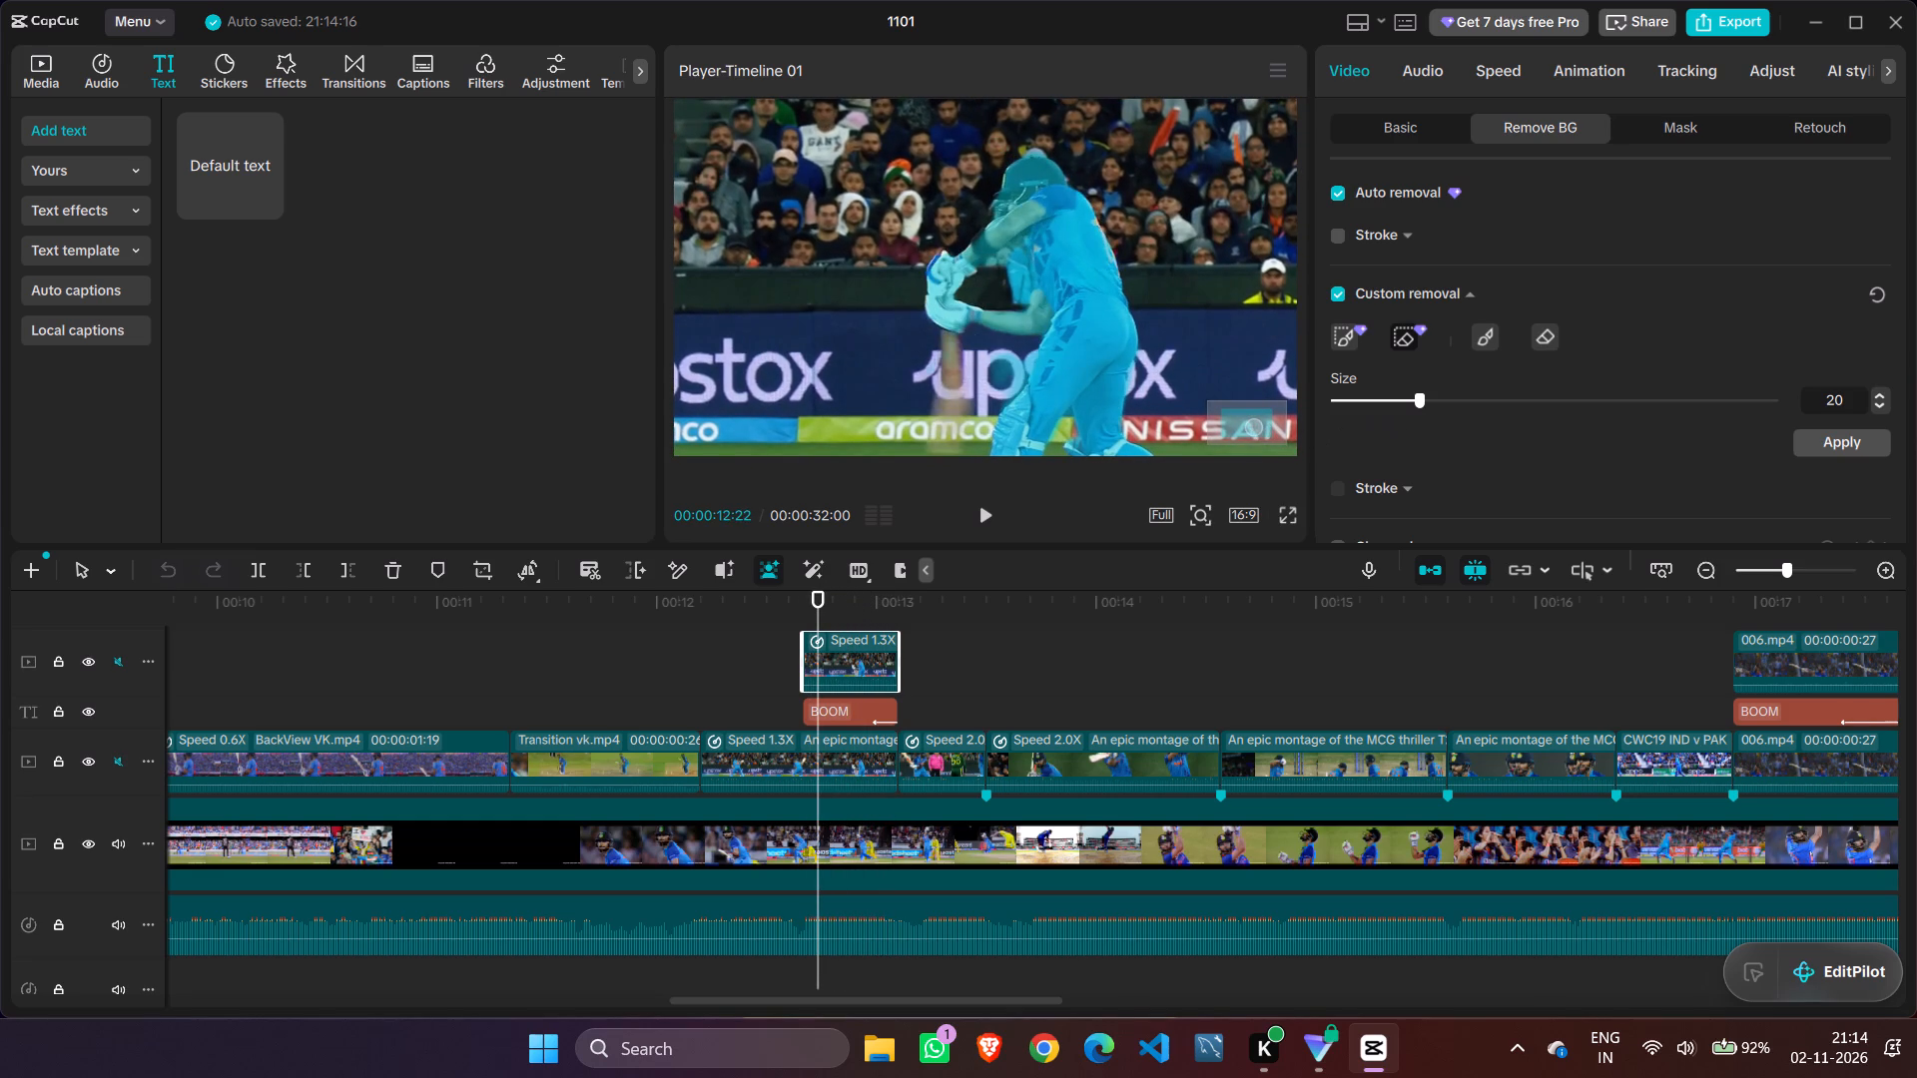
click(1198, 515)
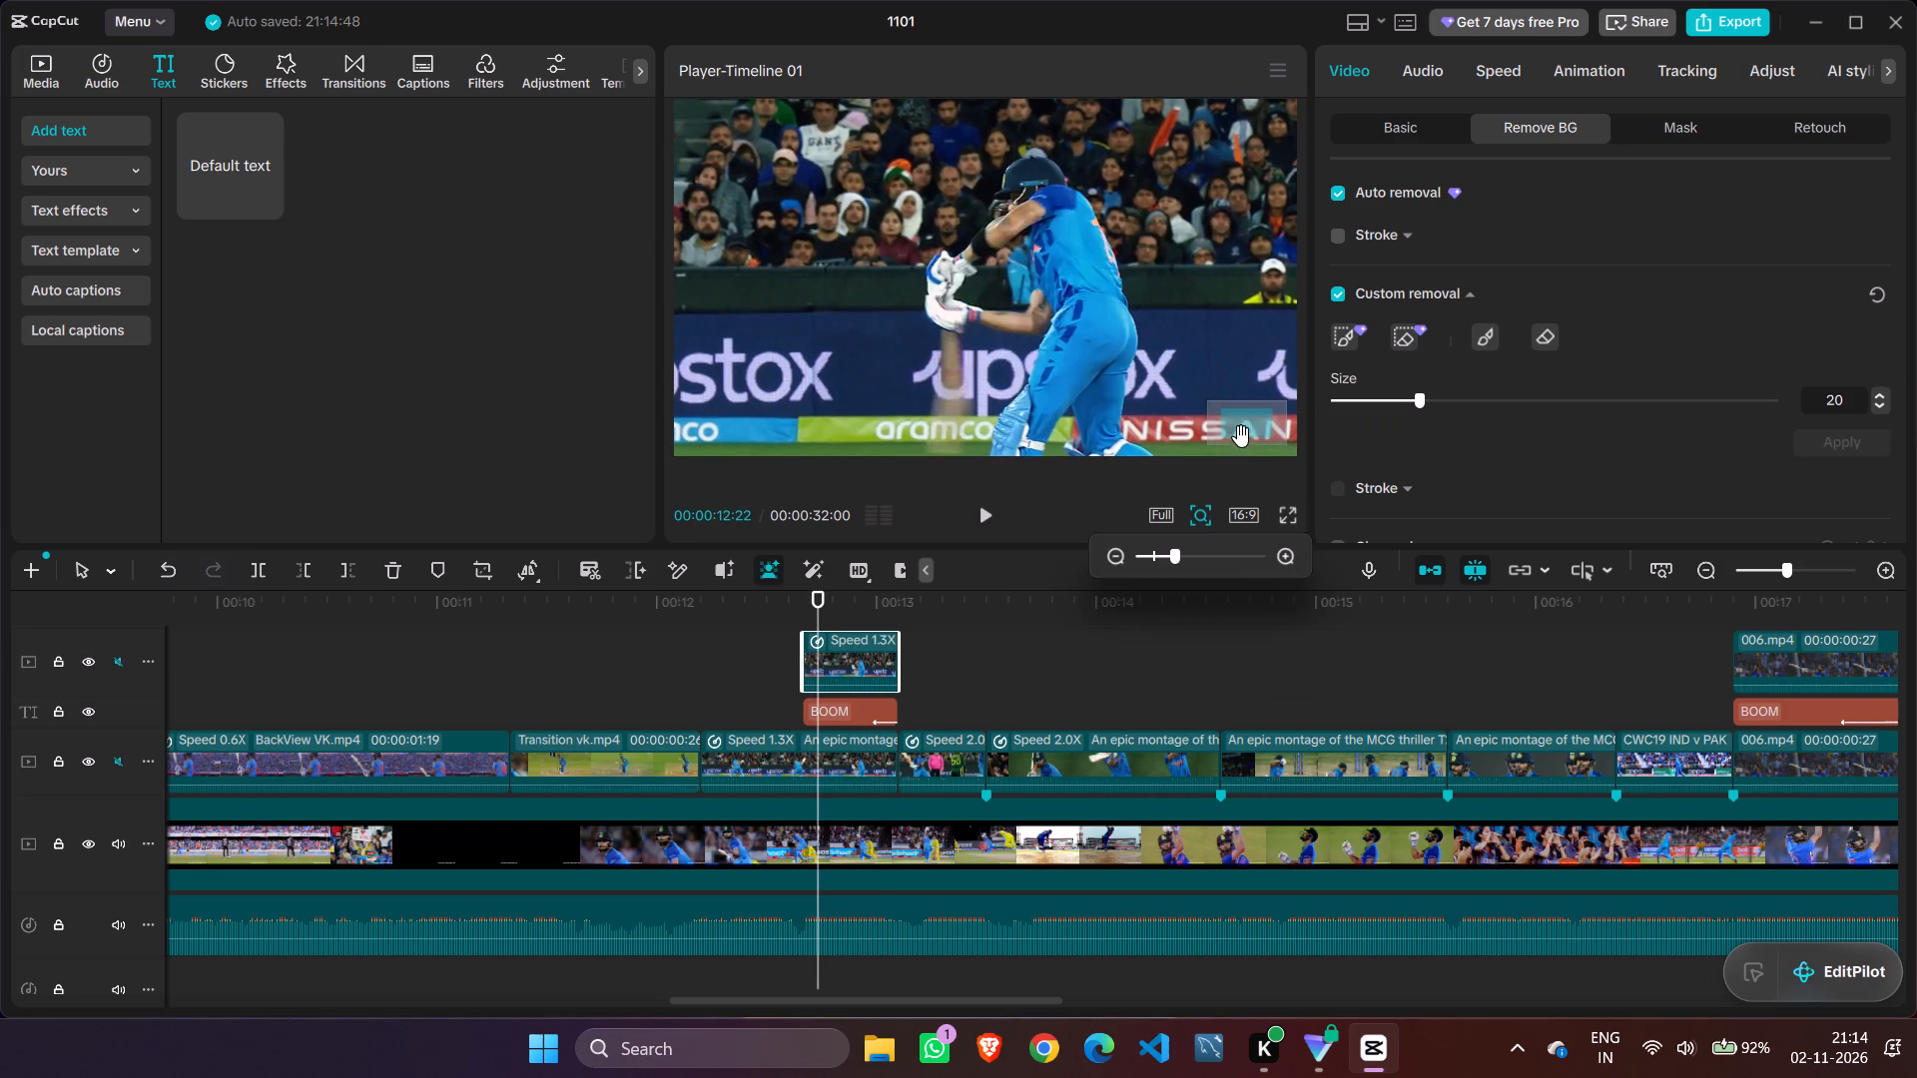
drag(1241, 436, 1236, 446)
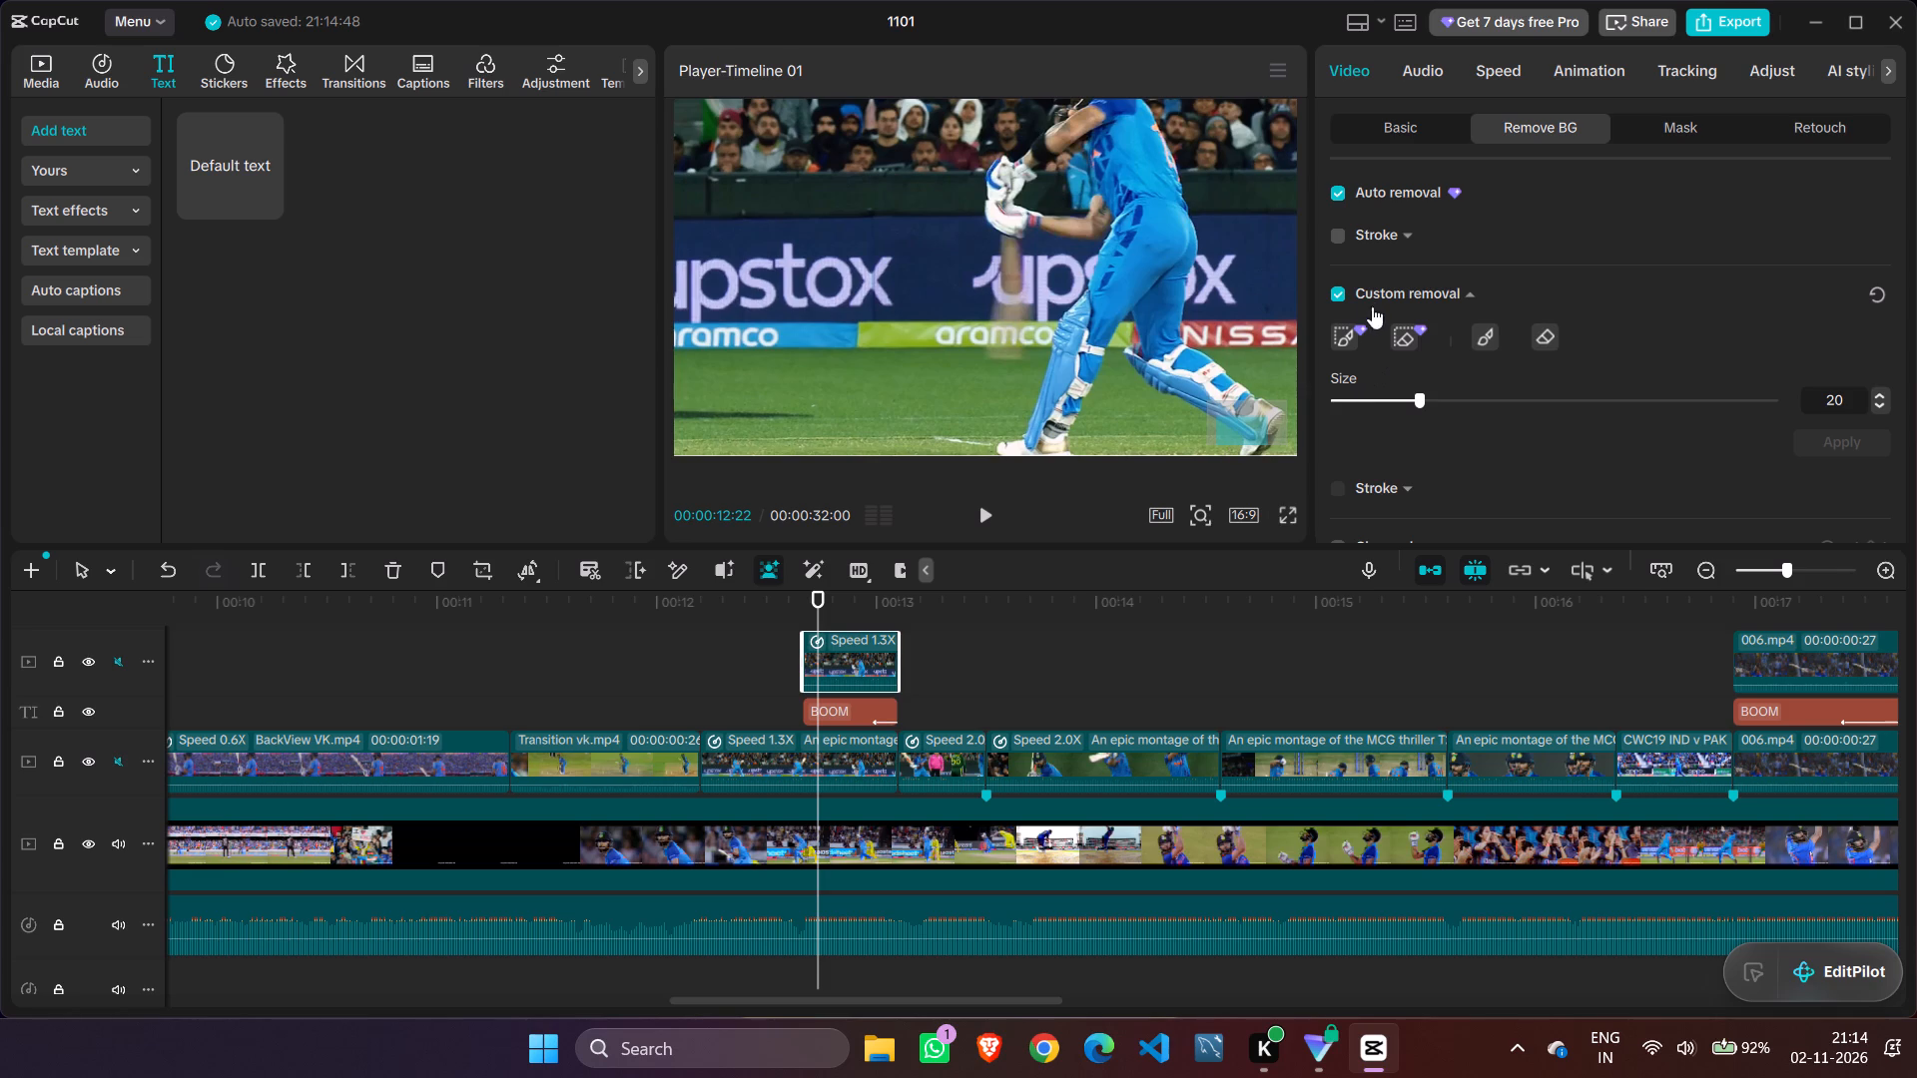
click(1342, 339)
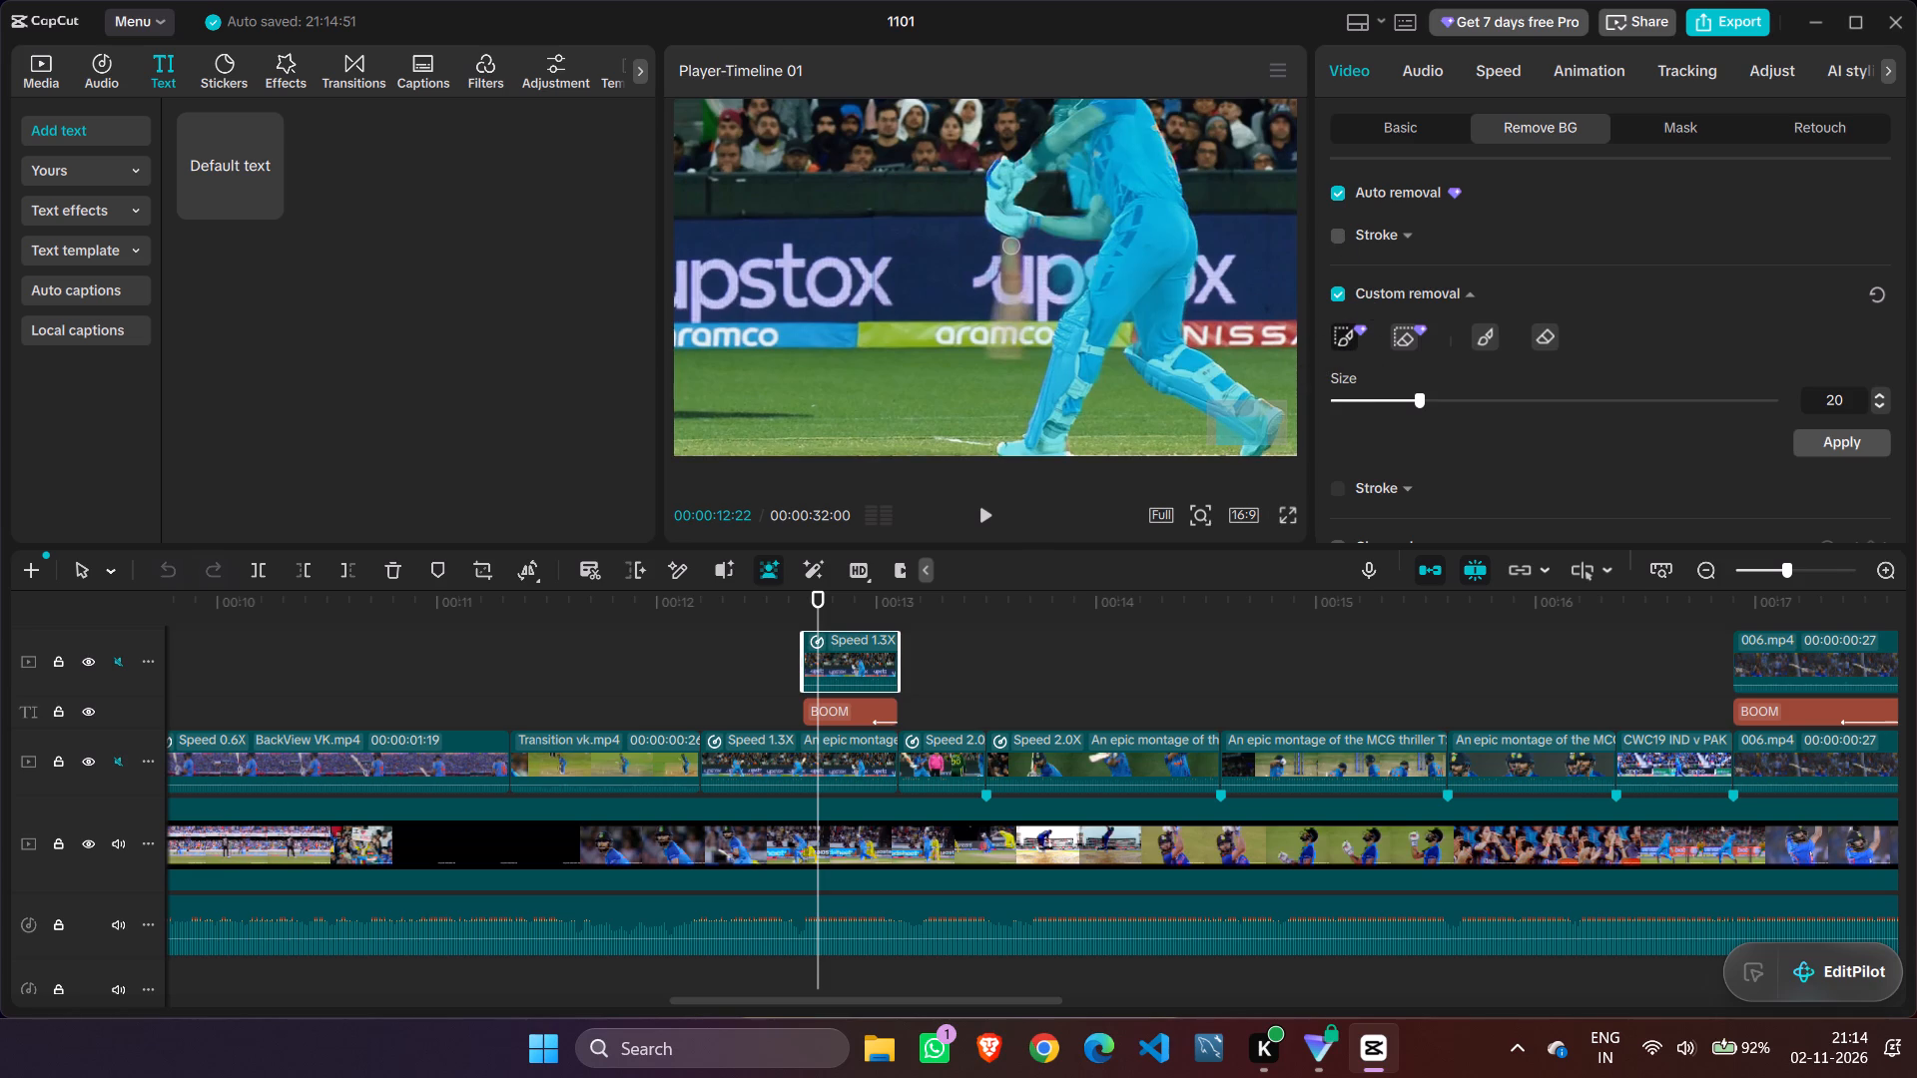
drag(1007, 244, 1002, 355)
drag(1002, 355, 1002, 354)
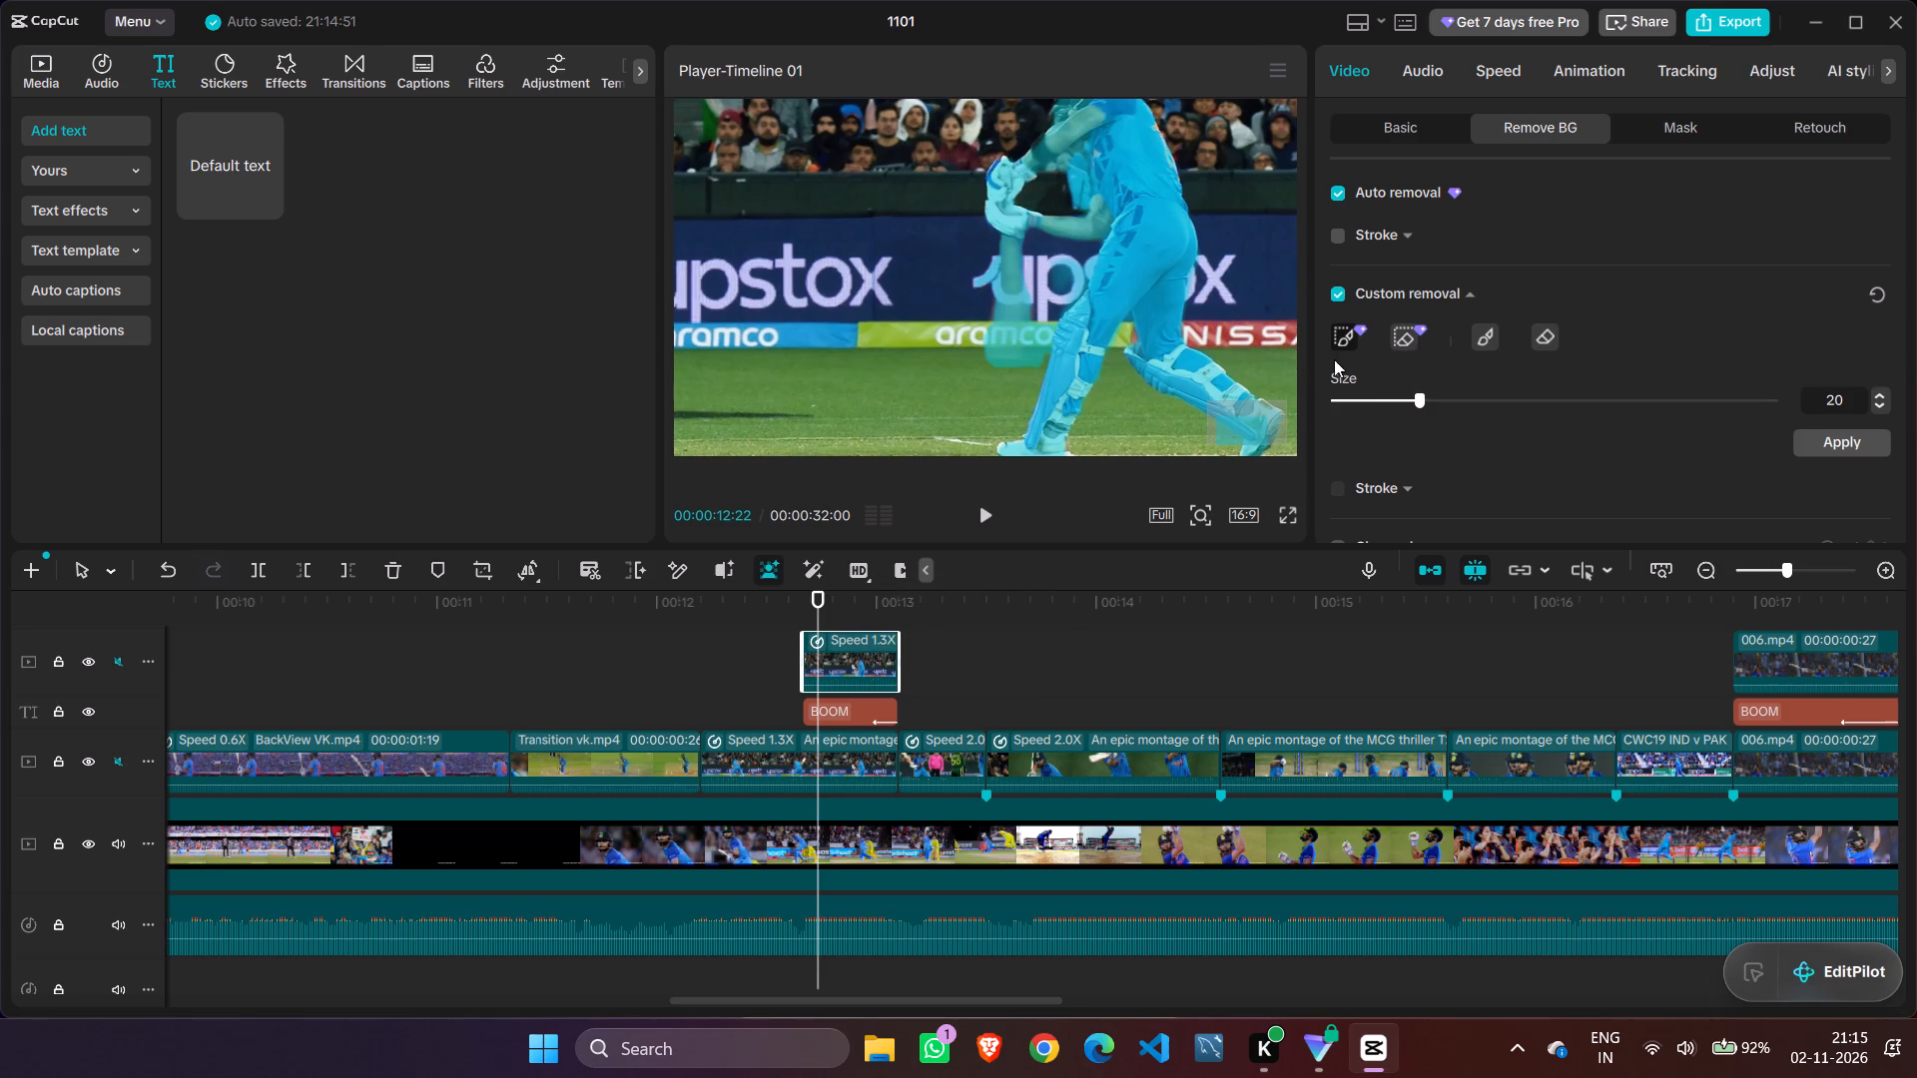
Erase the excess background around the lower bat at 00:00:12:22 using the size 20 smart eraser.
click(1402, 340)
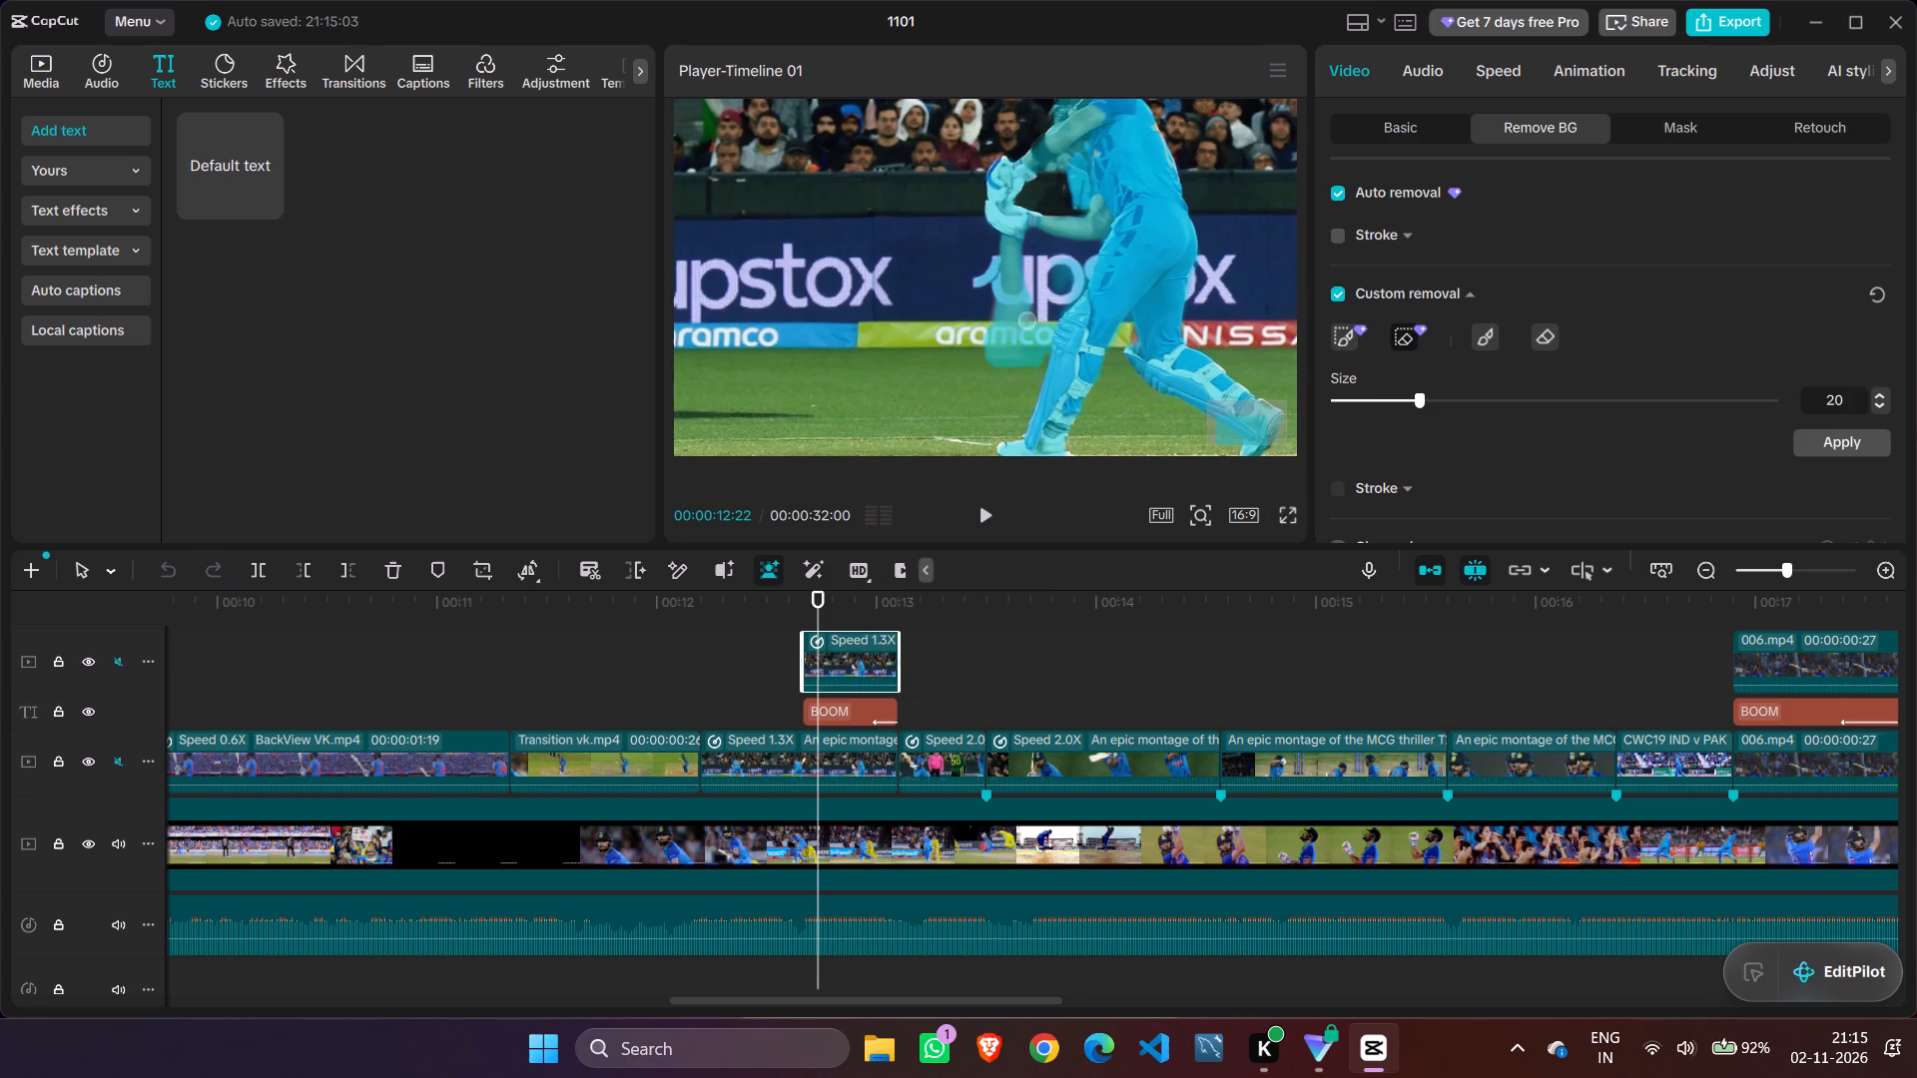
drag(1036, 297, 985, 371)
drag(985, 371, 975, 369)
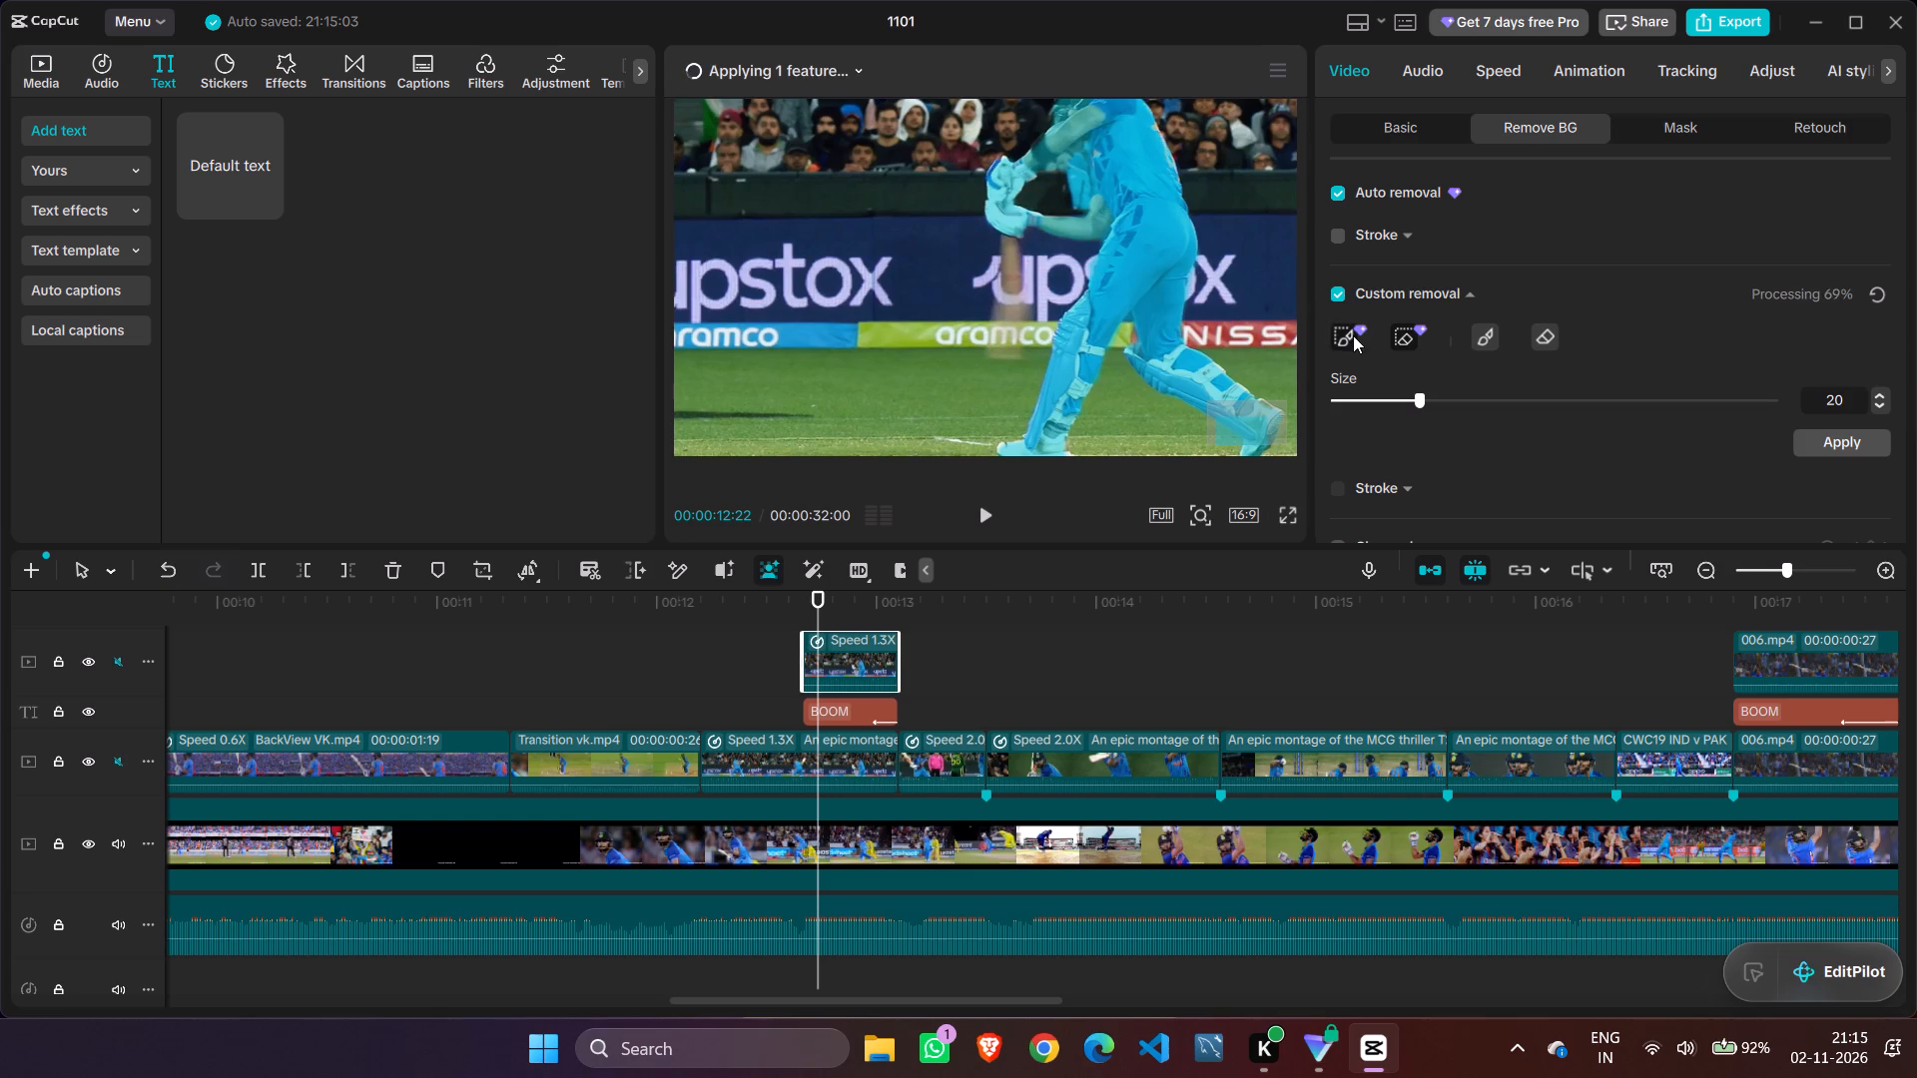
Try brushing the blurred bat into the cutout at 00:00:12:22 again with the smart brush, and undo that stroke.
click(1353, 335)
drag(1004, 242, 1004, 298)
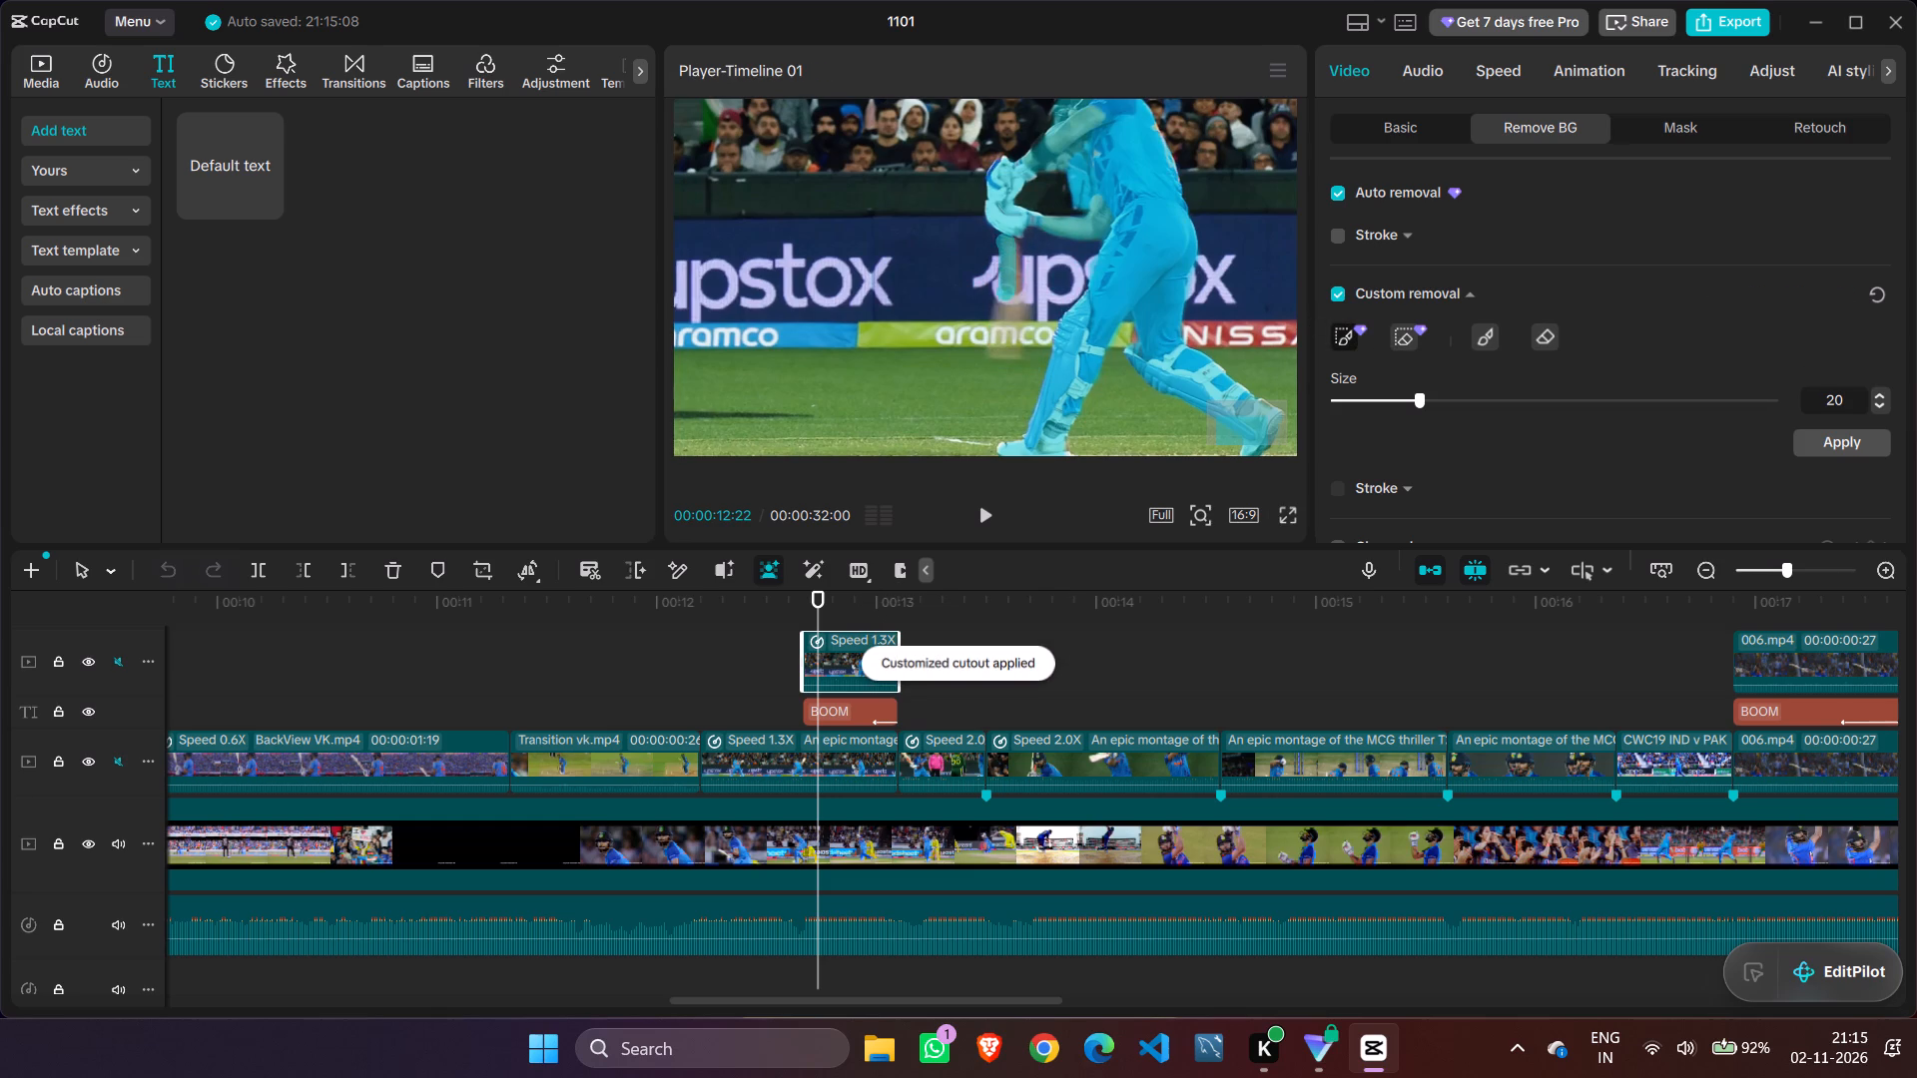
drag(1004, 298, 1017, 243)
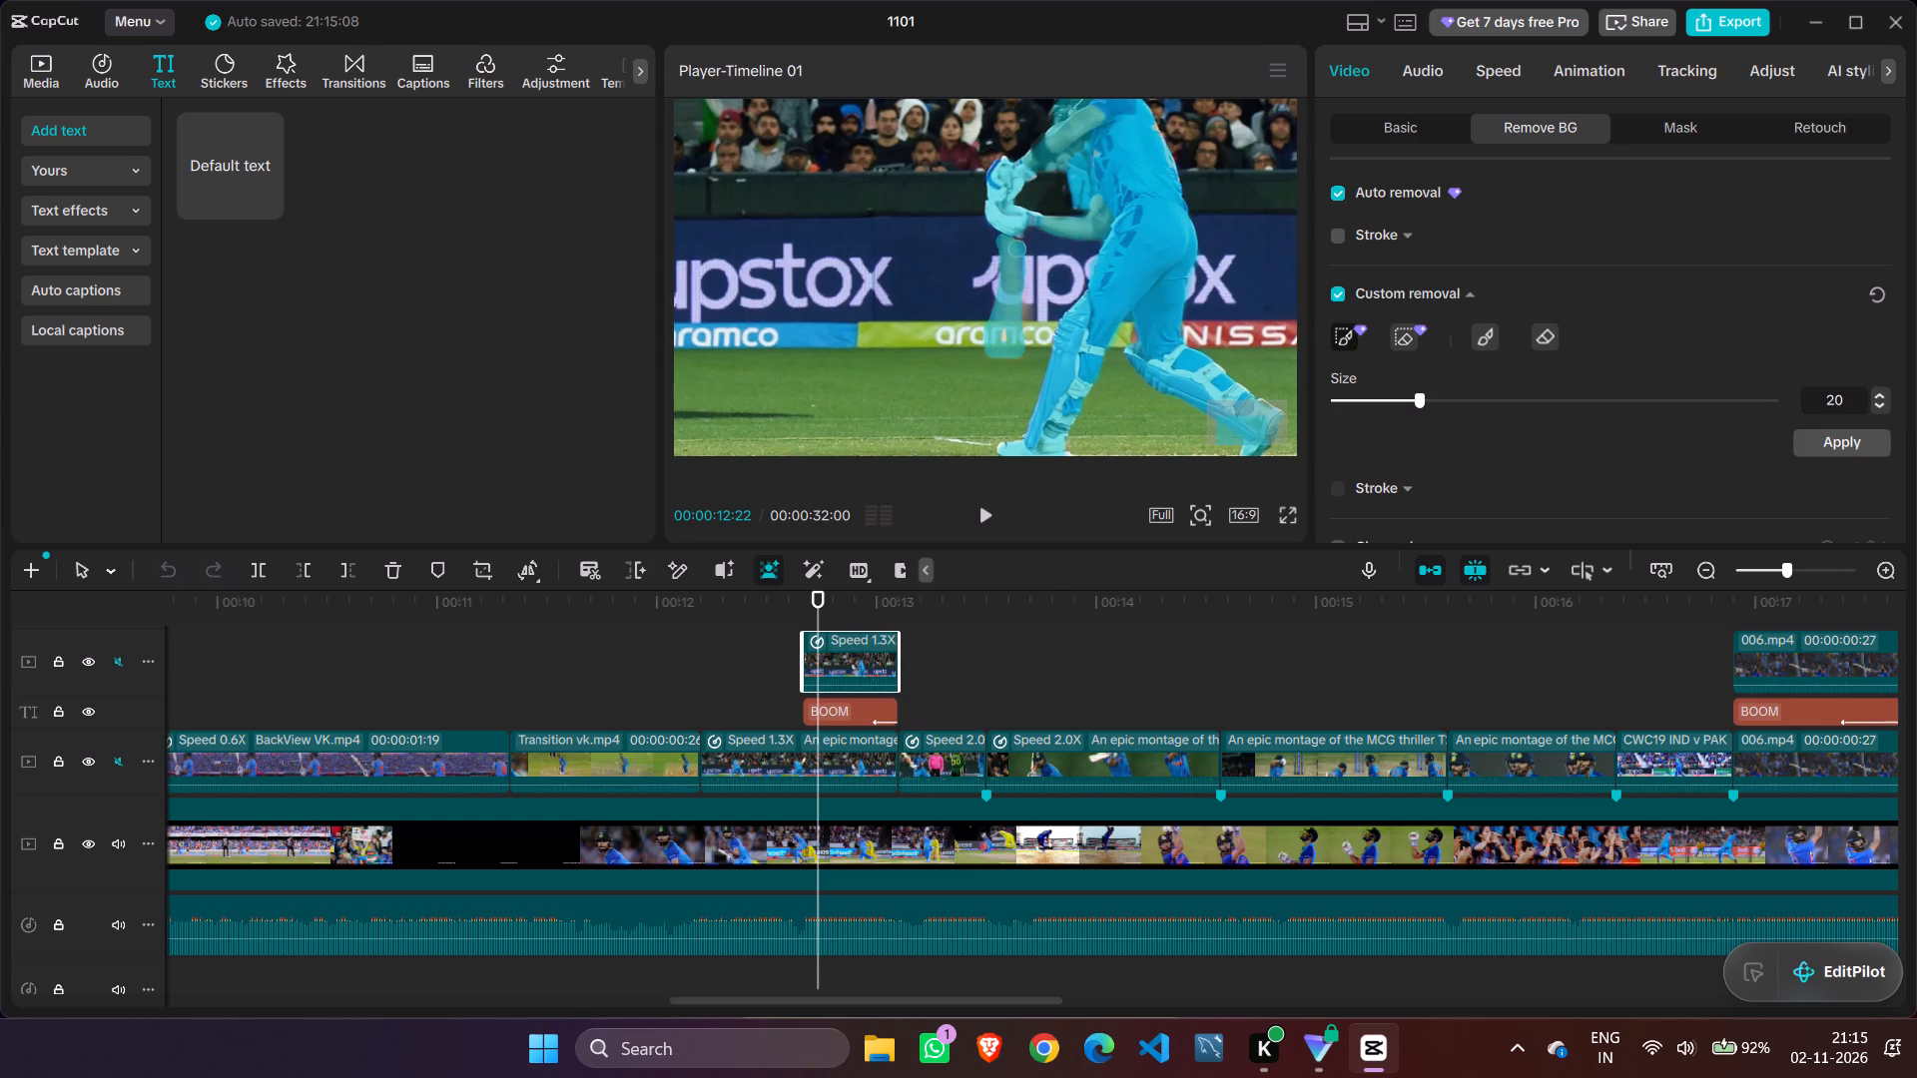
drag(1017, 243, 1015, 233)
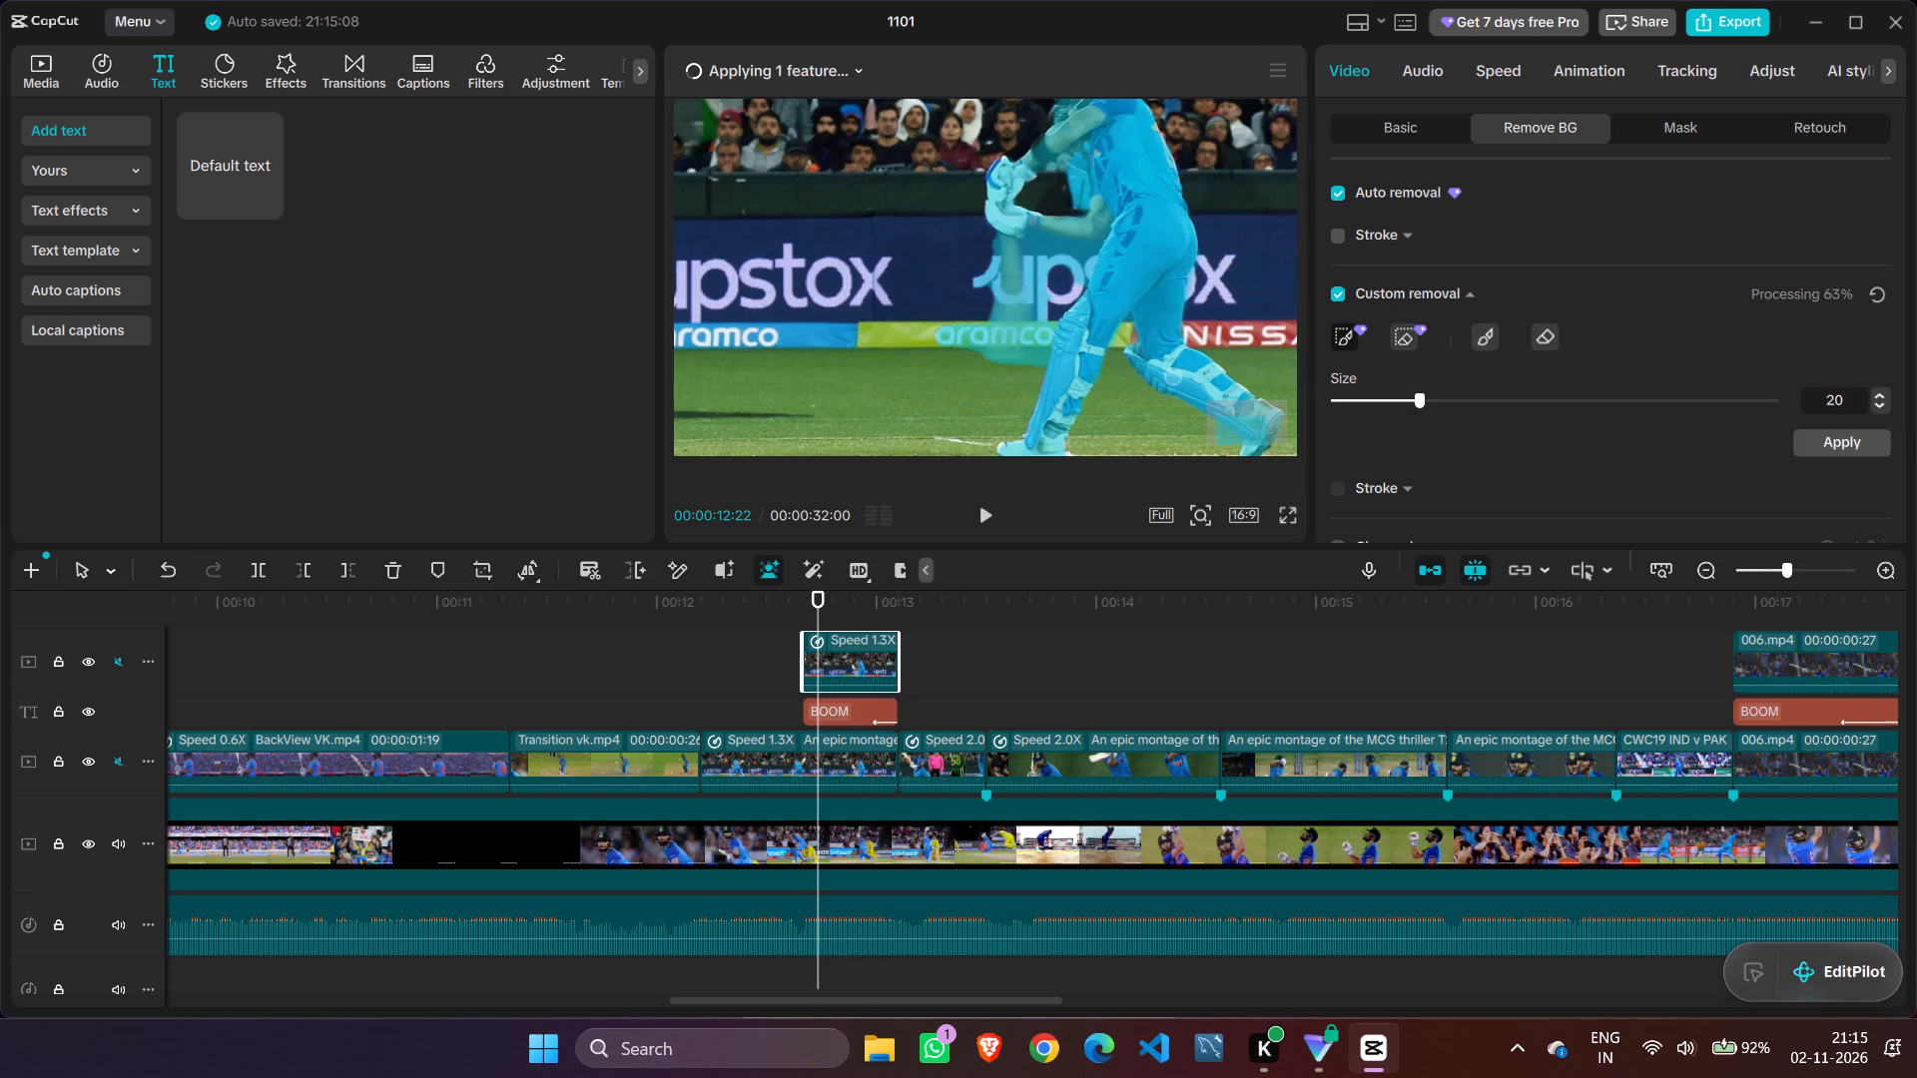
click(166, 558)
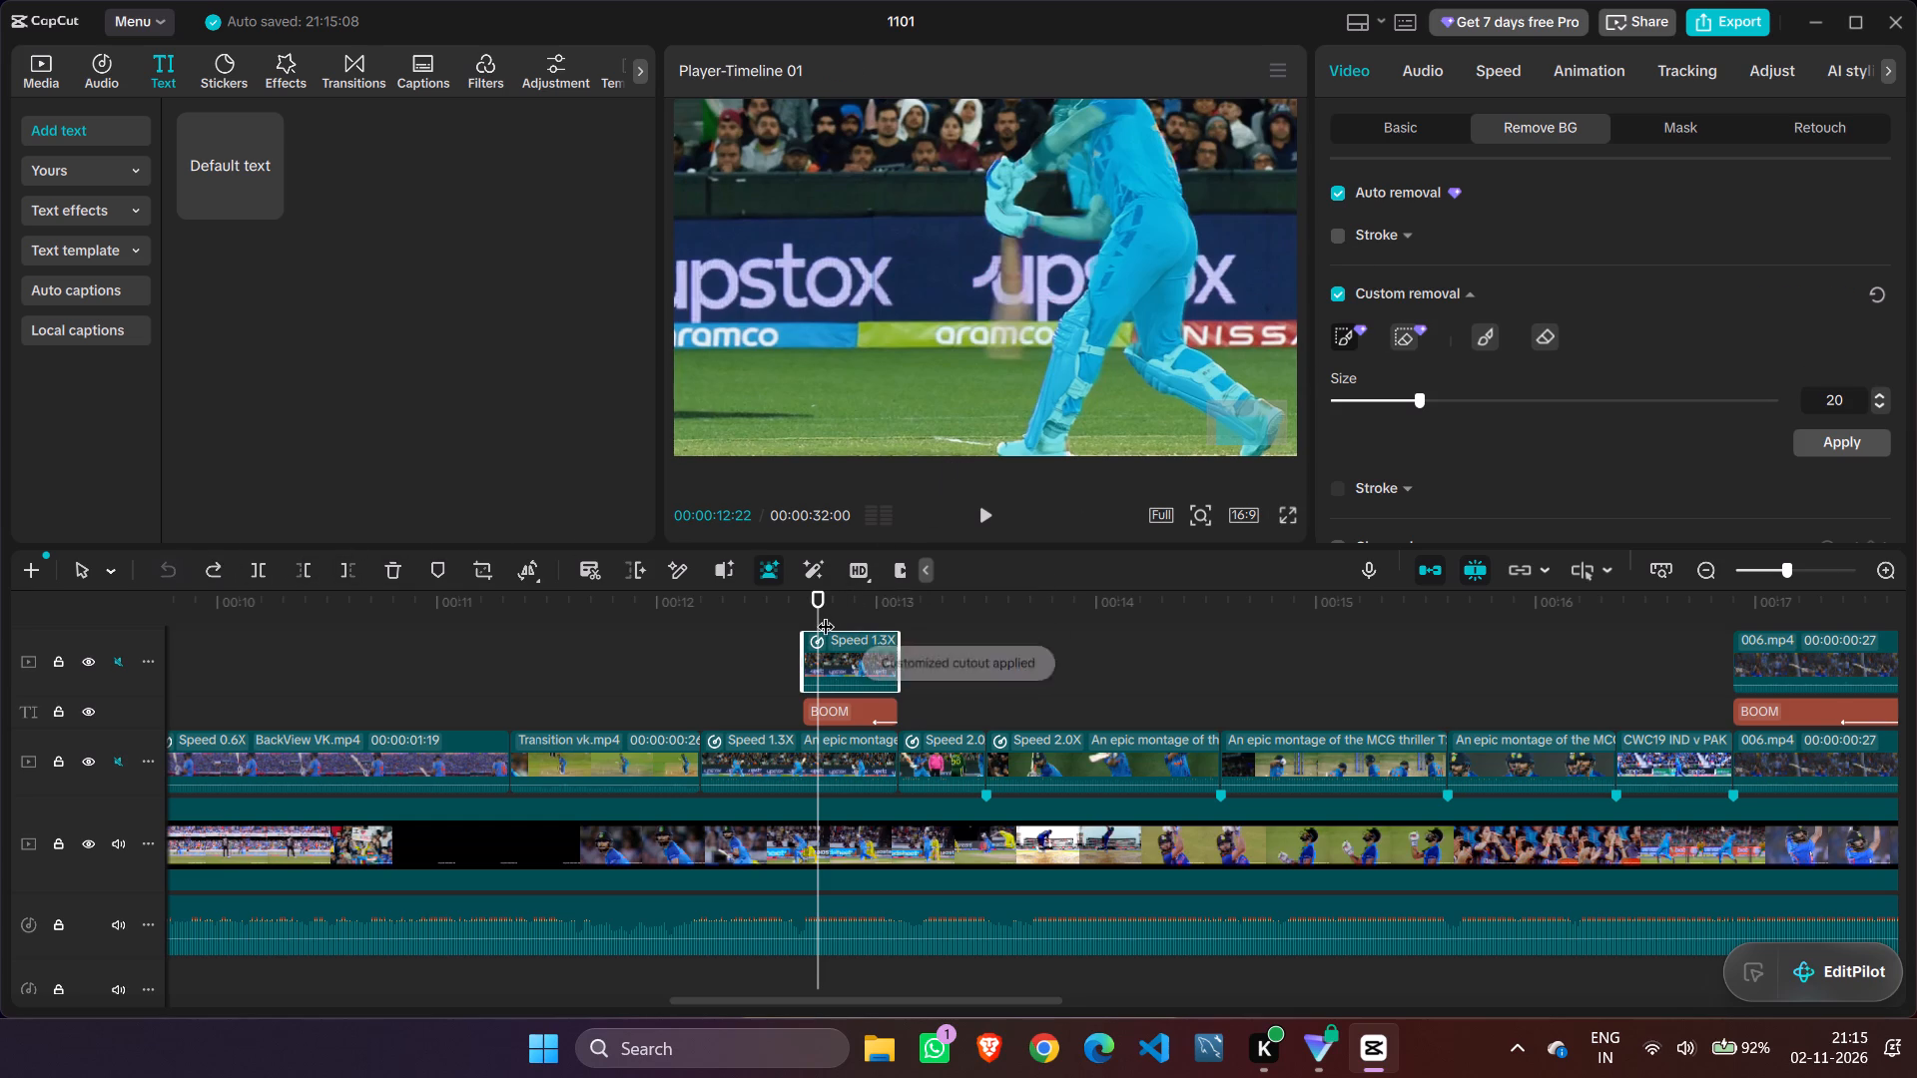
Check the cutout frames between 00:00:12:28 and 00:00:12:07 and apply the custom background removal to the overlay clip.
drag(820, 609, 859, 616)
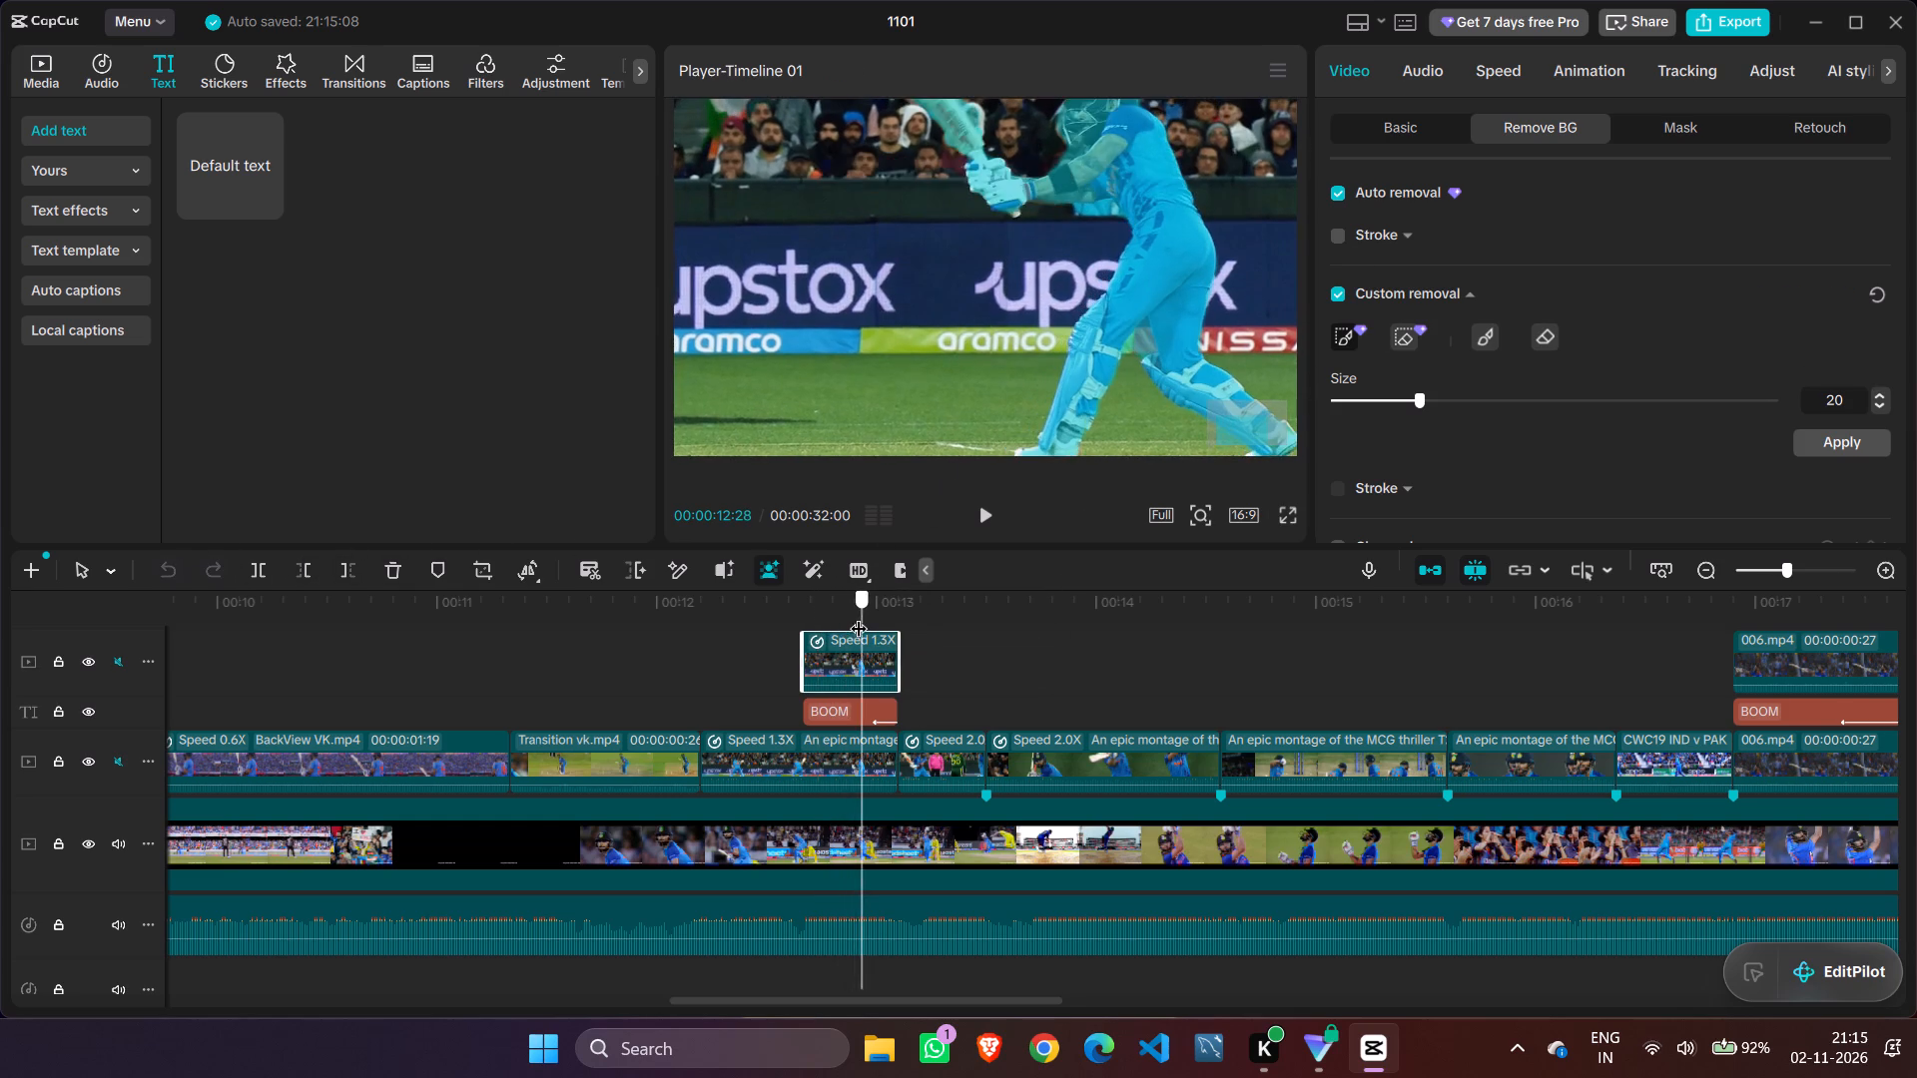
drag(859, 616, 826, 618)
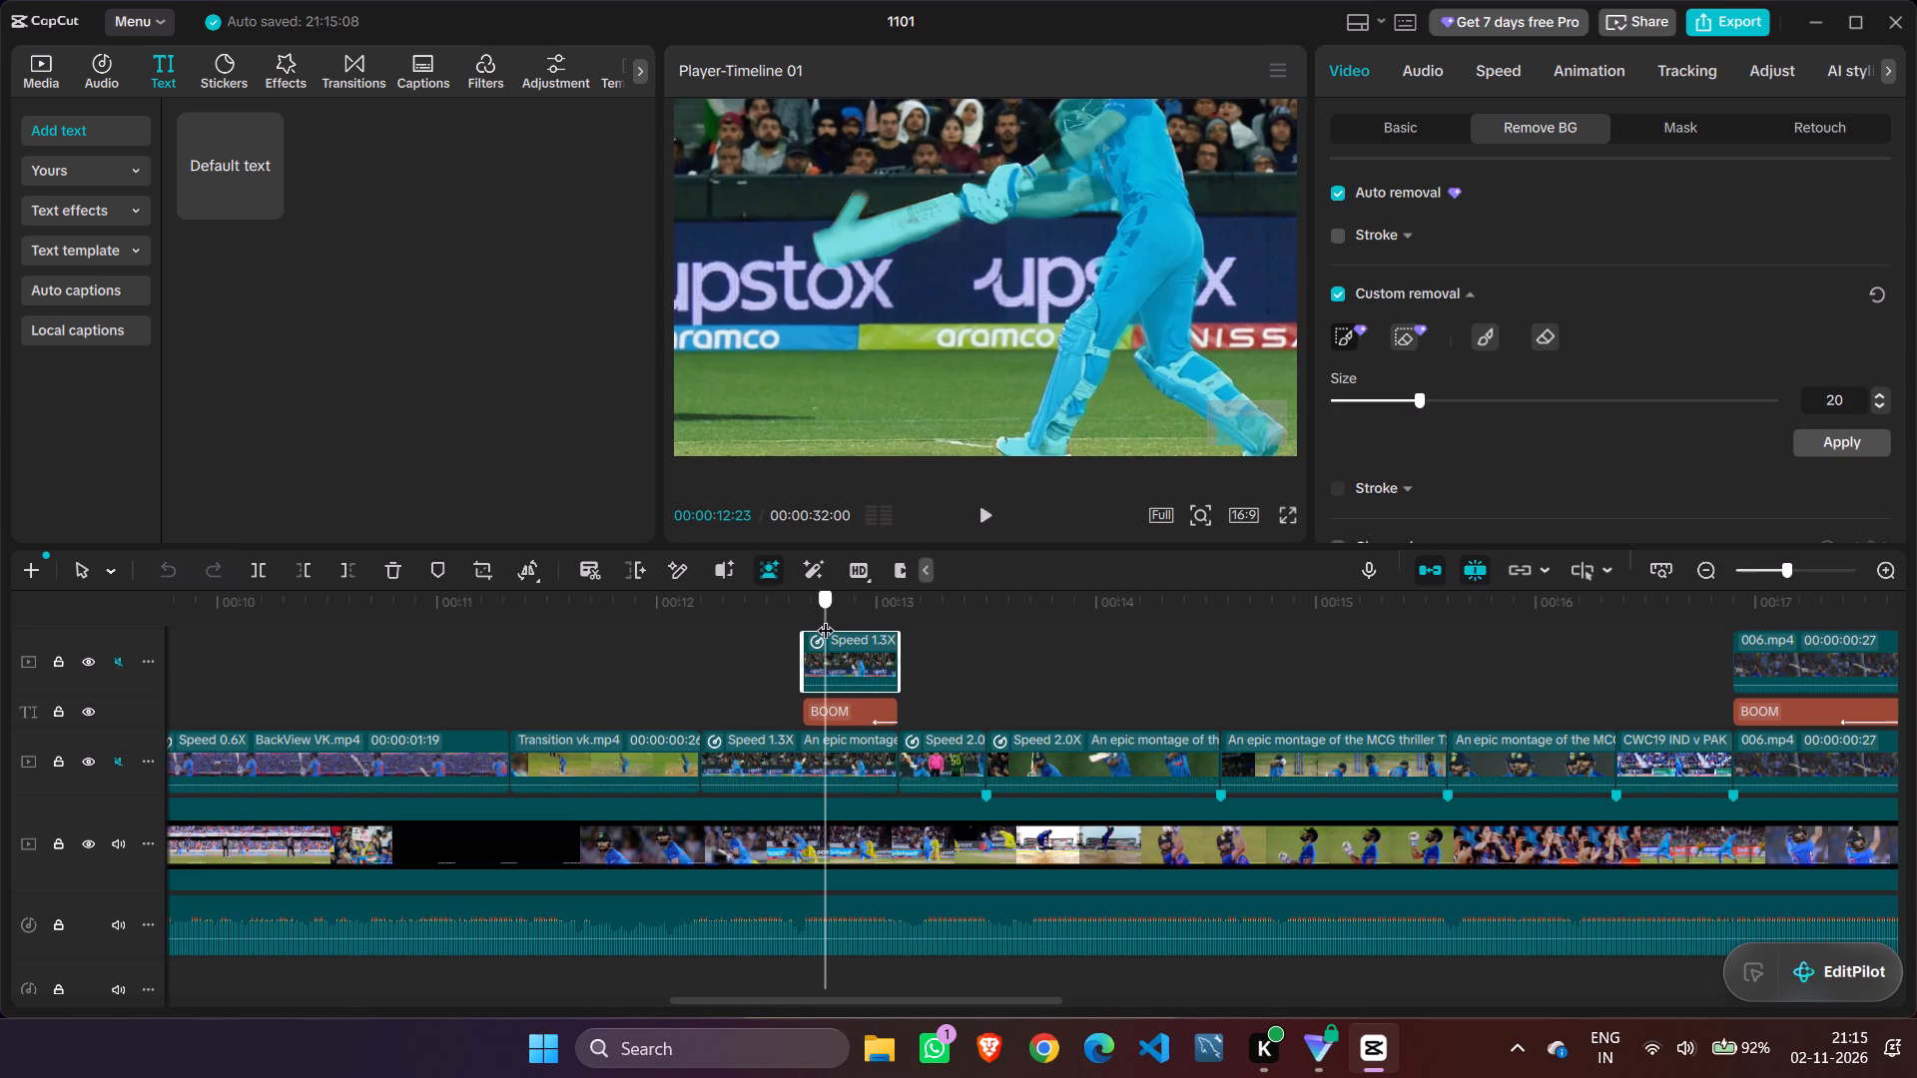
drag(826, 618, 710, 622)
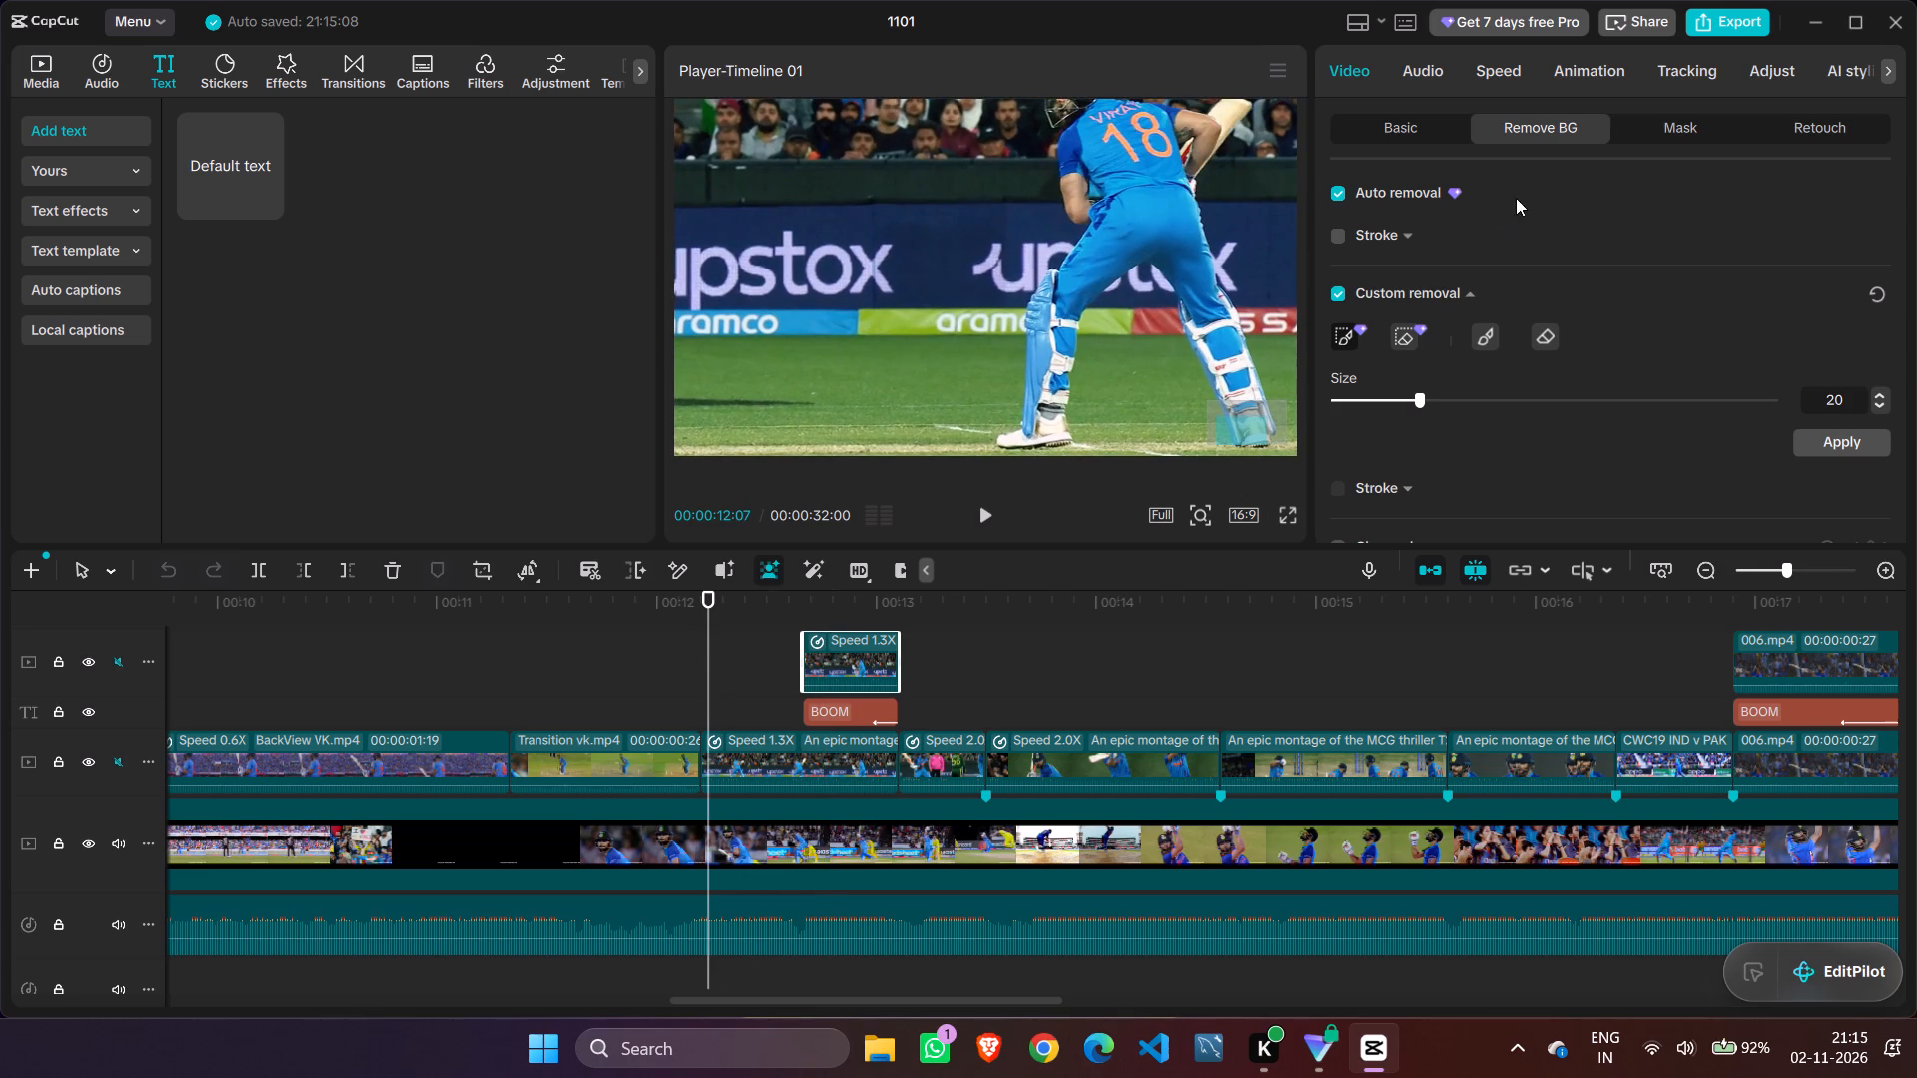
click(1814, 443)
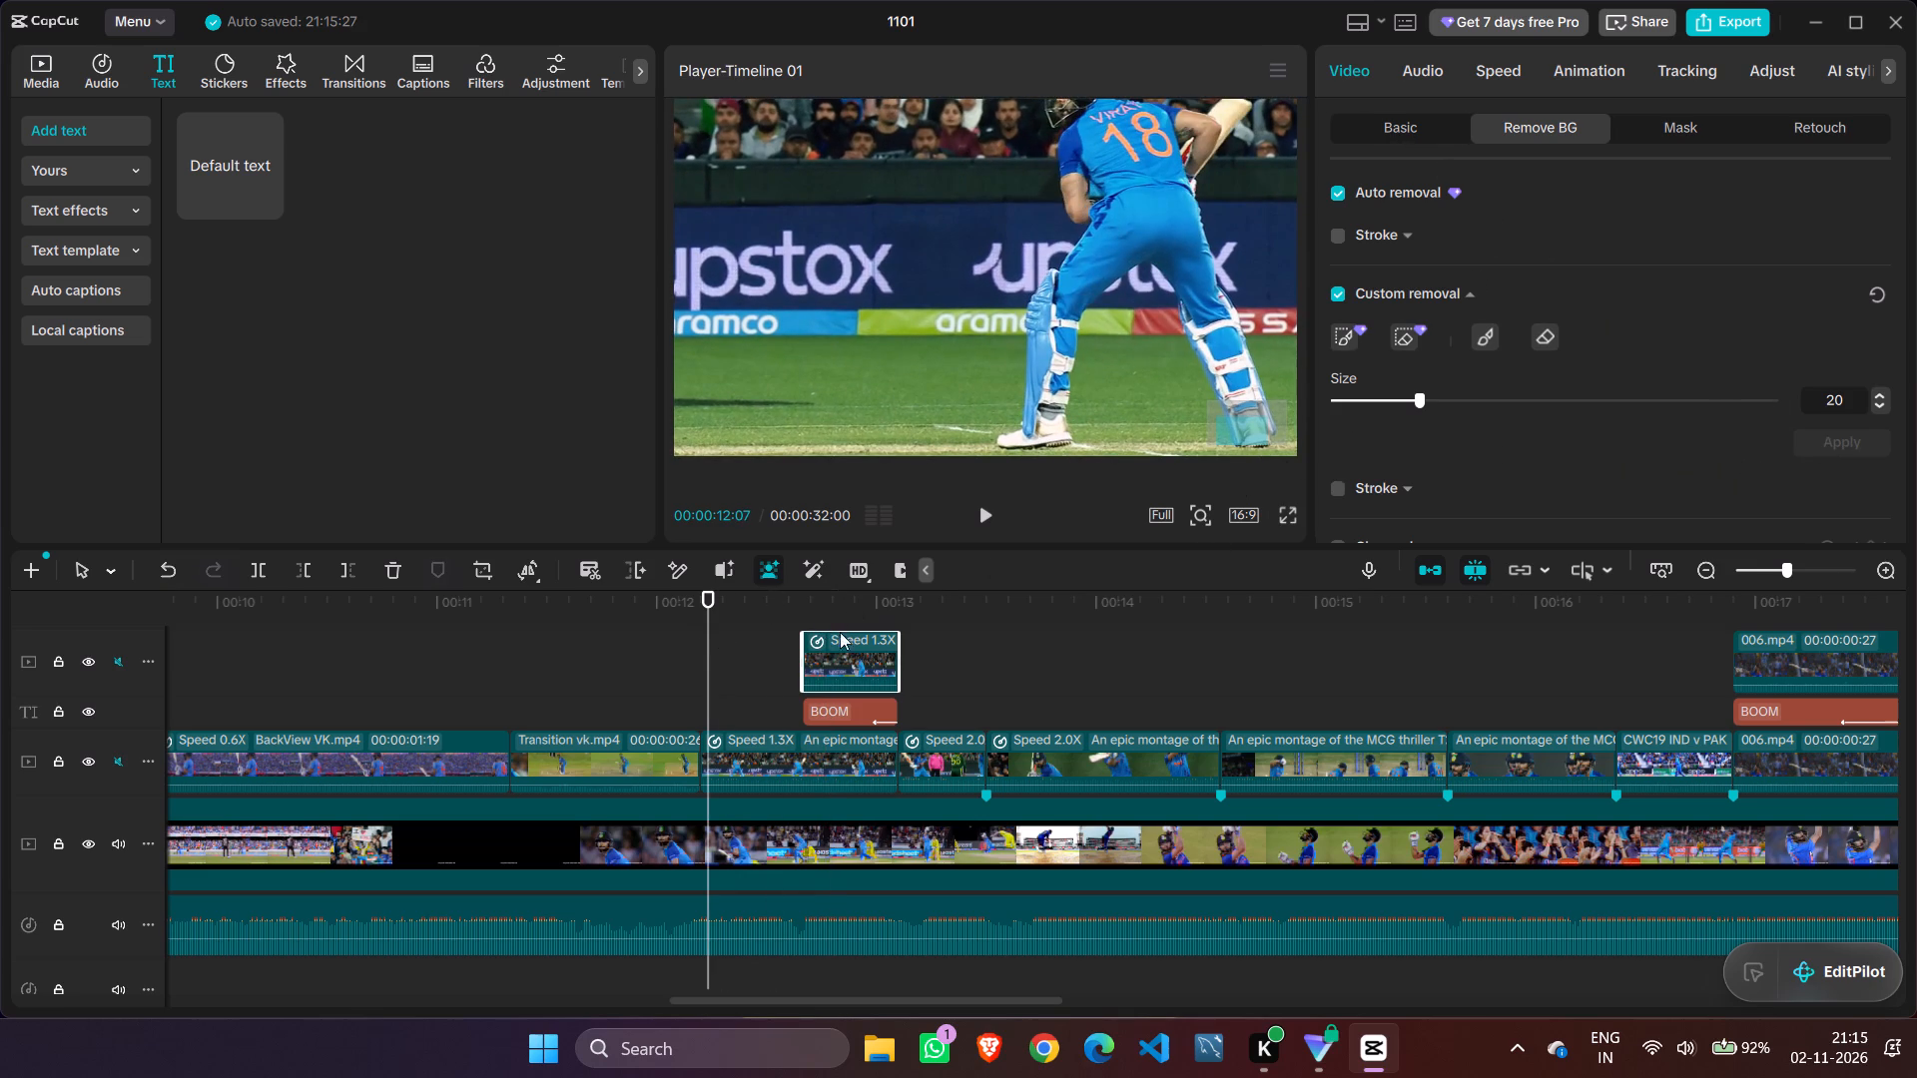
Play and scrub the section between about 00:00:12:01 and 00:00:13:15 to examine the batsman-and-bat cutout over the BOOM text.
click(1211, 512)
click(1155, 557)
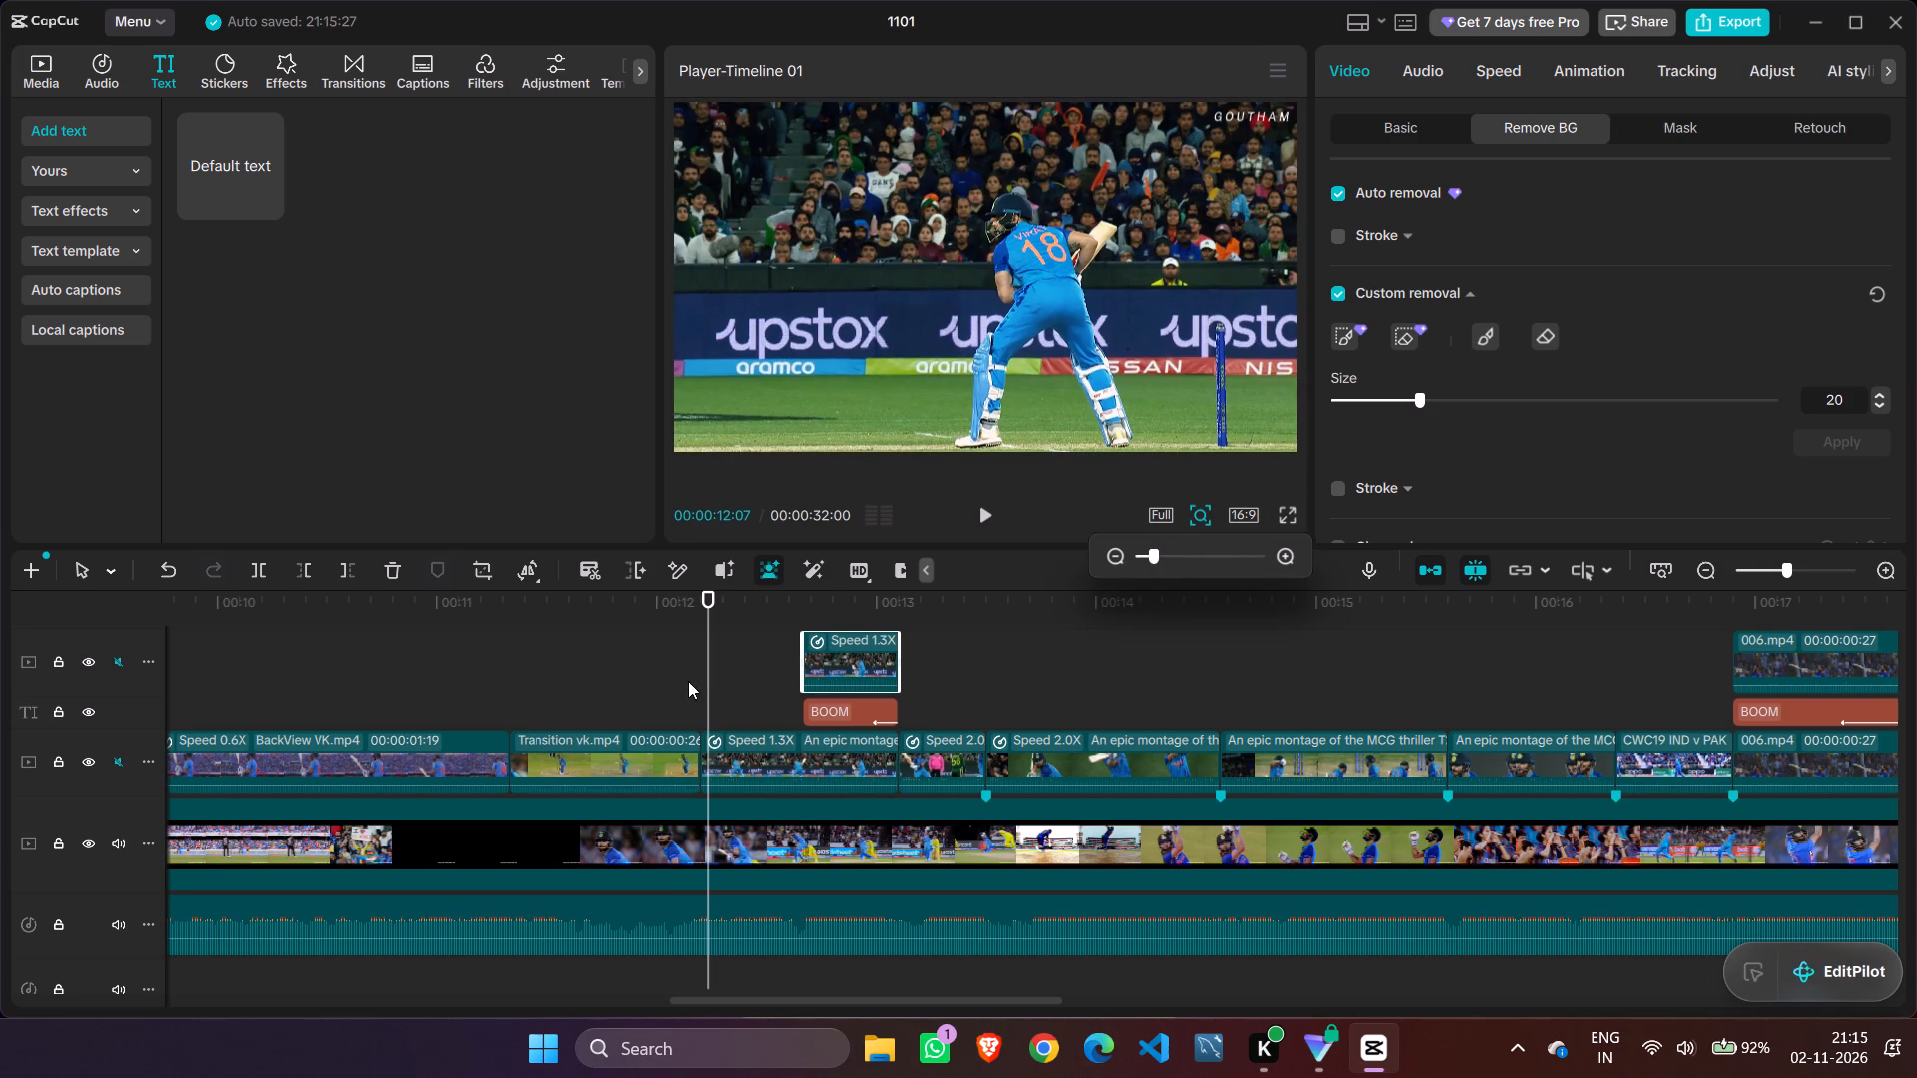
click(667, 672)
click(979, 516)
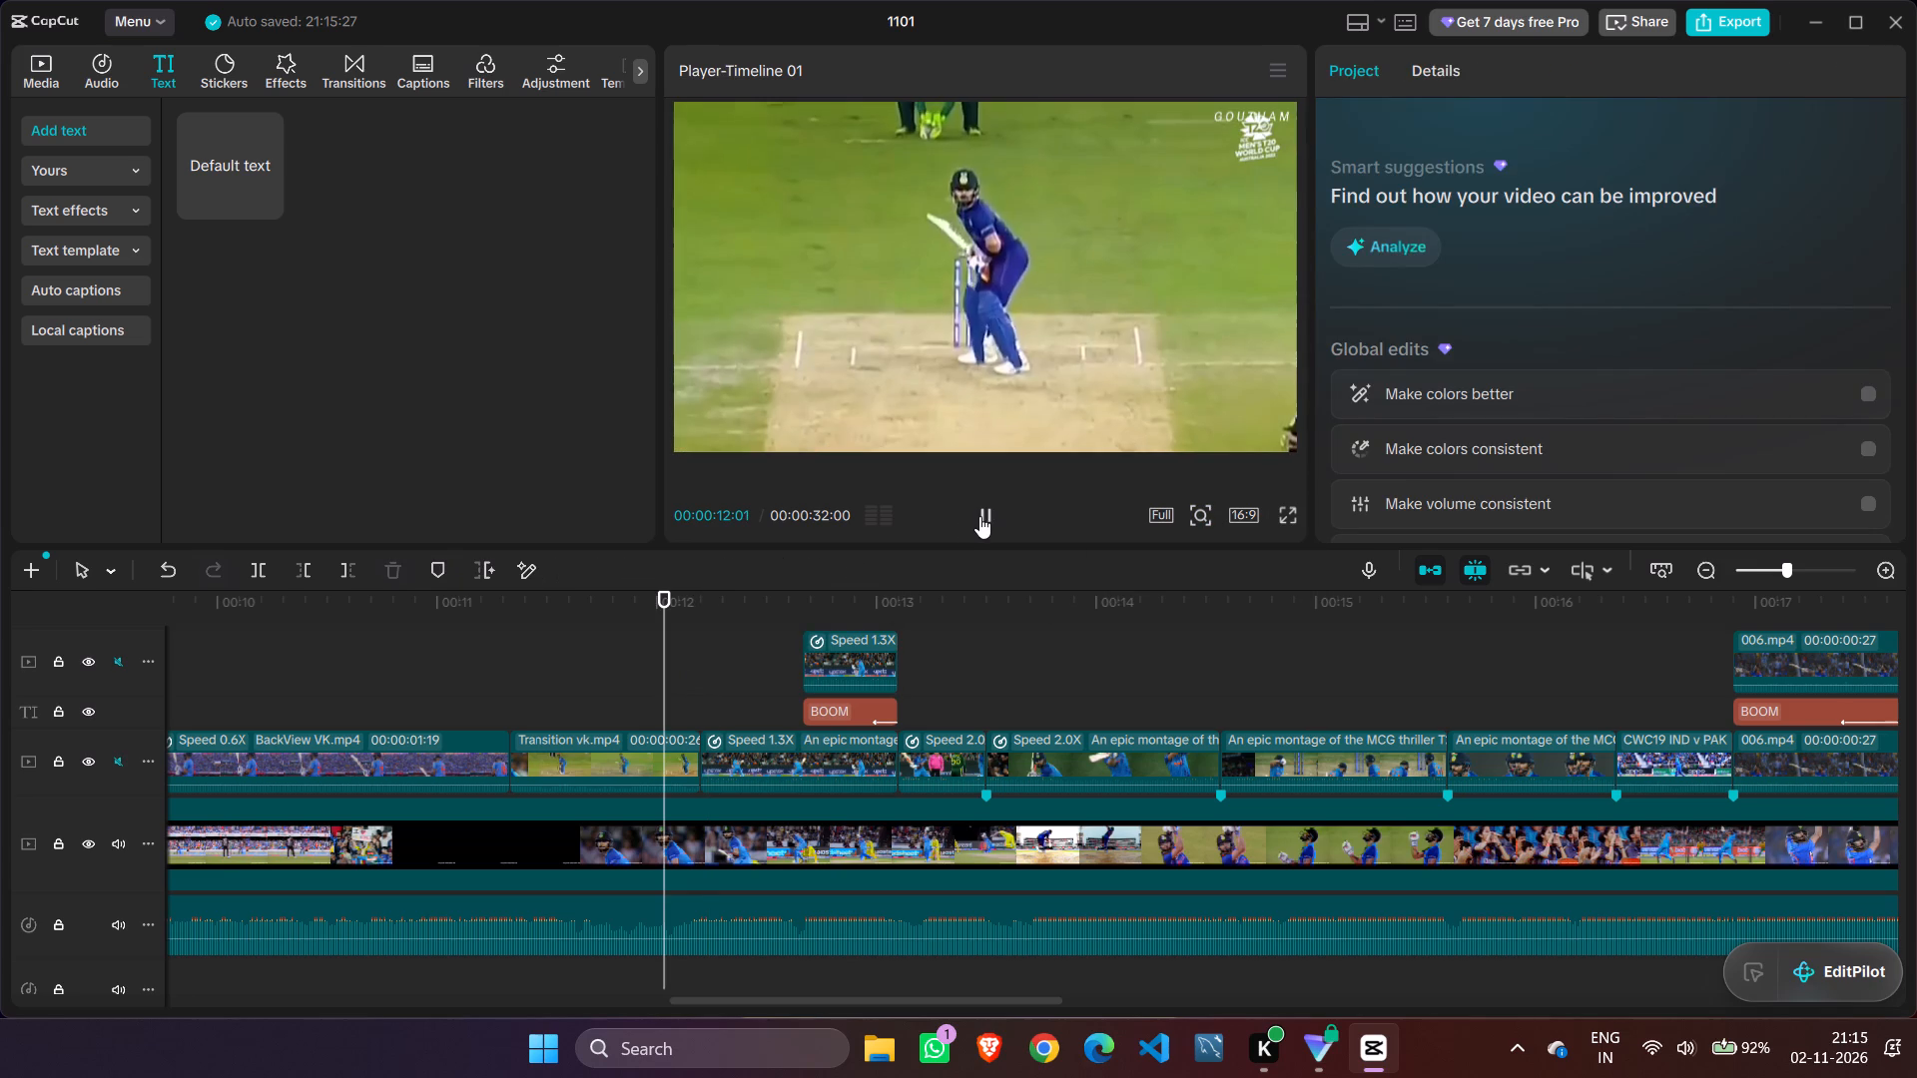
click(981, 515)
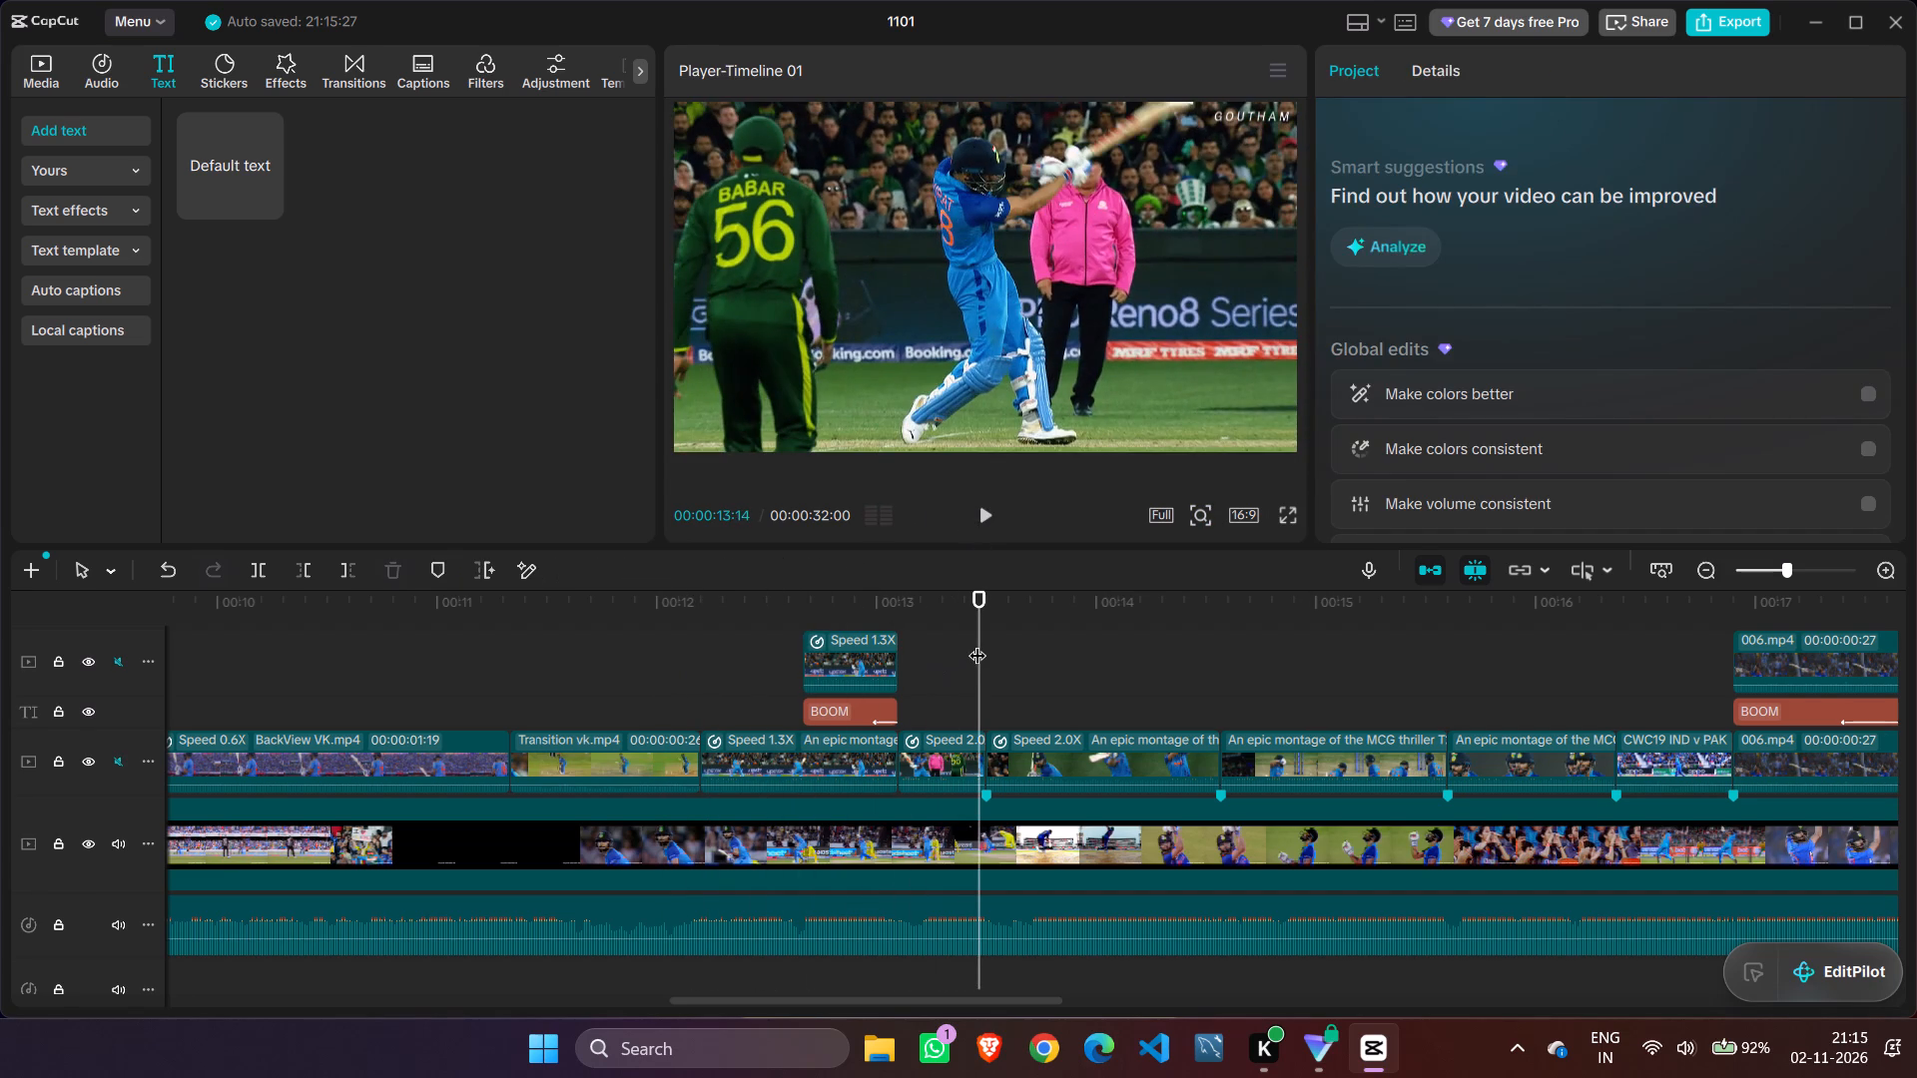
drag(979, 639, 792, 643)
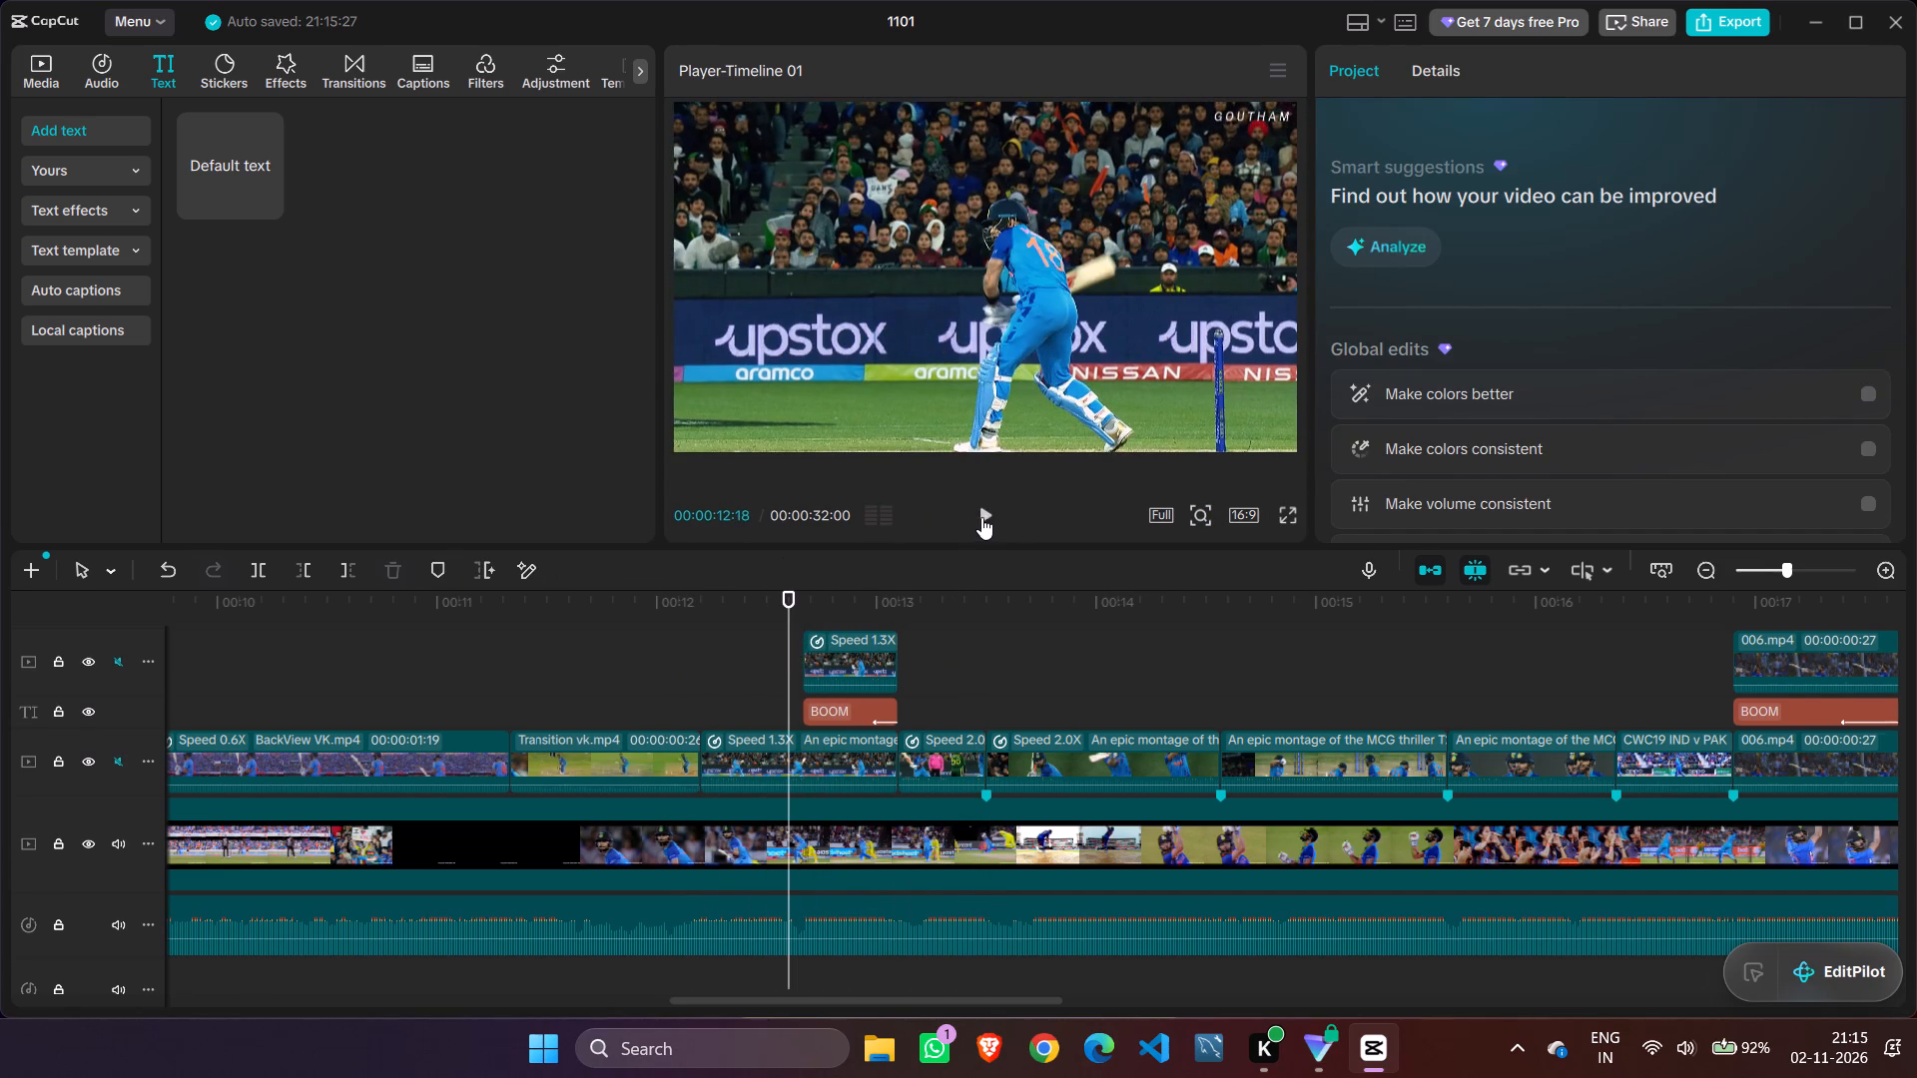
click(982, 517)
click(982, 517)
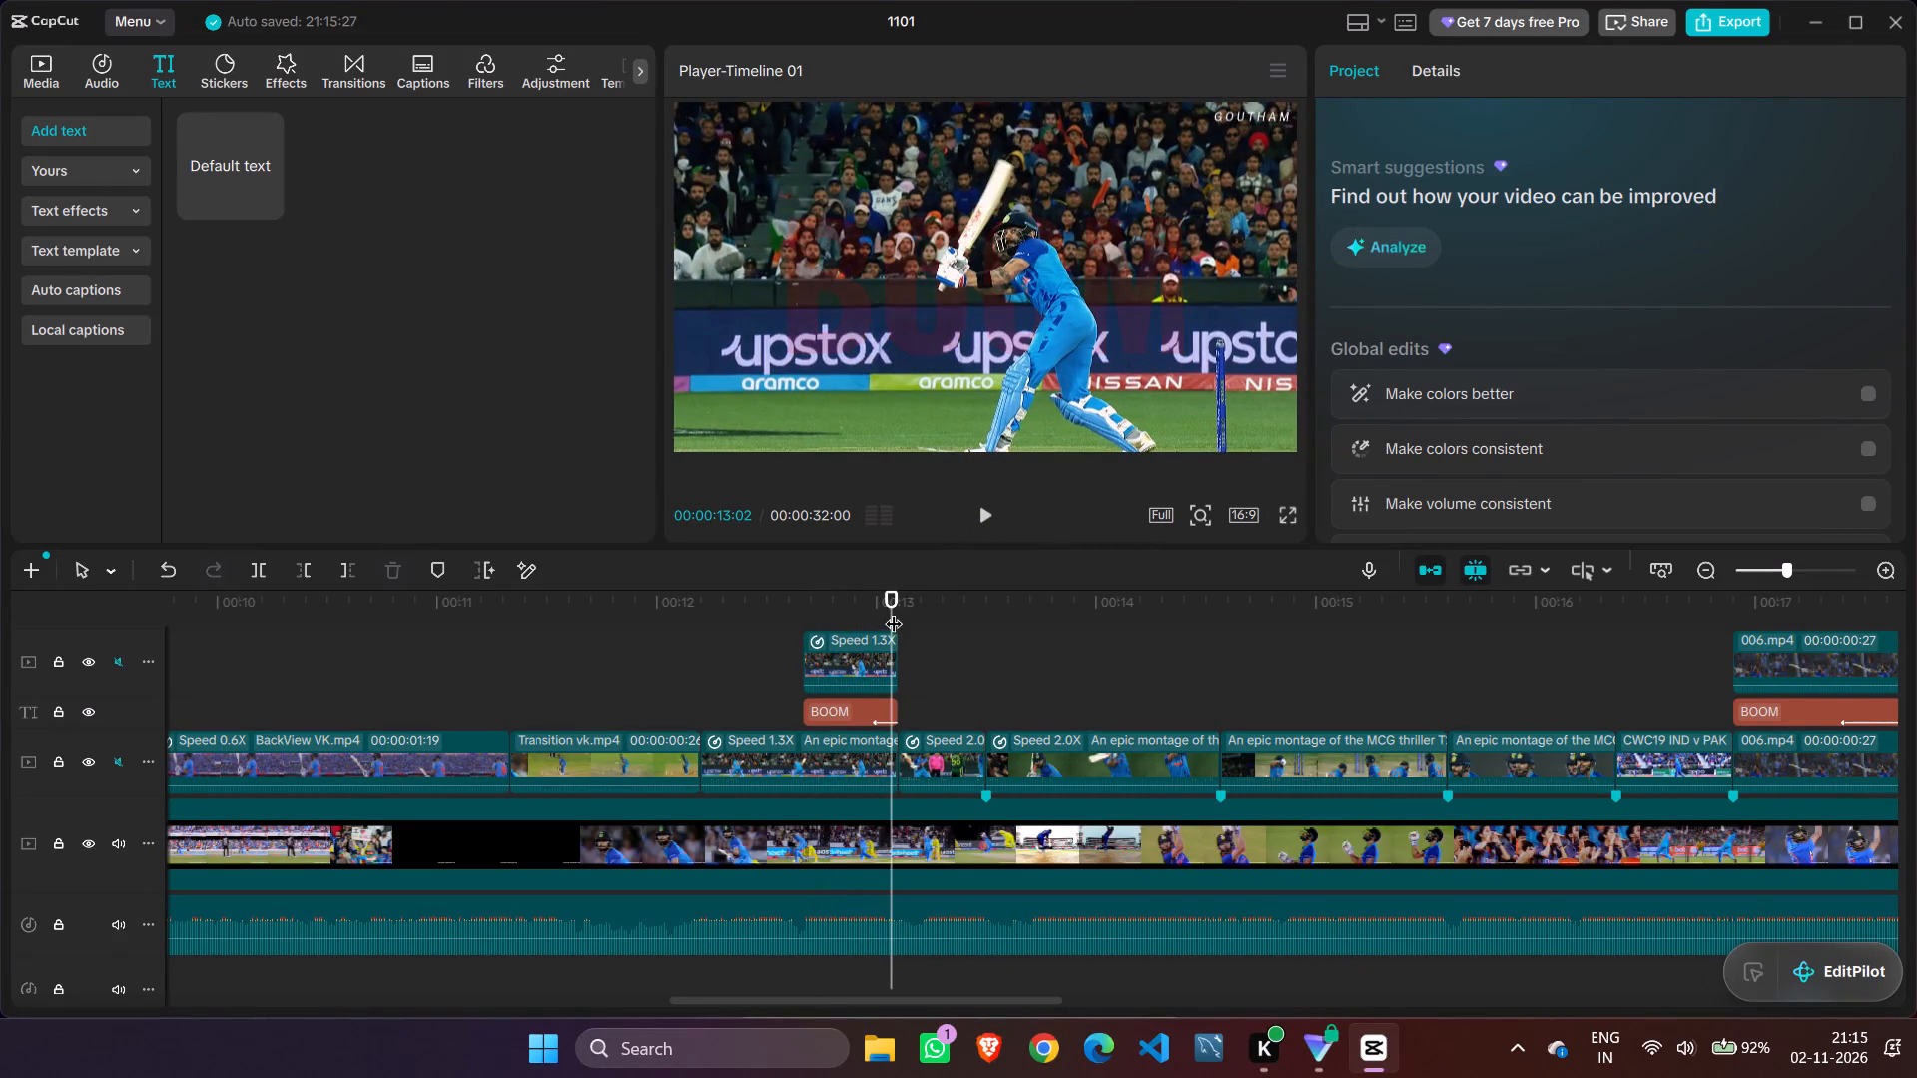
drag(894, 611, 781, 609)
click(974, 516)
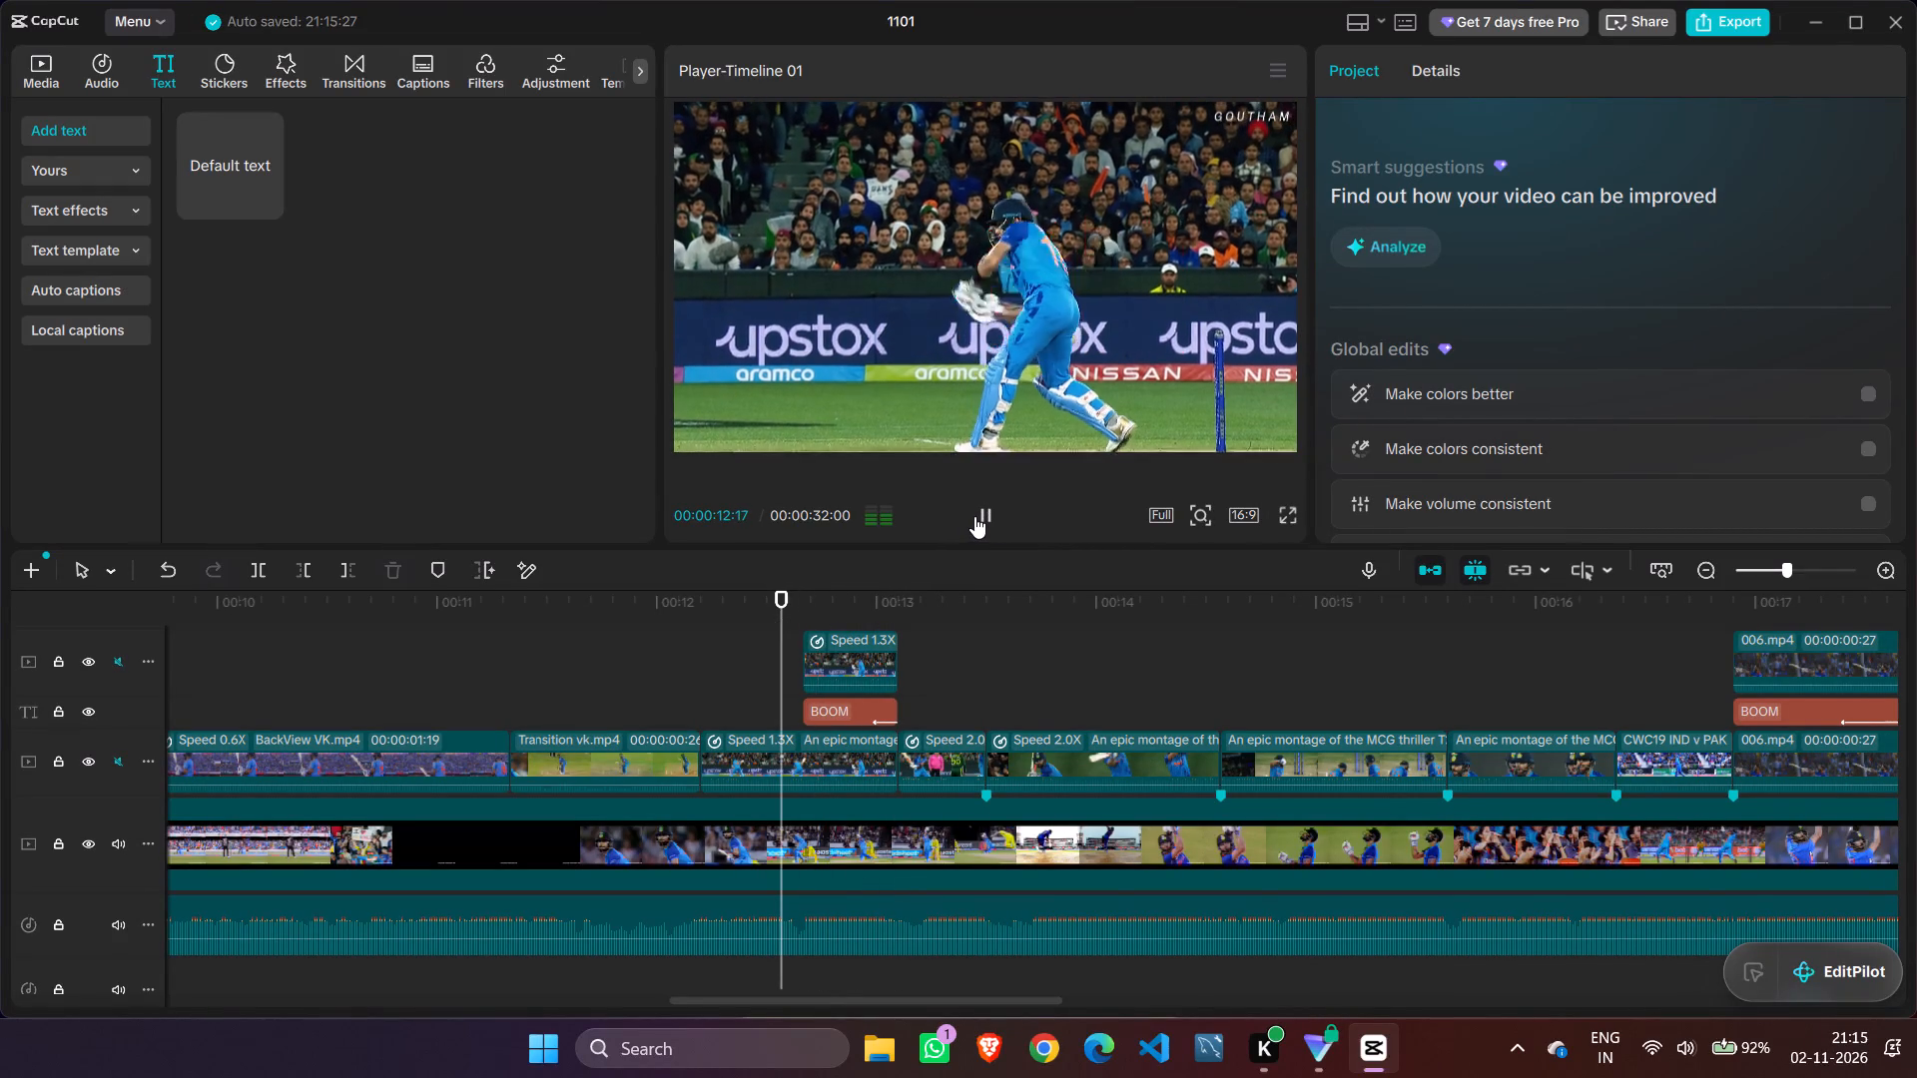
click(974, 516)
drag(982, 621, 972, 621)
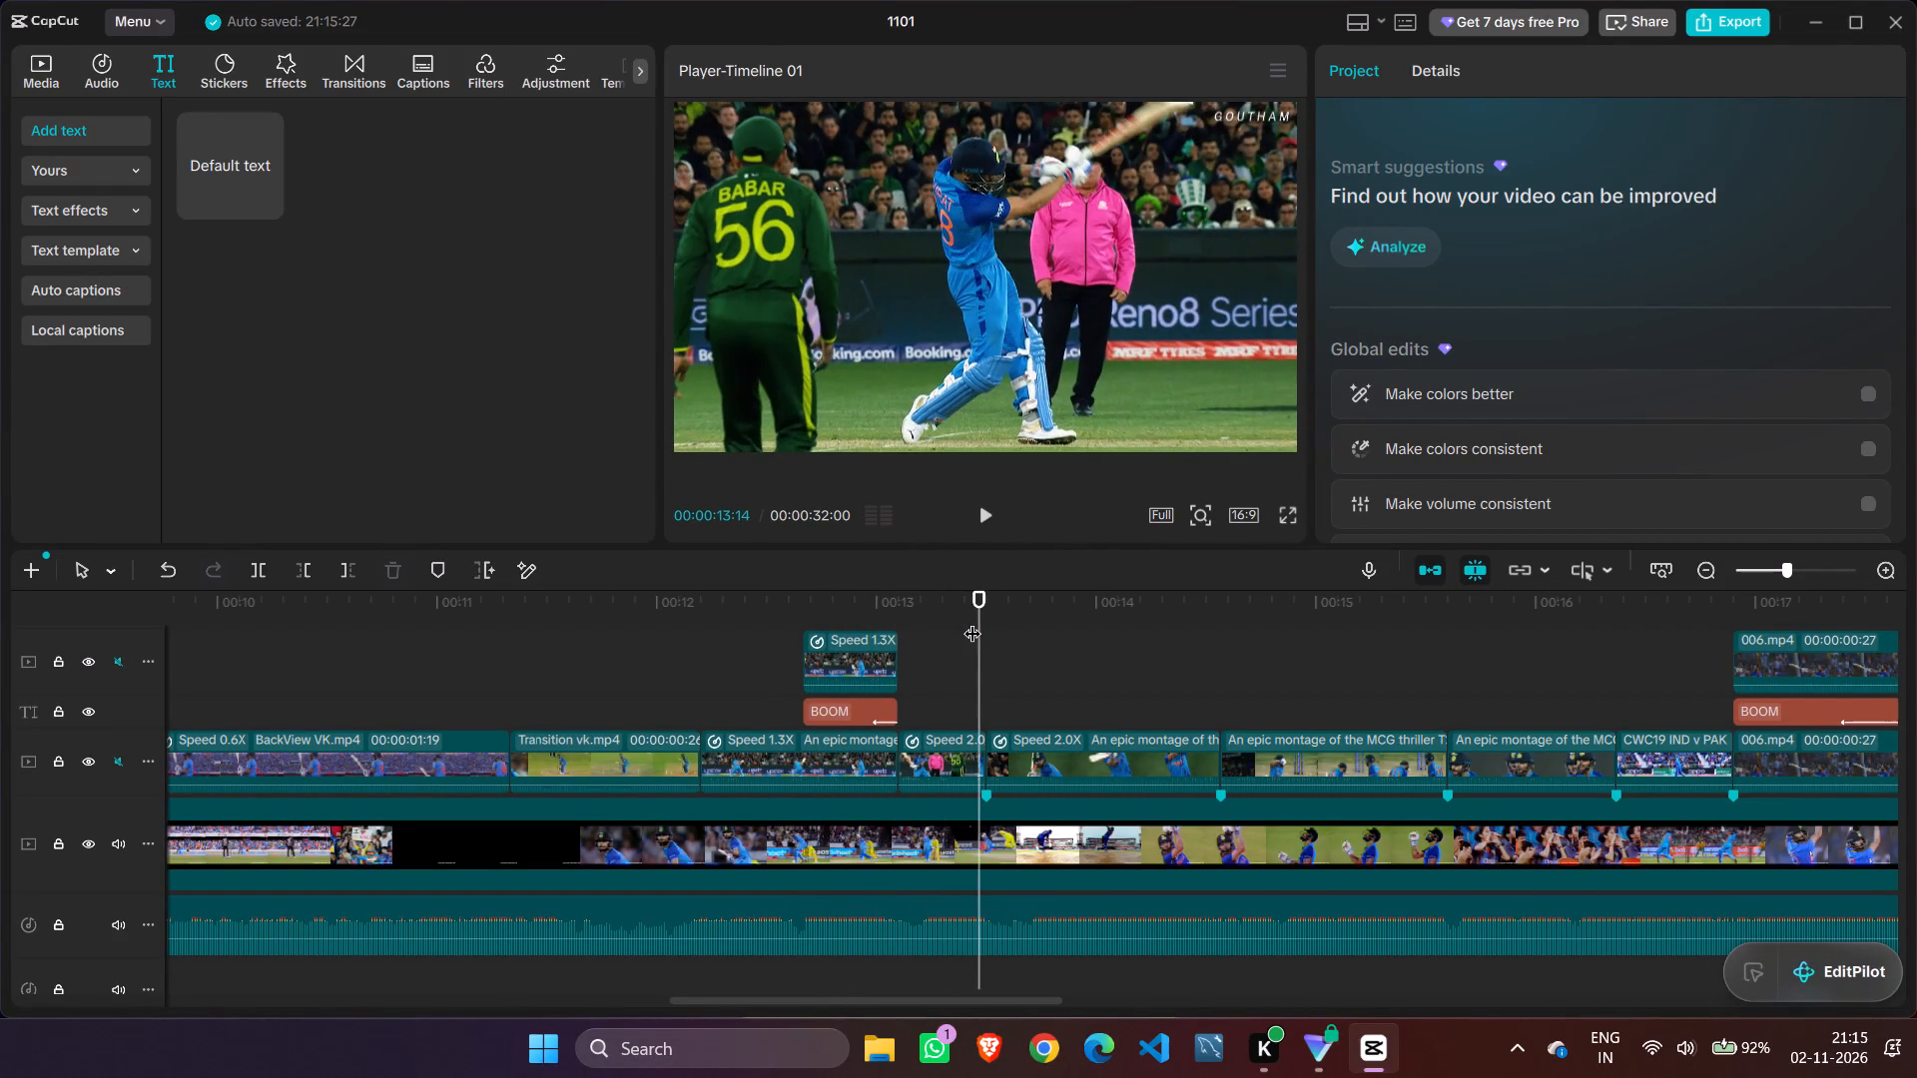
drag(972, 621, 811, 619)
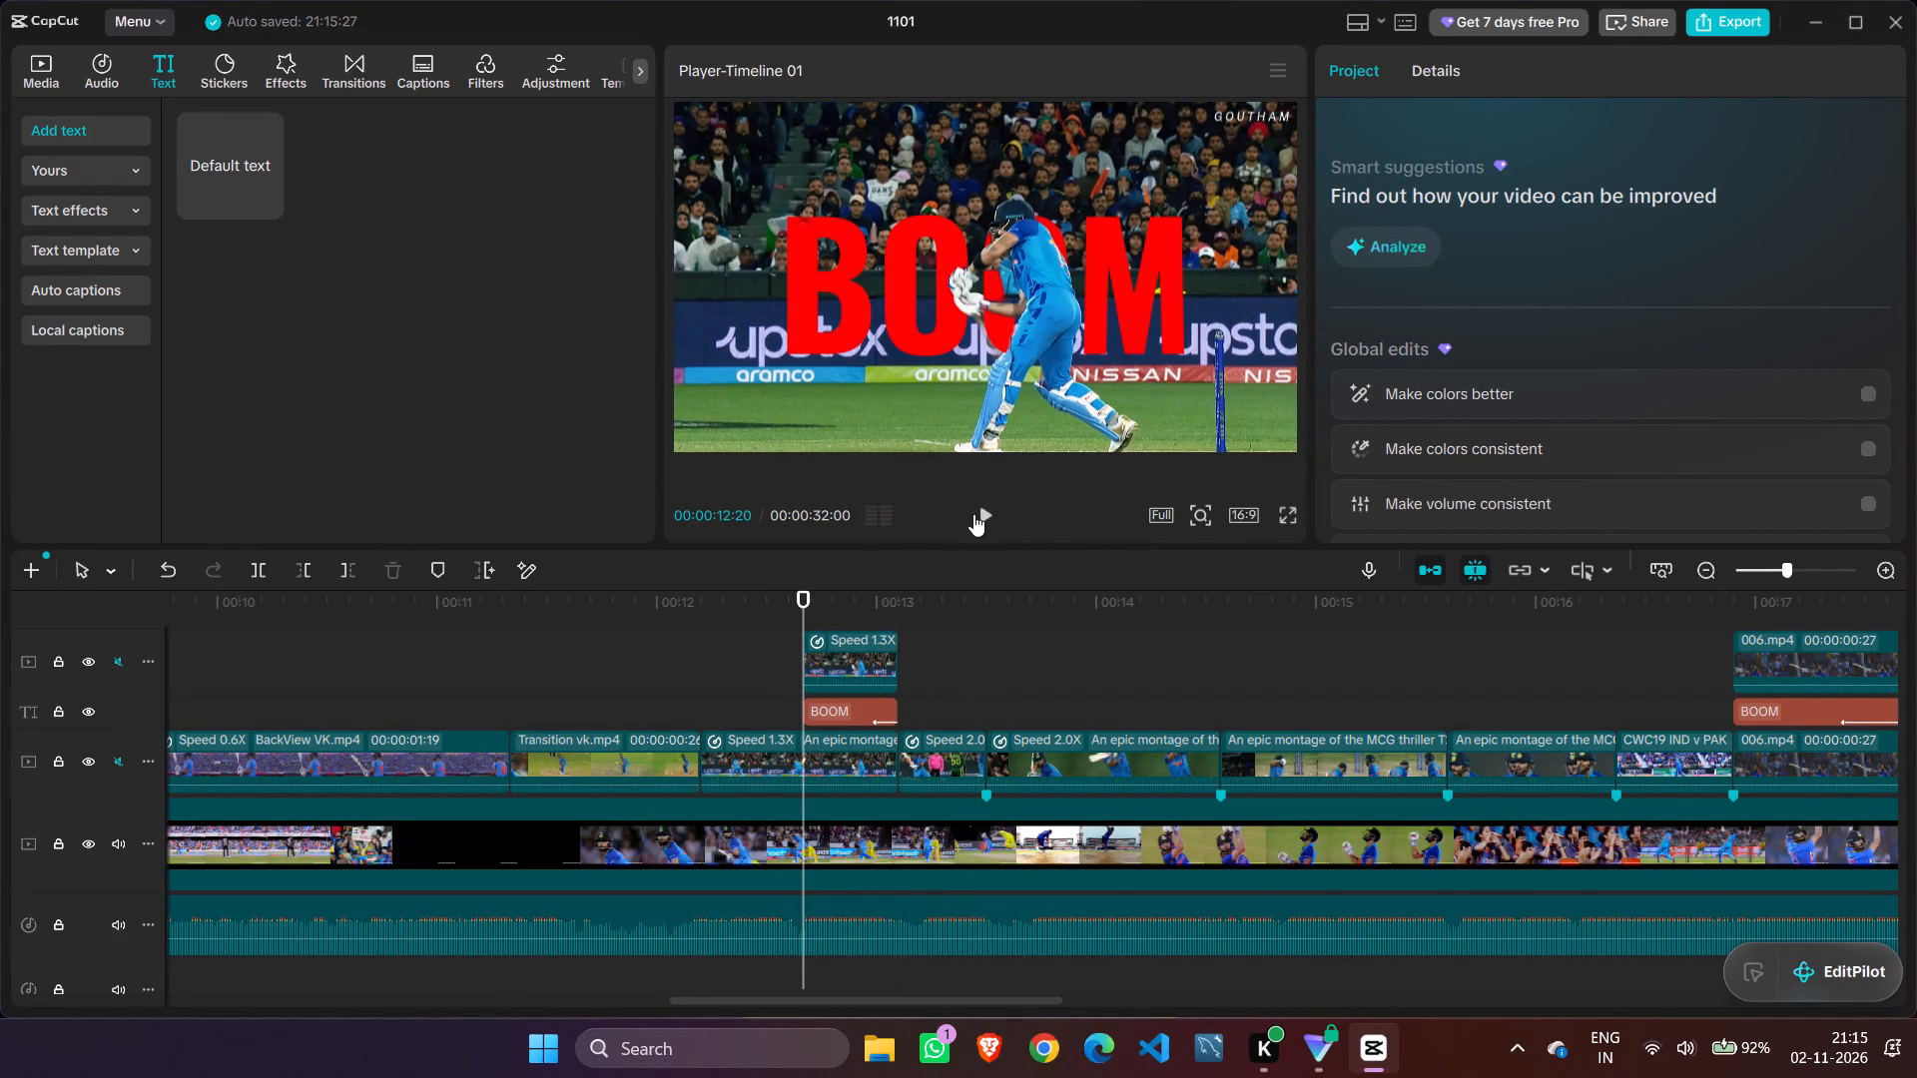
click(973, 514)
click(973, 515)
drag(983, 628, 972, 628)
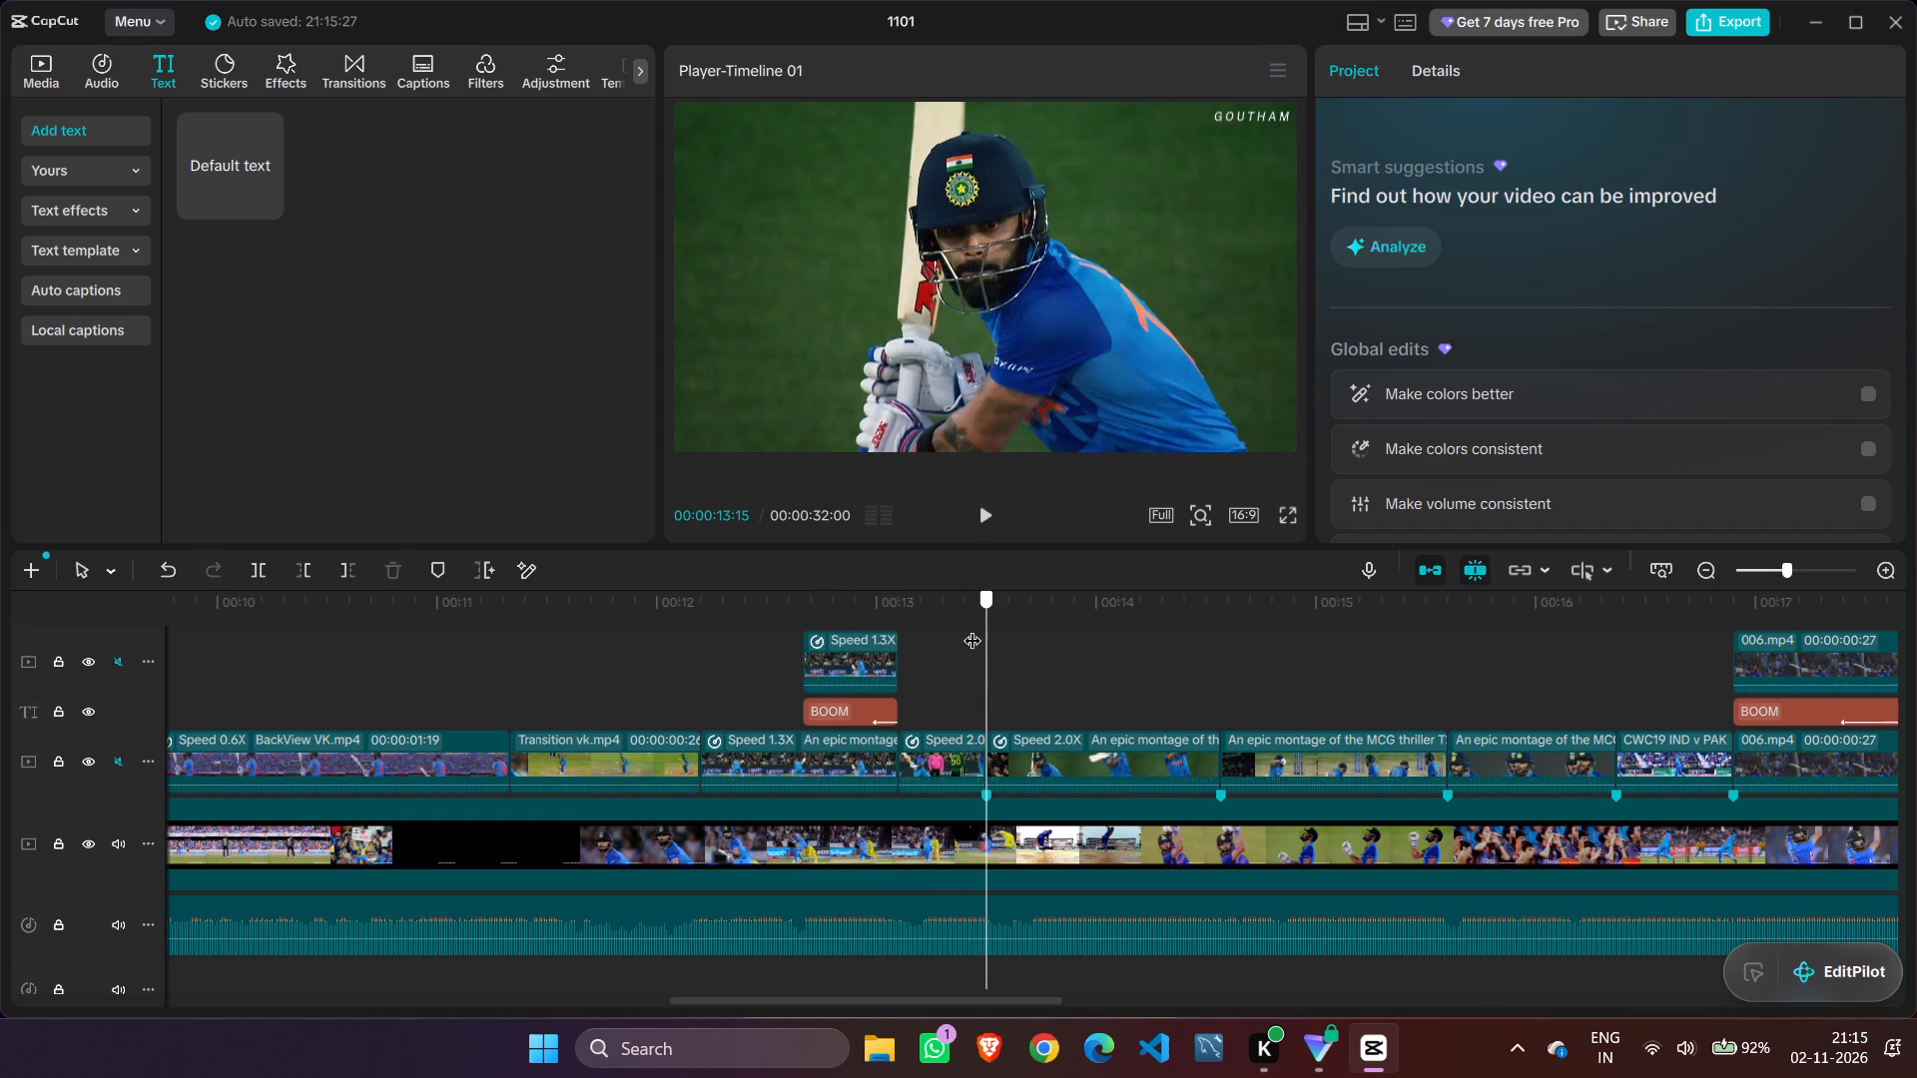
drag(972, 628, 845, 624)
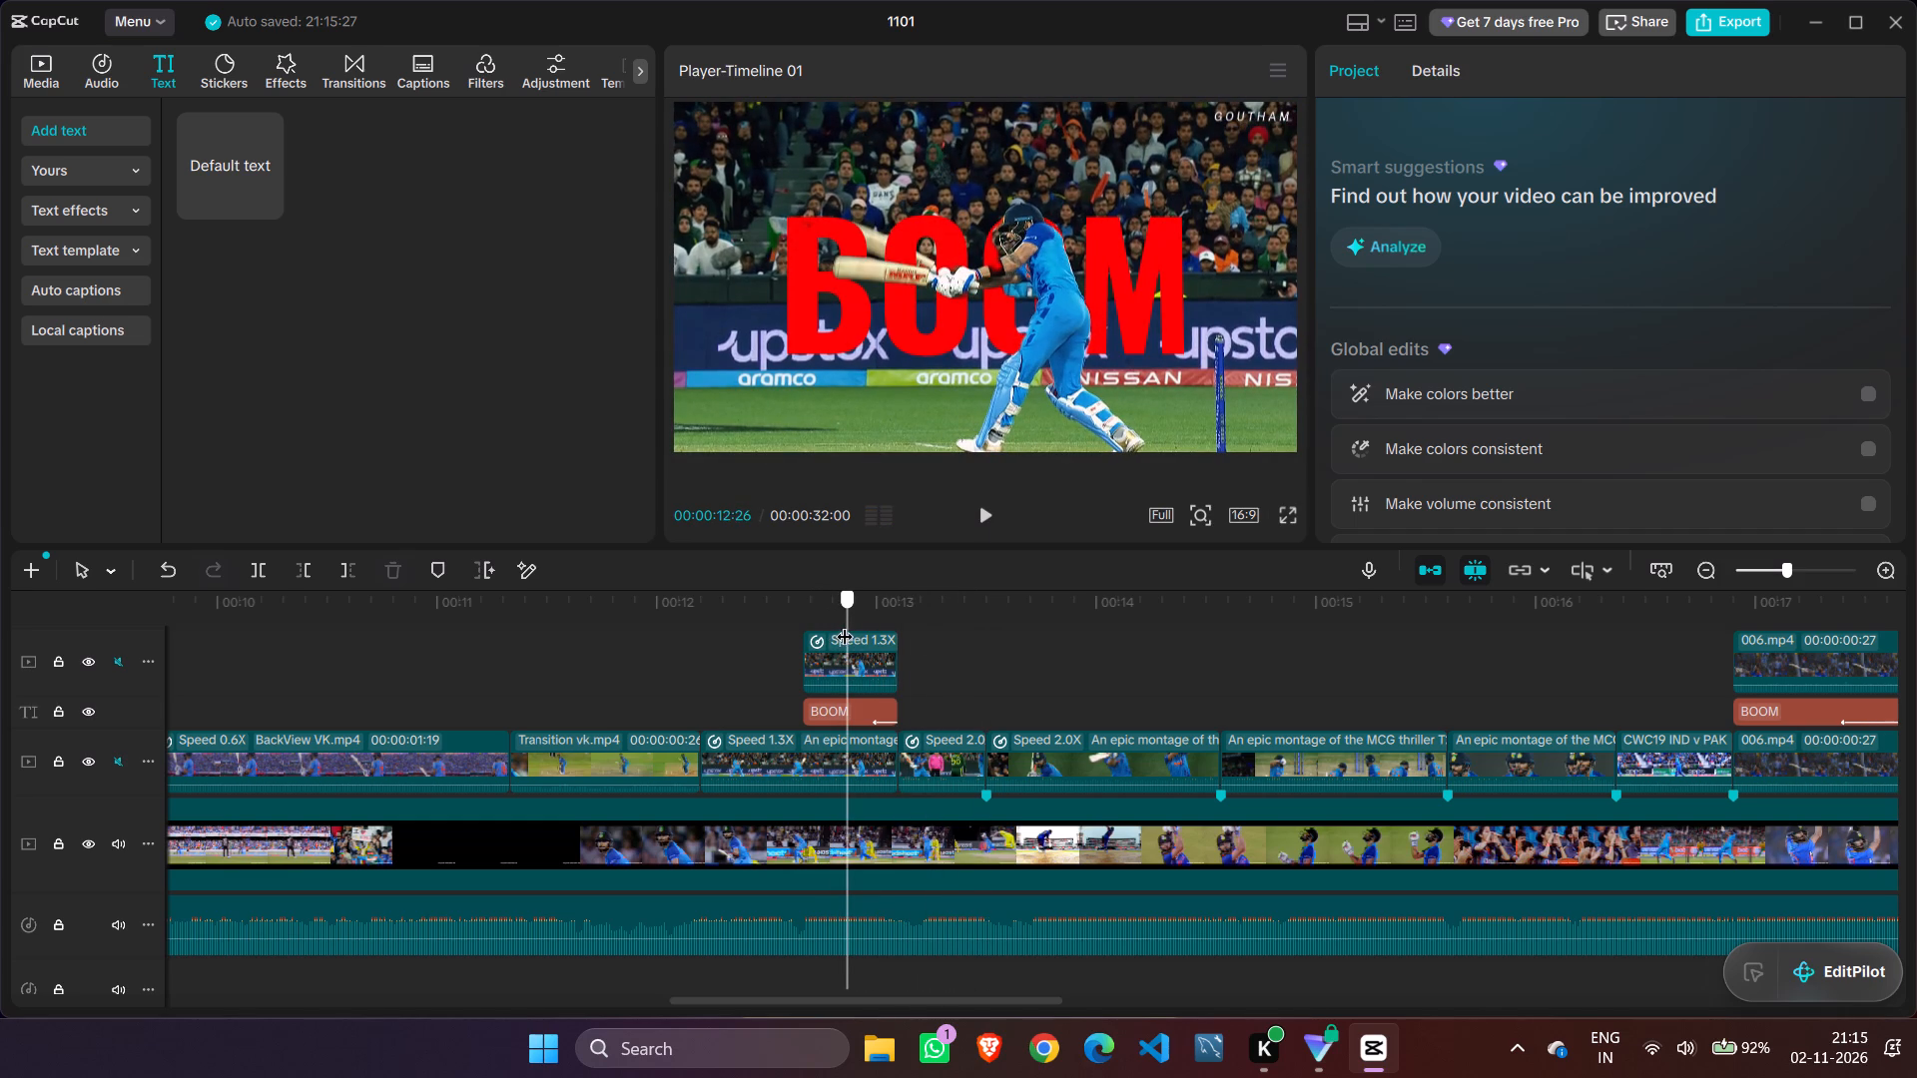
drag(845, 624, 867, 621)
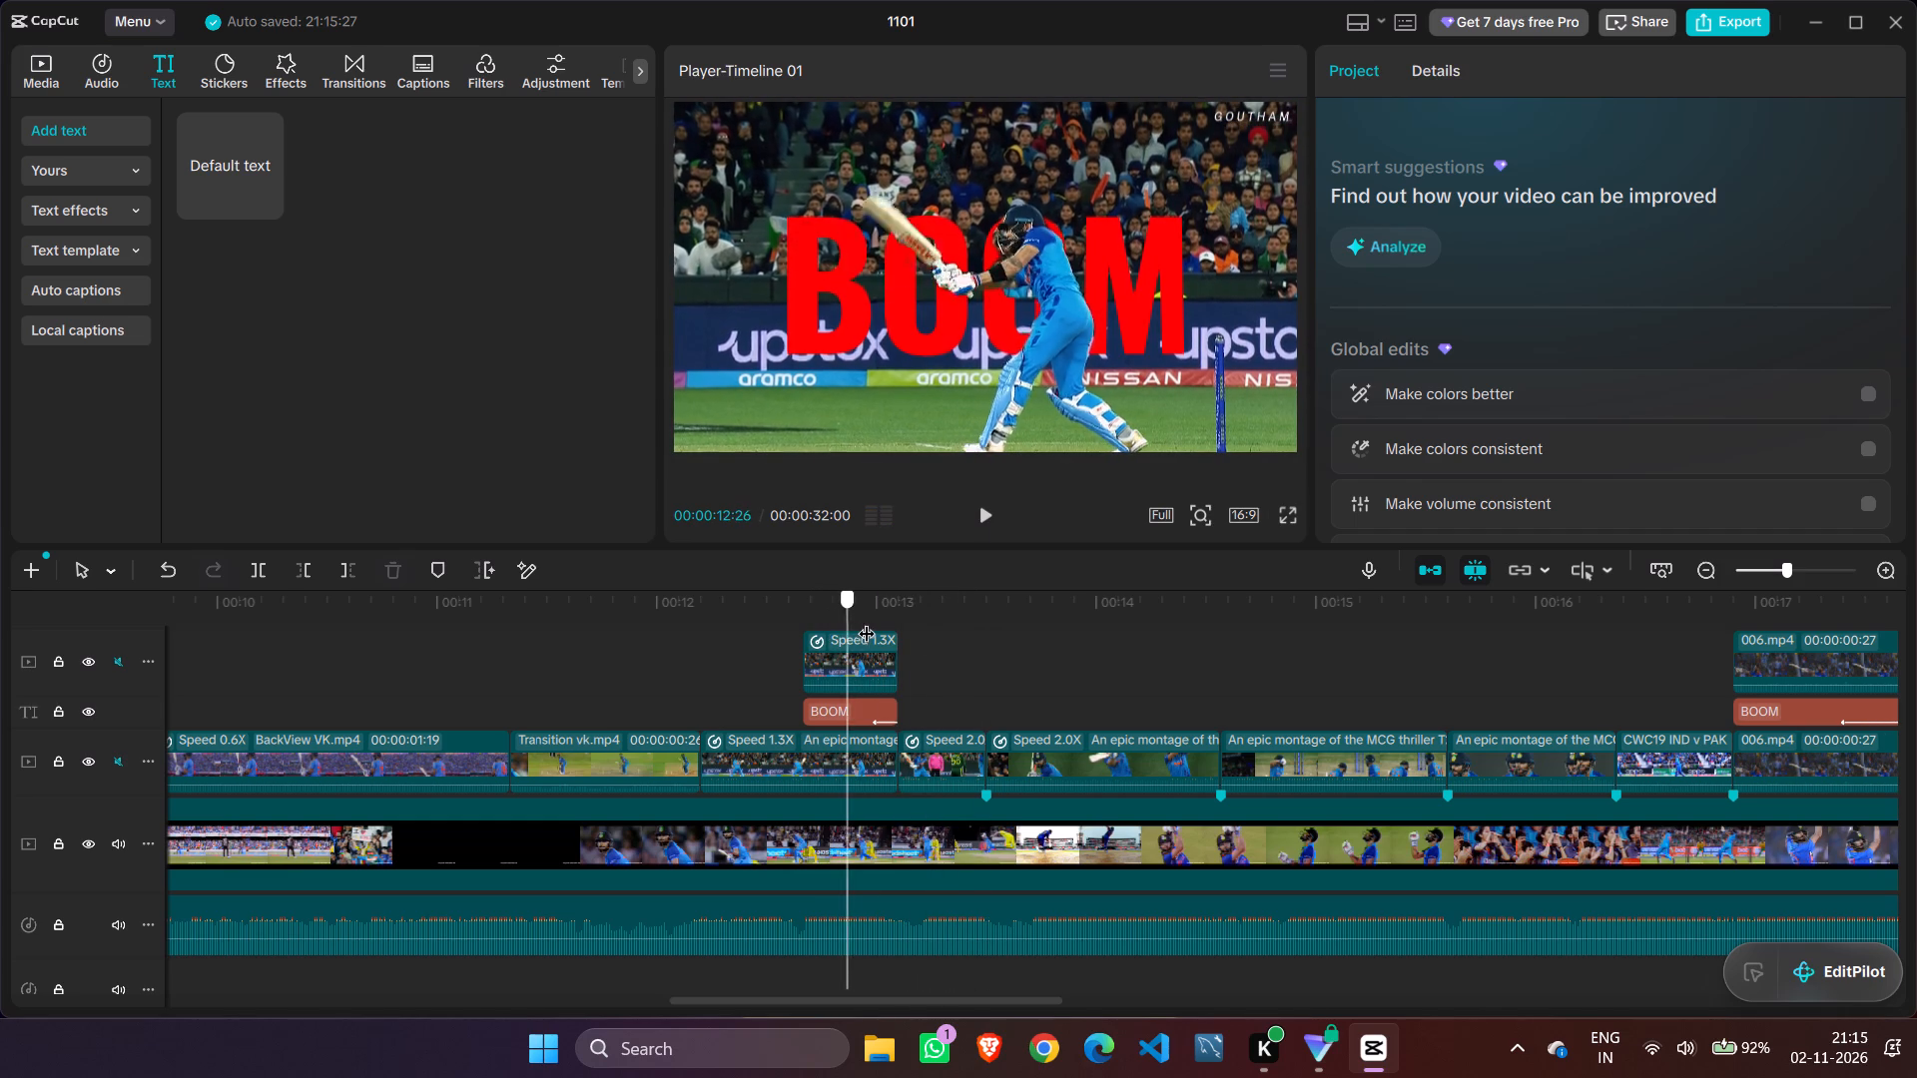
drag(867, 621, 824, 619)
Erase the crowd area beside the batsman from the overlay clip's cutout at 00:00:12:20 using the size 20 smart eraser.
click(848, 654)
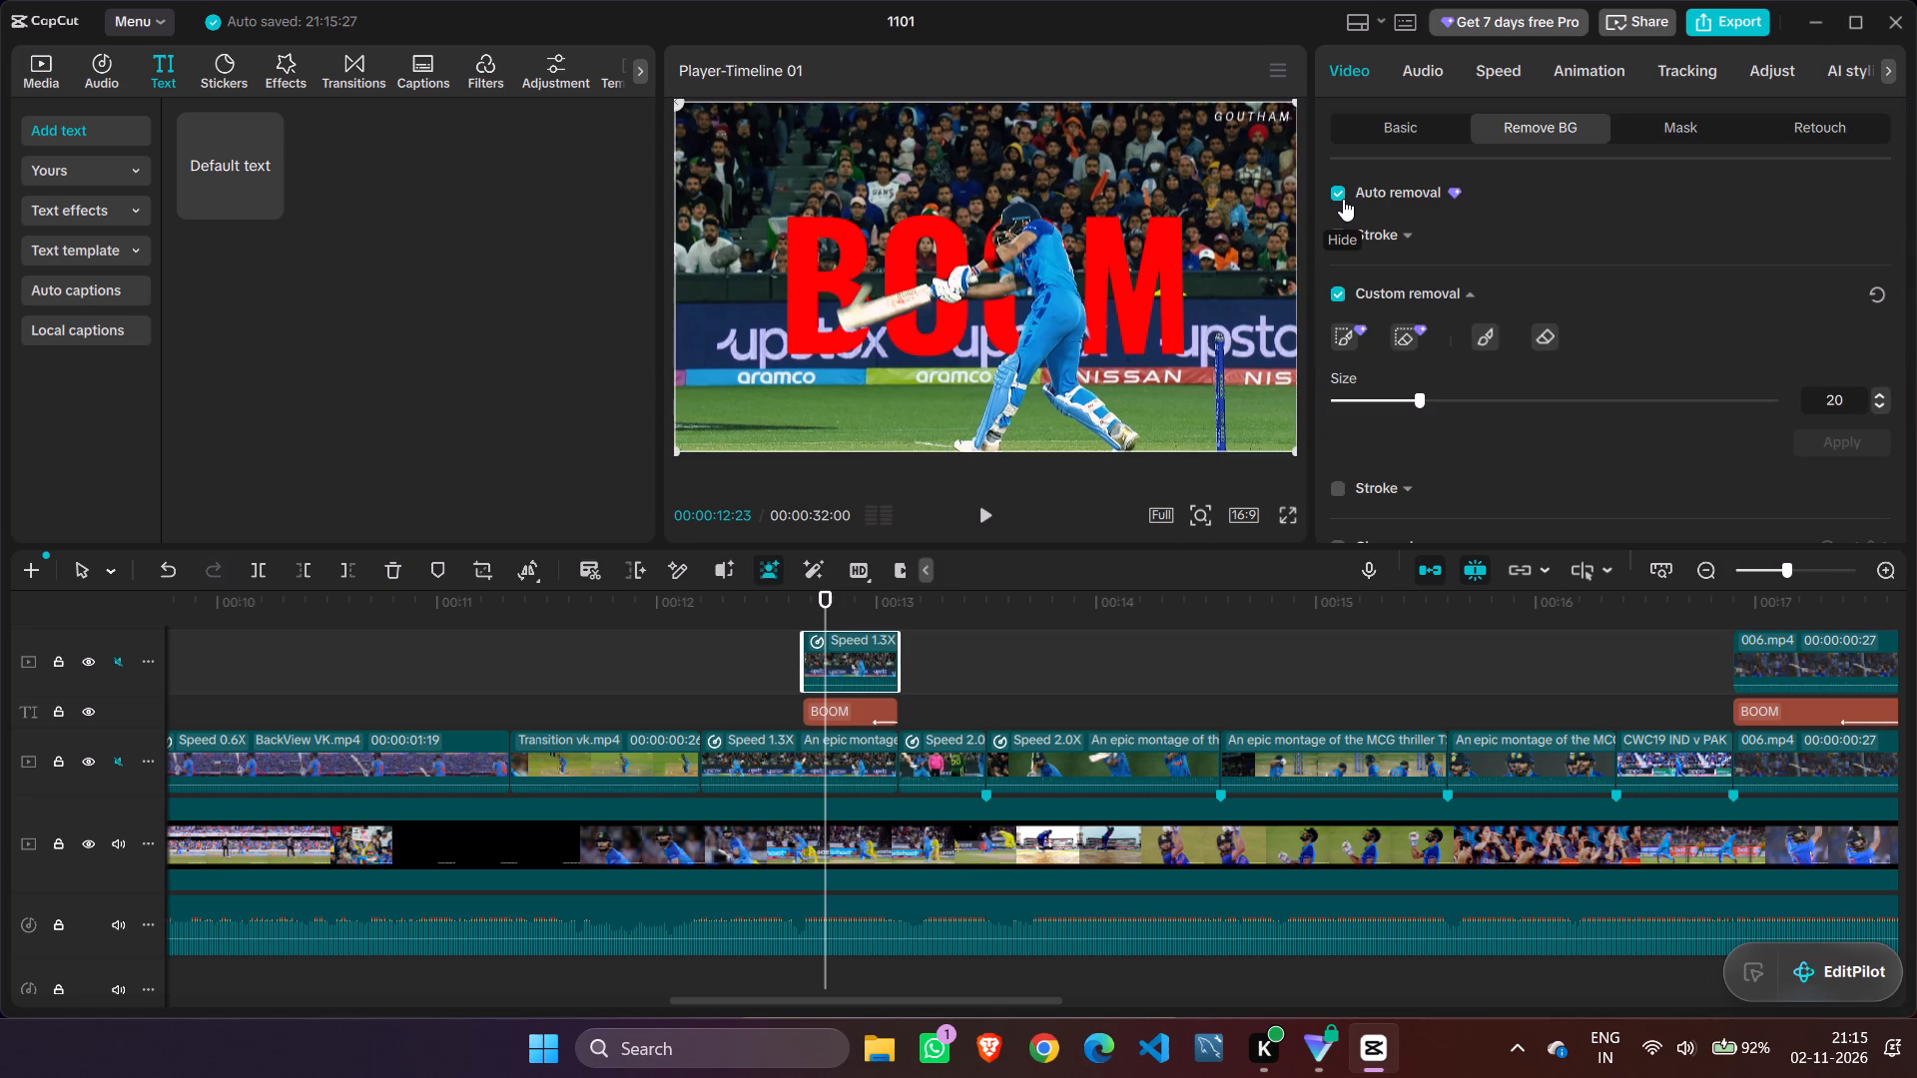
click(1341, 331)
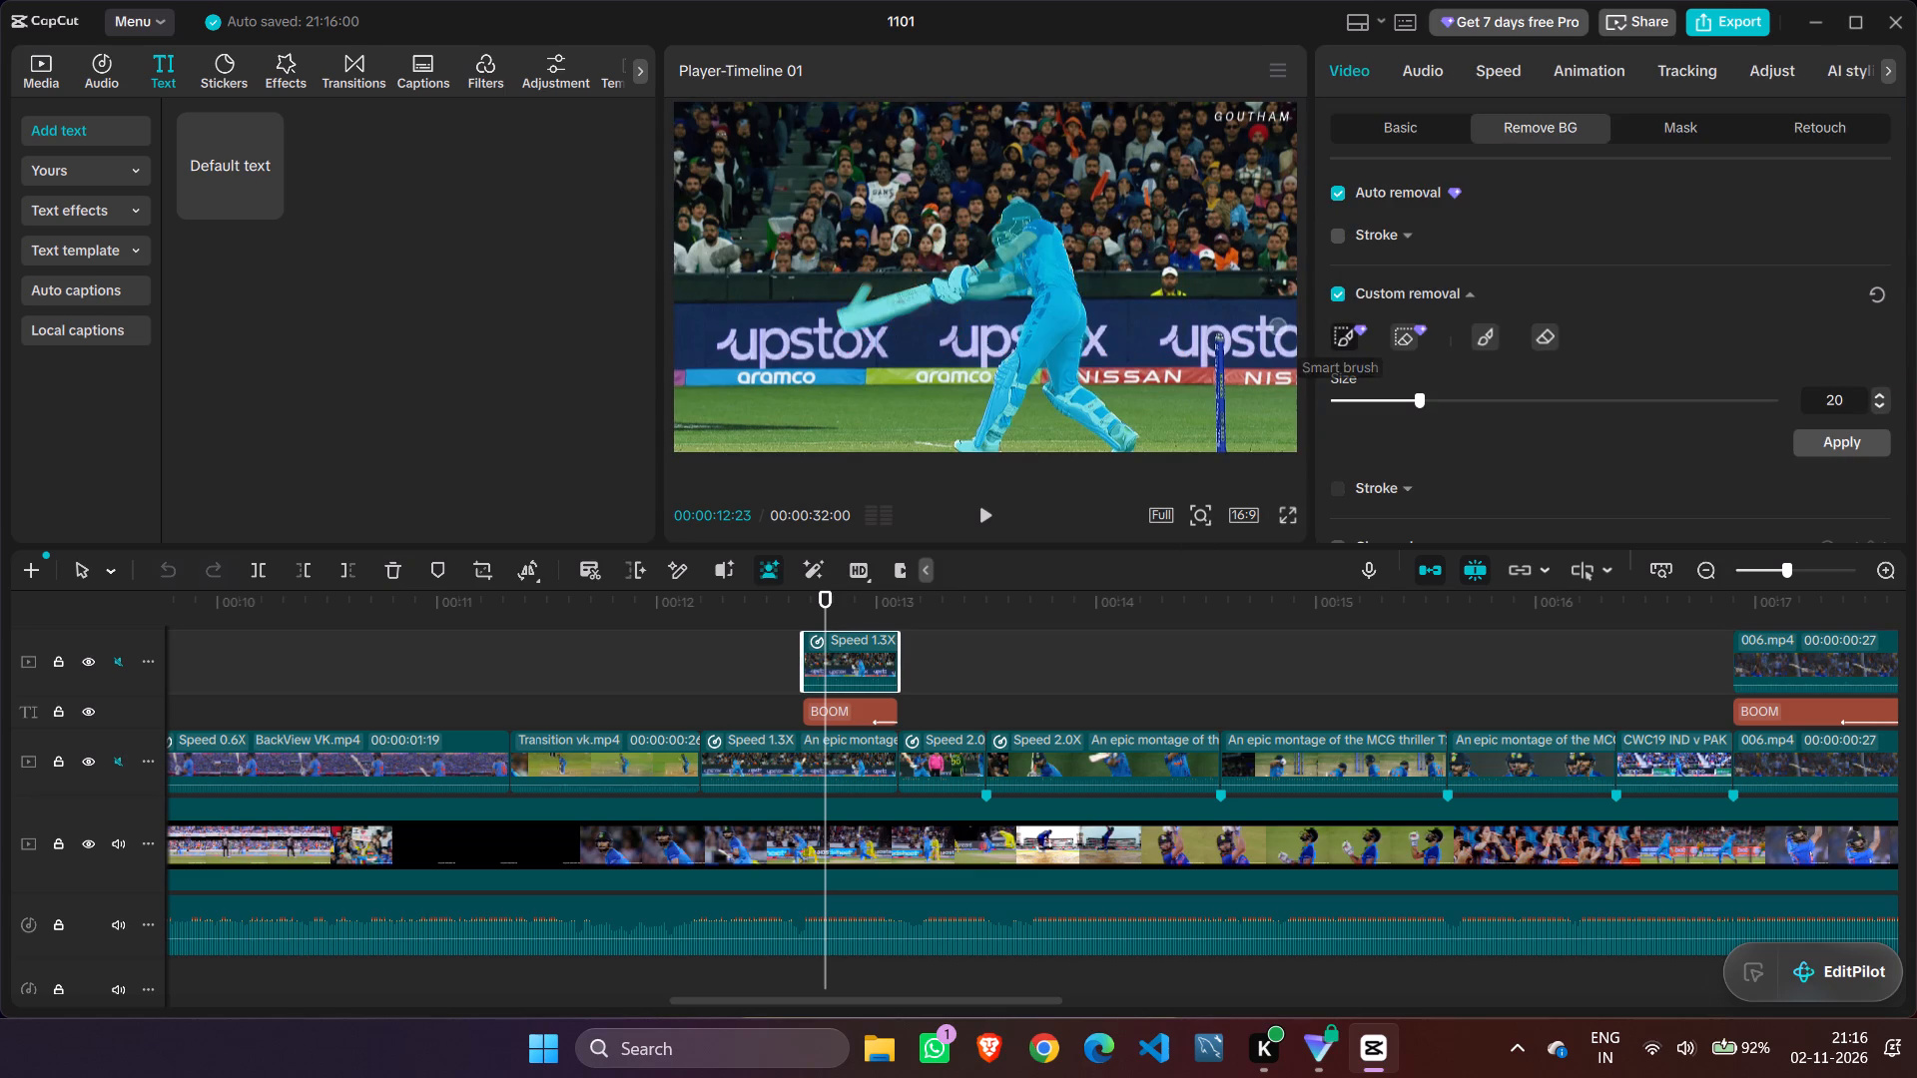
key(Left)
key(Left)
key(Left)
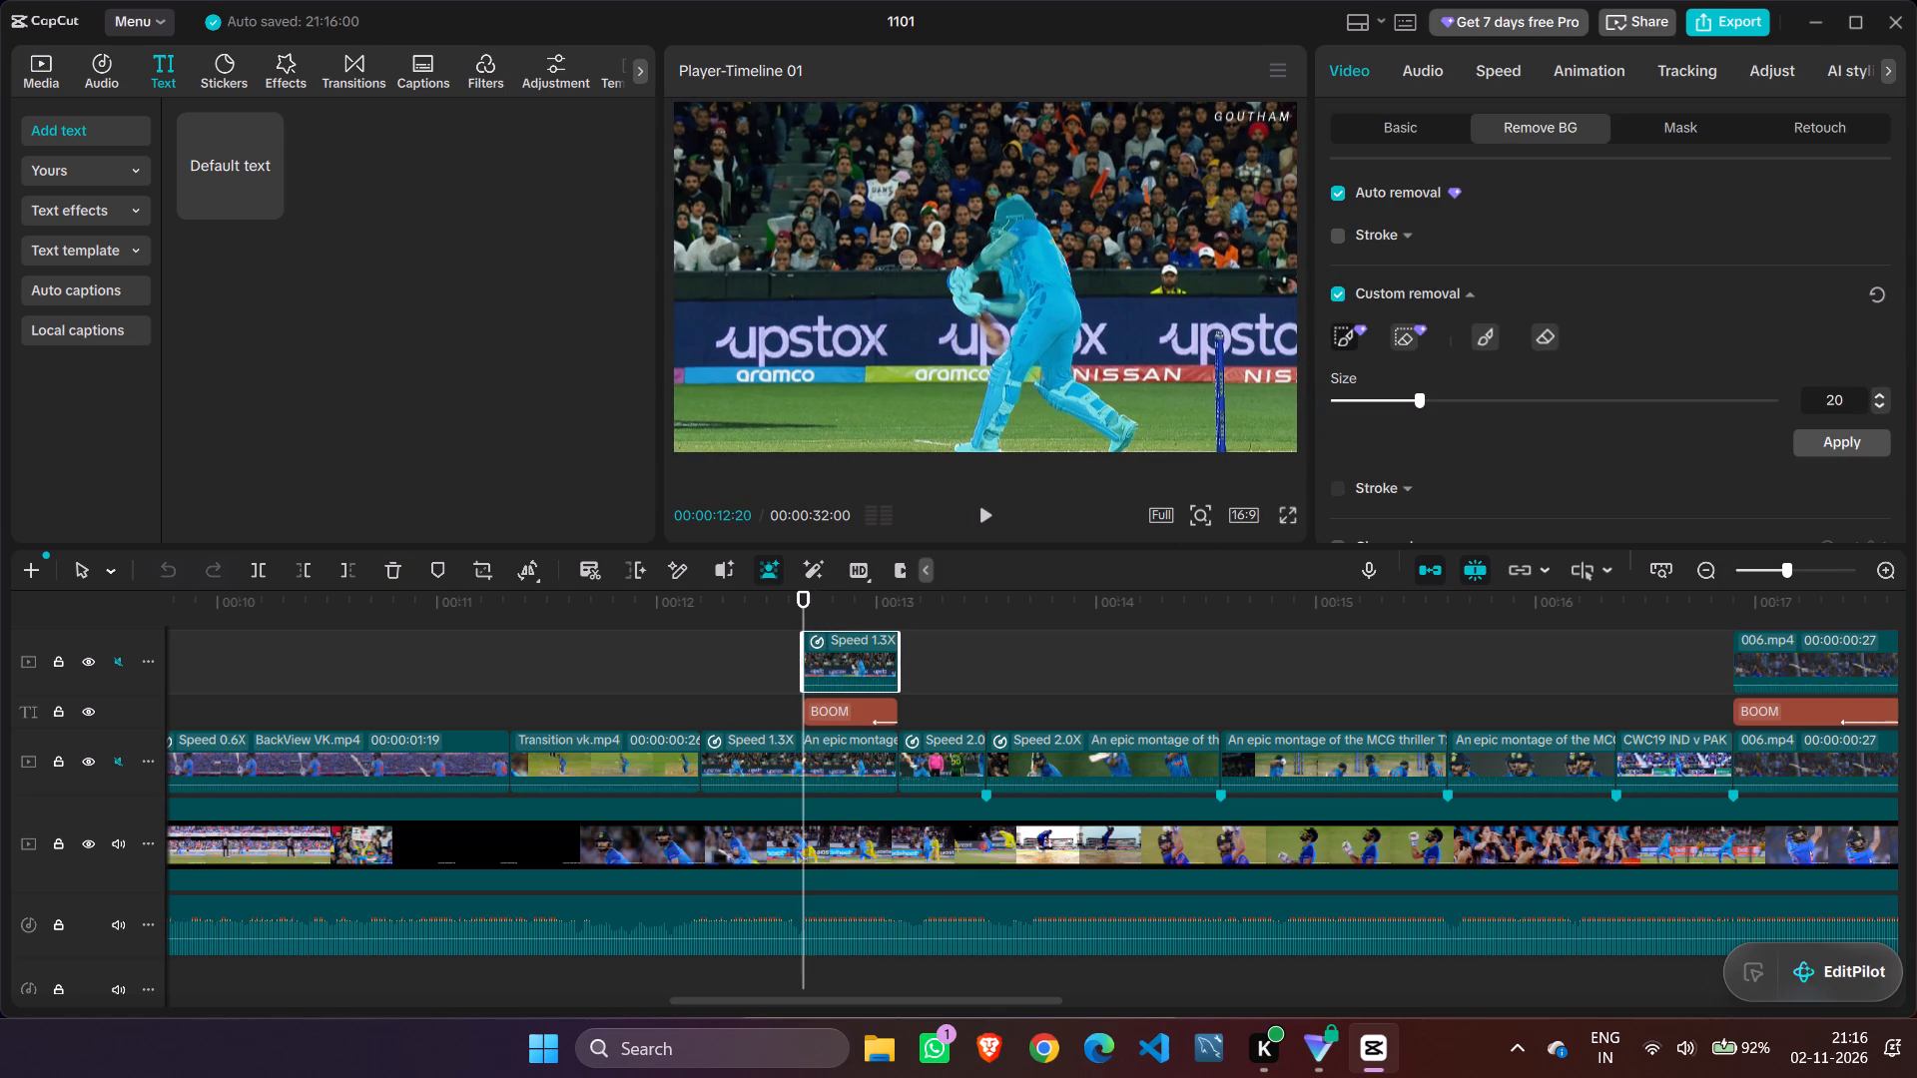
click(1400, 328)
drag(795, 206, 841, 220)
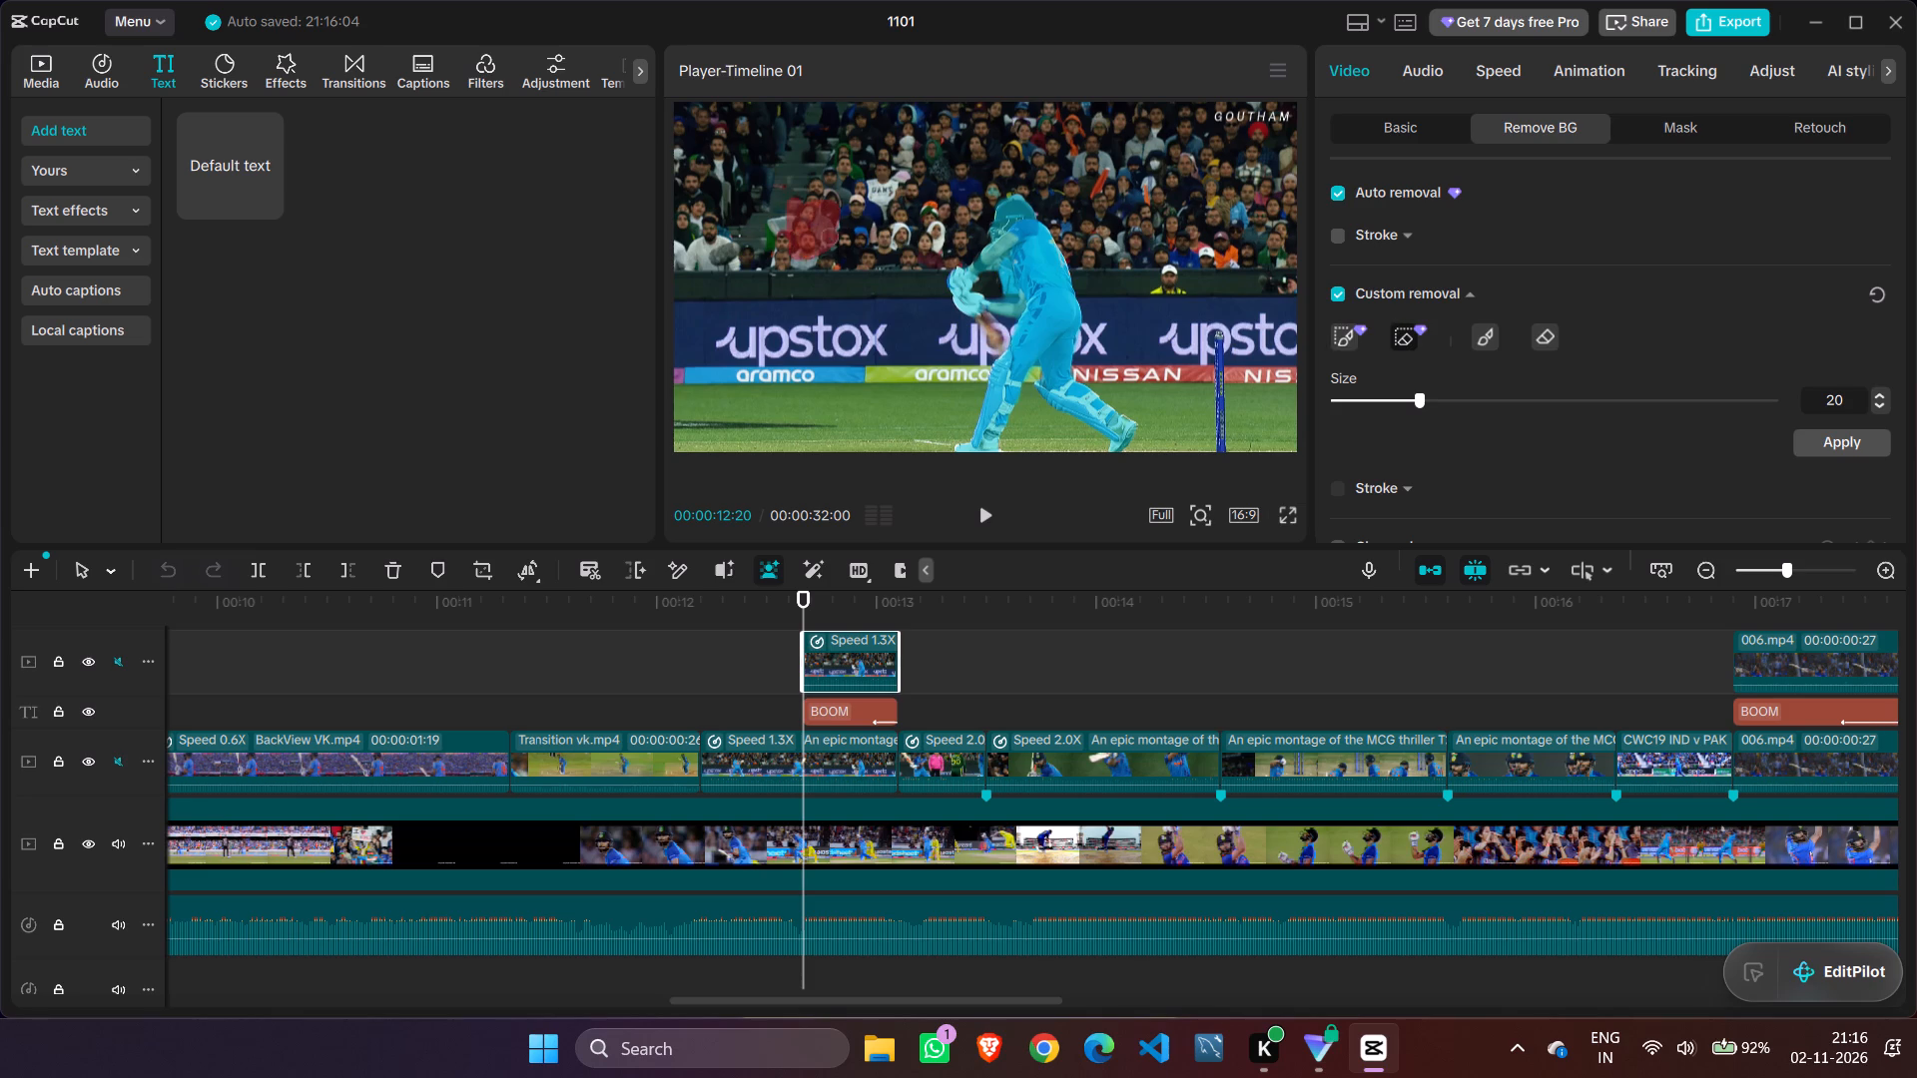
drag(841, 220, 794, 242)
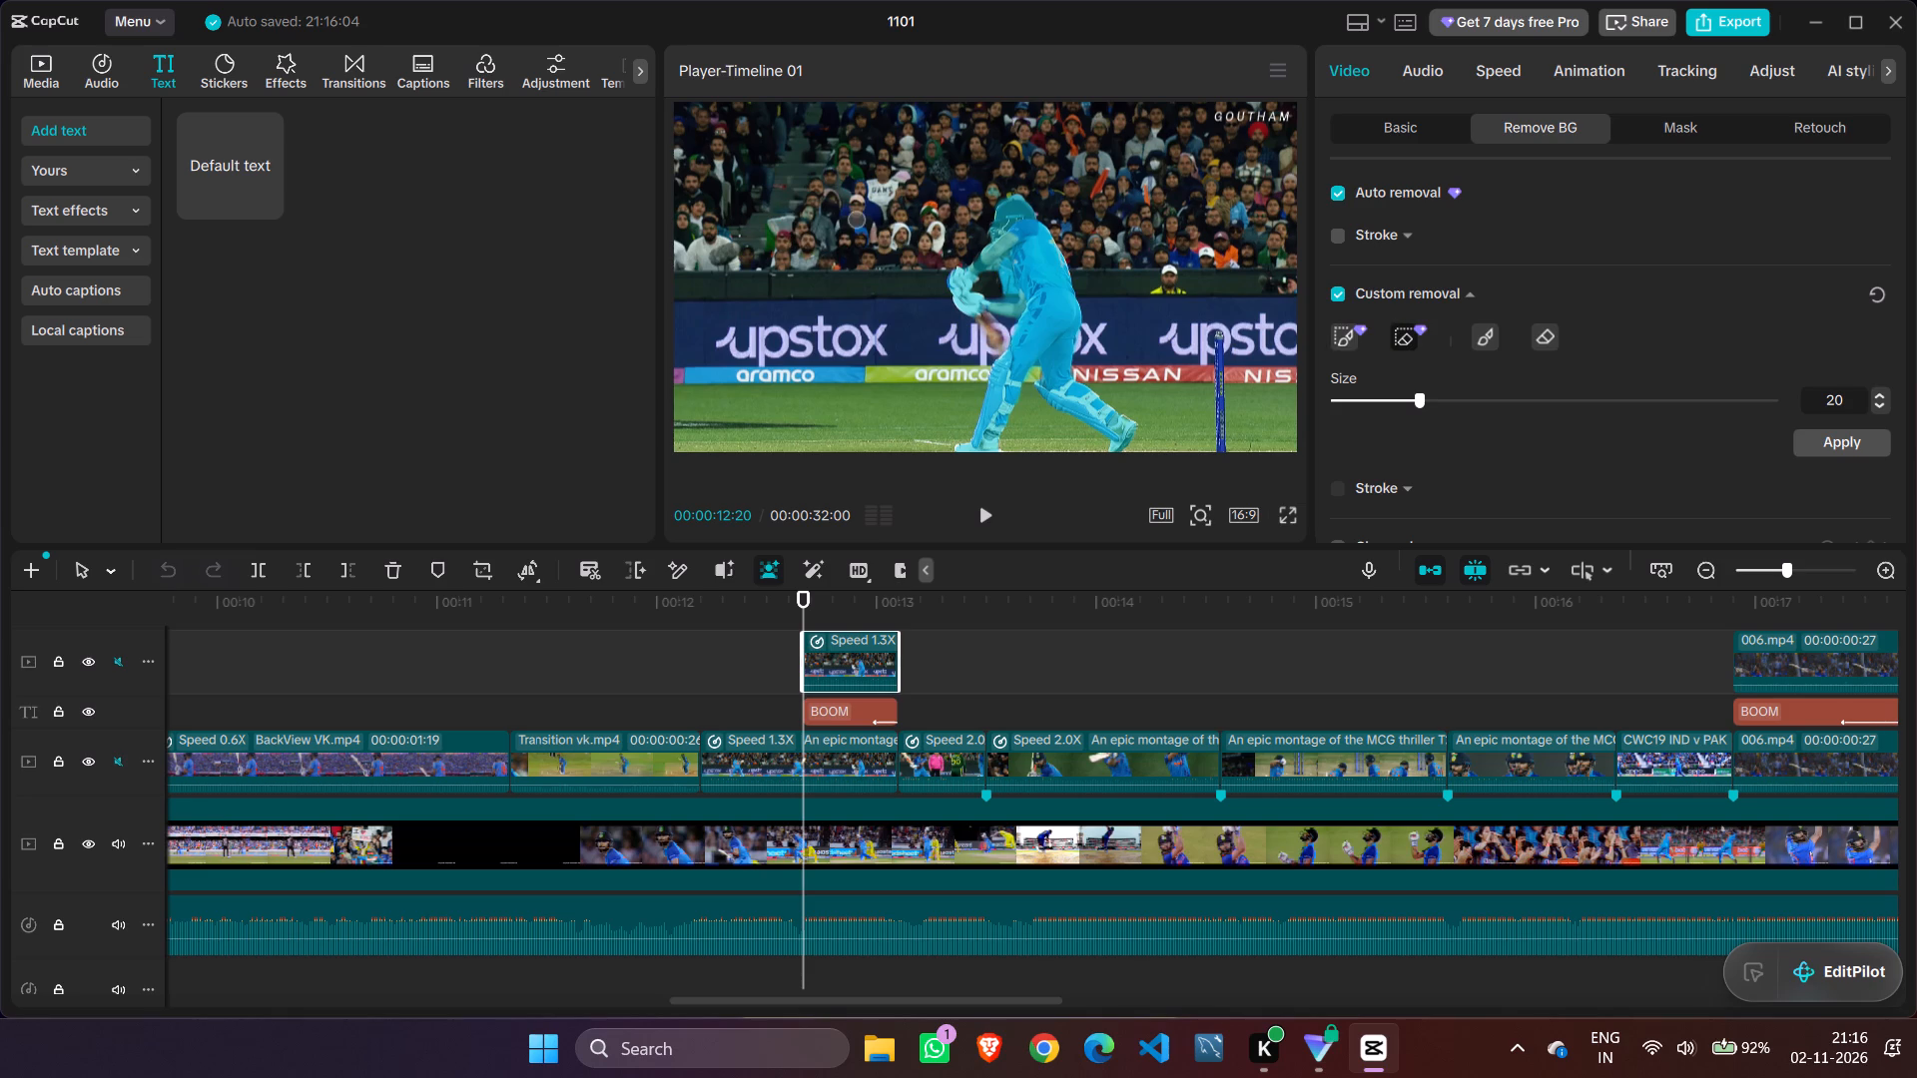
Erase the same crowd area from the cutout at 00:00:12:21 using the size 20 smart eraser.
key(Right)
drag(812, 221, 801, 209)
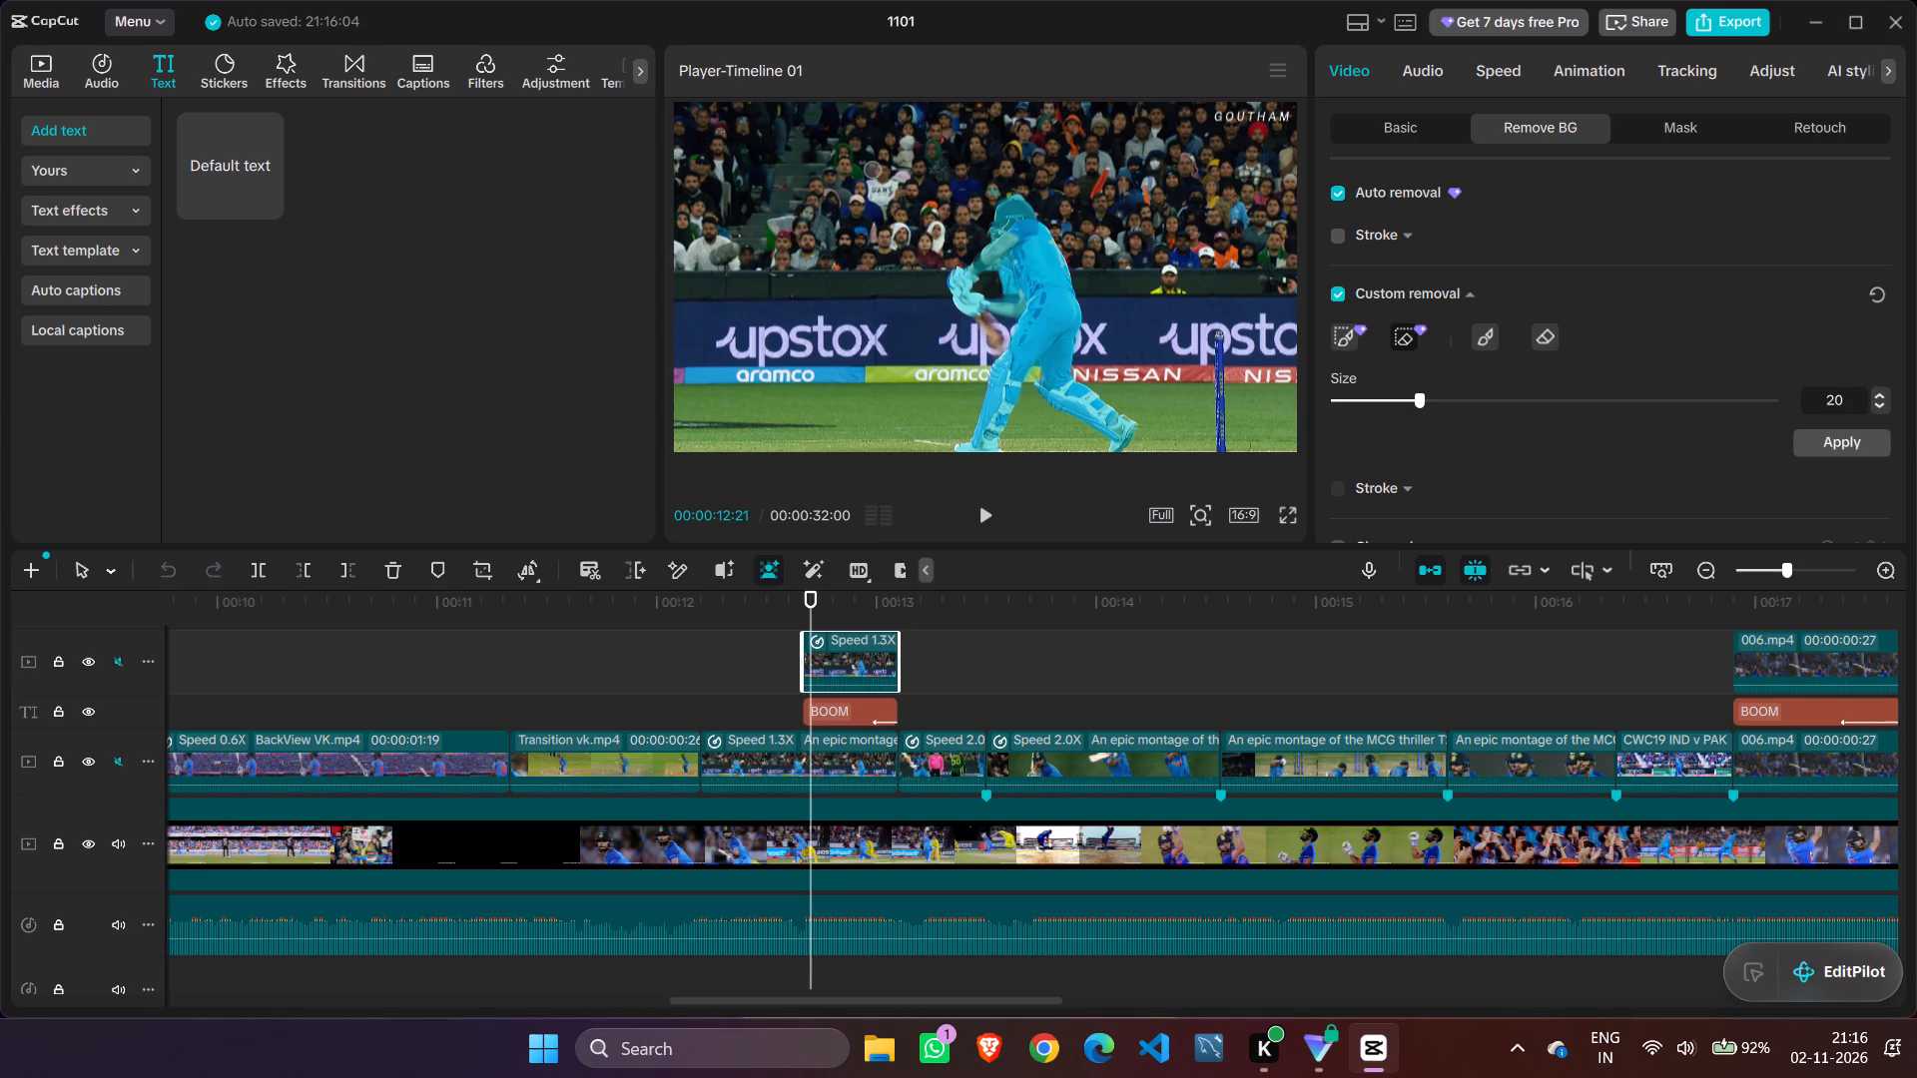
click(802, 221)
Erase the crowd area beside the batsman from the overlay clip's cutout at 00:00:12:21 using the size 20 manual eraser.
click(1535, 338)
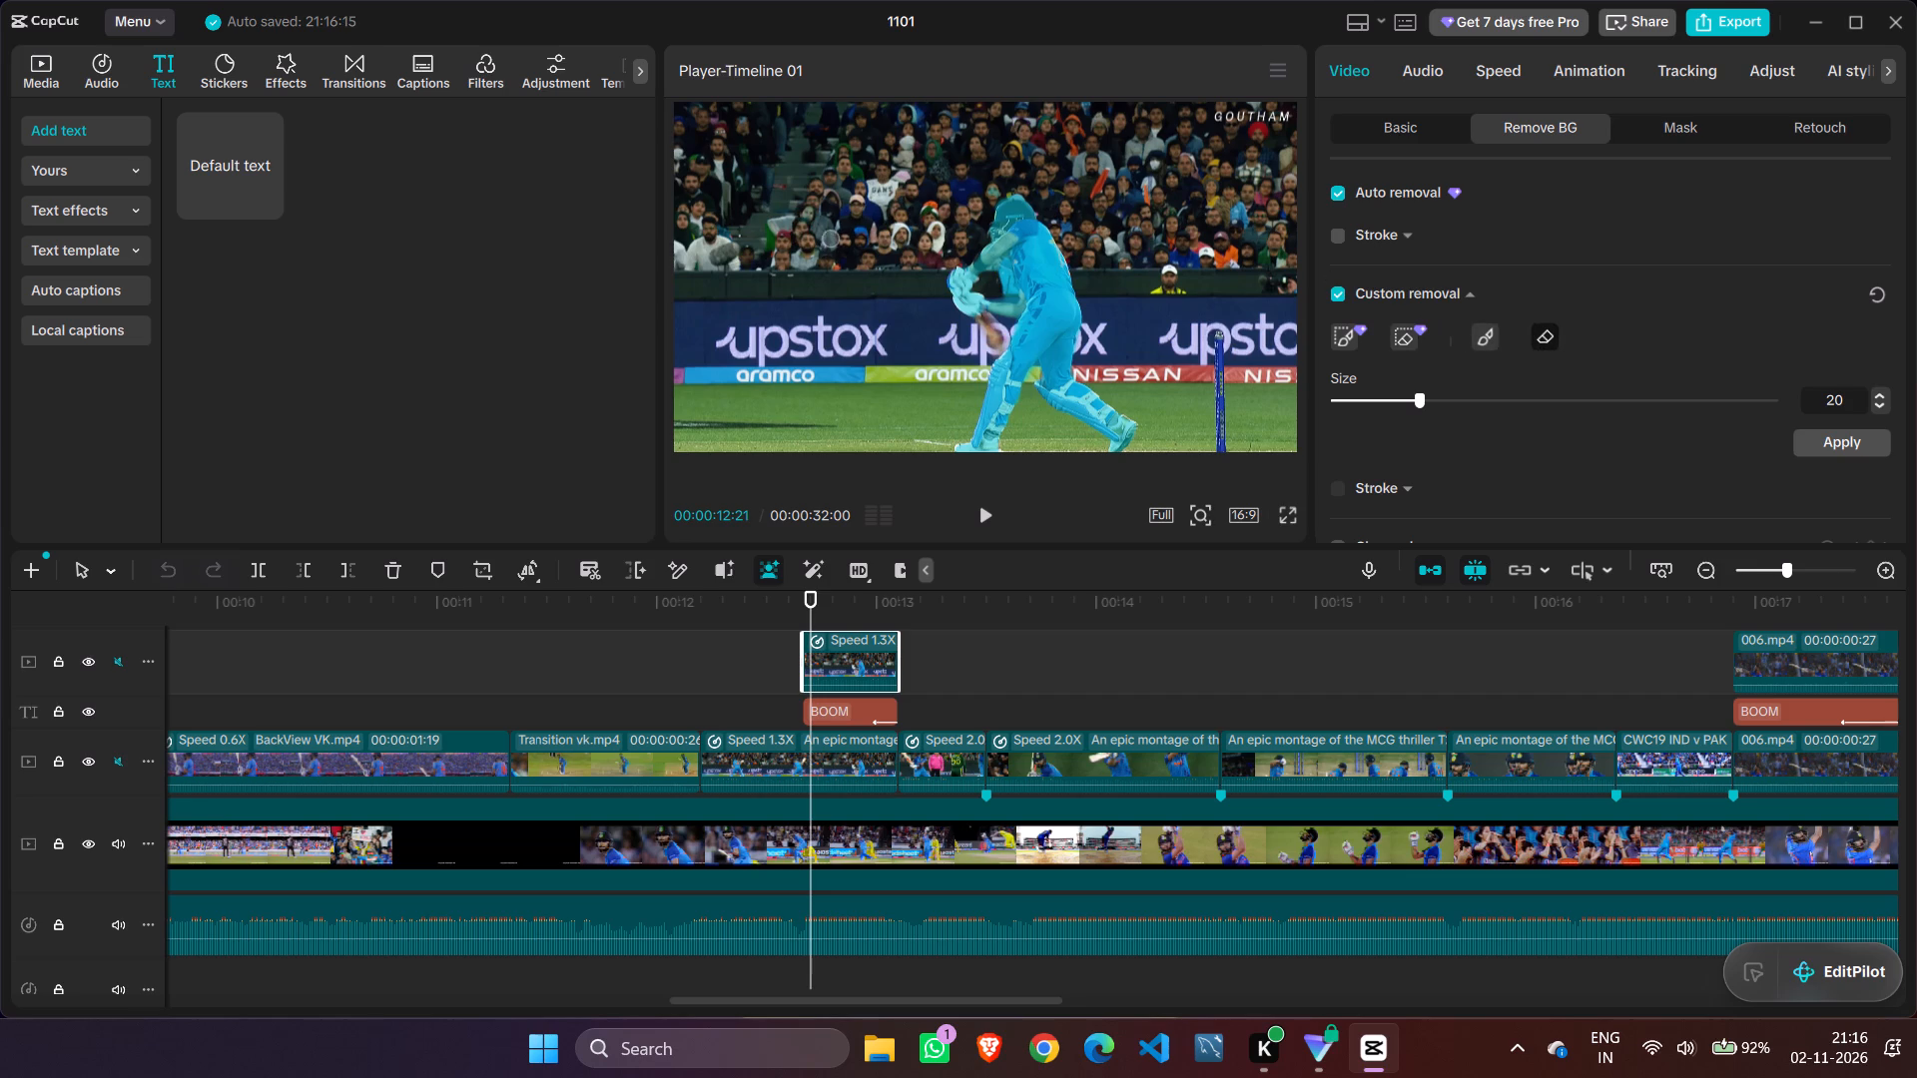
drag(812, 230, 820, 207)
drag(860, 174, 785, 234)
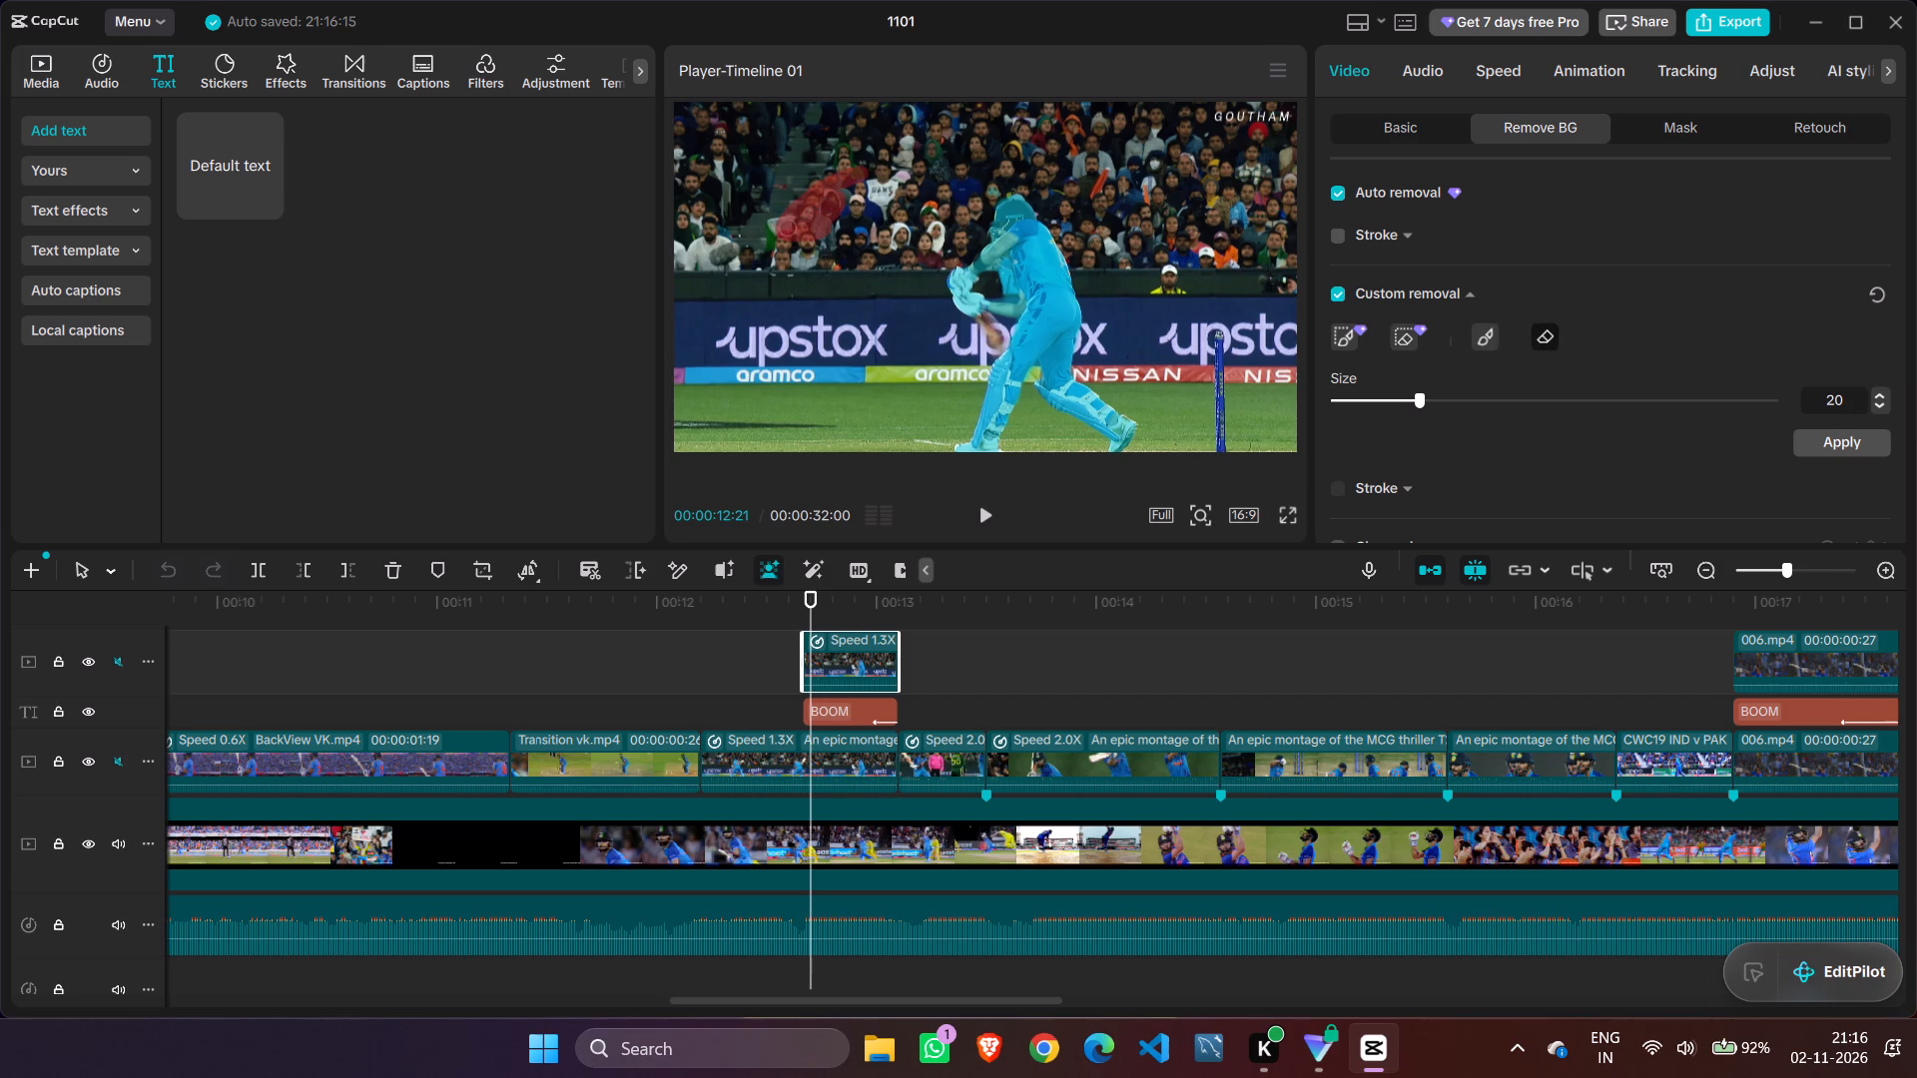
drag(785, 234, 794, 220)
key(Left)
key(Left)
key(Right)
key(Right)
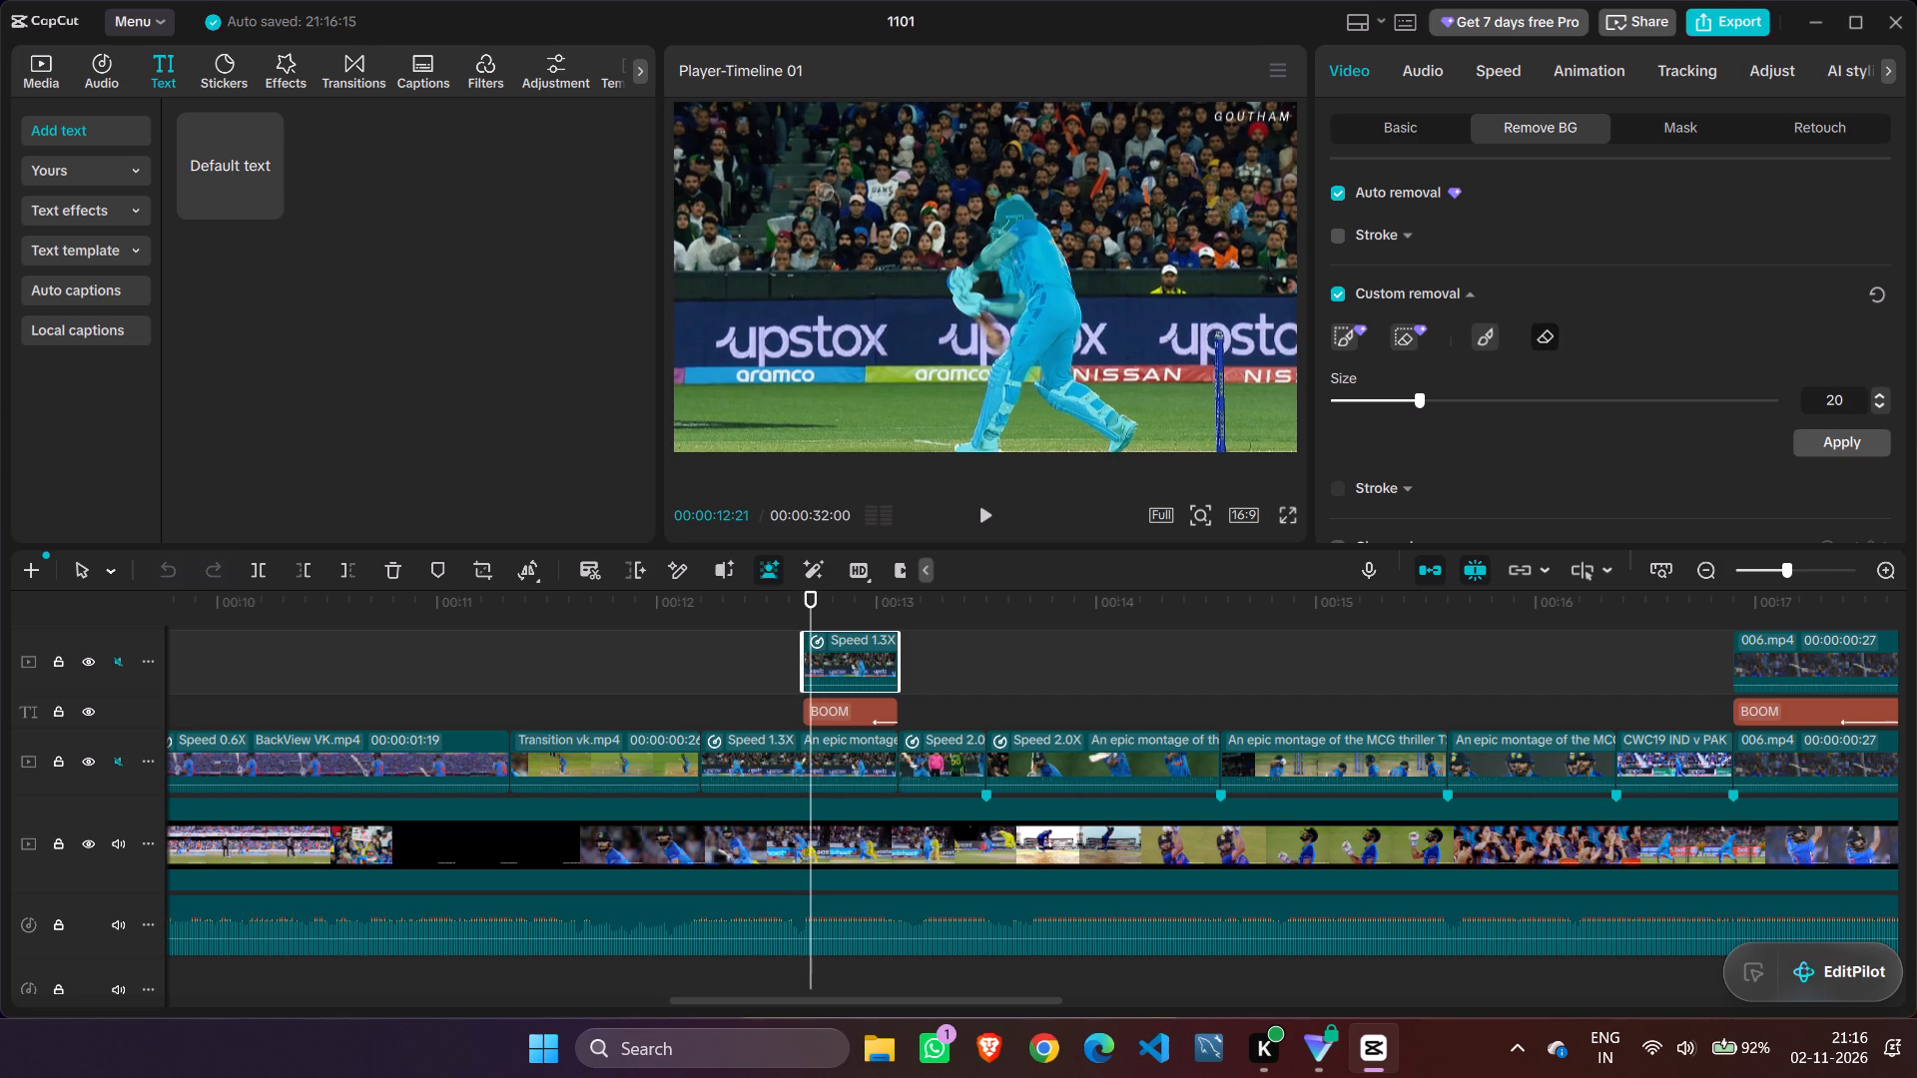
drag(819, 204, 817, 189)
drag(829, 194, 825, 242)
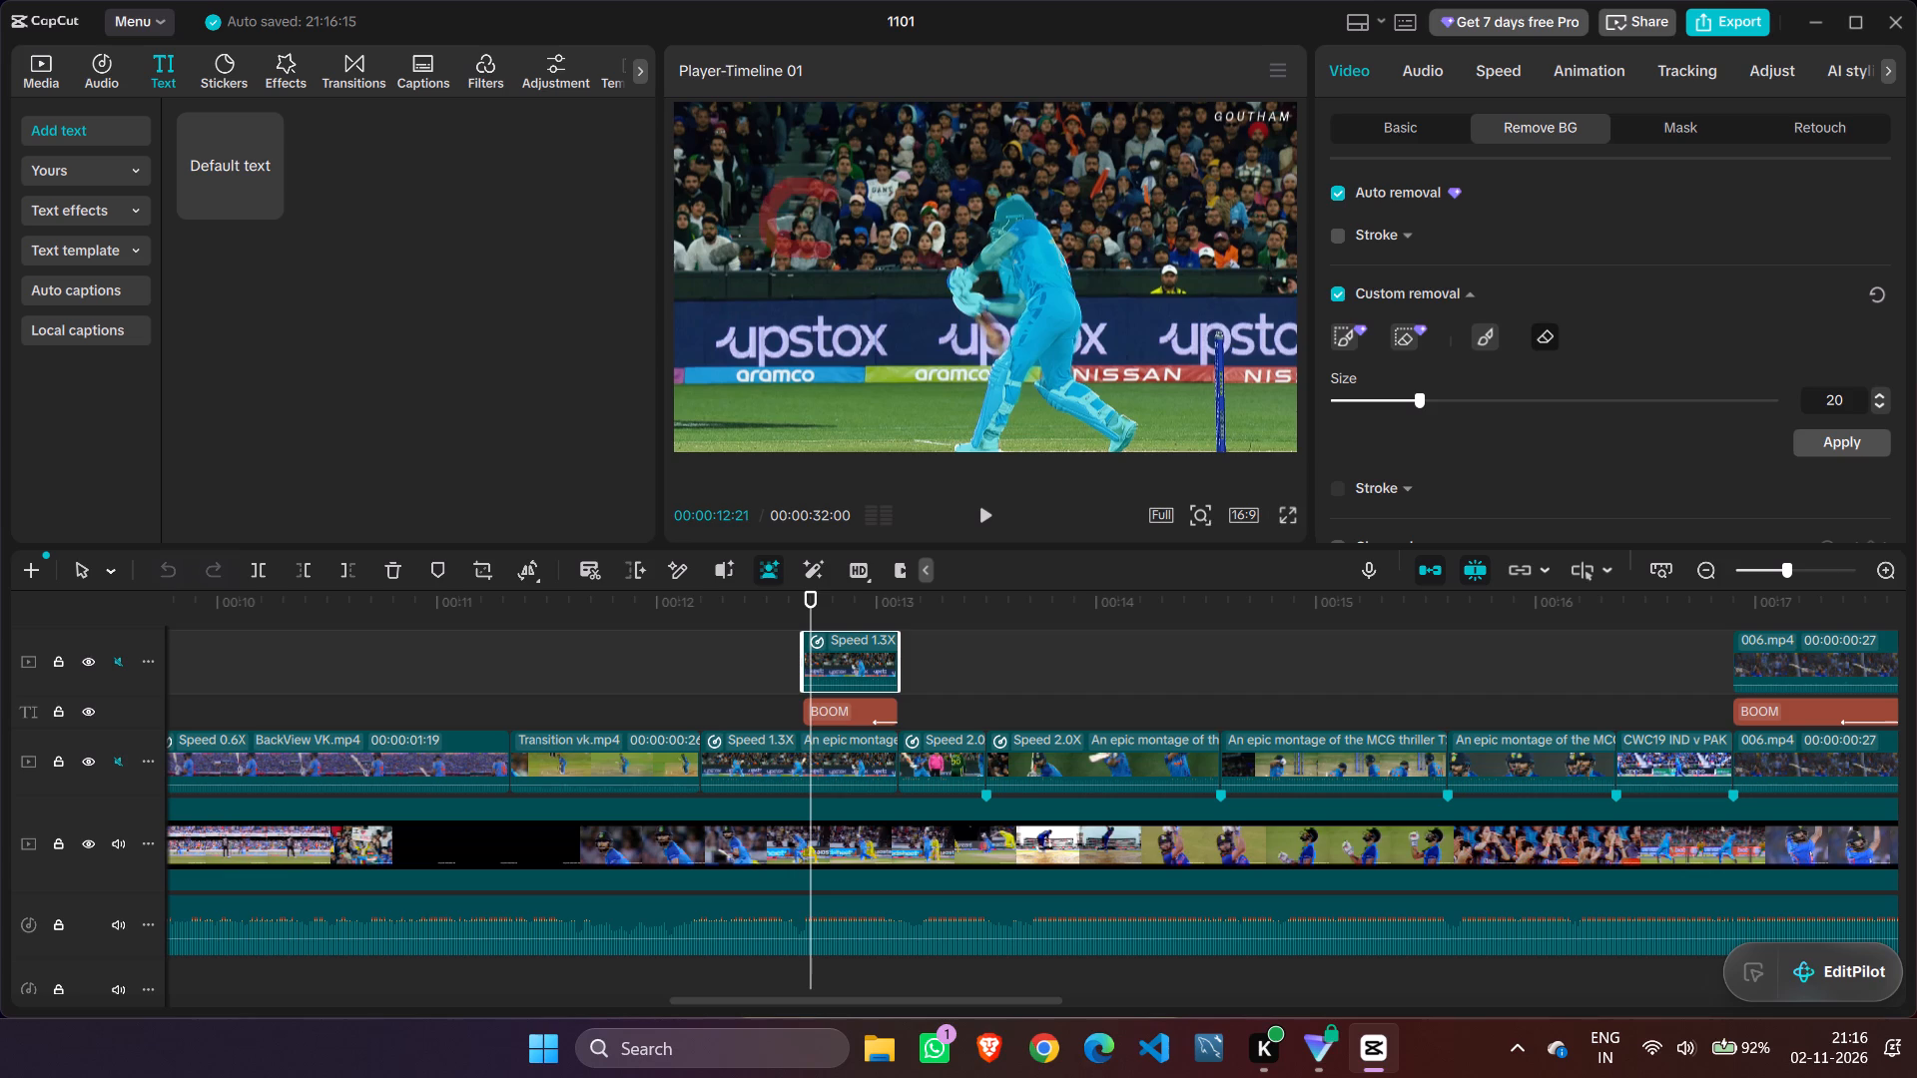
drag(825, 242, 822, 183)
drag(837, 190, 796, 229)
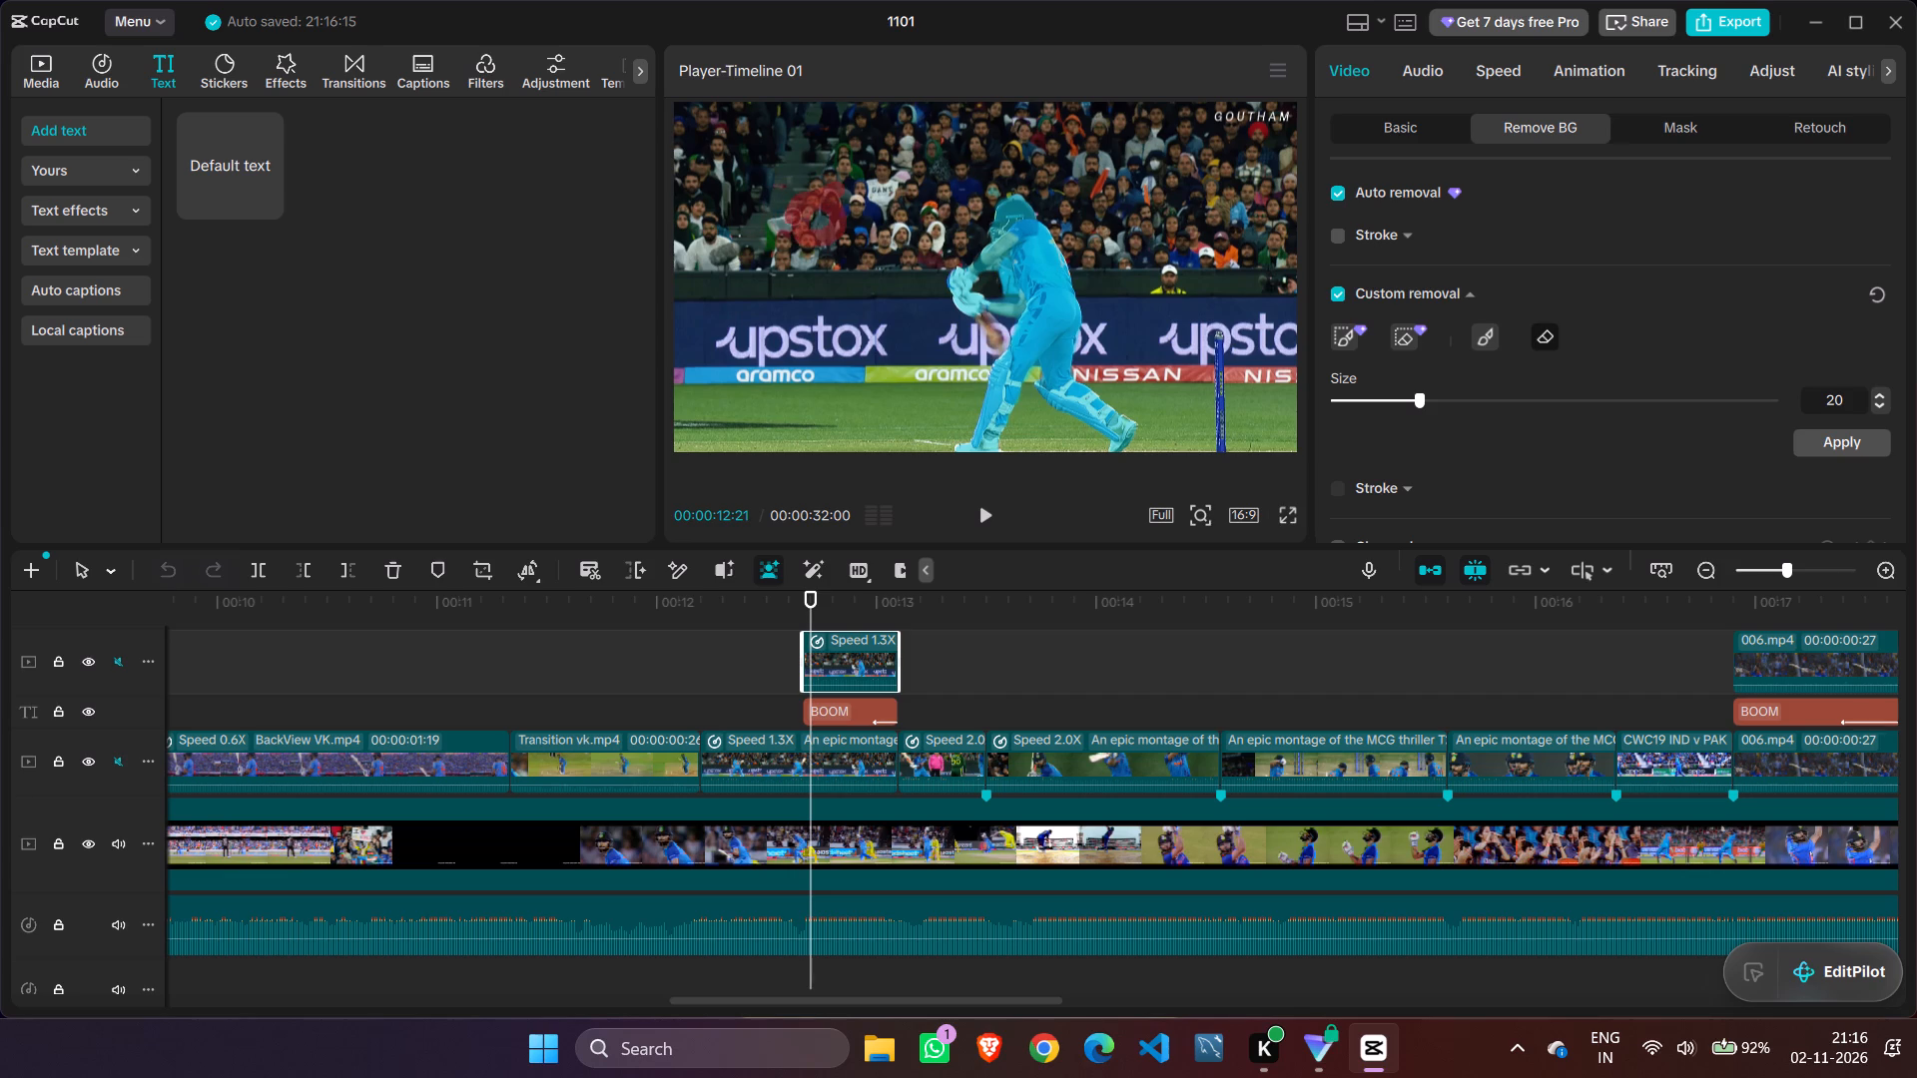
drag(796, 229, 817, 219)
drag(792, 254, 795, 227)
drag(820, 203, 802, 237)
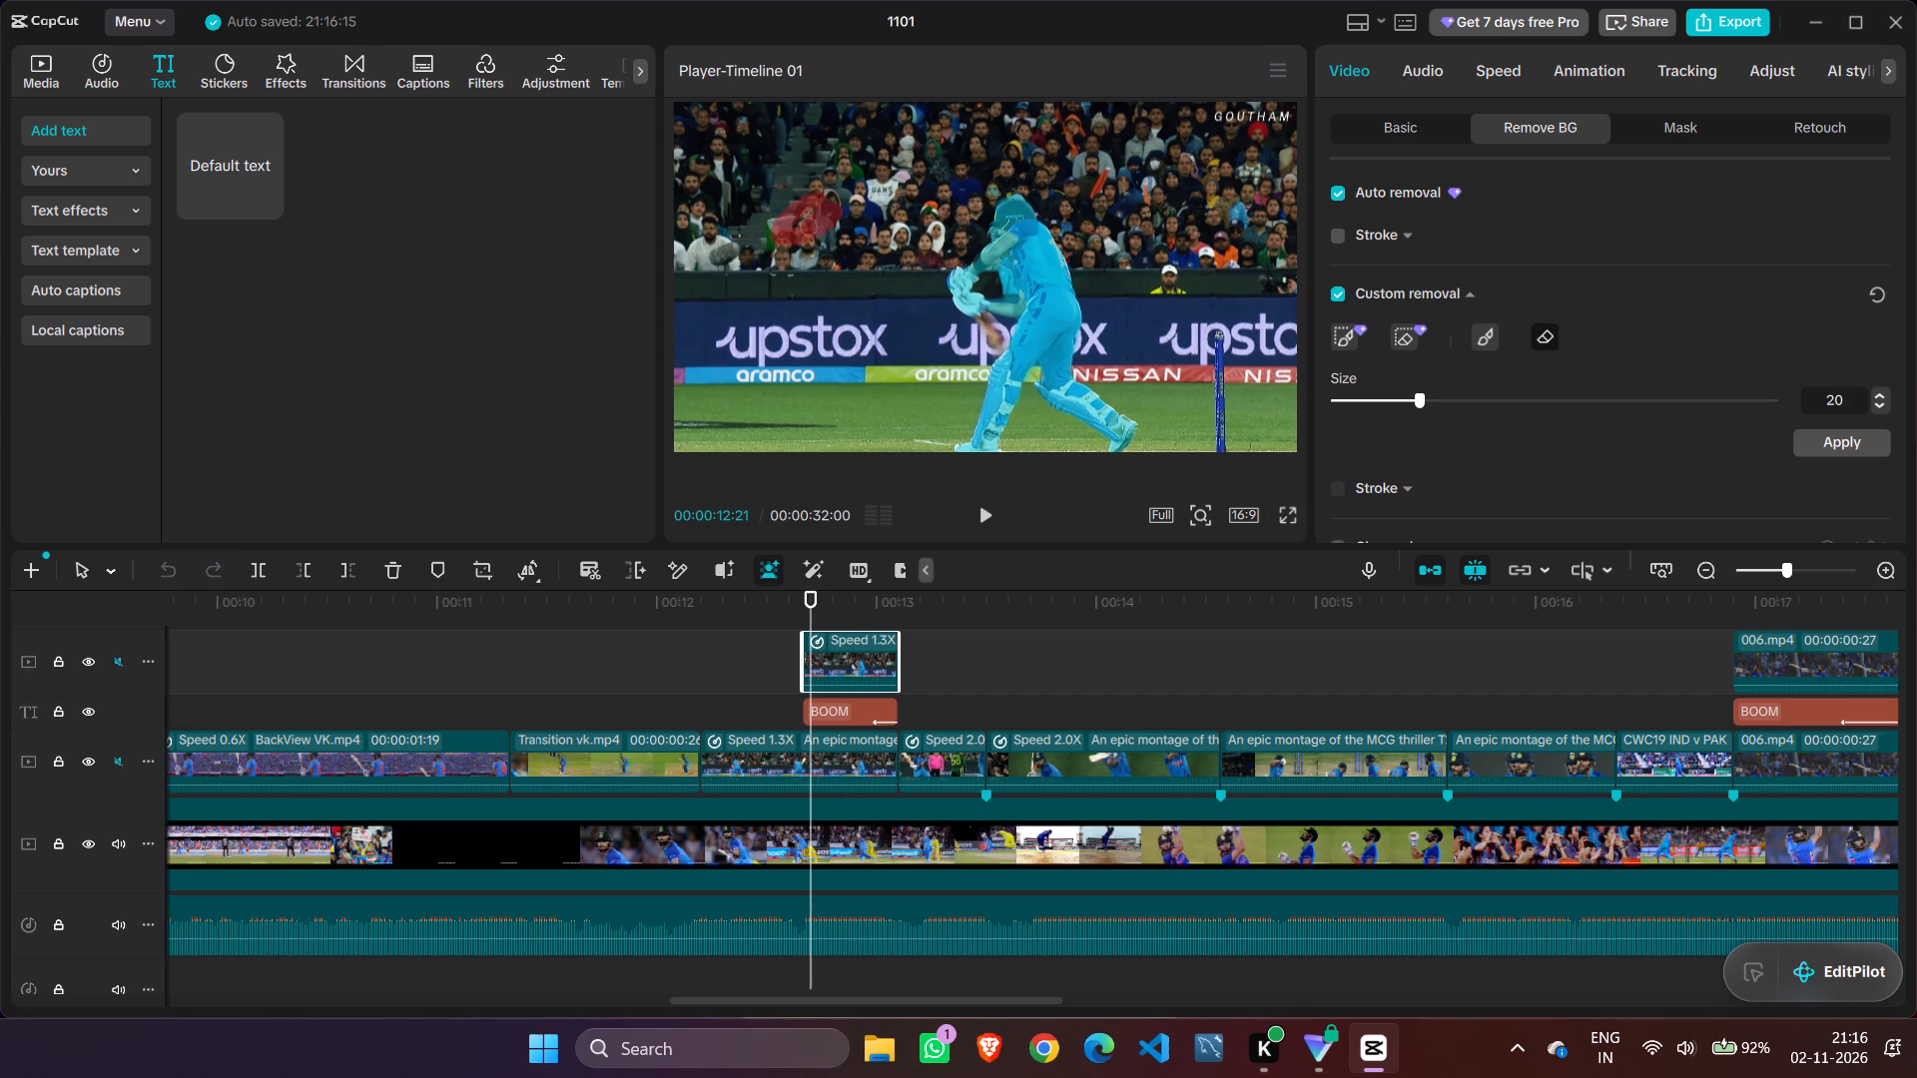
drag(802, 237, 798, 247)
drag(816, 188, 812, 205)
Erase the same crowd area from the cutout at 00:00:12:22 and 00:00:12:26 using the size 20 manual eraser.
key(Right)
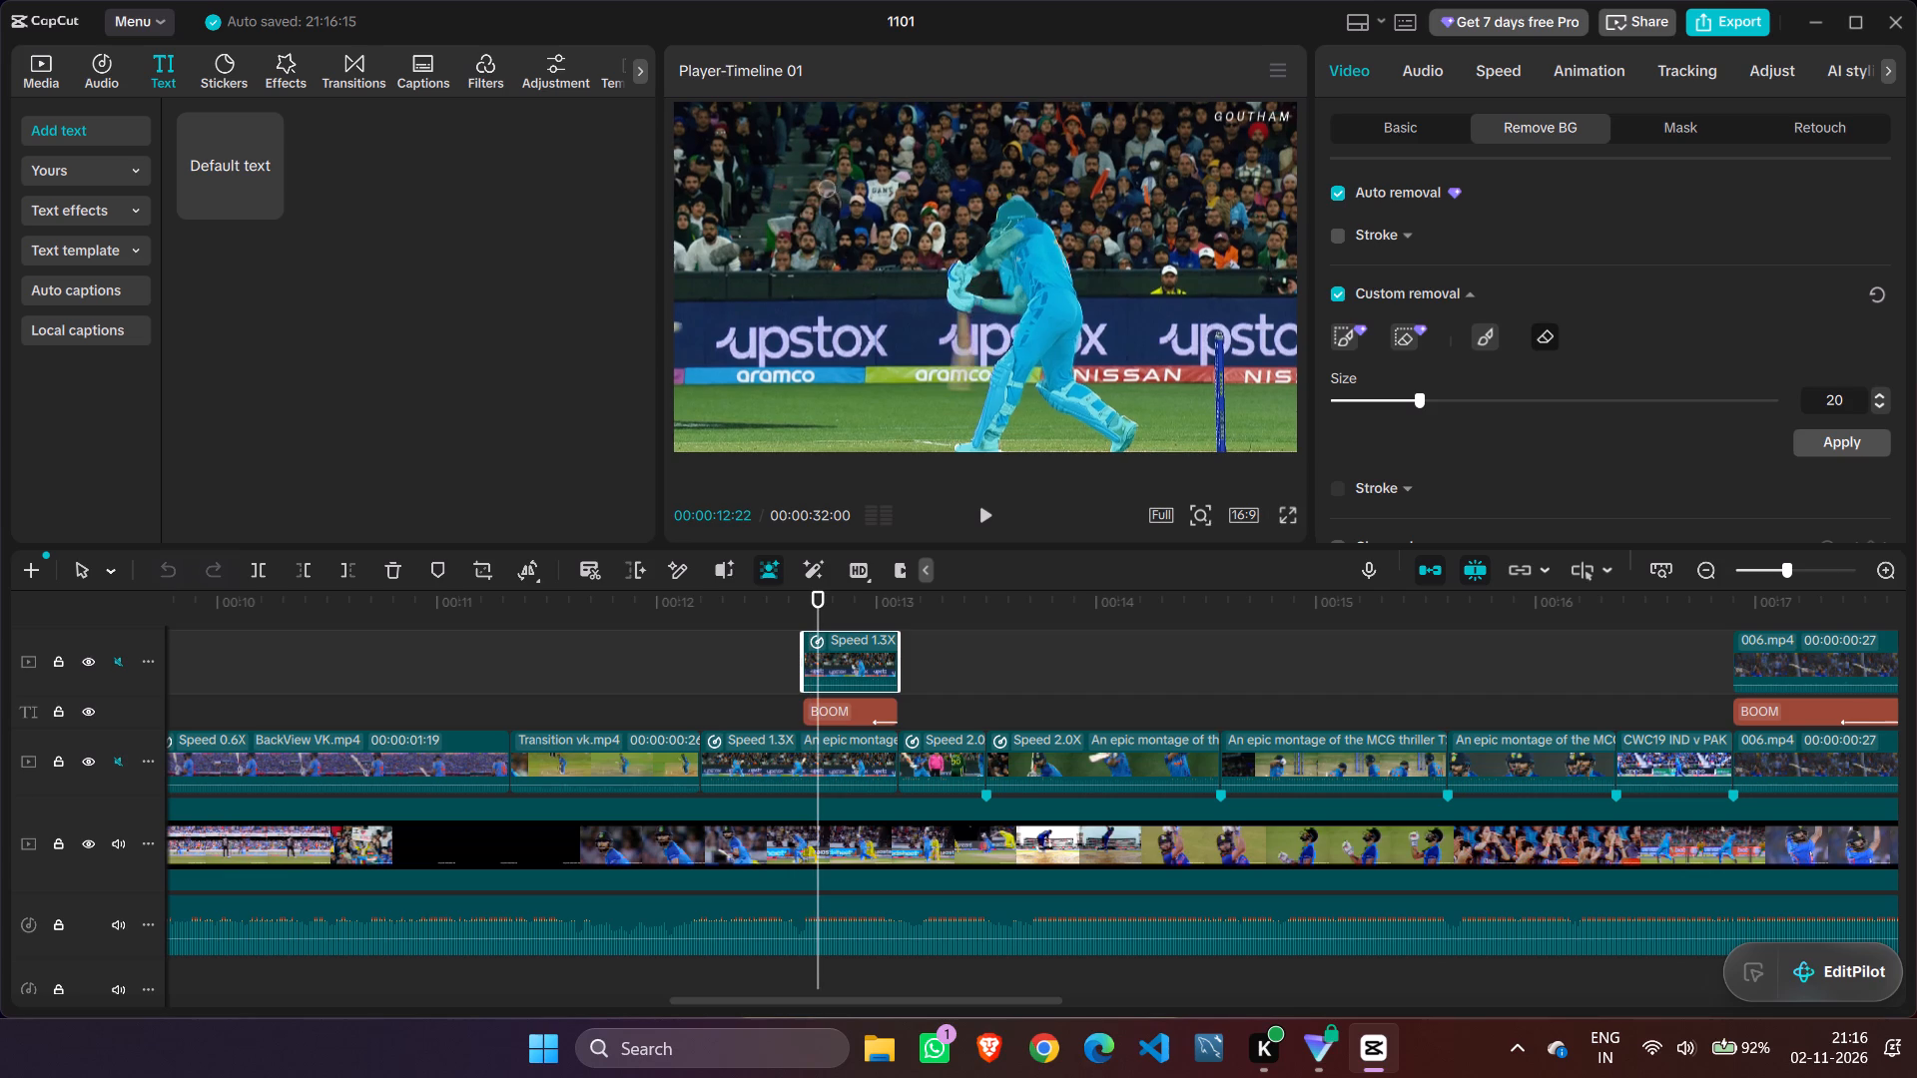
drag(809, 209, 828, 200)
key(Right)
key(Right)
key(Right)
key(Right)
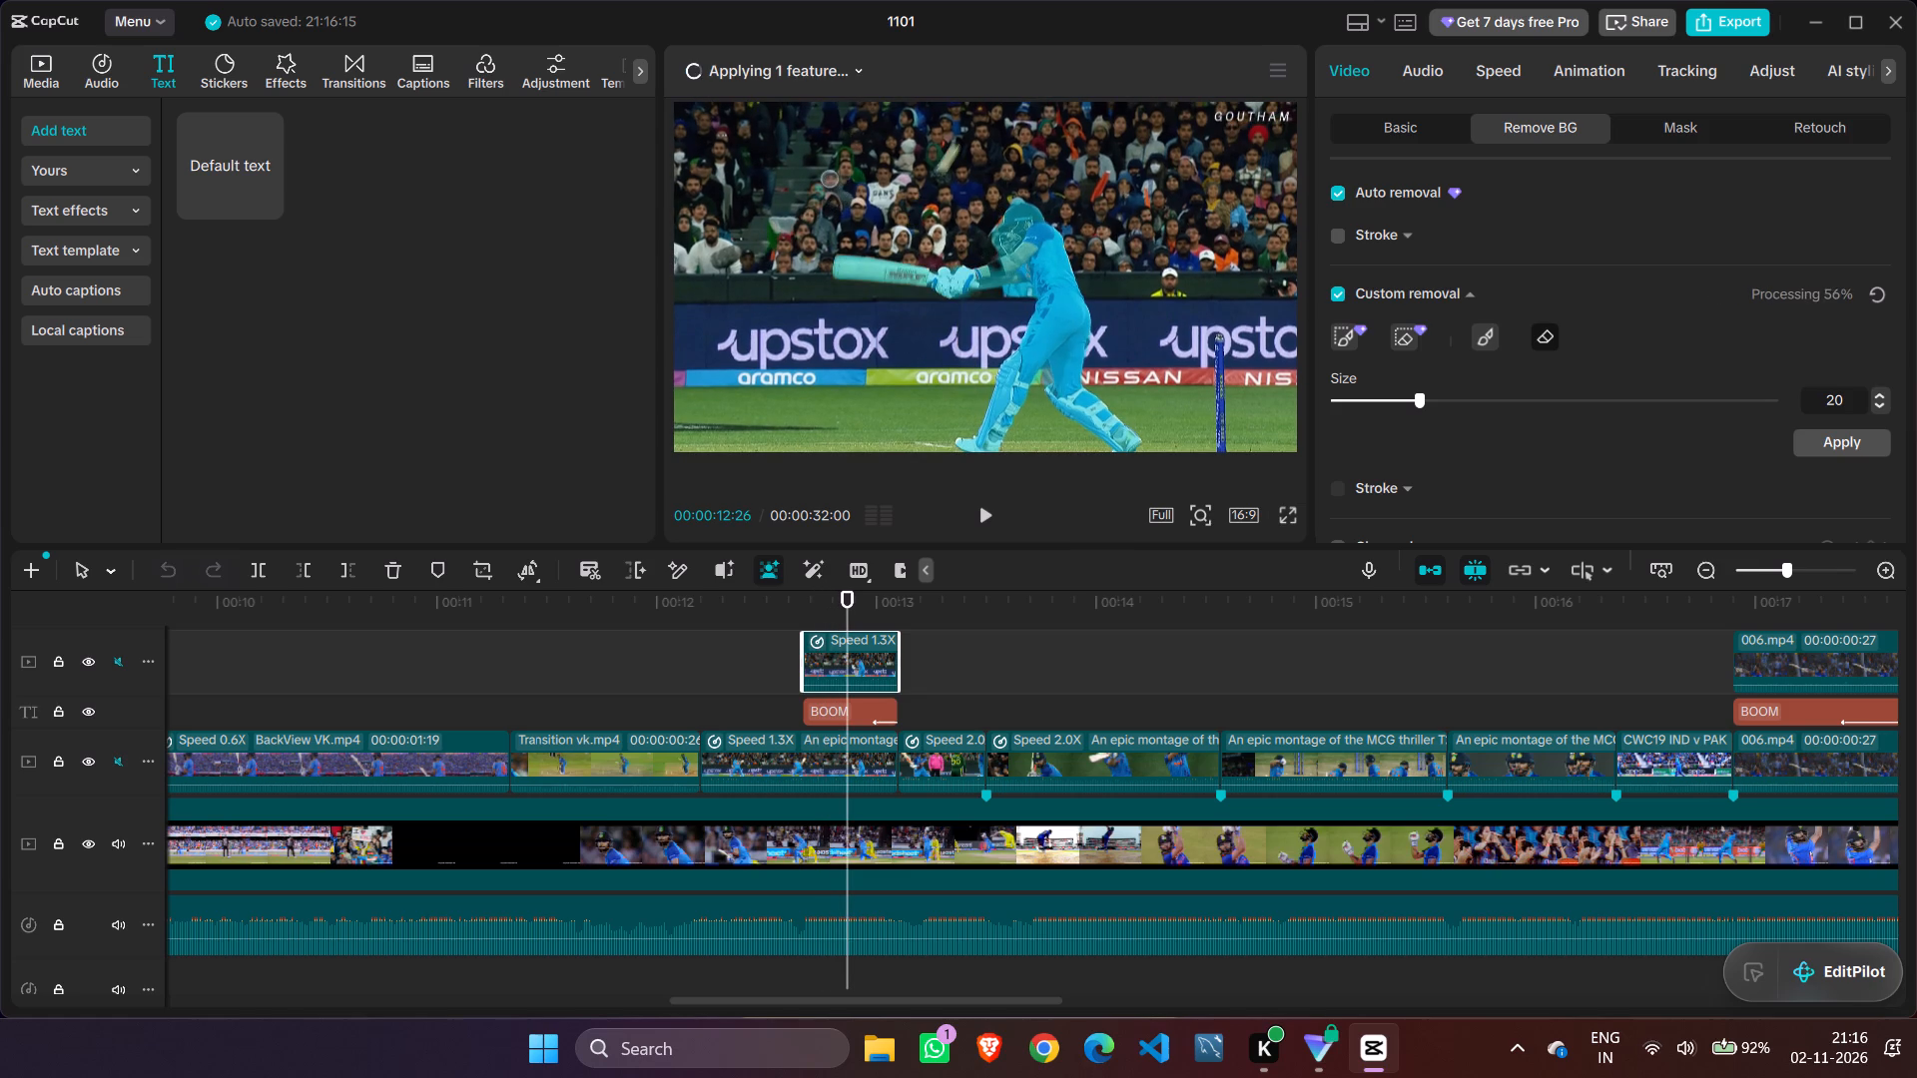
click(825, 179)
drag(820, 189, 825, 198)
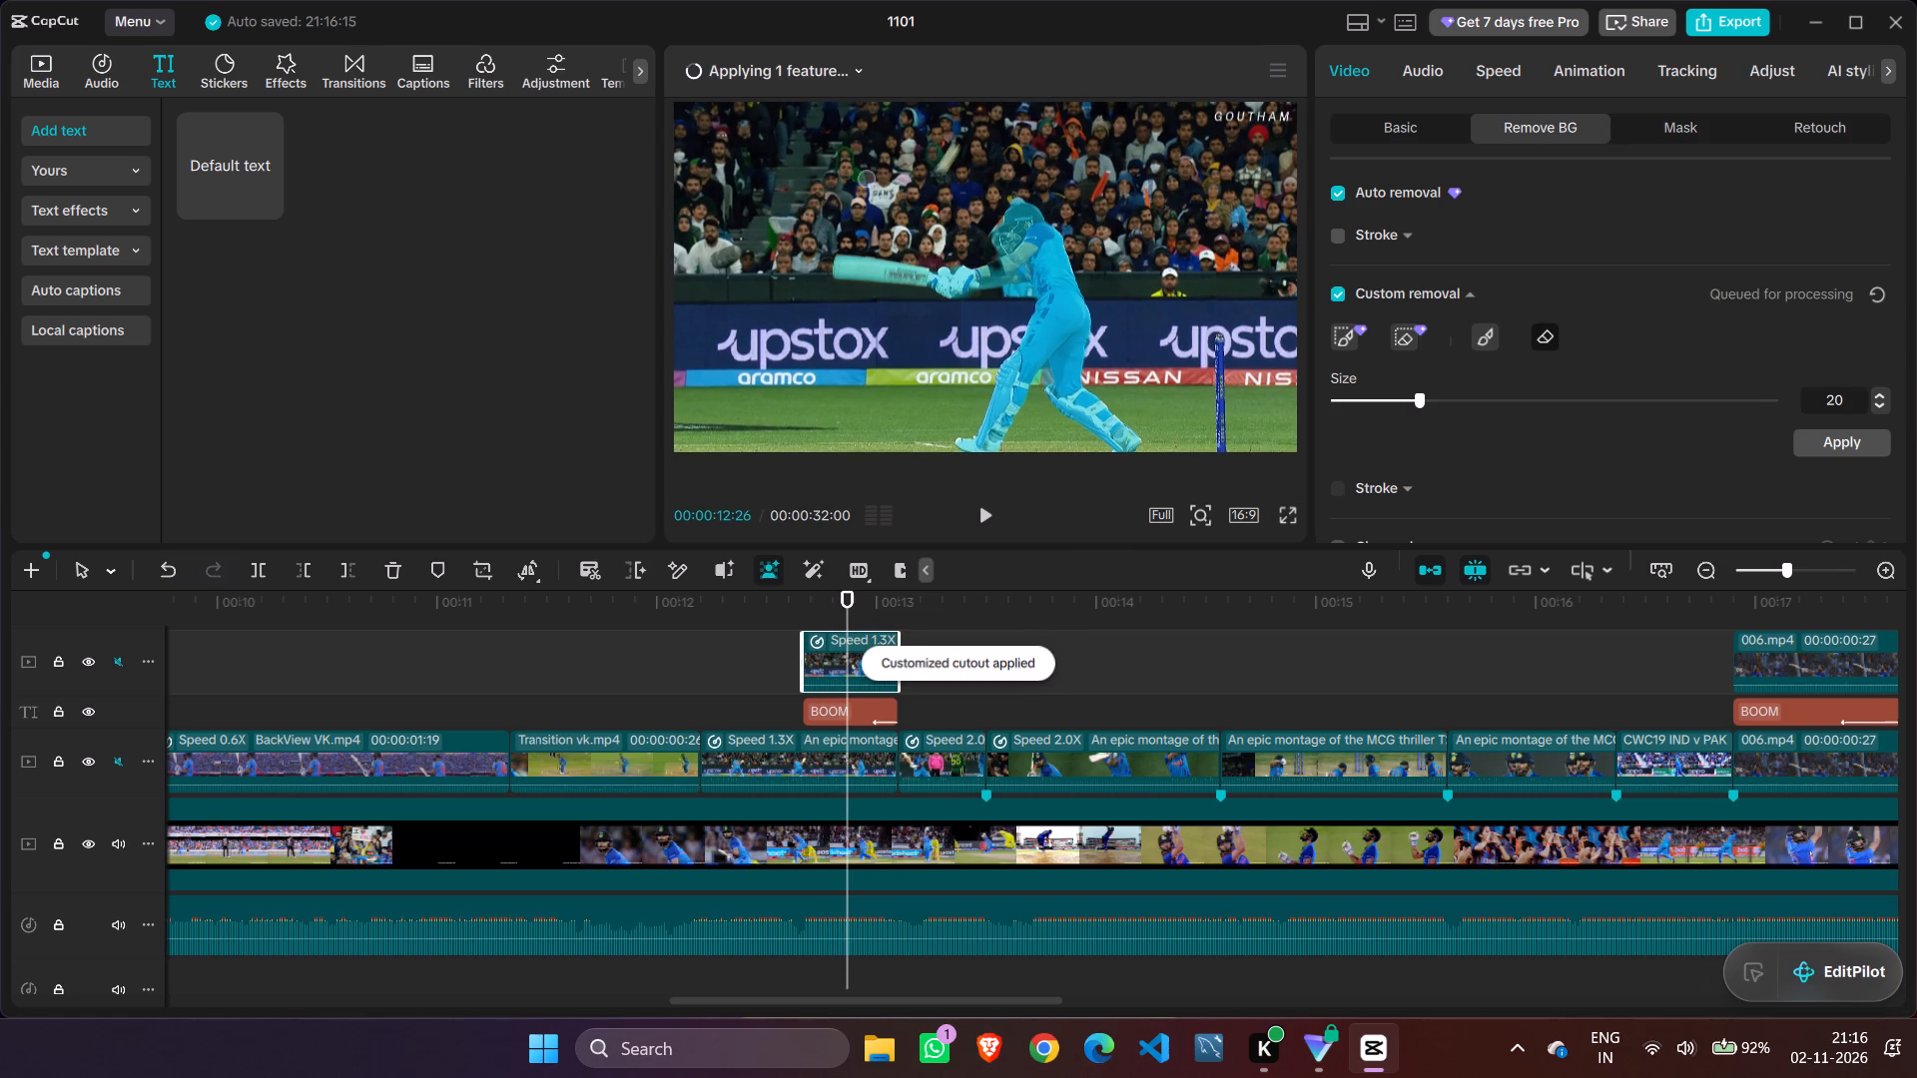
Erase the same crowd area from the cutout at 00:00:12:28 and 00:00:12:29 using the size 20 manual eraser.
key(Right)
key(Right)
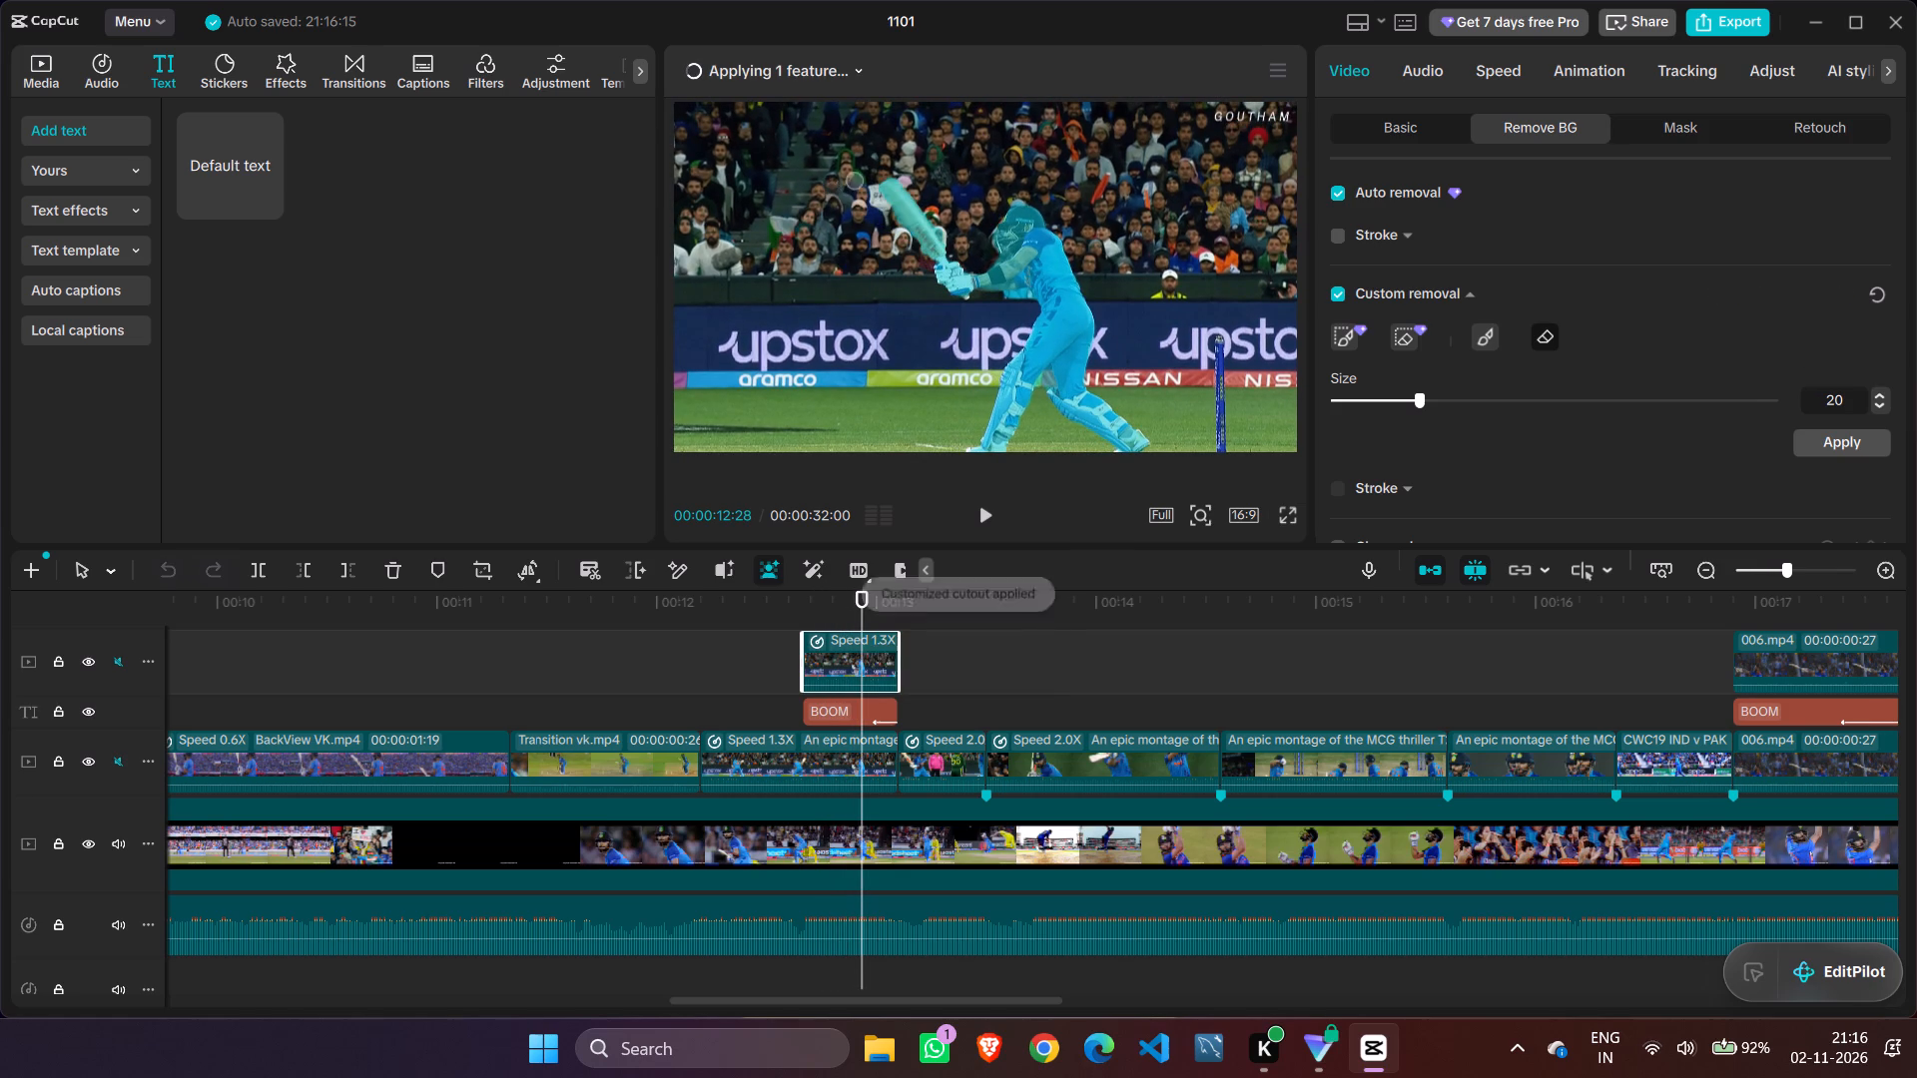
click(807, 213)
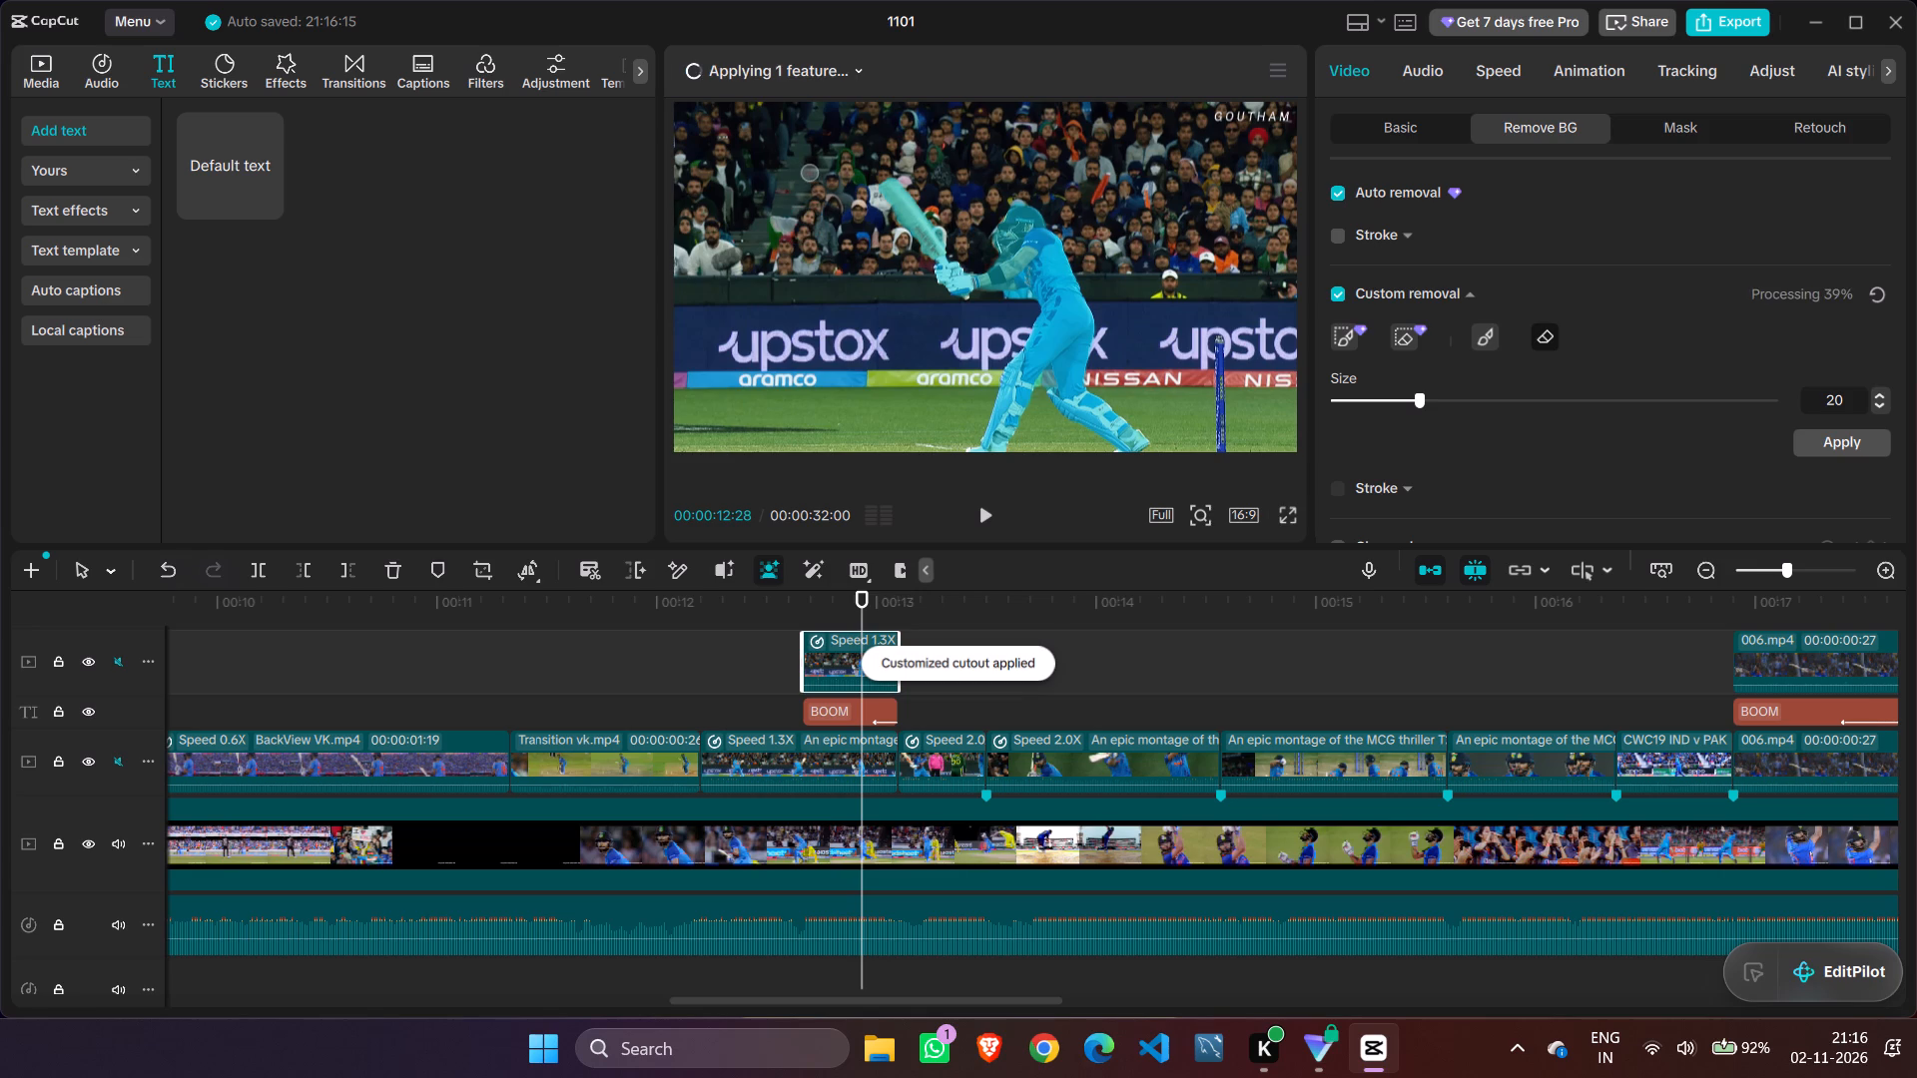
key(Right)
click(803, 221)
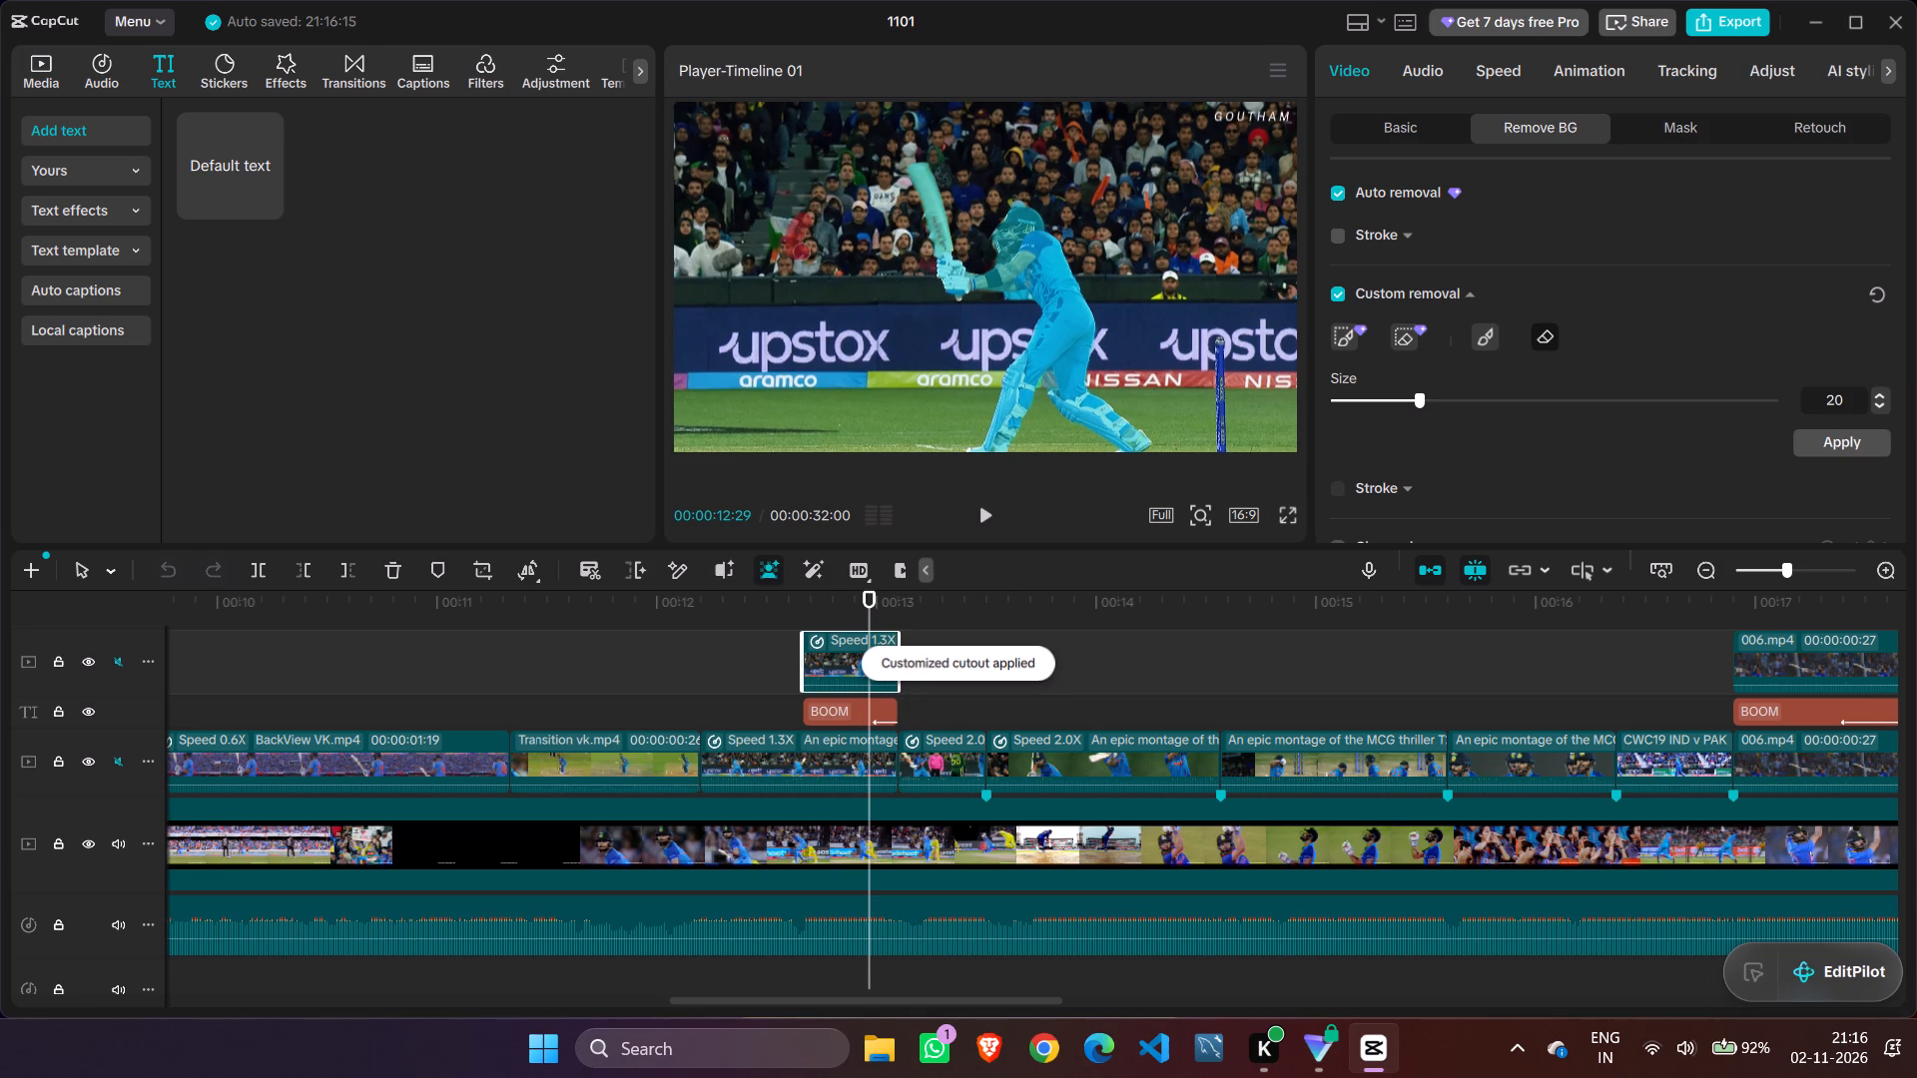
Check the batsman-and-bat cutout frame by frame between 00:00:12:29 and 00:00:13:03.
key(Right)
key(Right)
key(Right)
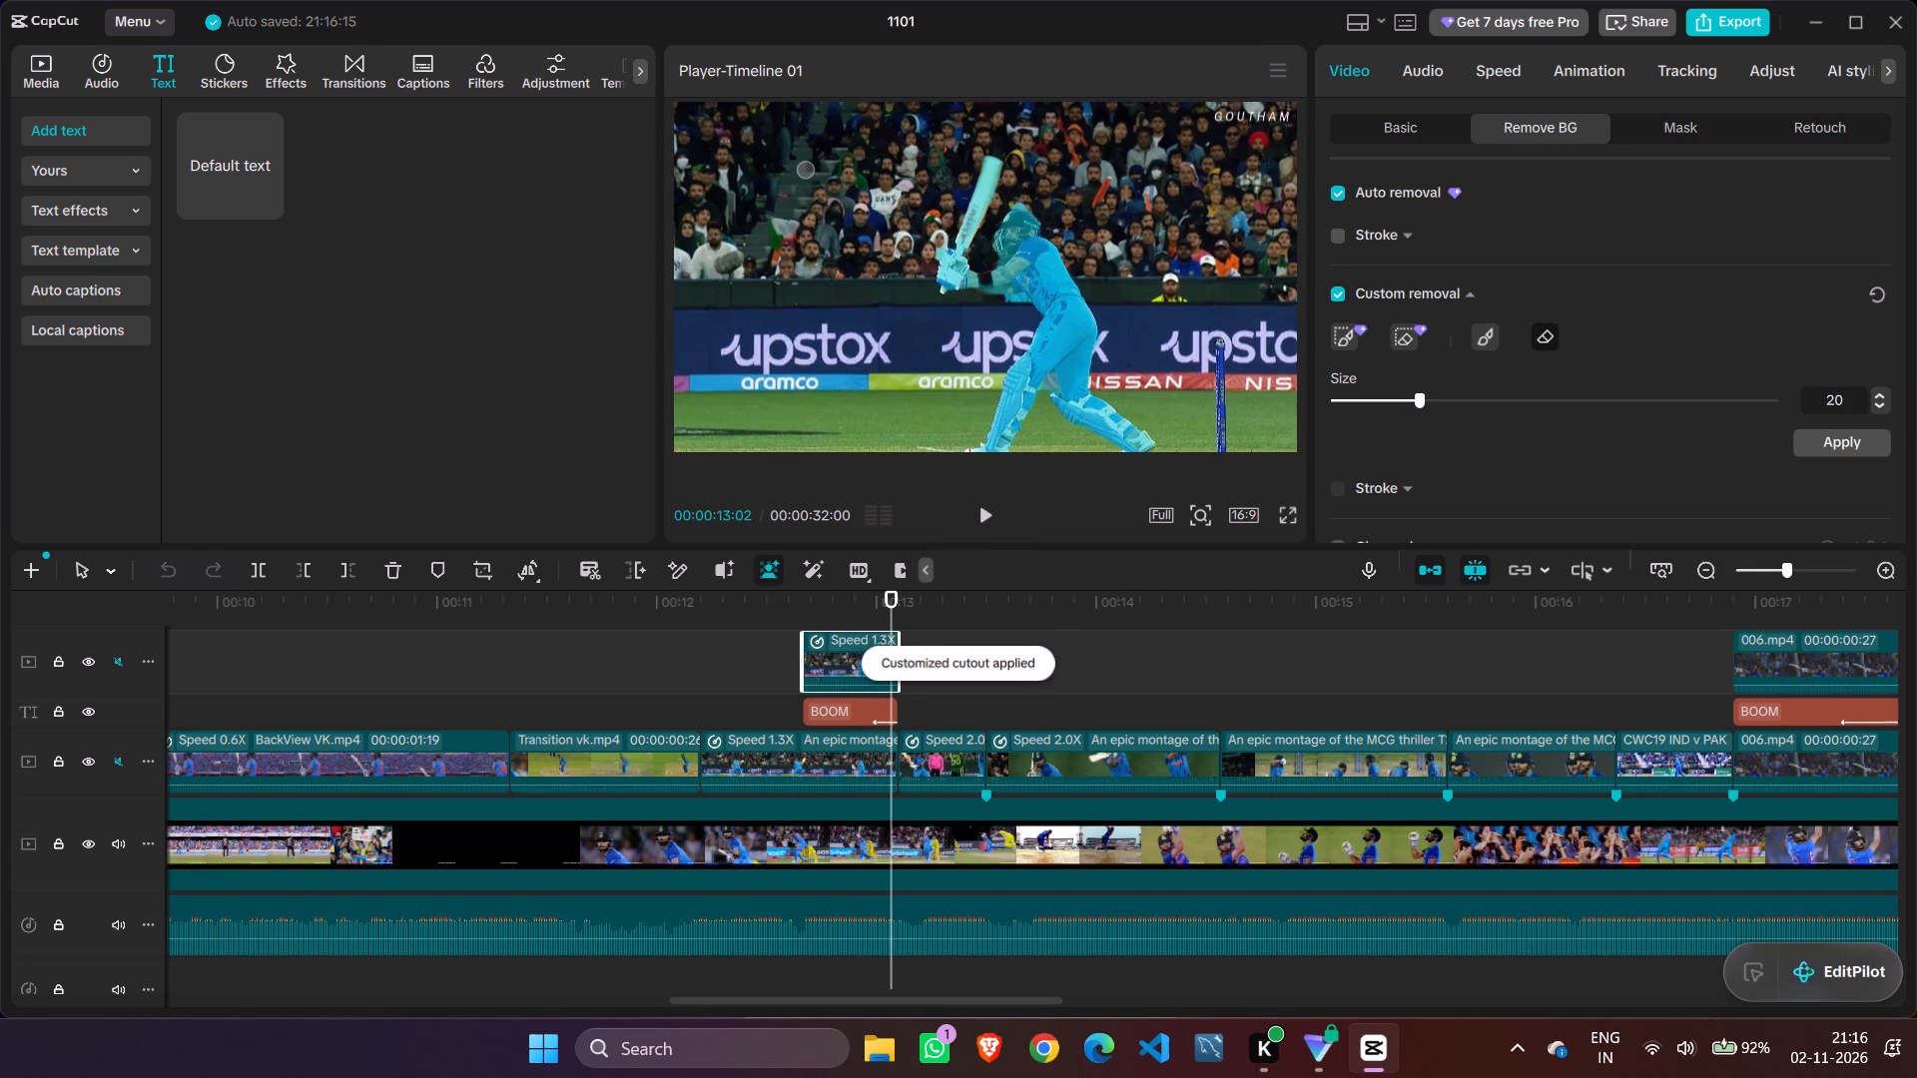
key(Right)
key(Left)
key(Left)
key(Left)
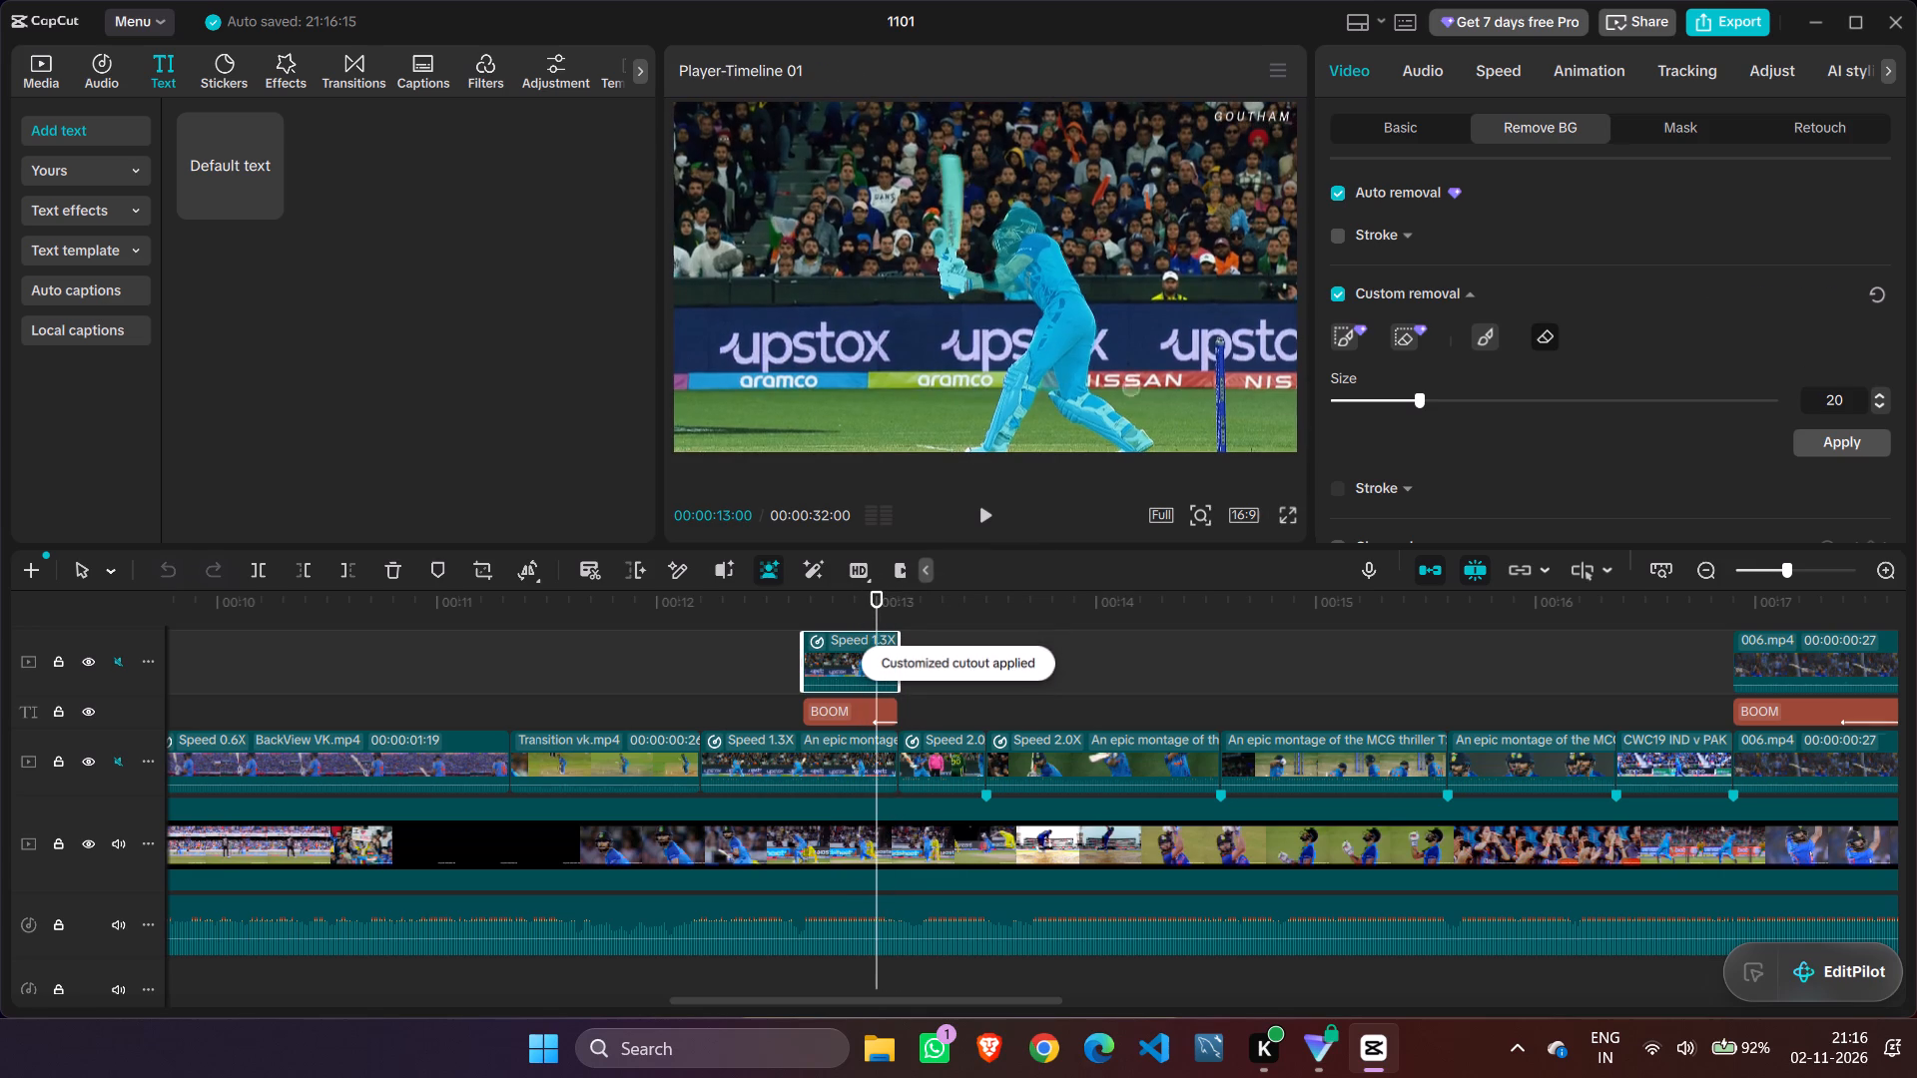
Examine the batsman, bat and nearby crowd up close in the frames between 00:00:12:21 and 00:00:13:03.
click(1207, 522)
click(1163, 551)
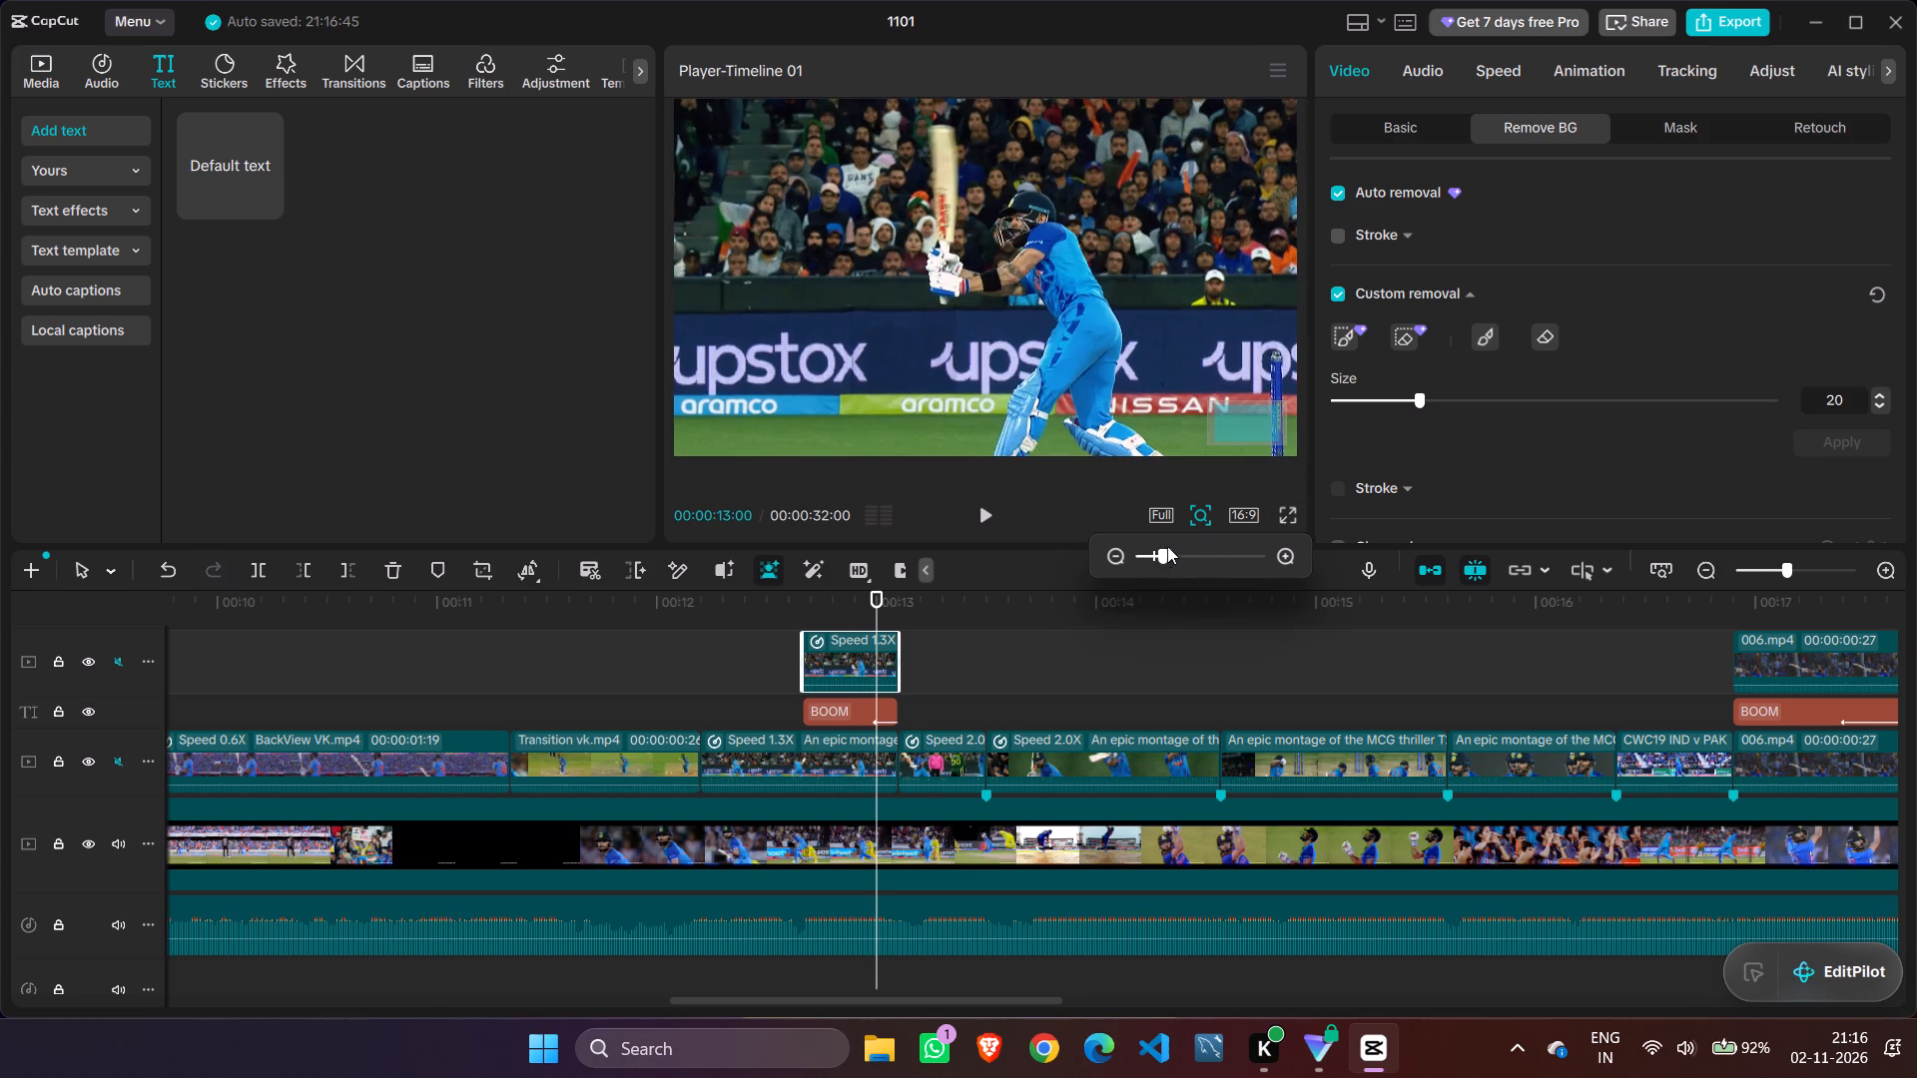
drag(1225, 419, 1204, 404)
click(1200, 511)
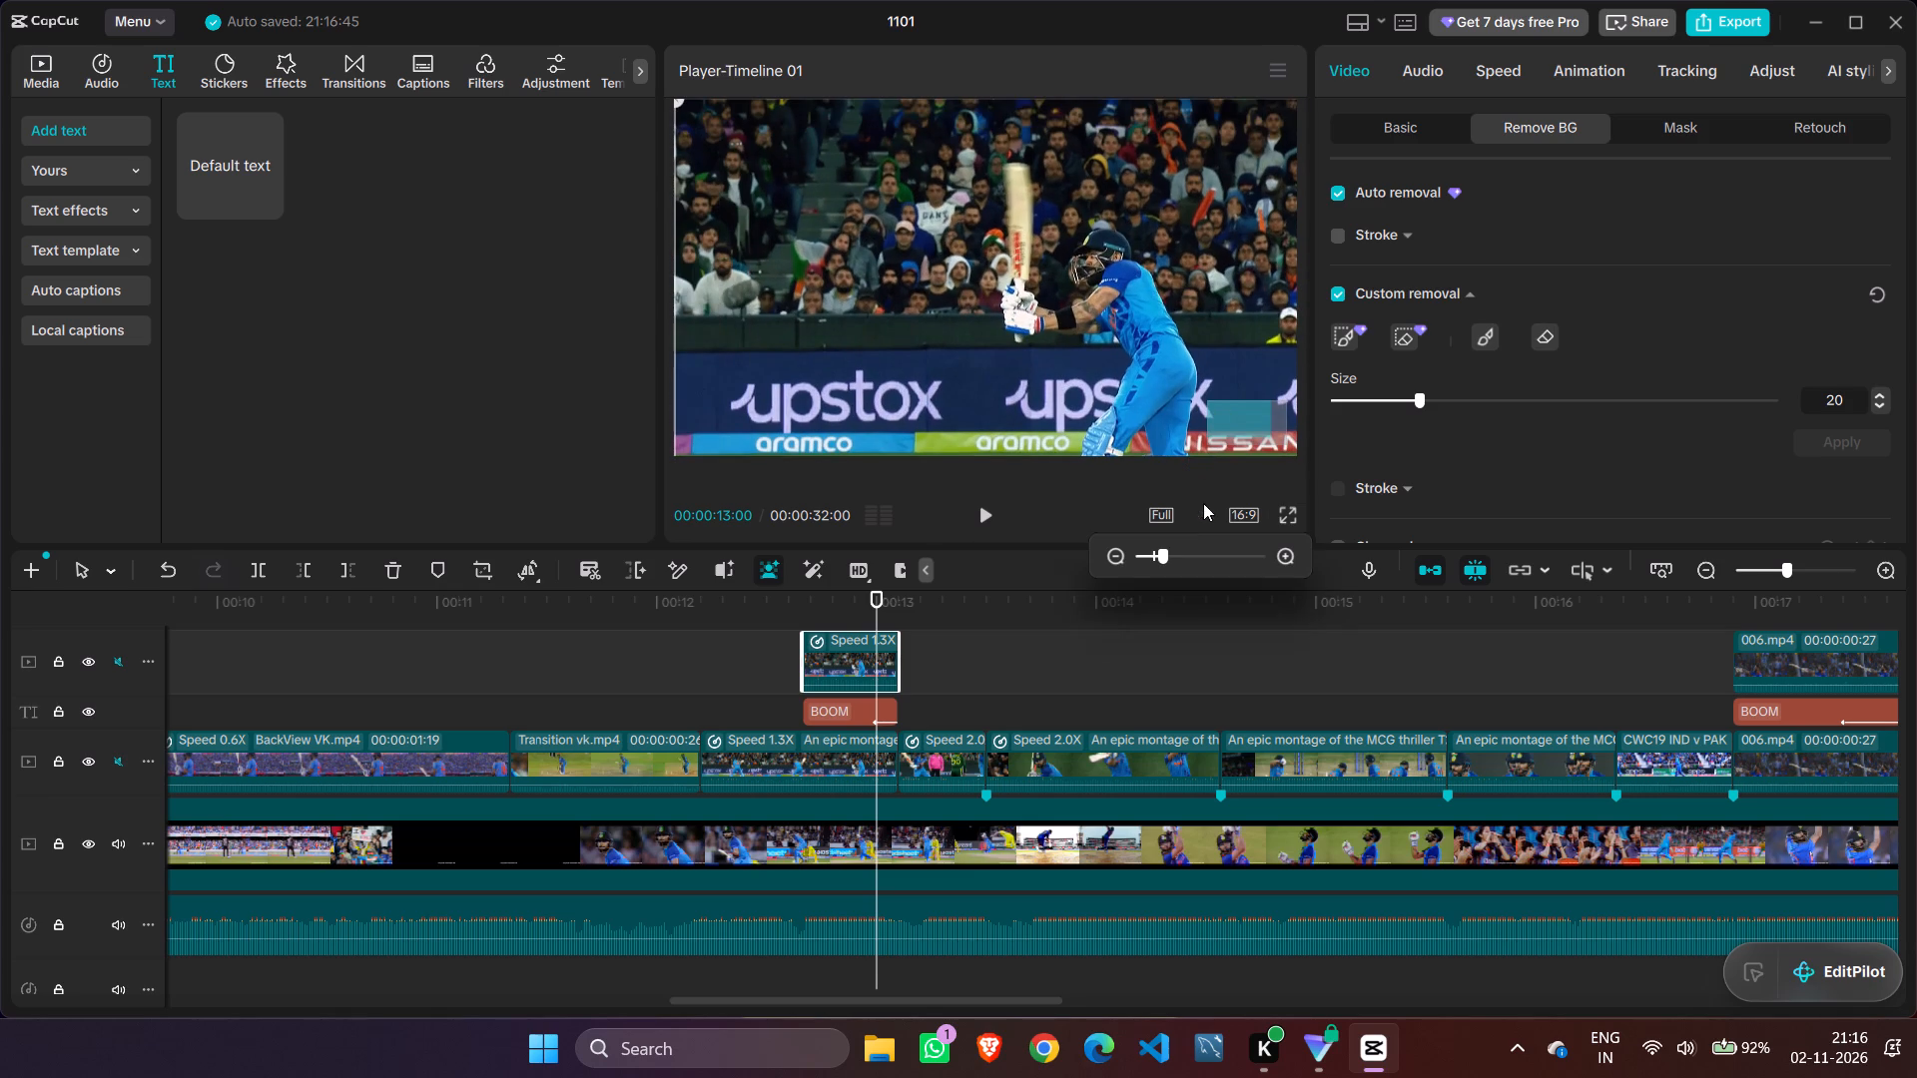
click(1286, 553)
click(1286, 553)
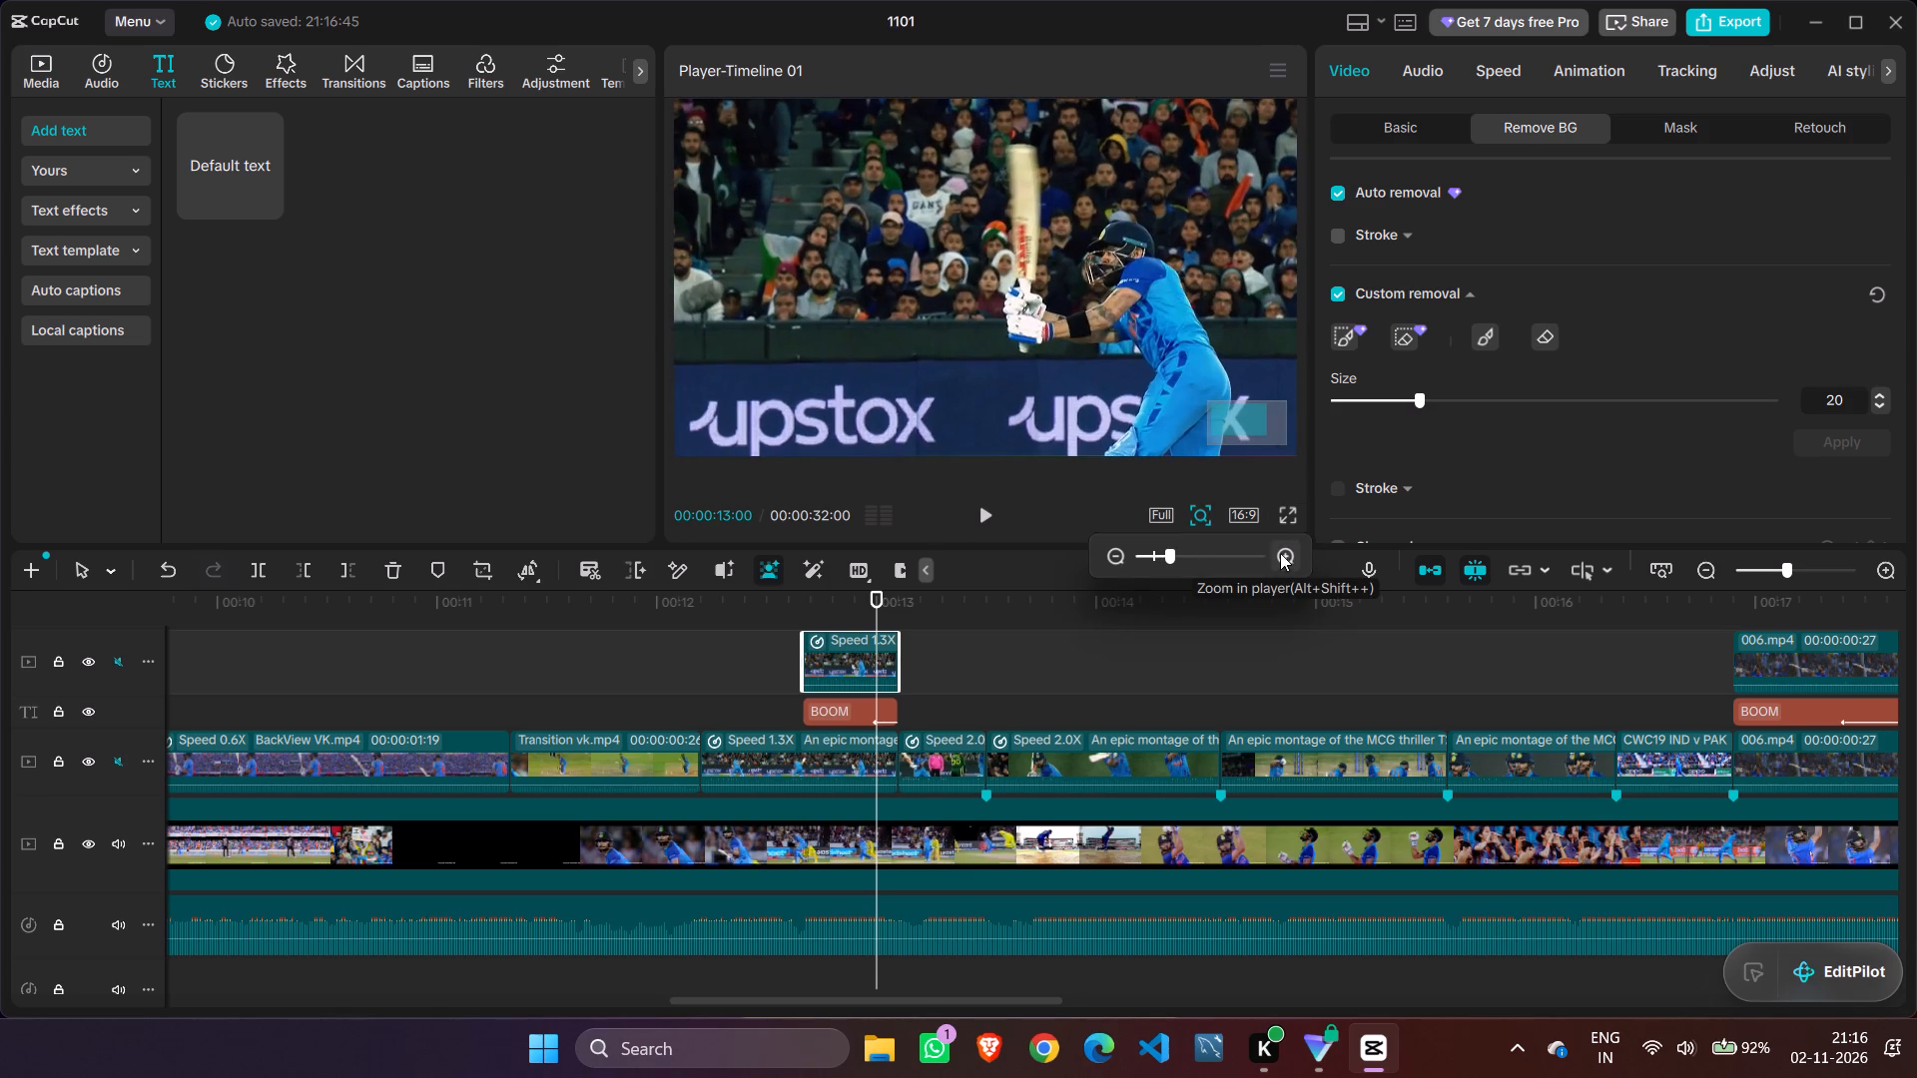
drag(1244, 423, 1223, 403)
drag(878, 612, 877, 612)
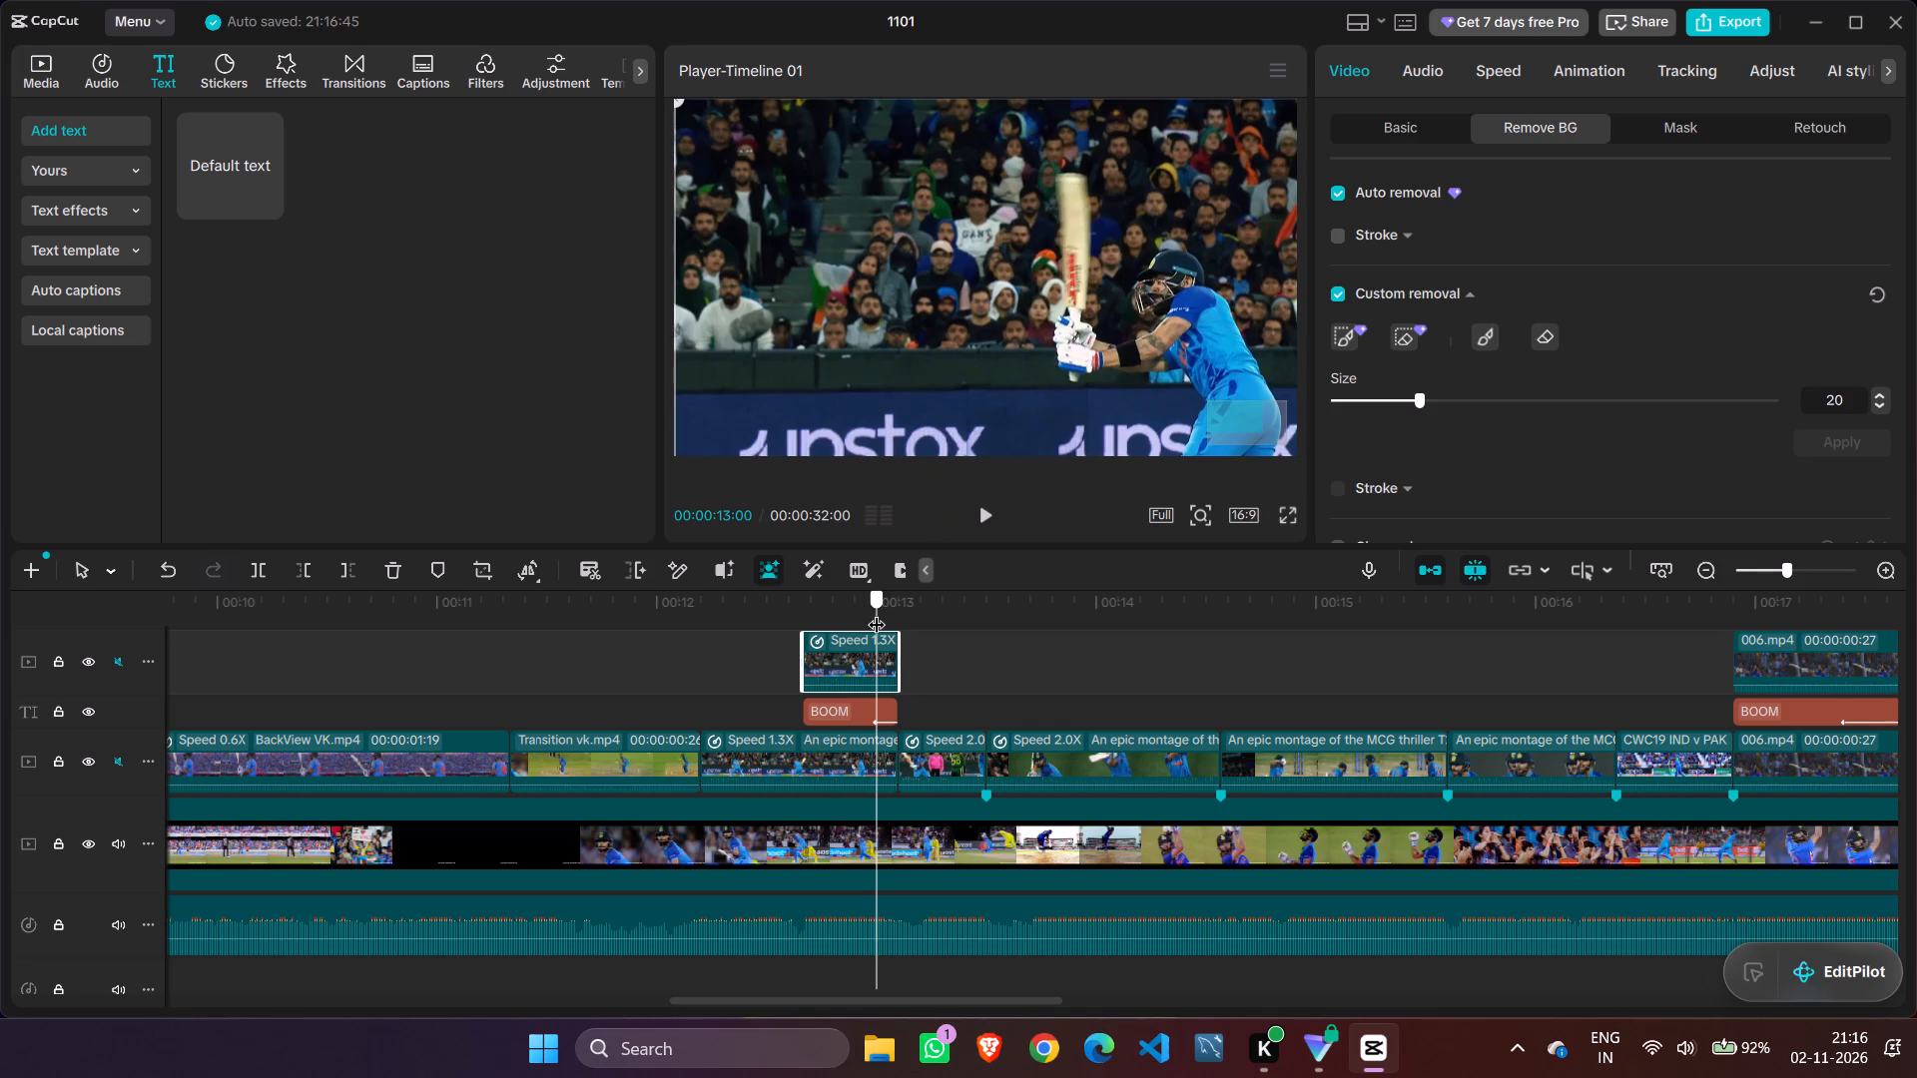
drag(877, 612, 821, 619)
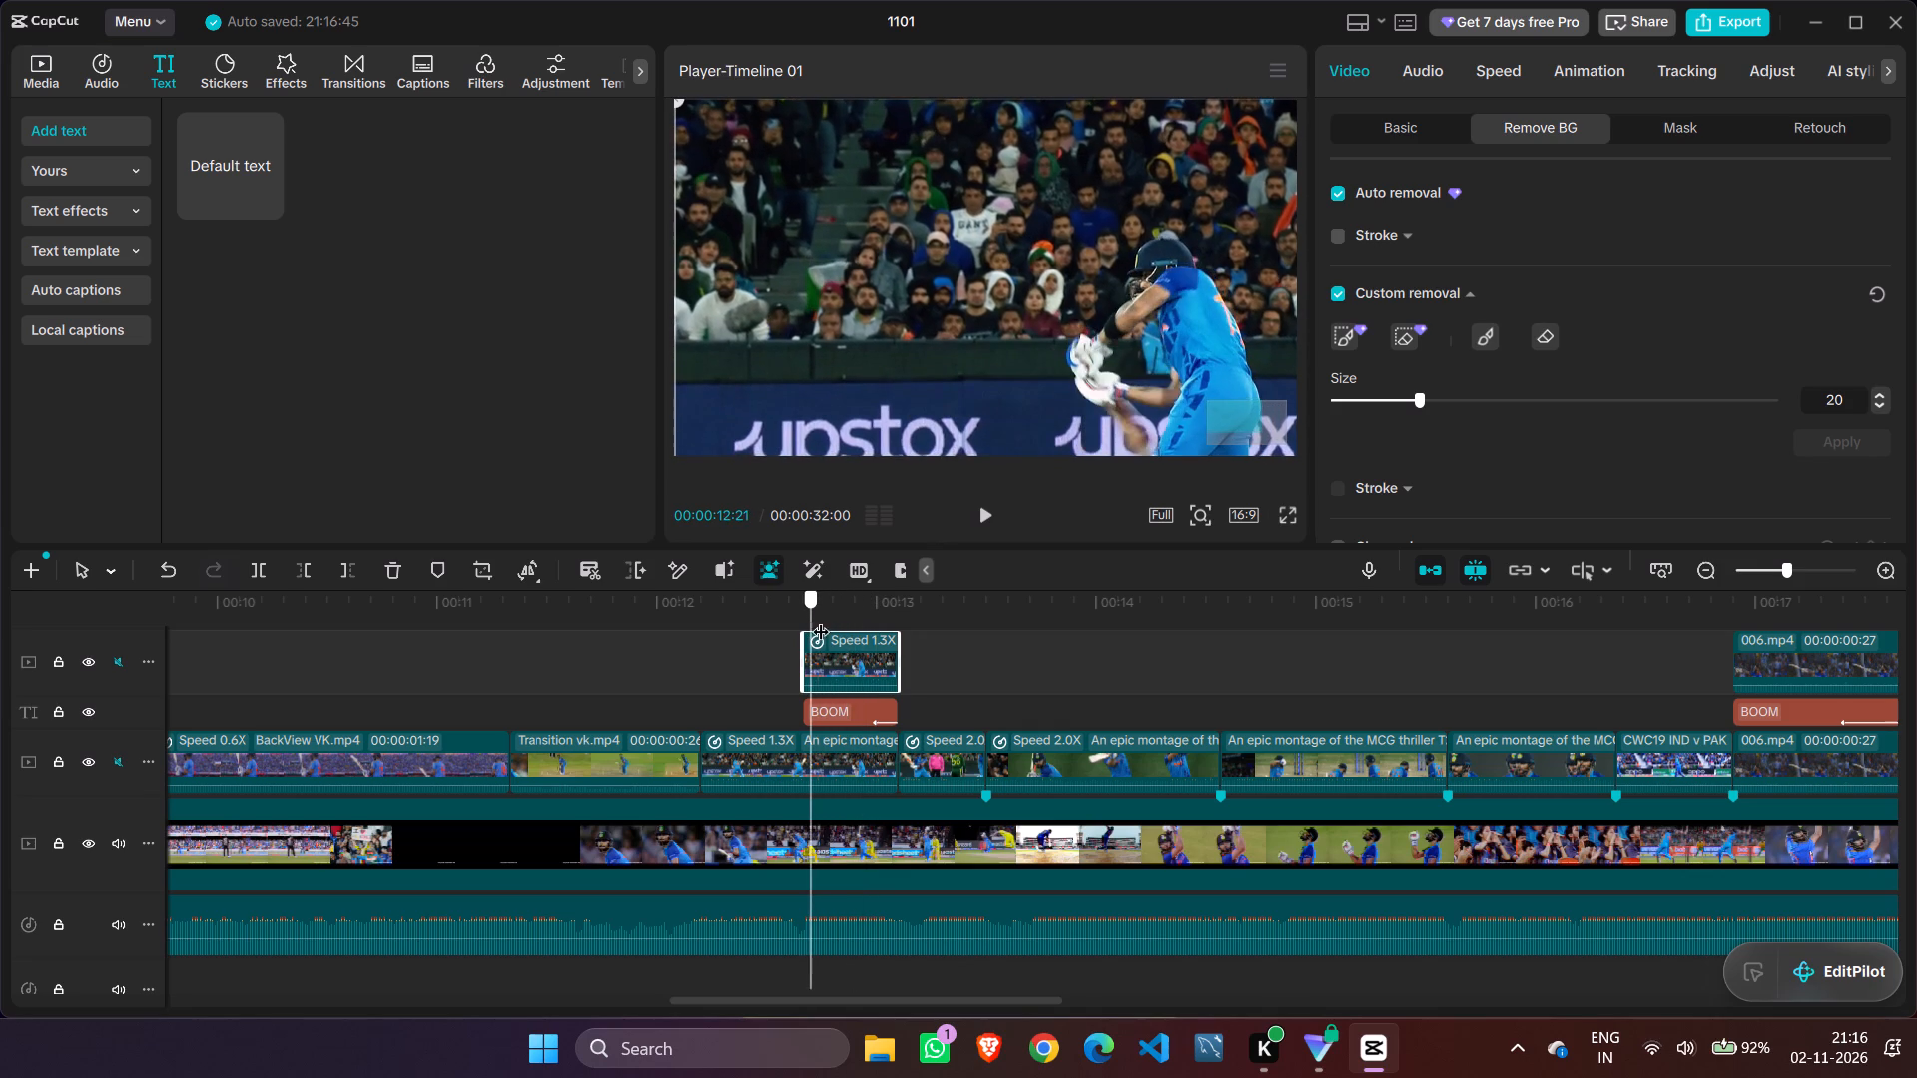
drag(821, 619, 871, 604)
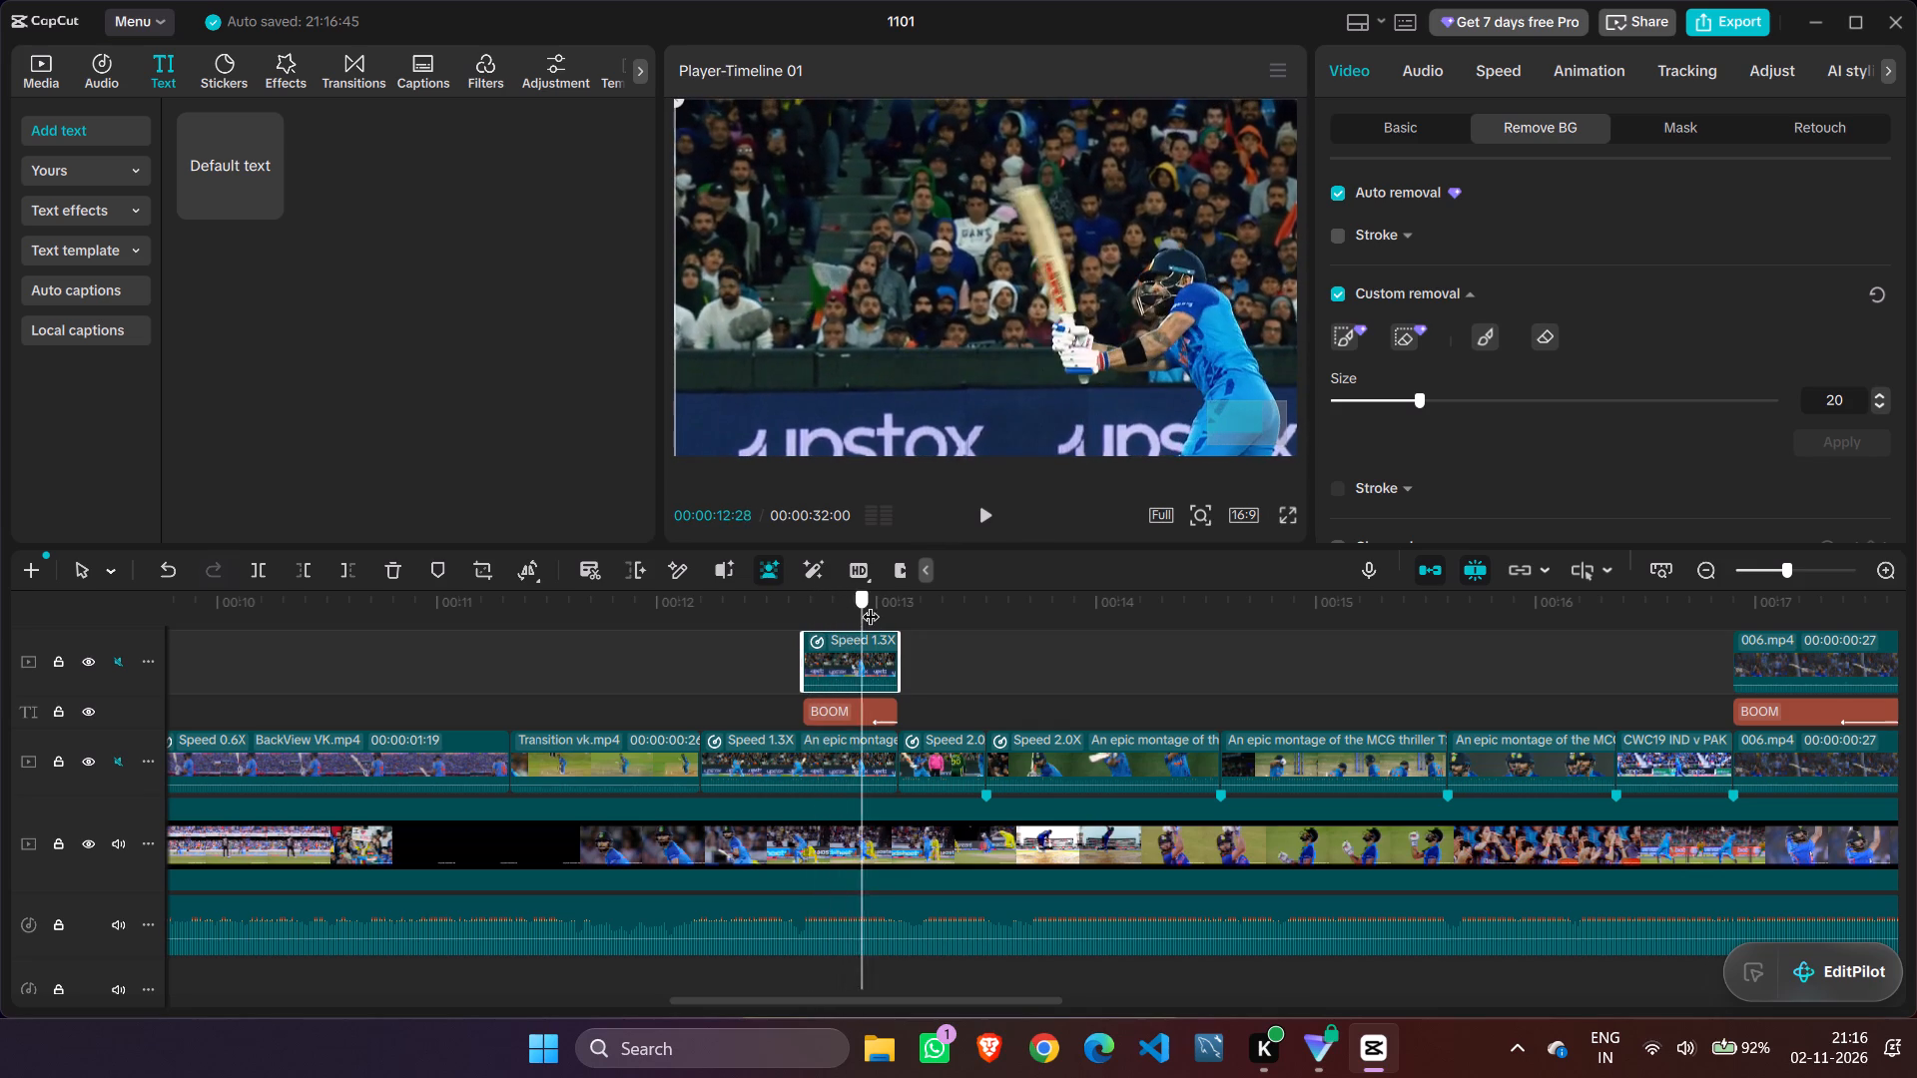
drag(871, 604, 872, 589)
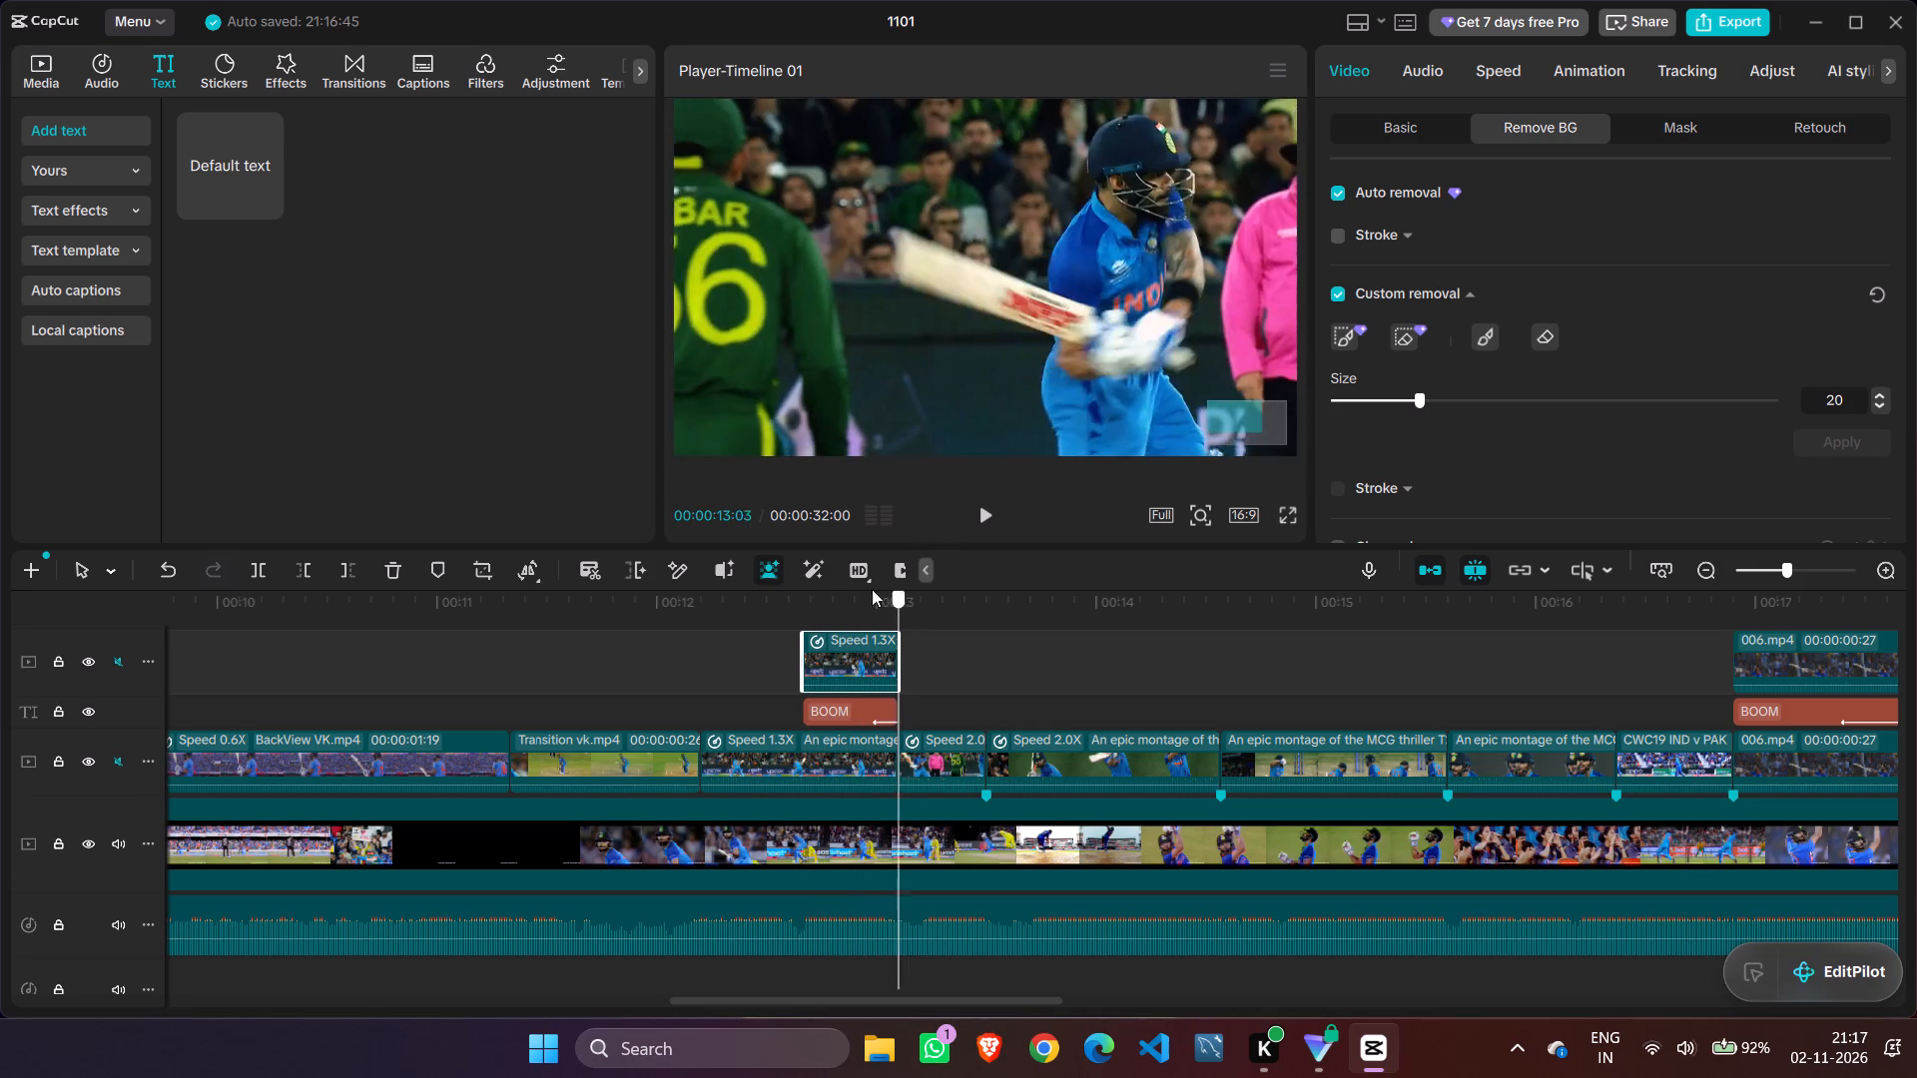
drag(872, 589, 830, 590)
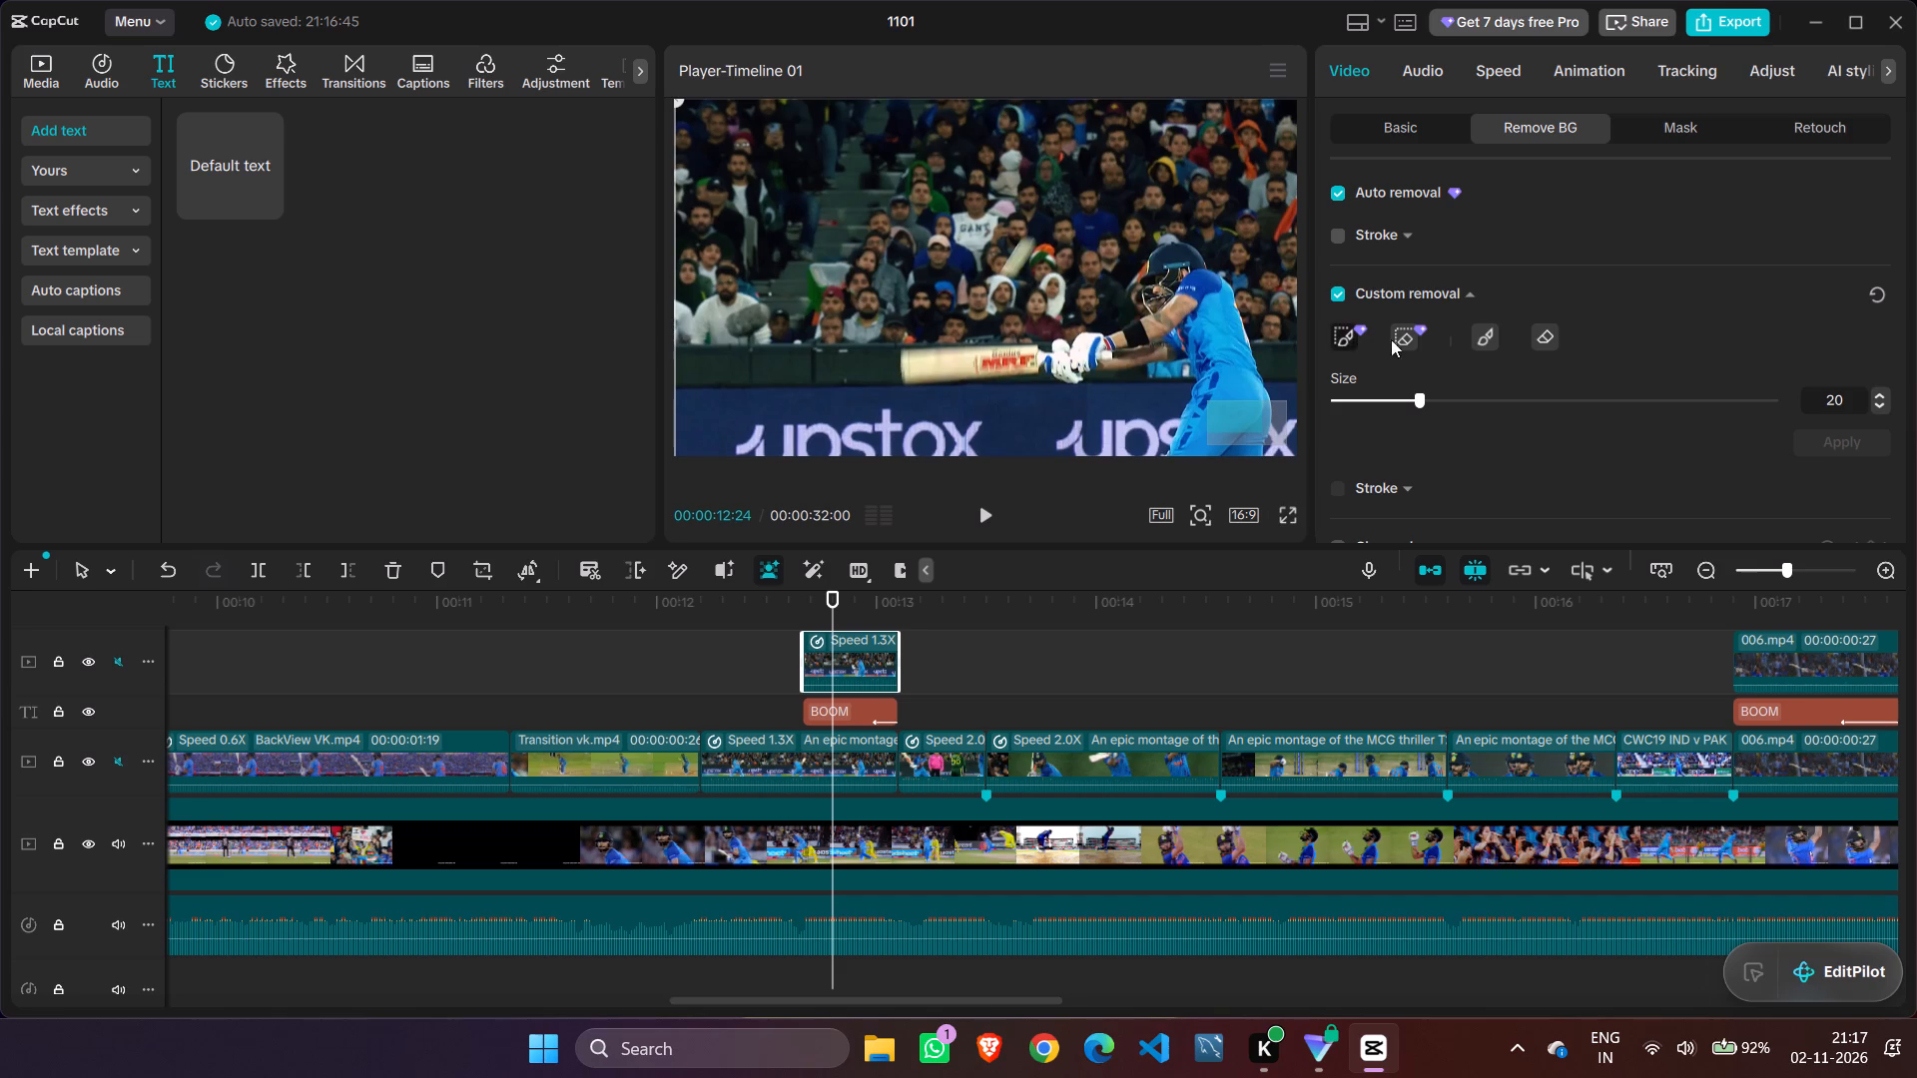
Erase the crowd area beside the batsman from the cutout at 00:00:12:20 using the size 20 manual eraser.
click(1347, 338)
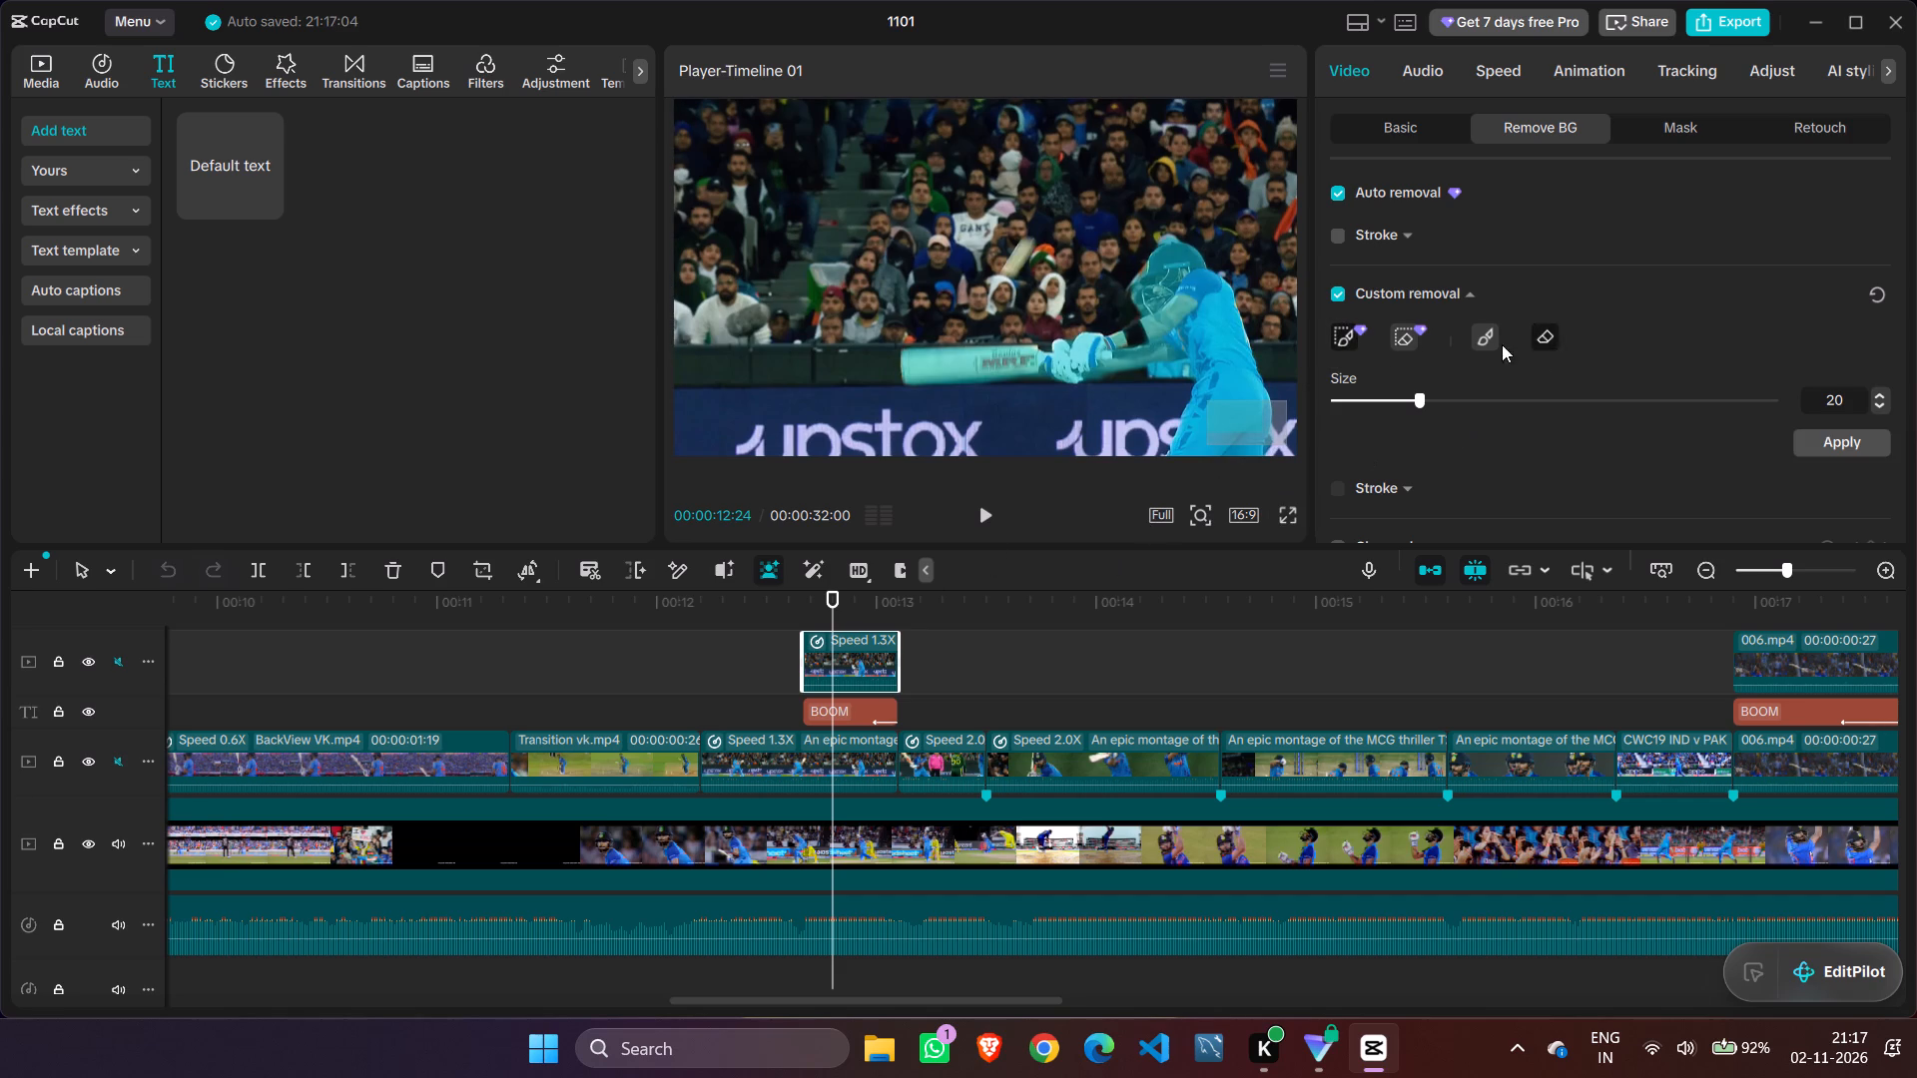
drag(833, 615, 816, 614)
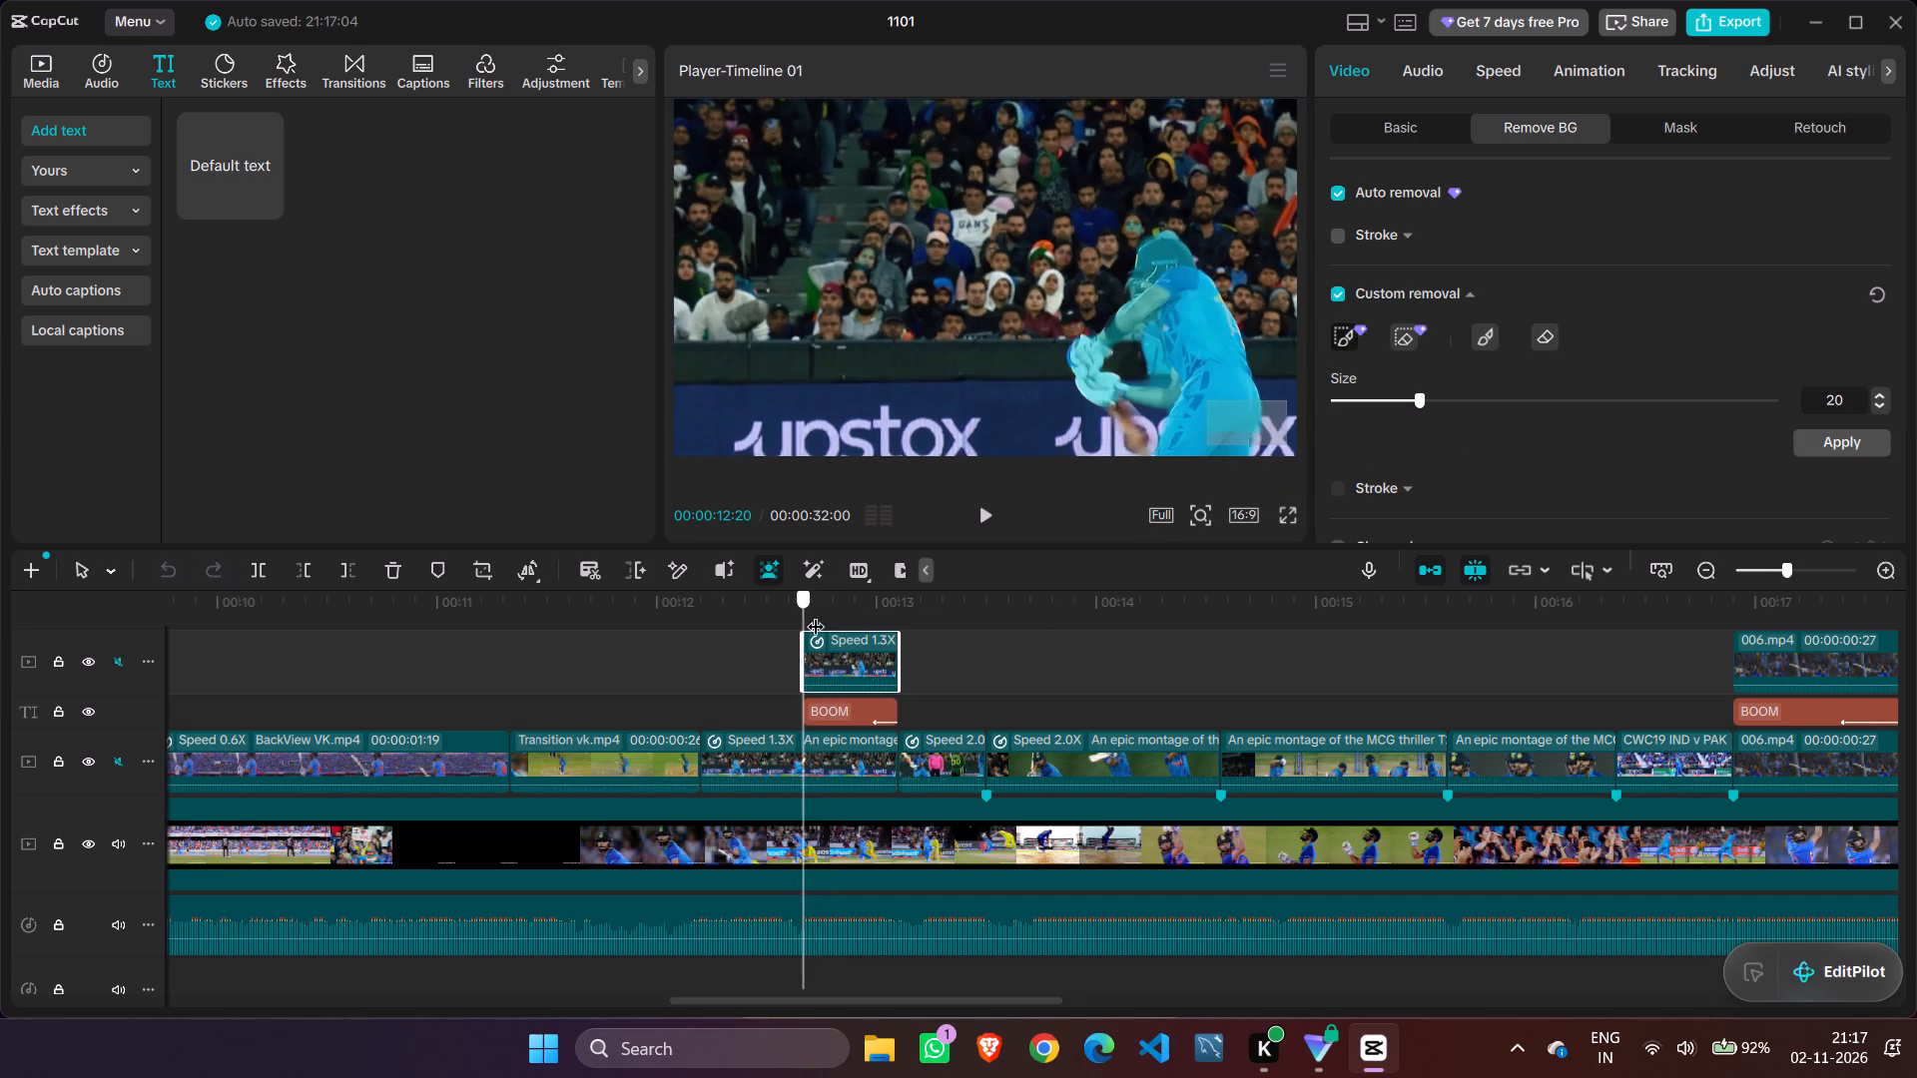
drag(816, 614, 802, 614)
click(1536, 340)
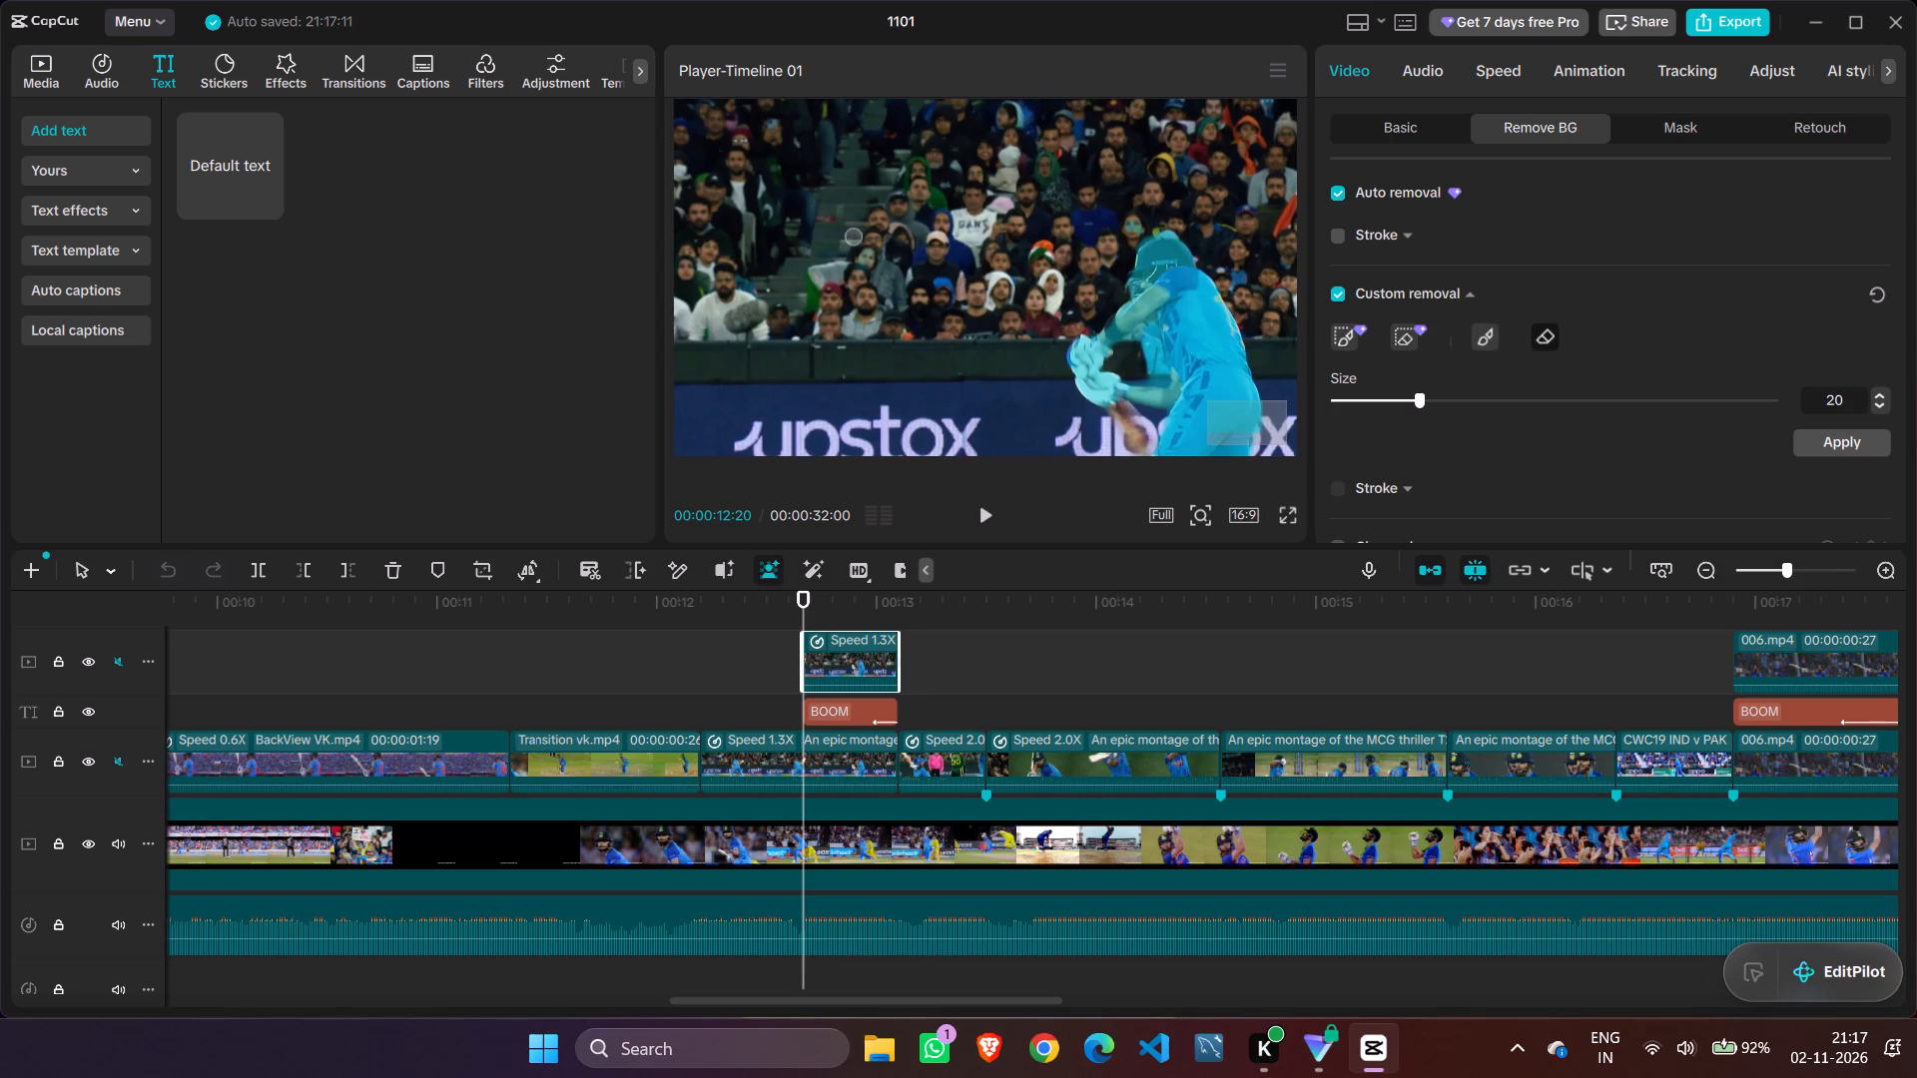
click(865, 256)
drag(892, 221, 873, 235)
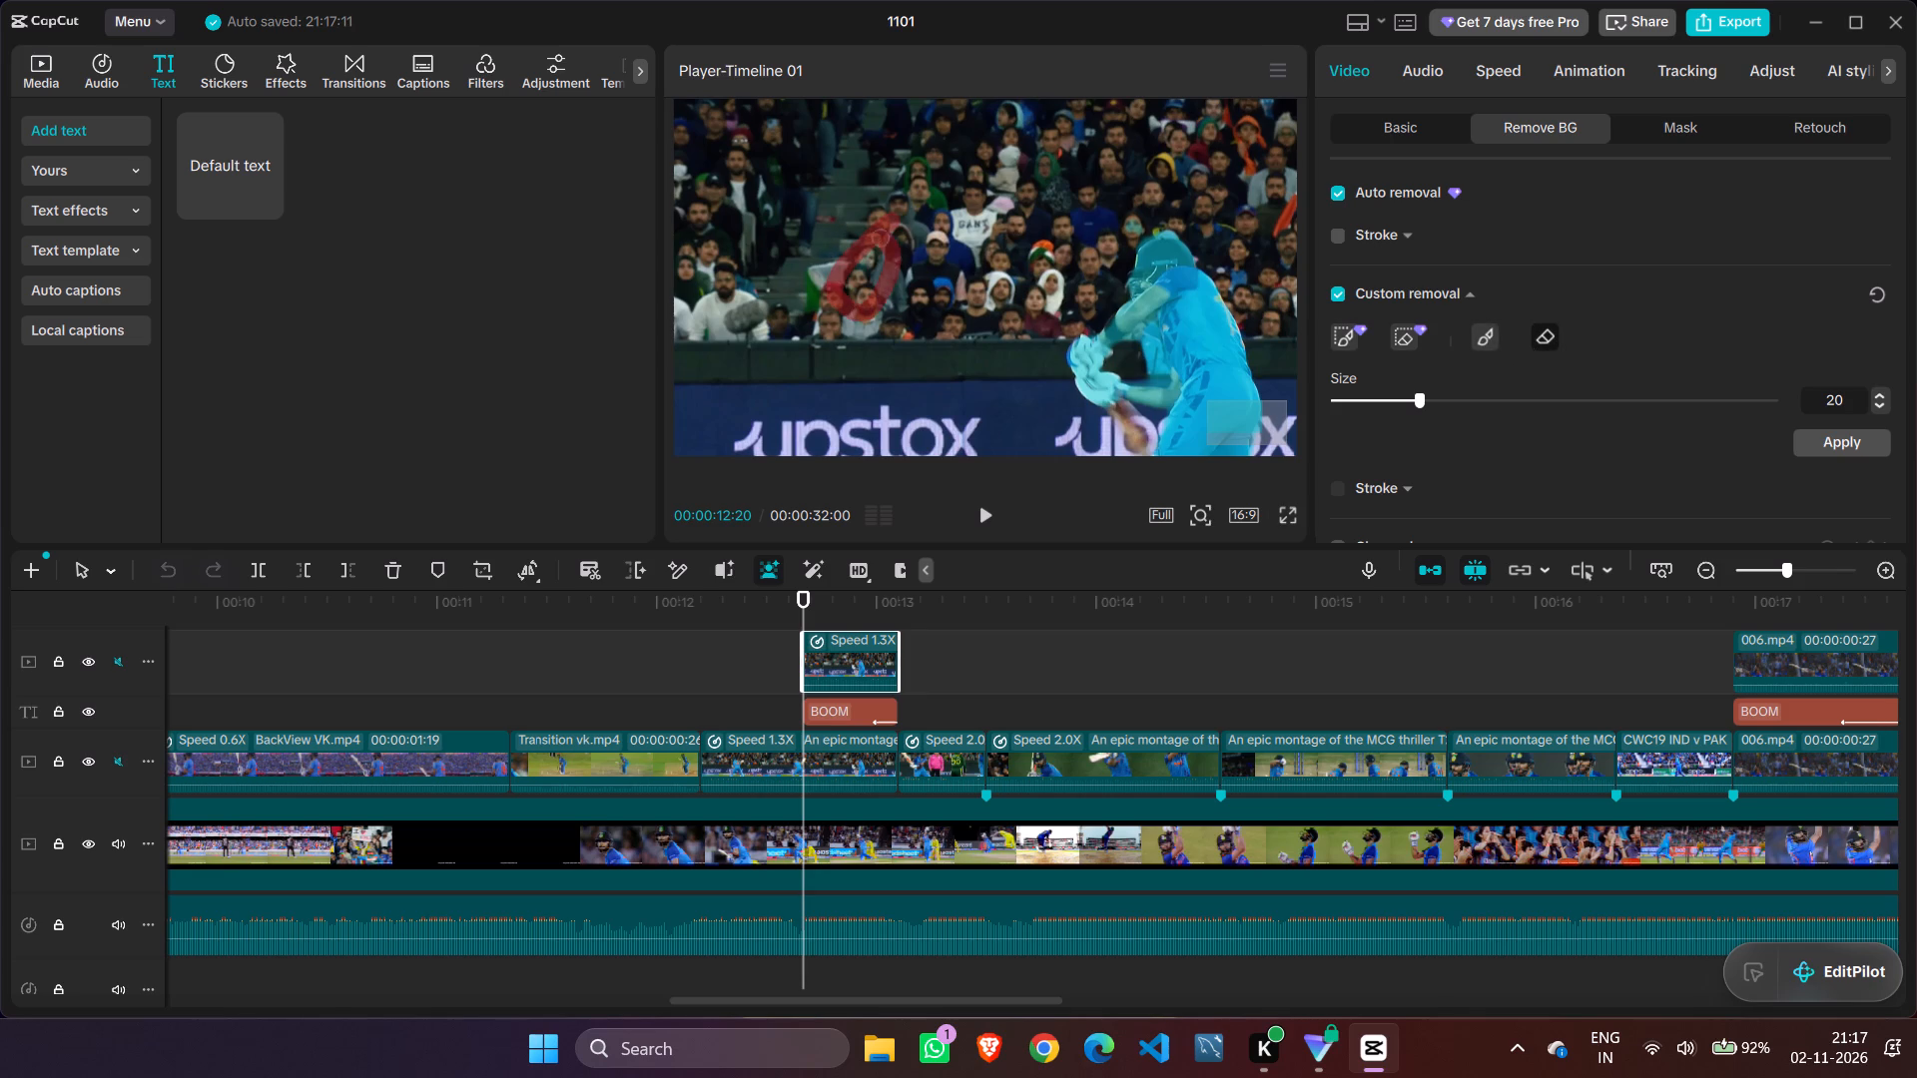
drag(873, 235, 872, 235)
Try to erase the crowd area around the green flag from the cutout at 00:00:12:20 using the size 20 smart eraser.
click(1408, 337)
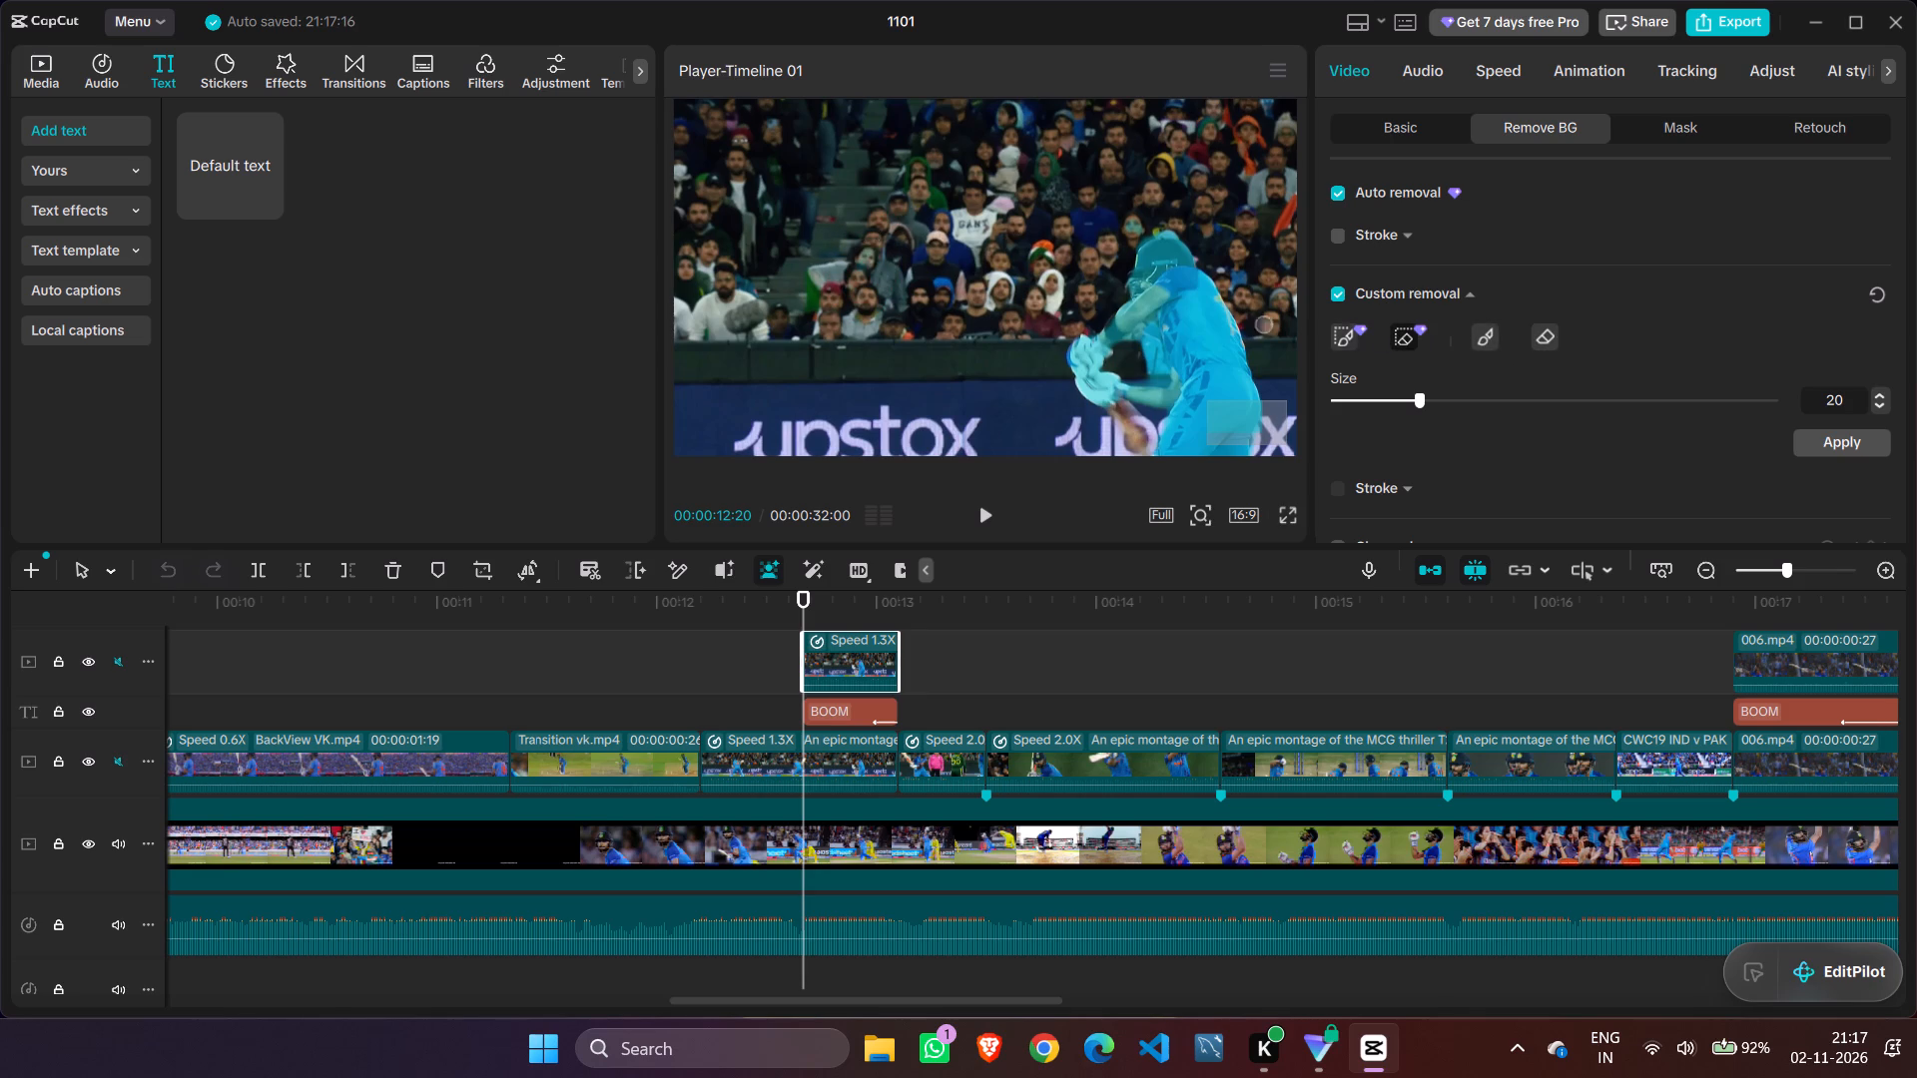
click(866, 255)
drag(854, 293, 863, 245)
drag(873, 248, 851, 277)
drag(896, 232, 833, 289)
drag(875, 225, 855, 276)
drag(855, 276, 876, 243)
drag(884, 233, 861, 266)
drag(878, 232, 839, 304)
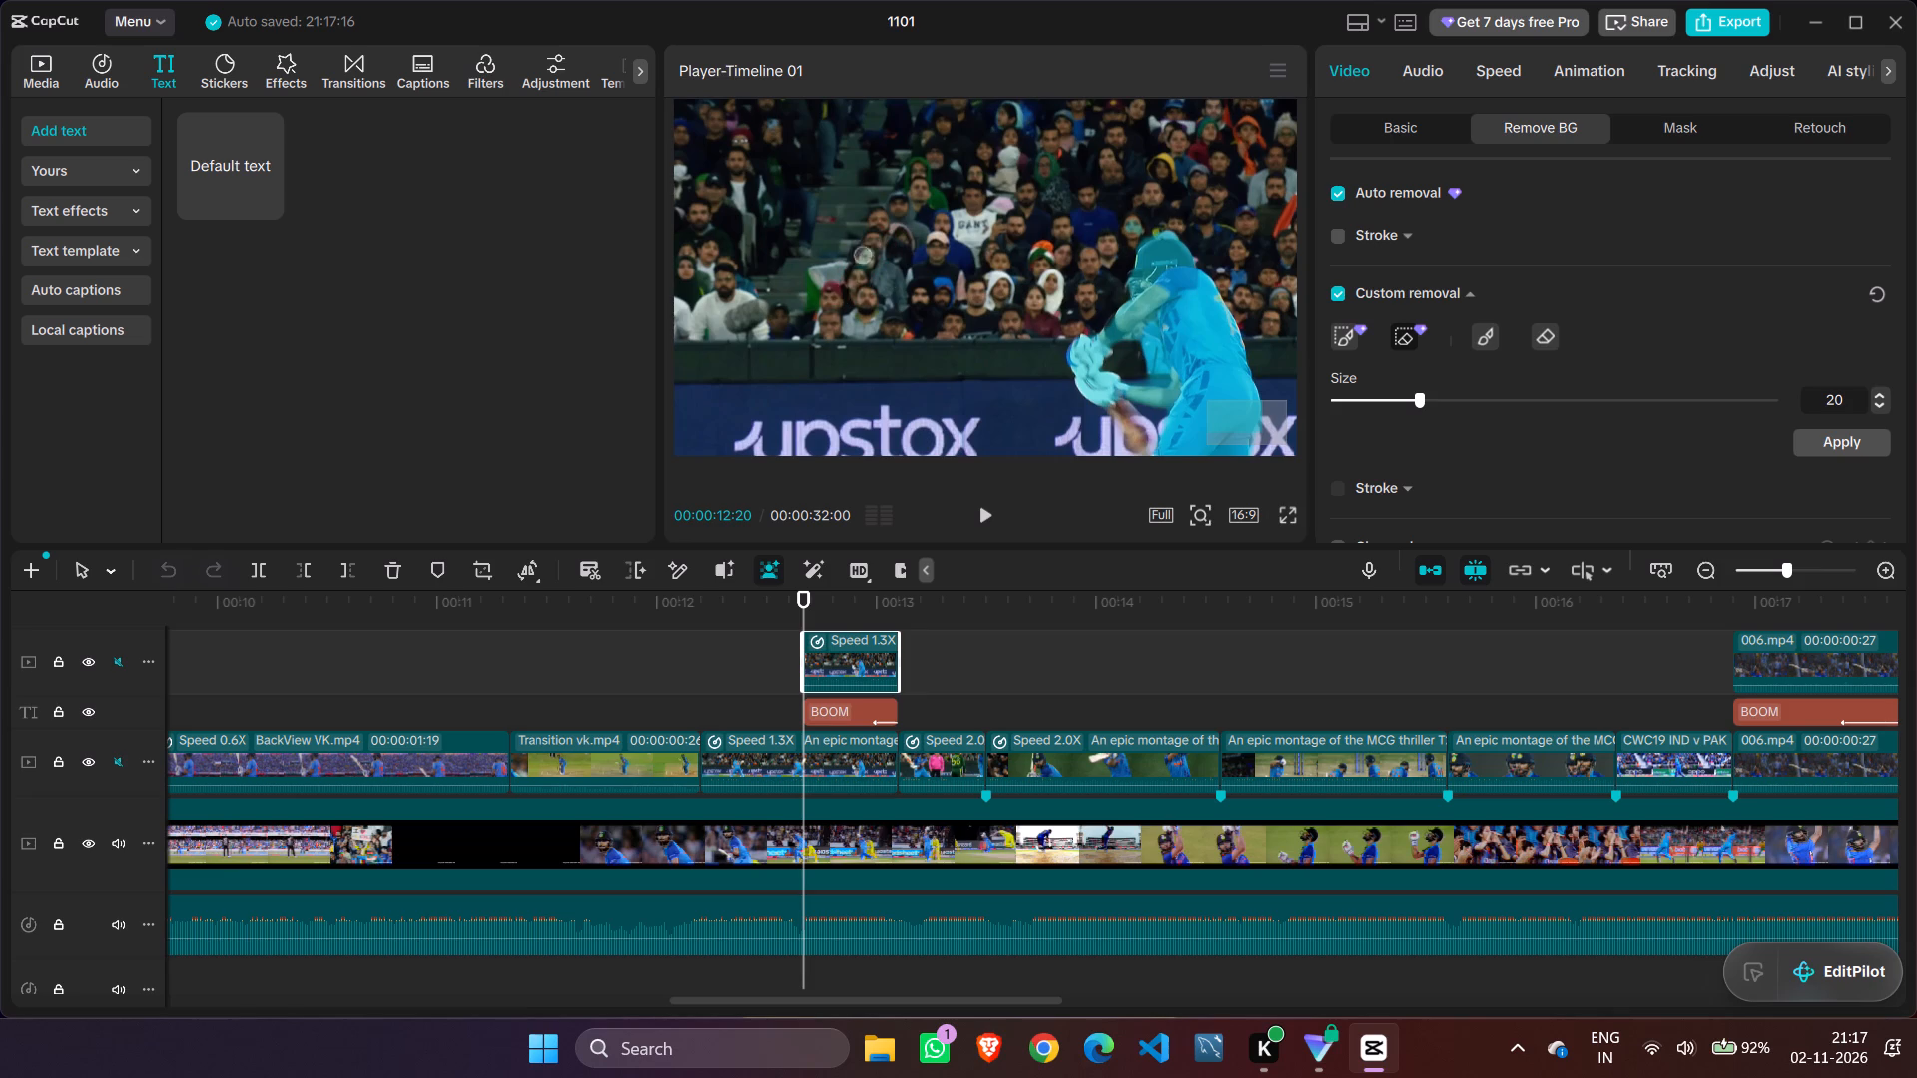
click(863, 248)
drag(880, 224, 851, 264)
click(881, 235)
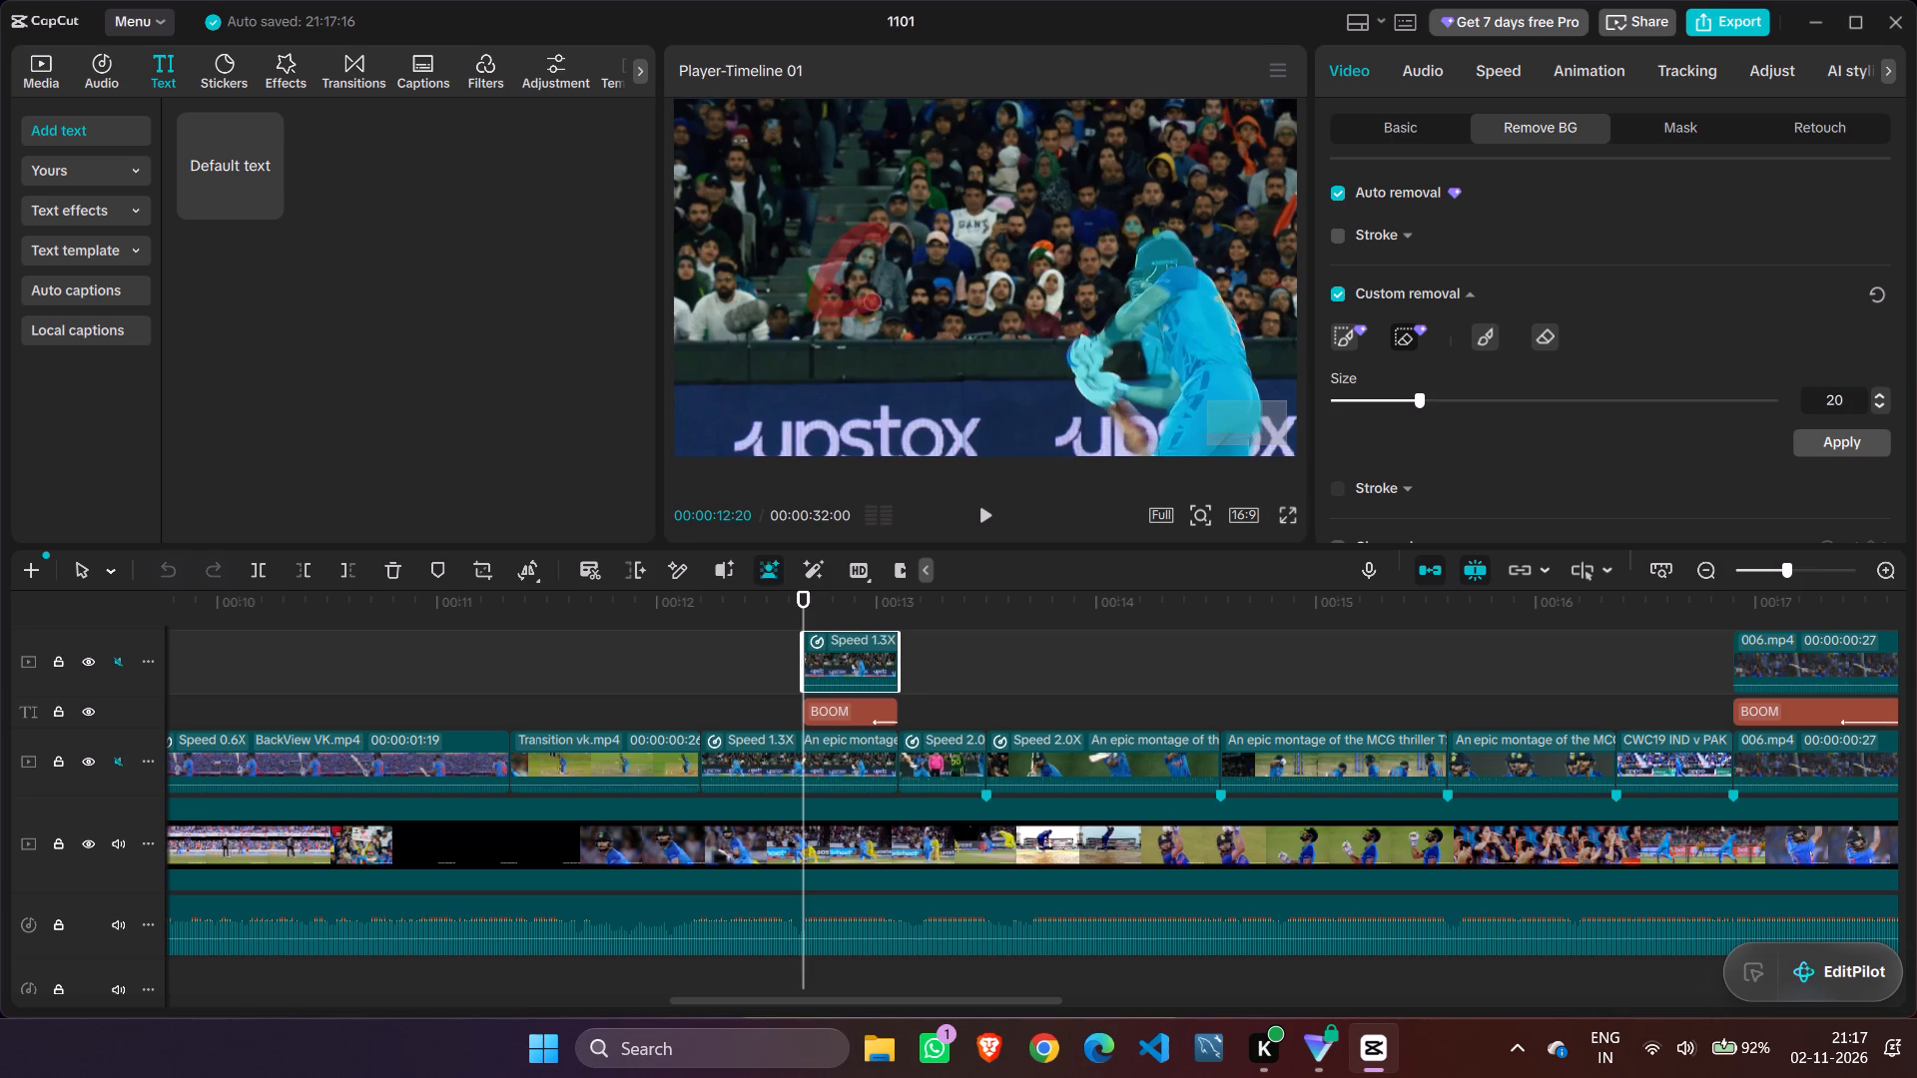
drag(880, 192, 833, 200)
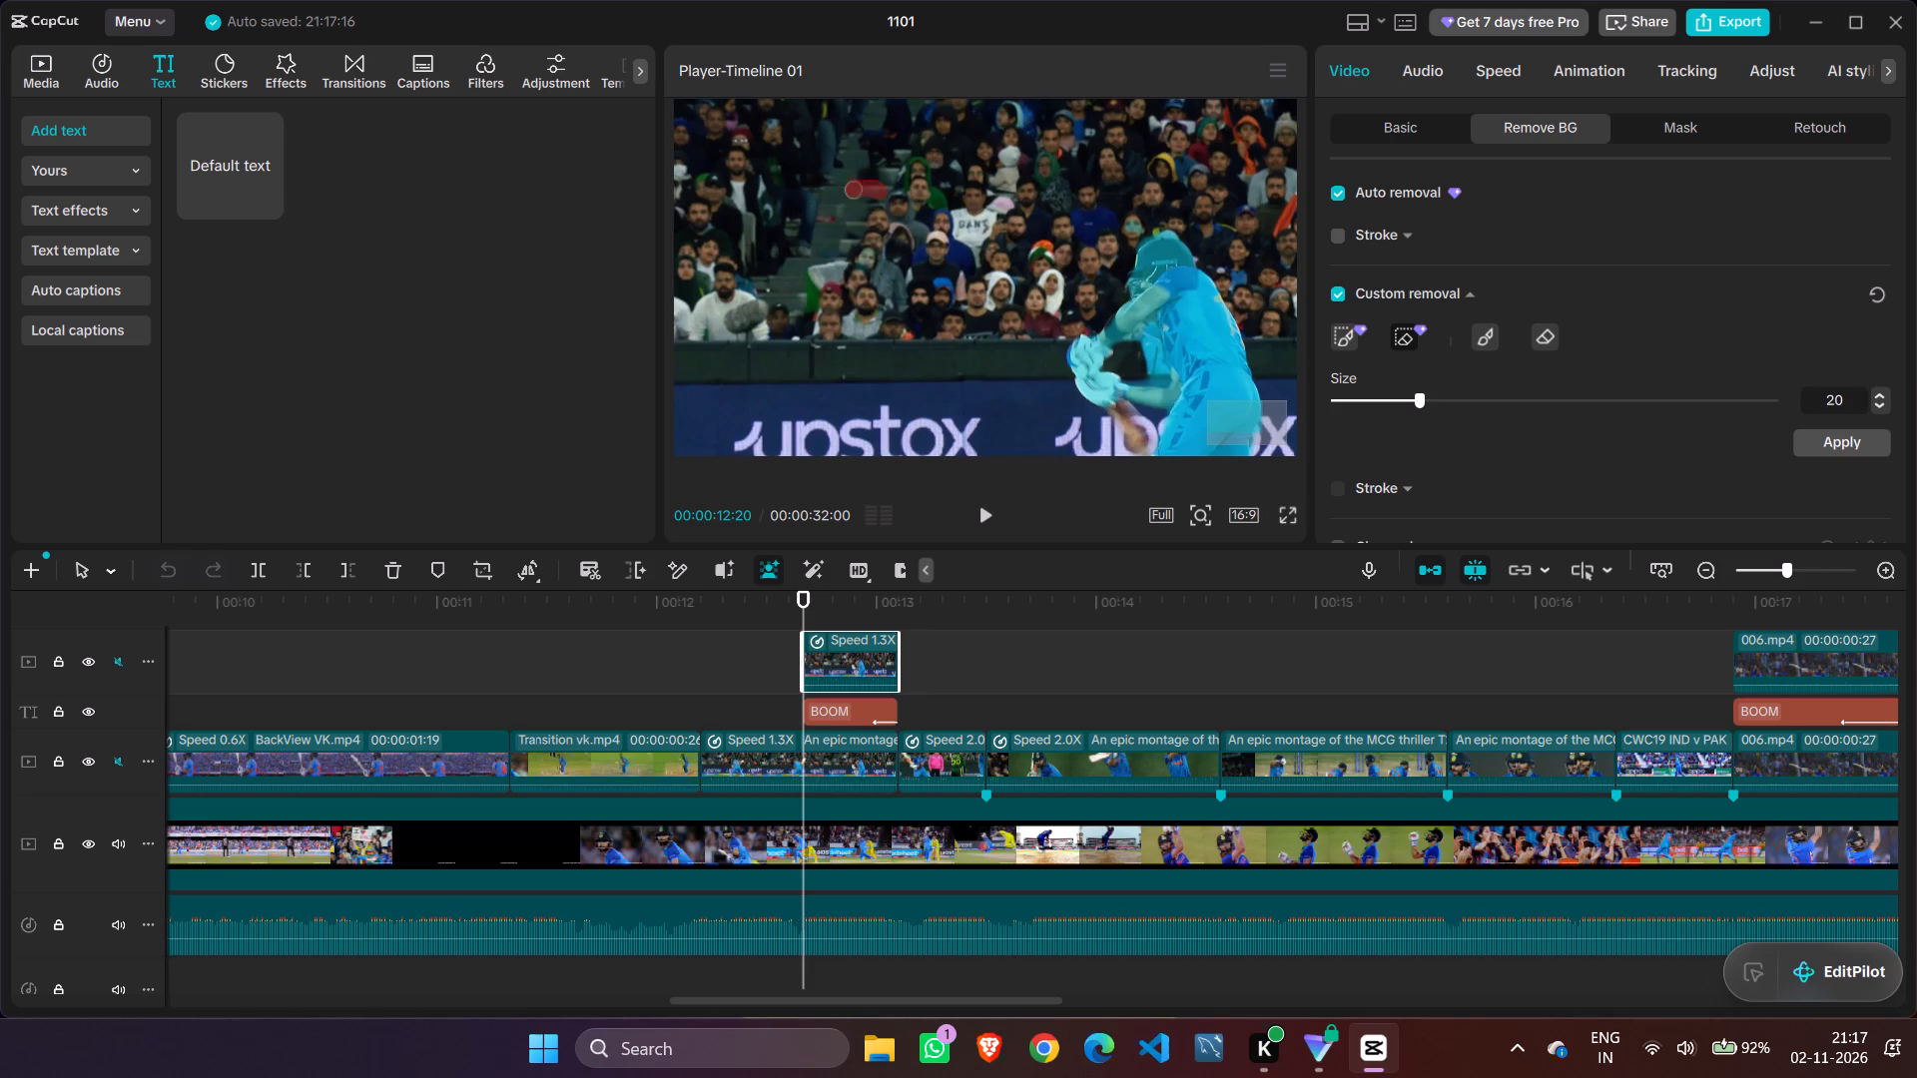
drag(833, 200, 815, 197)
drag(885, 210, 839, 301)
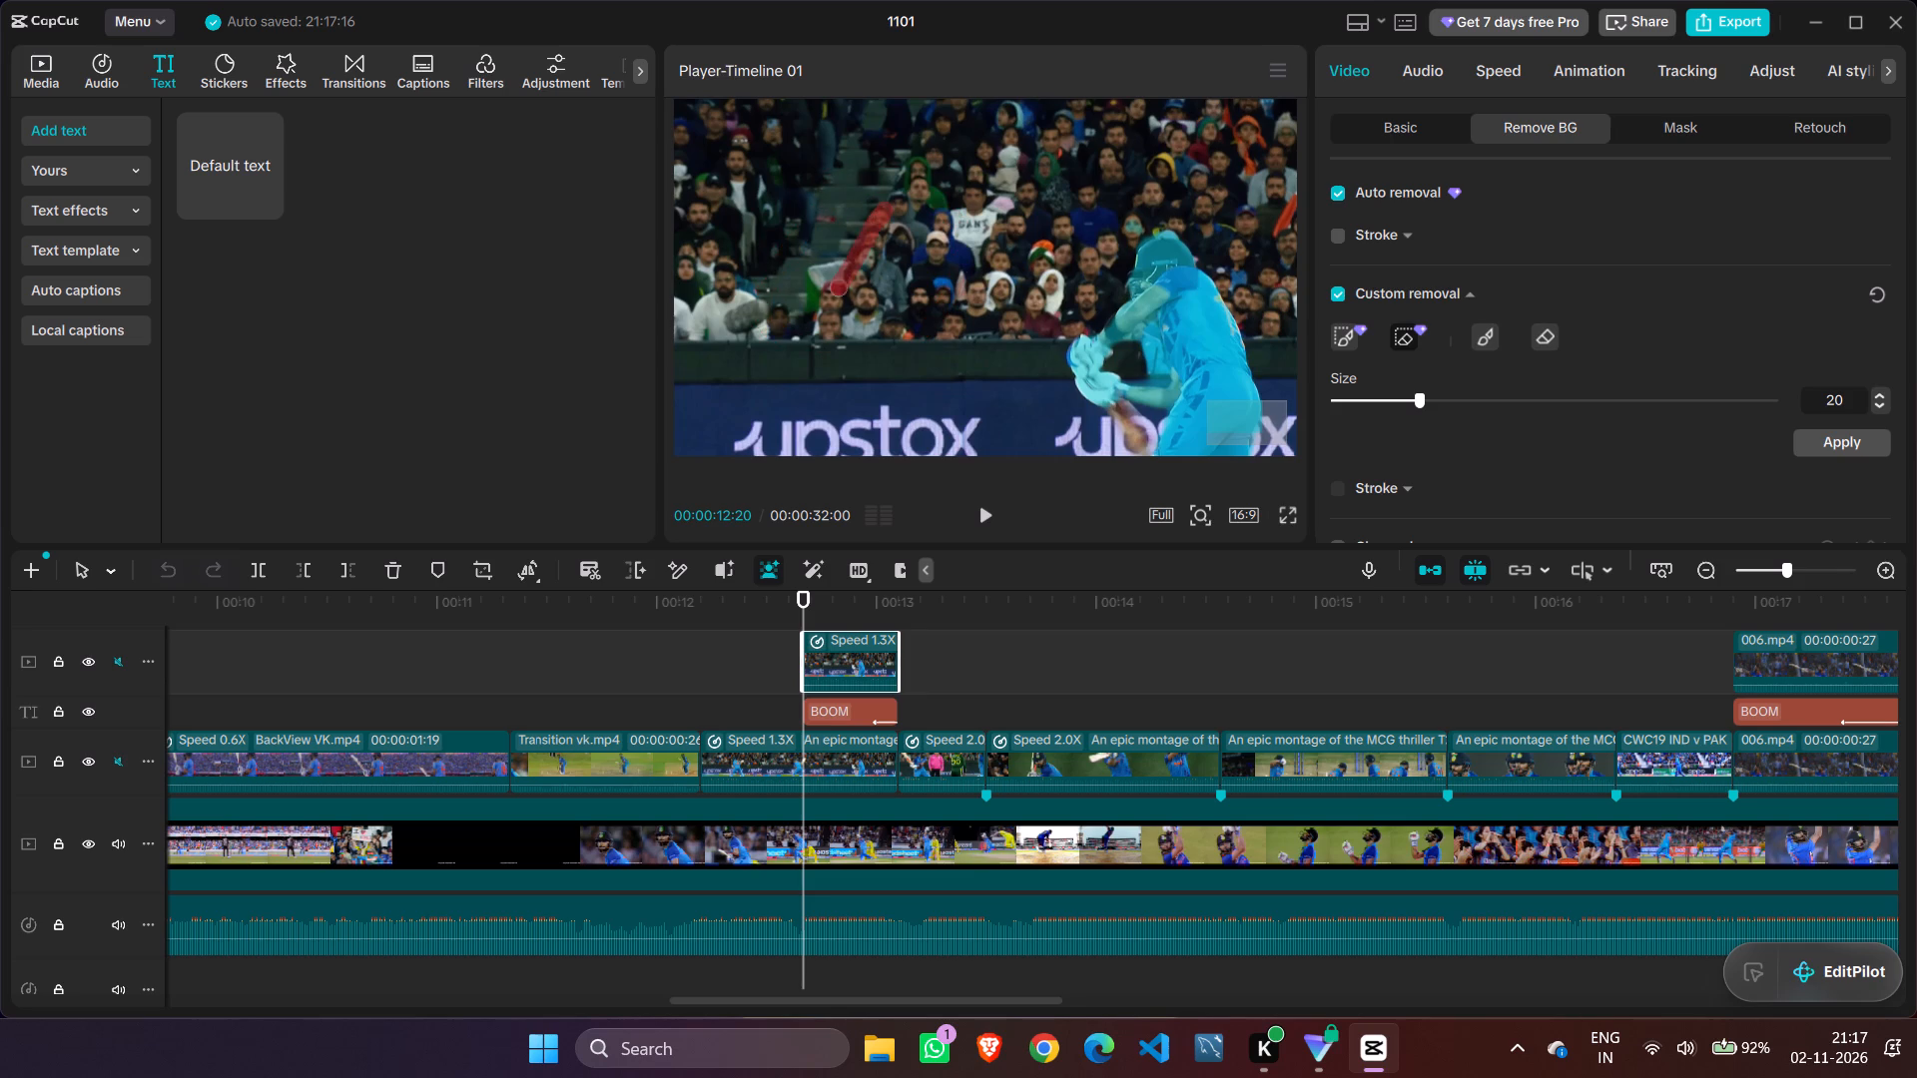
drag(839, 301, 844, 253)
drag(864, 247, 833, 289)
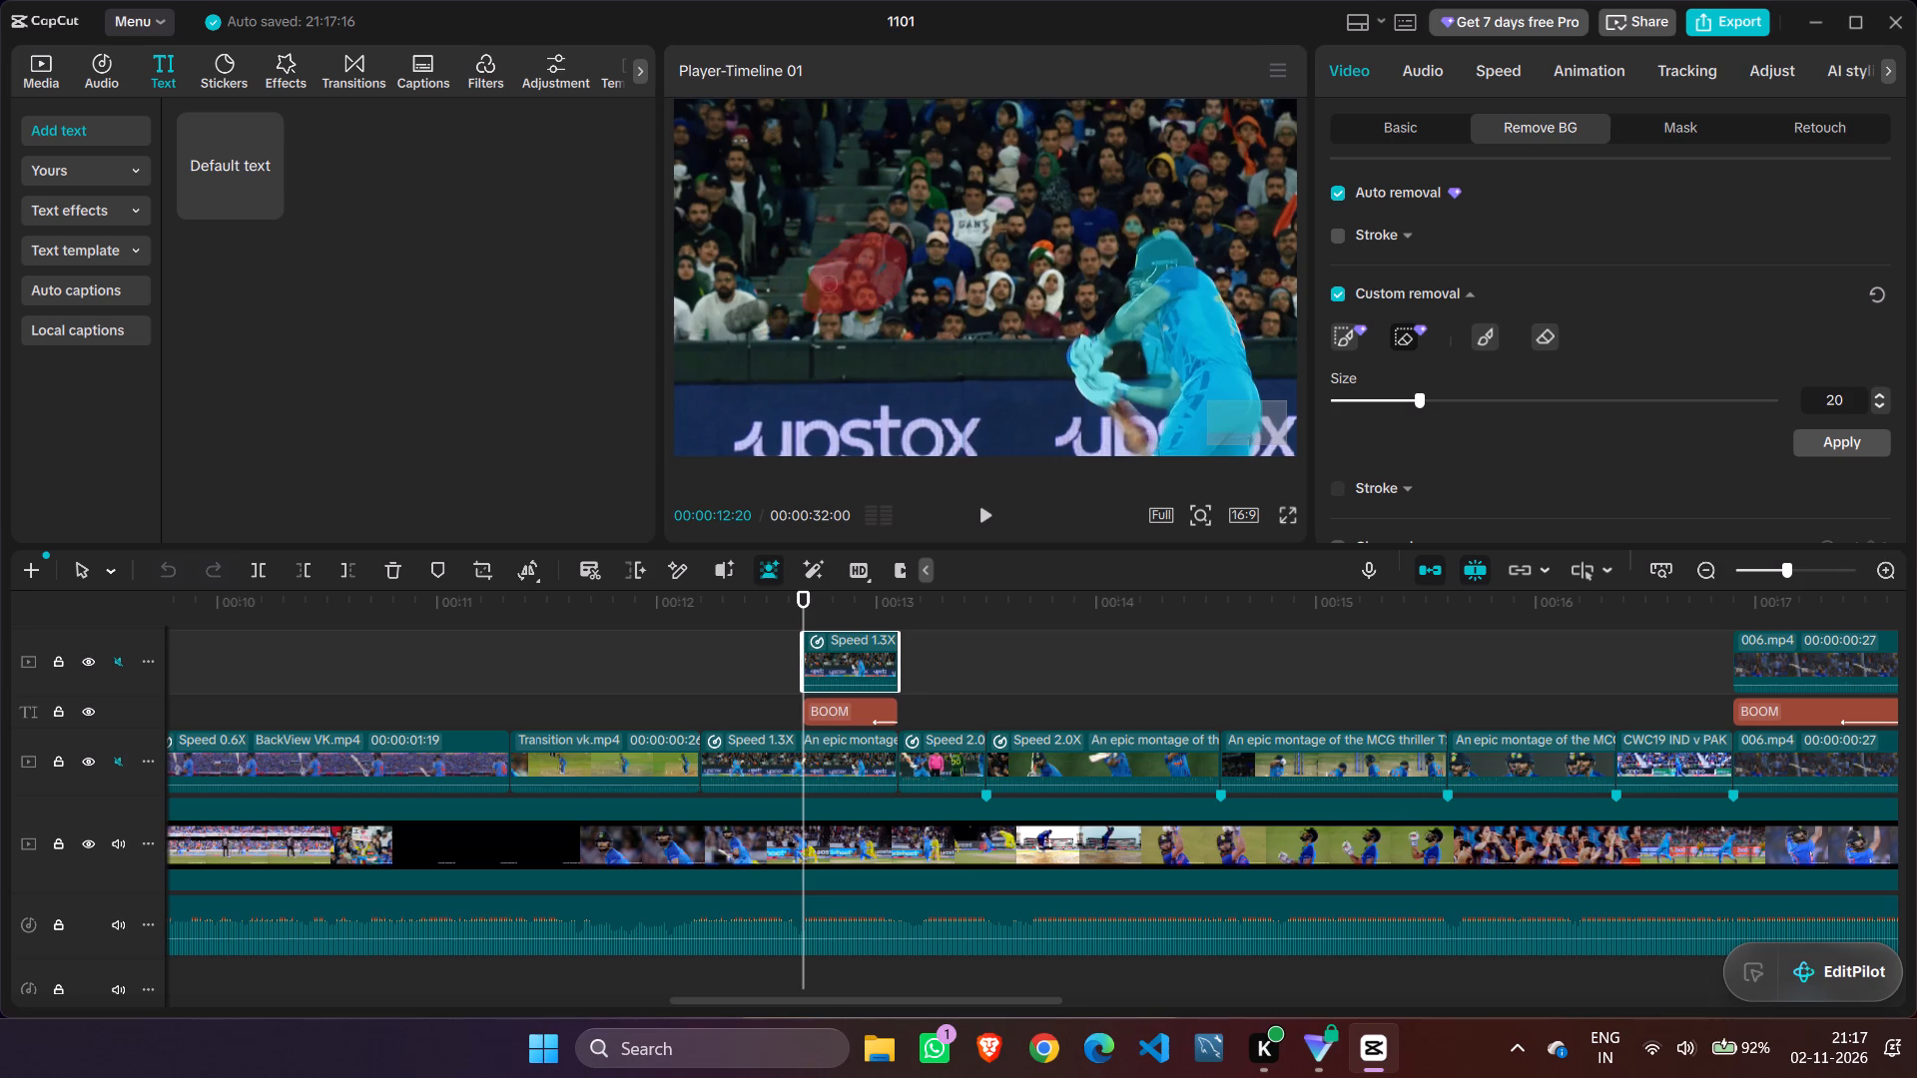
Extend the smart erasing across the spectators between the green flag and the batsman at 00:00:12:20.
drag(833, 289, 1096, 207)
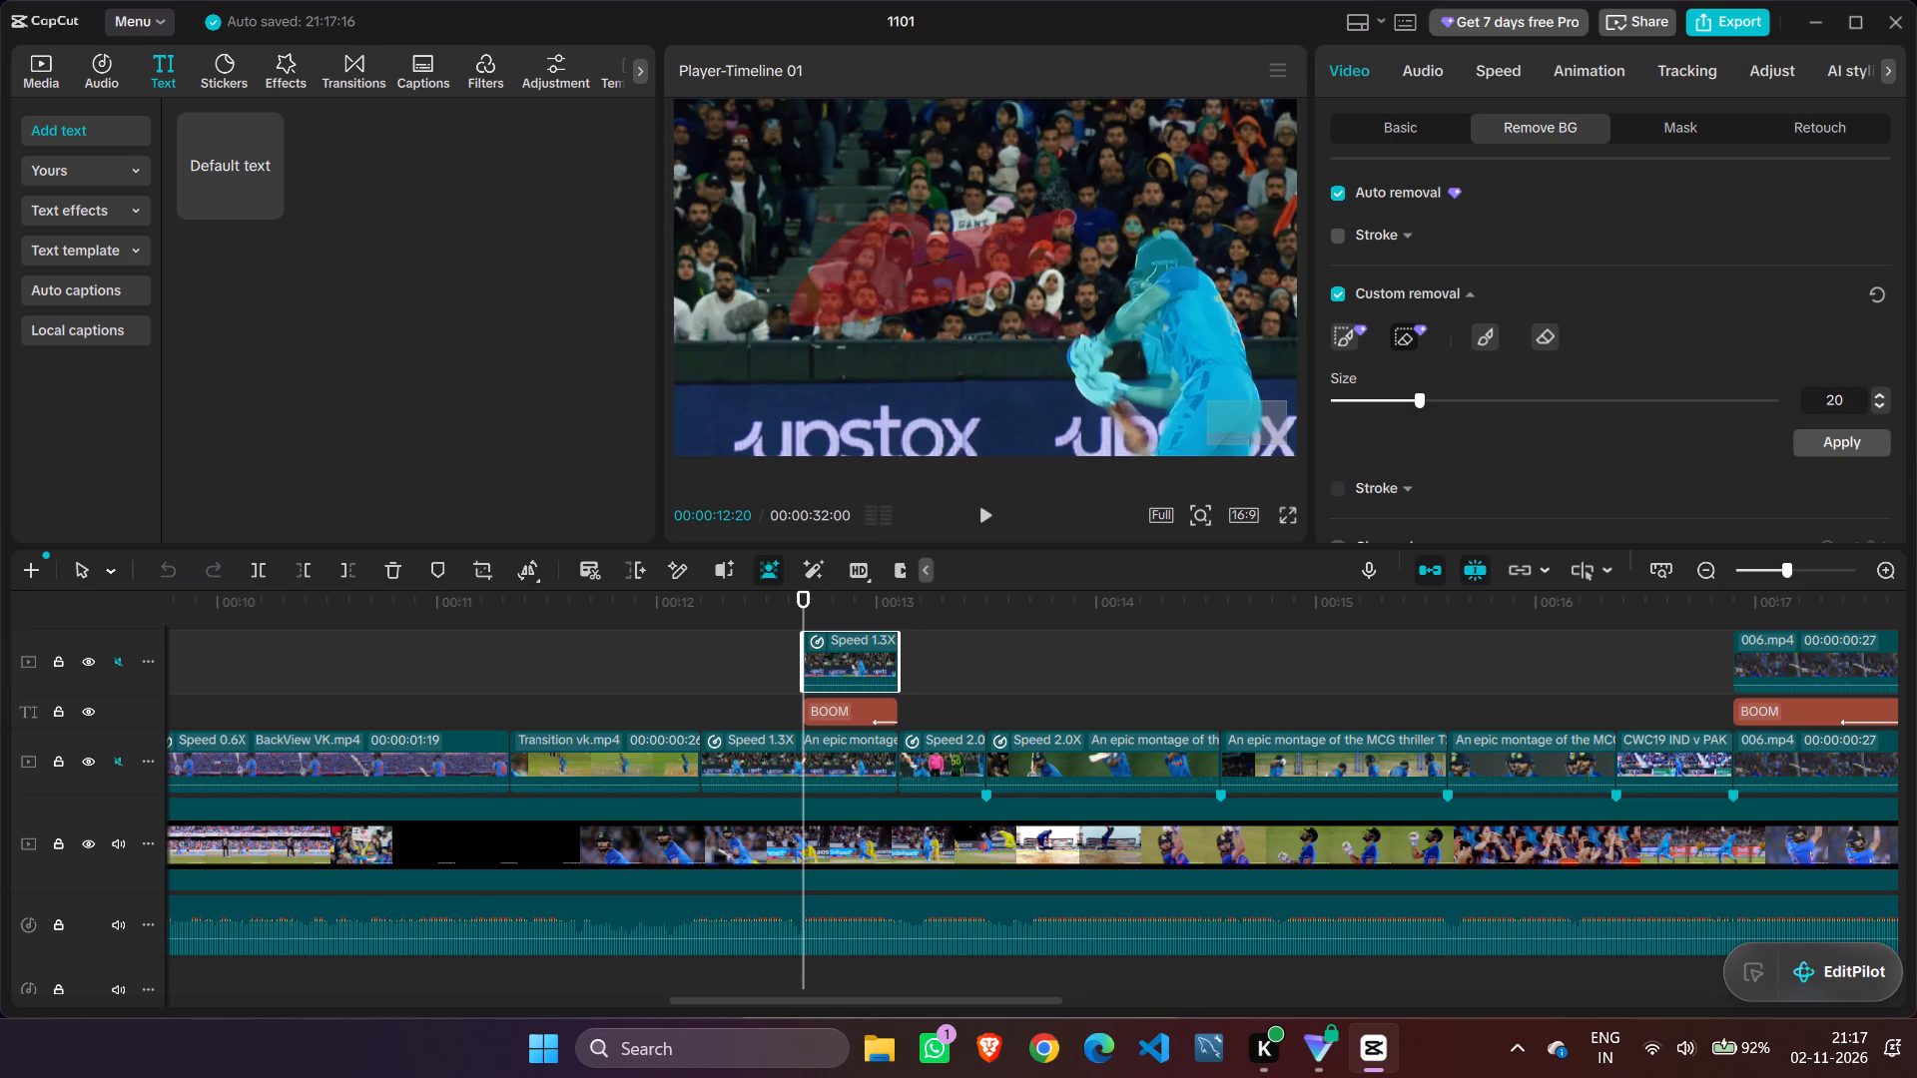
drag(1096, 207, 913, 204)
drag(925, 183, 919, 253)
drag(983, 210, 986, 226)
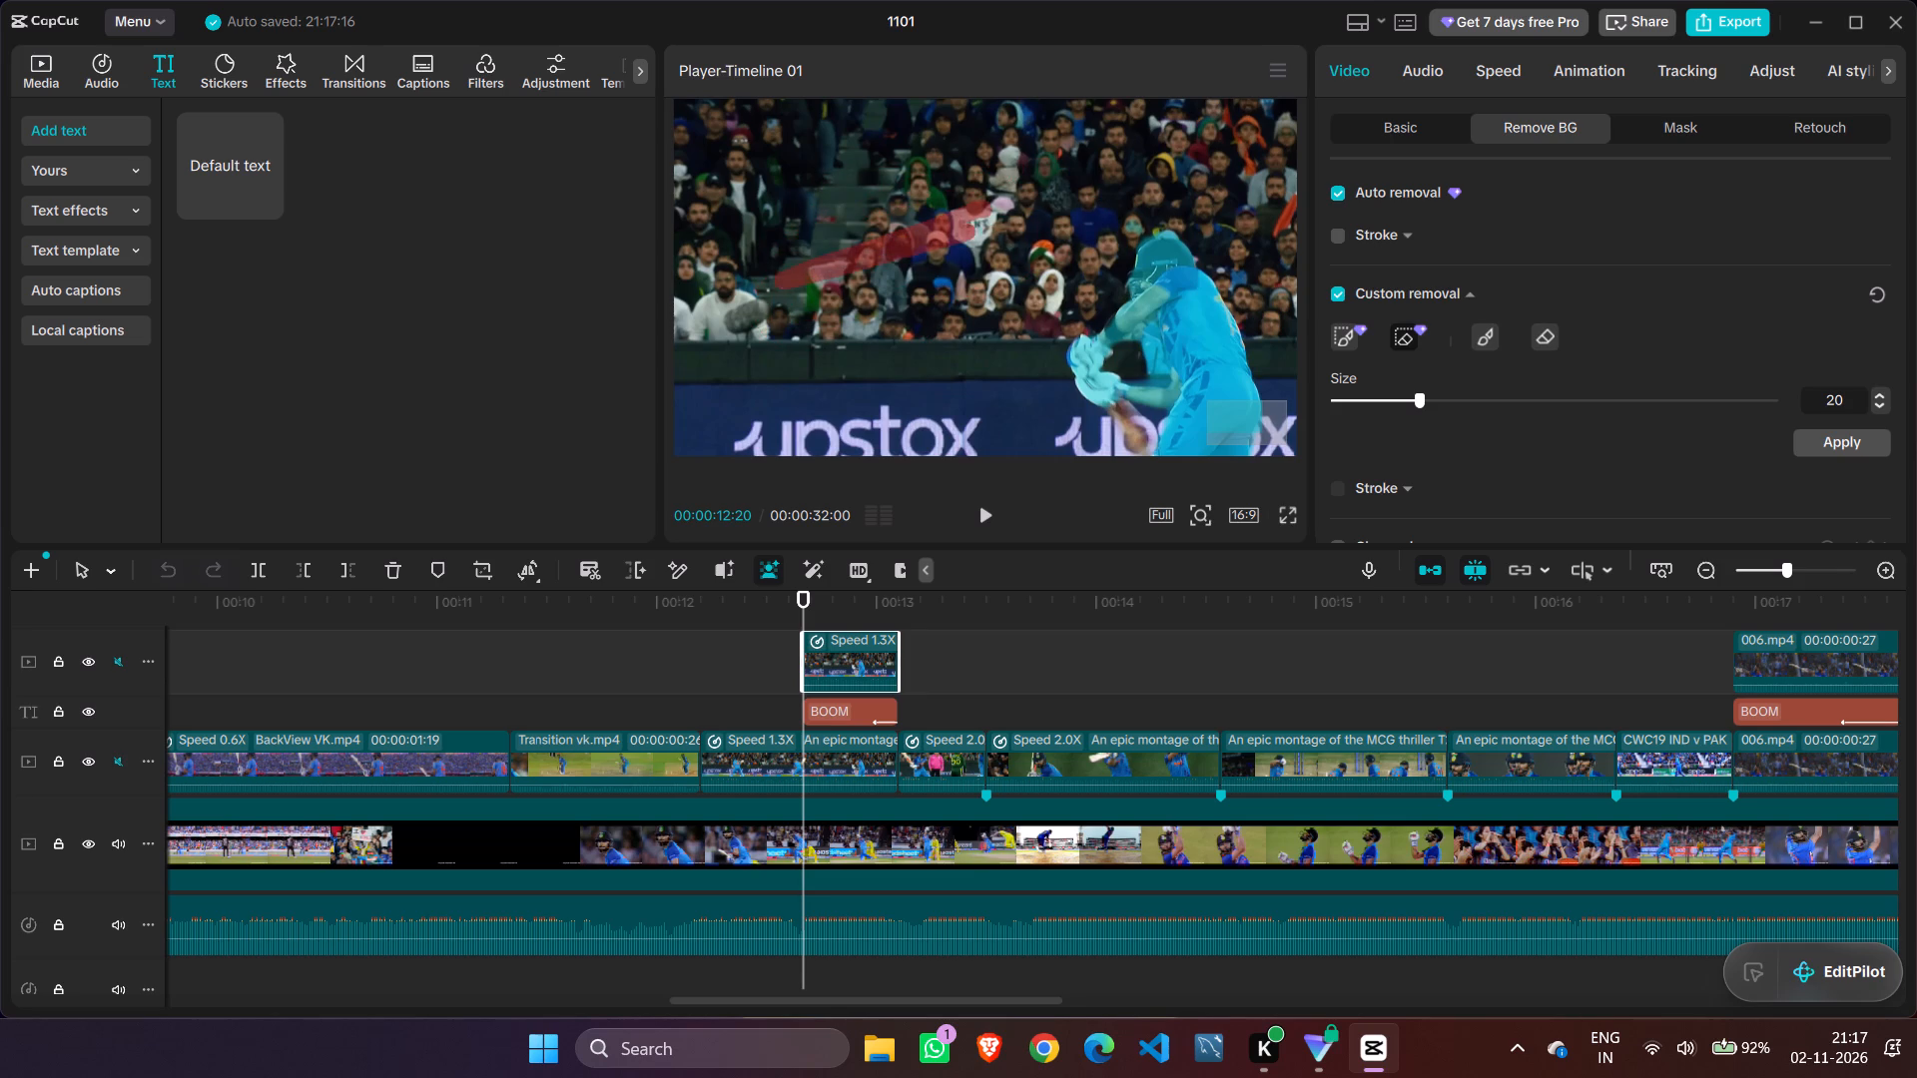
drag(986, 226, 842, 265)
drag(919, 206, 848, 257)
drag(915, 206, 864, 261)
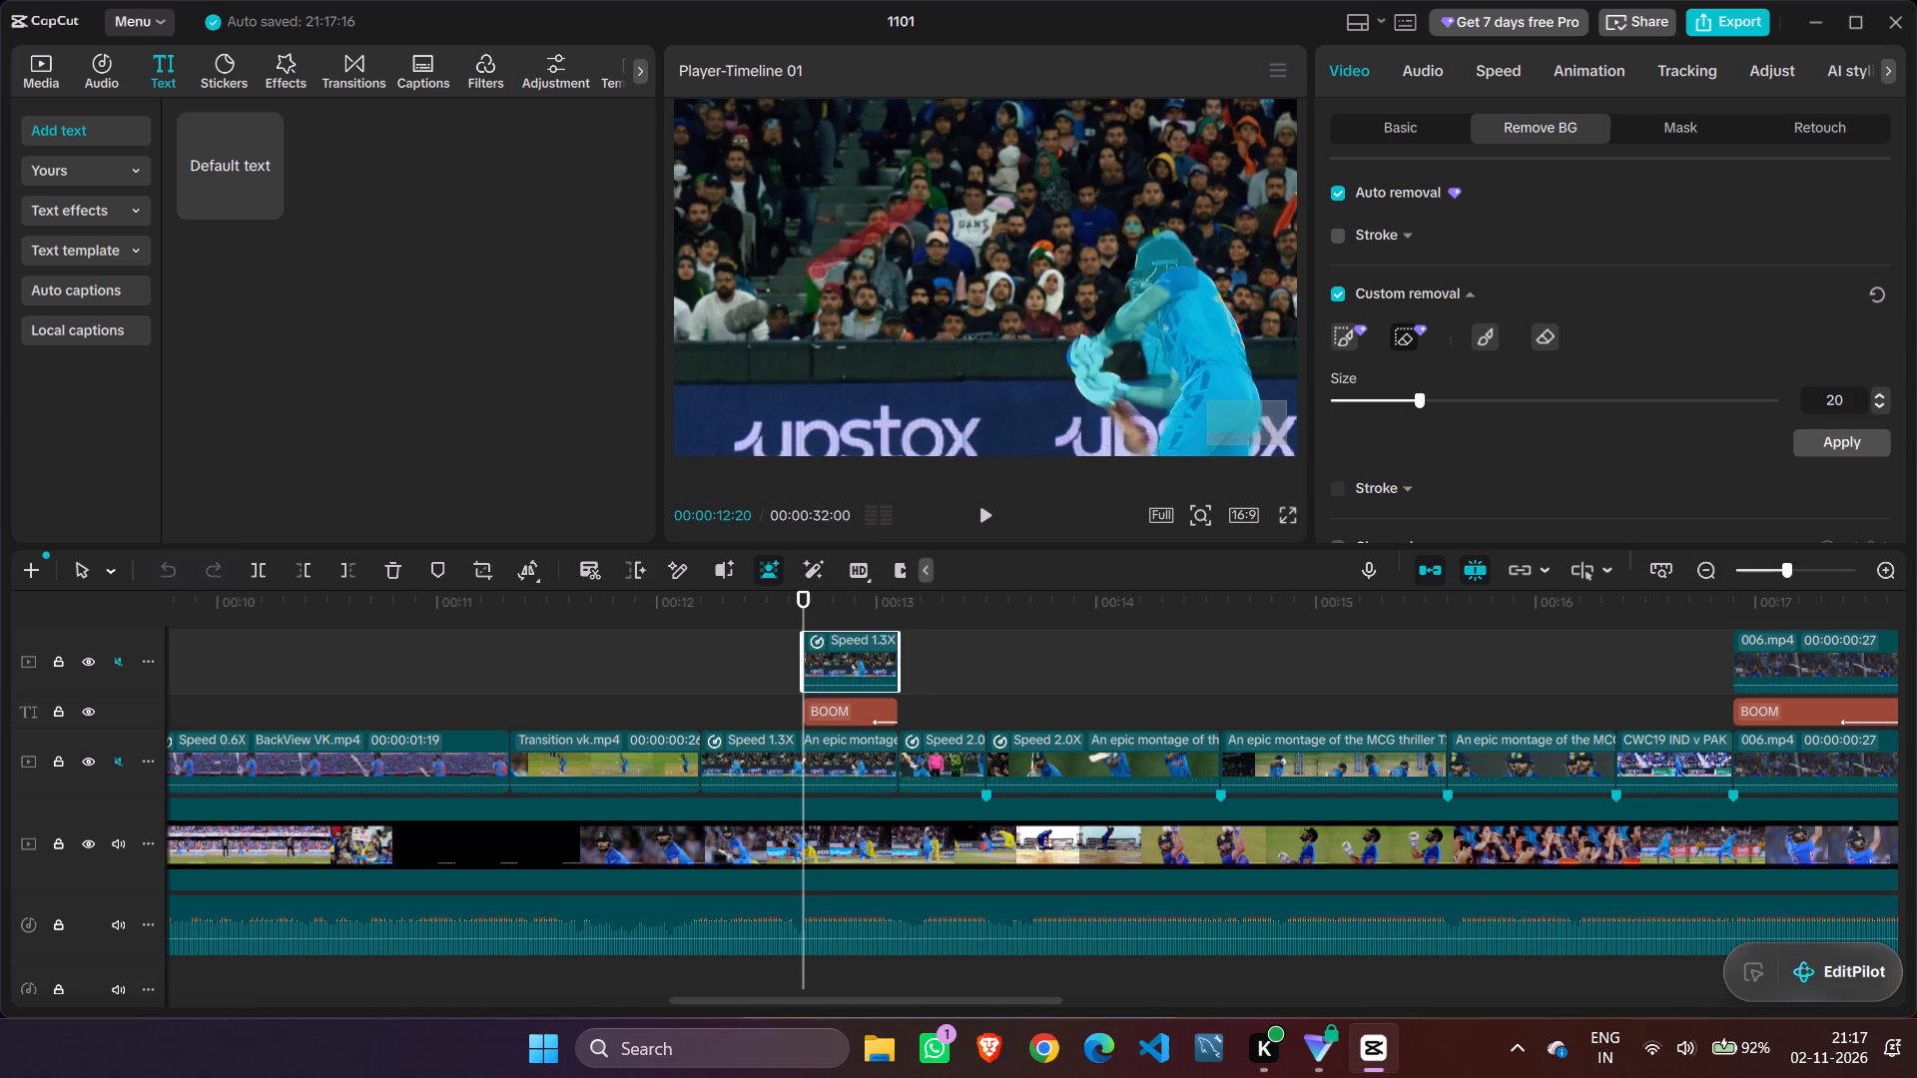
Go over the crowd patch around the green flag again at 00:00:12:20 with short smart eraser strokes.
drag(864, 261, 911, 259)
drag(900, 278, 838, 272)
drag(940, 230, 859, 258)
drag(908, 241, 874, 233)
drag(875, 231, 879, 249)
click(875, 245)
drag(858, 242, 827, 289)
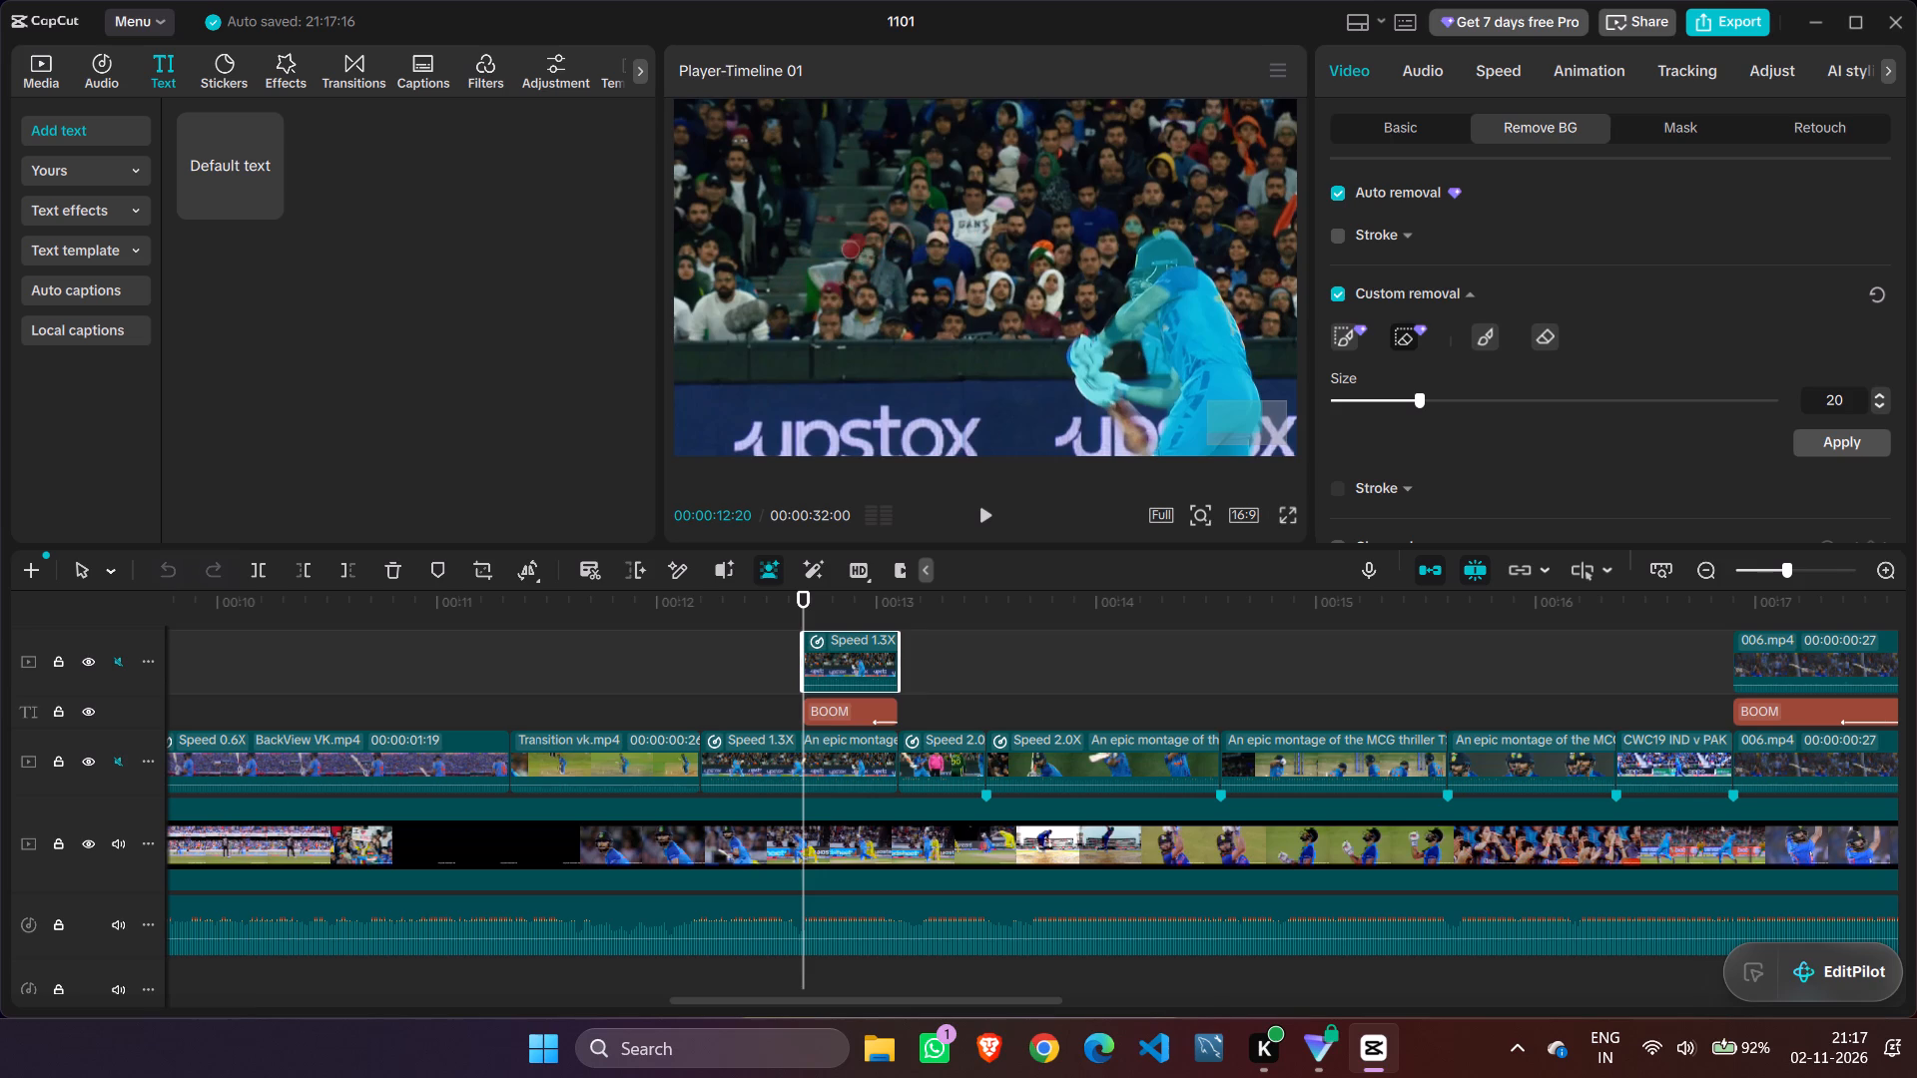
drag(827, 289, 849, 262)
drag(861, 245, 882, 247)
drag(885, 235, 895, 253)
drag(884, 247, 901, 248)
drag(896, 239, 899, 253)
drag(869, 248, 892, 250)
drag(883, 225, 841, 277)
Go over the same crowd patch at 00:00:12:20 with the size 20 manual eraser.
click(1535, 344)
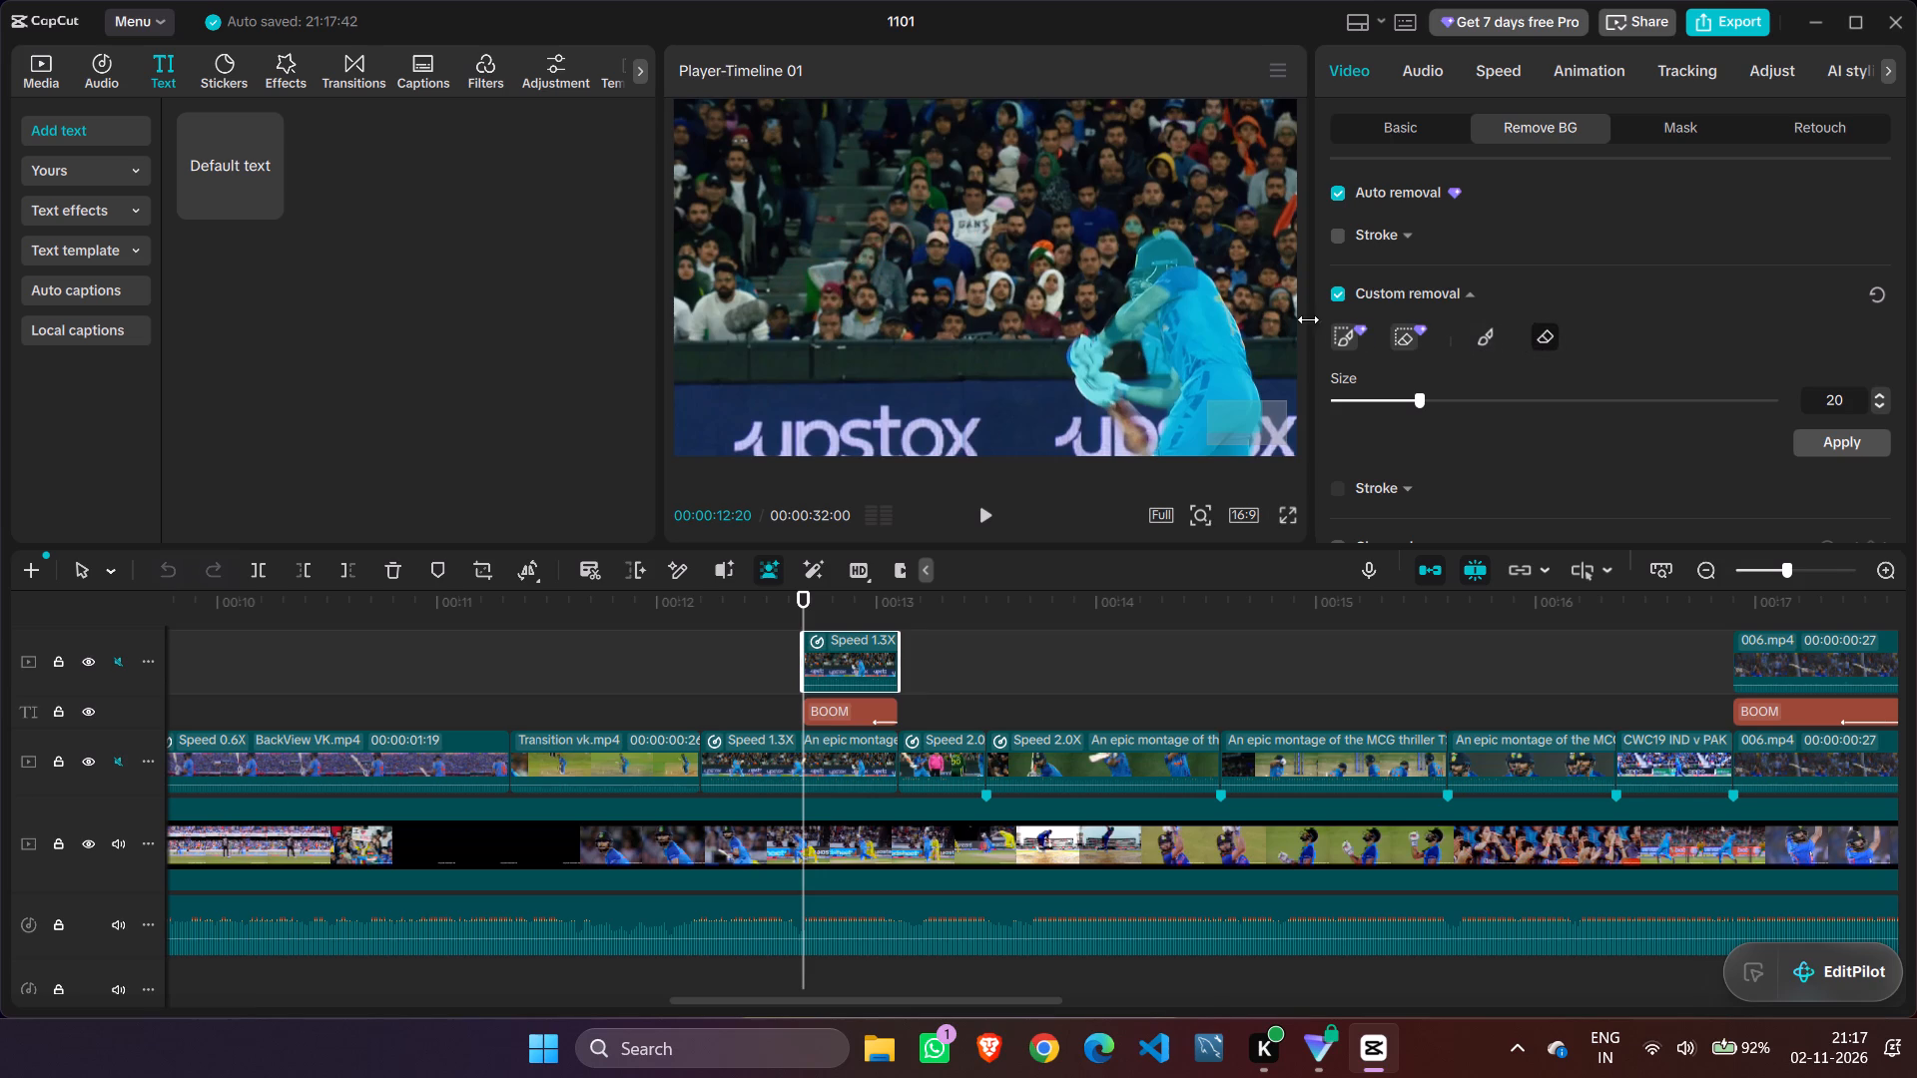
click(868, 247)
drag(875, 247, 854, 282)
drag(877, 252, 861, 271)
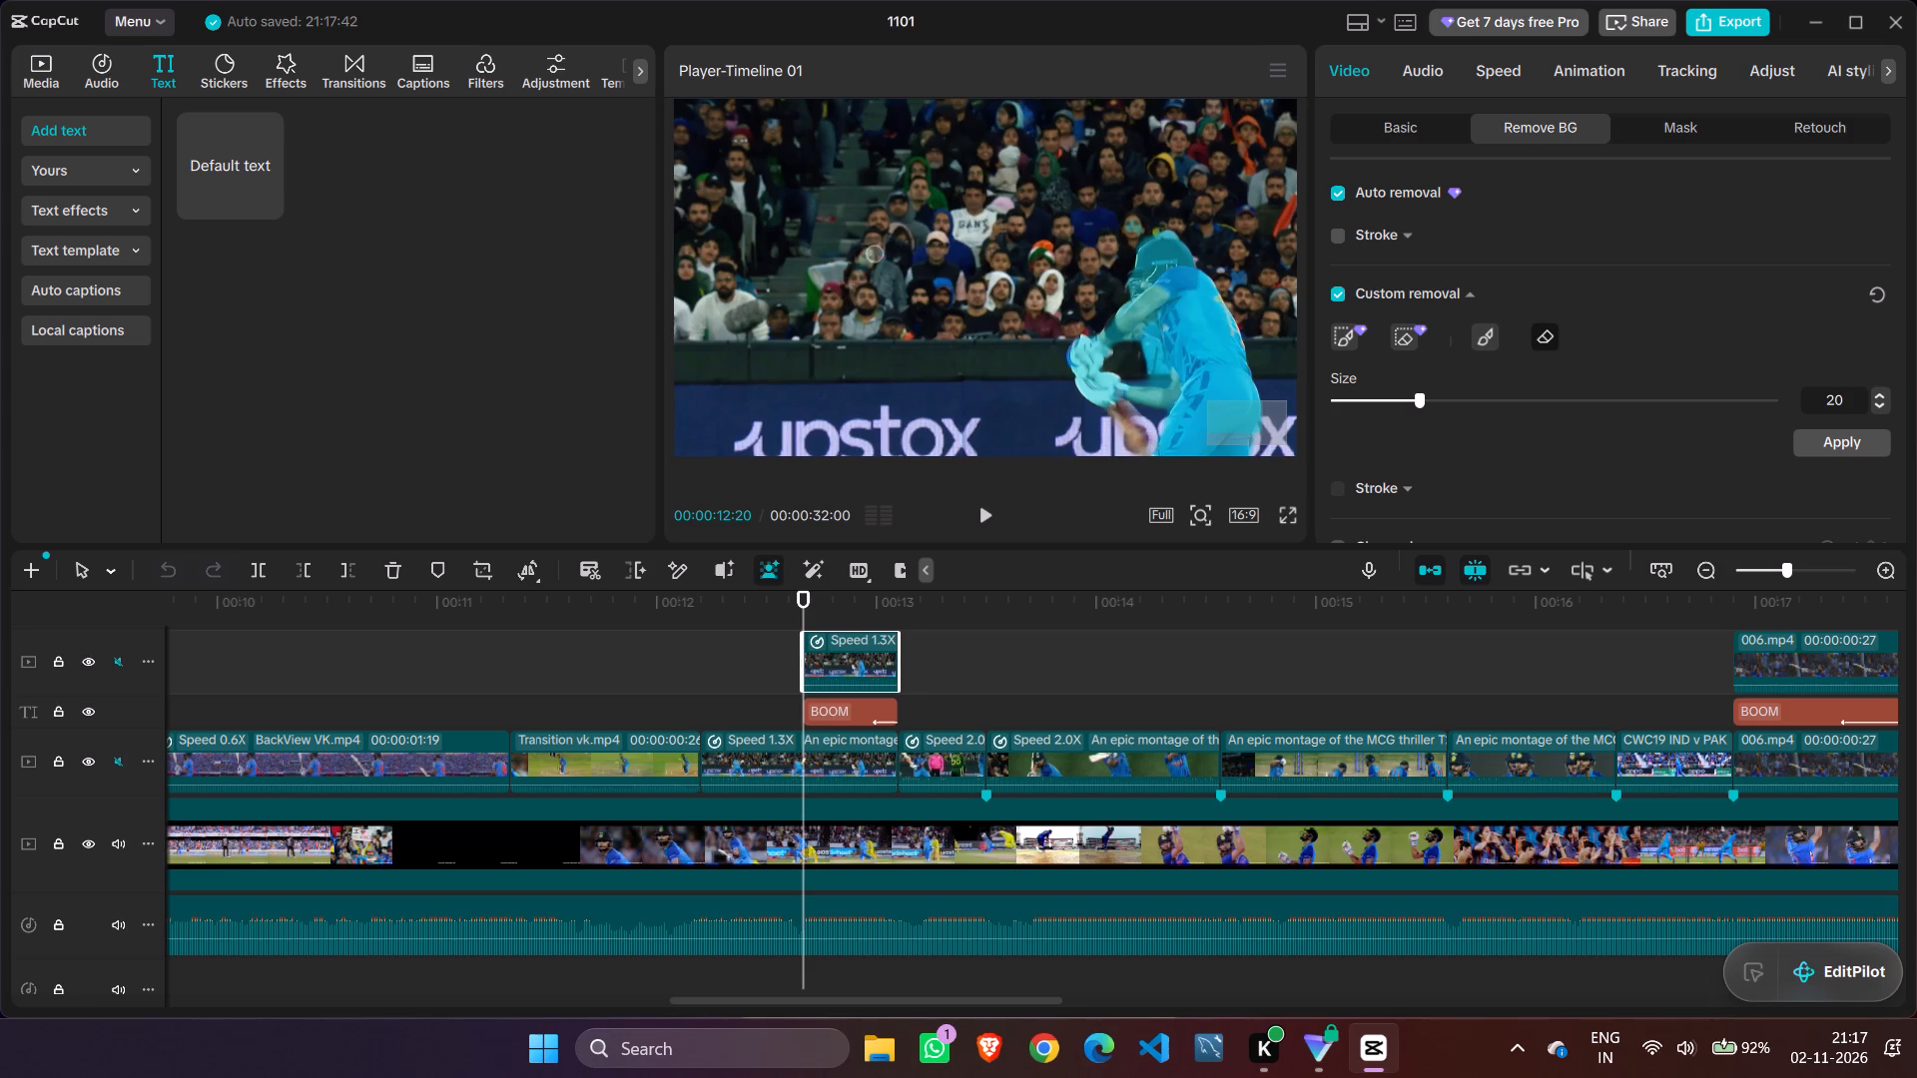
click(880, 247)
drag(853, 271, 884, 259)
click(885, 246)
click(882, 237)
click(878, 245)
drag(887, 234, 884, 247)
Erase the crowd patch around the green flag at 00:00:12:21 and 00:00:12:22 with the manual eraser and apply the custom removal.
key(Right)
drag(886, 227, 843, 305)
drag(877, 231, 832, 296)
drag(884, 231, 839, 291)
key(Right)
drag(889, 224, 852, 275)
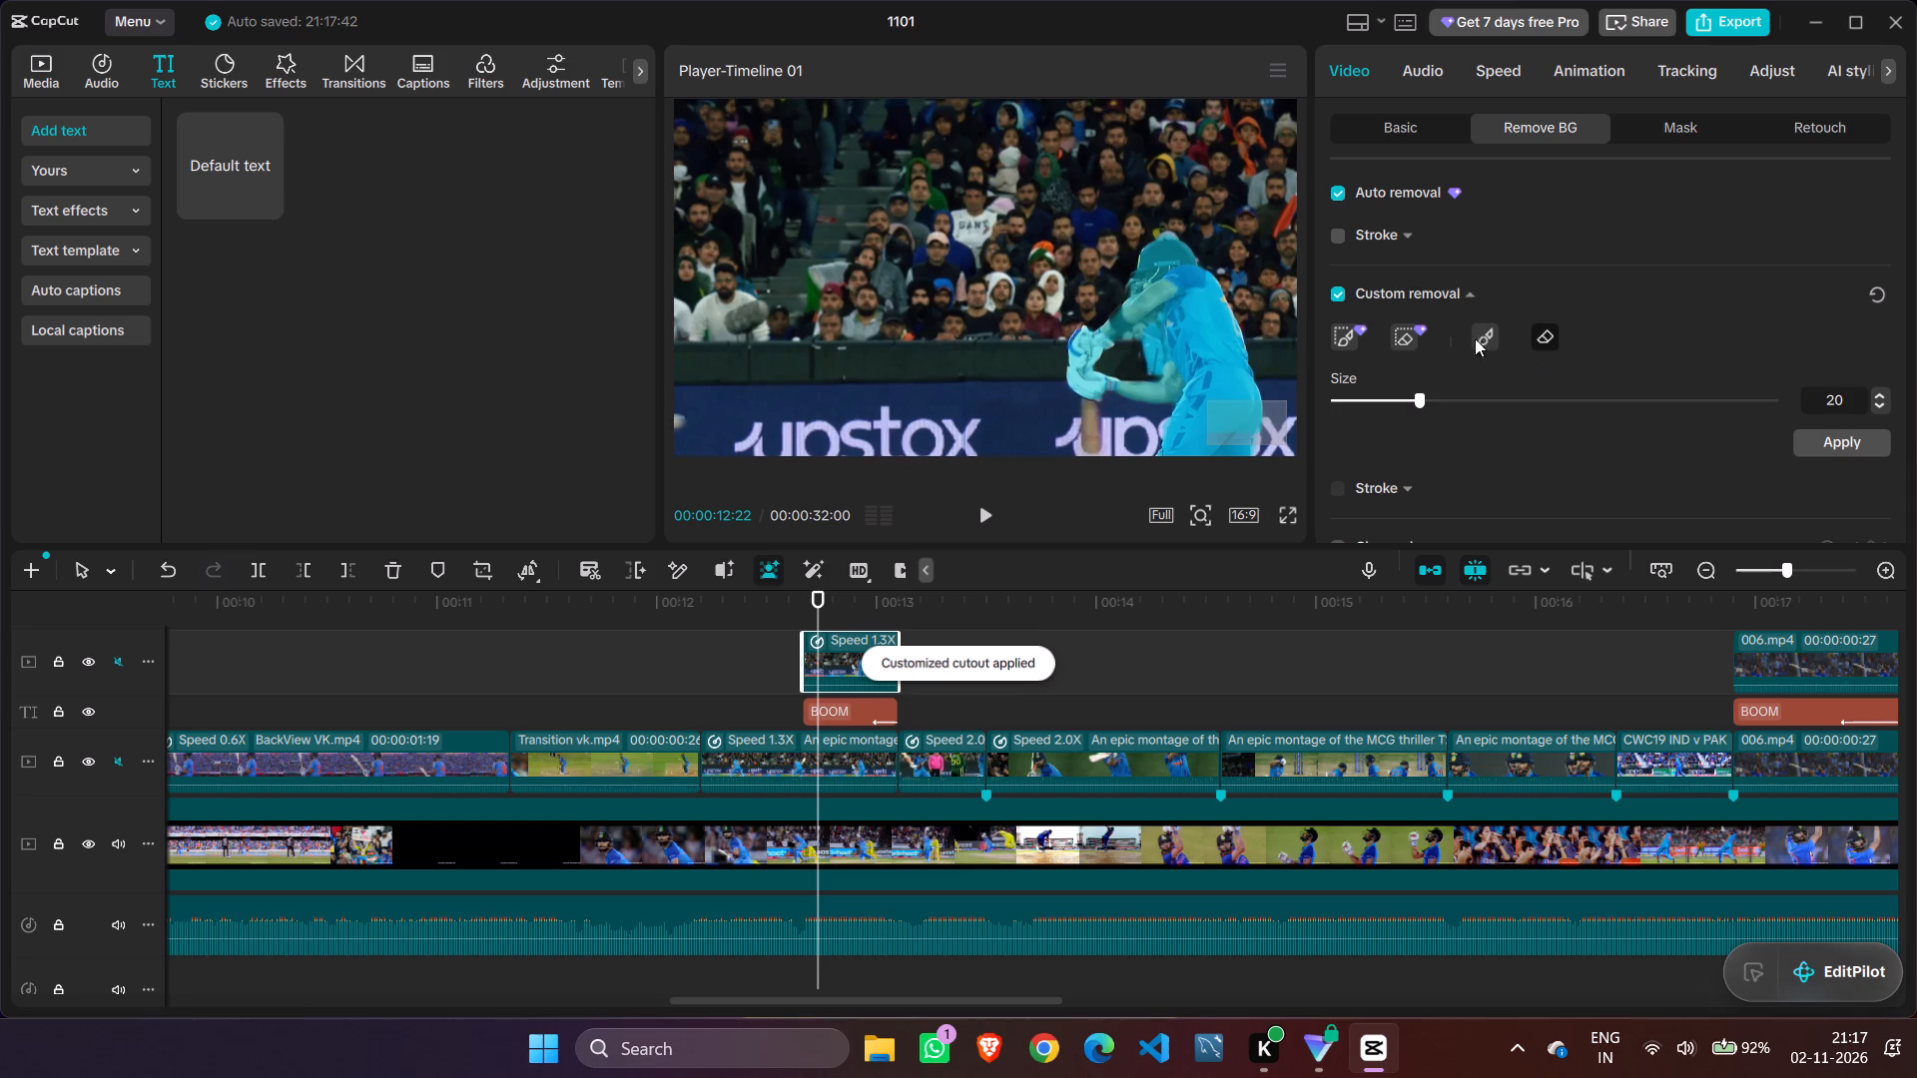
click(1825, 450)
Fit the whole frame in the preview and play back the first BOOM section twice to check the batsman cutout.
drag(1785, 574, 1735, 580)
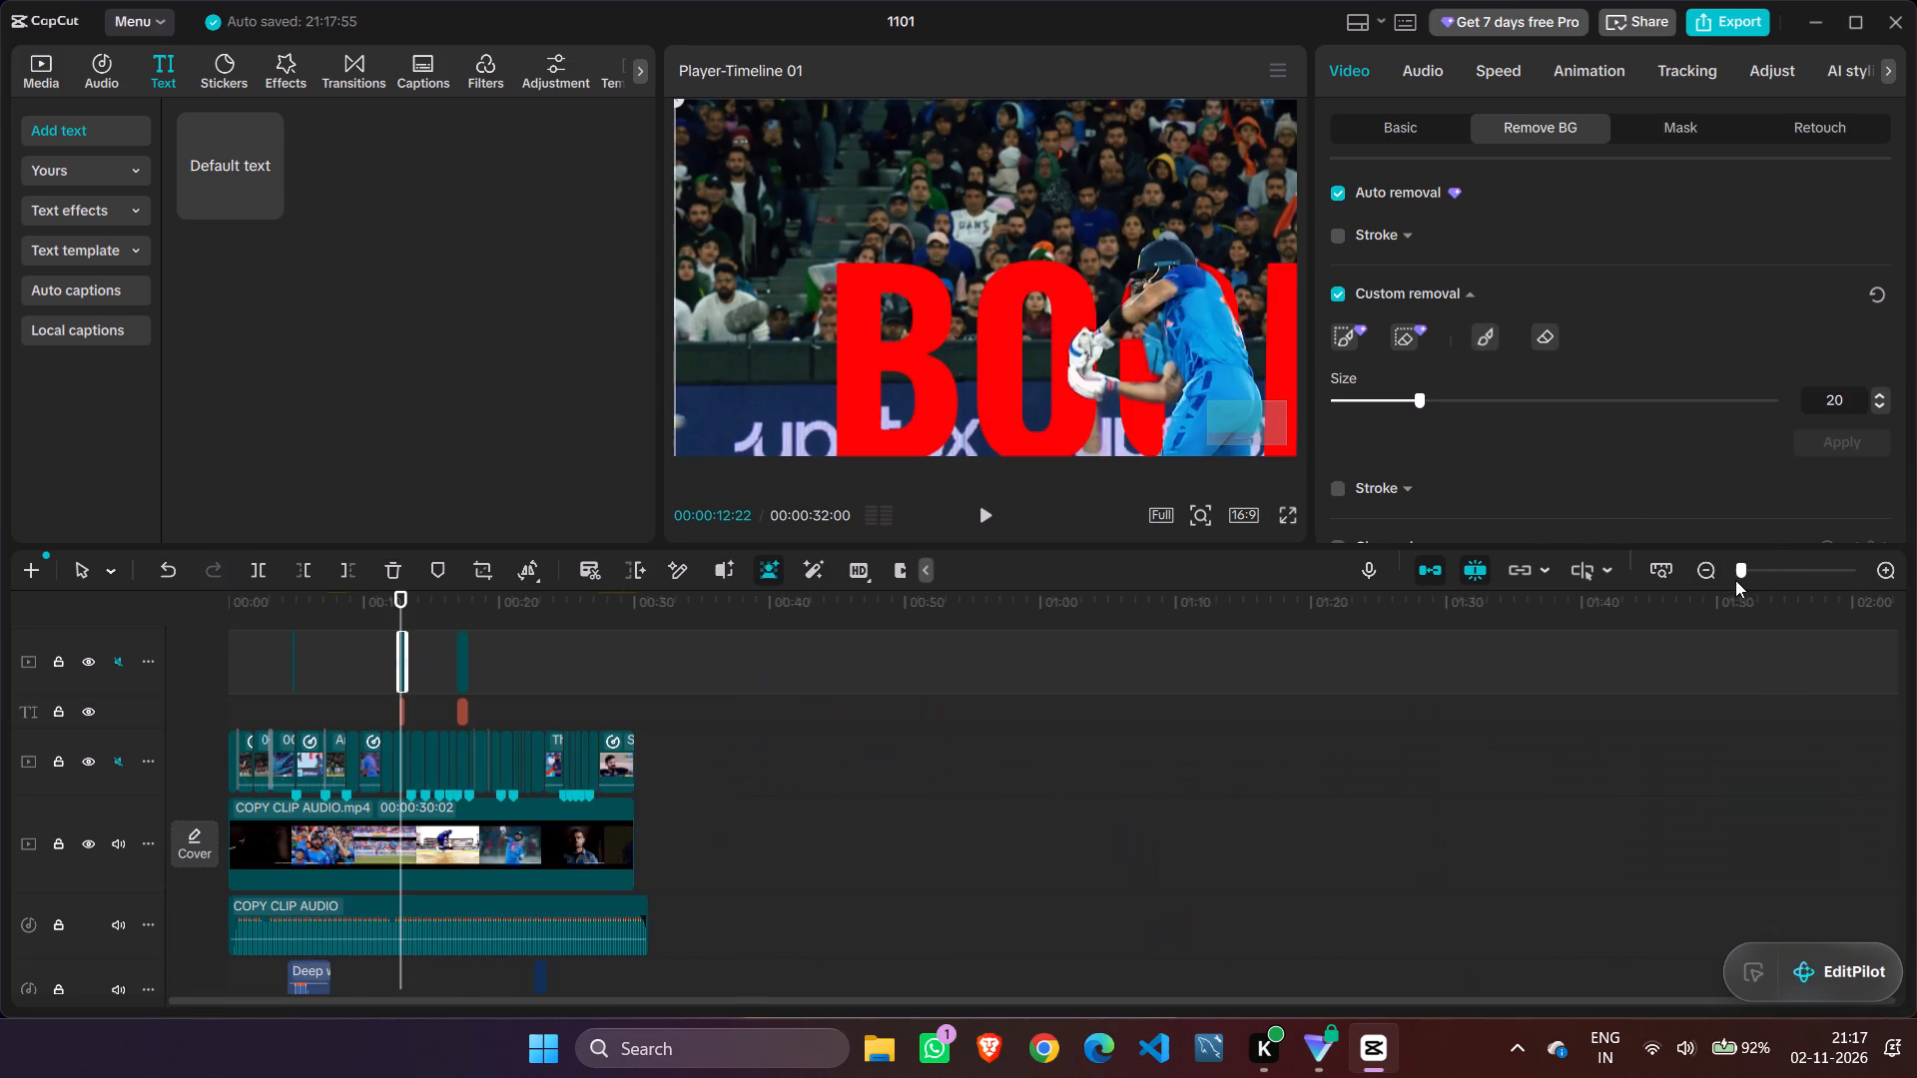
drag(1735, 580, 1756, 580)
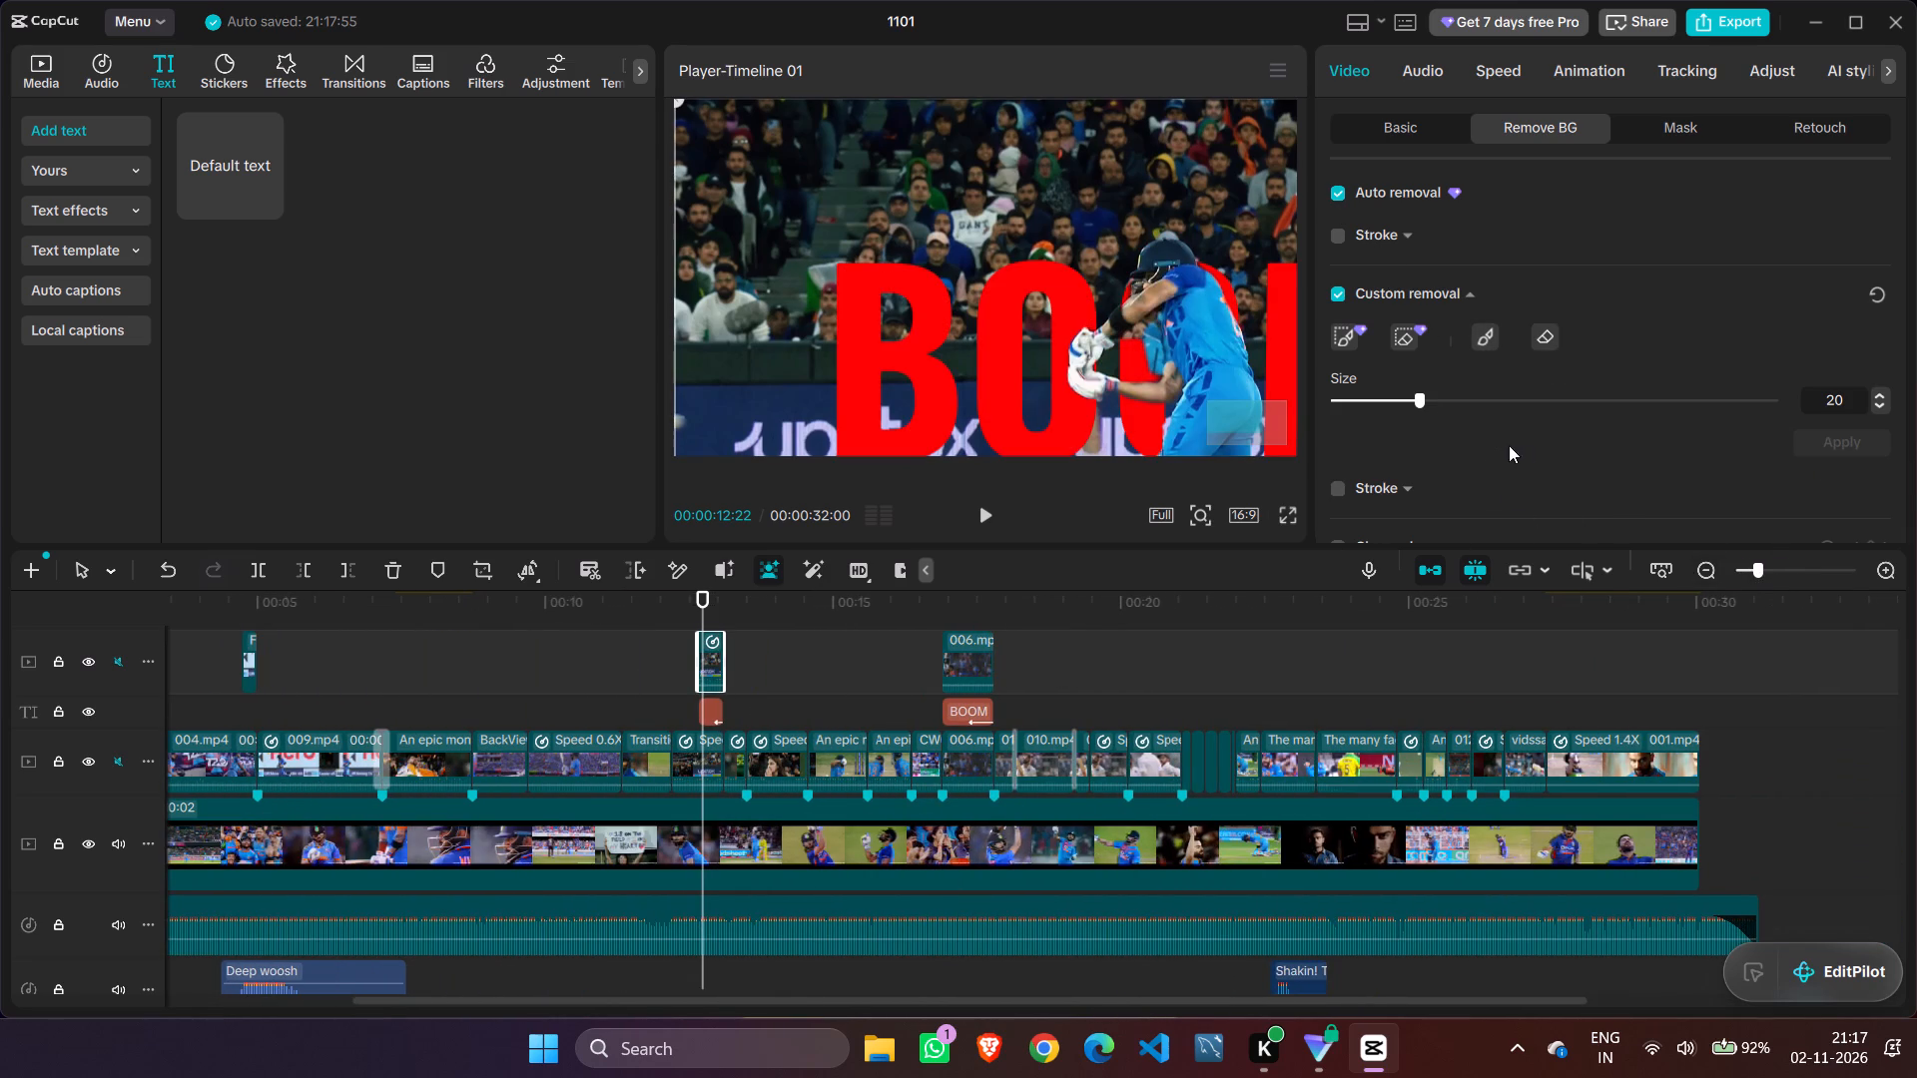
click(1203, 509)
click(1154, 554)
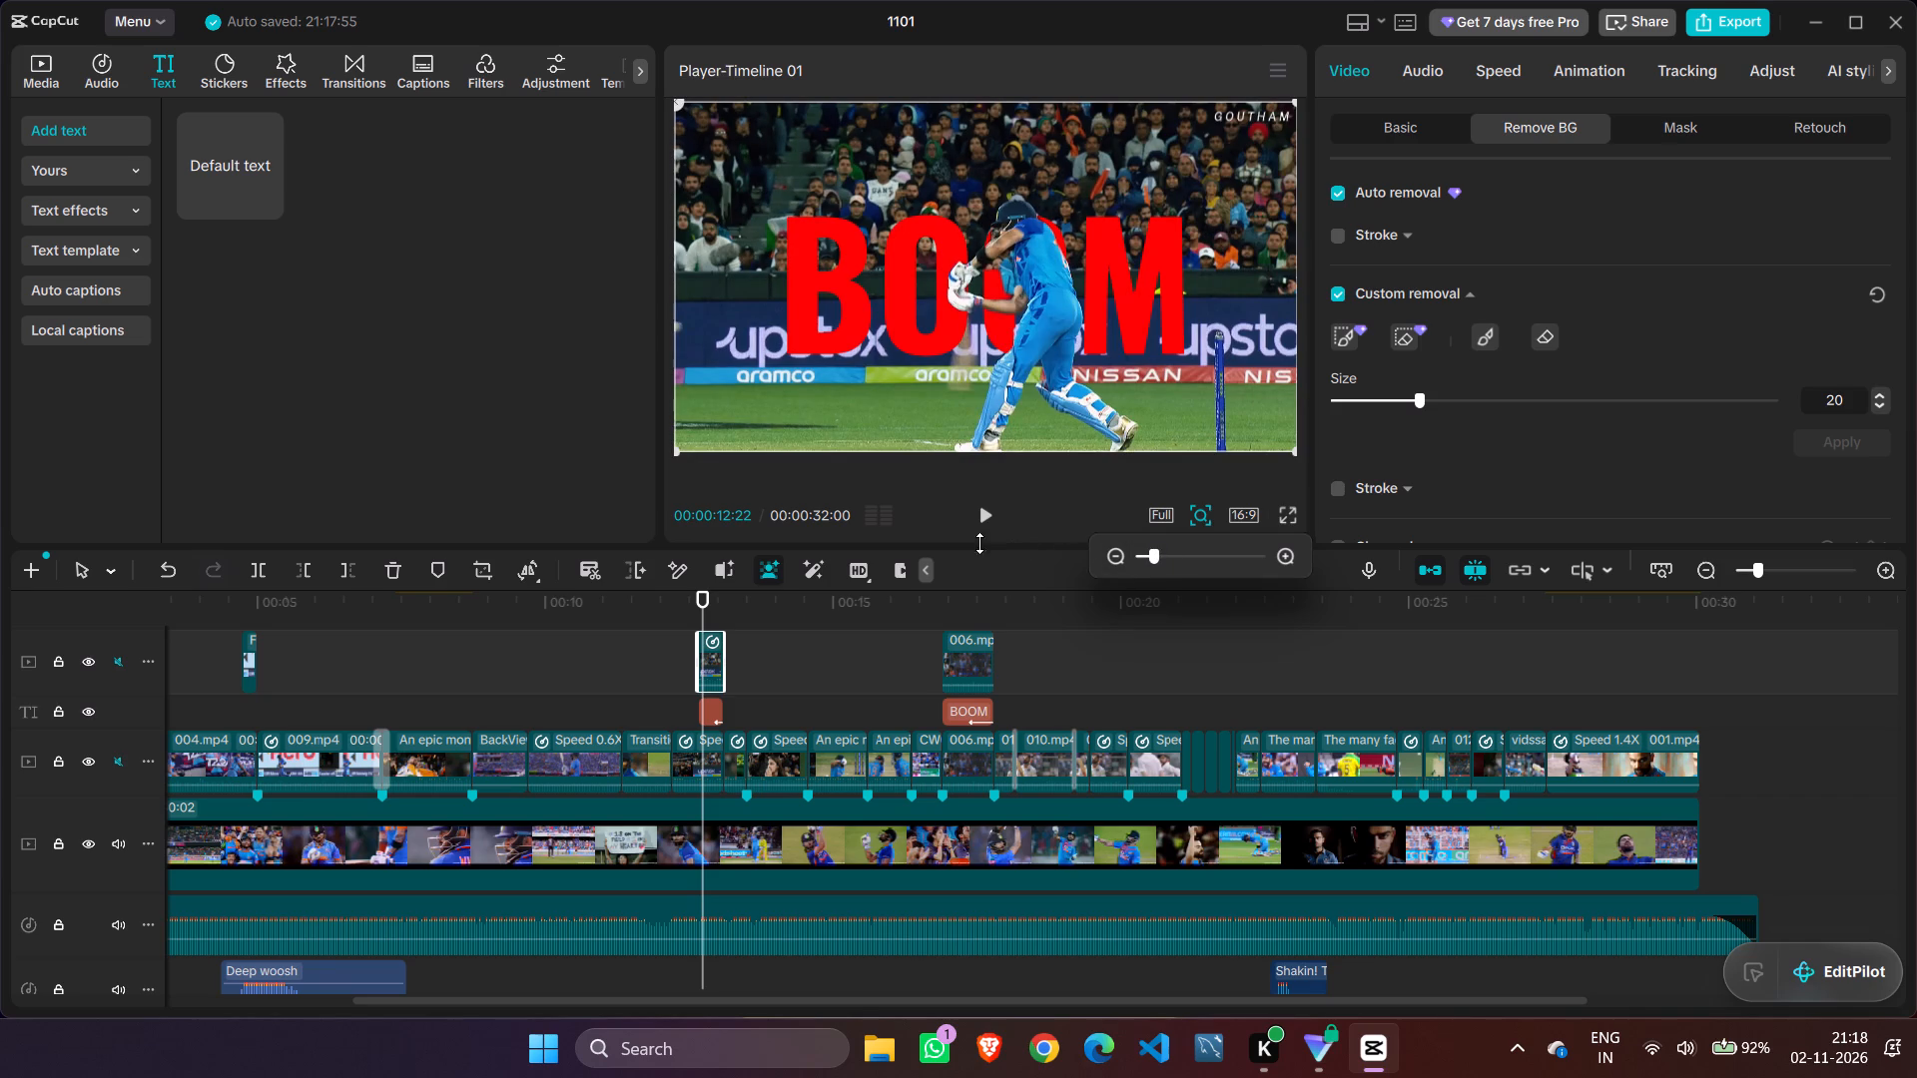
click(647, 624)
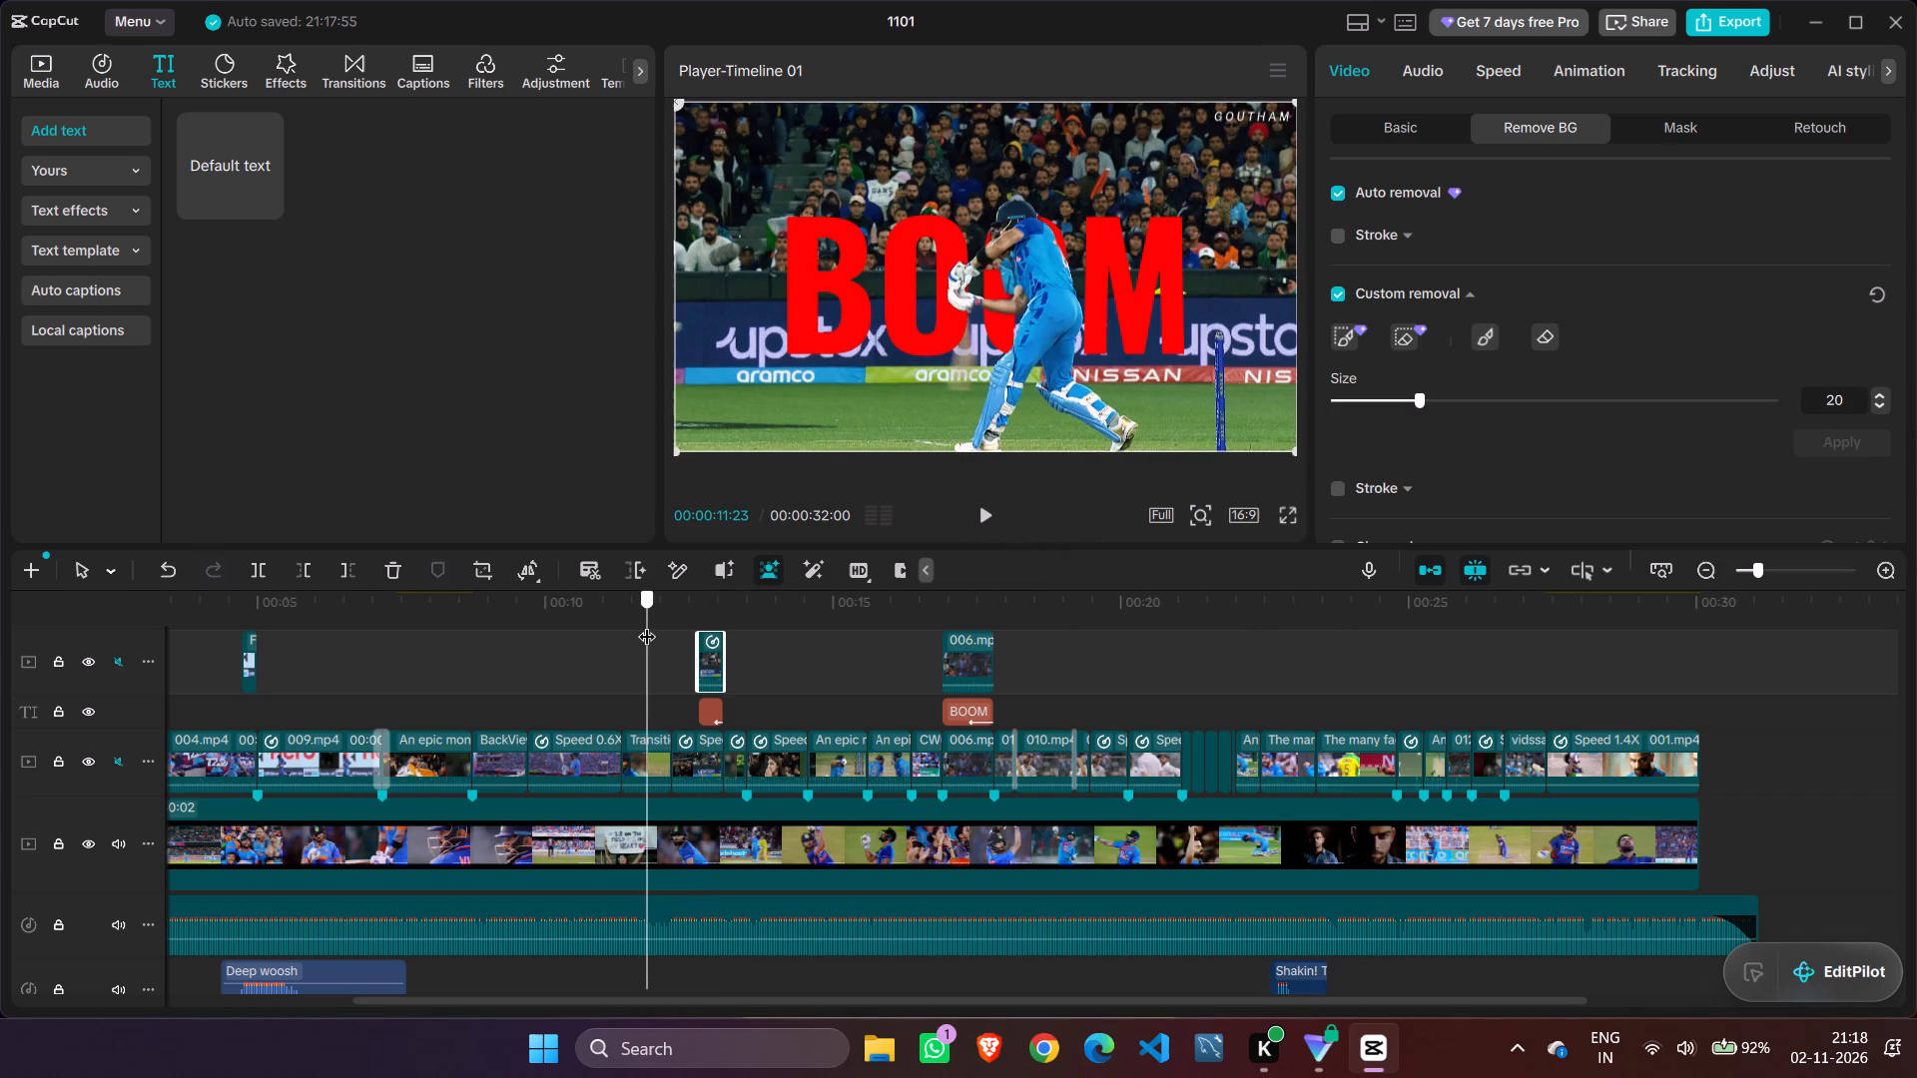
click(987, 519)
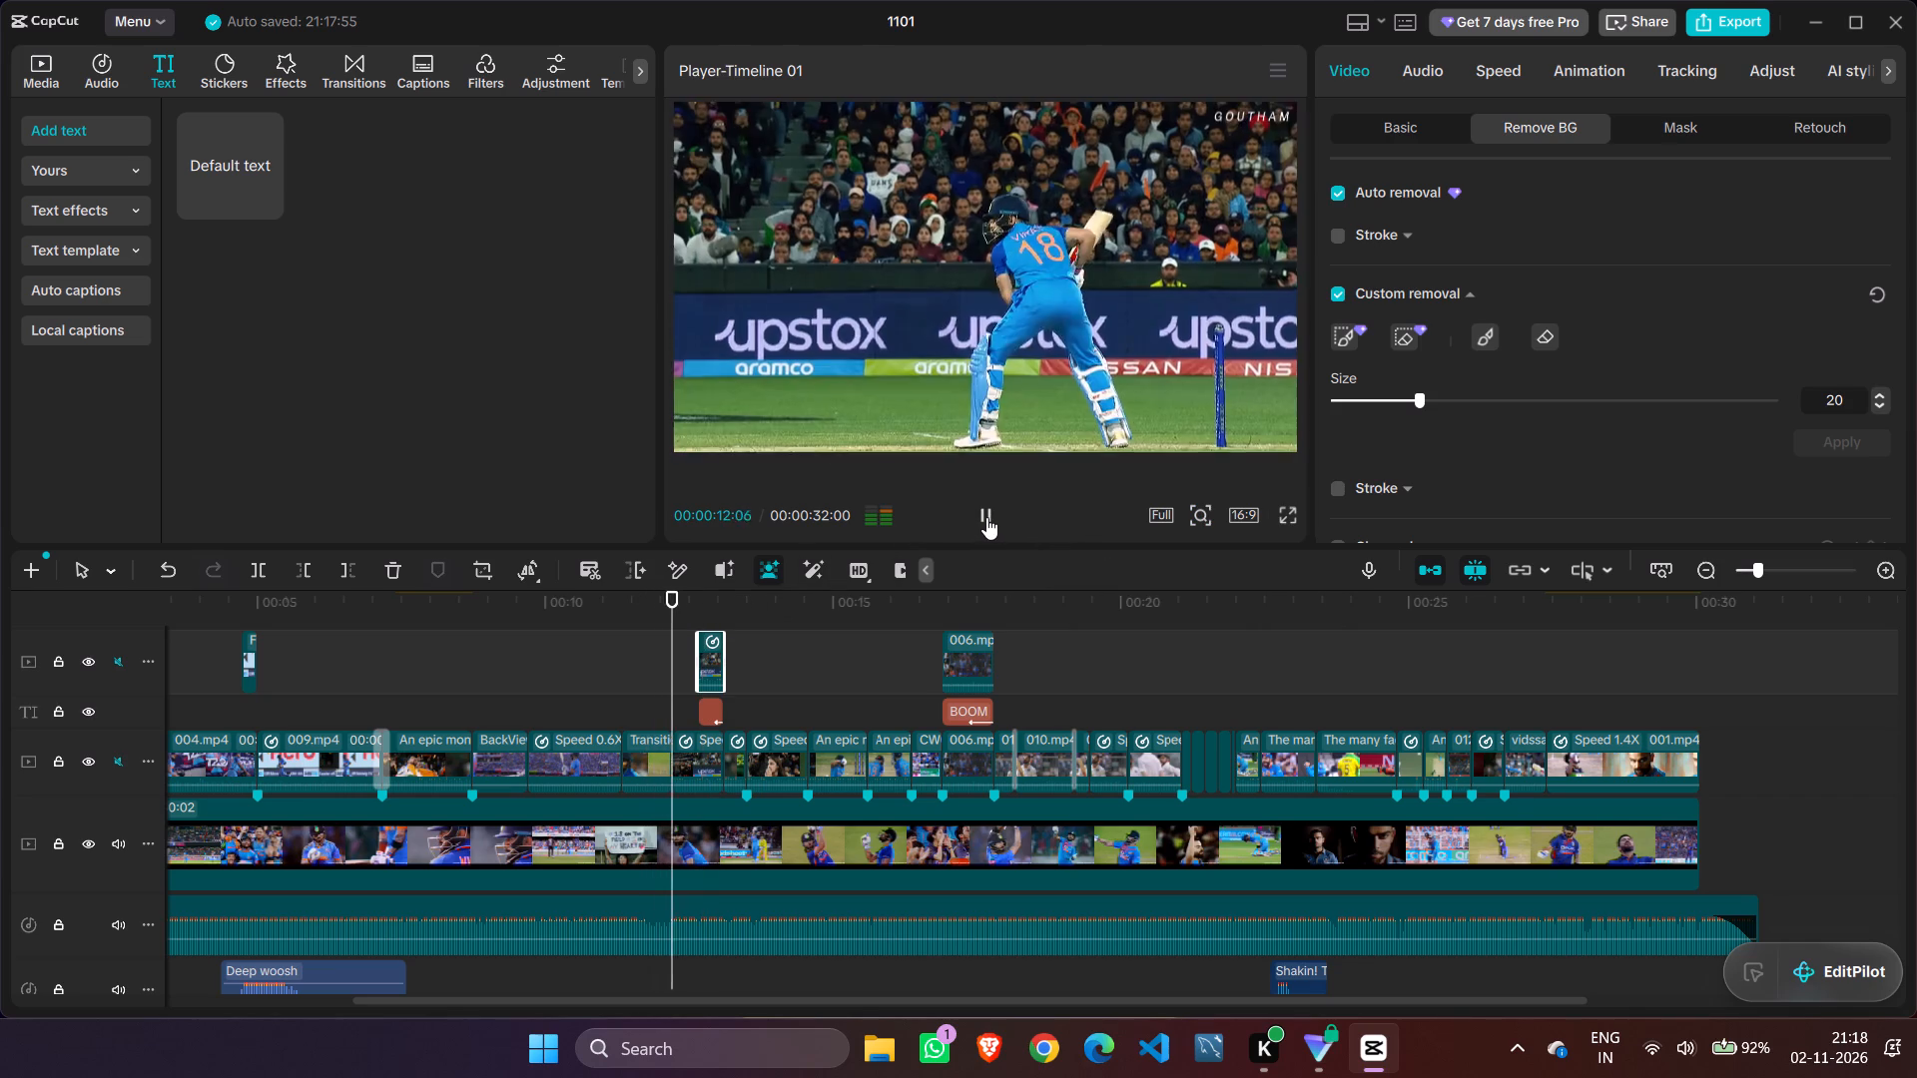
click(986, 517)
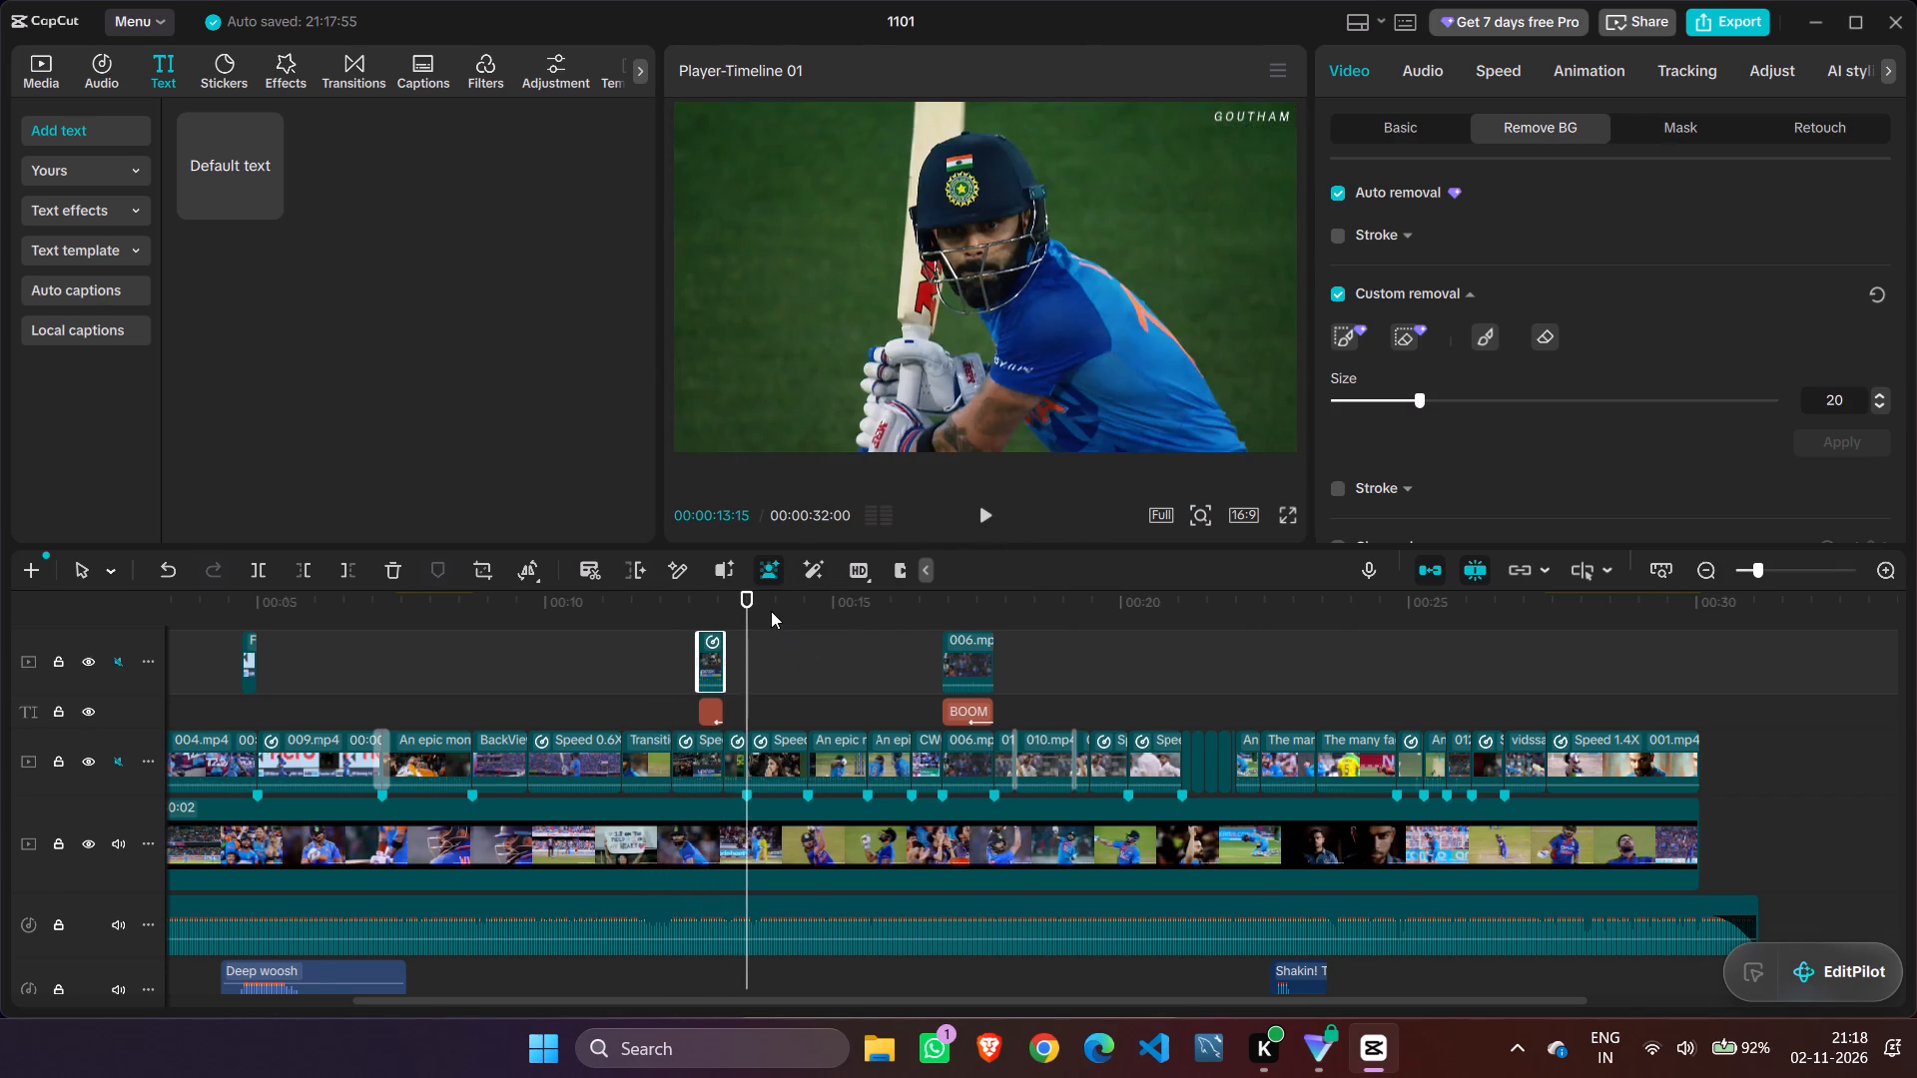
drag(749, 618, 663, 614)
click(987, 513)
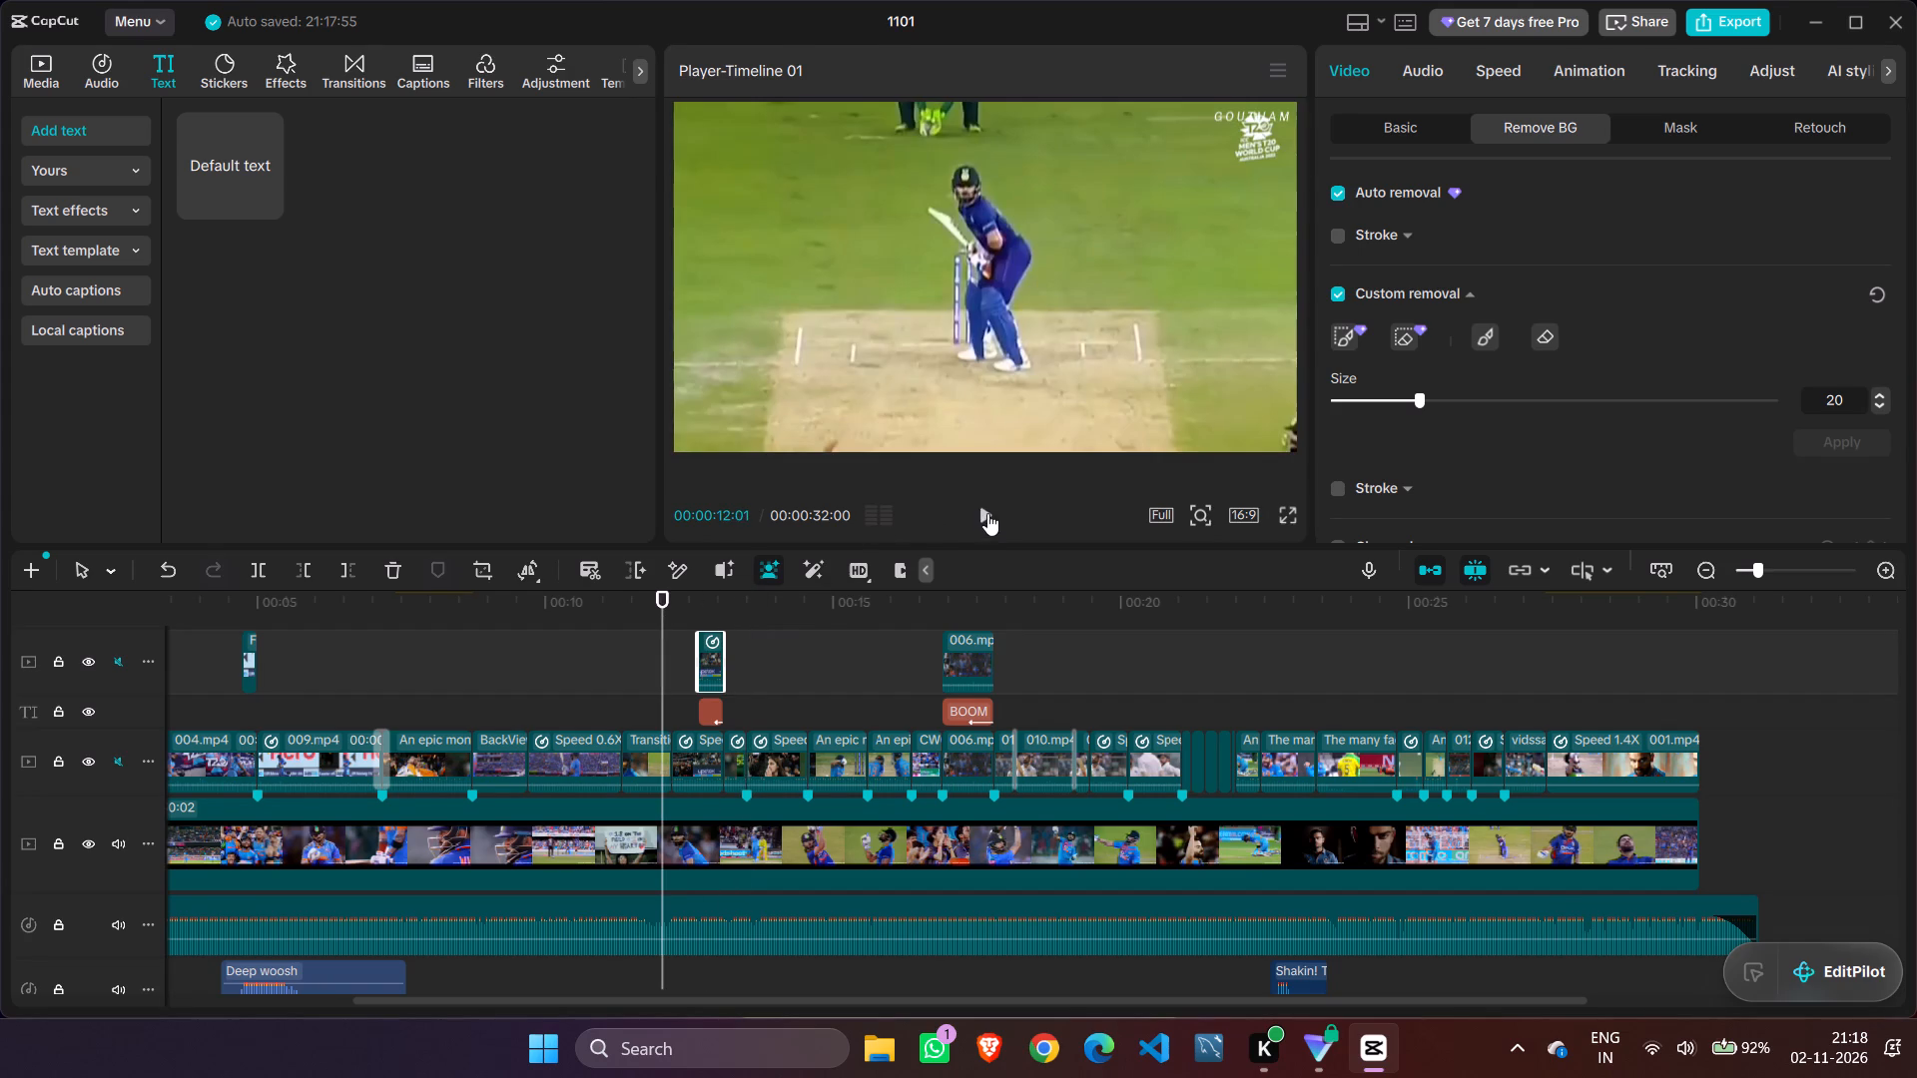
click(985, 510)
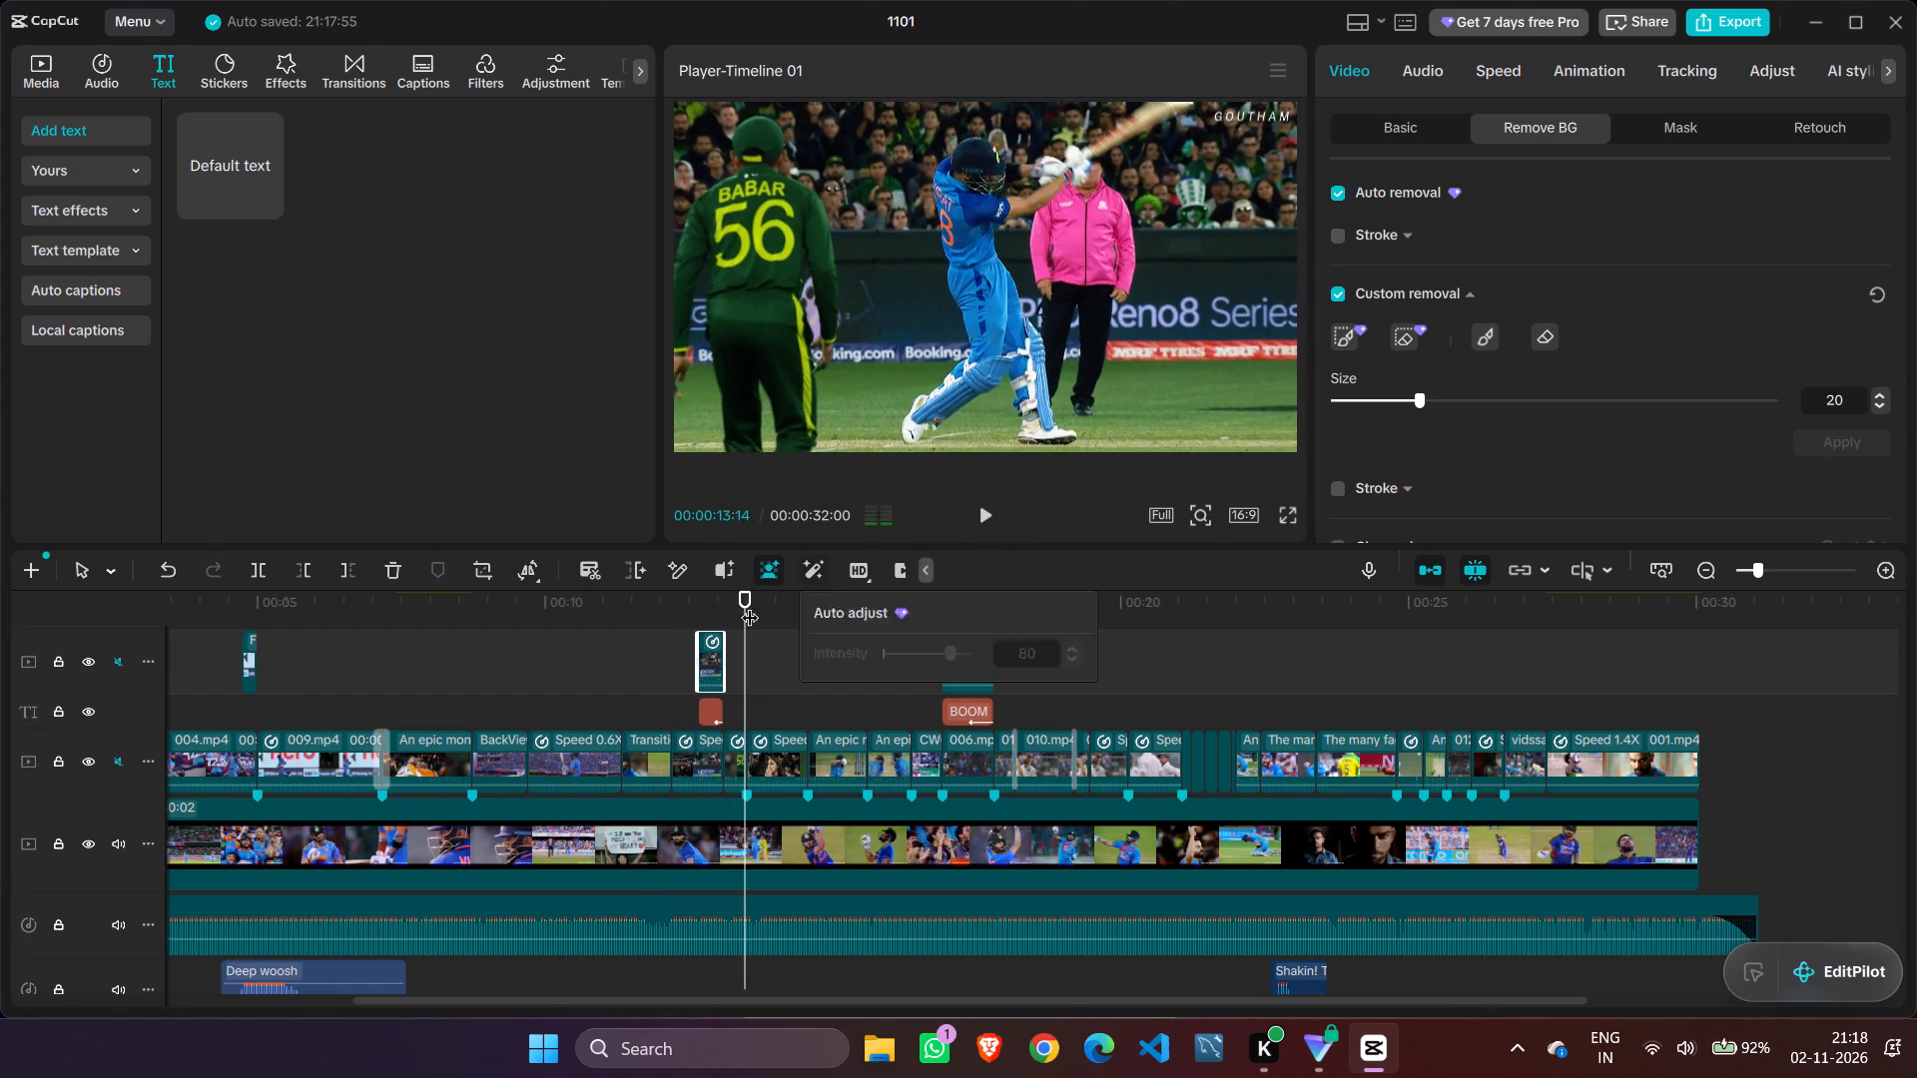
Play the edit from 00:00:11:16 through both BOOM sections to the closing Happy Birthday shot.
drag(749, 612, 633, 611)
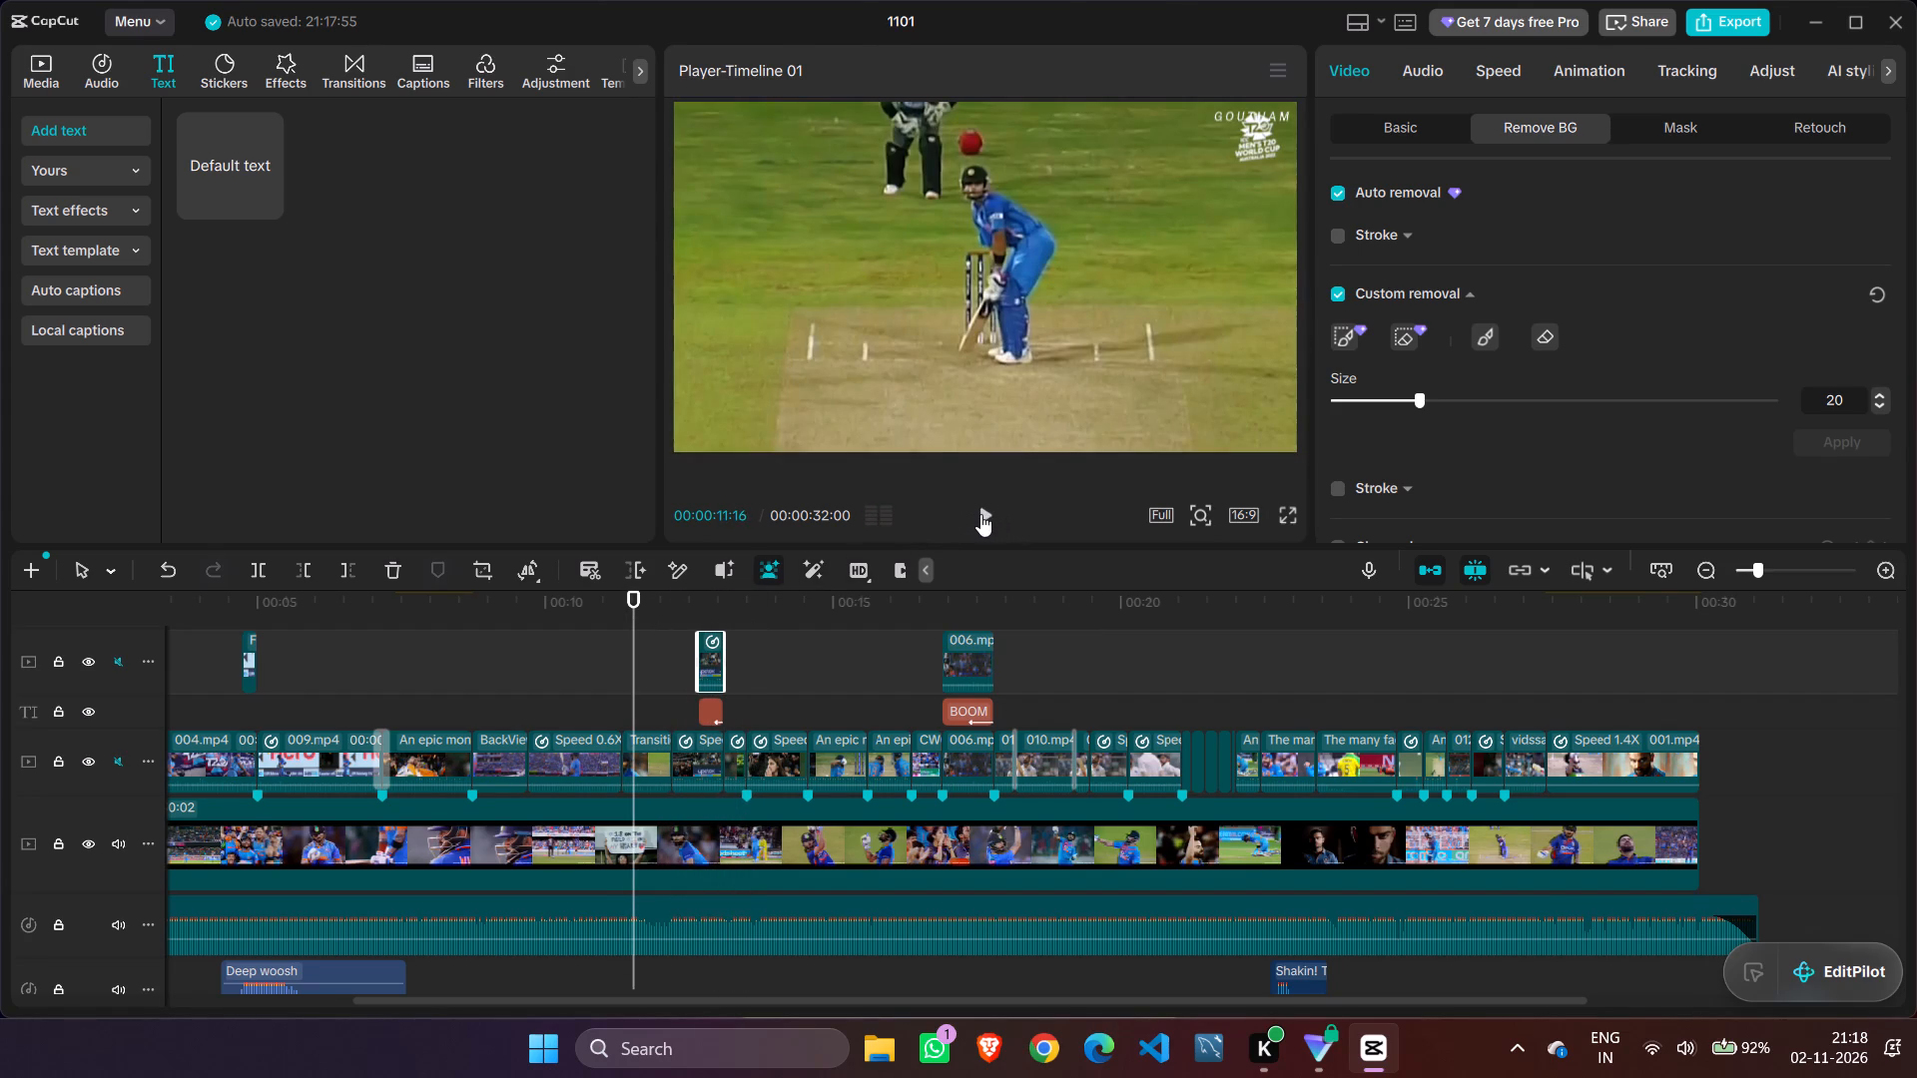
click(980, 514)
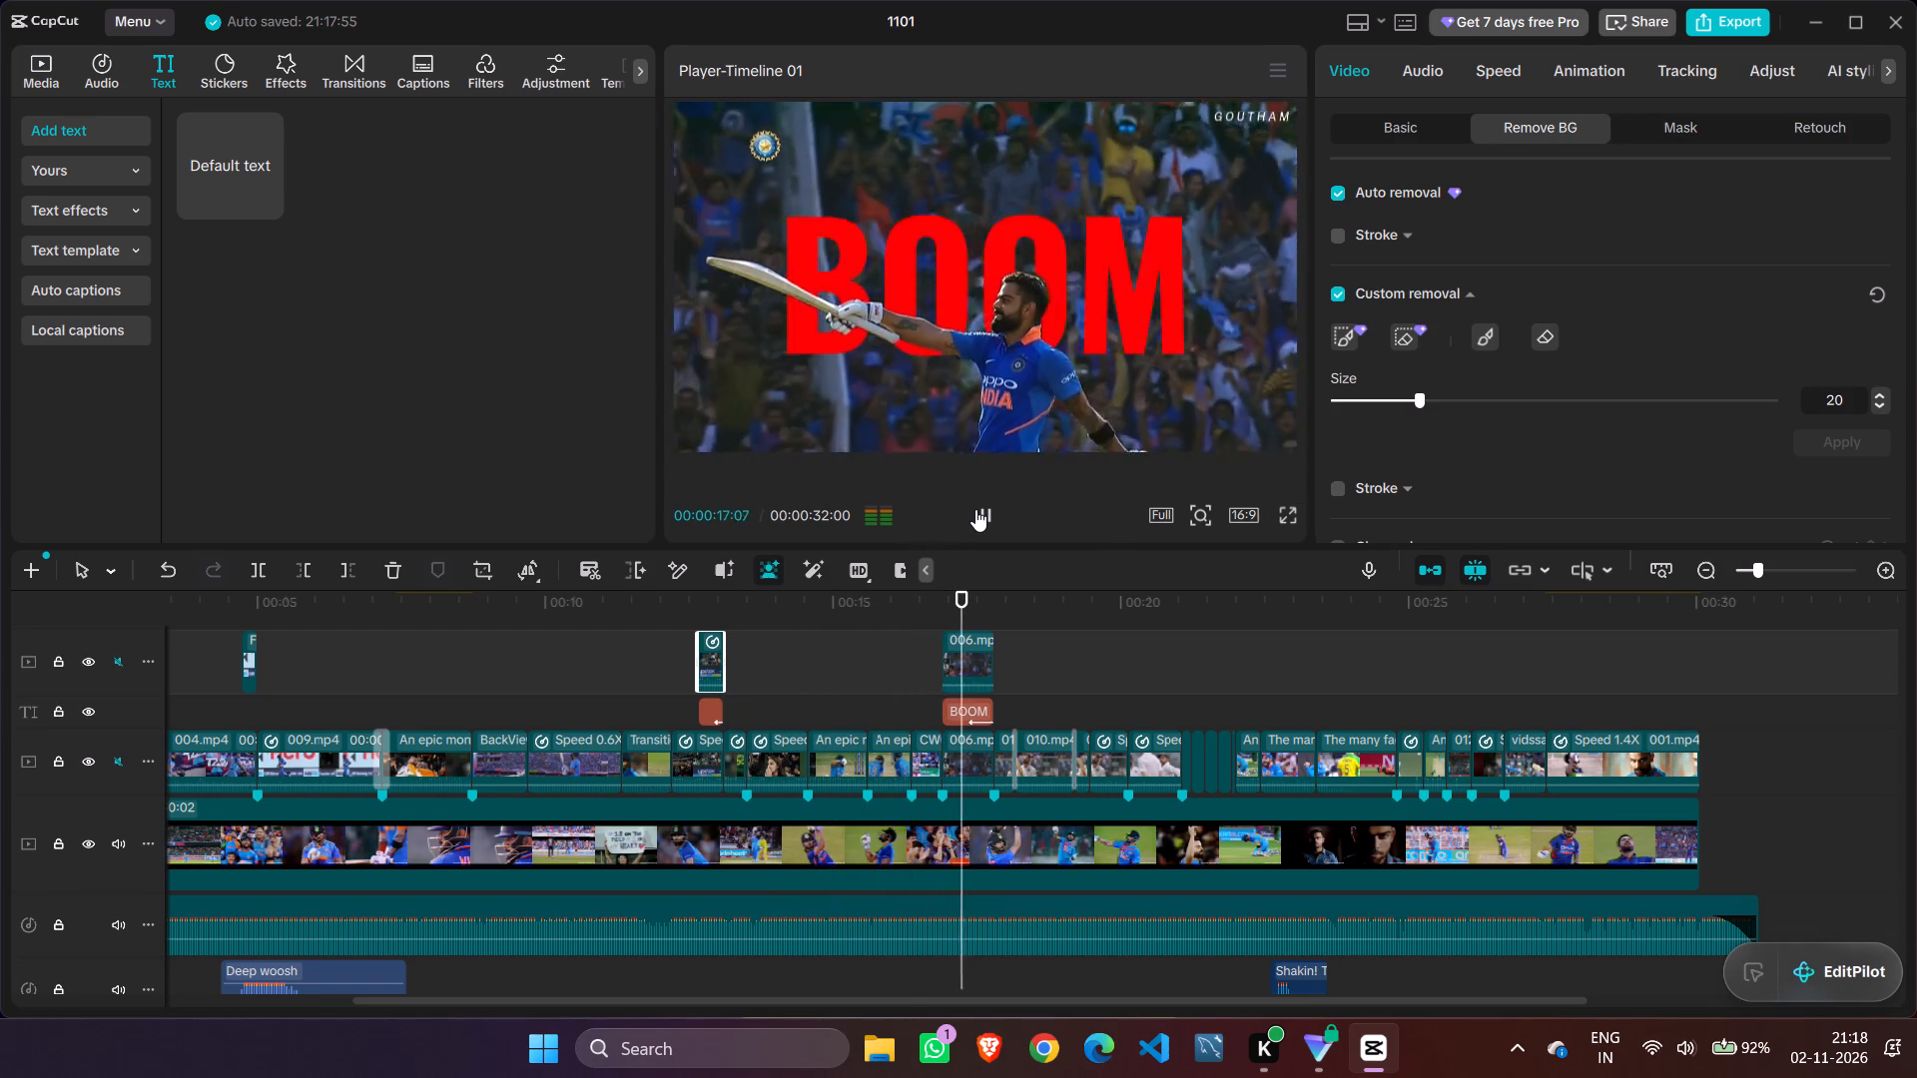
click(975, 509)
click(975, 509)
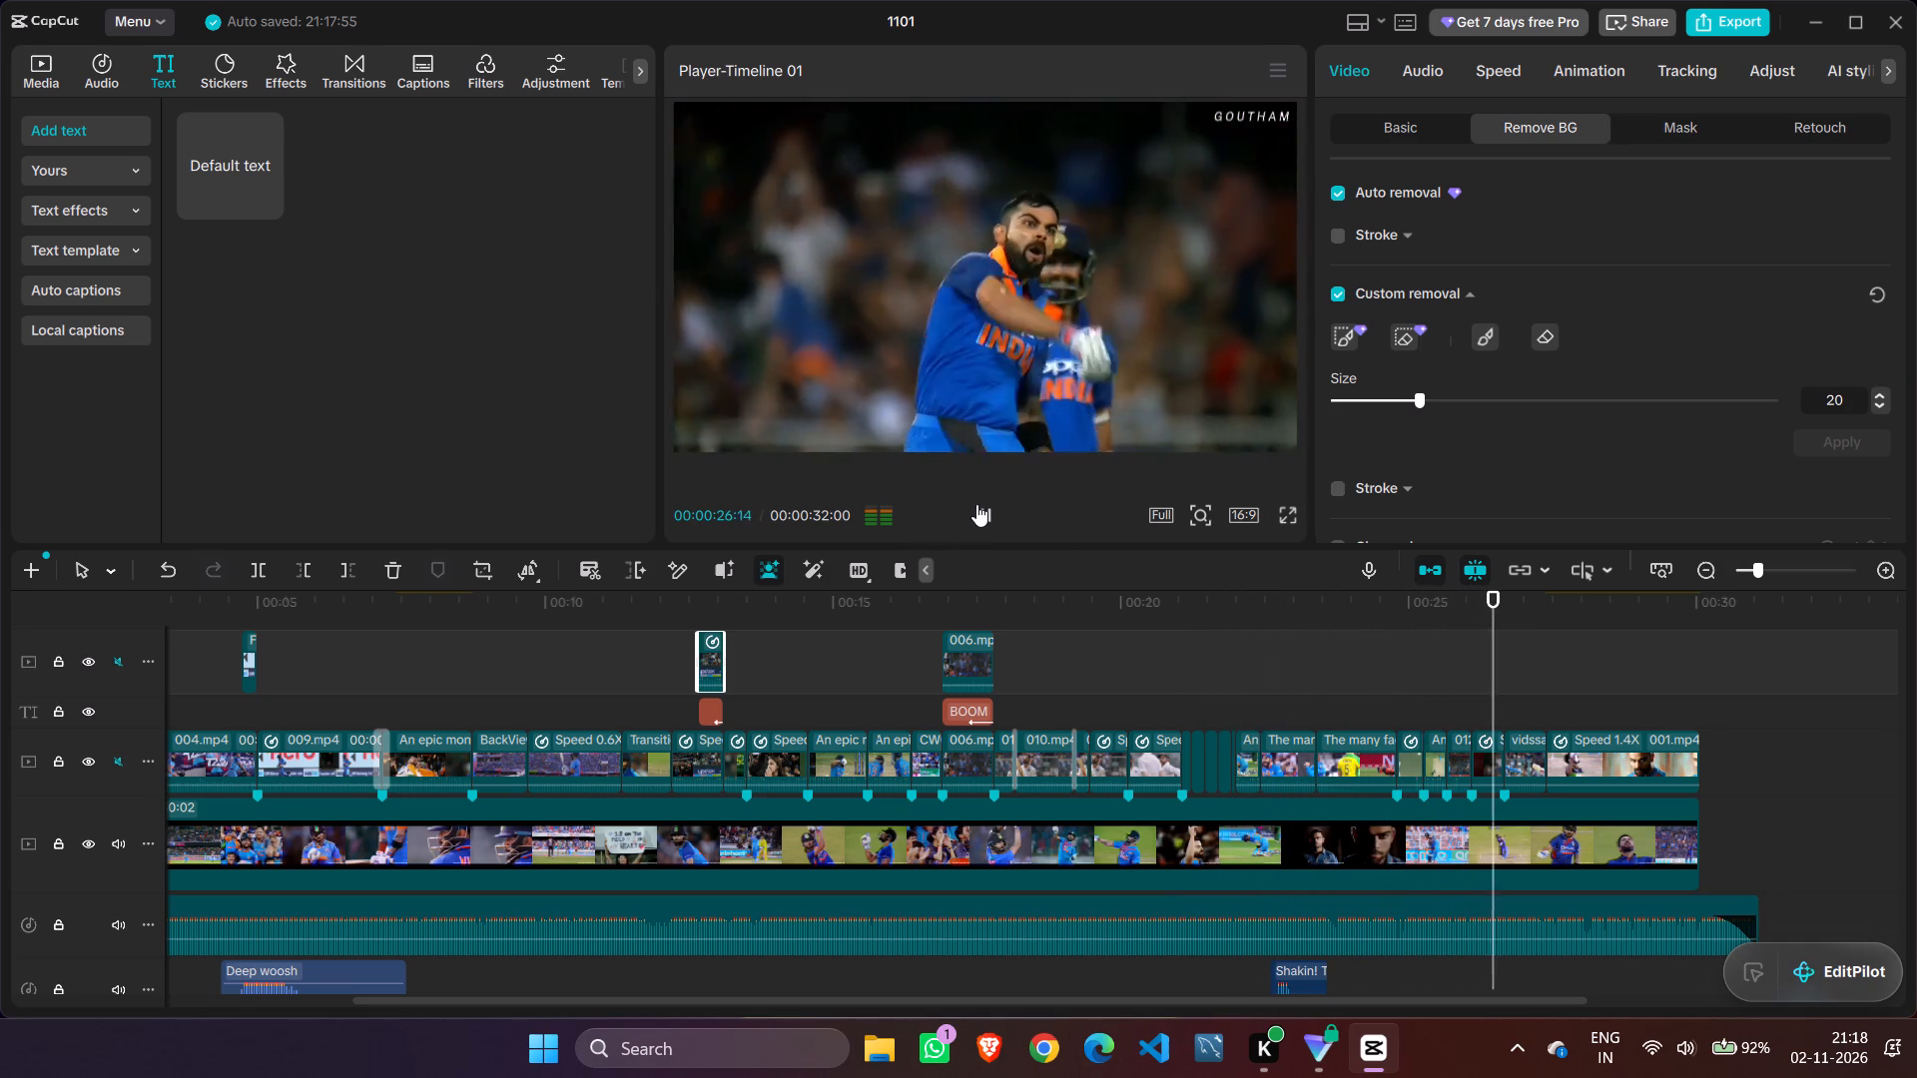
click(973, 502)
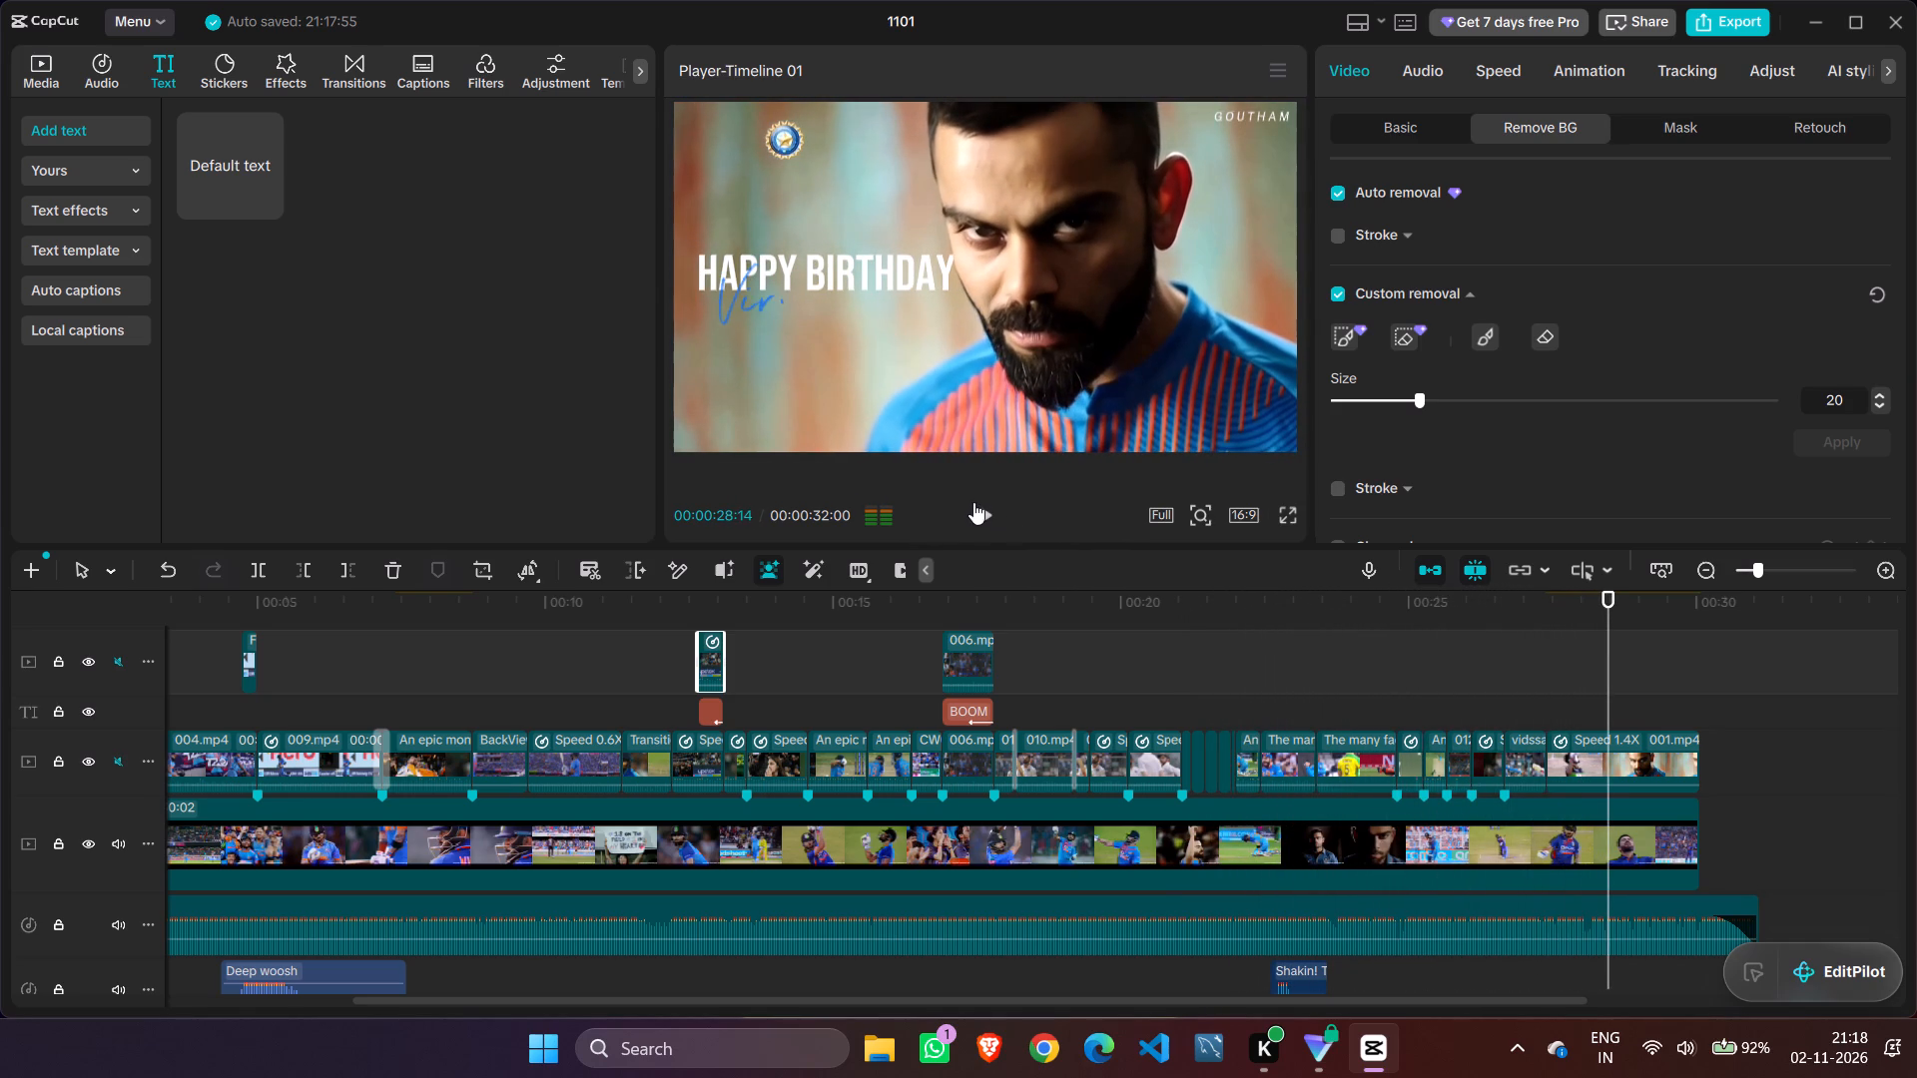
Review the closing clips from 00:00:22:13 to the Happy Birthday shot, then recheck the batsman clip from 00:00:26:25.
drag(1609, 643, 1254, 643)
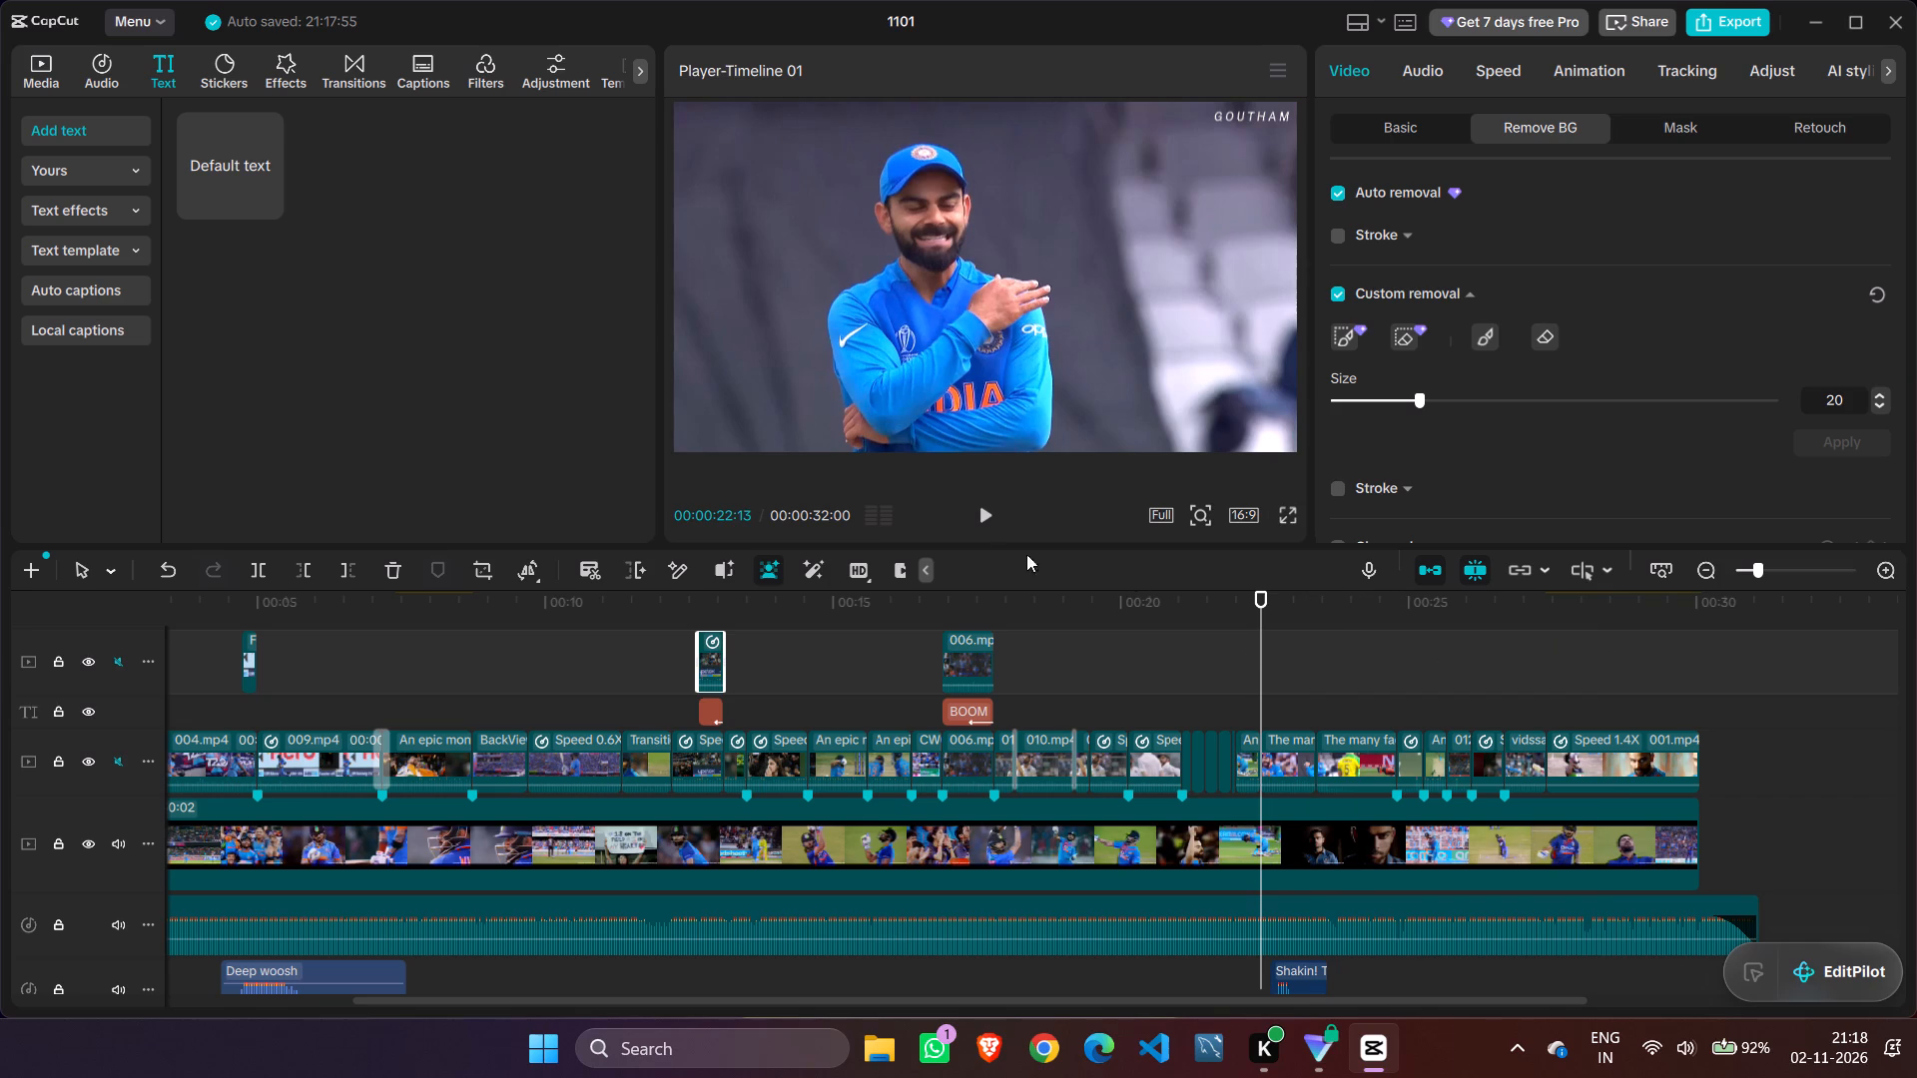
click(990, 505)
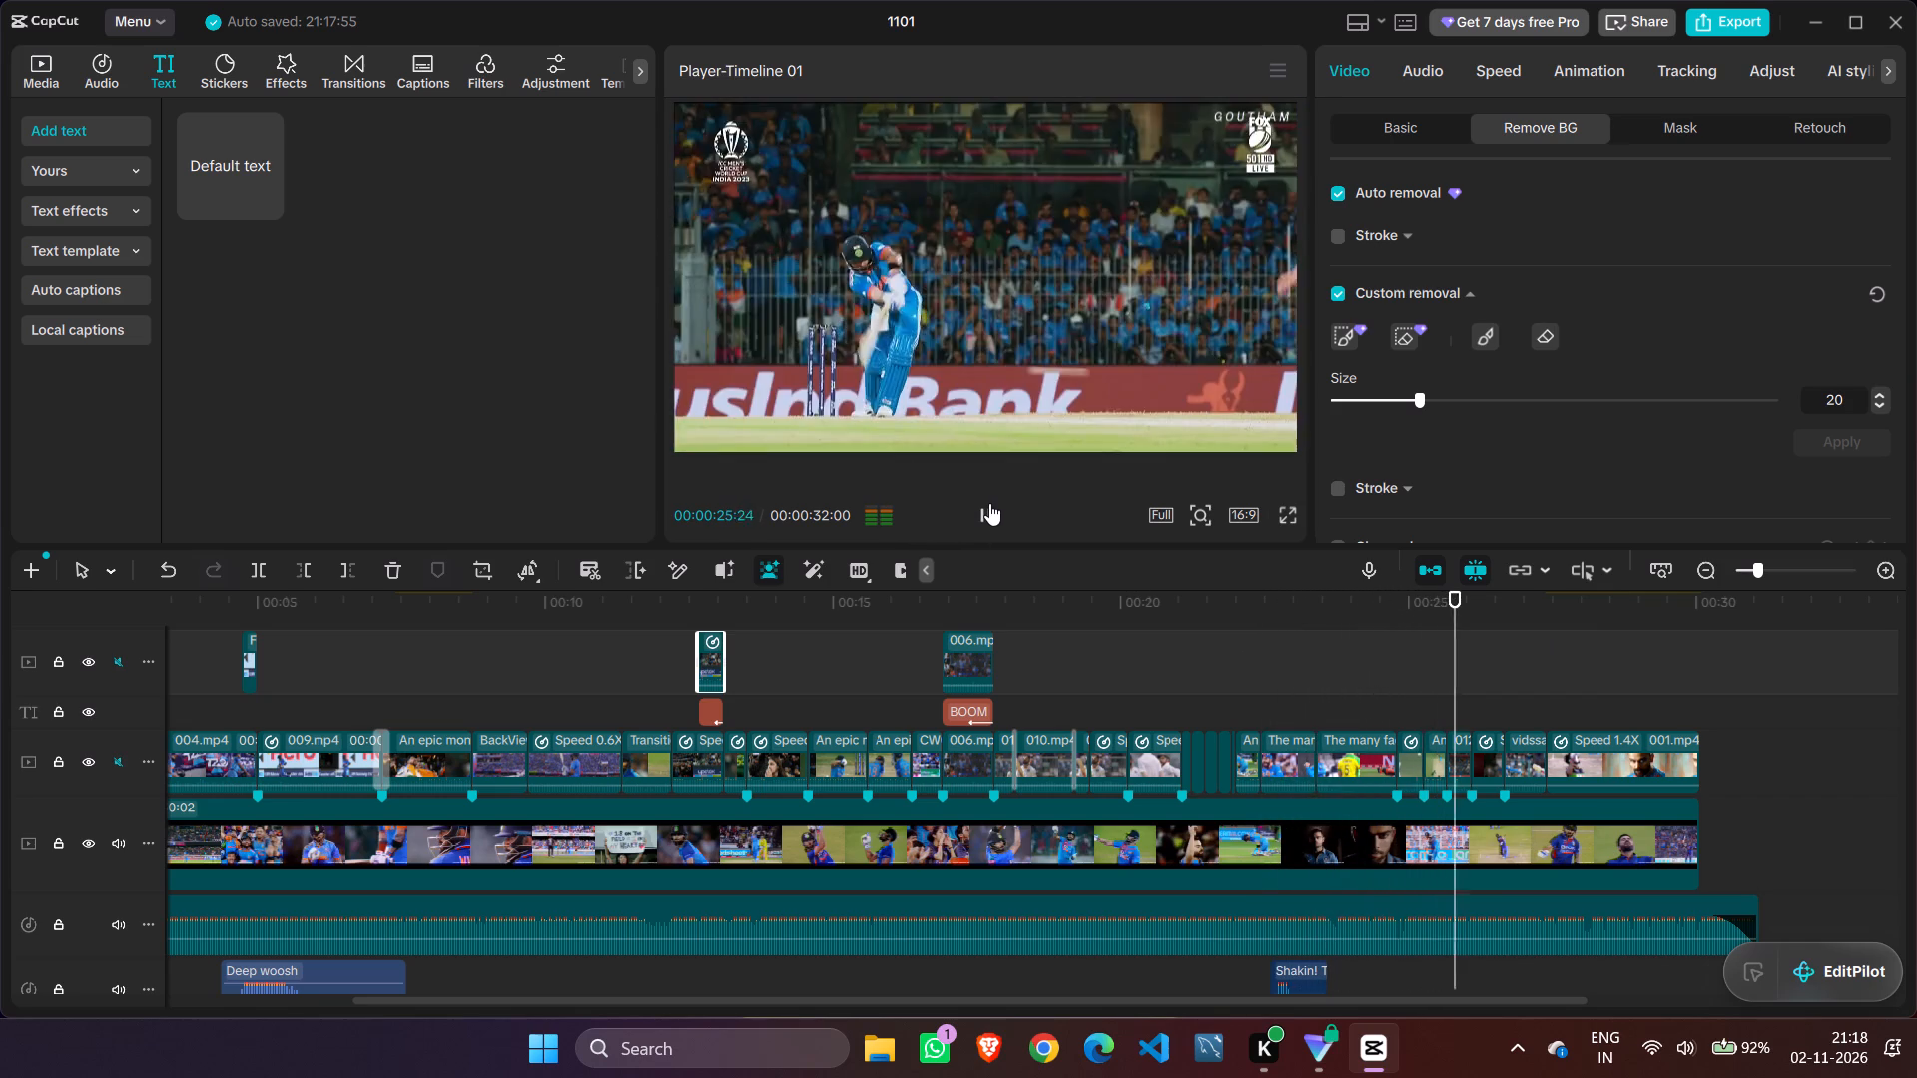
click(989, 503)
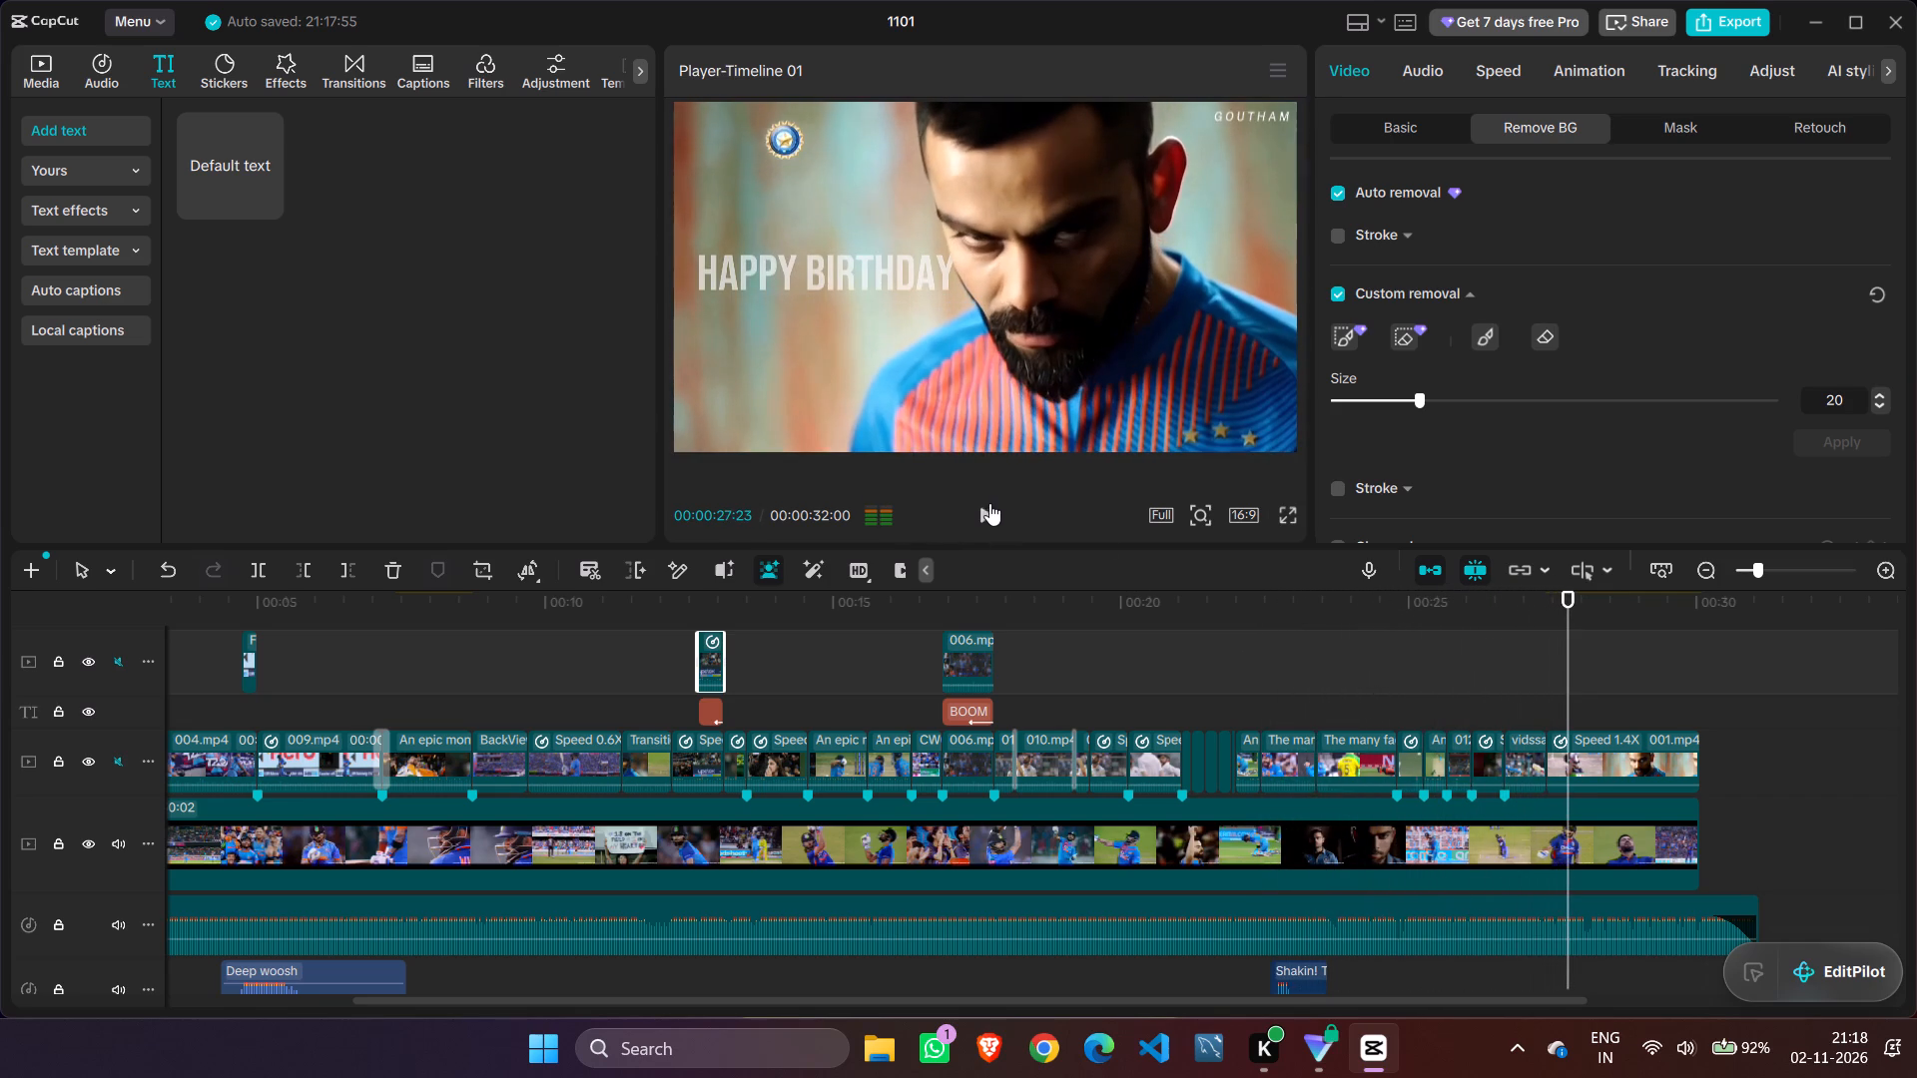
drag(1567, 661, 1515, 660)
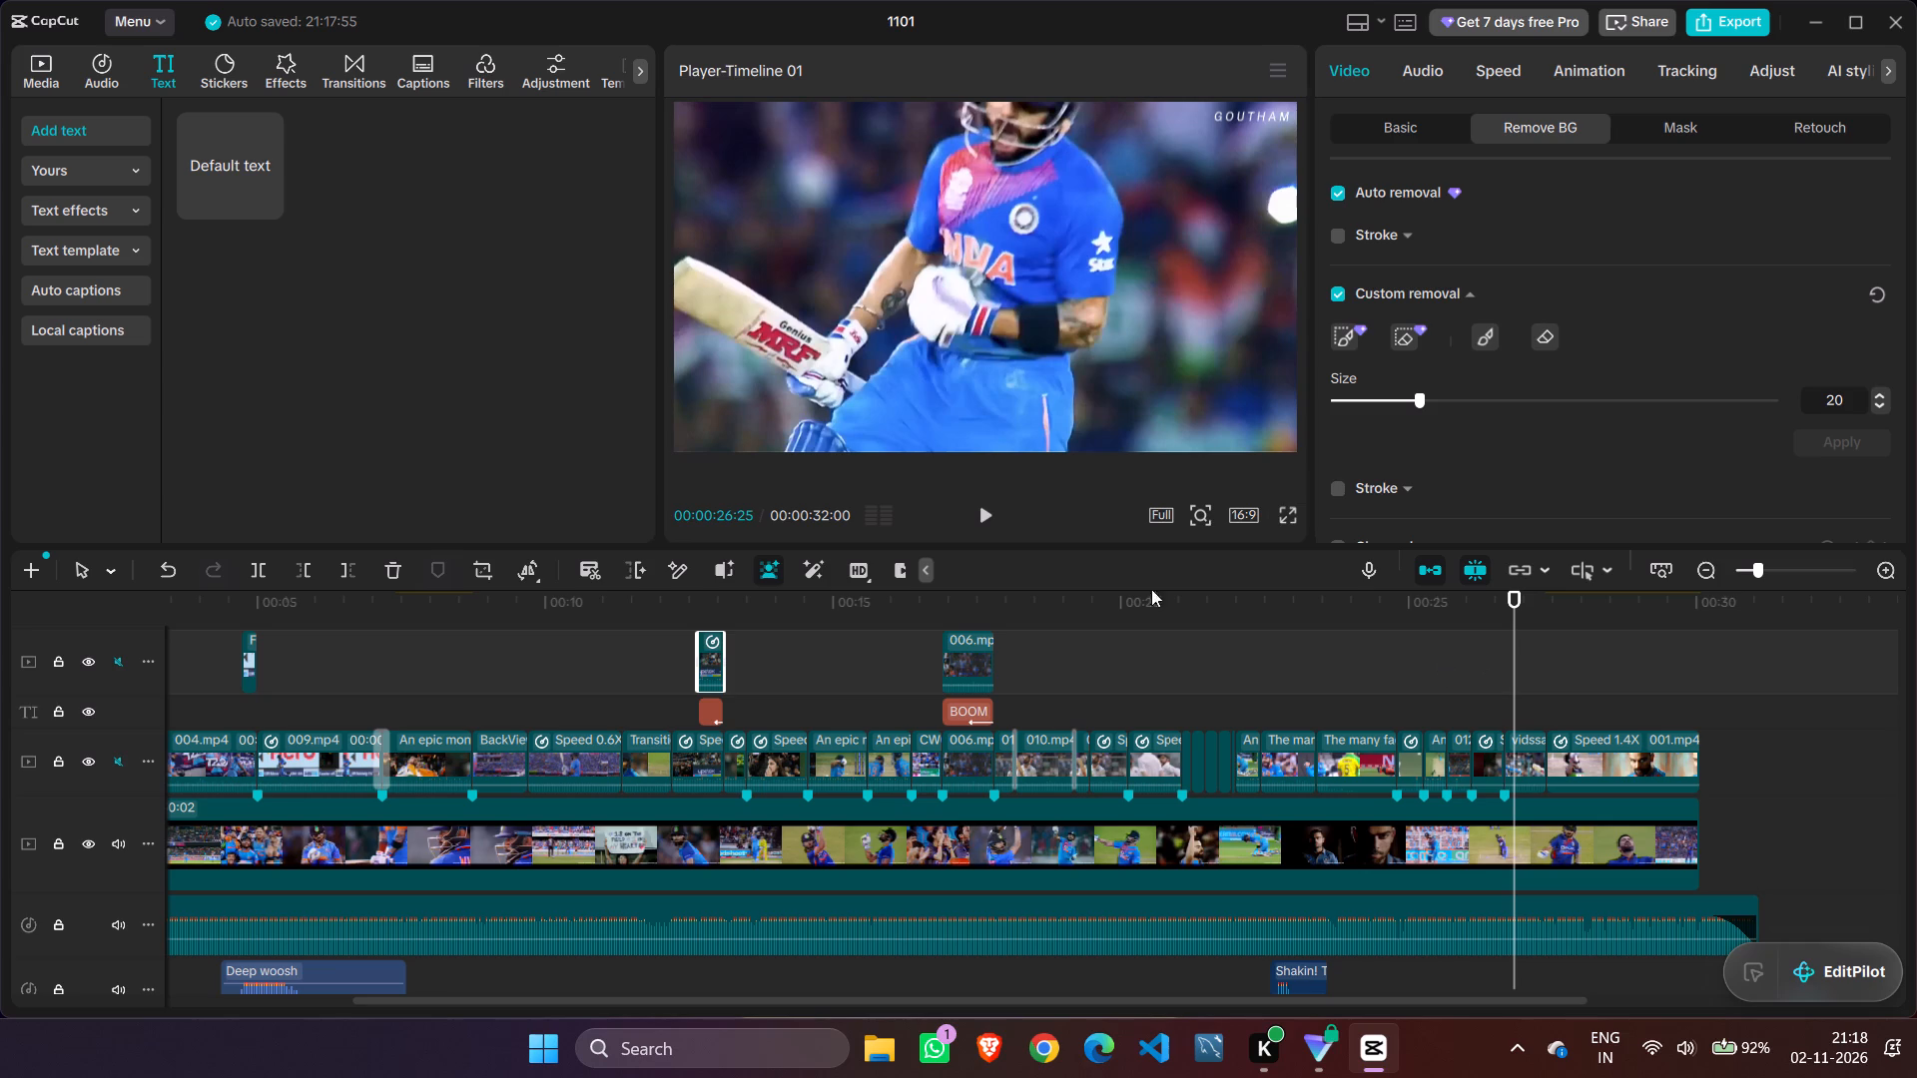
click(980, 512)
click(980, 512)
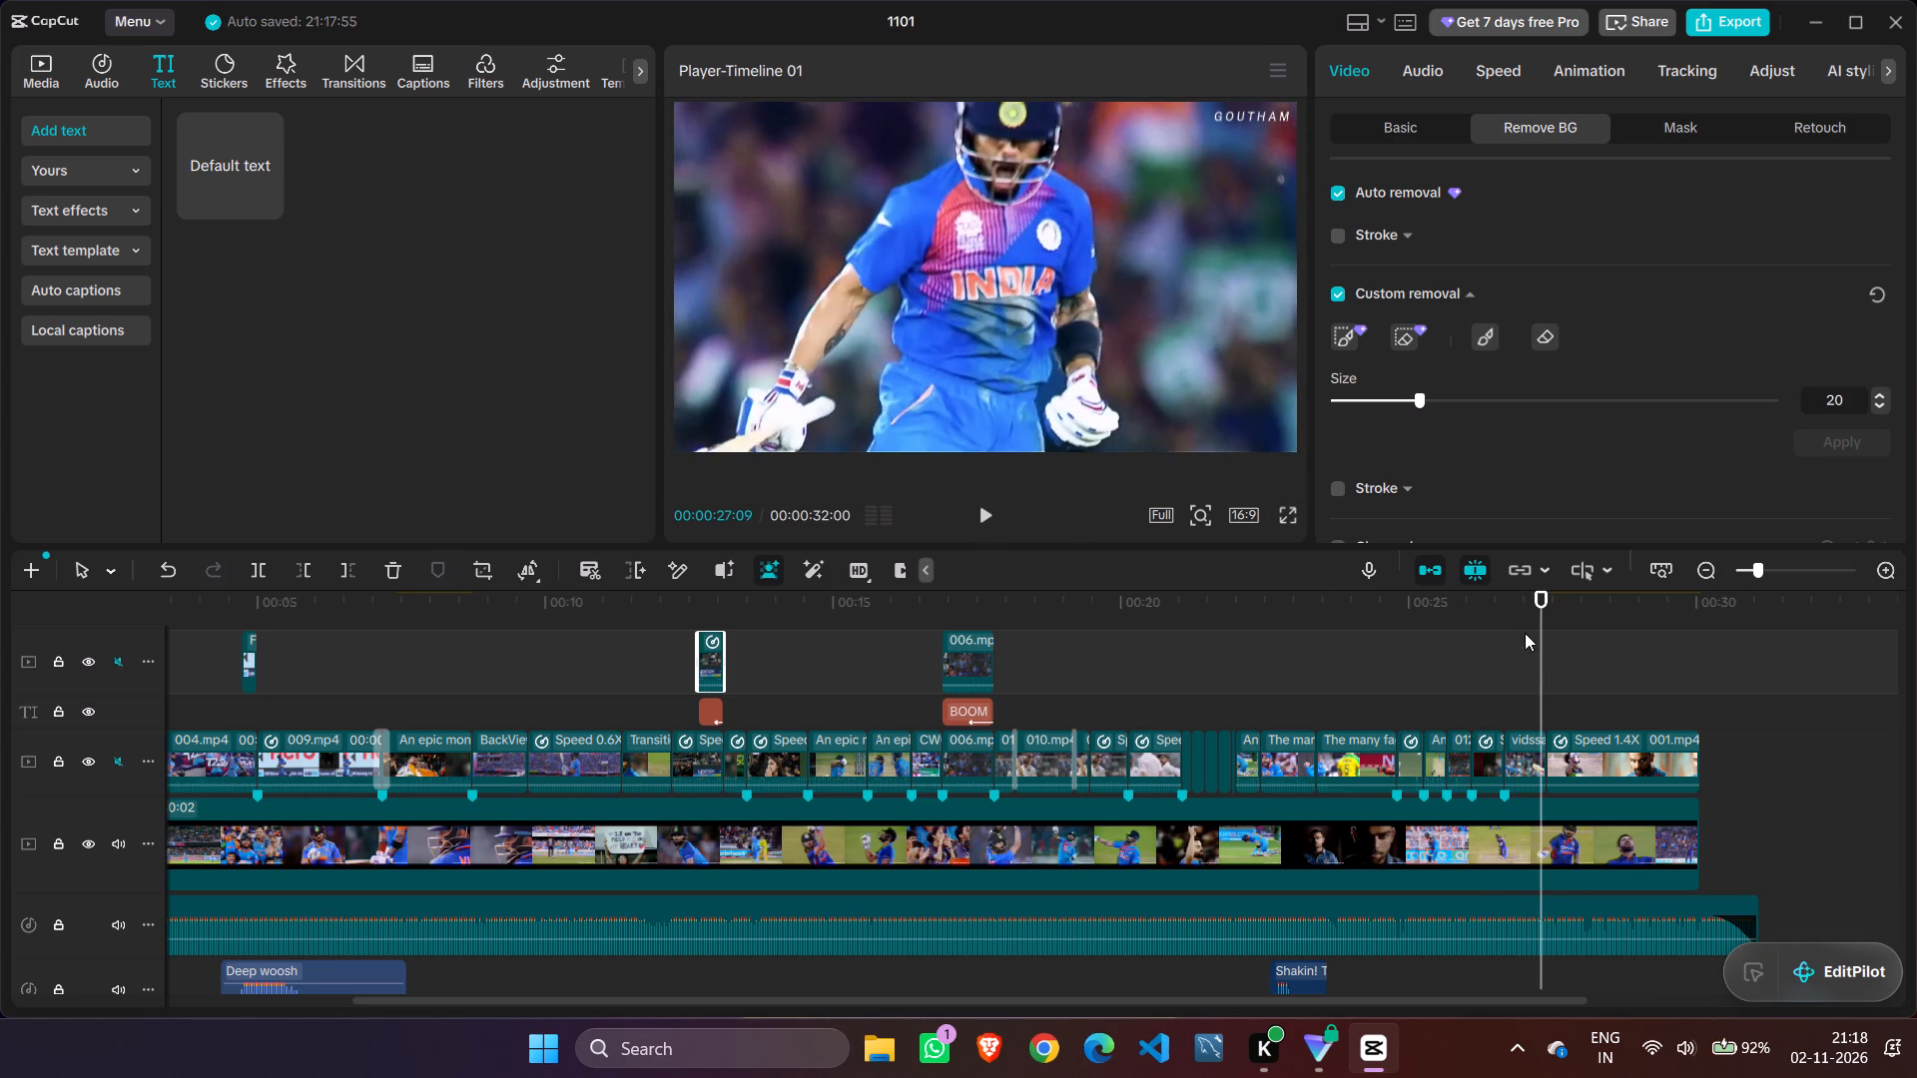
Replay the closing batsman clip to find the cut point and split the clip at 00:00:26:28.
drag(1539, 632, 1497, 632)
click(980, 512)
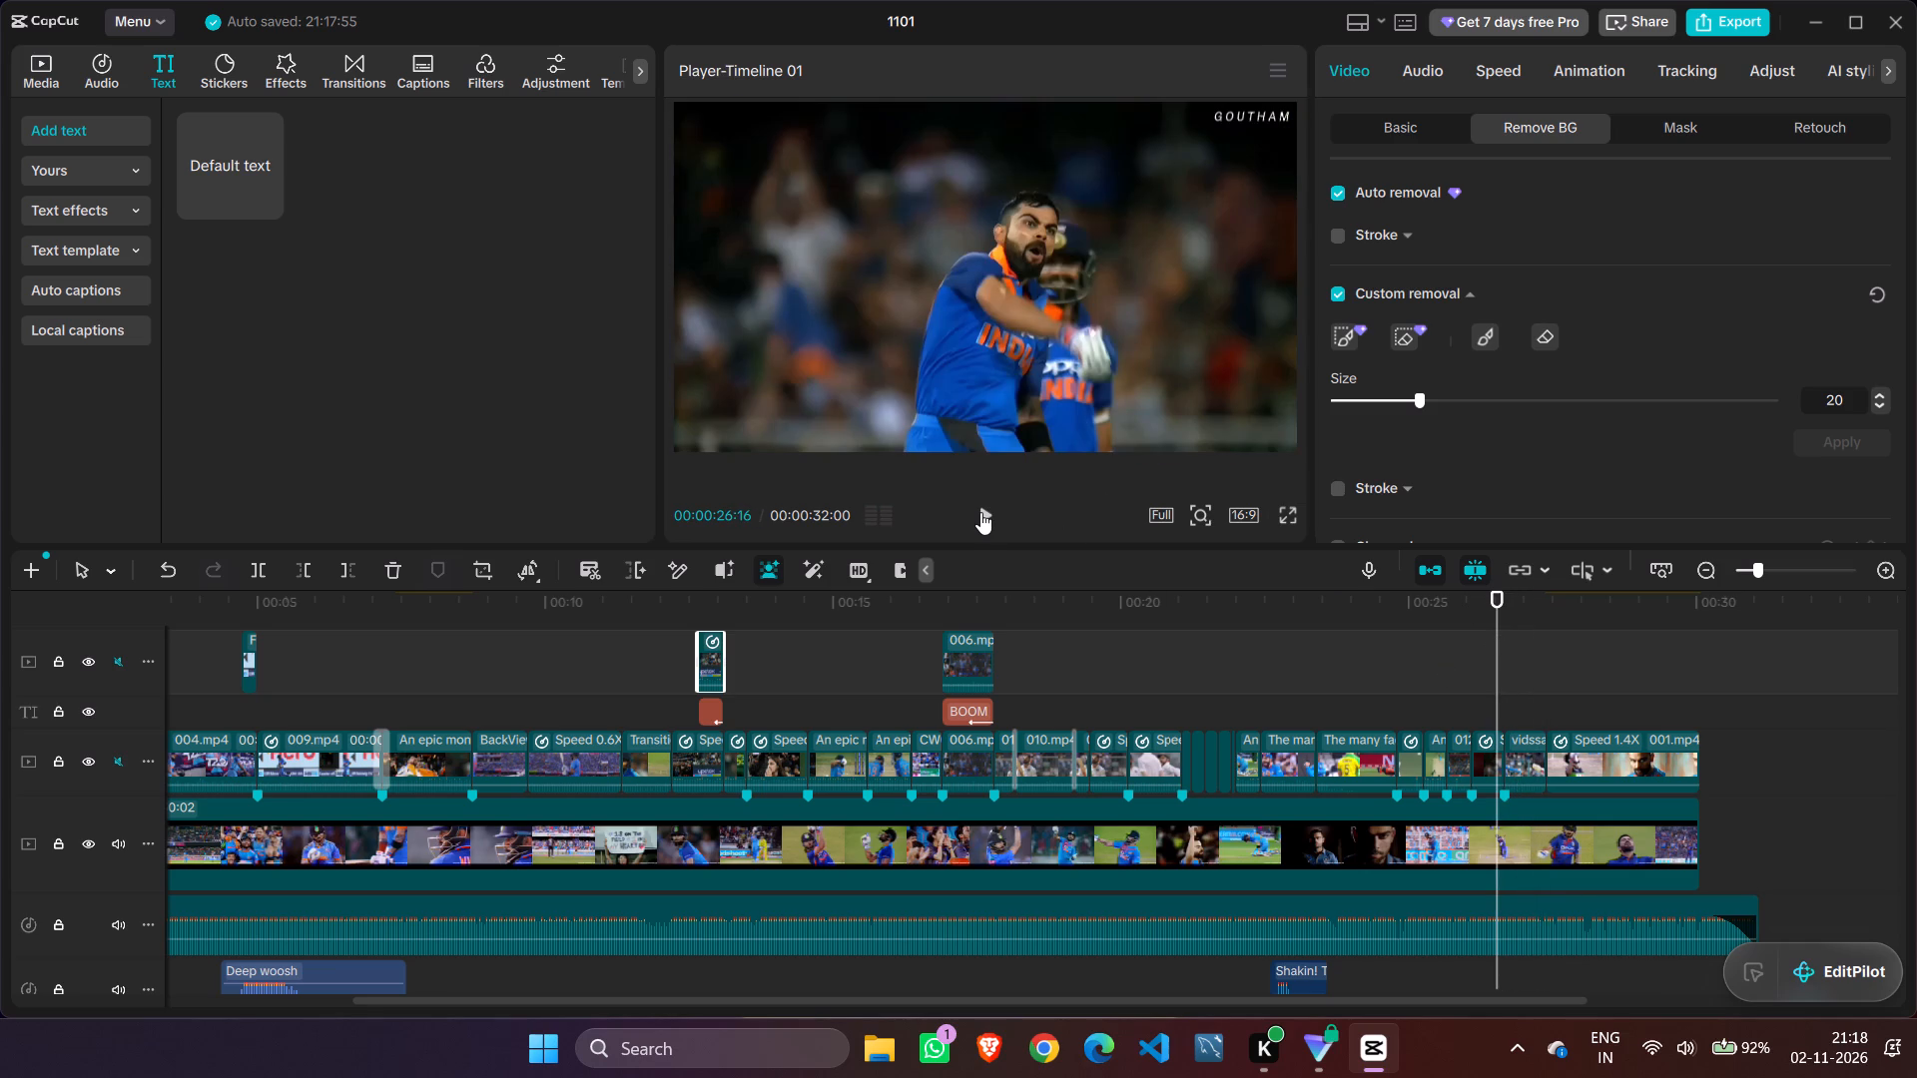
click(980, 509)
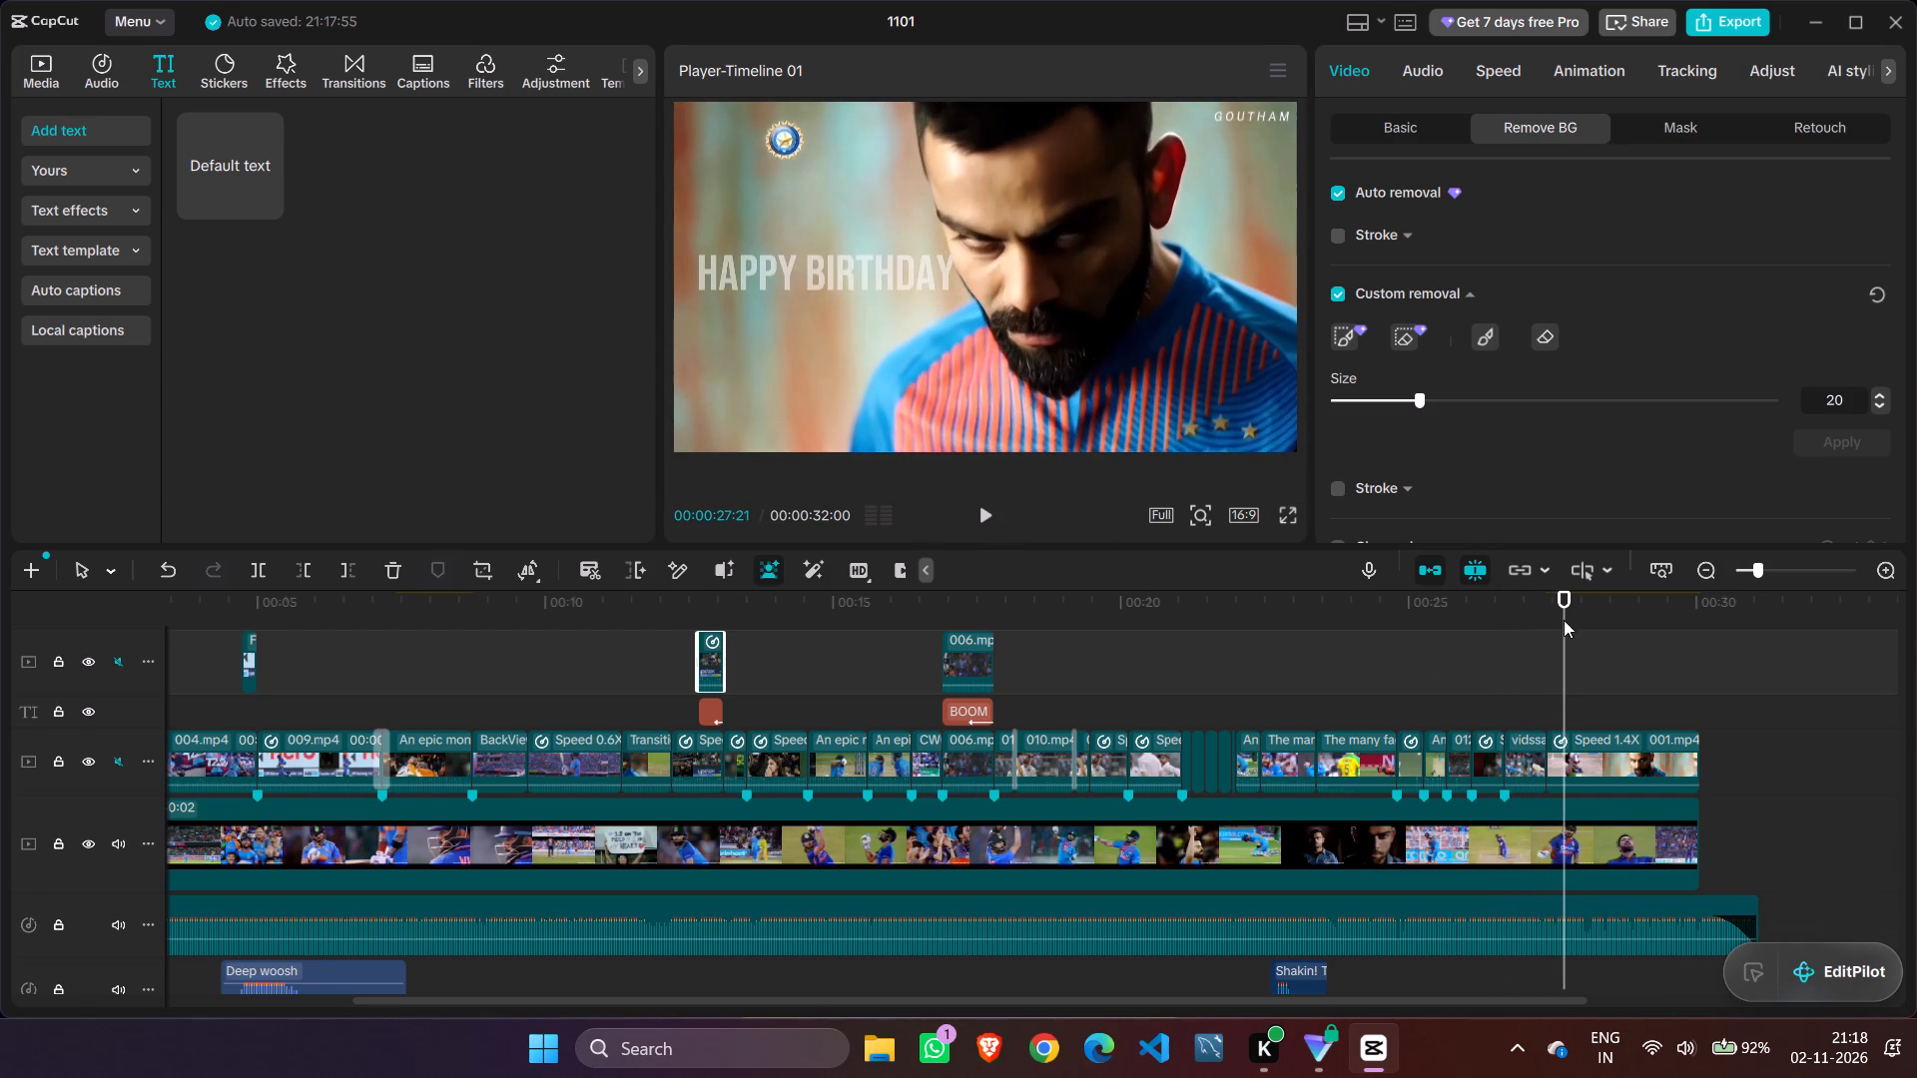
drag(1564, 620, 1501, 623)
double_click(987, 517)
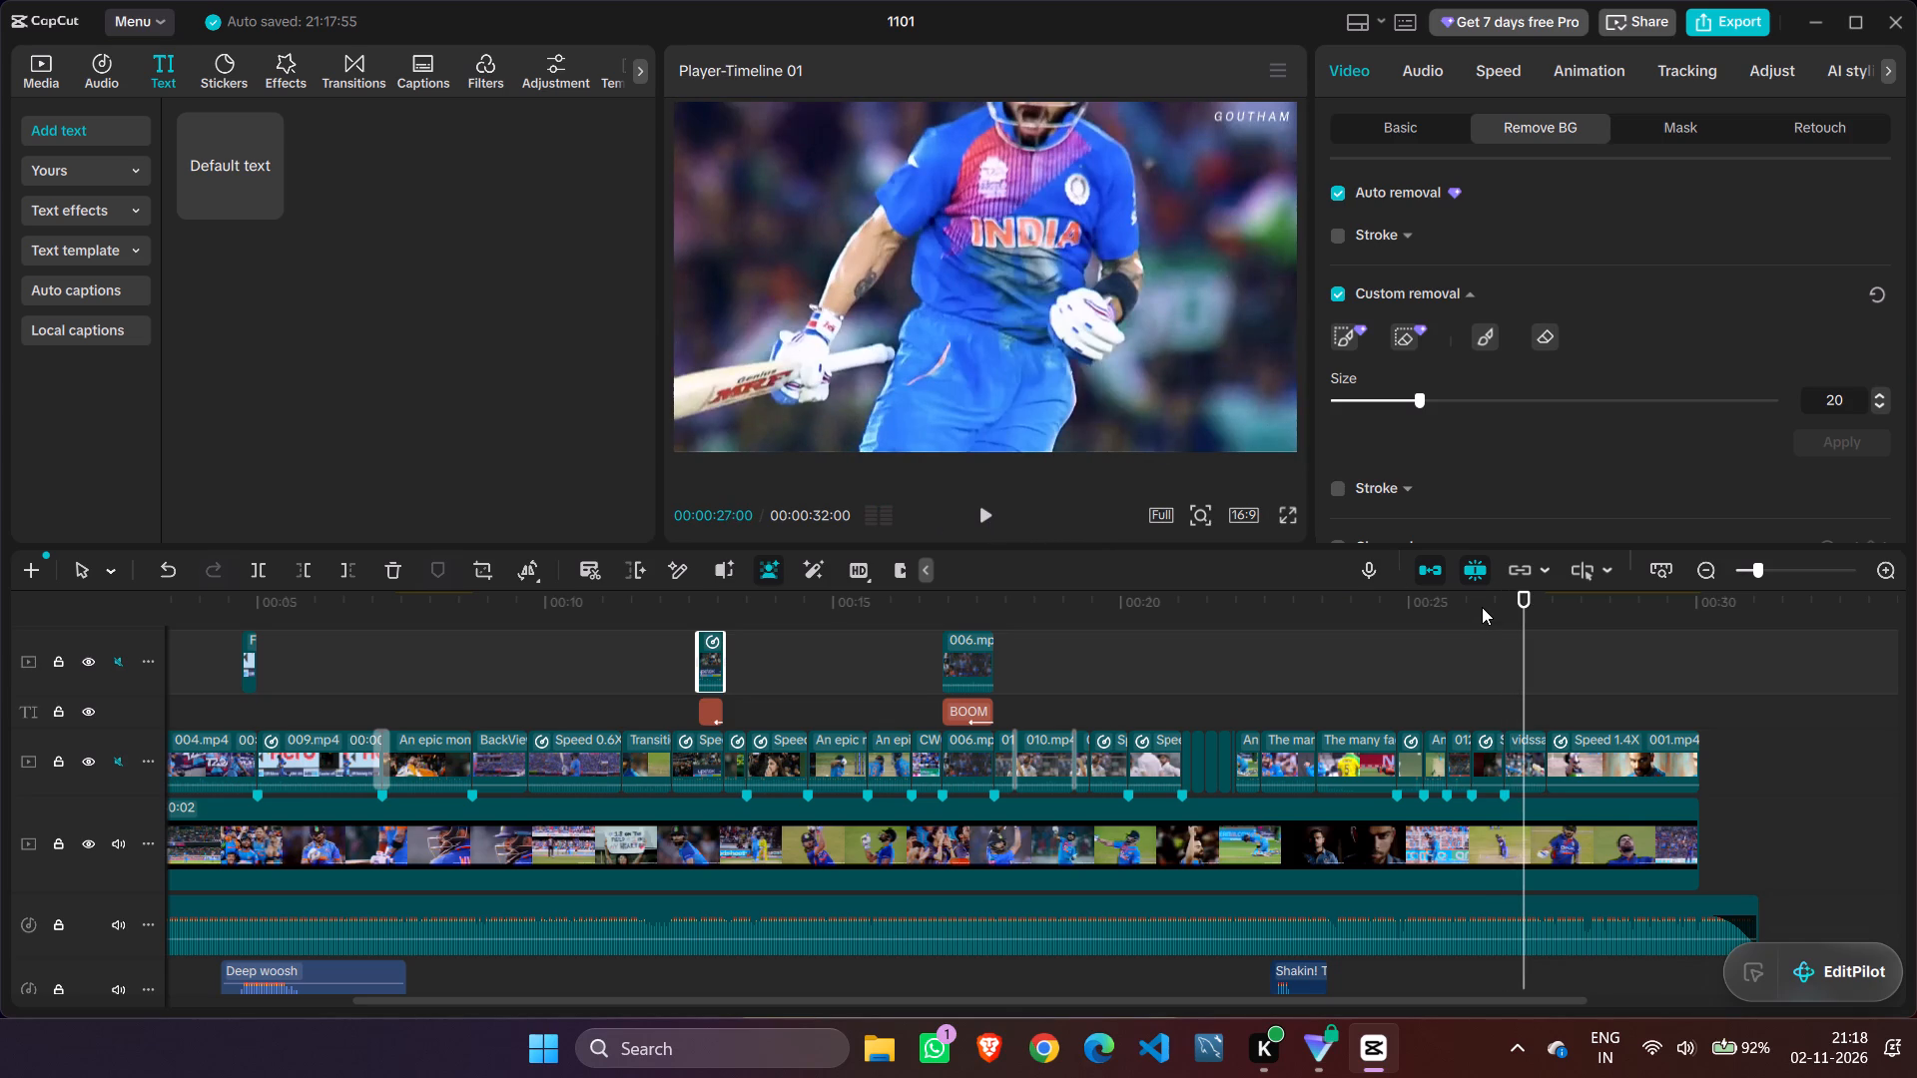
key(Left)
key(Left)
key(Left)
key(Left)
key(Right)
key(Right)
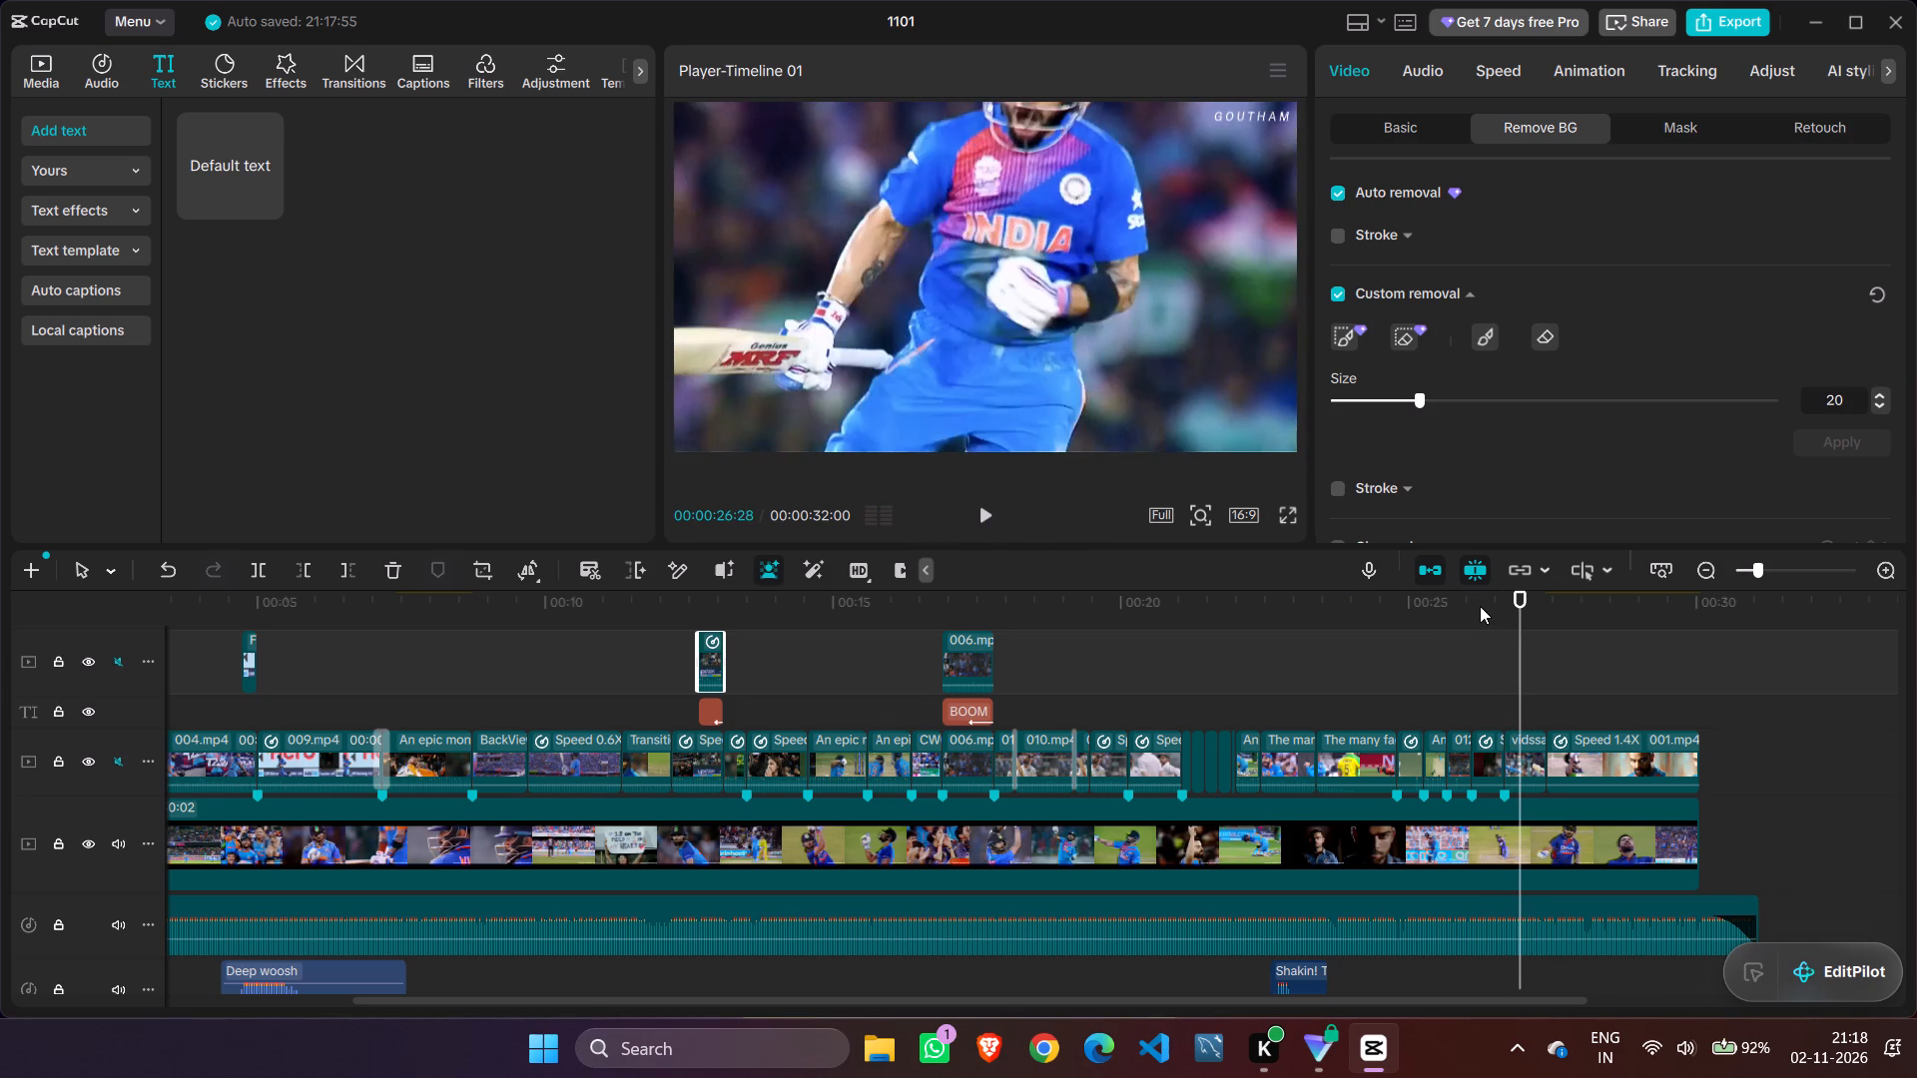
key(Left)
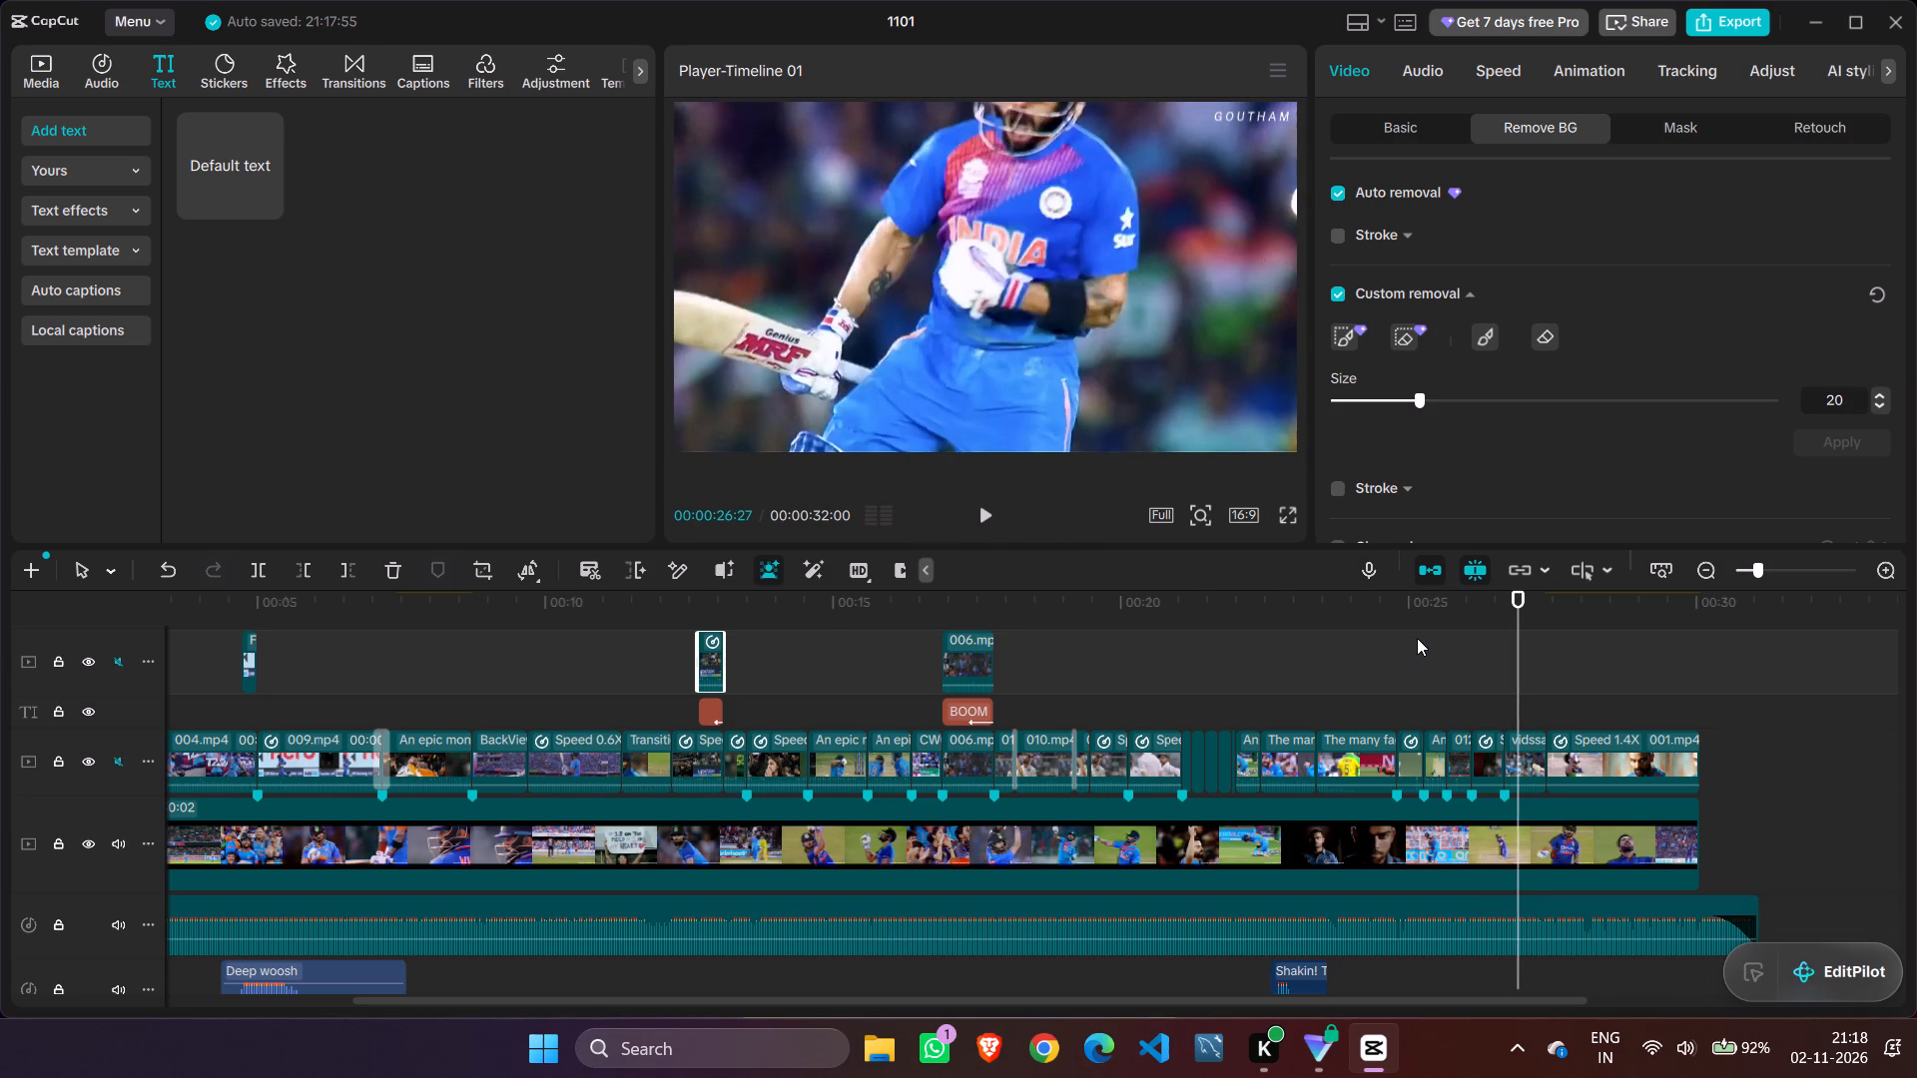
key(Right)
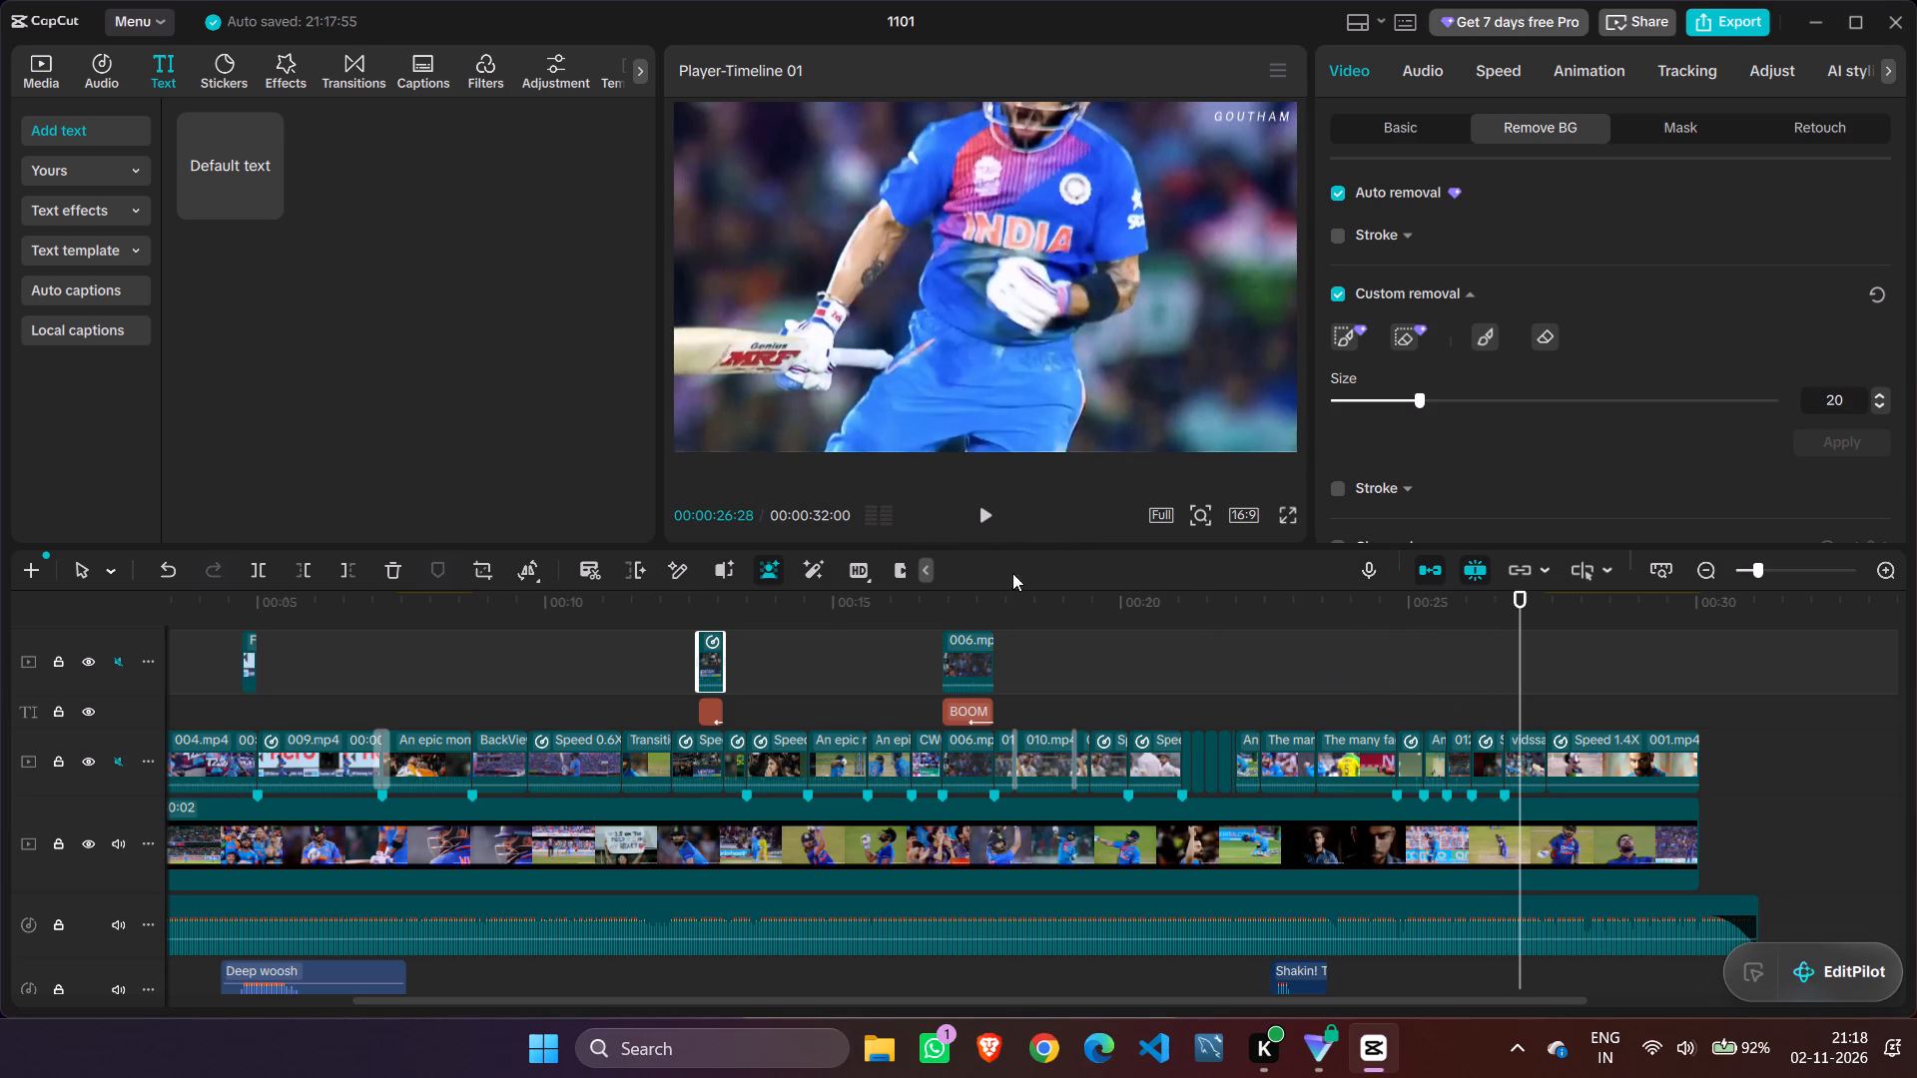
click(1521, 751)
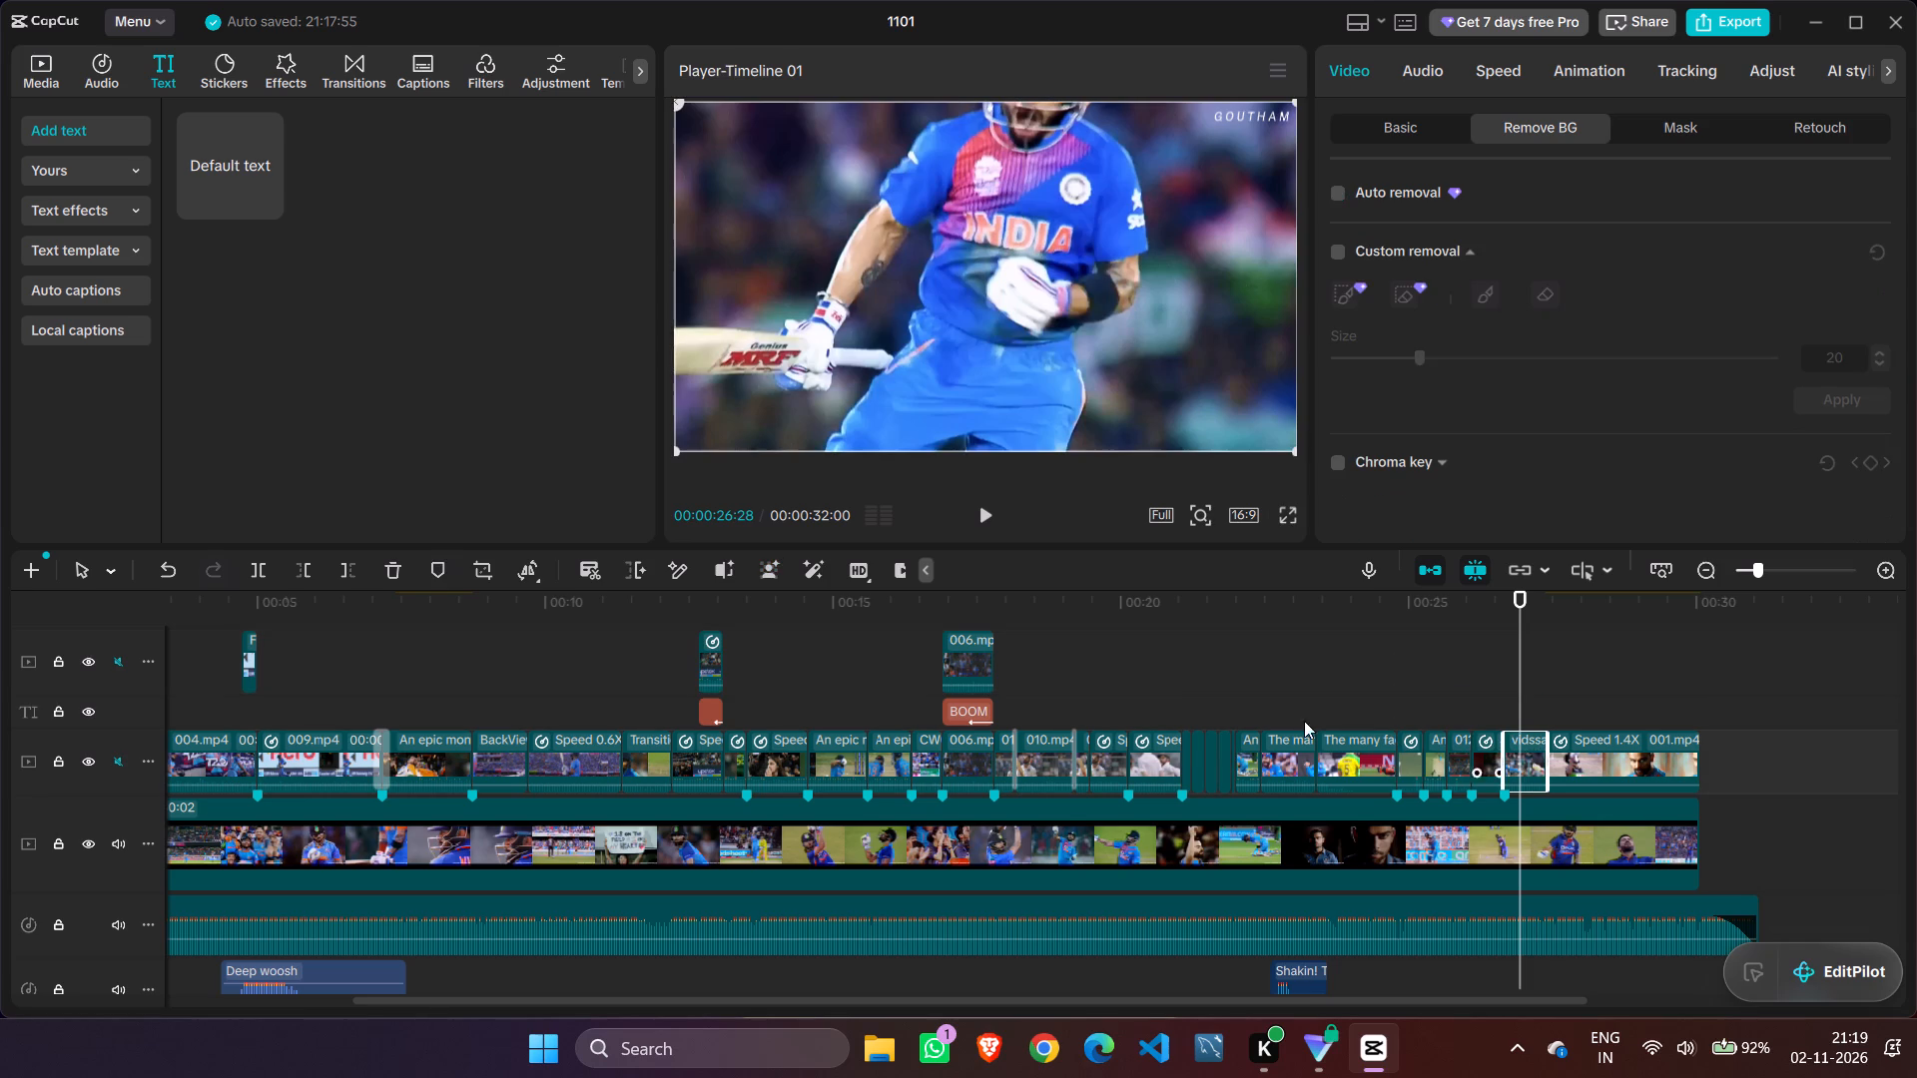
click(255, 565)
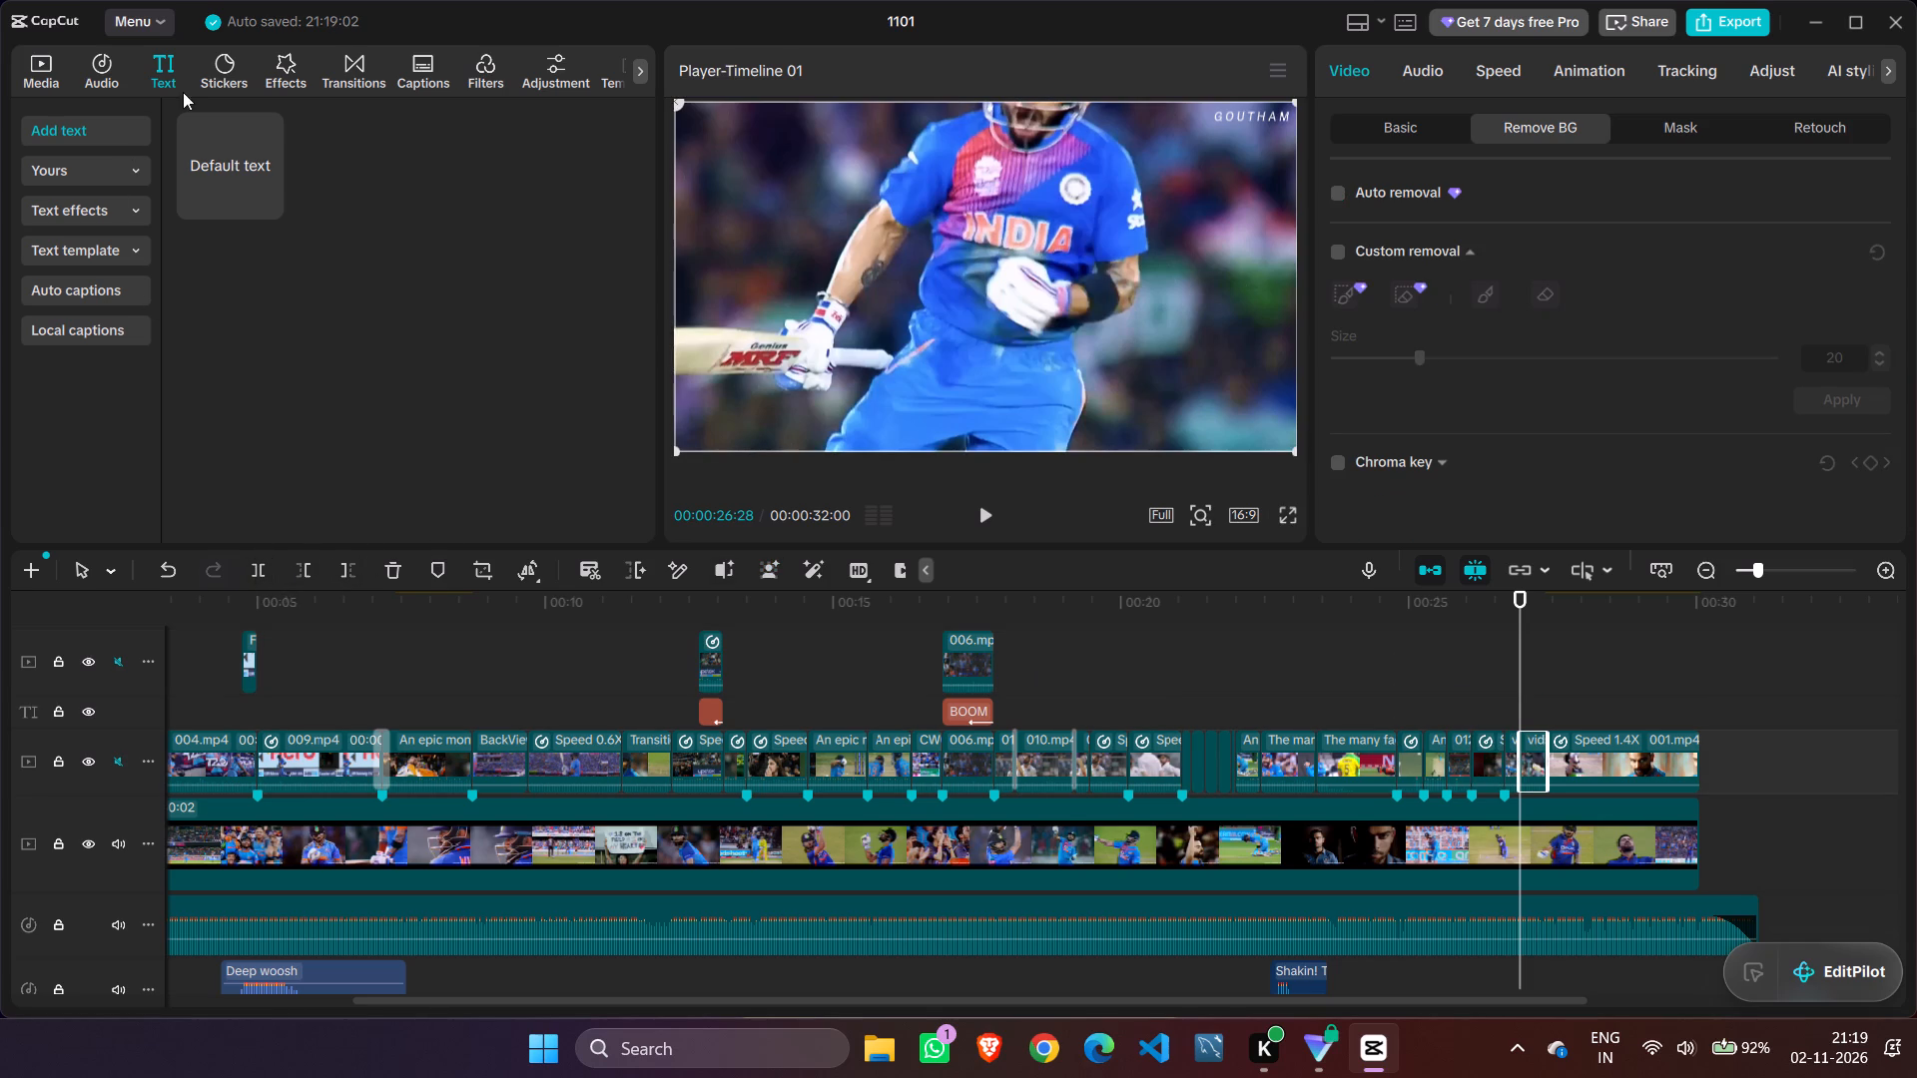
Search the transitions library for "shake".
click(361, 69)
click(348, 120)
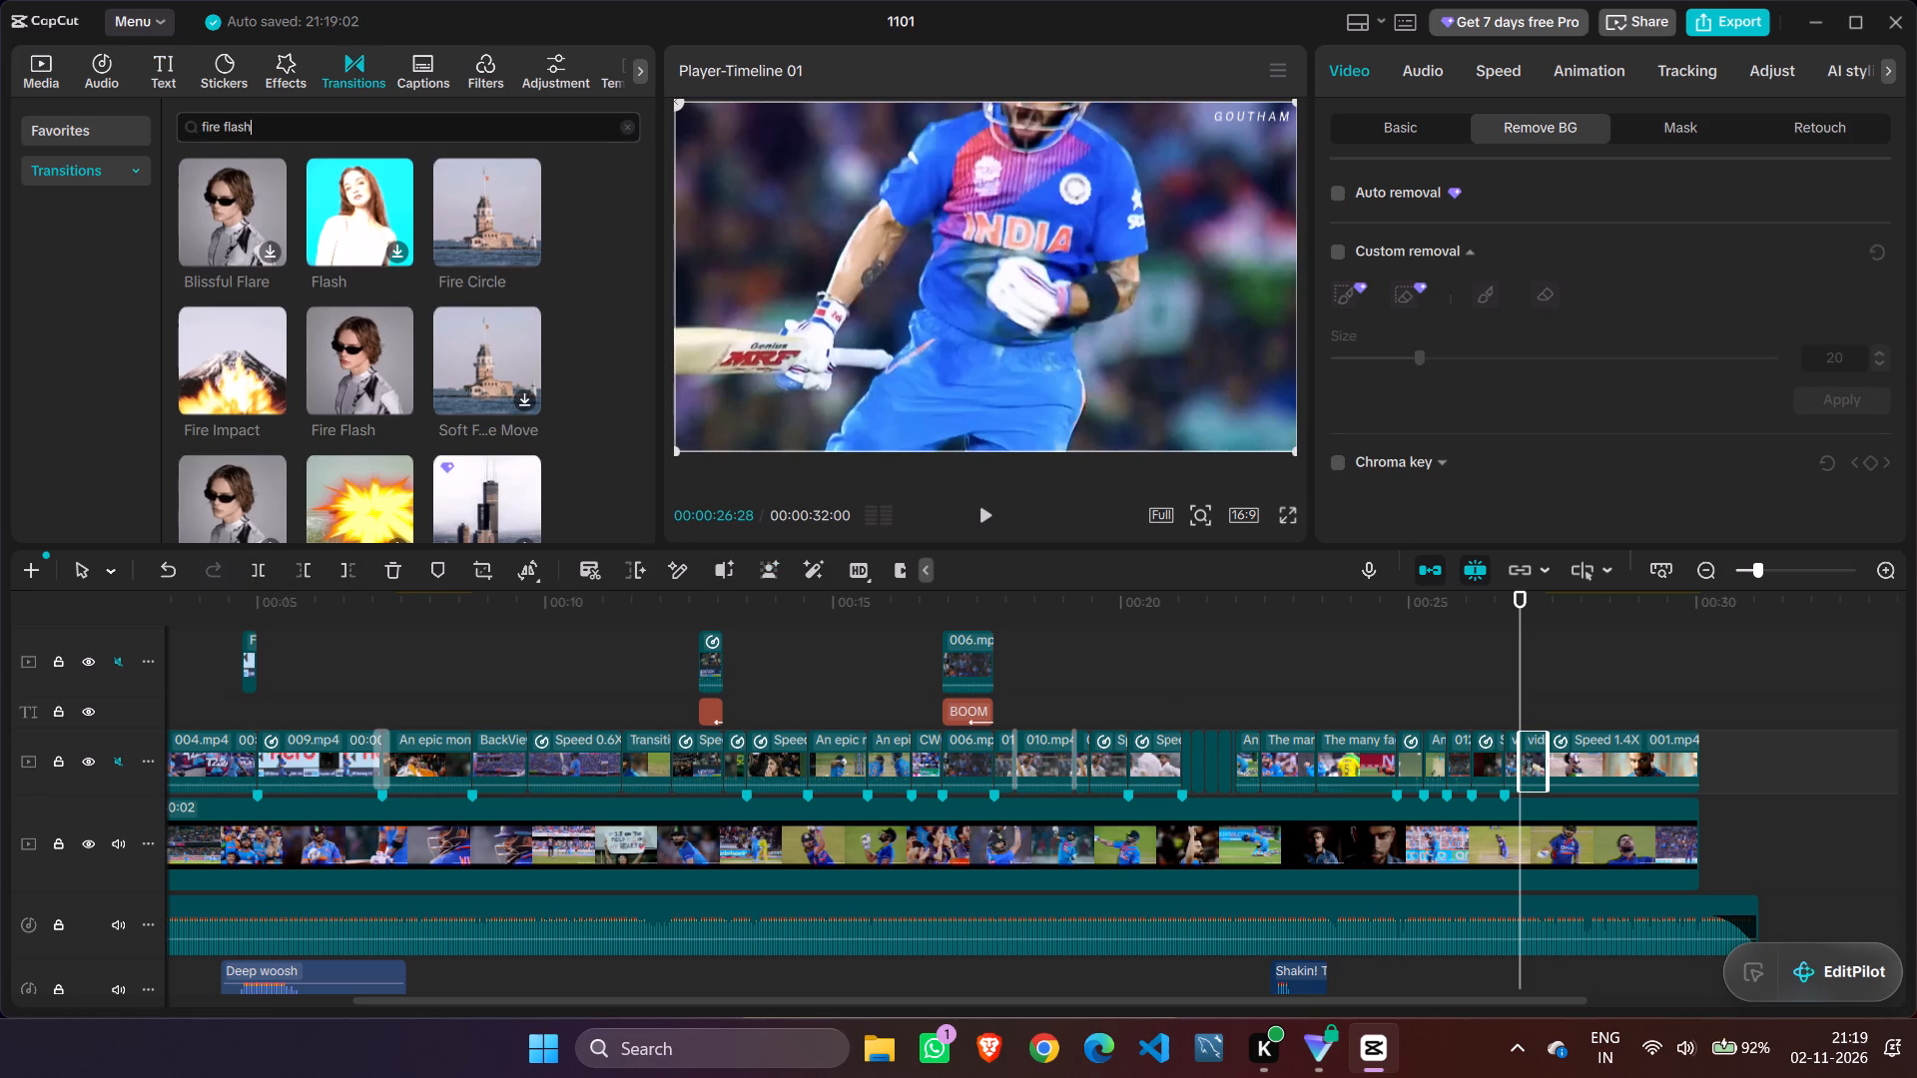
drag(324, 120, 200, 121)
text(shake)
key(Return)
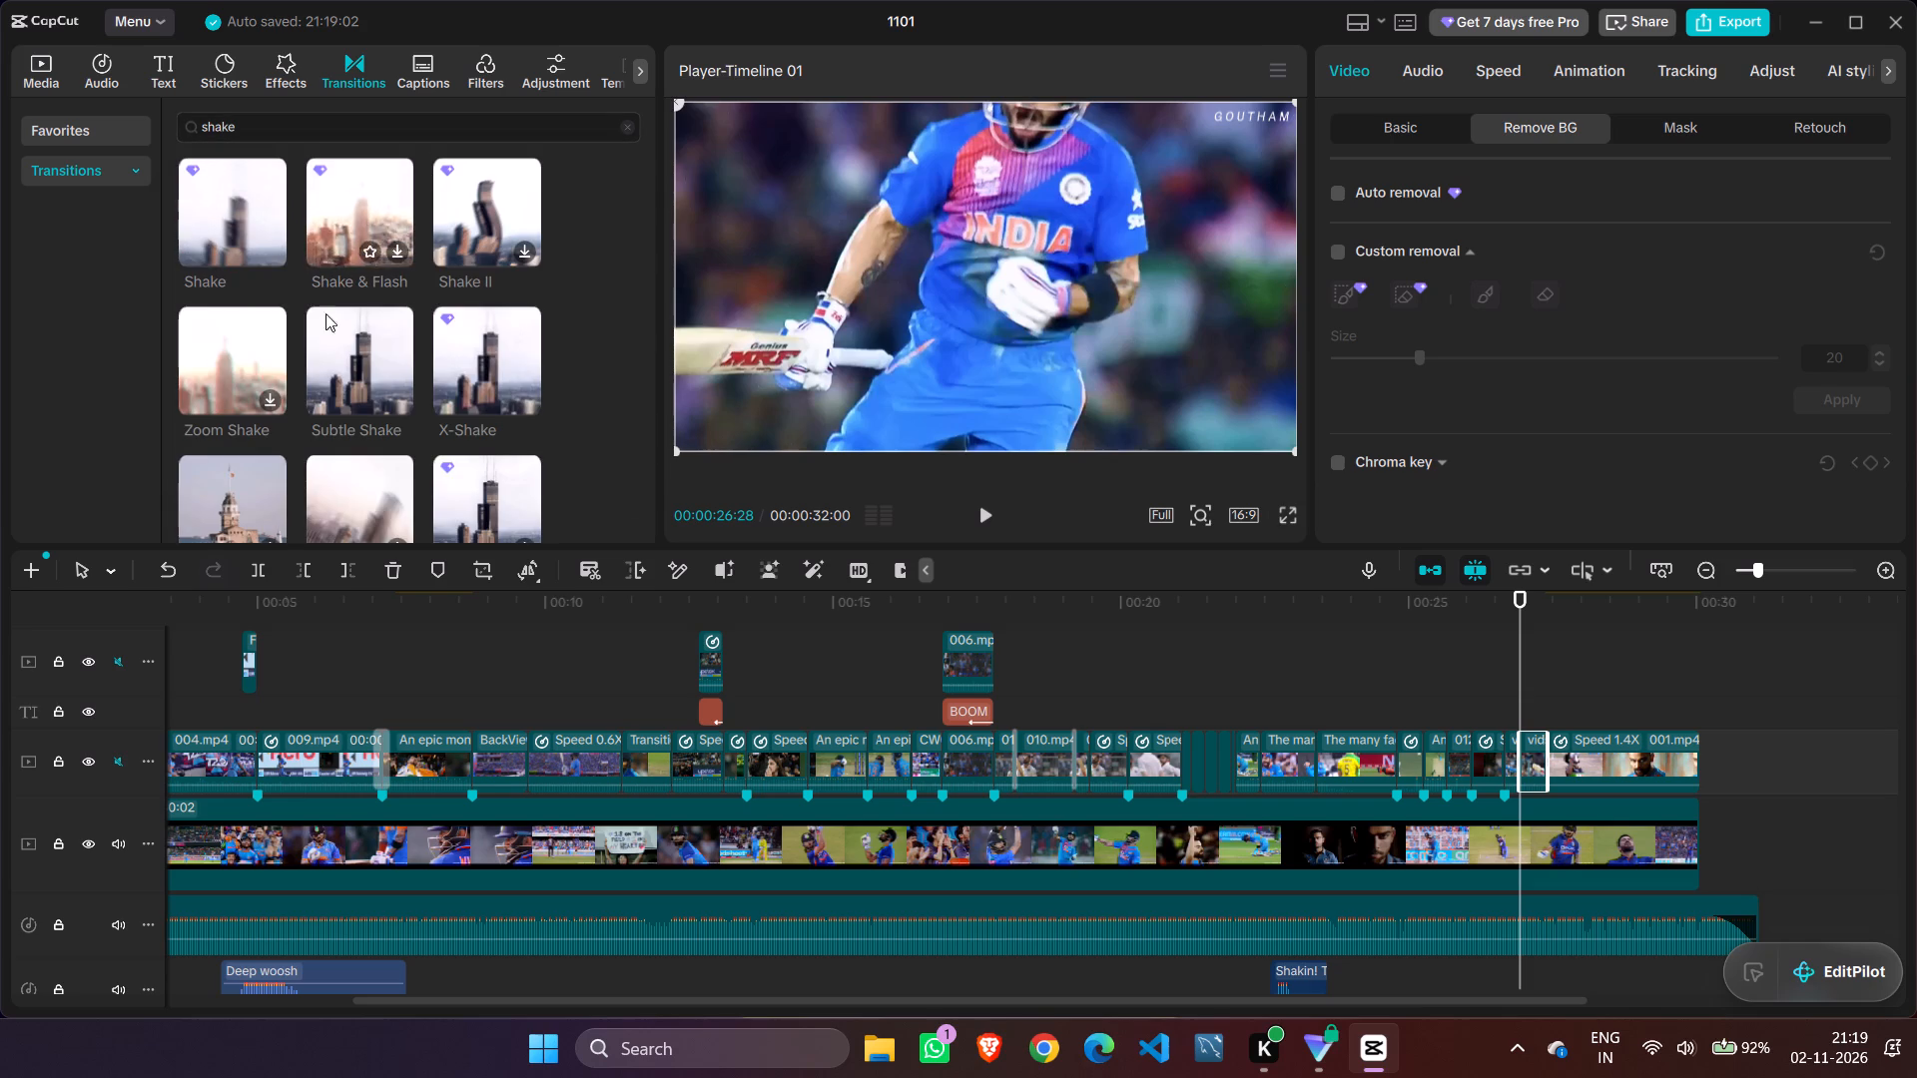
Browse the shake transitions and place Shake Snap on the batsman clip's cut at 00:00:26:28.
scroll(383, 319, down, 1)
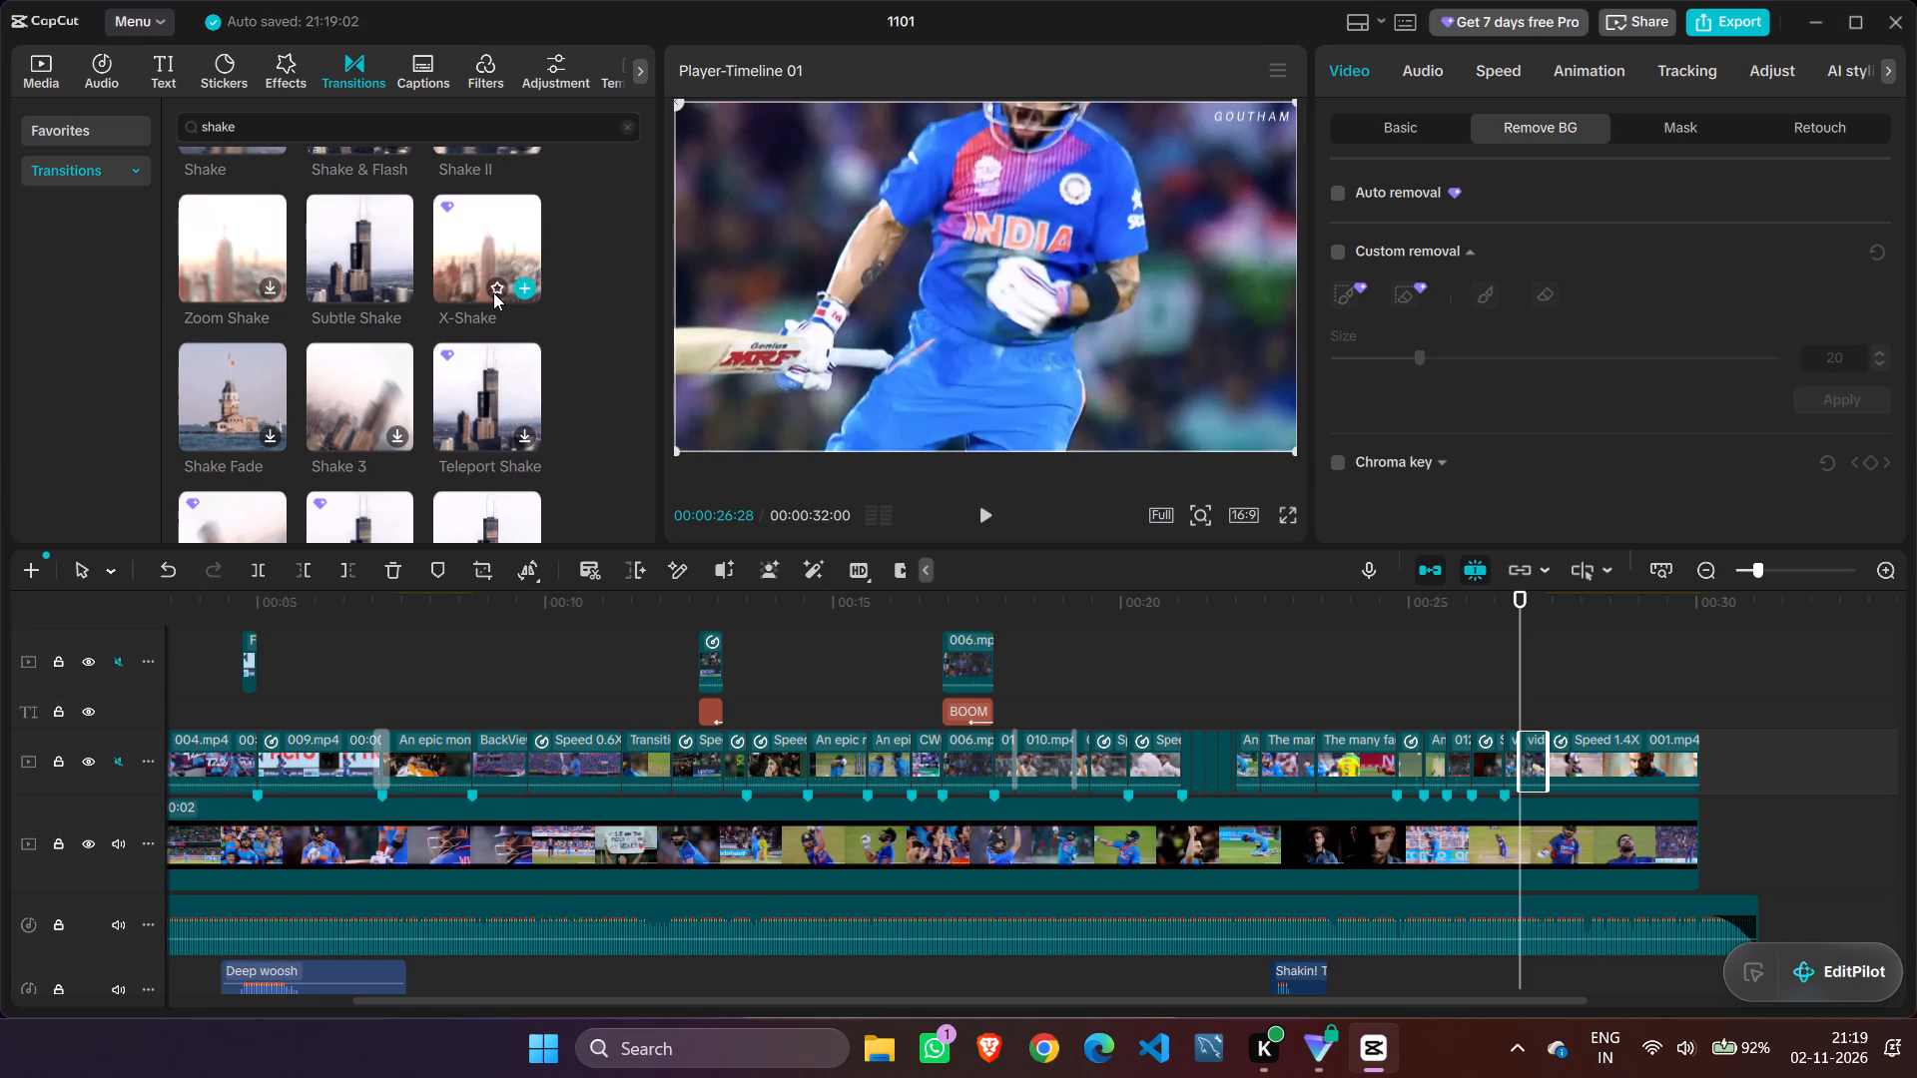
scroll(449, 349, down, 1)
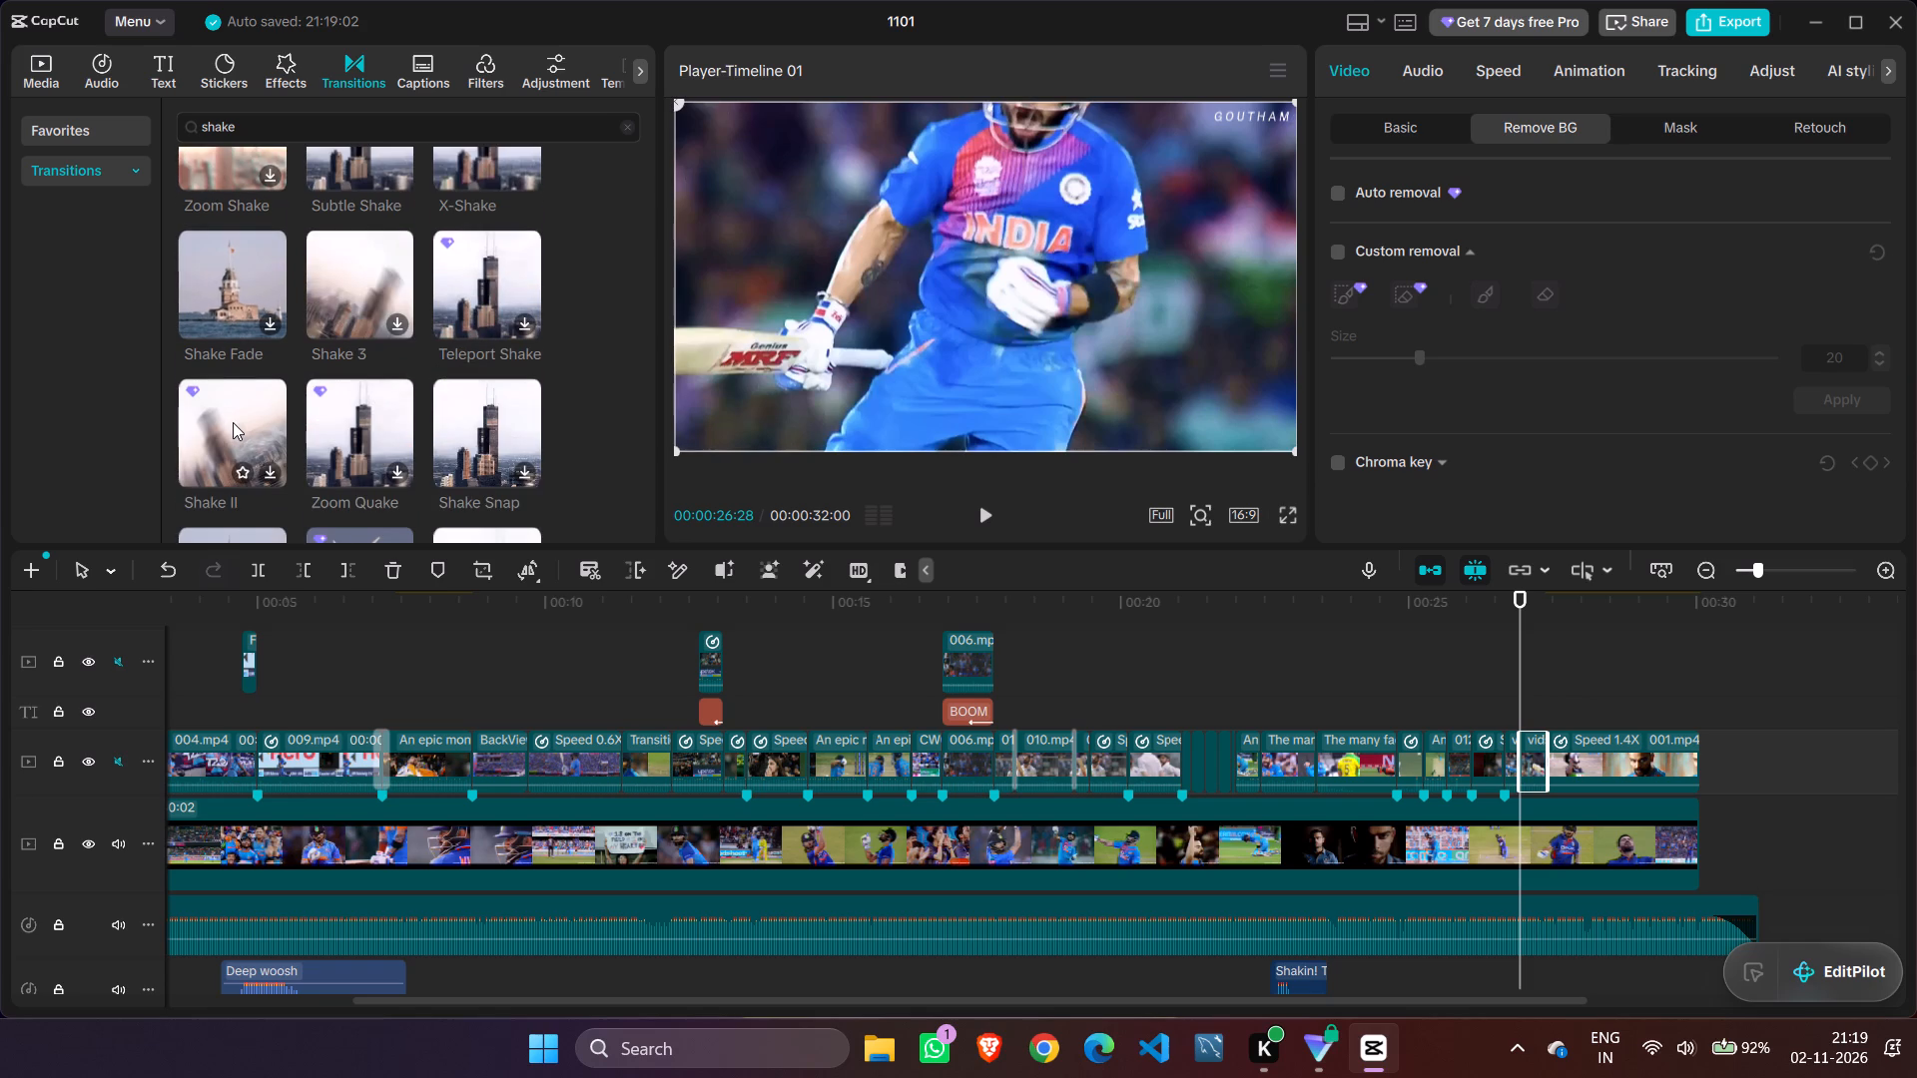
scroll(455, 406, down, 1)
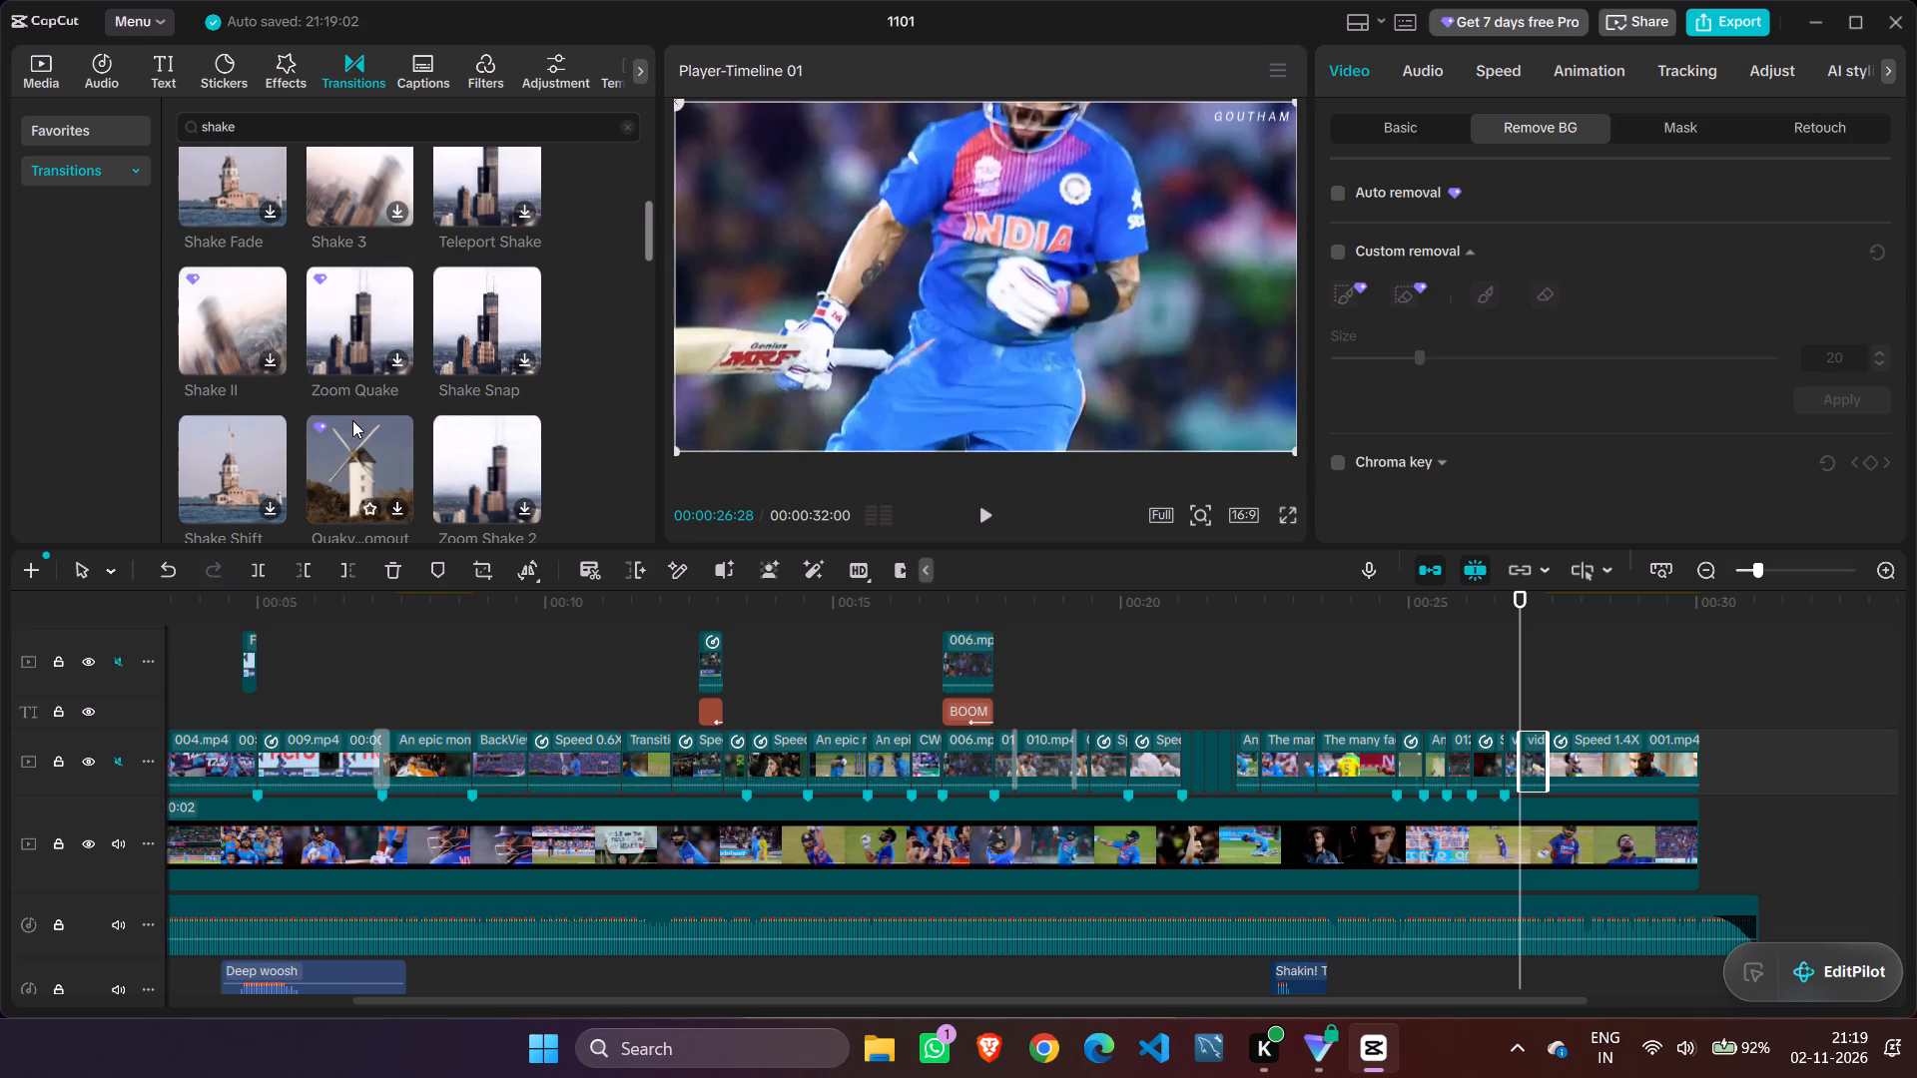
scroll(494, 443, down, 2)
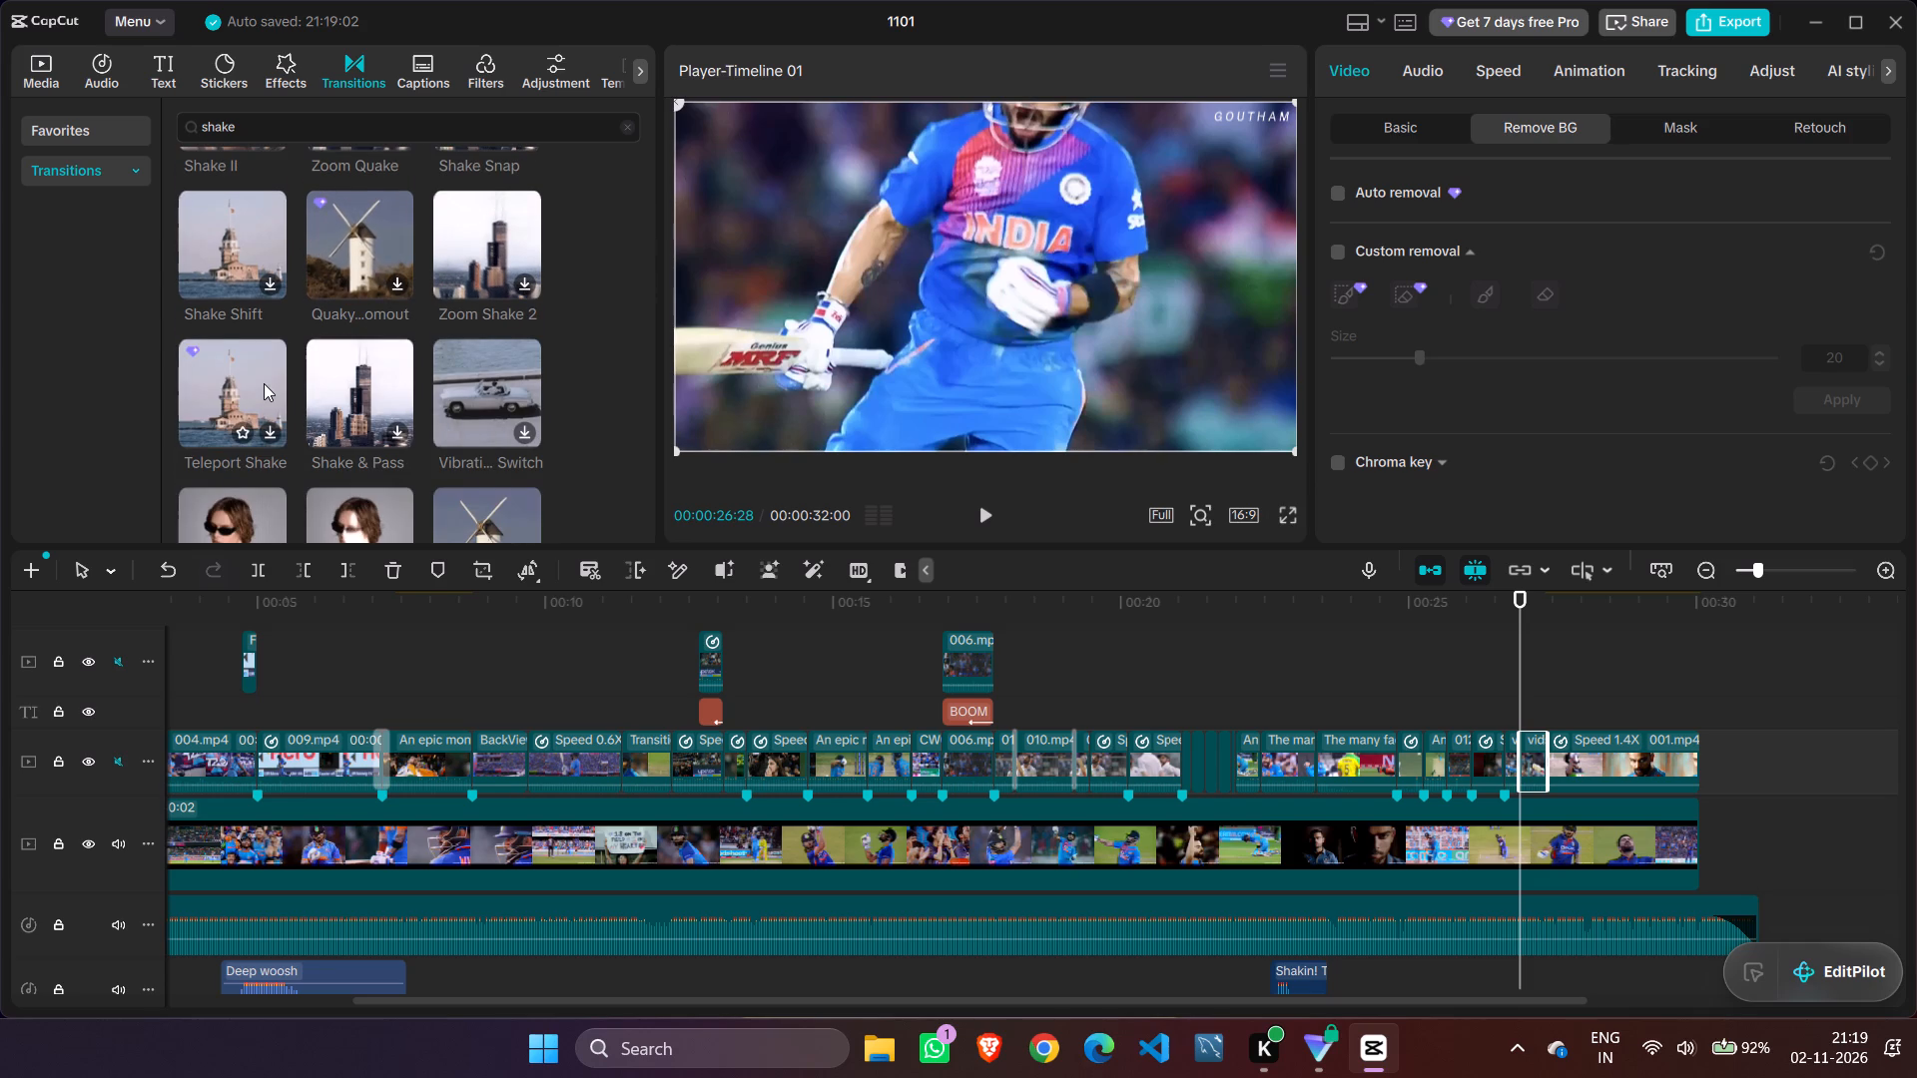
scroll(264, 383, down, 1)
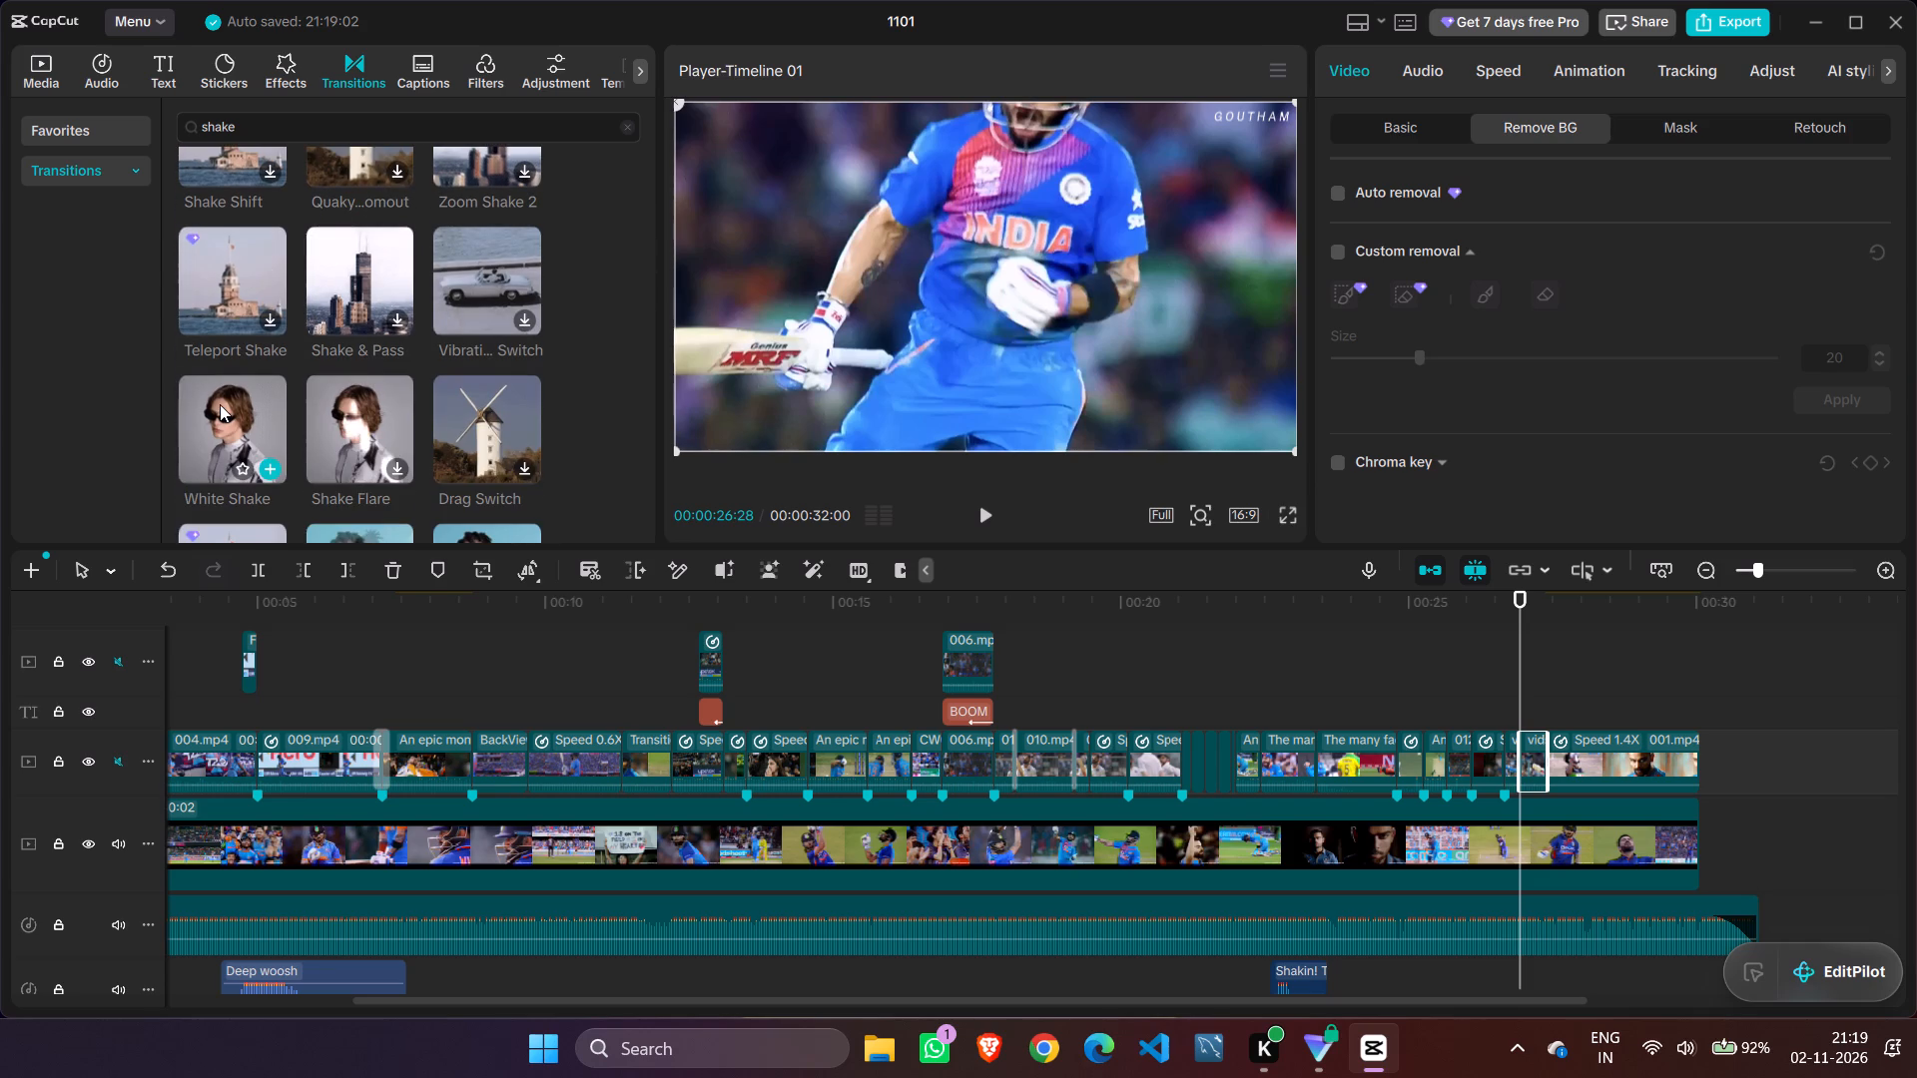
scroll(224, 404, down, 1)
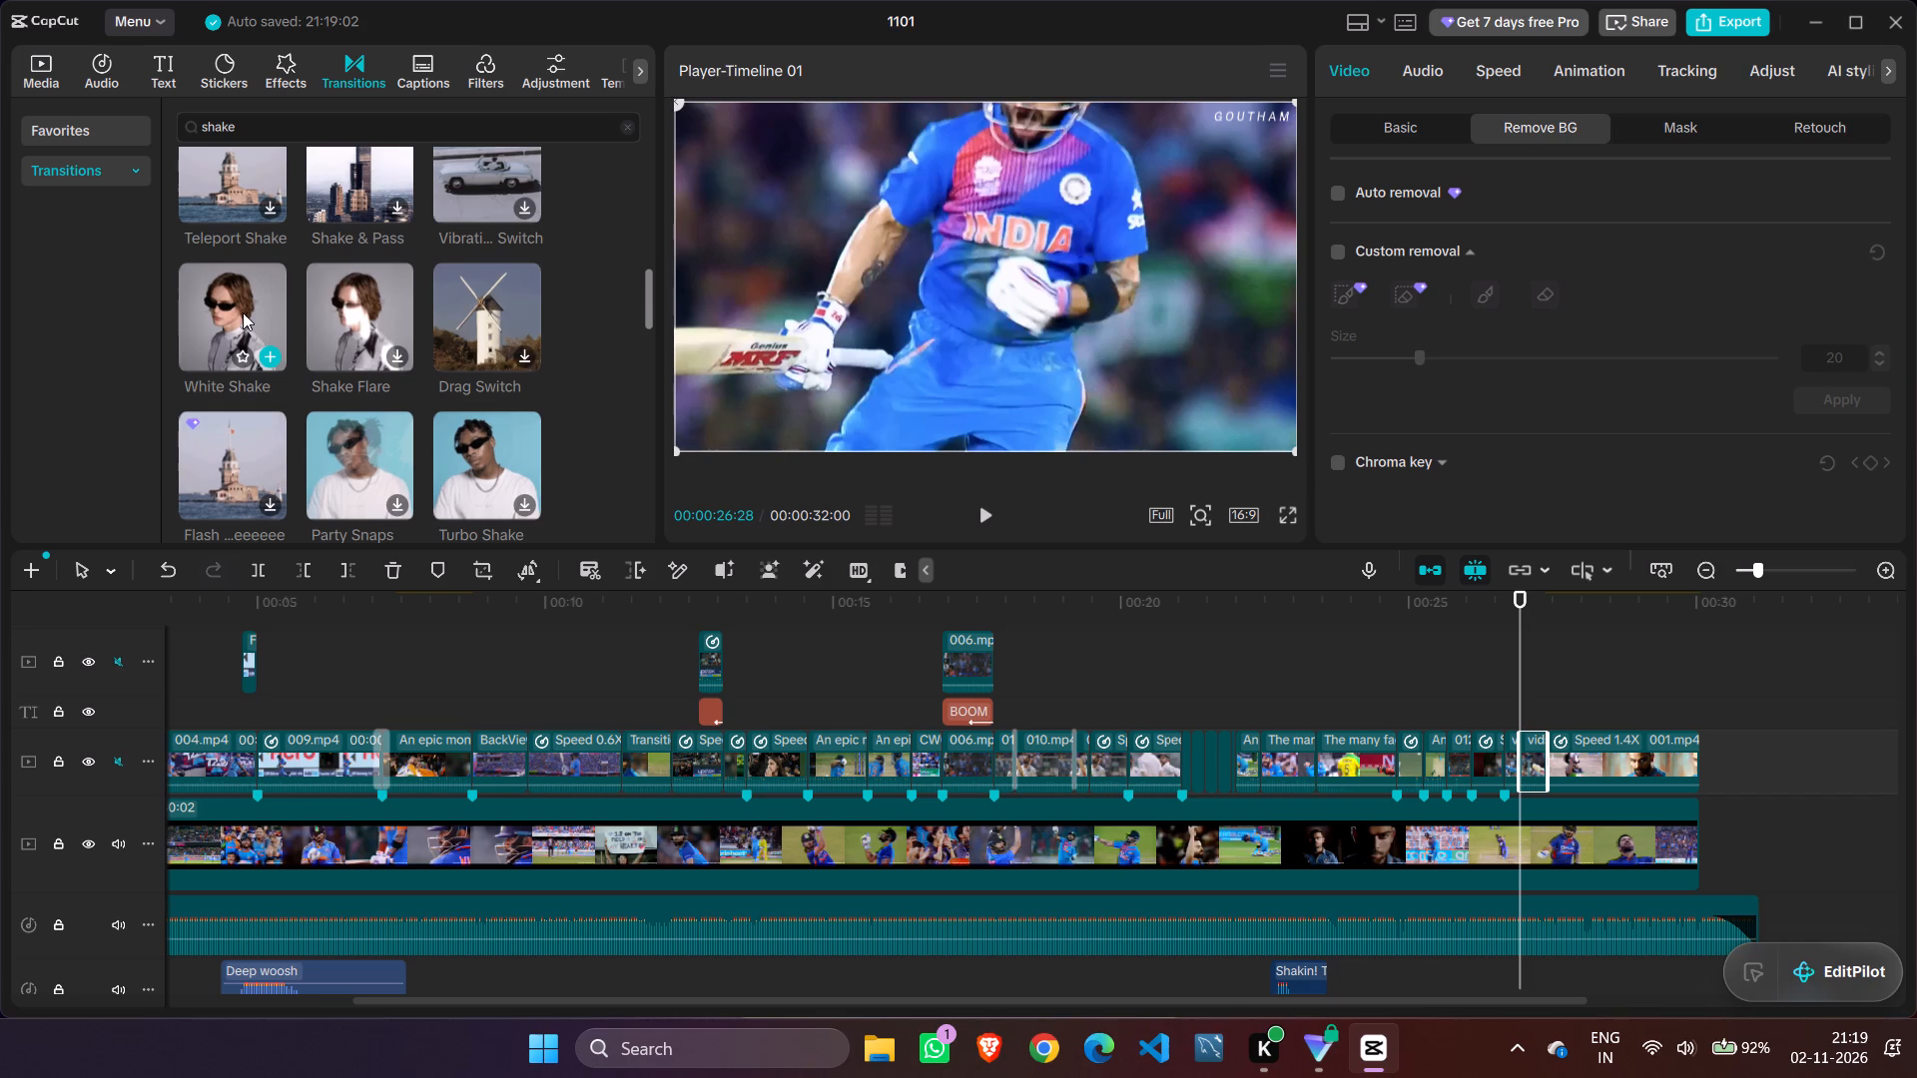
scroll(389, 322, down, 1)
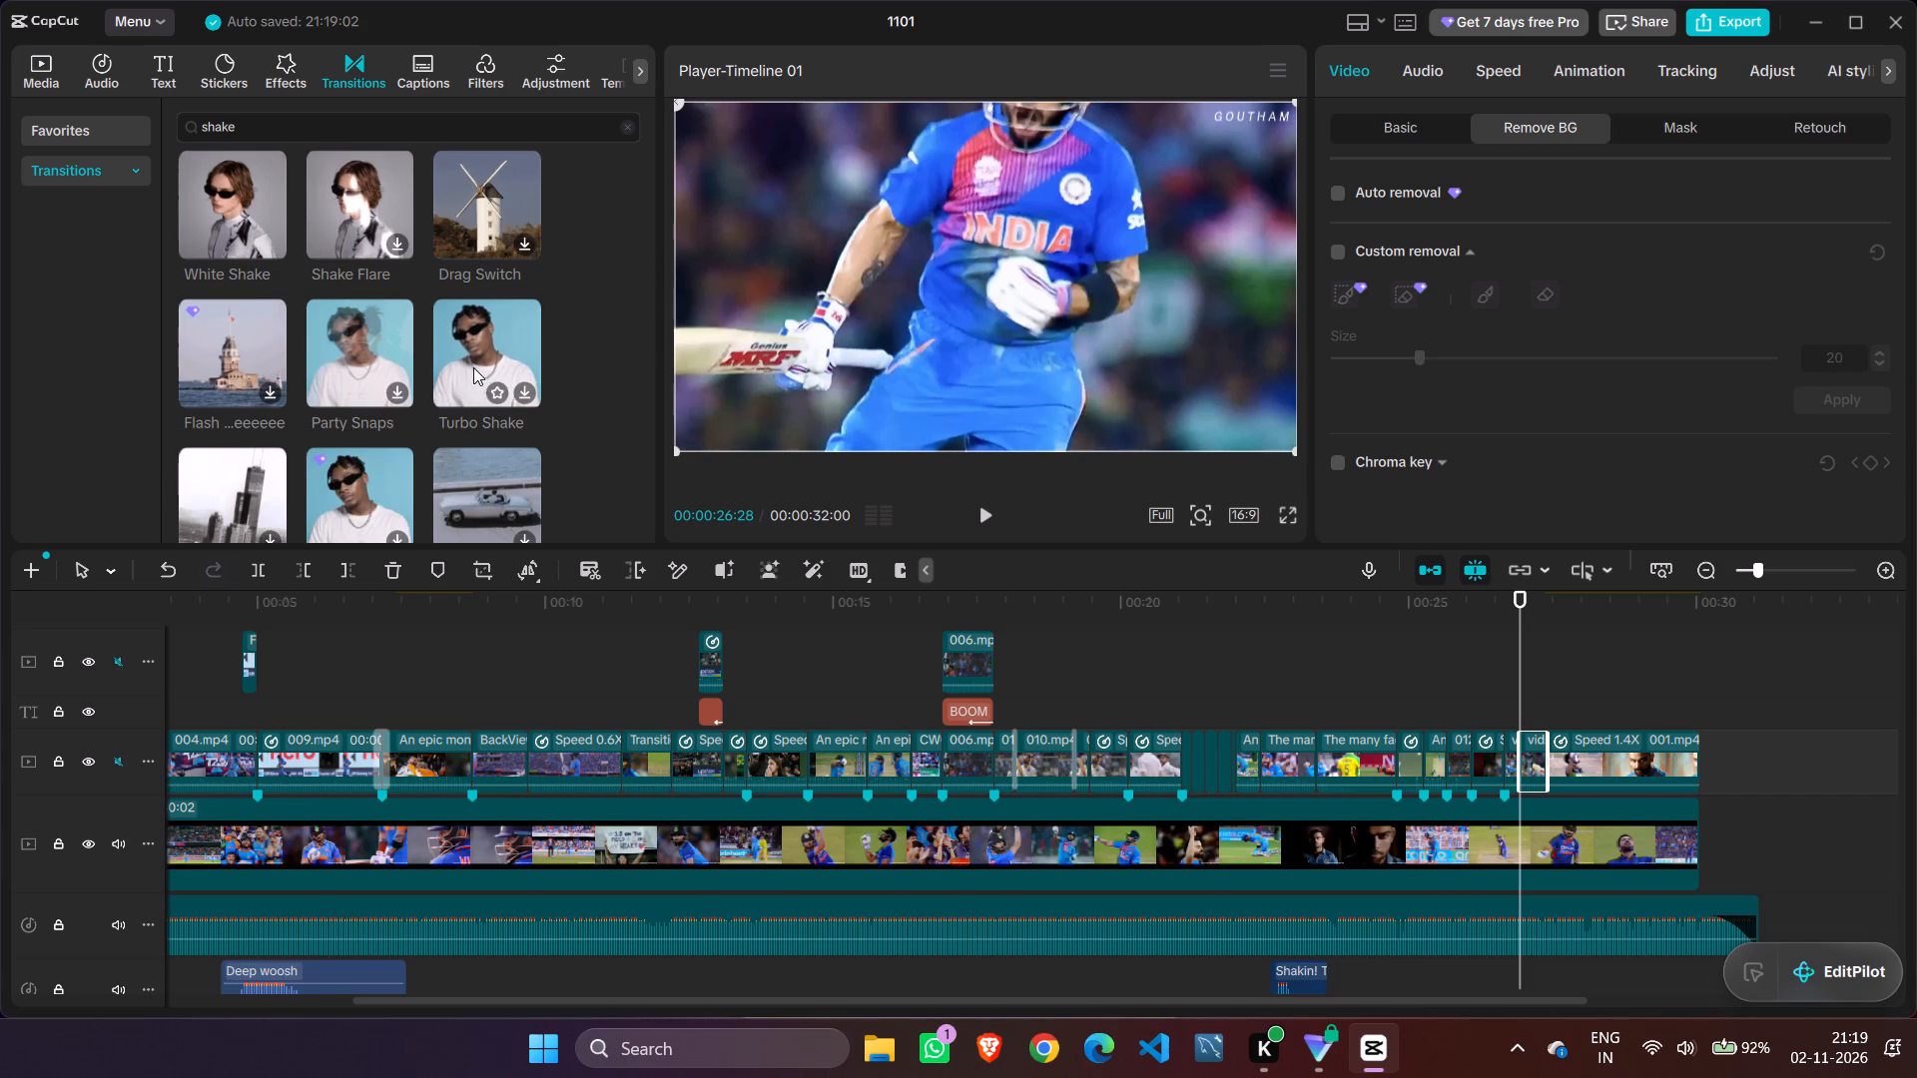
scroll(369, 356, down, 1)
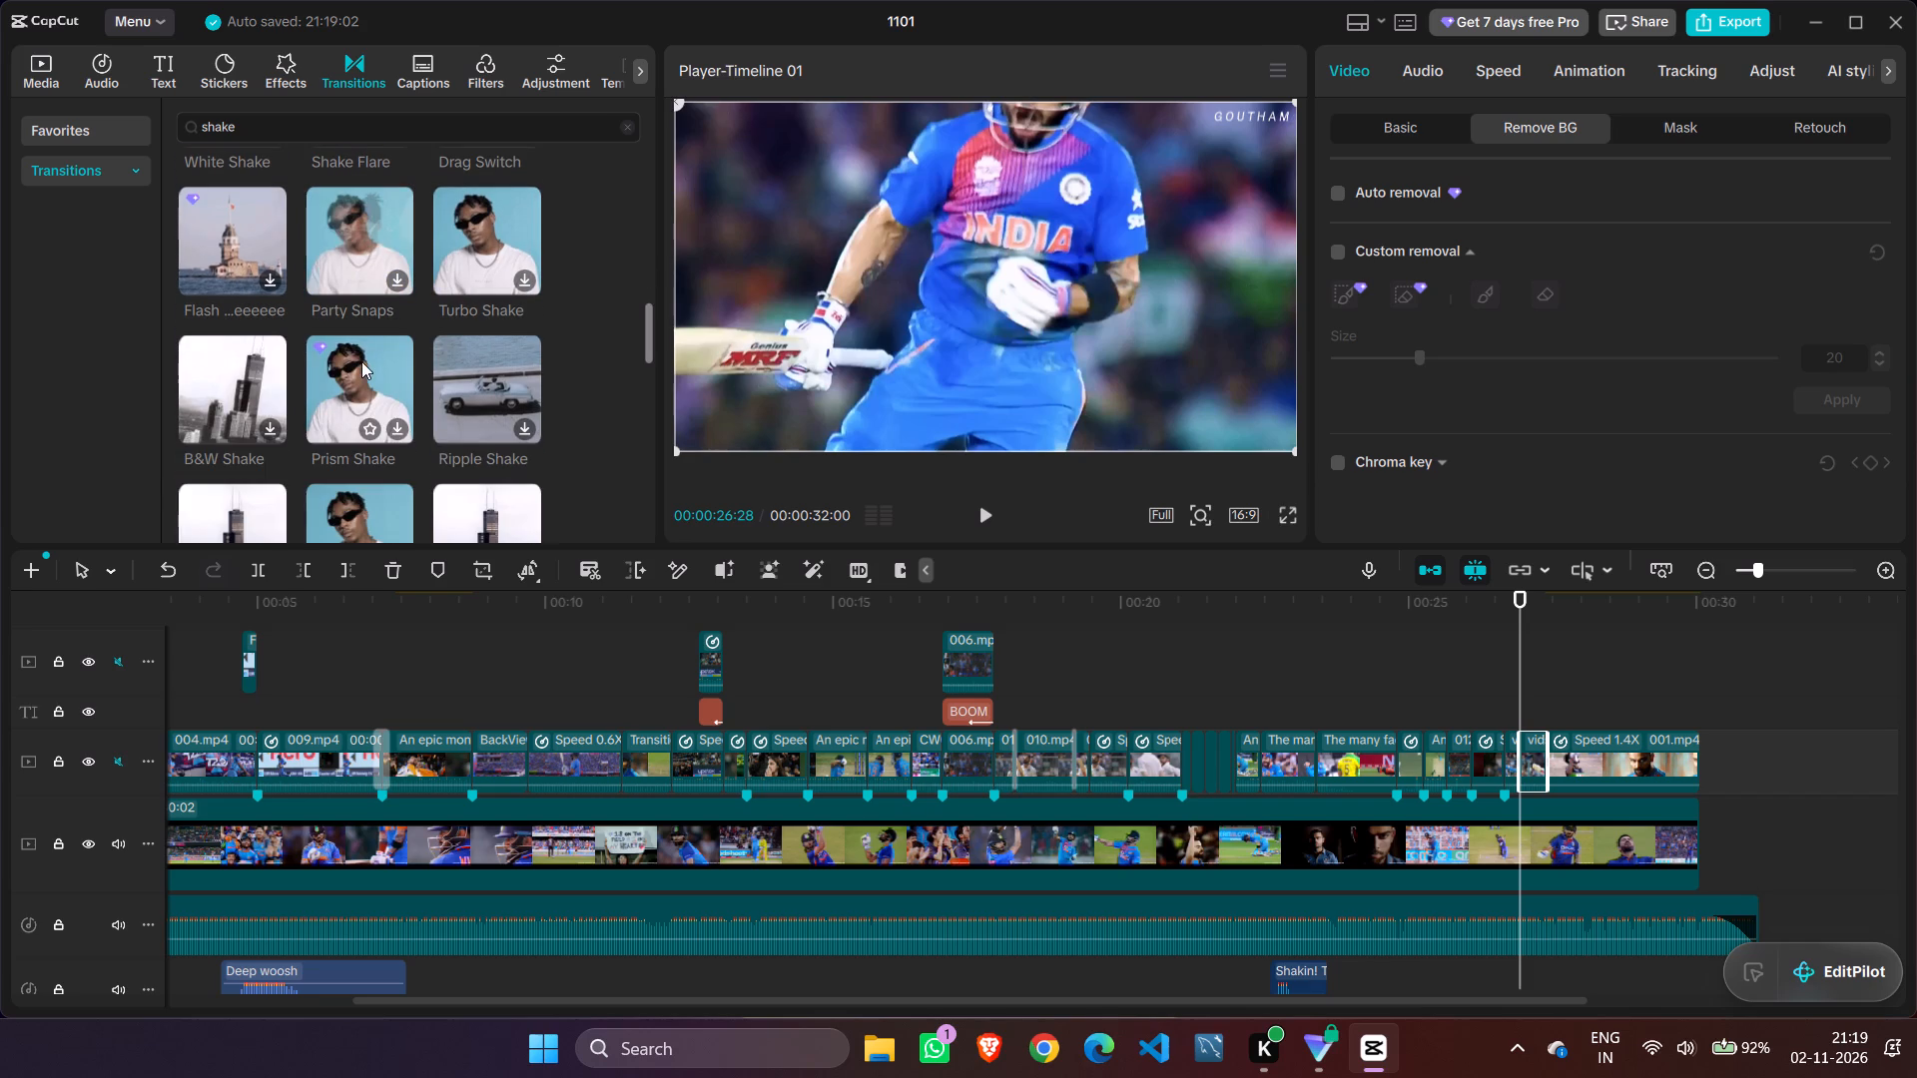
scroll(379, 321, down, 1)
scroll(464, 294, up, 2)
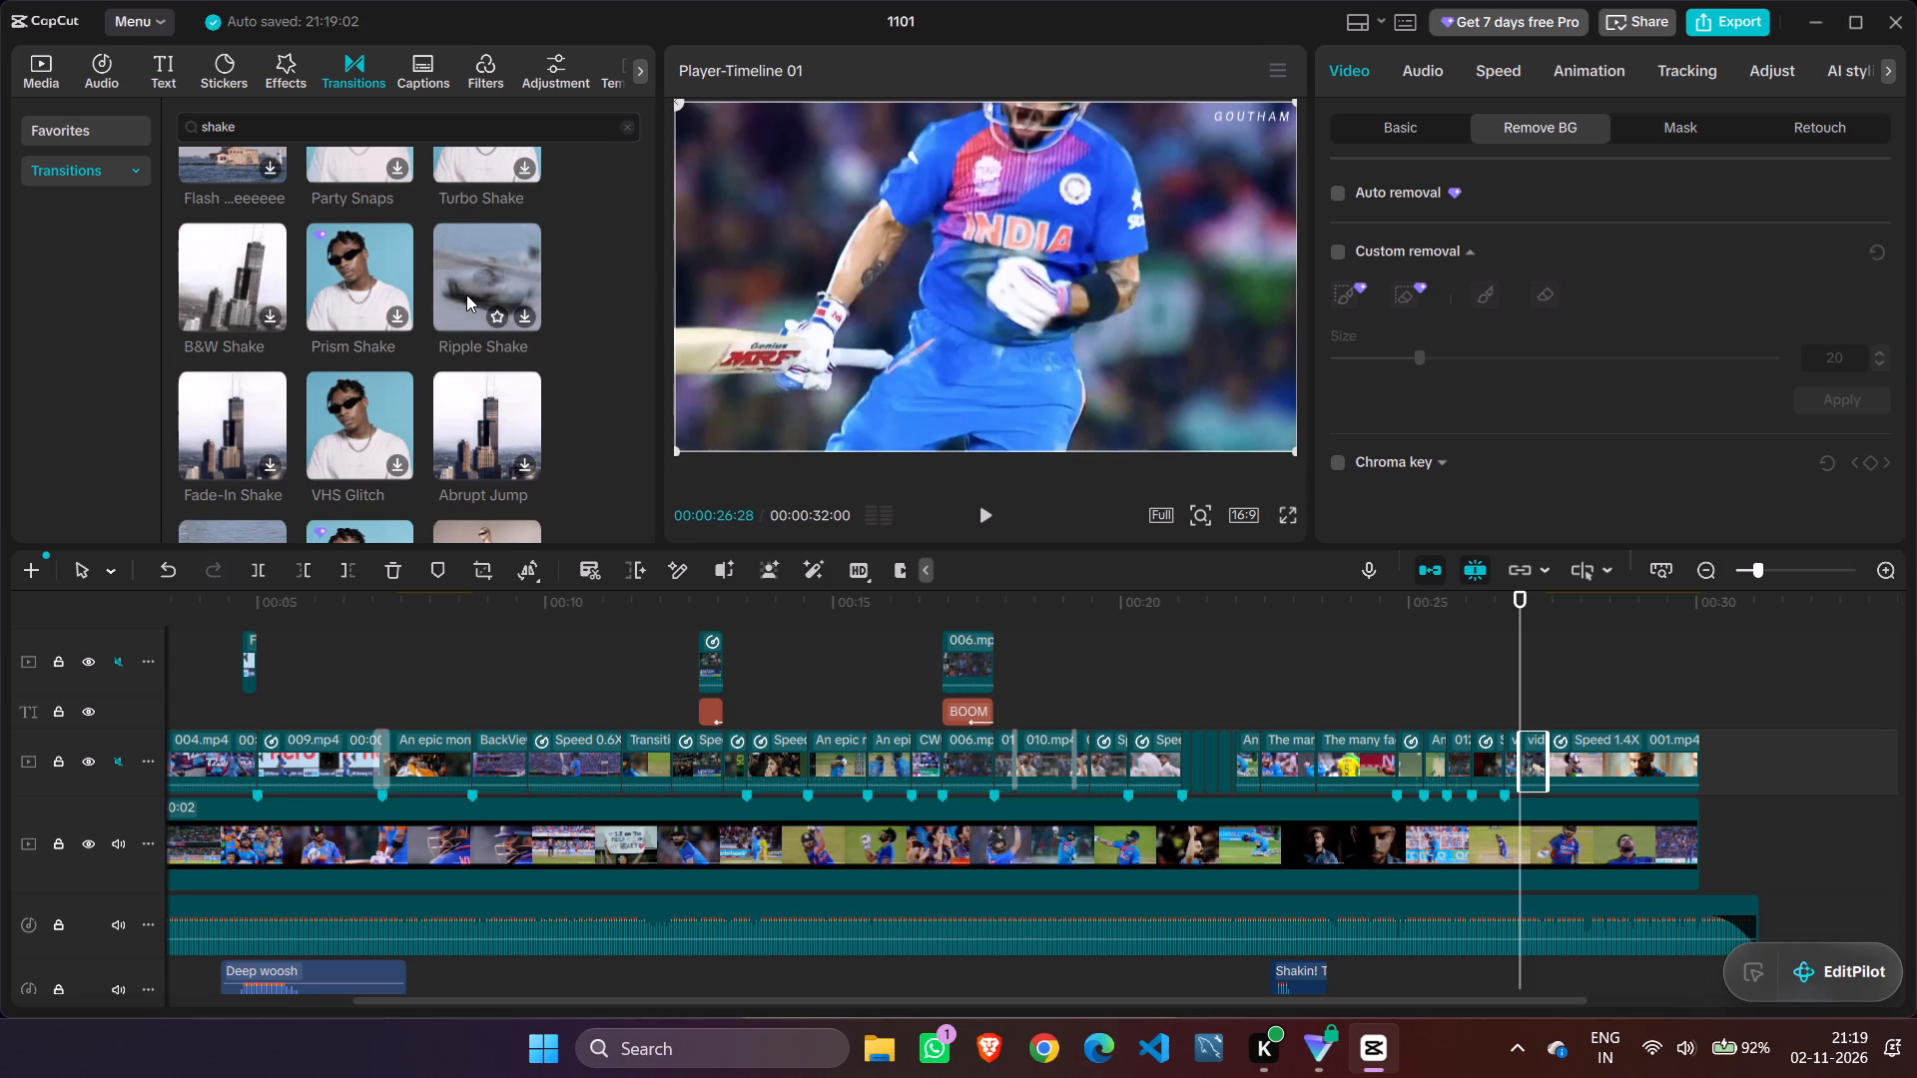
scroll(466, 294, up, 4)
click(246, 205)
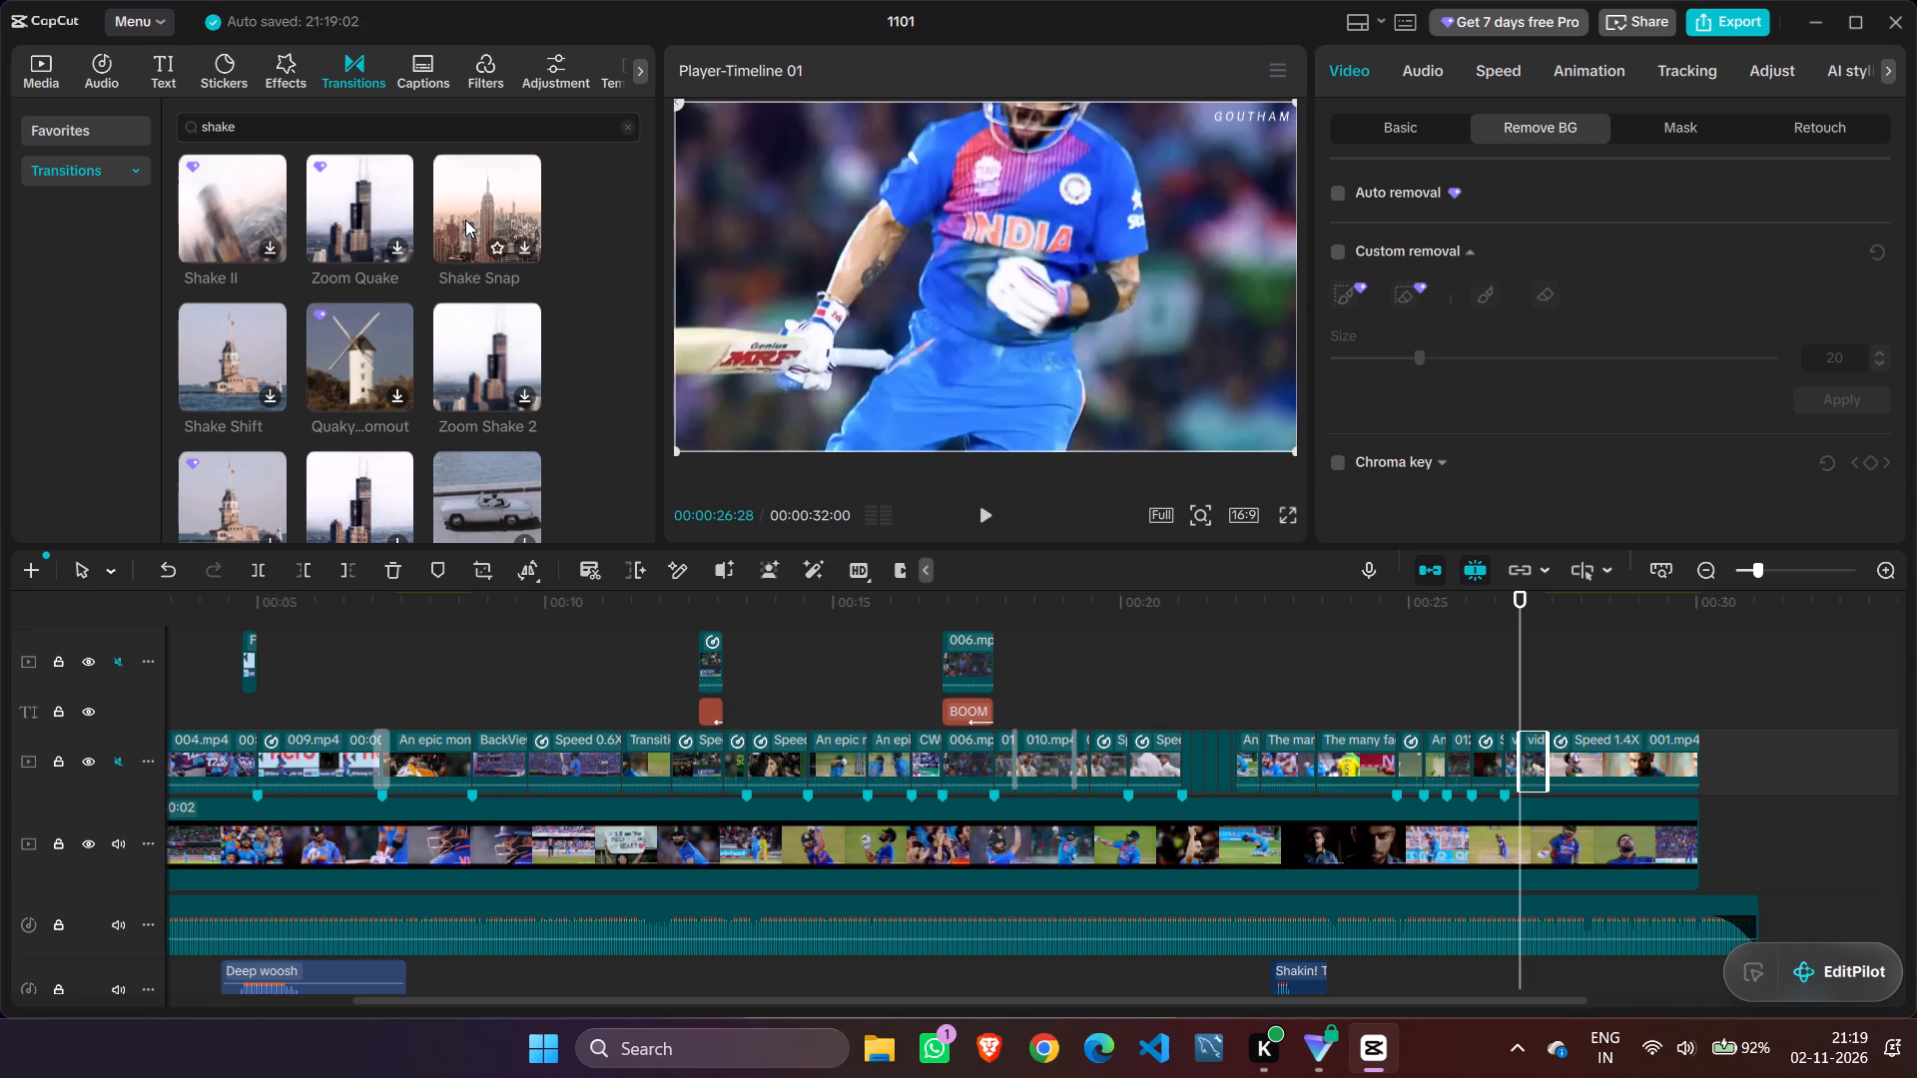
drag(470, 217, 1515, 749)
Play back the closing clips through the Shake Snap transition to the Happy Birthday shot.
drag(1522, 671, 1425, 671)
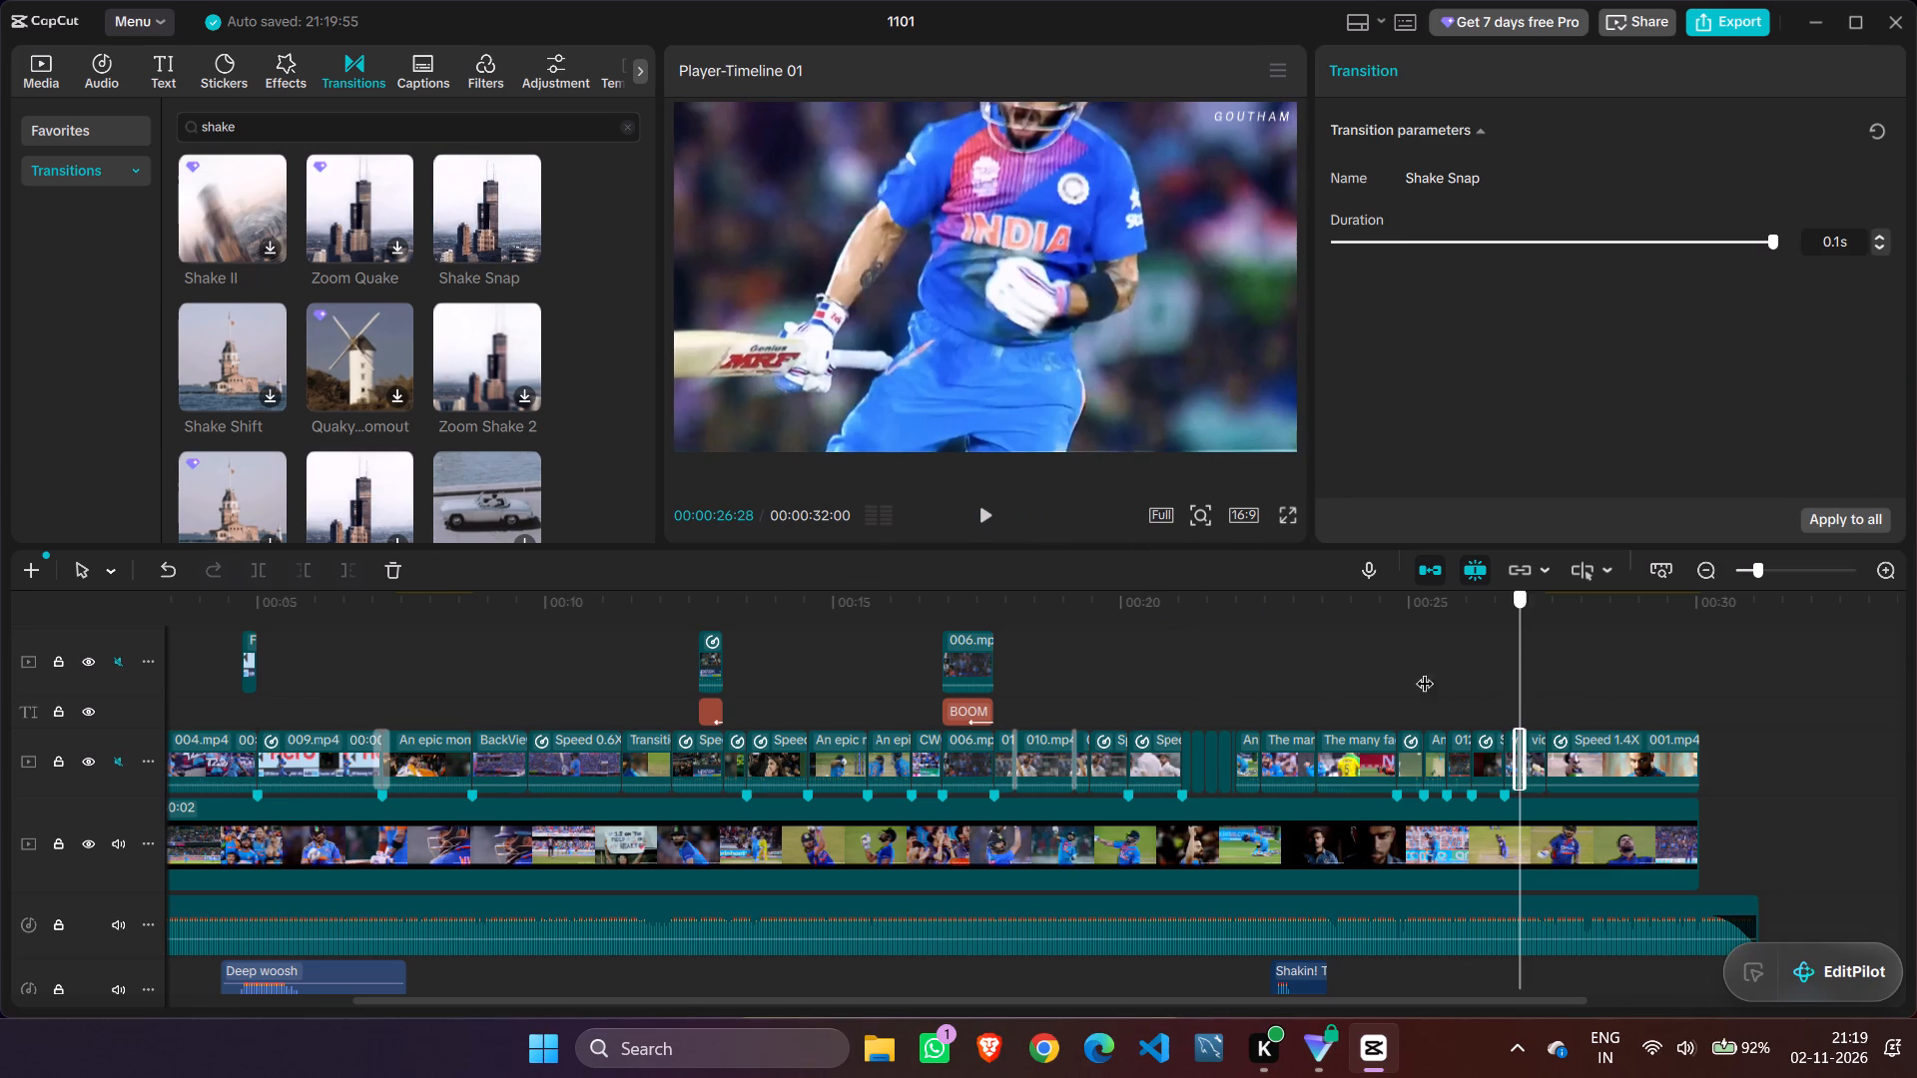
drag(1425, 671, 1397, 672)
click(971, 507)
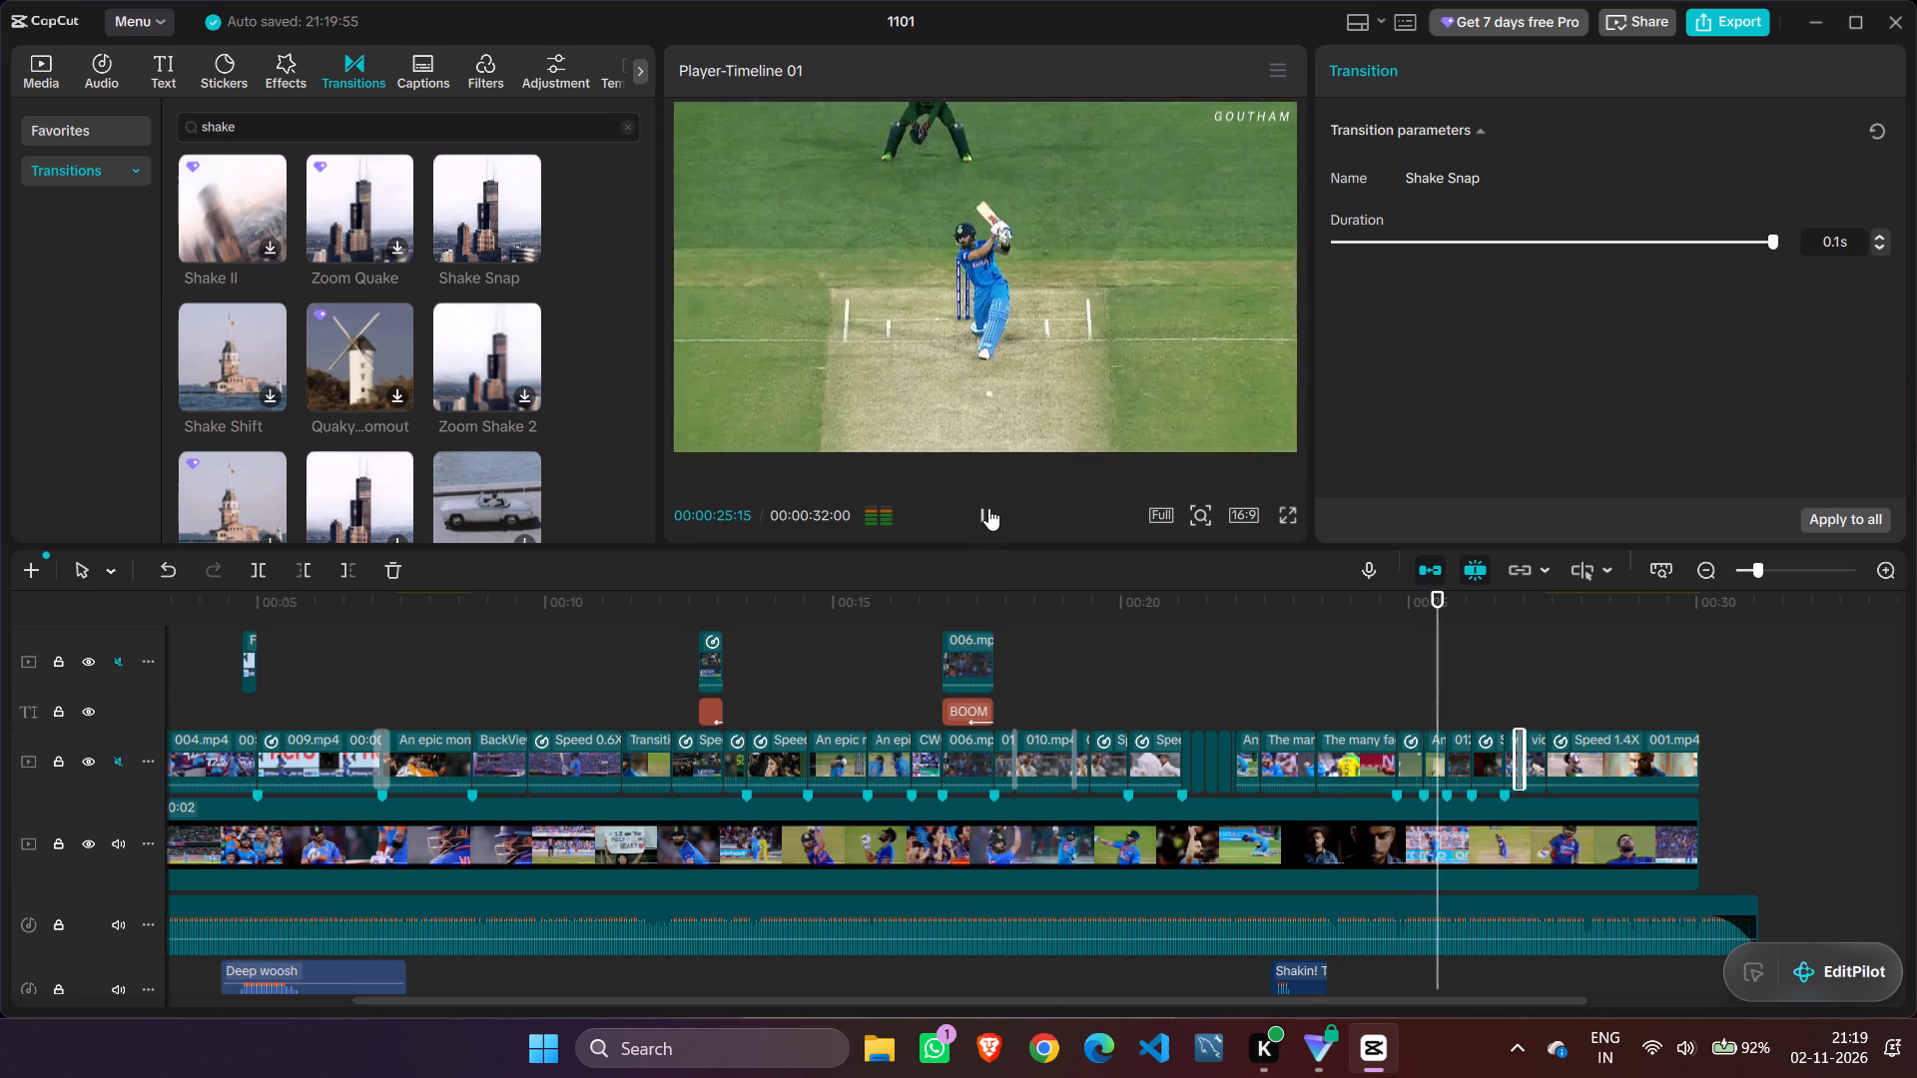
click(989, 506)
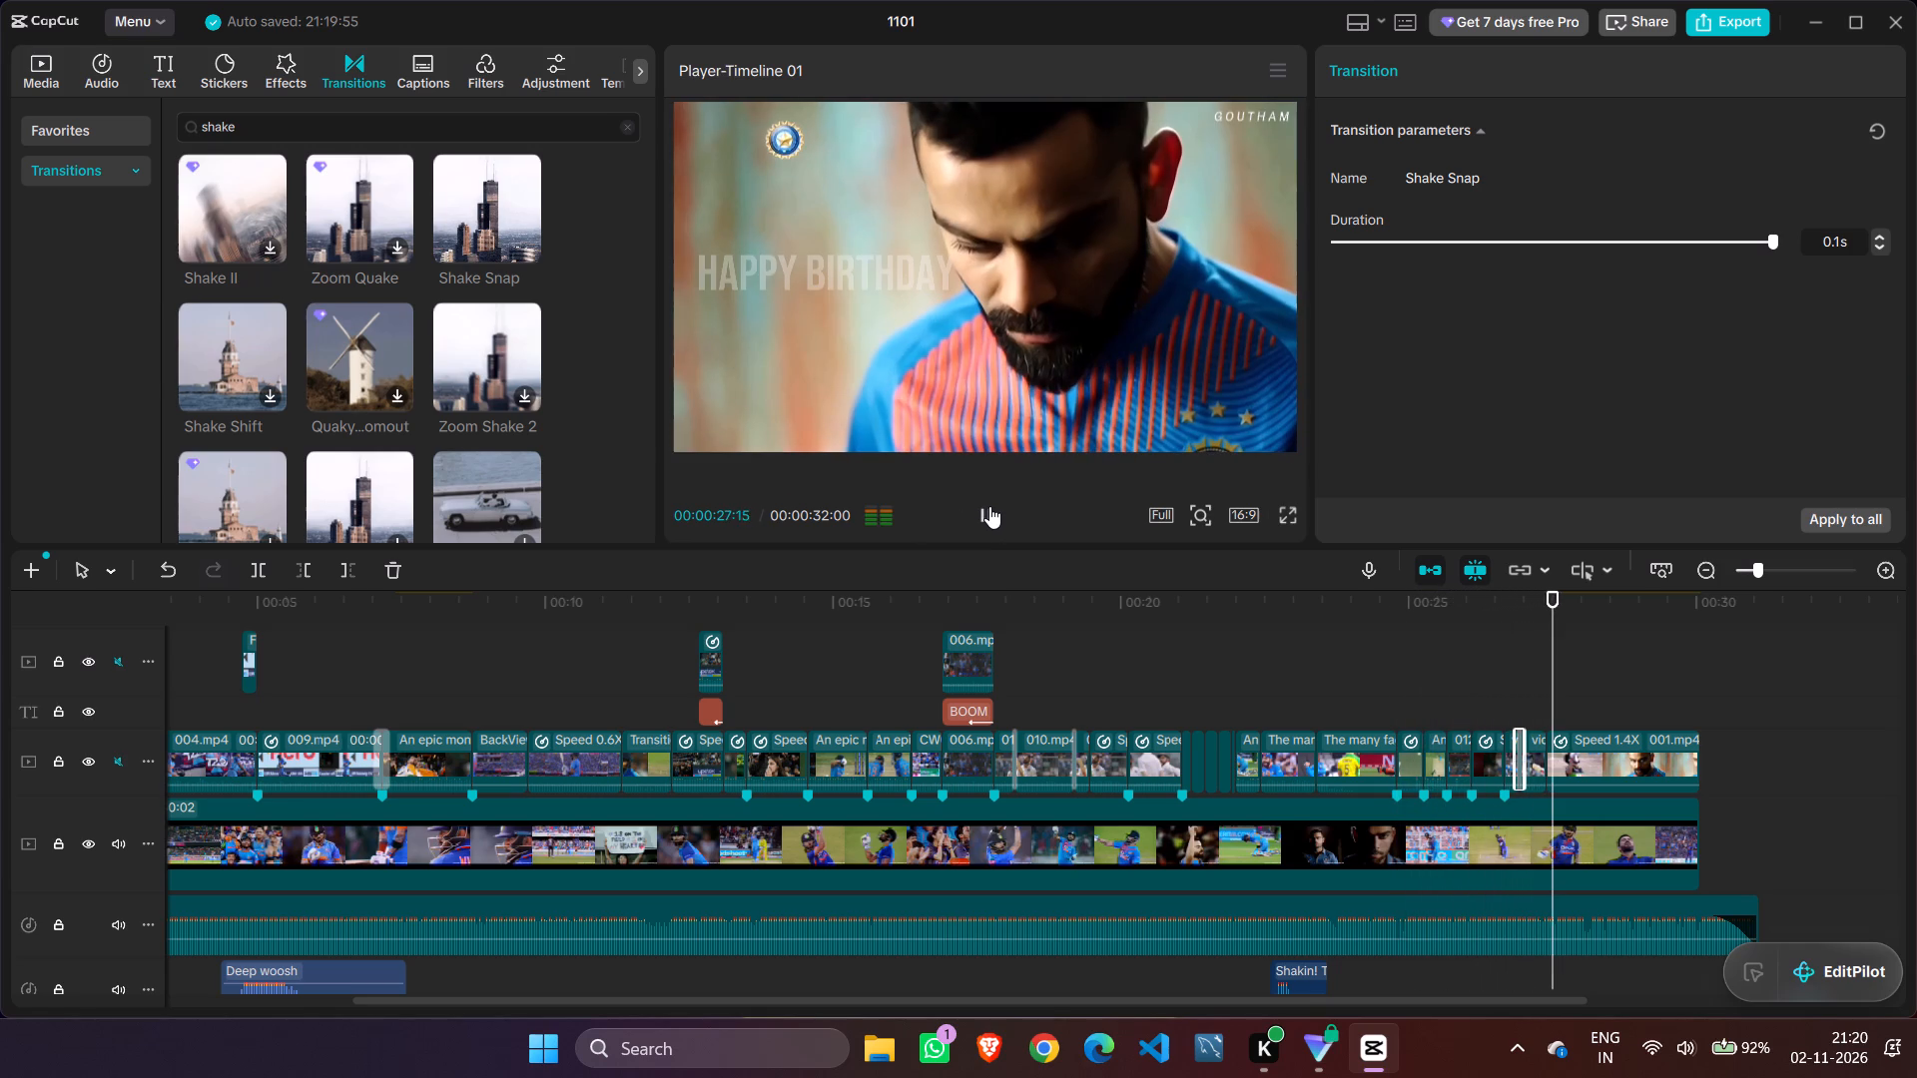
Replace Shake Snap with the Shake & Flash transition on the batsman clip's cut at 00:00:26:28.
drag(1558, 616, 1518, 624)
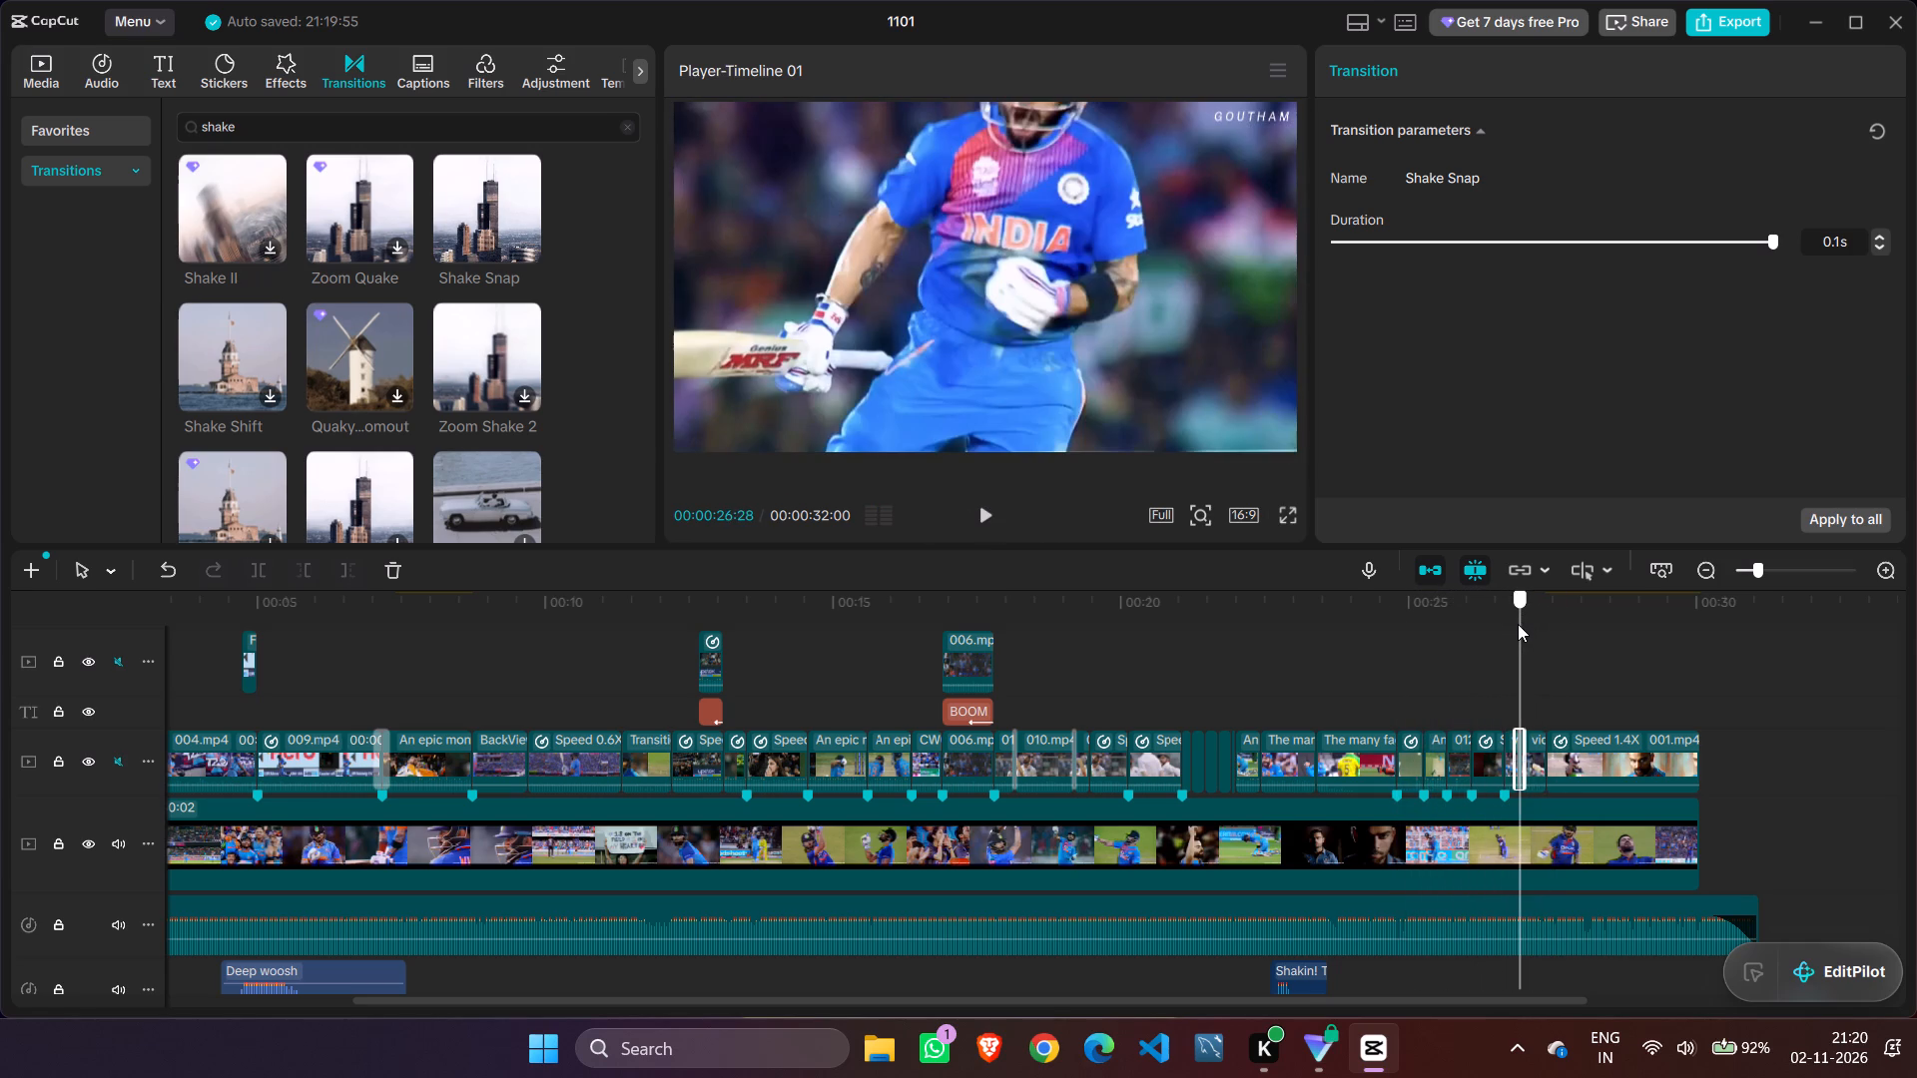
drag(1518, 624, 1523, 624)
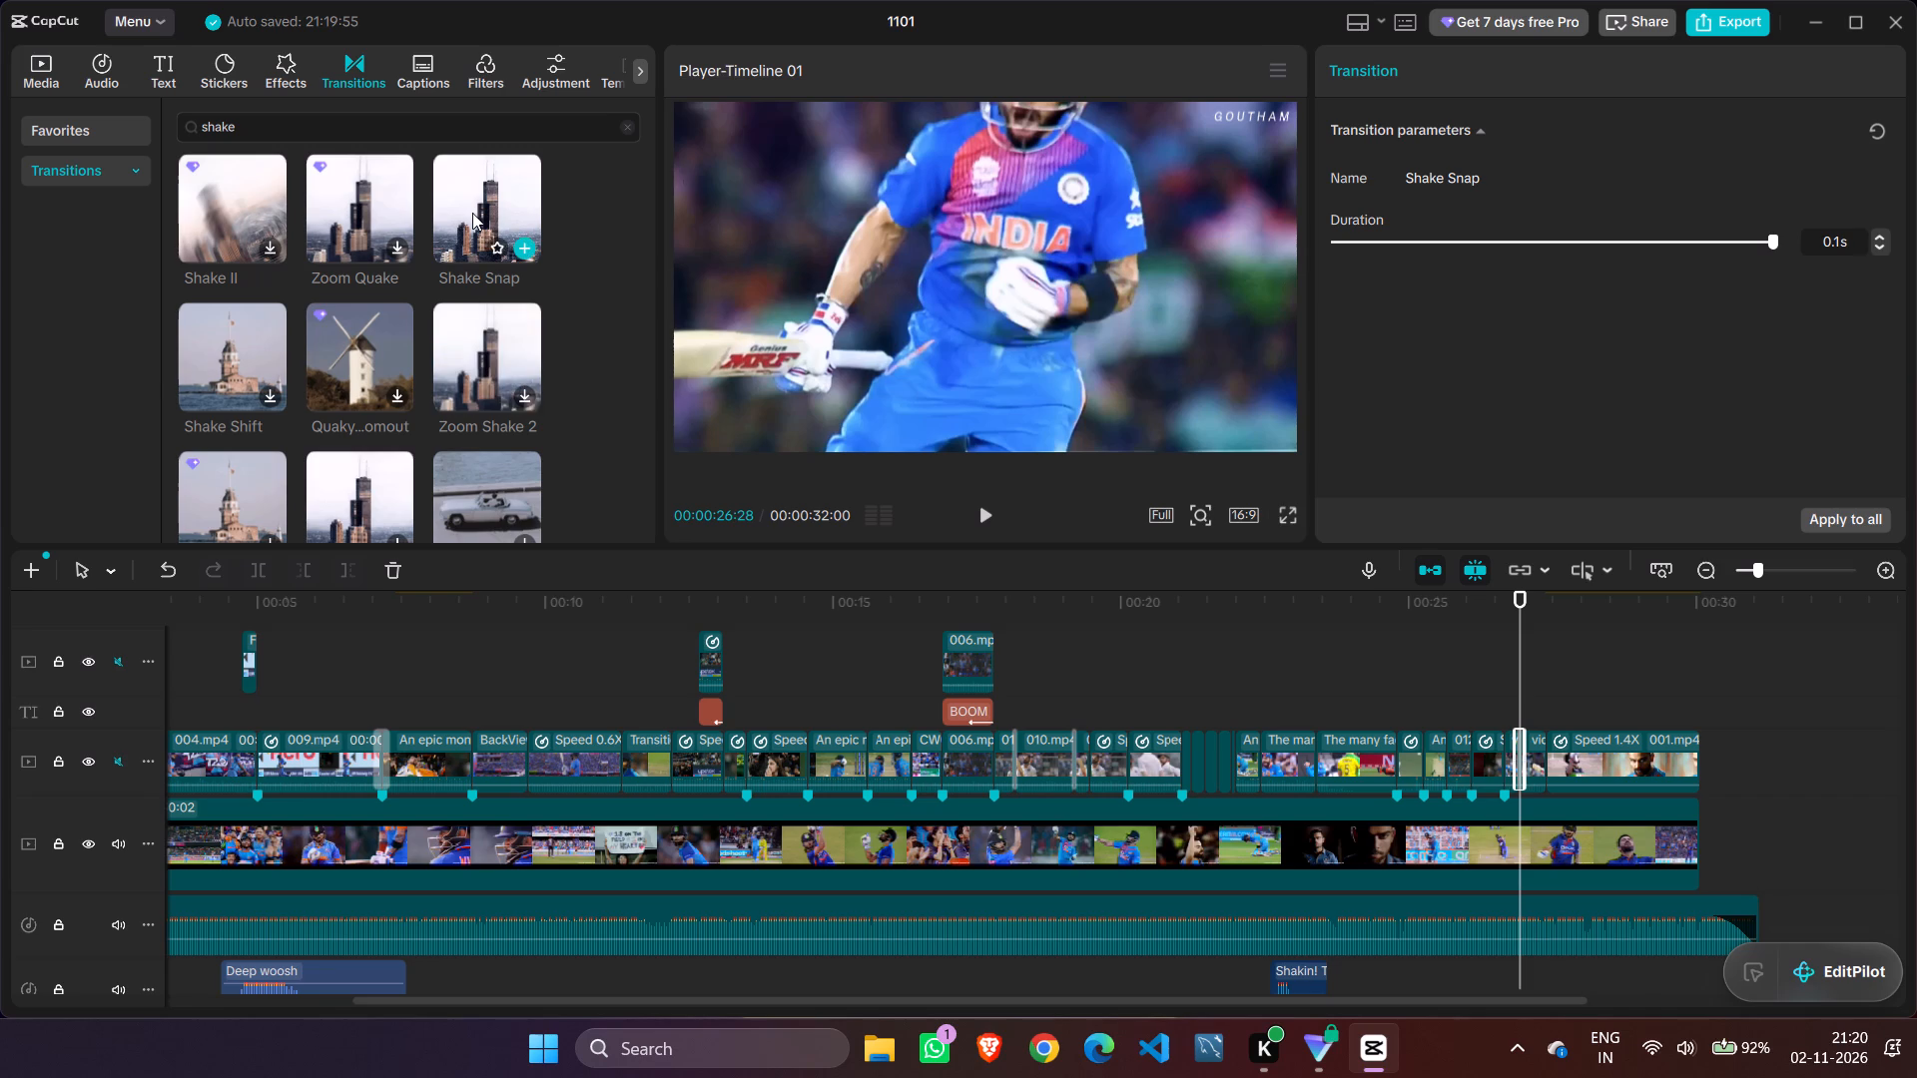
scroll(392, 341, down, 2)
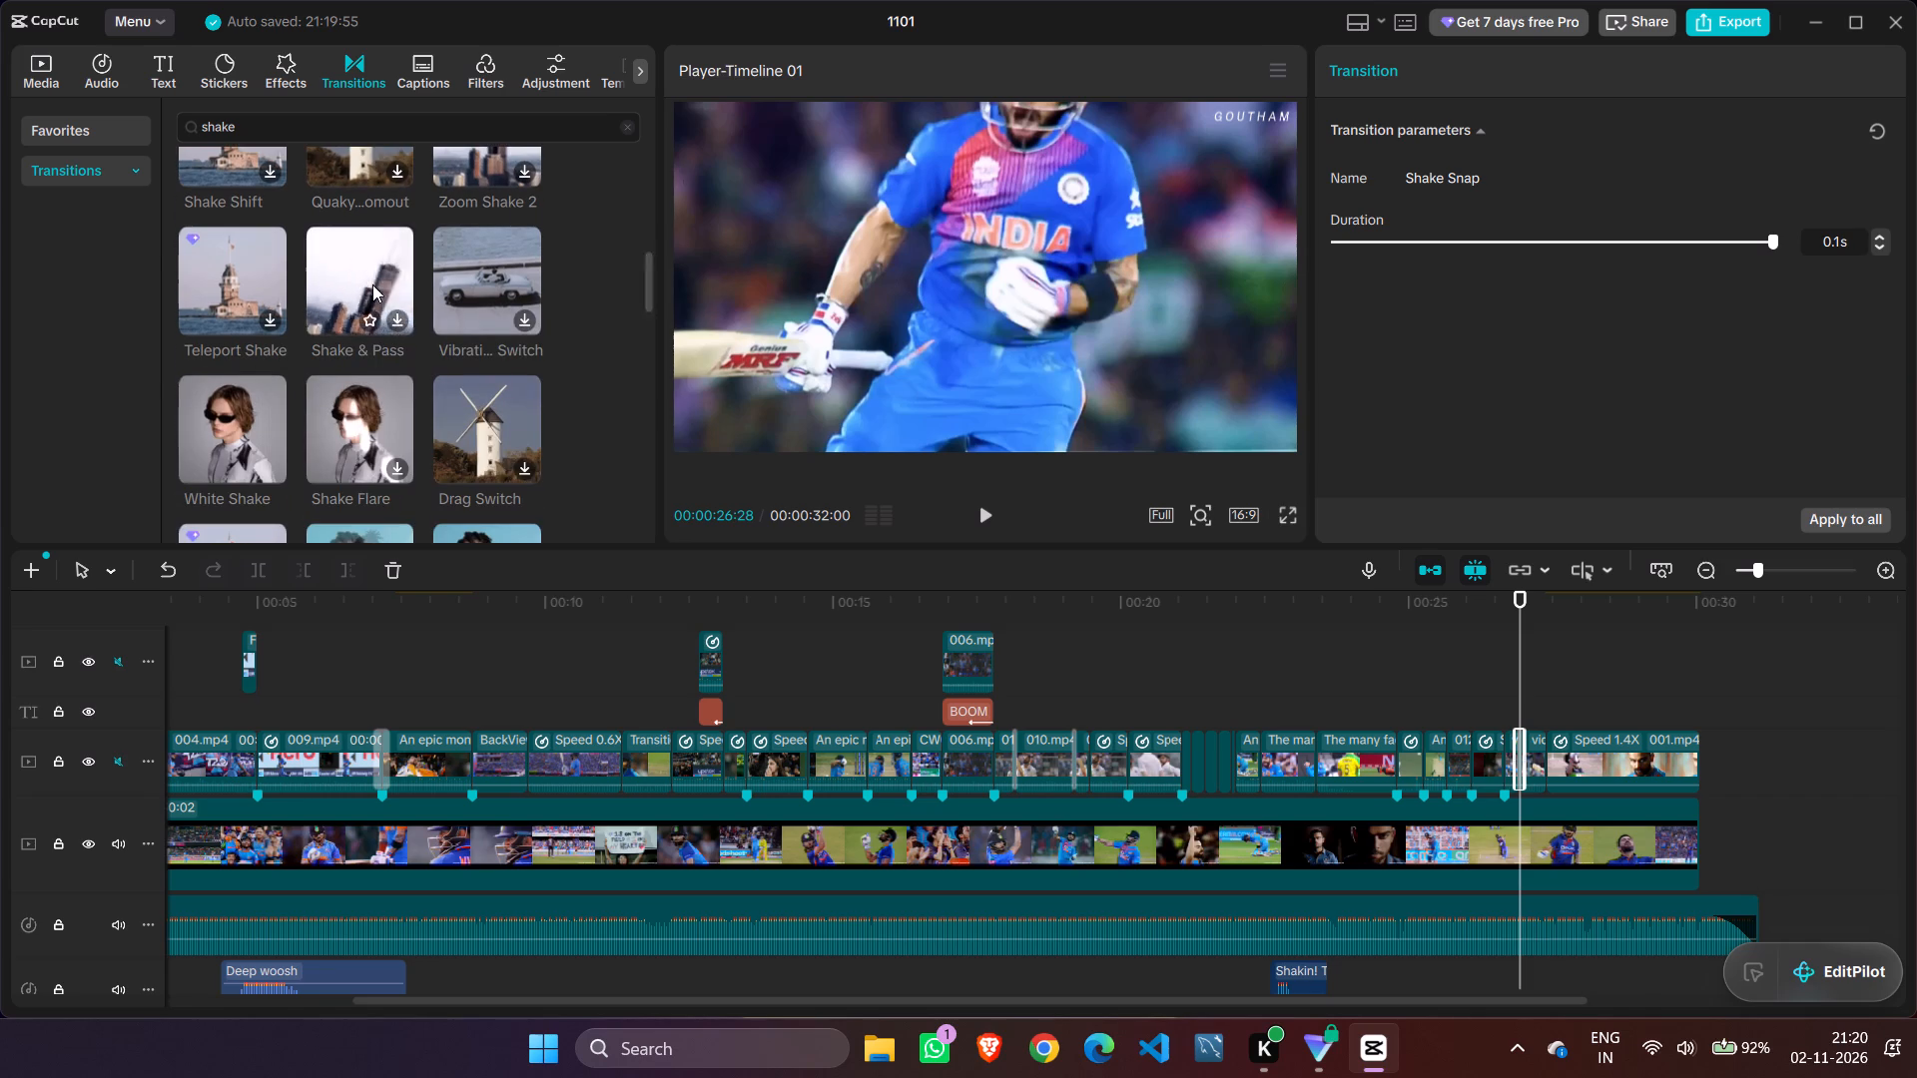
scroll(379, 286, up, 6)
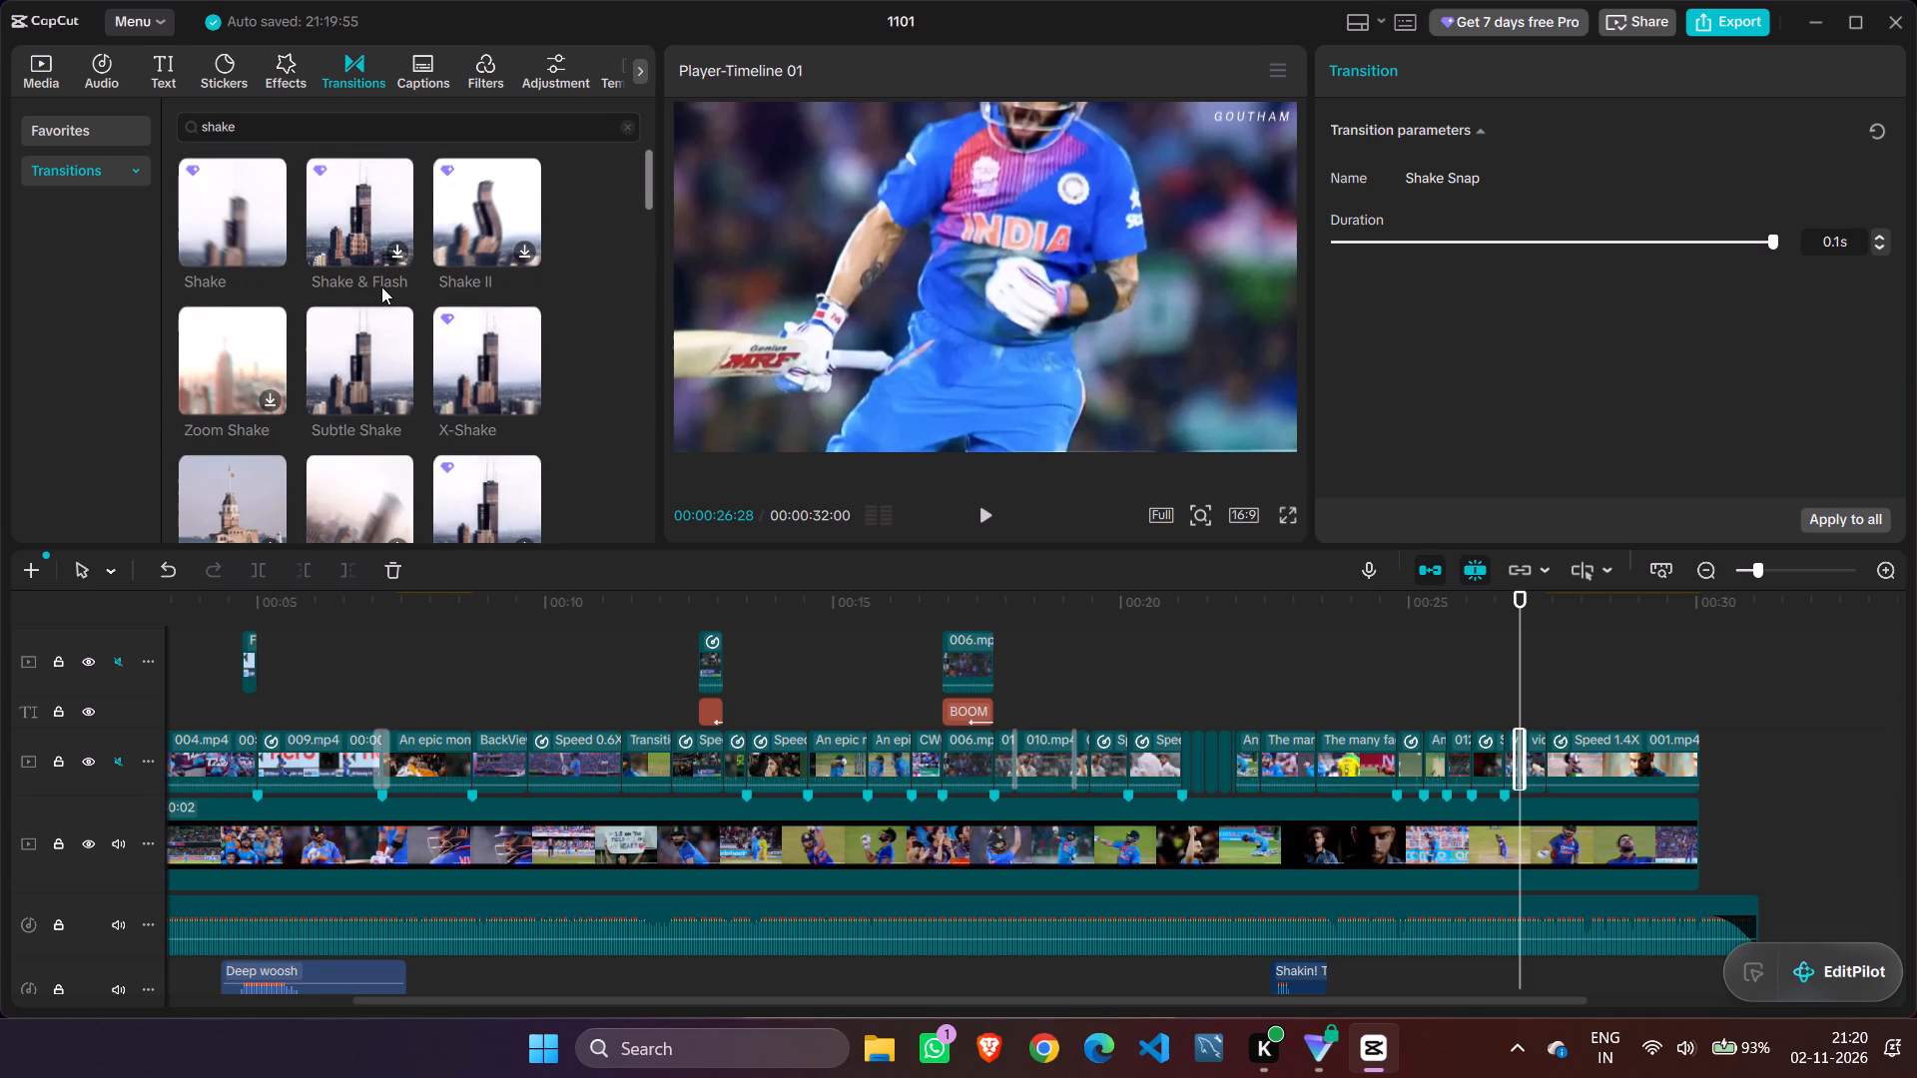
scroll(381, 286, up, 2)
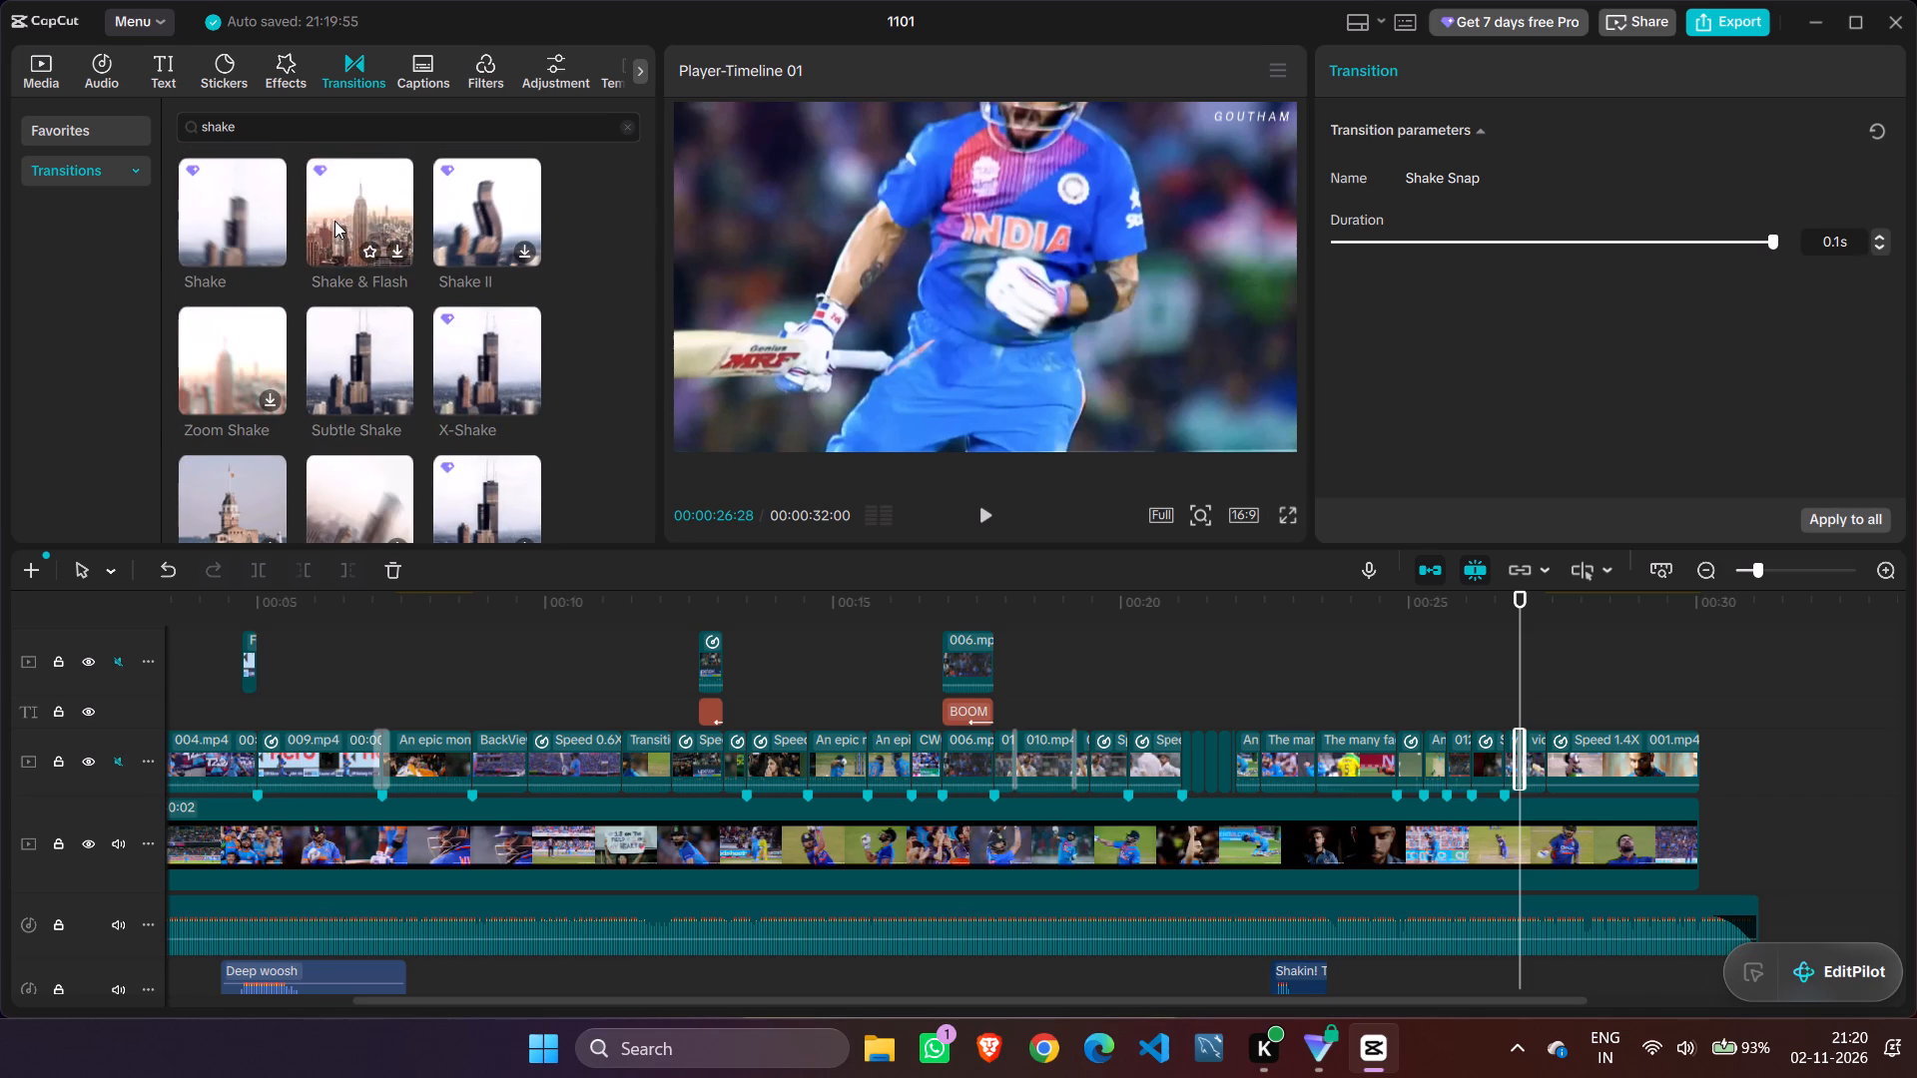
drag(334, 221, 1514, 744)
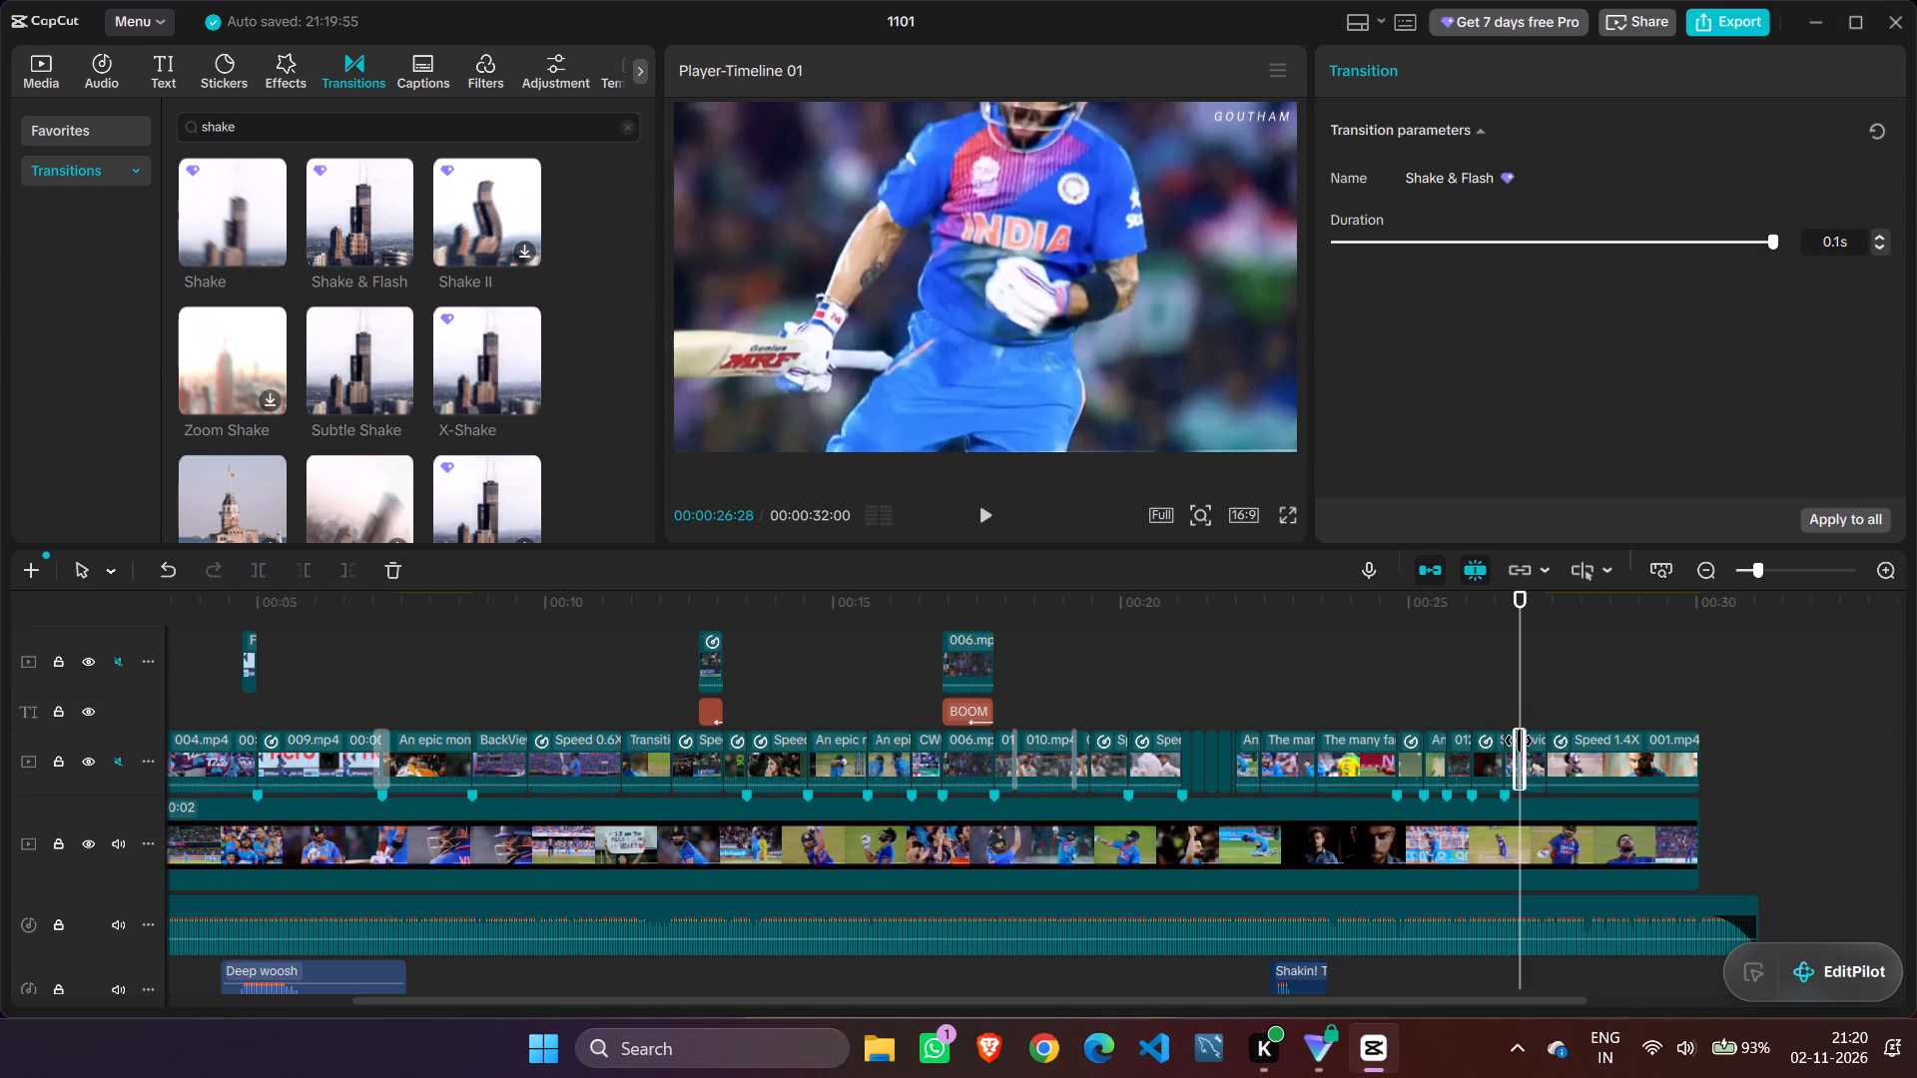
Play back the closing clips through the Shake & Flash transition and on to the final EDITS outro title.
drag(1517, 670, 1461, 665)
click(986, 510)
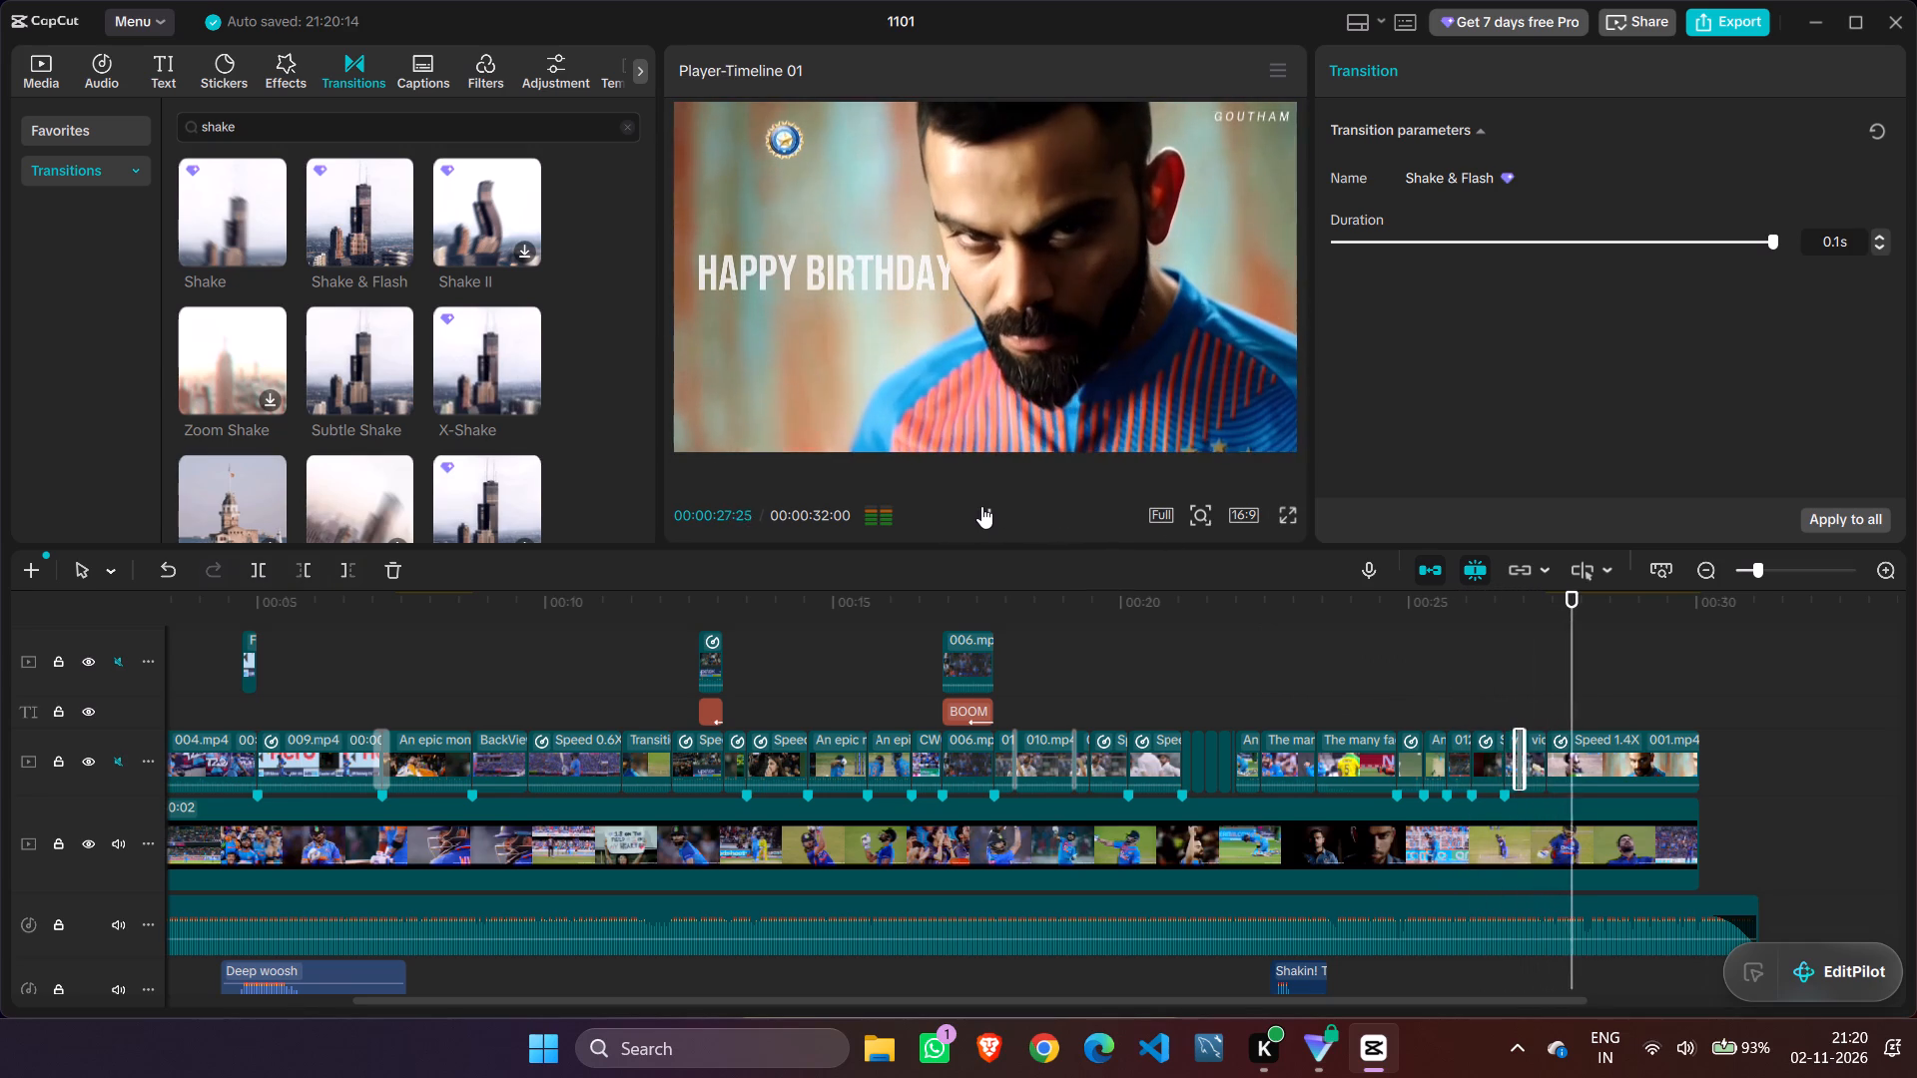
click(981, 506)
click(1385, 641)
click(985, 513)
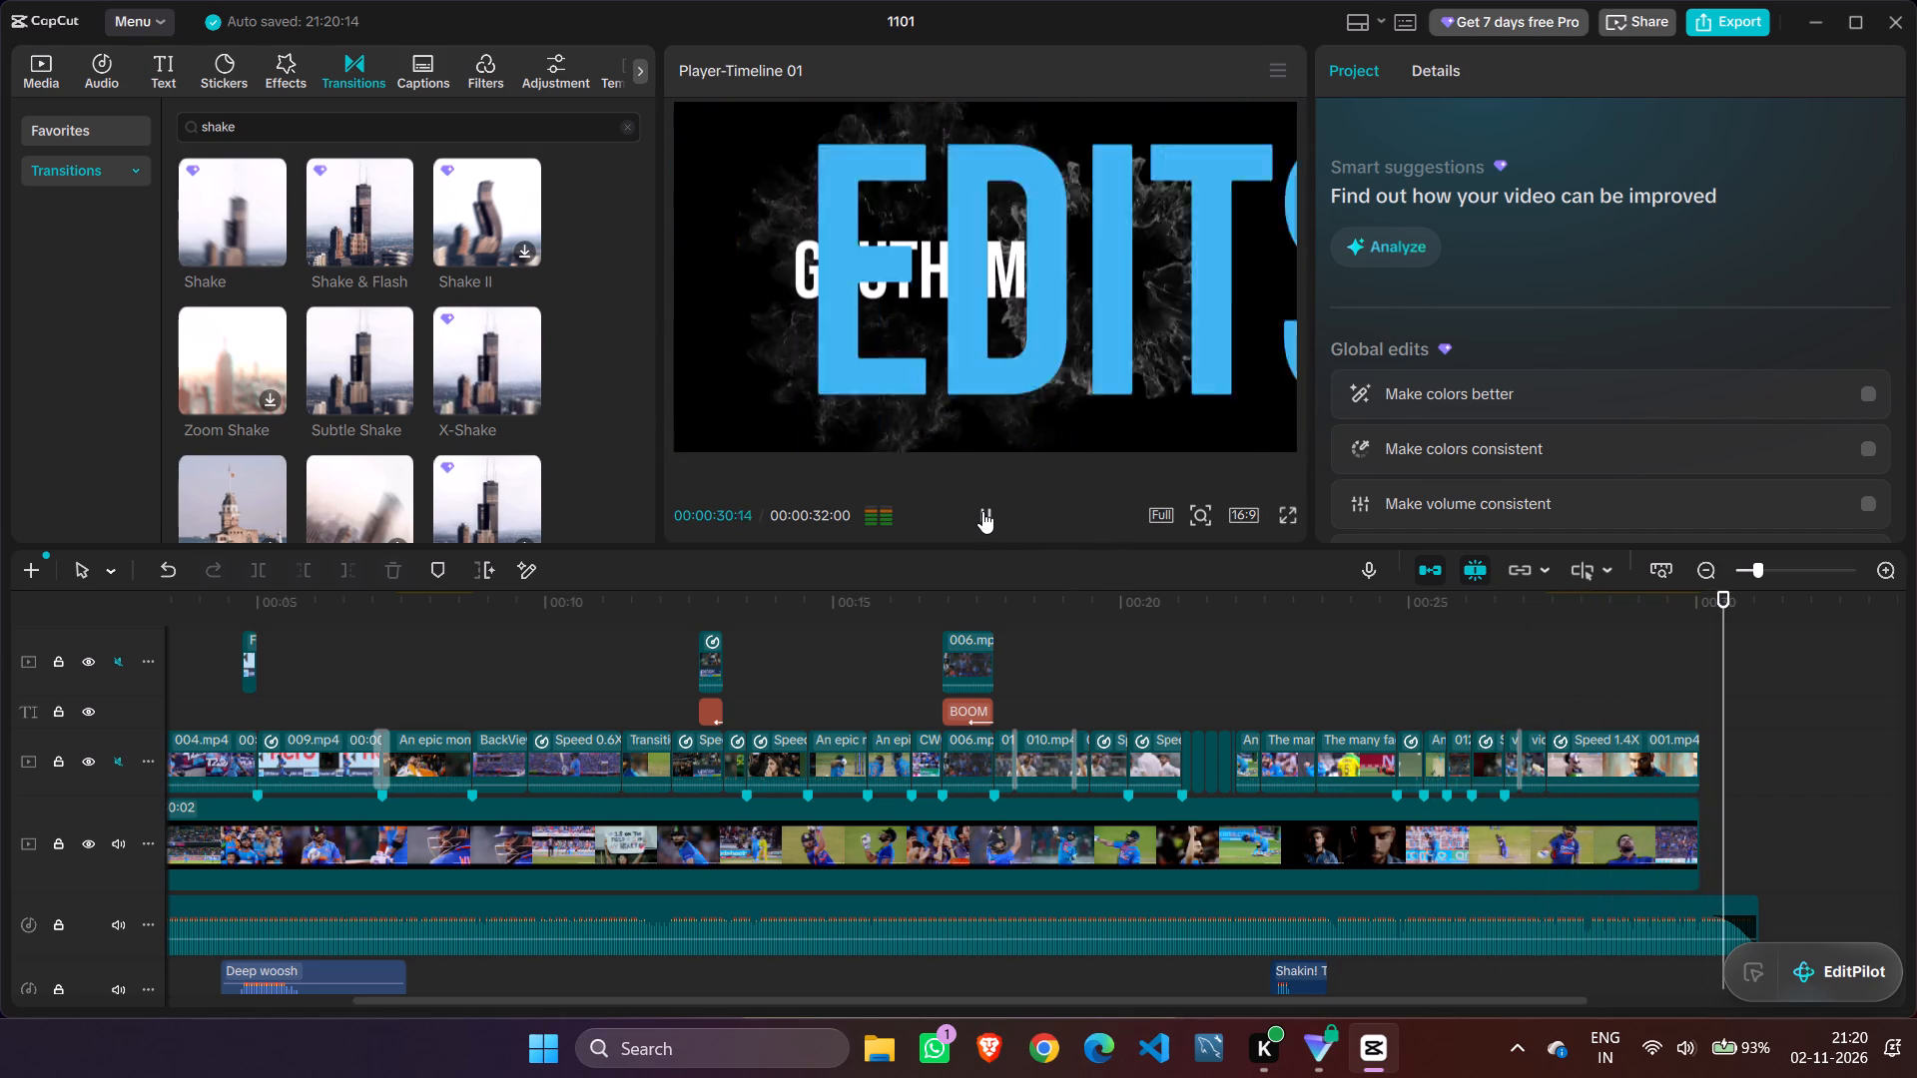
click(982, 511)
Replay the Happy Birthday ending through to the GOUTHAM EDITS outro title.
drag(1743, 641, 1711, 641)
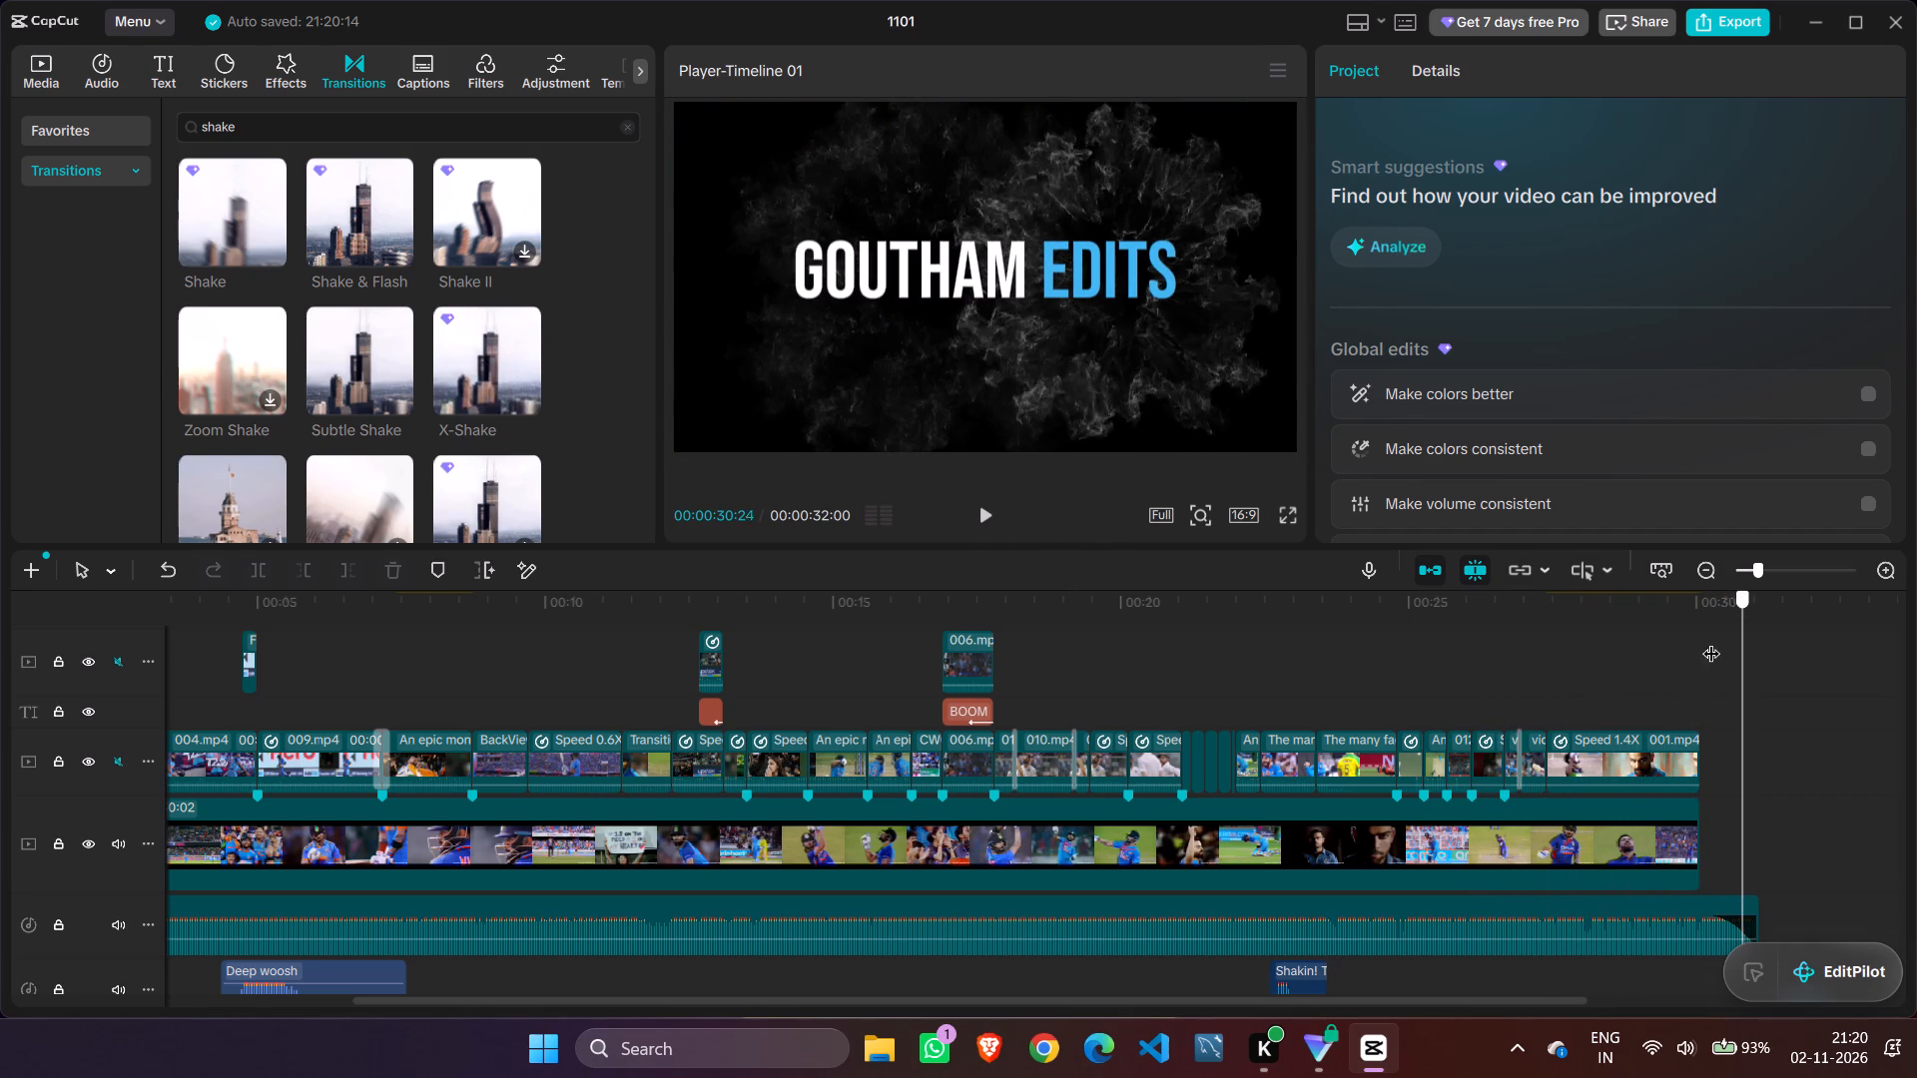
drag(1711, 641, 1543, 640)
click(982, 510)
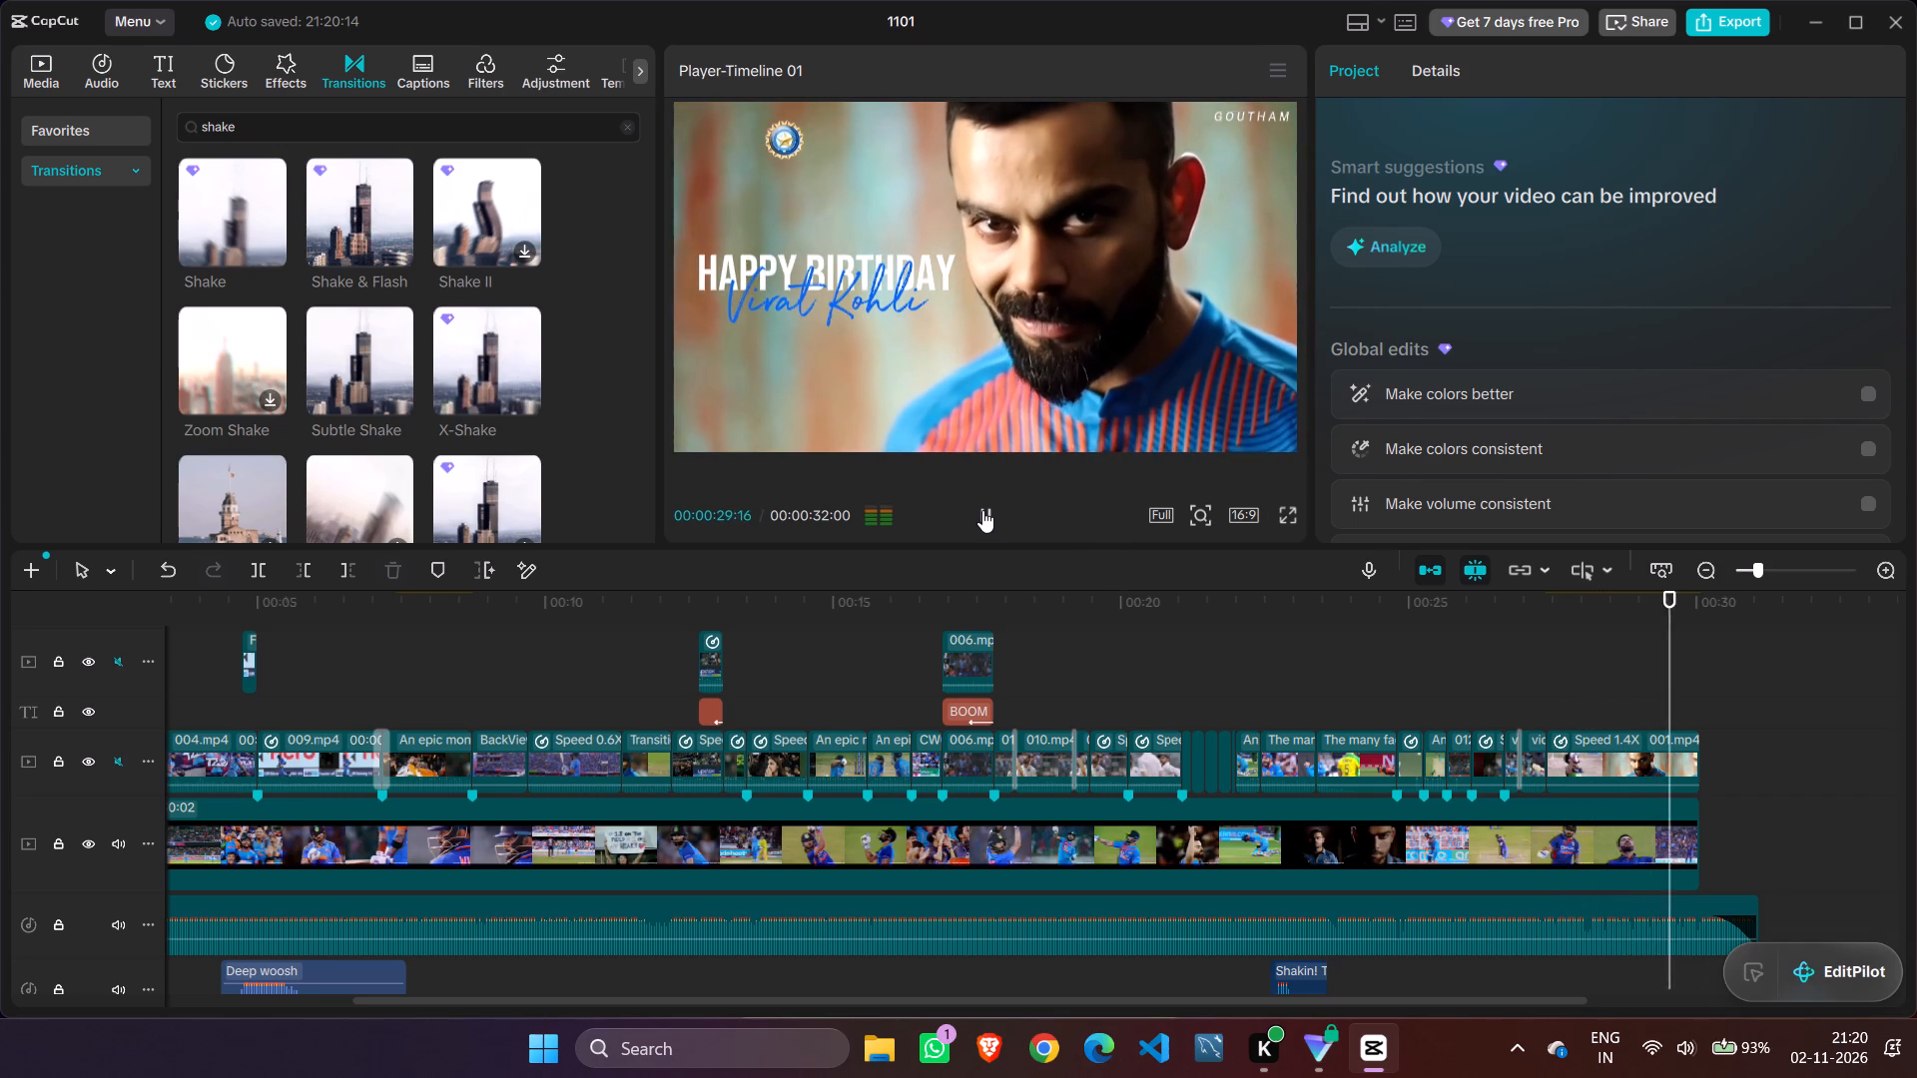
click(982, 510)
drag(1710, 623, 1590, 628)
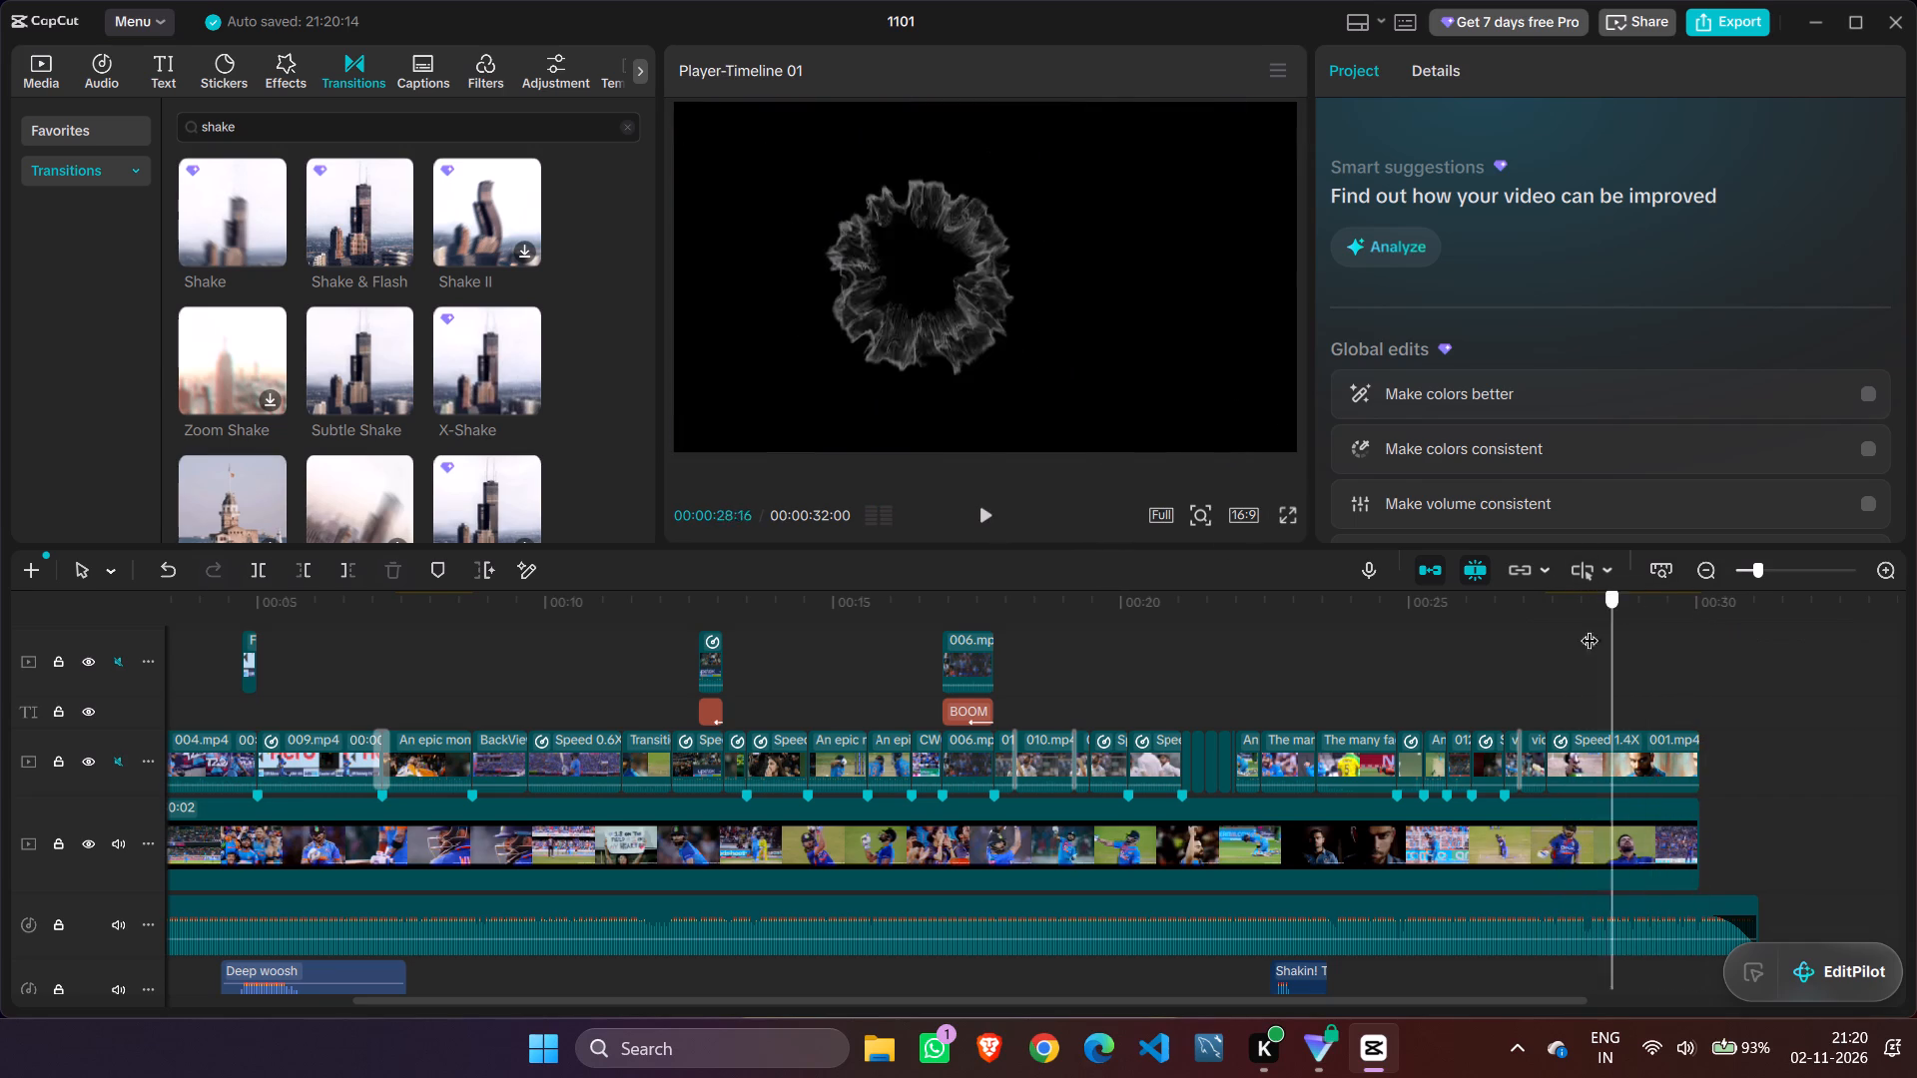
drag(1590, 628, 1543, 629)
click(983, 516)
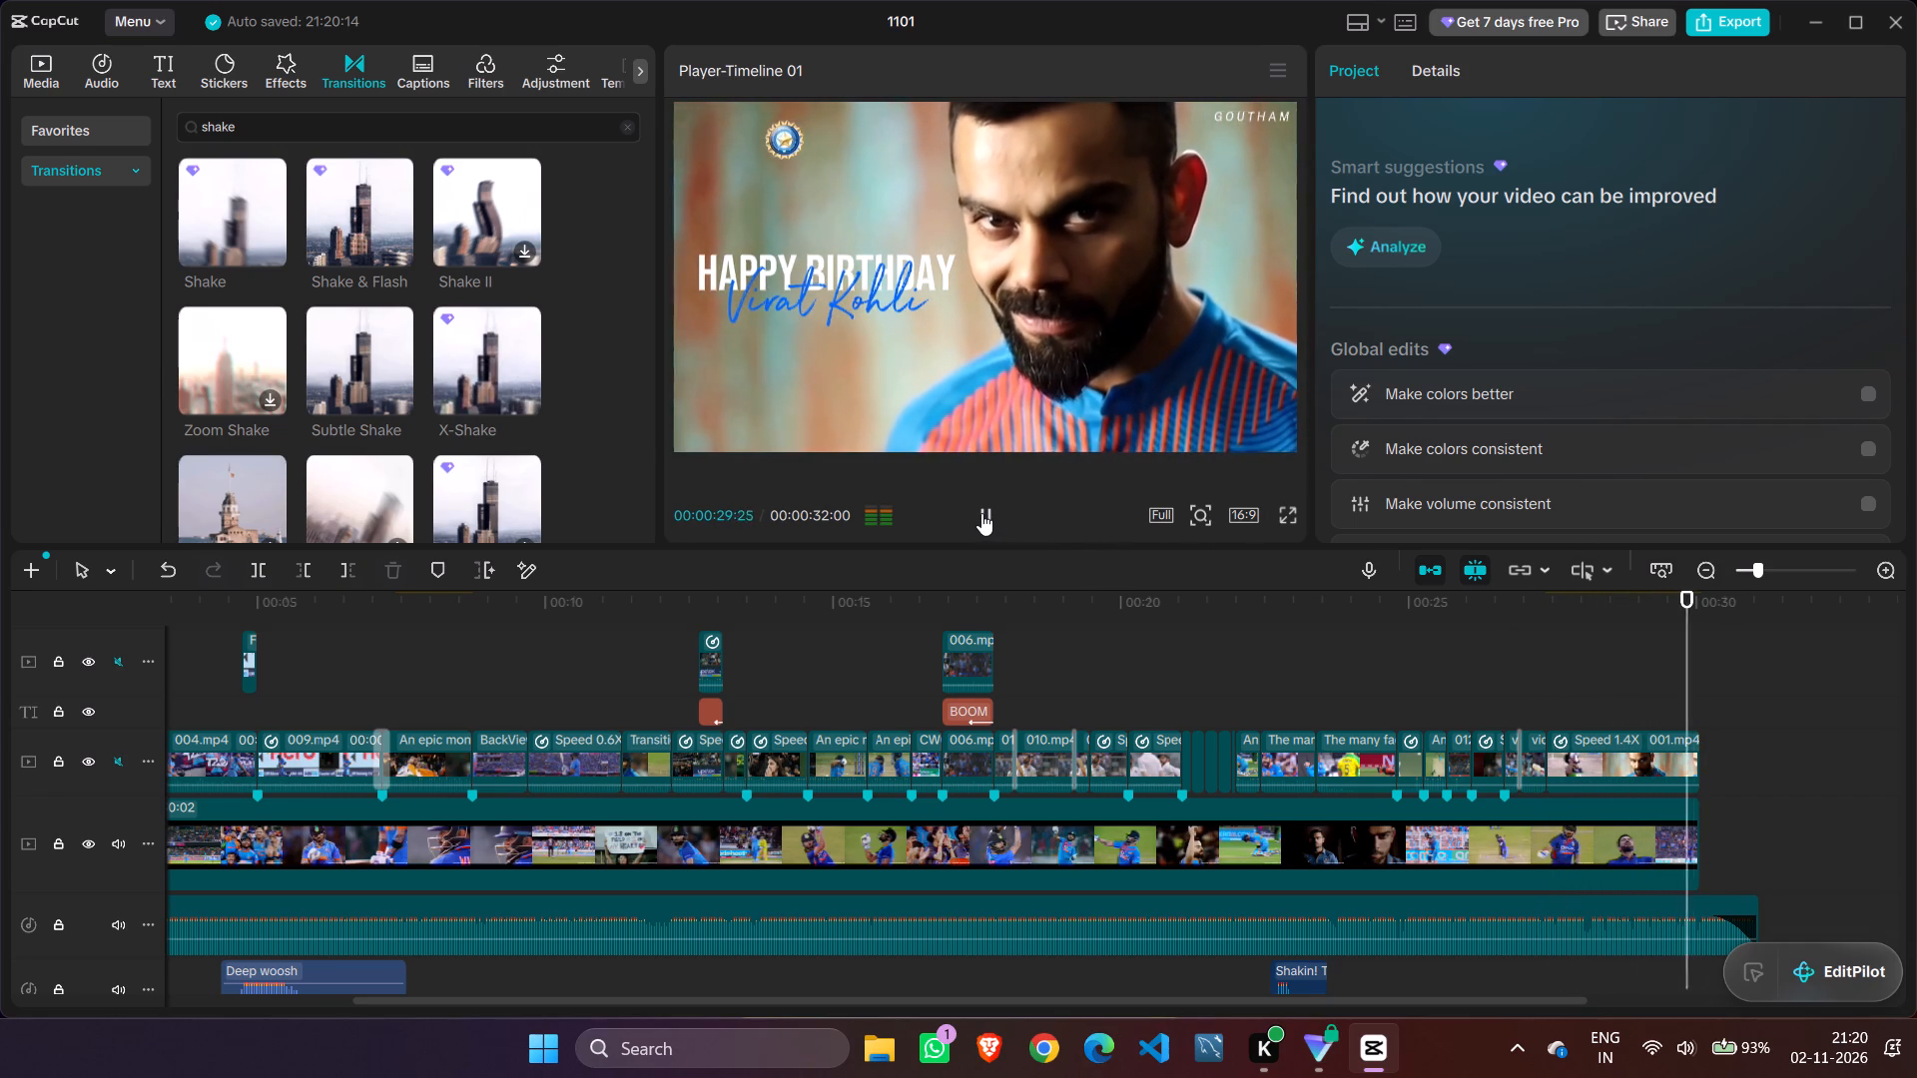
click(981, 512)
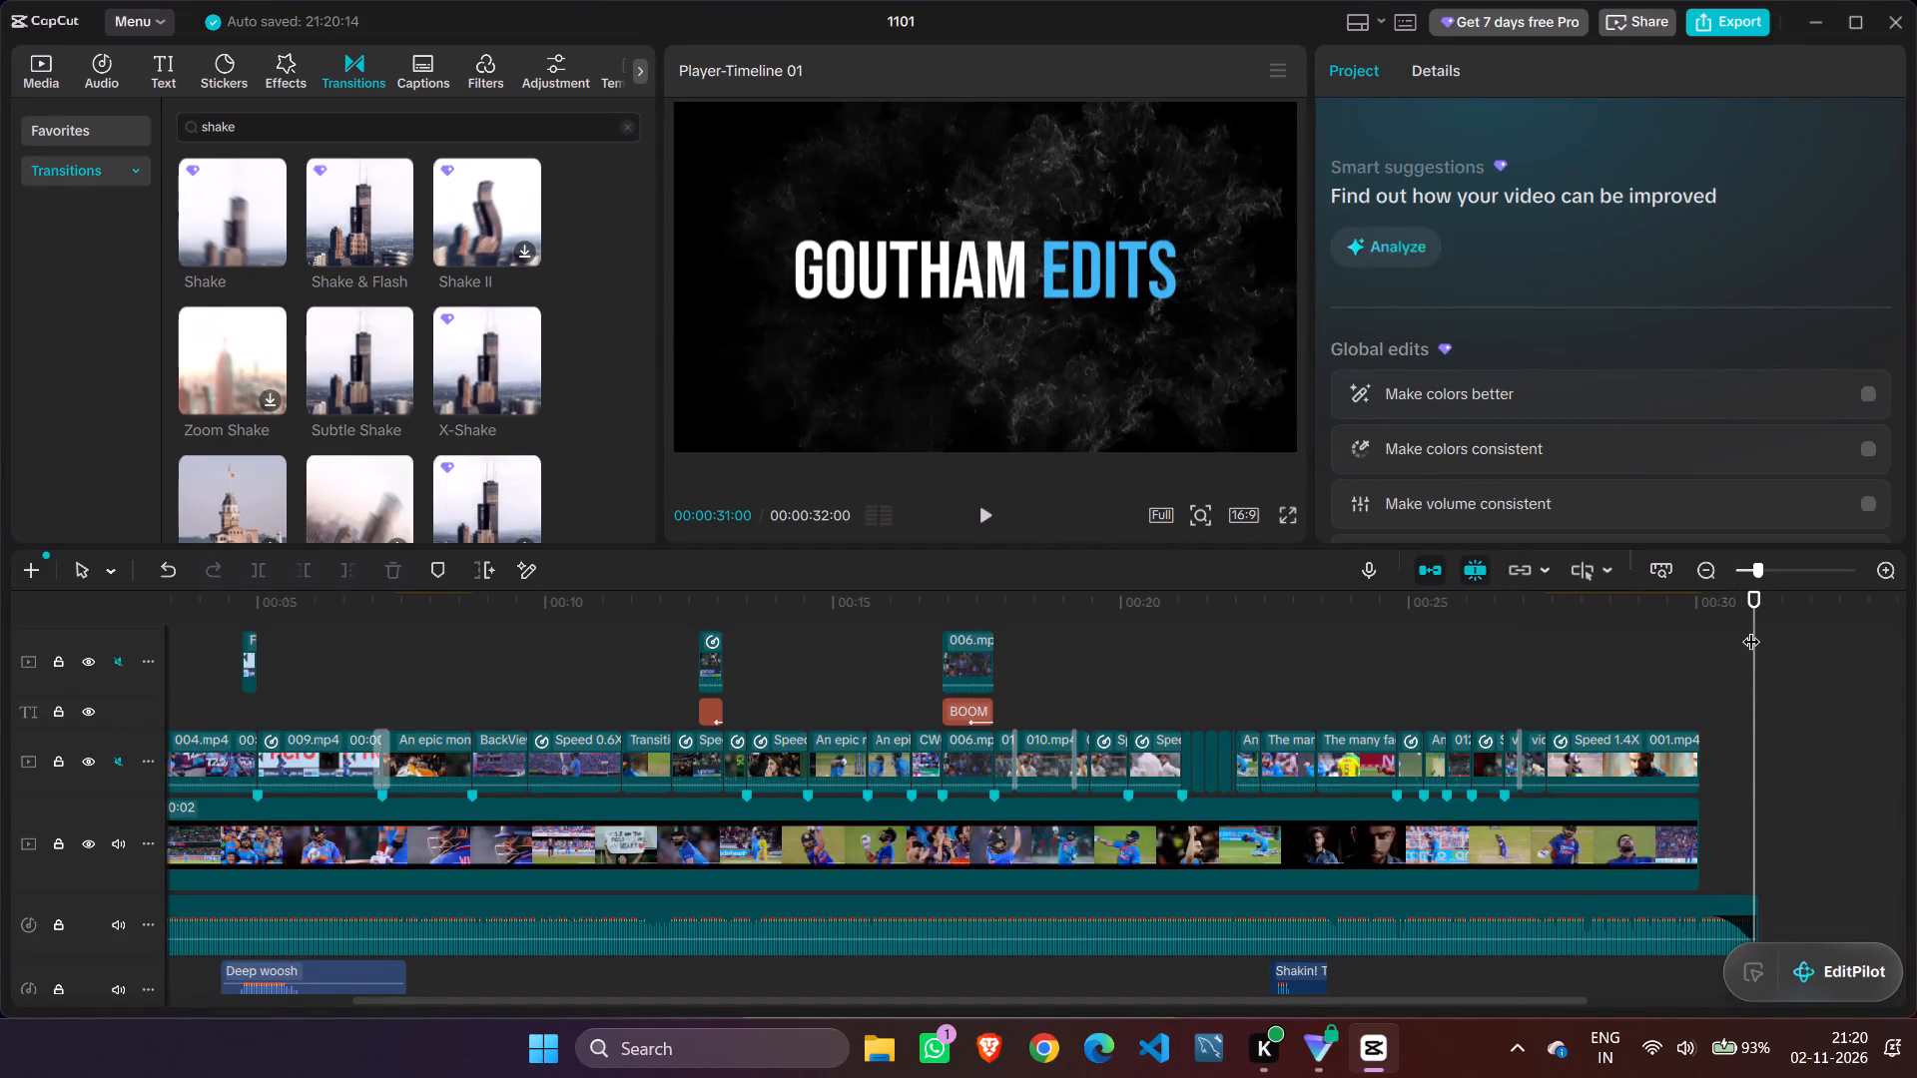
Play back the closing clips from about 00:00:25 through the Happy Birthday shot into the outro title.
drag(1742, 627, 1410, 597)
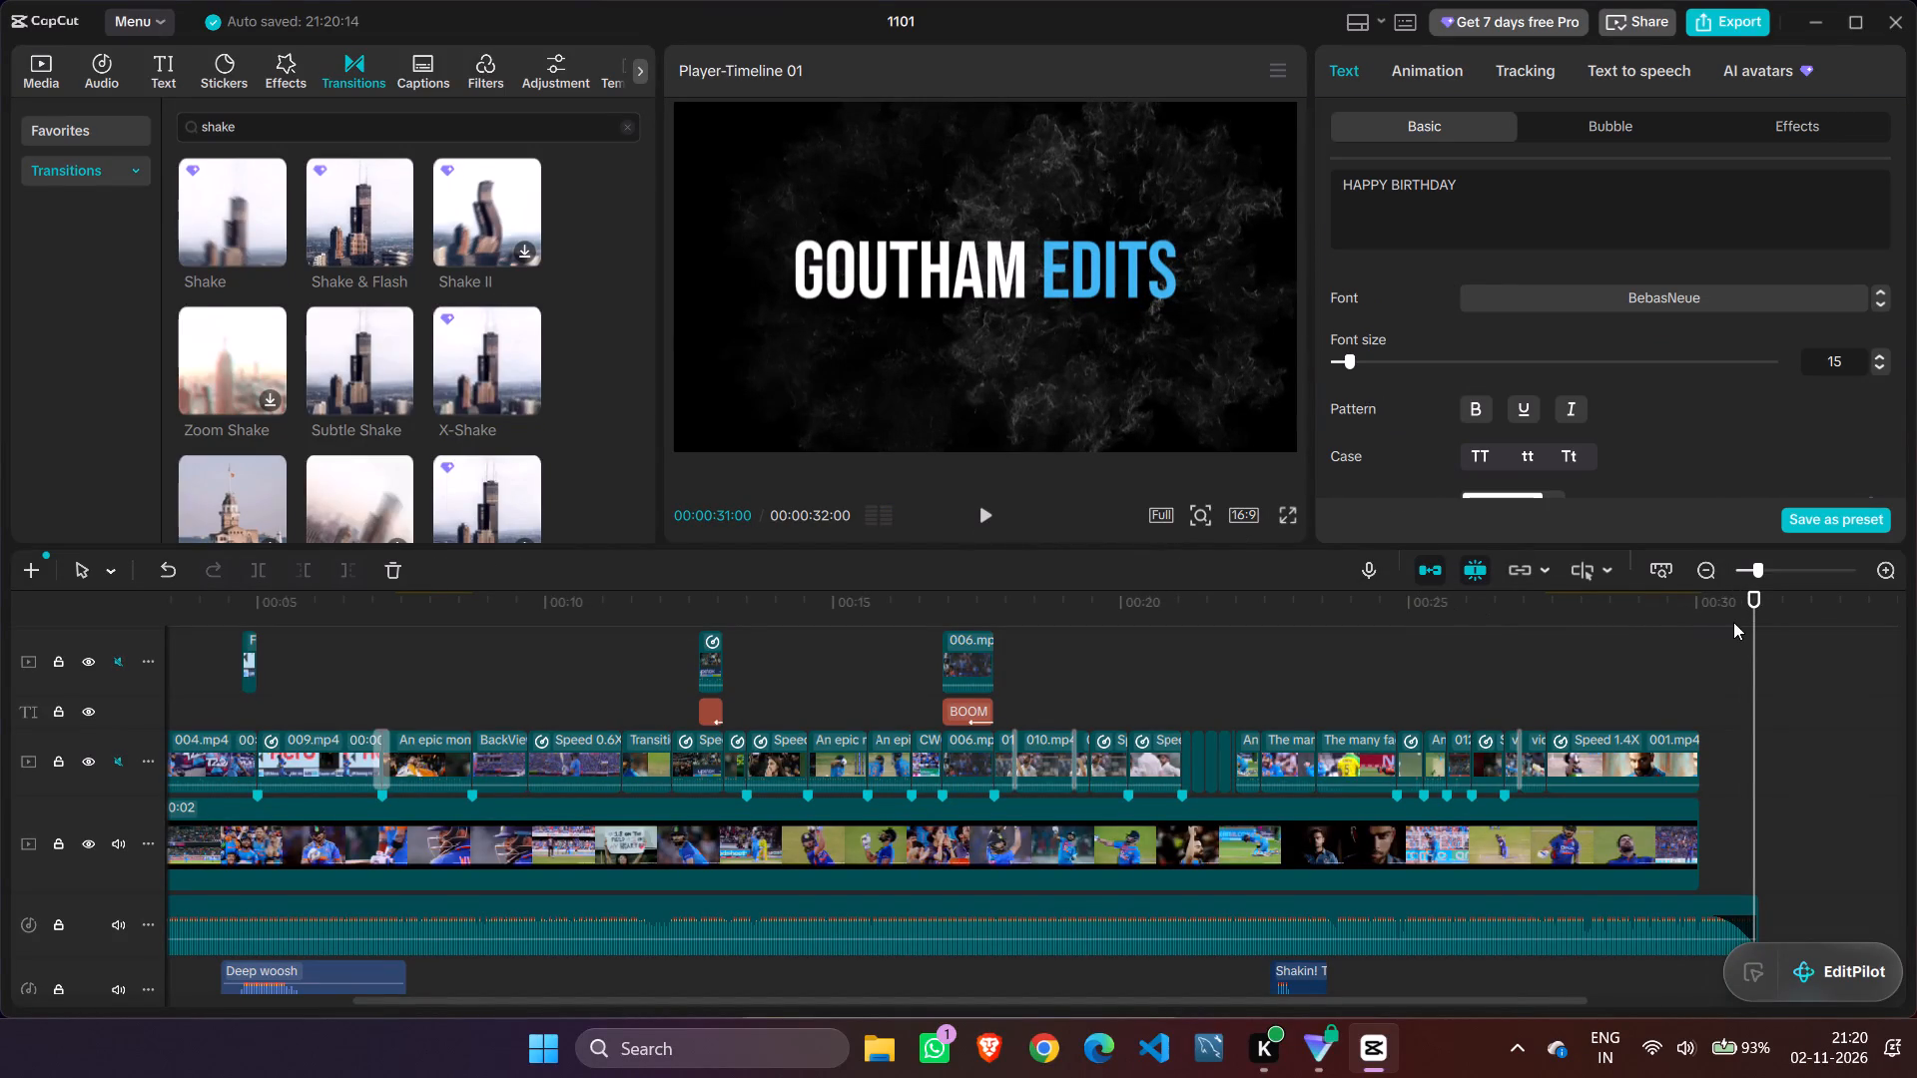
drag(1759, 621, 1479, 596)
scroll(1535, 646, up, 2)
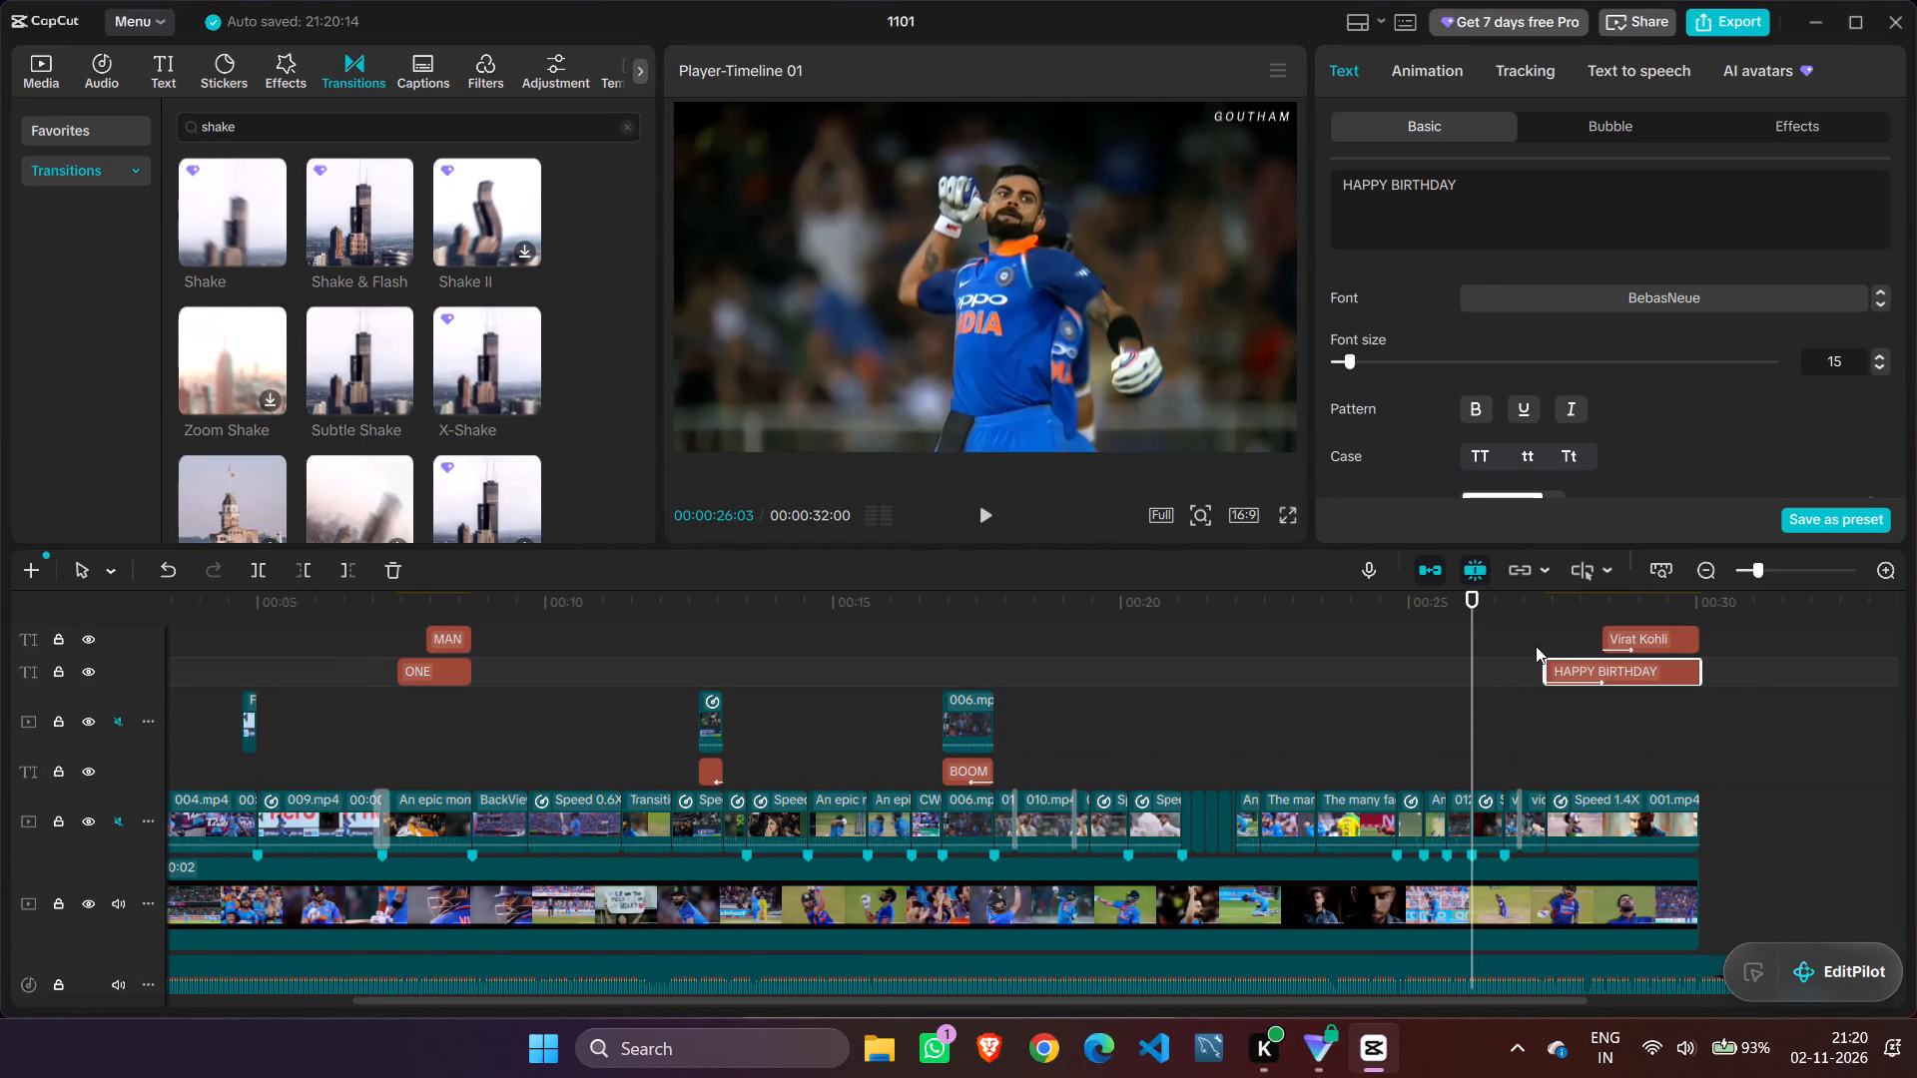
scroll(1536, 646, down, 2)
drag(1473, 645, 1420, 643)
click(987, 517)
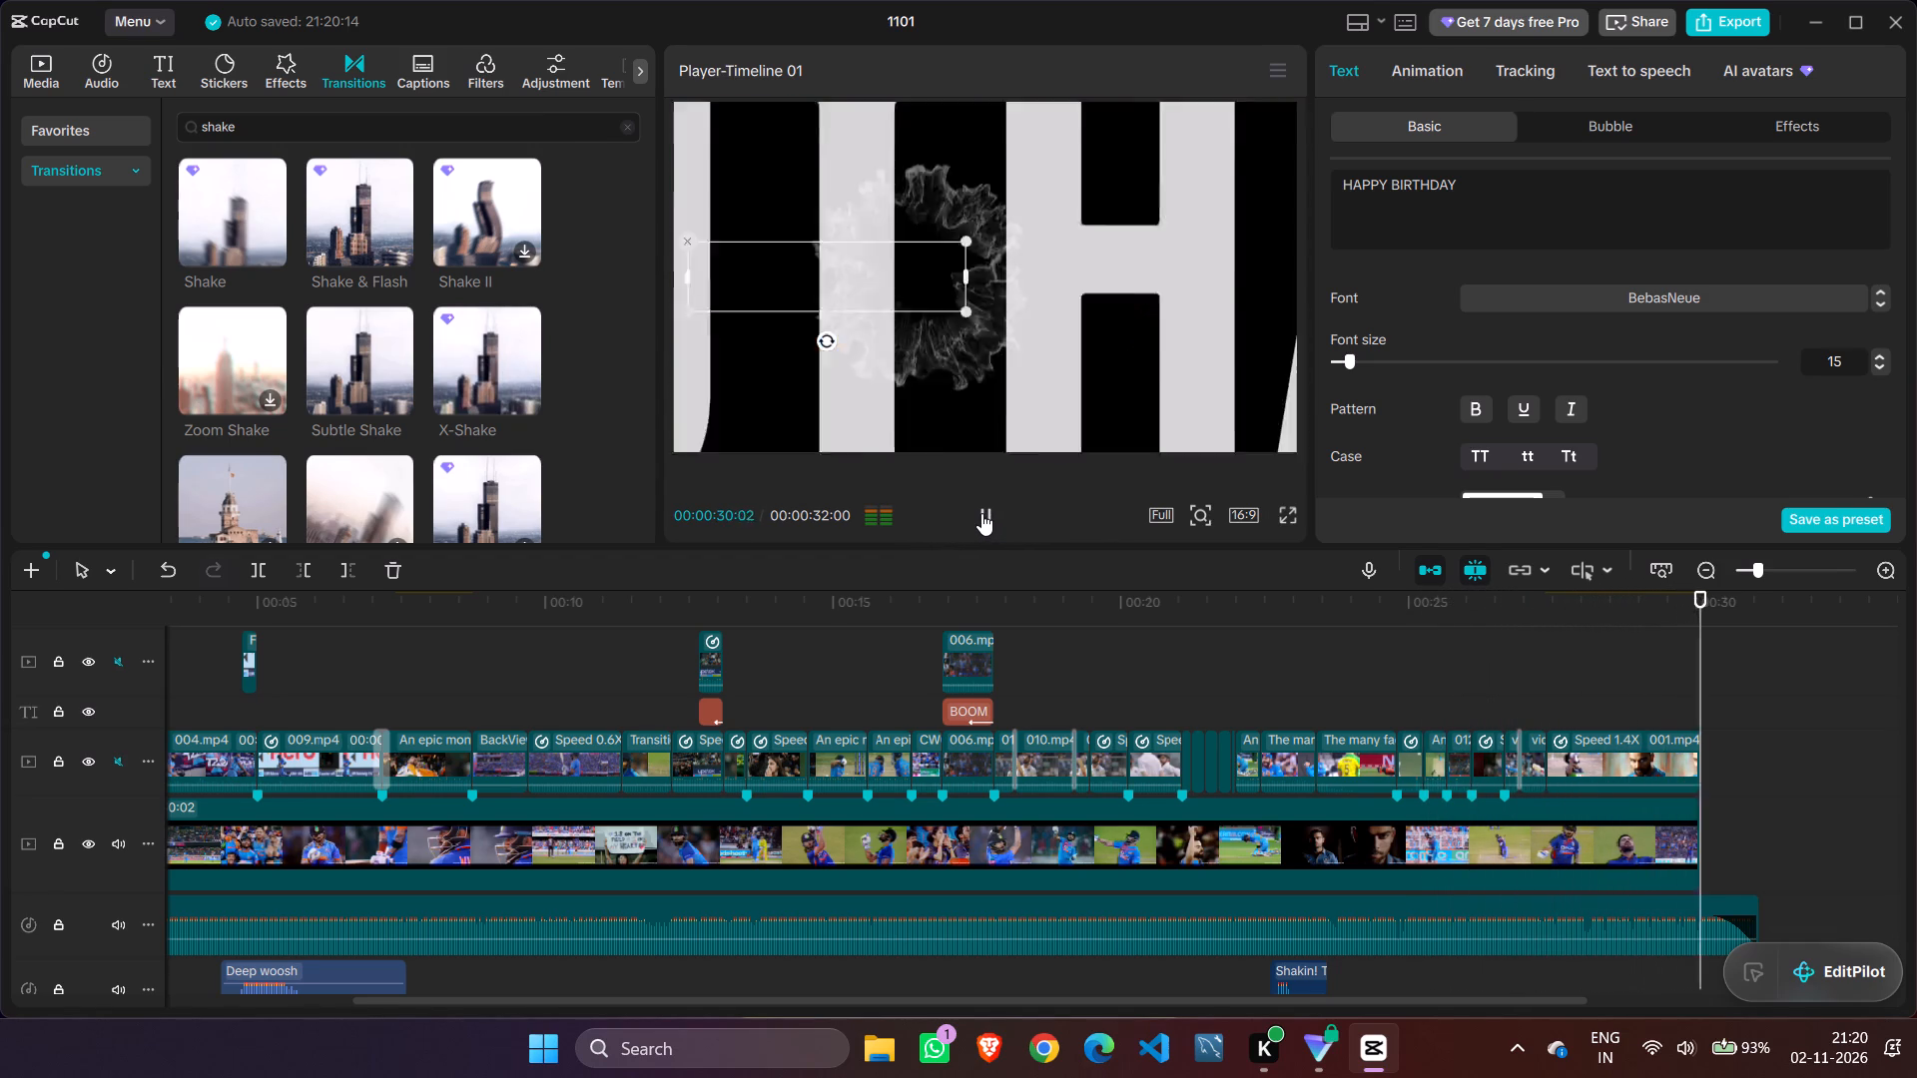
click(981, 513)
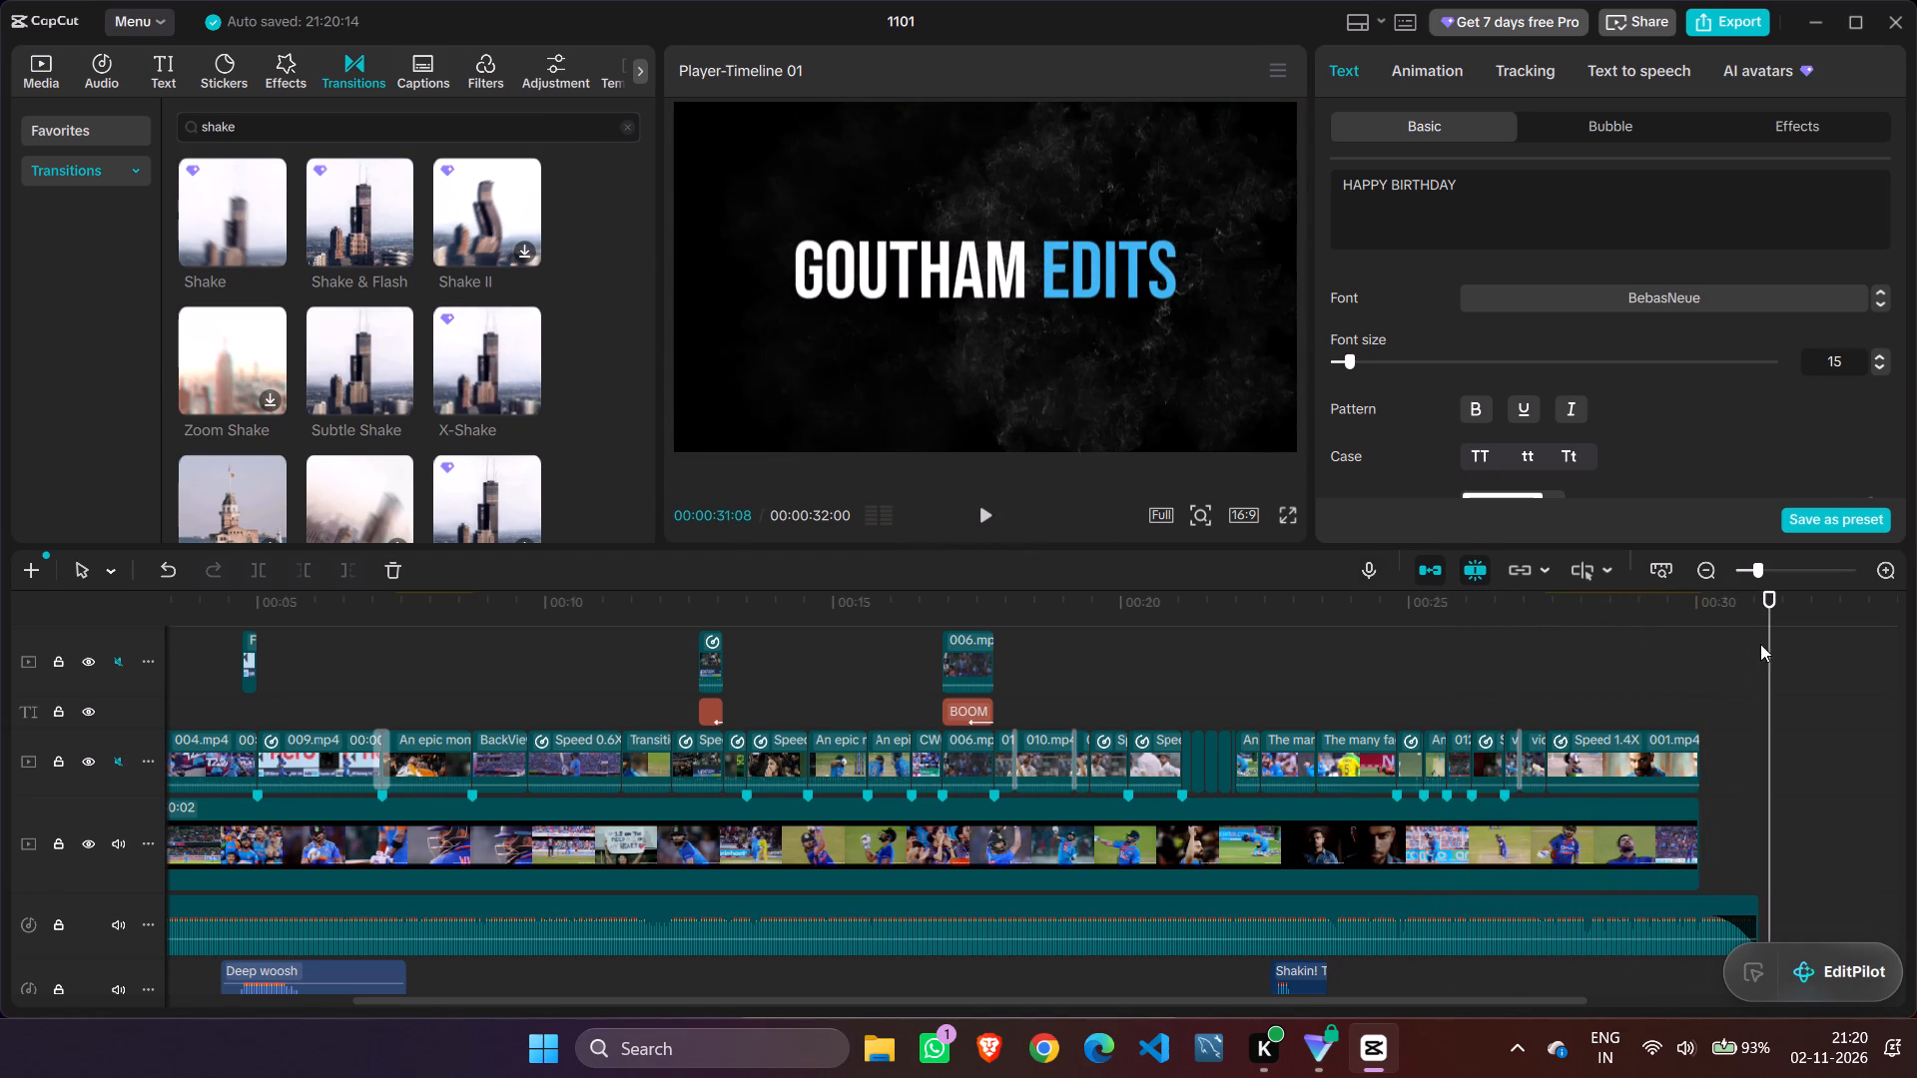
Play the whole edit from the beginning to about 00:00:24, and scrub back over the clips around 00:00:21.
drag(1770, 645, 606, 645)
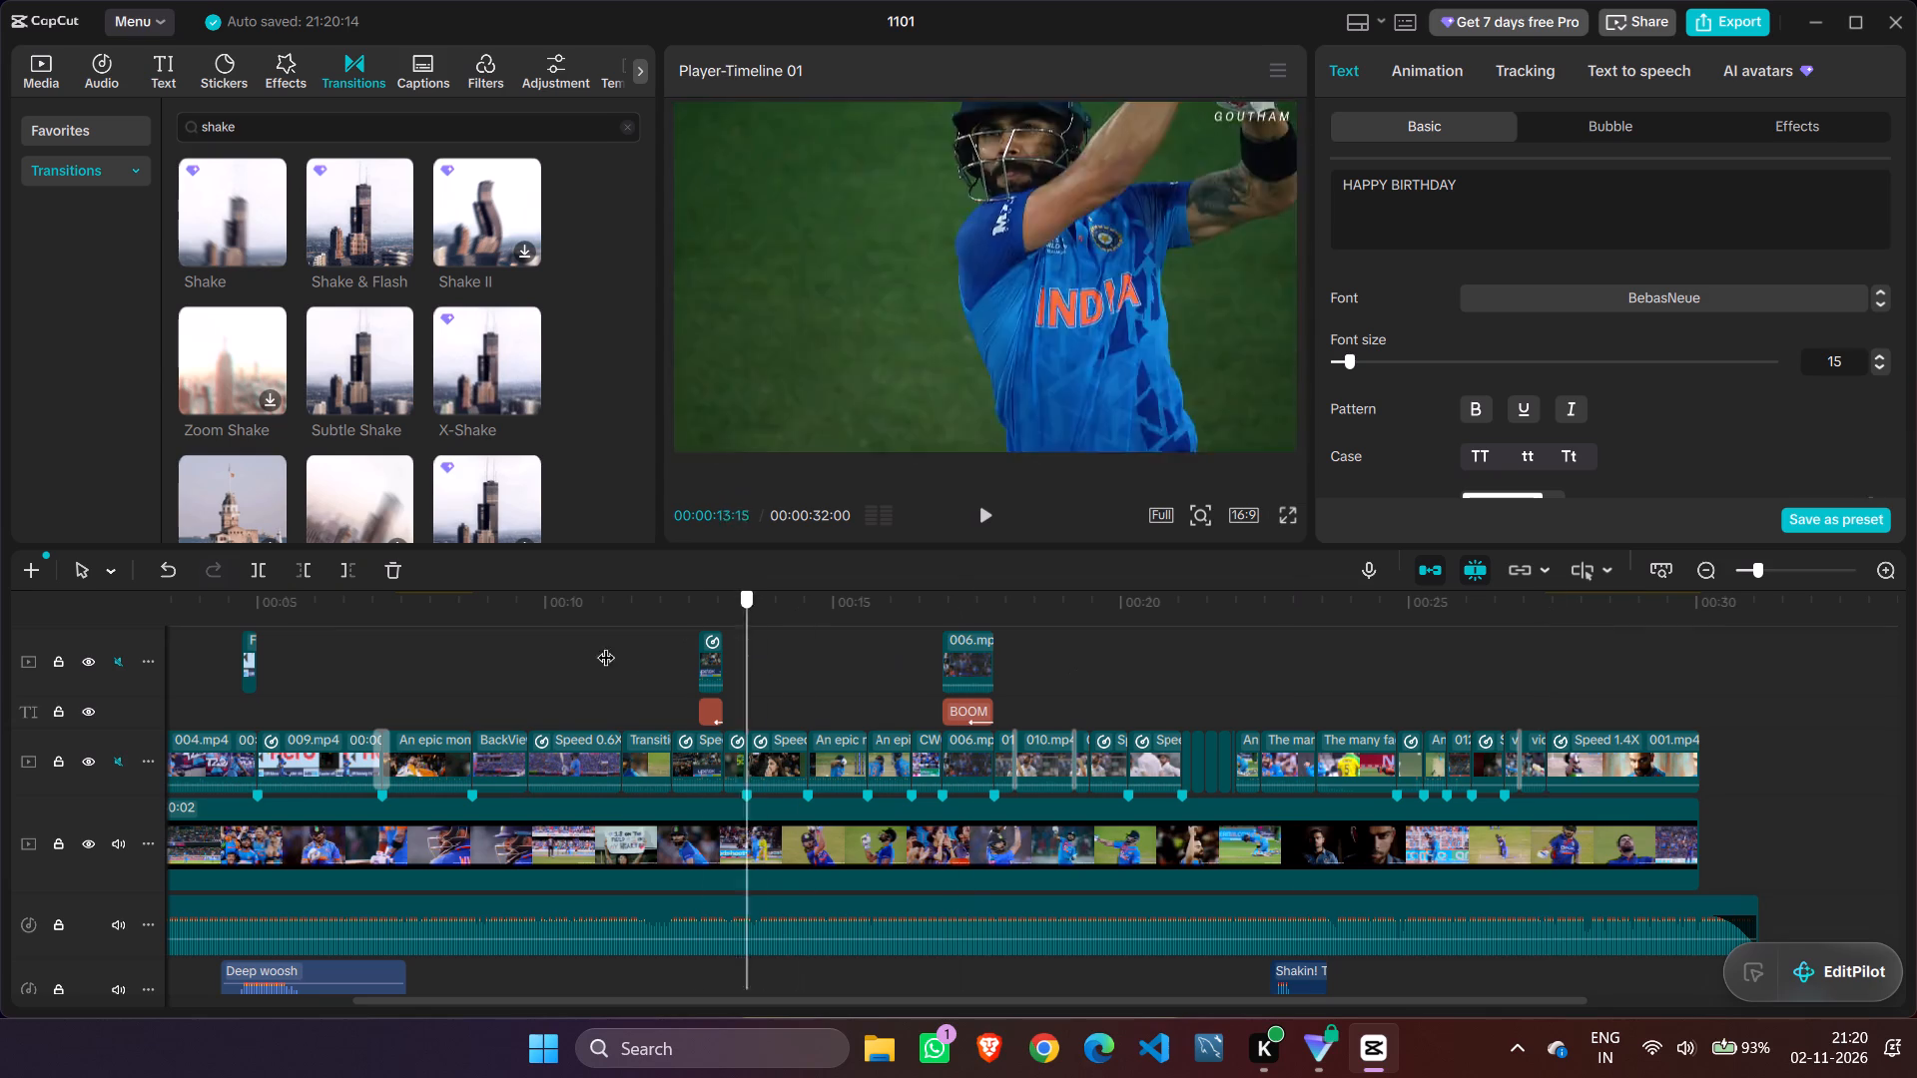
drag(606, 645, 50, 632)
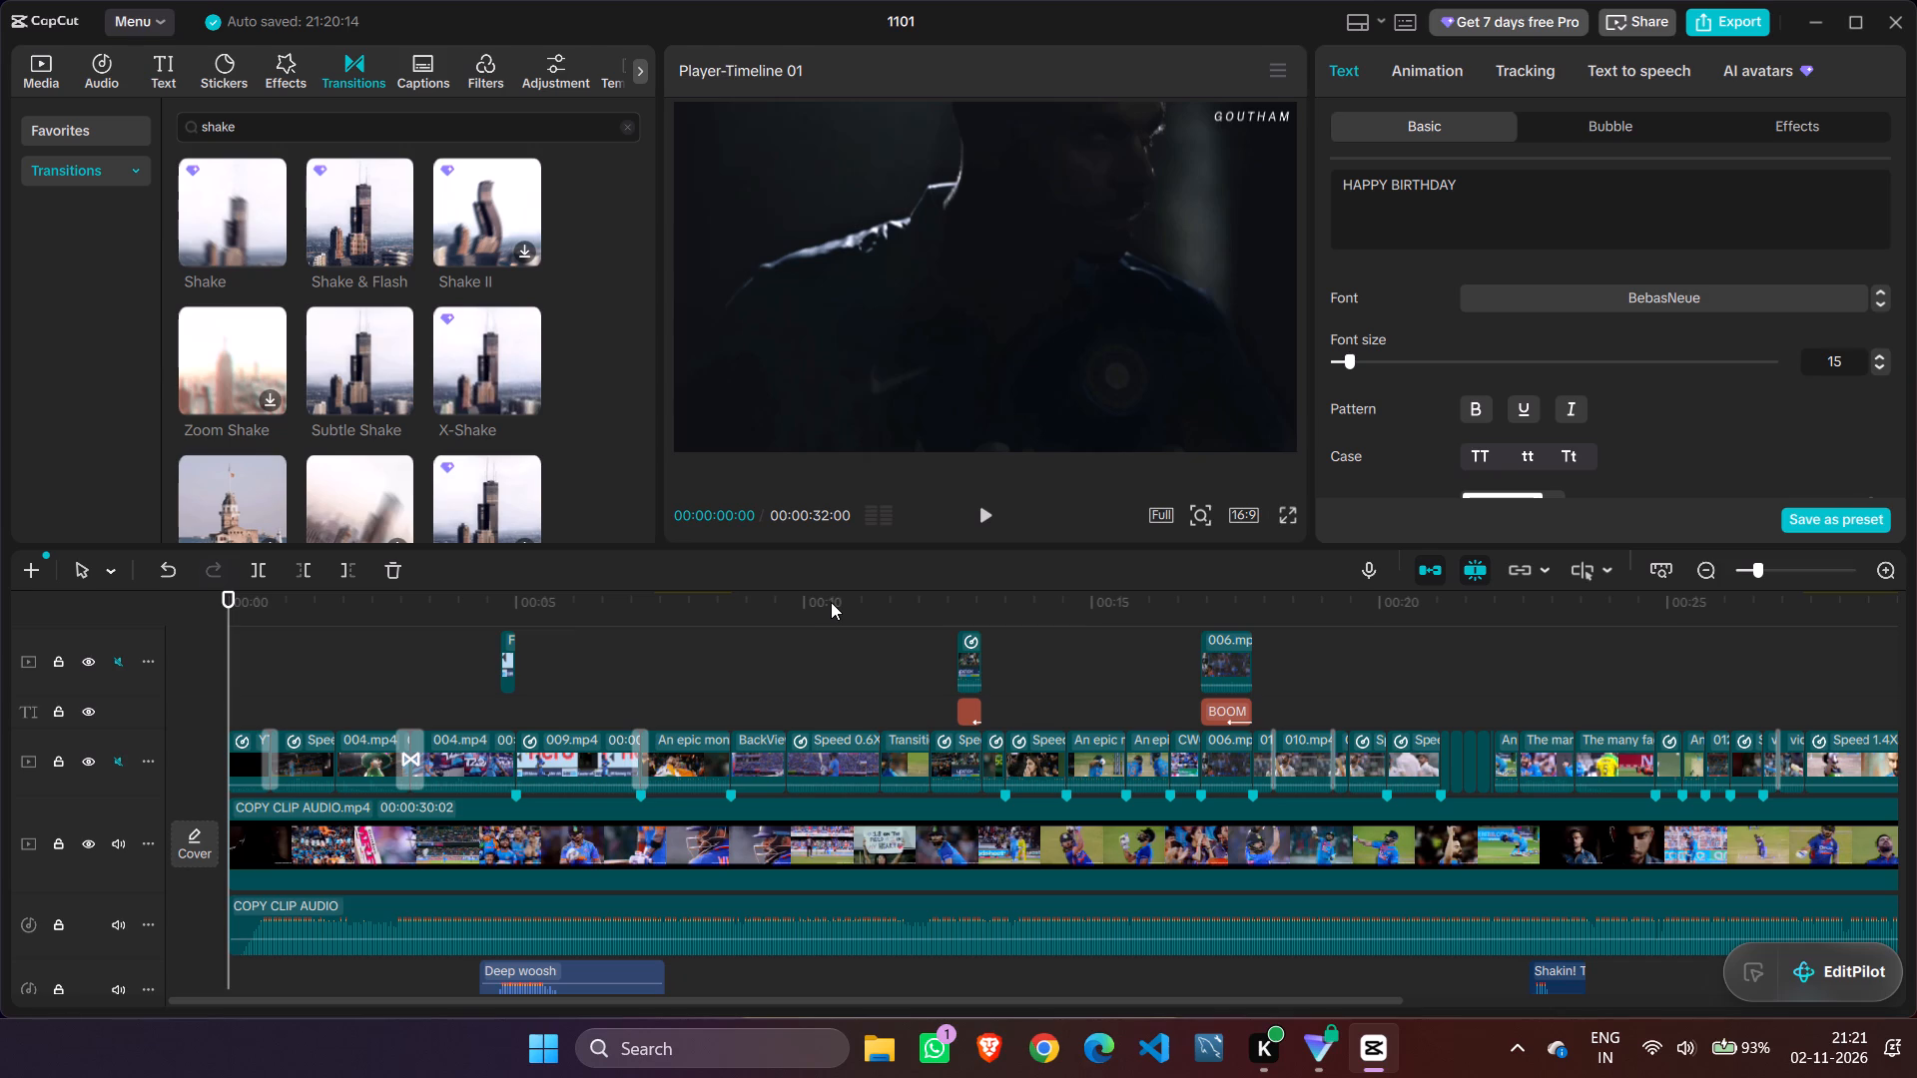
click(988, 517)
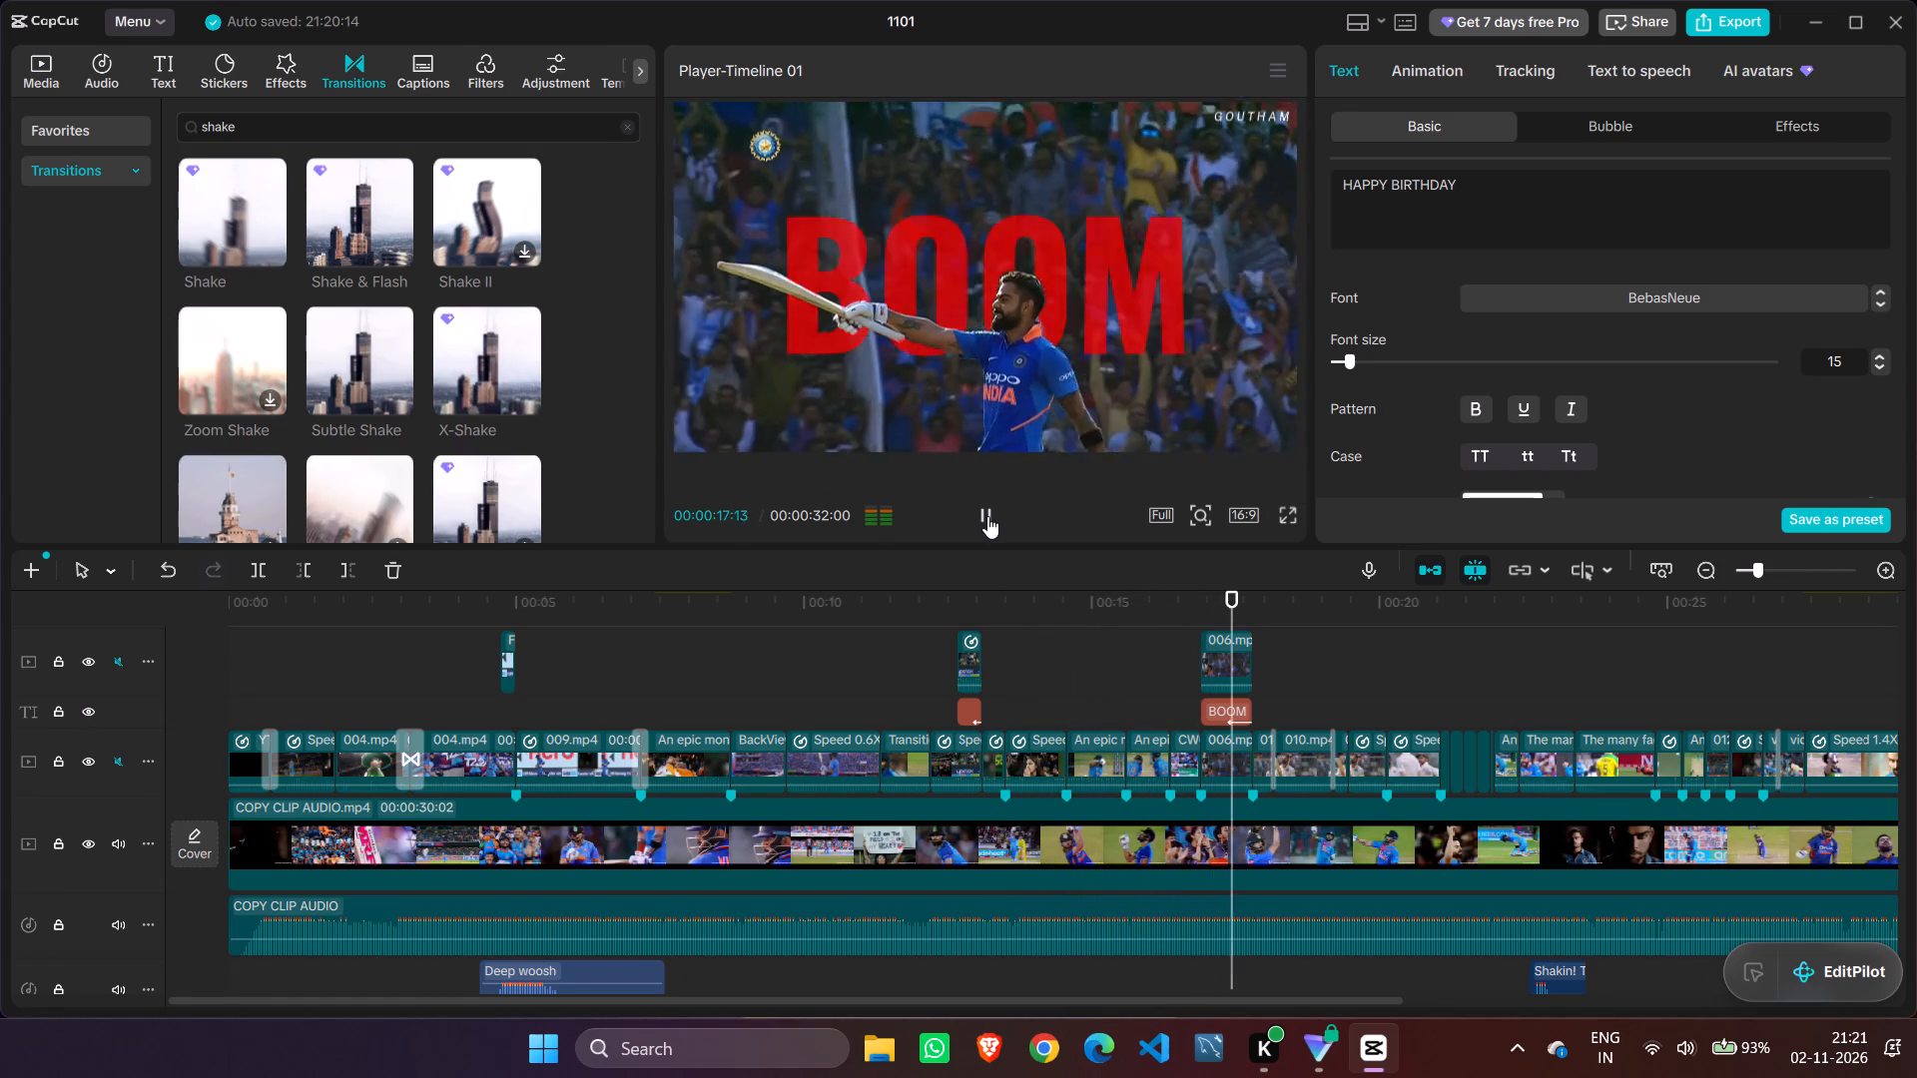
double_click(986, 516)
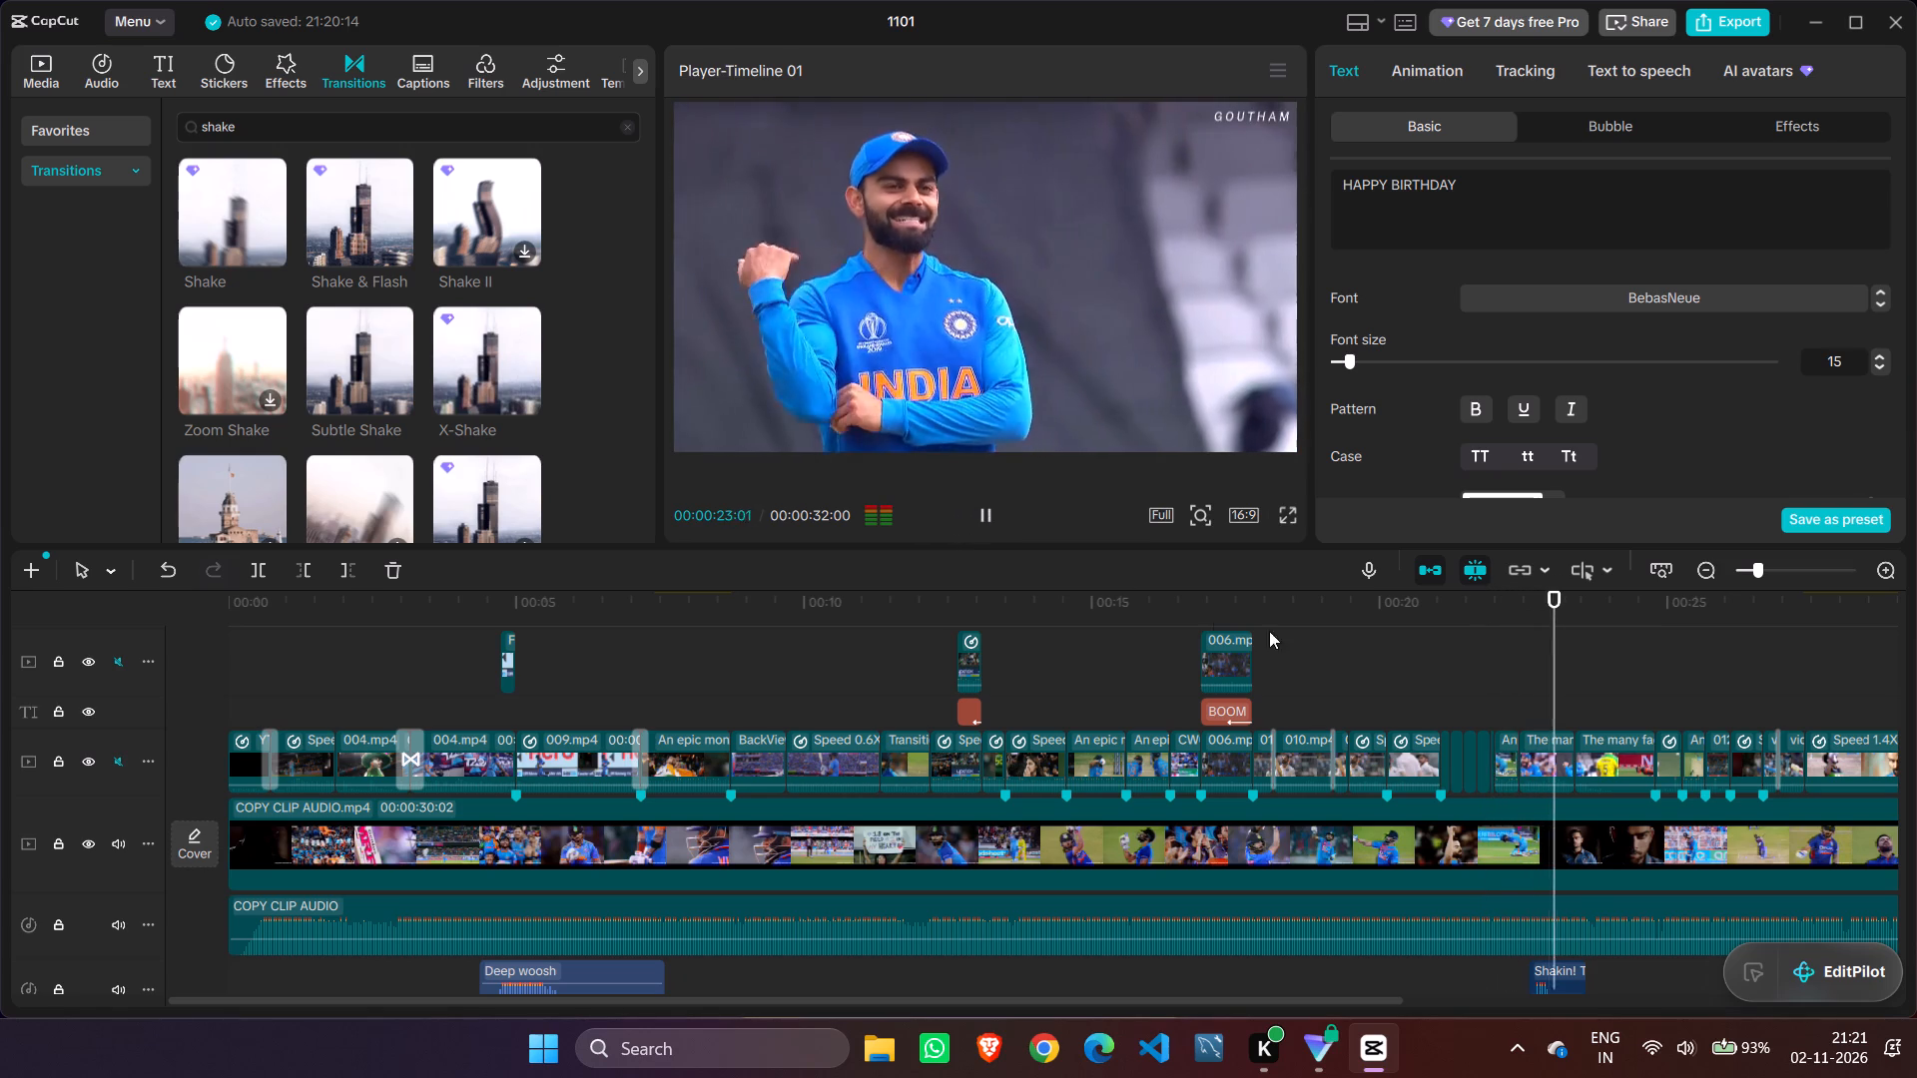
click(995, 517)
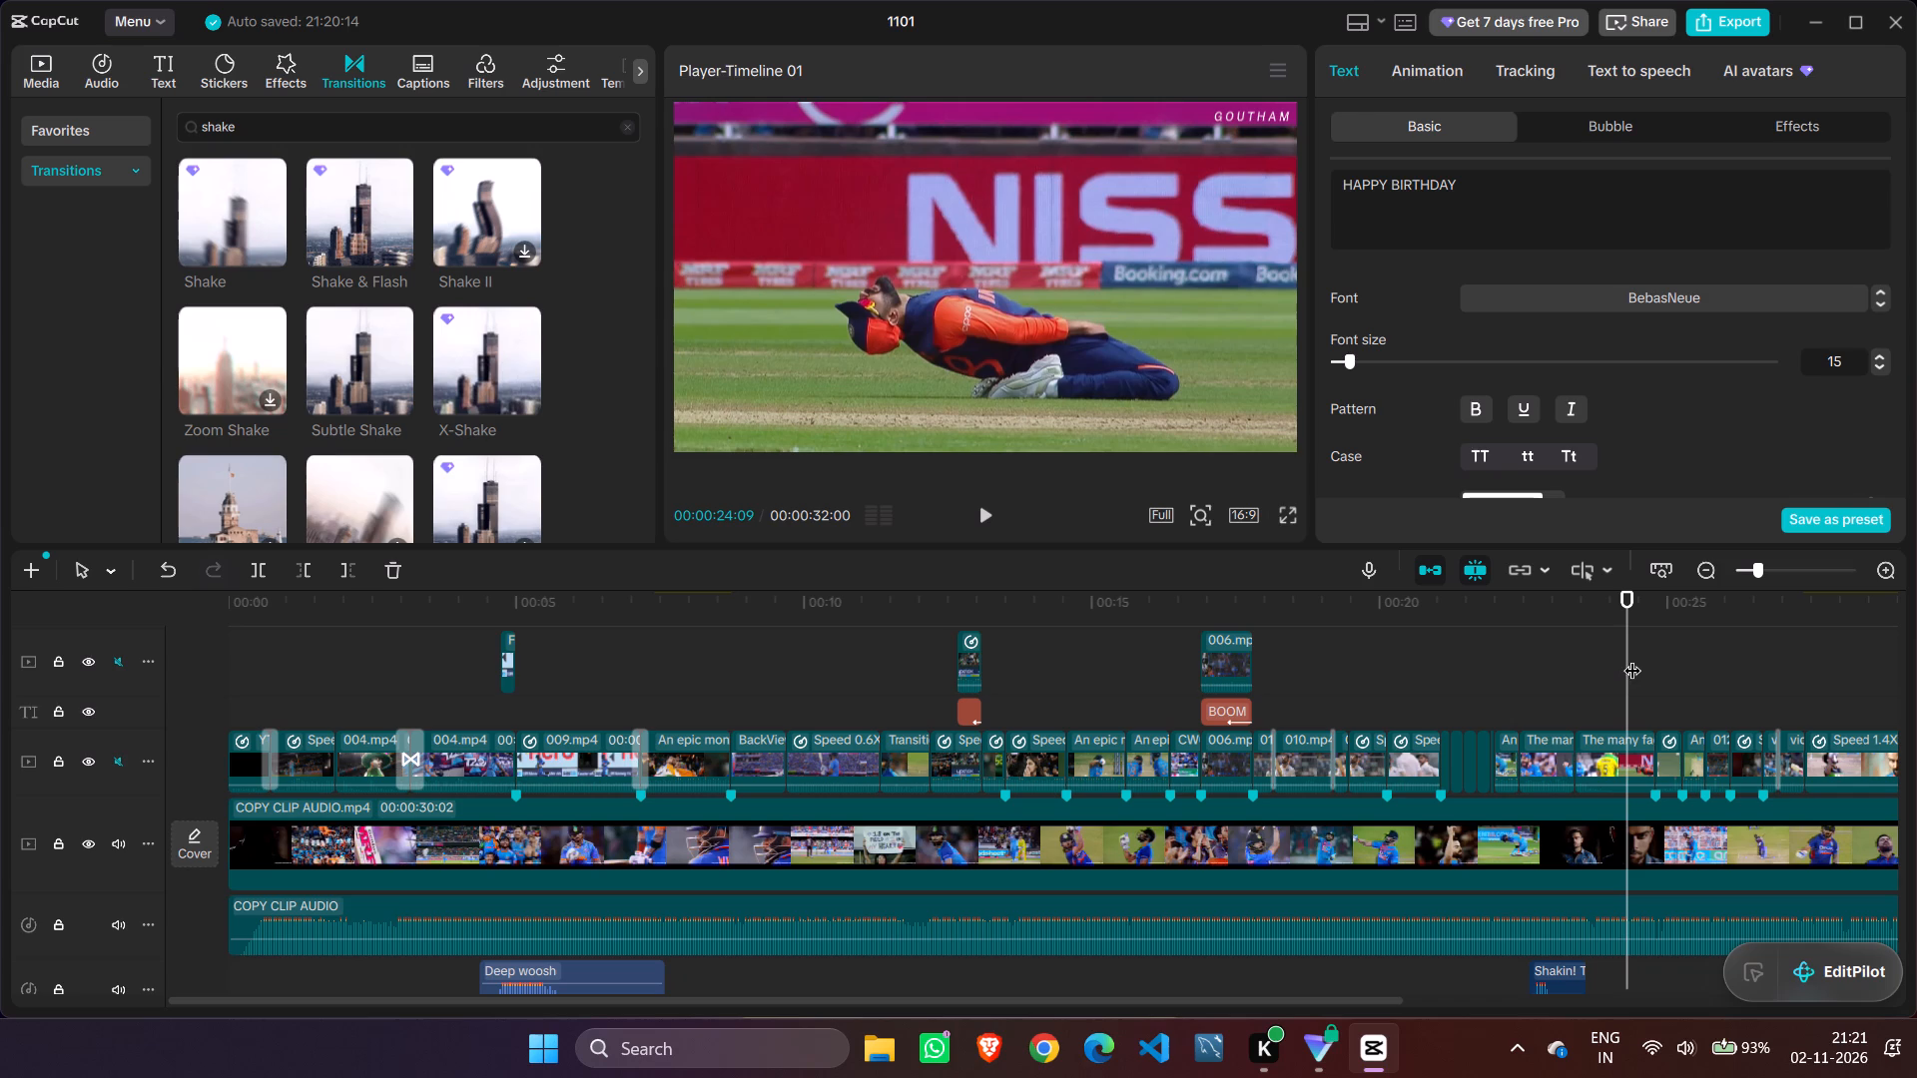
drag(1623, 654, 1469, 654)
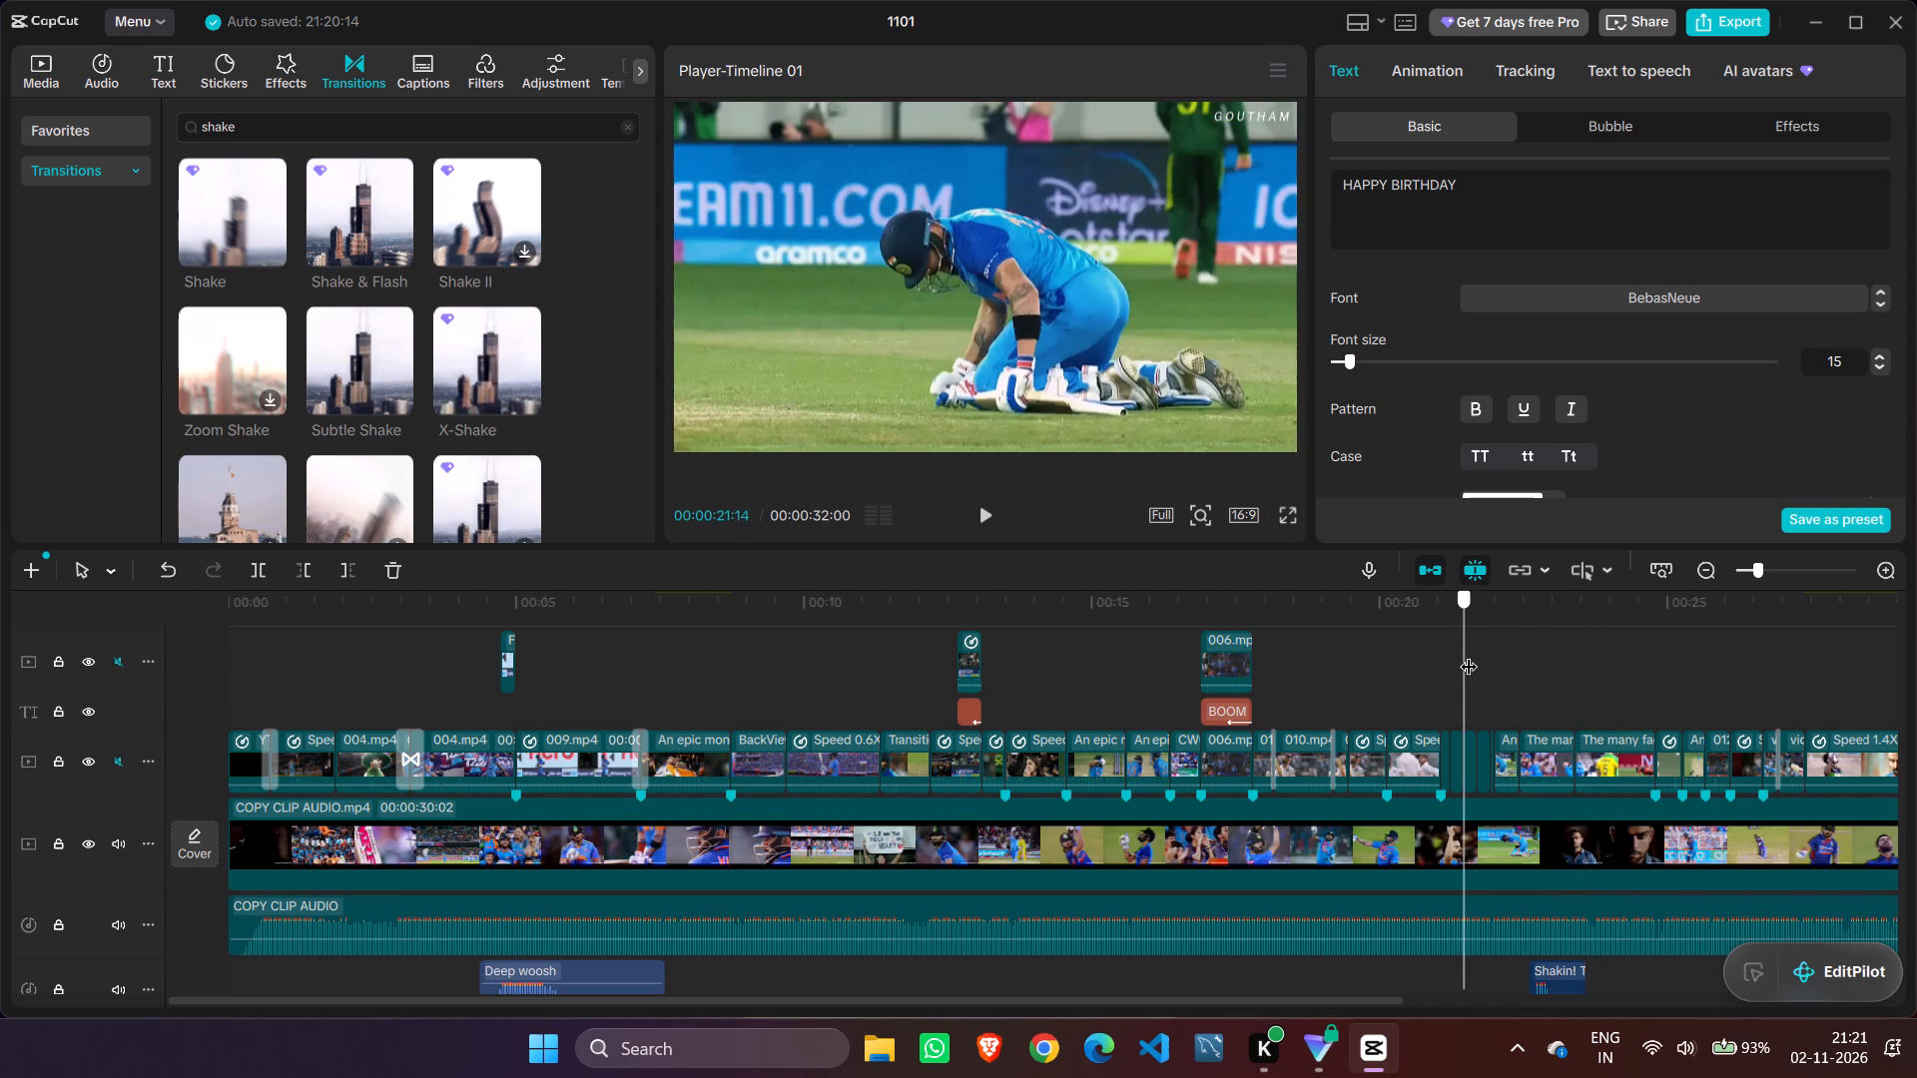
drag(1469, 654, 1441, 642)
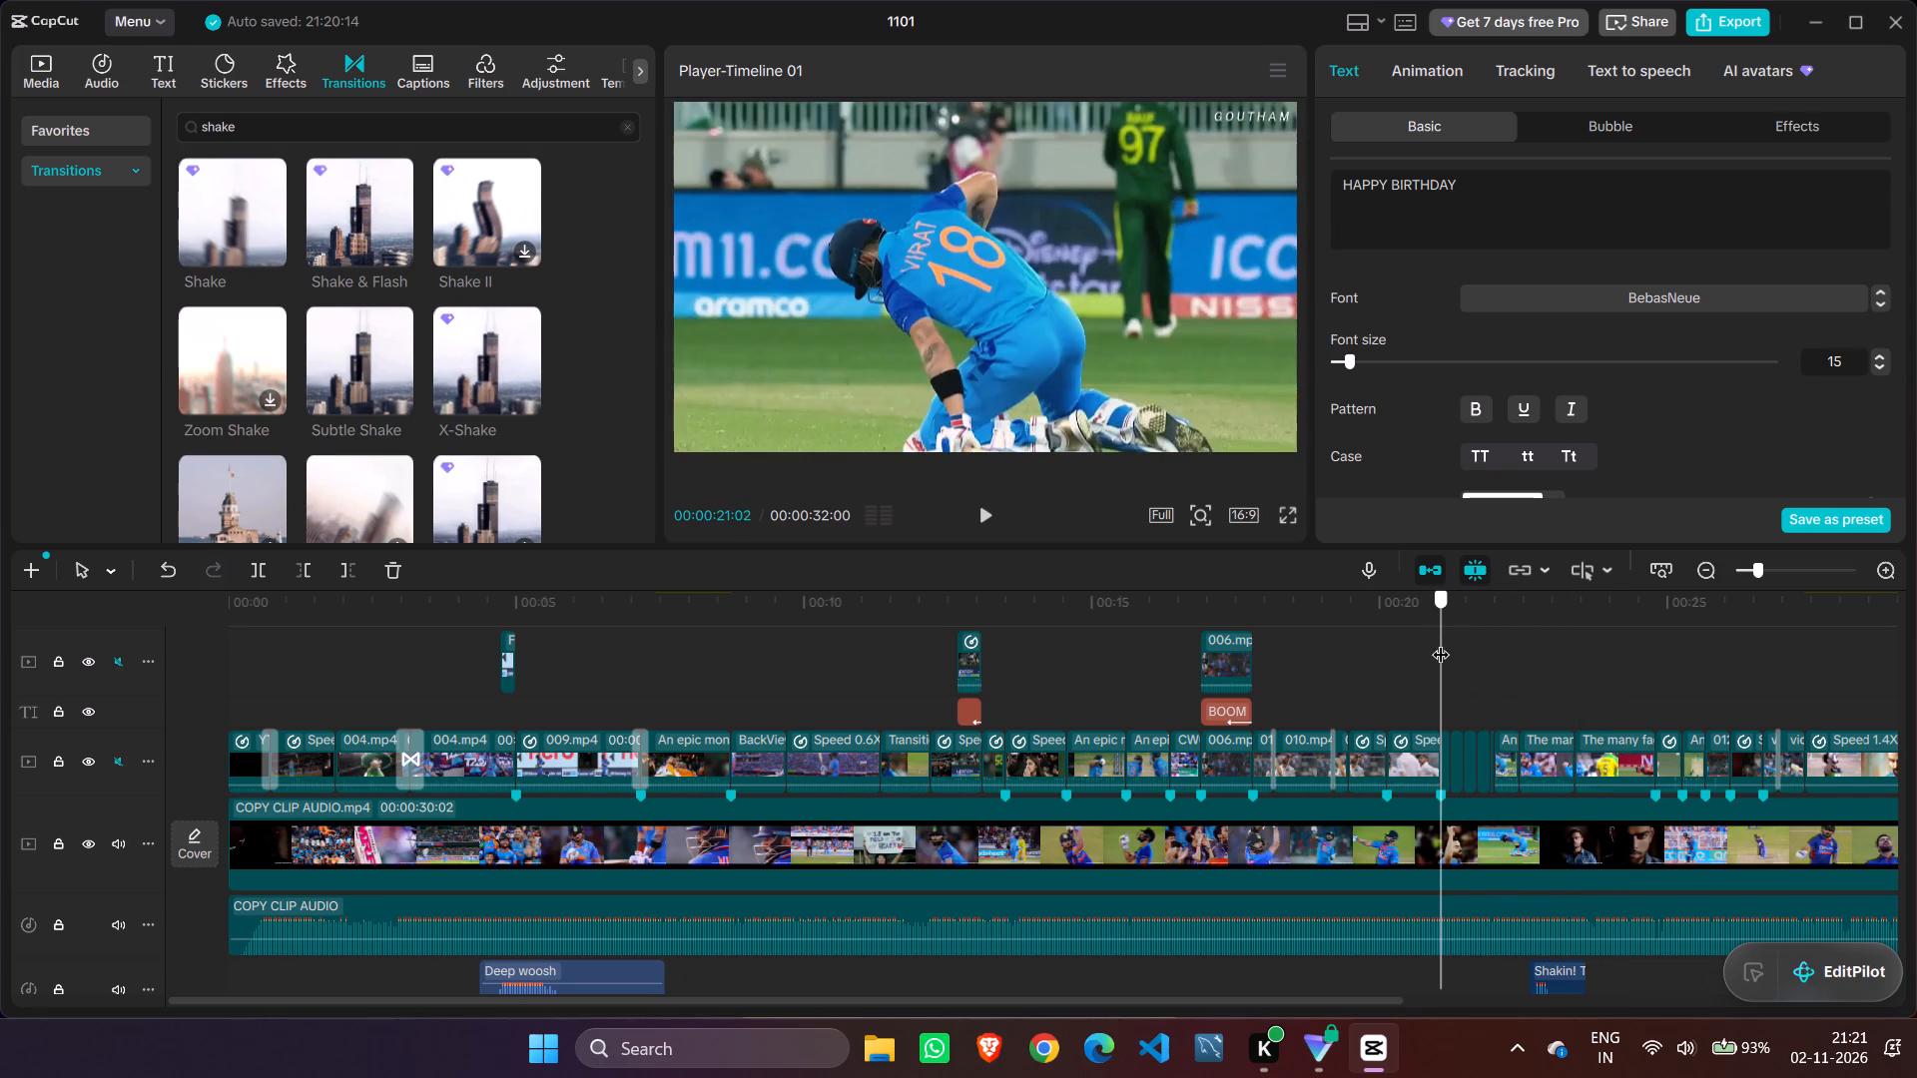
drag(1441, 642, 1403, 642)
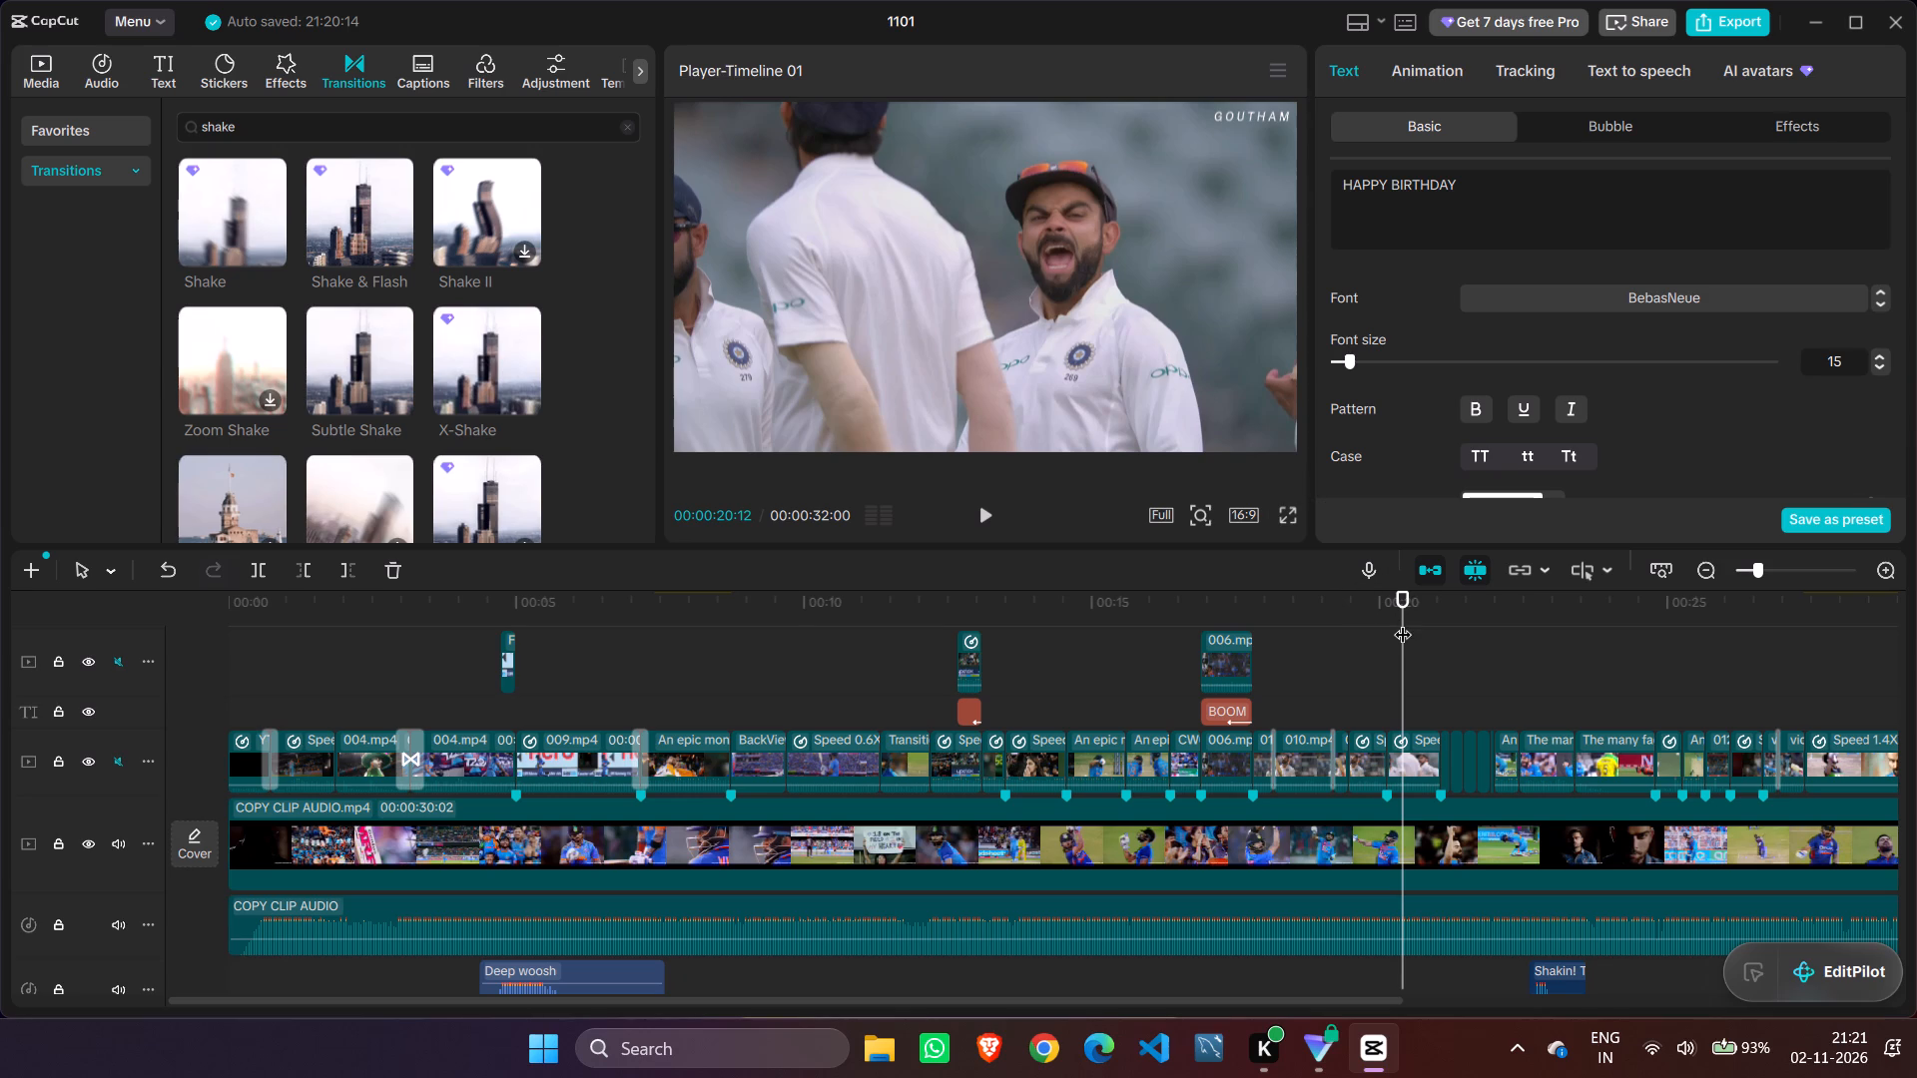
Replay the edit from the beginning, check the ONE title shot near 00:00:07, and restart playback from 00:00:00.
drag(1403, 622, 206, 658)
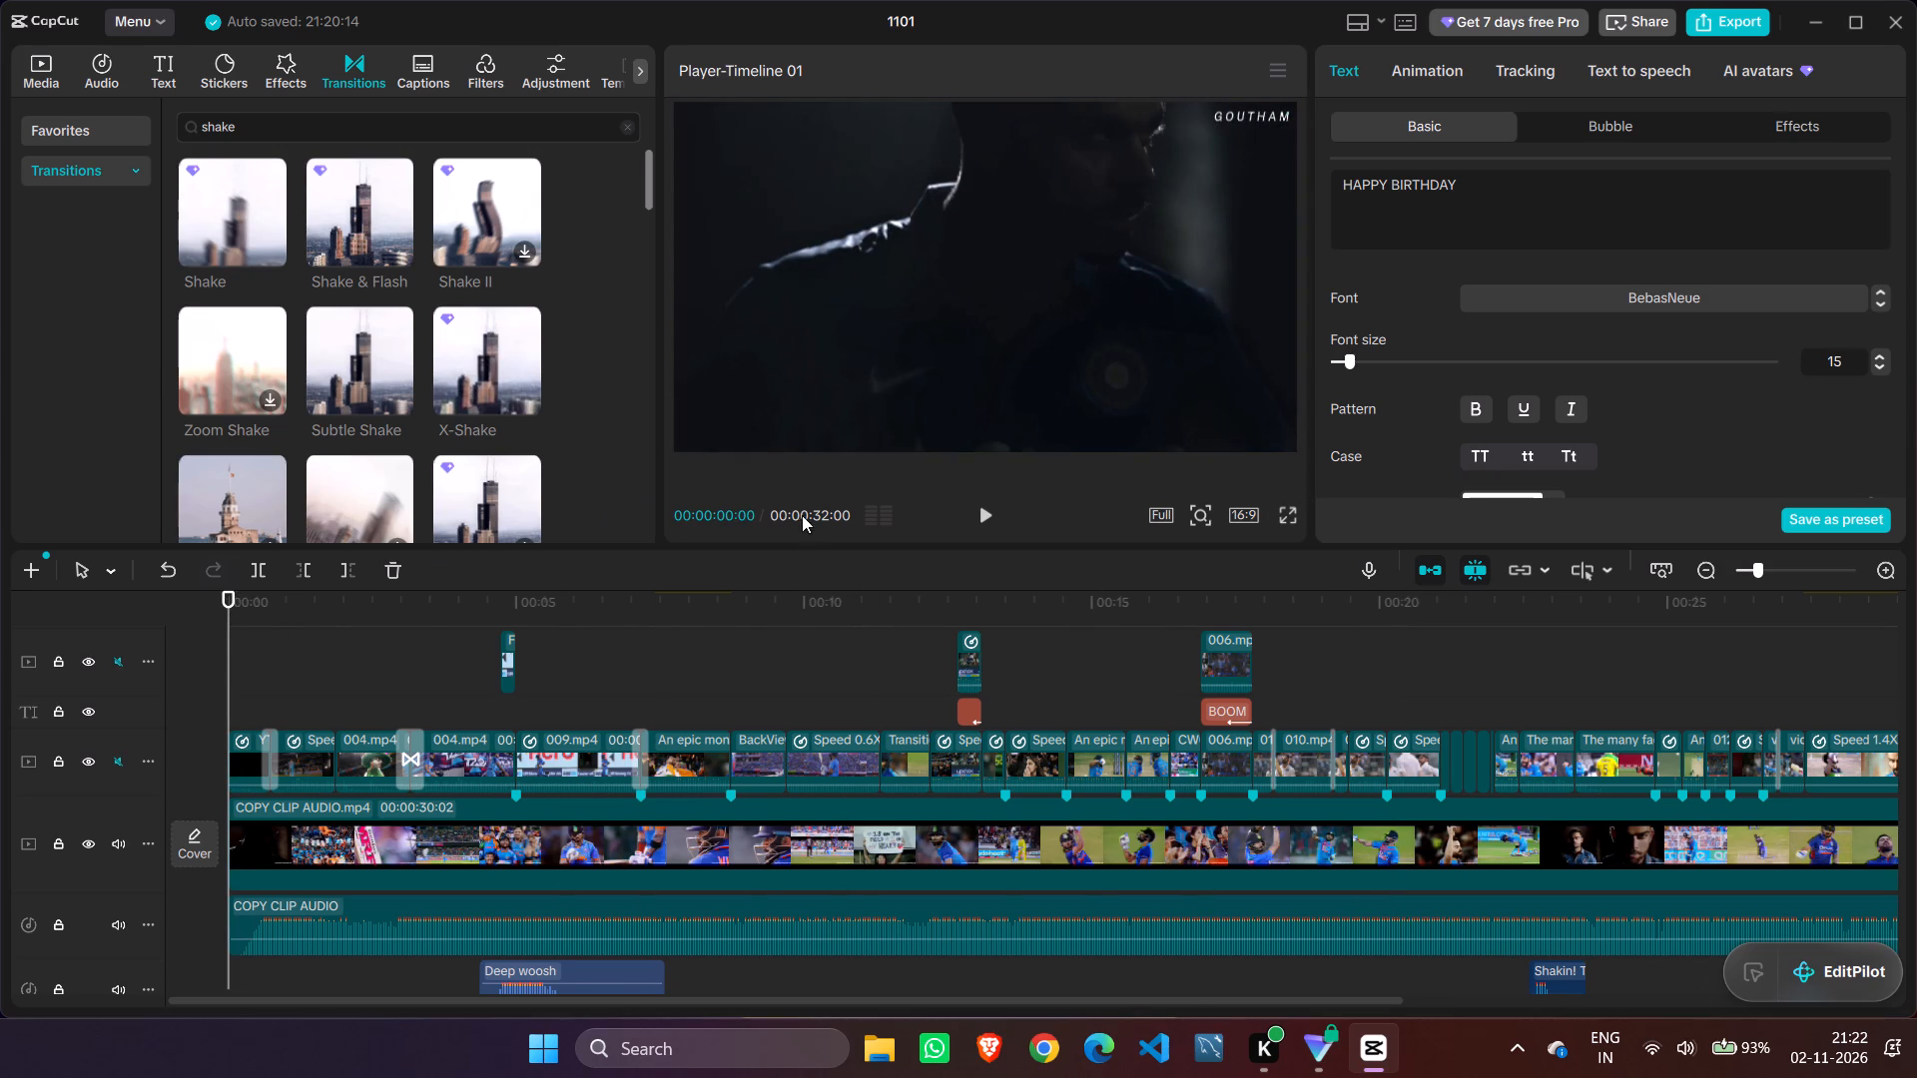
click(978, 504)
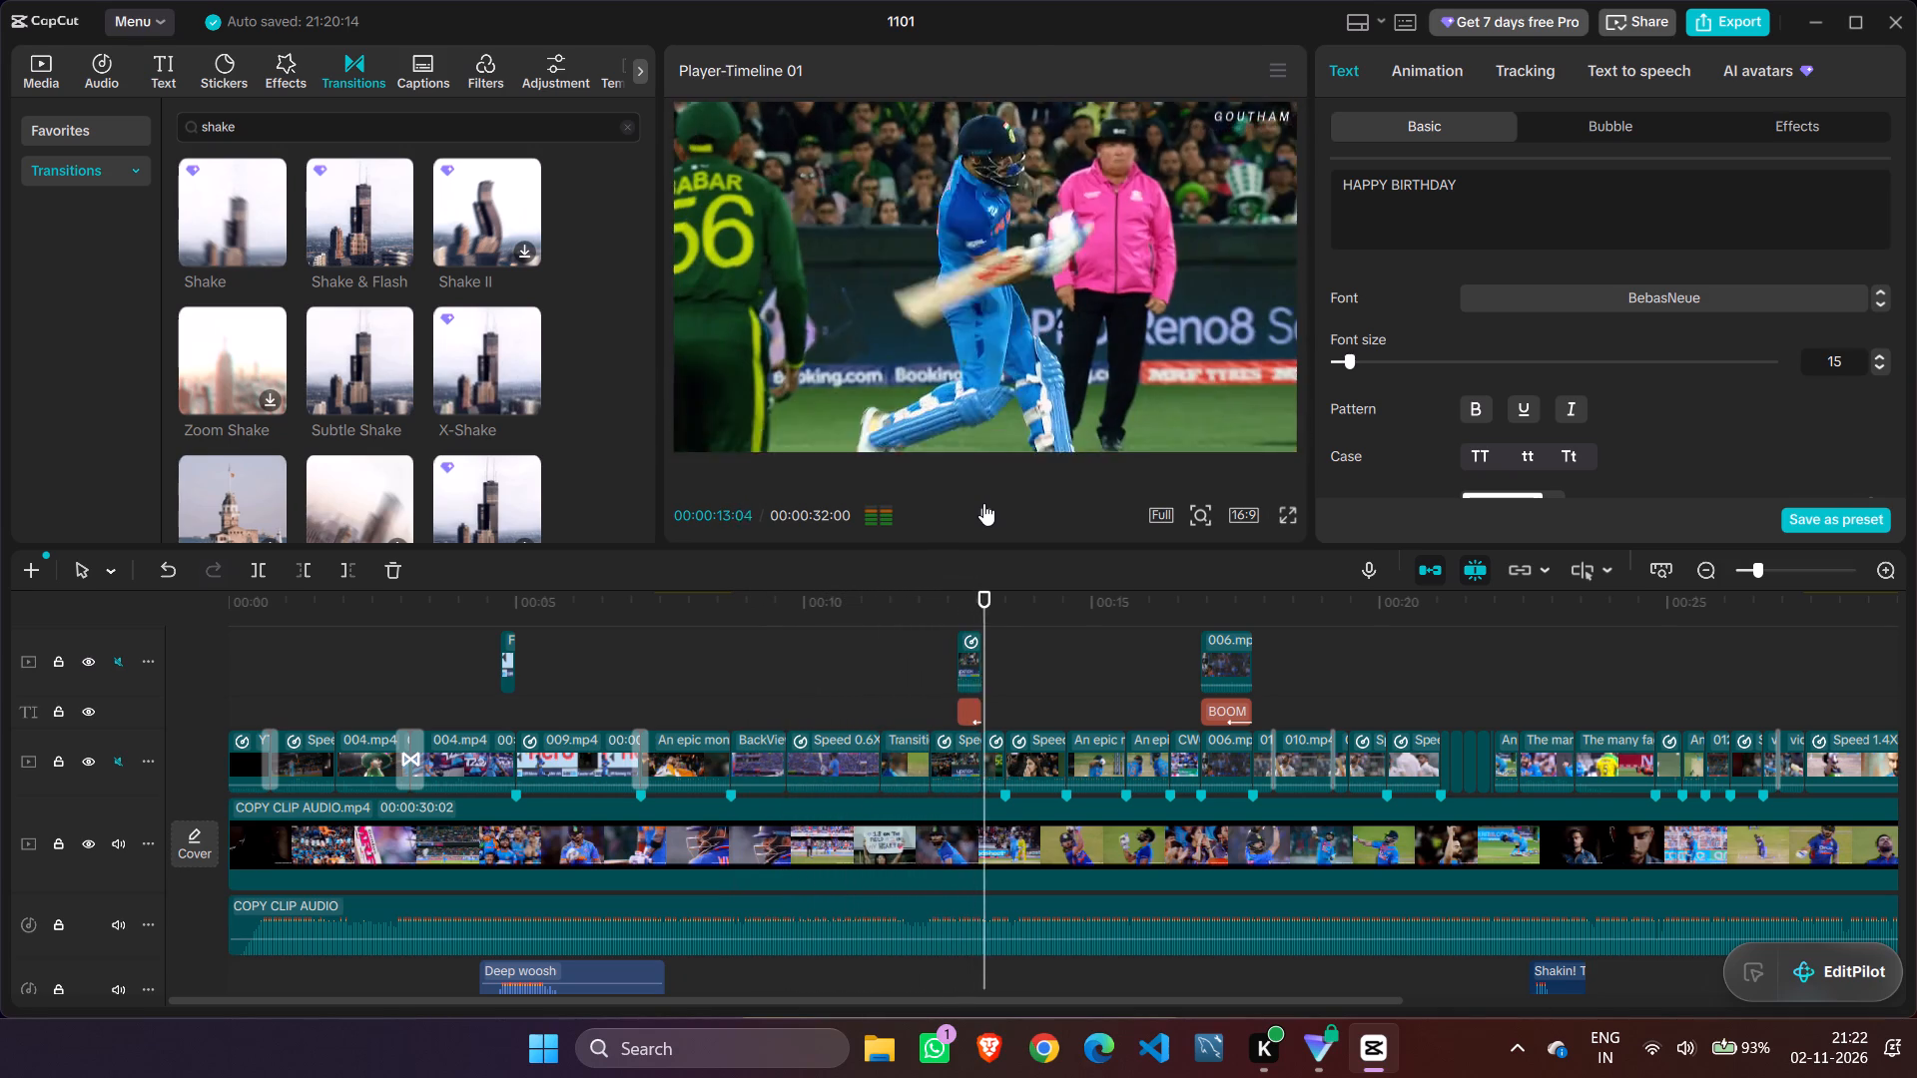
click(983, 503)
drag(1005, 609, 661, 616)
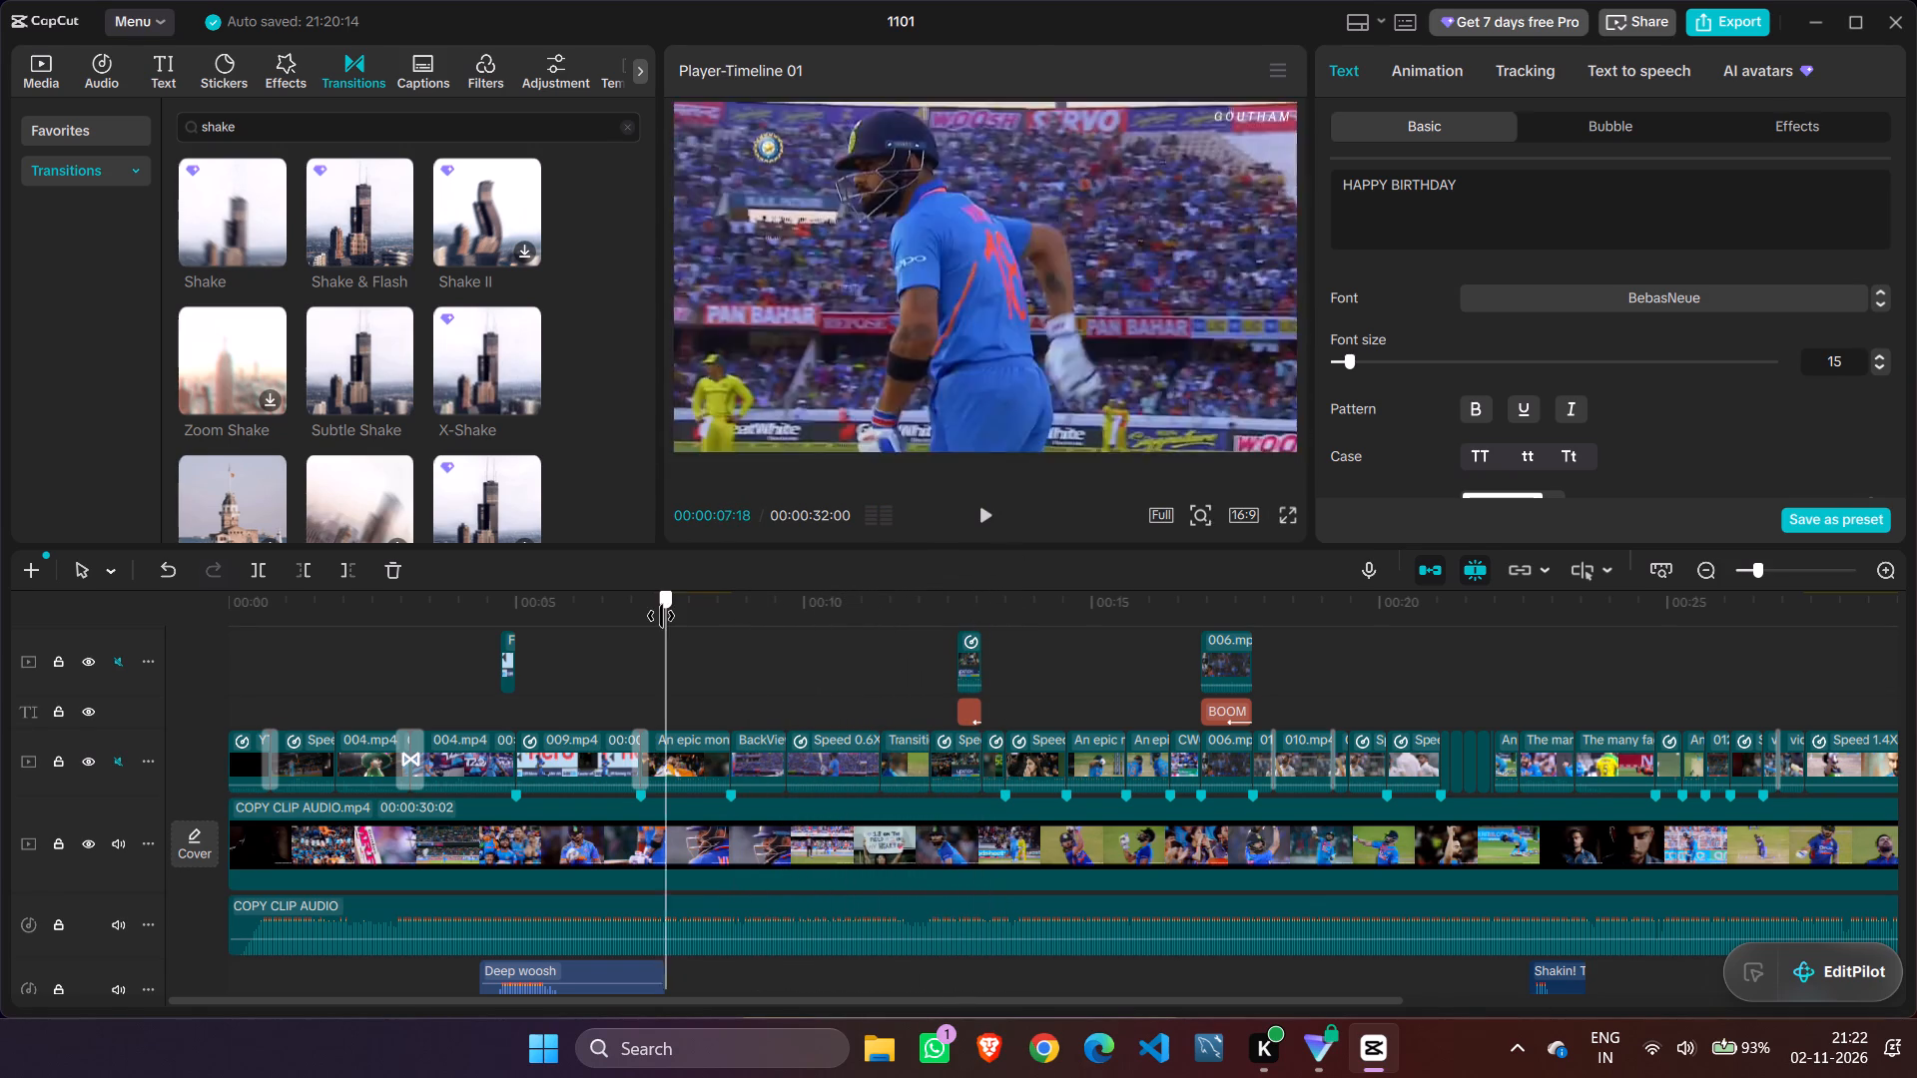
drag(661, 616, 659, 616)
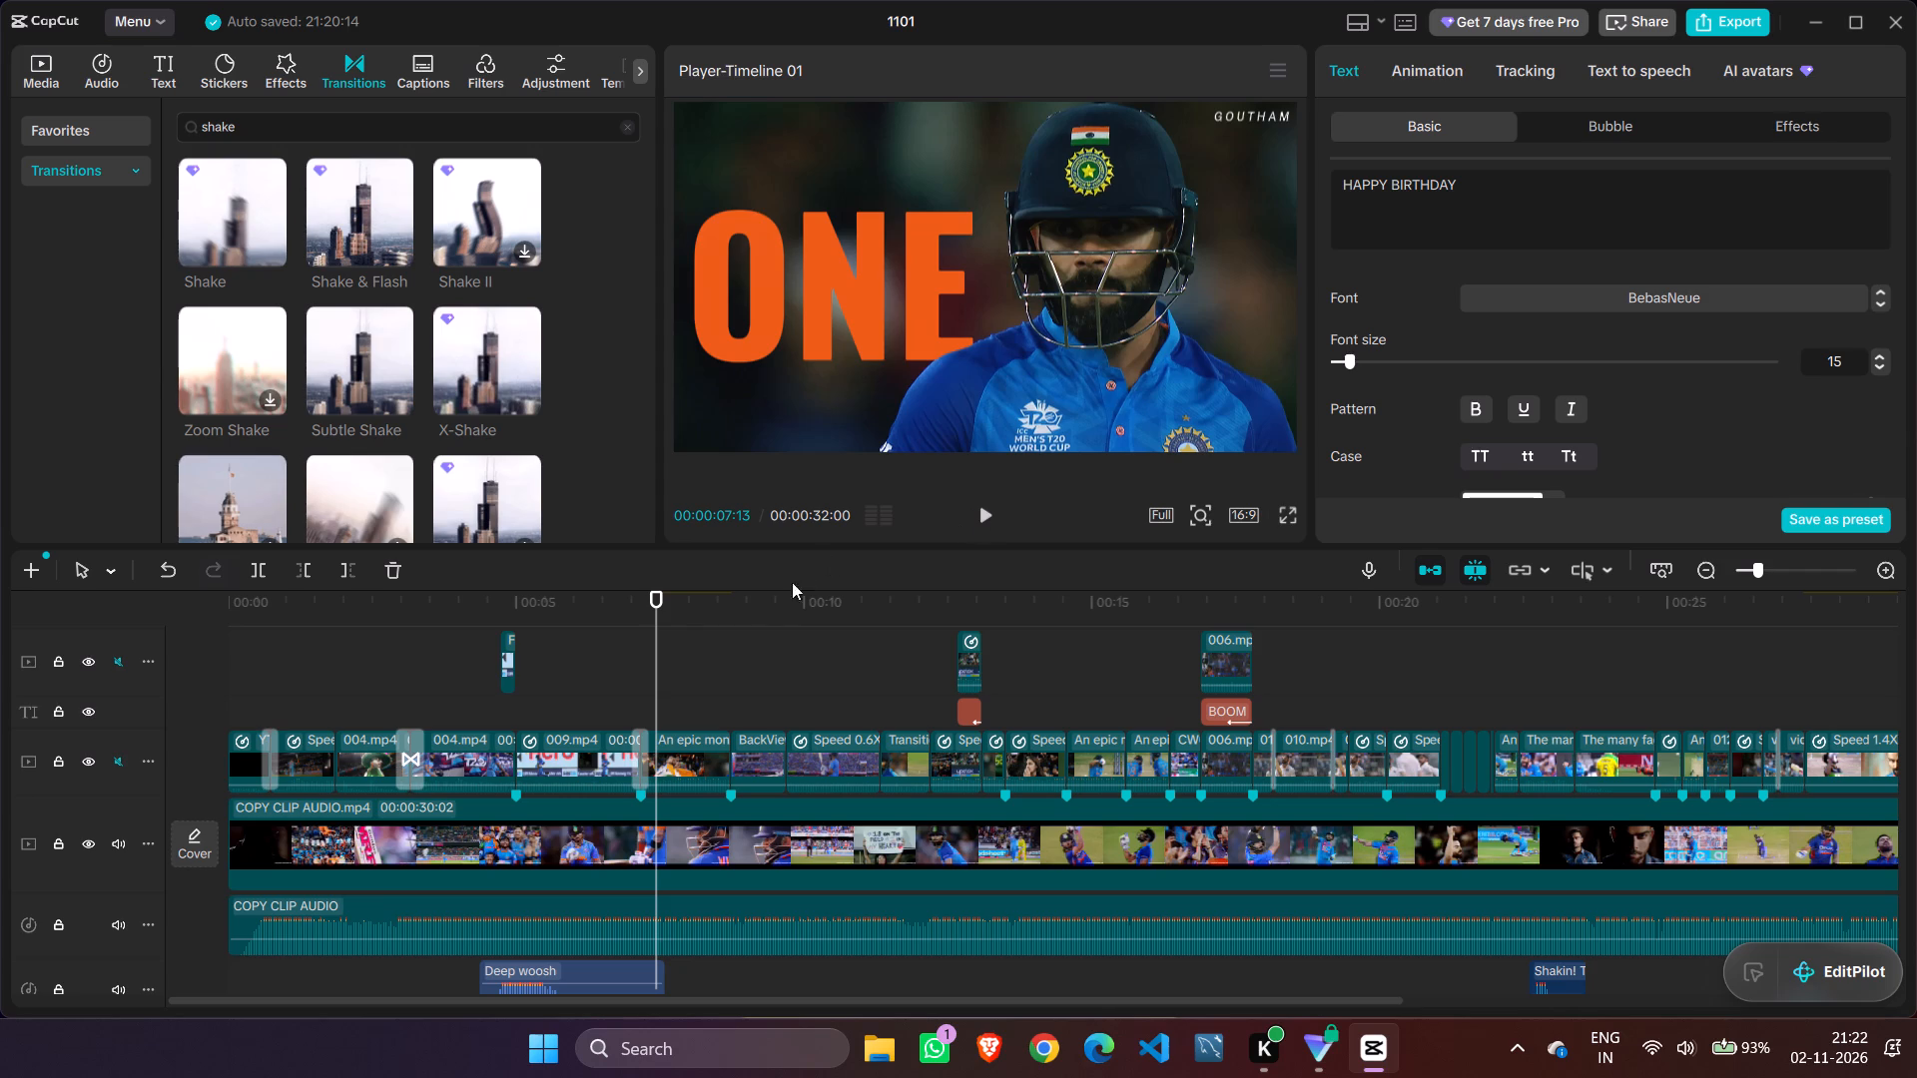
drag(658, 635, 183, 656)
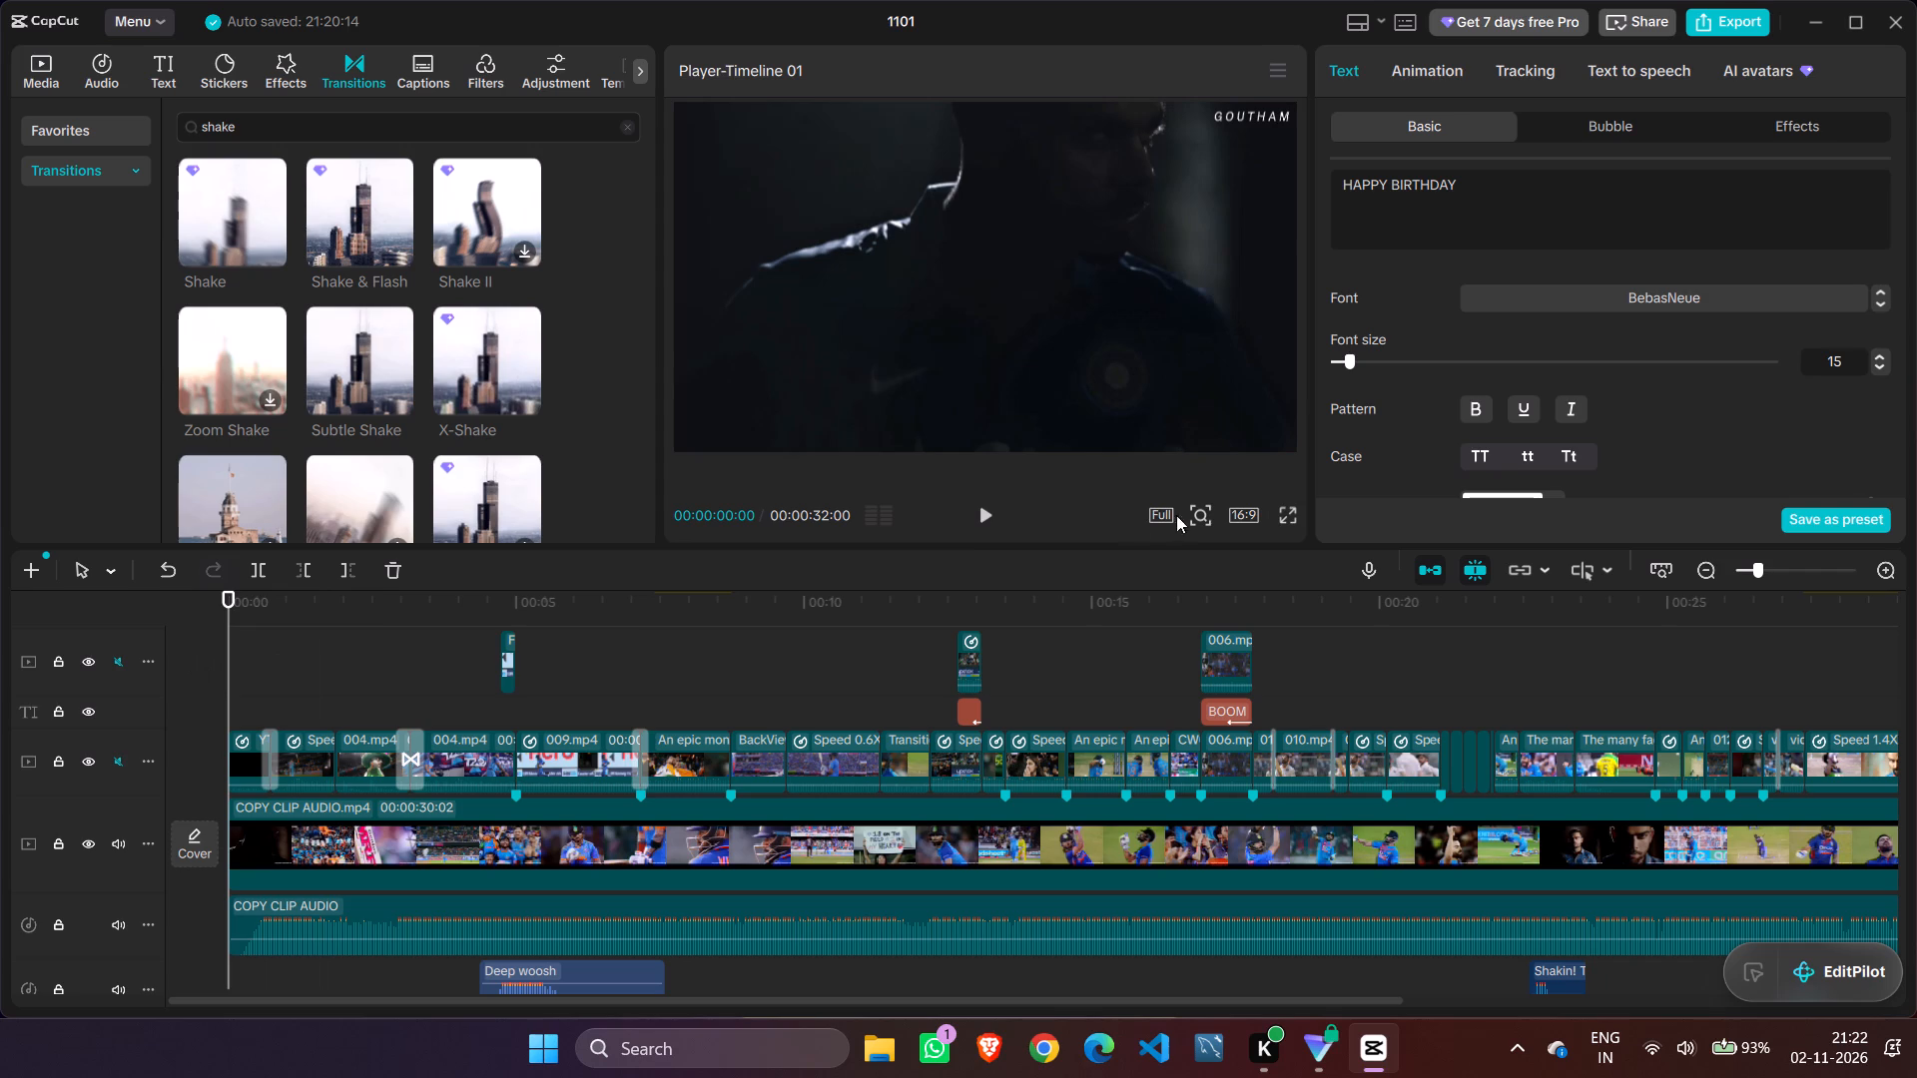
click(976, 520)
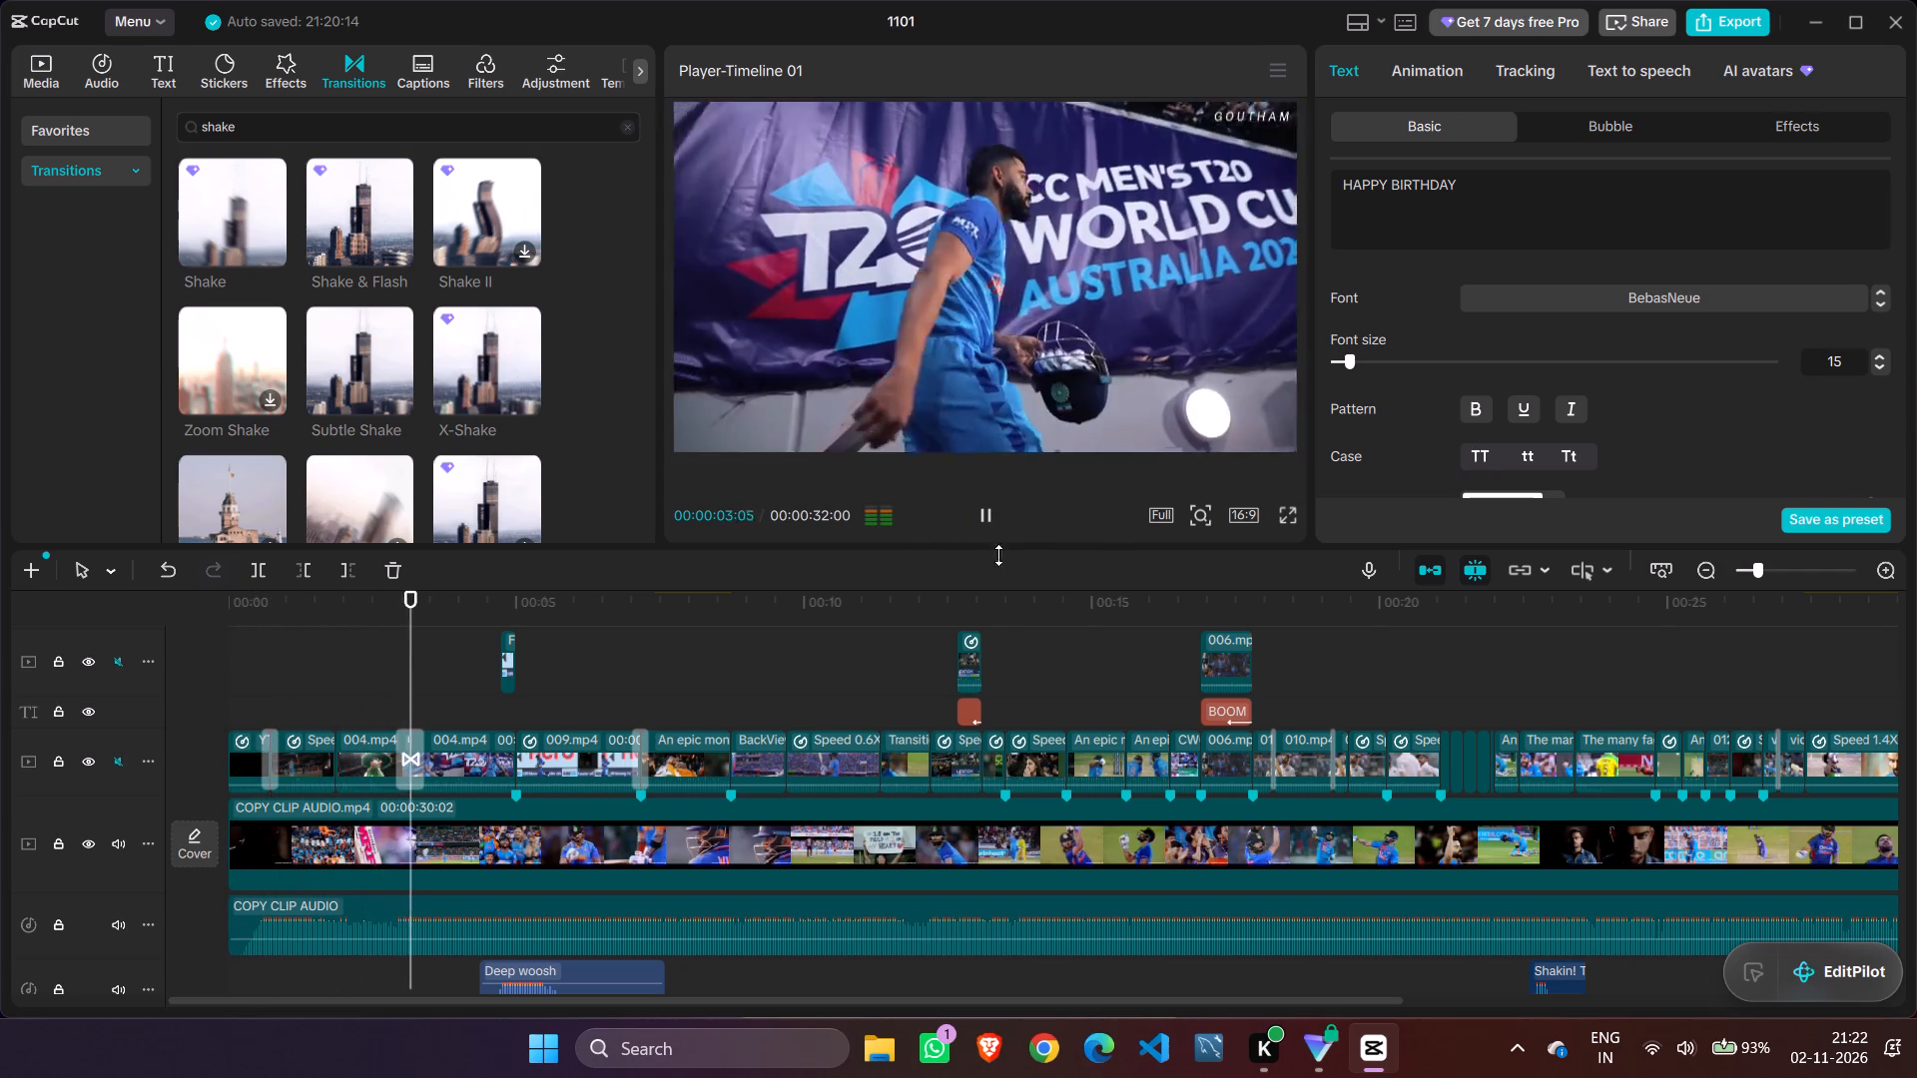
Pause on the ONE title shot, select the GOUTHAM watermark text, browse its fonts and download Inter-SB.
scroll(998, 648, up, 13)
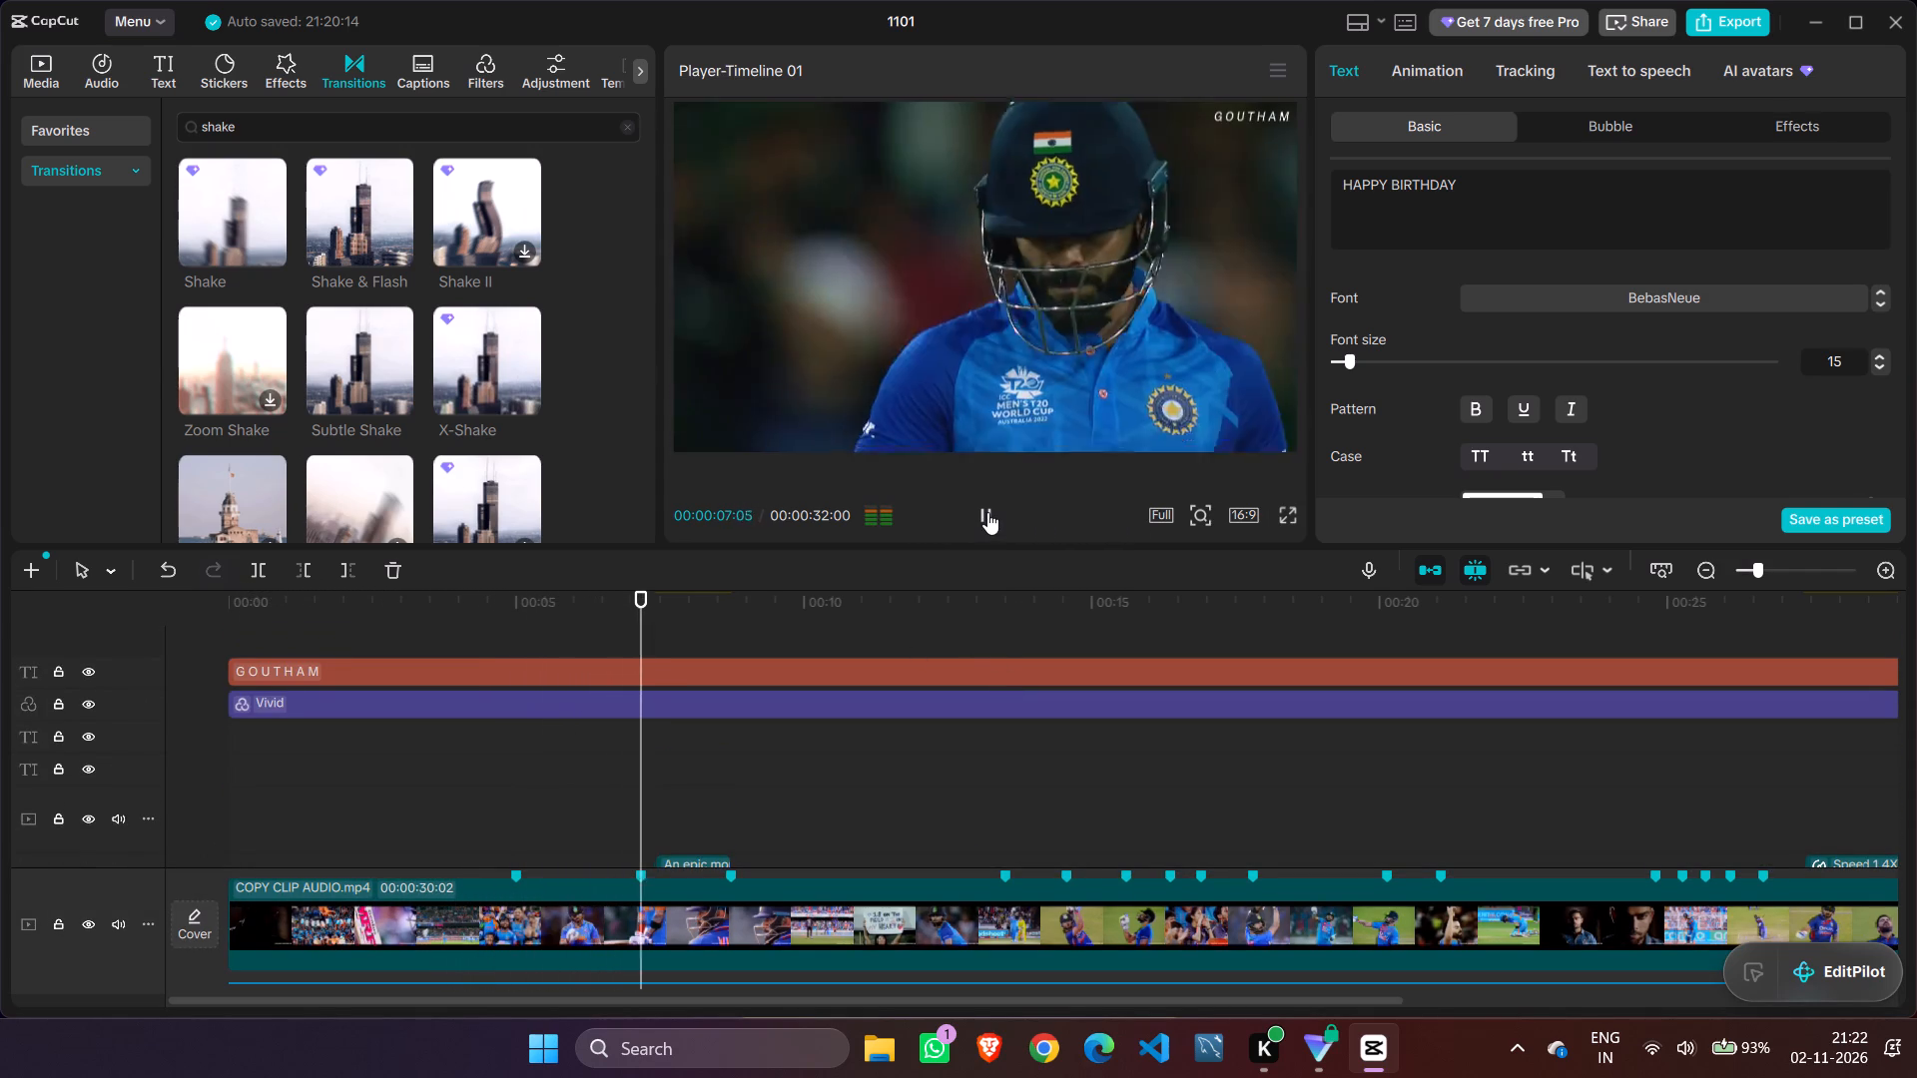
click(987, 512)
click(991, 661)
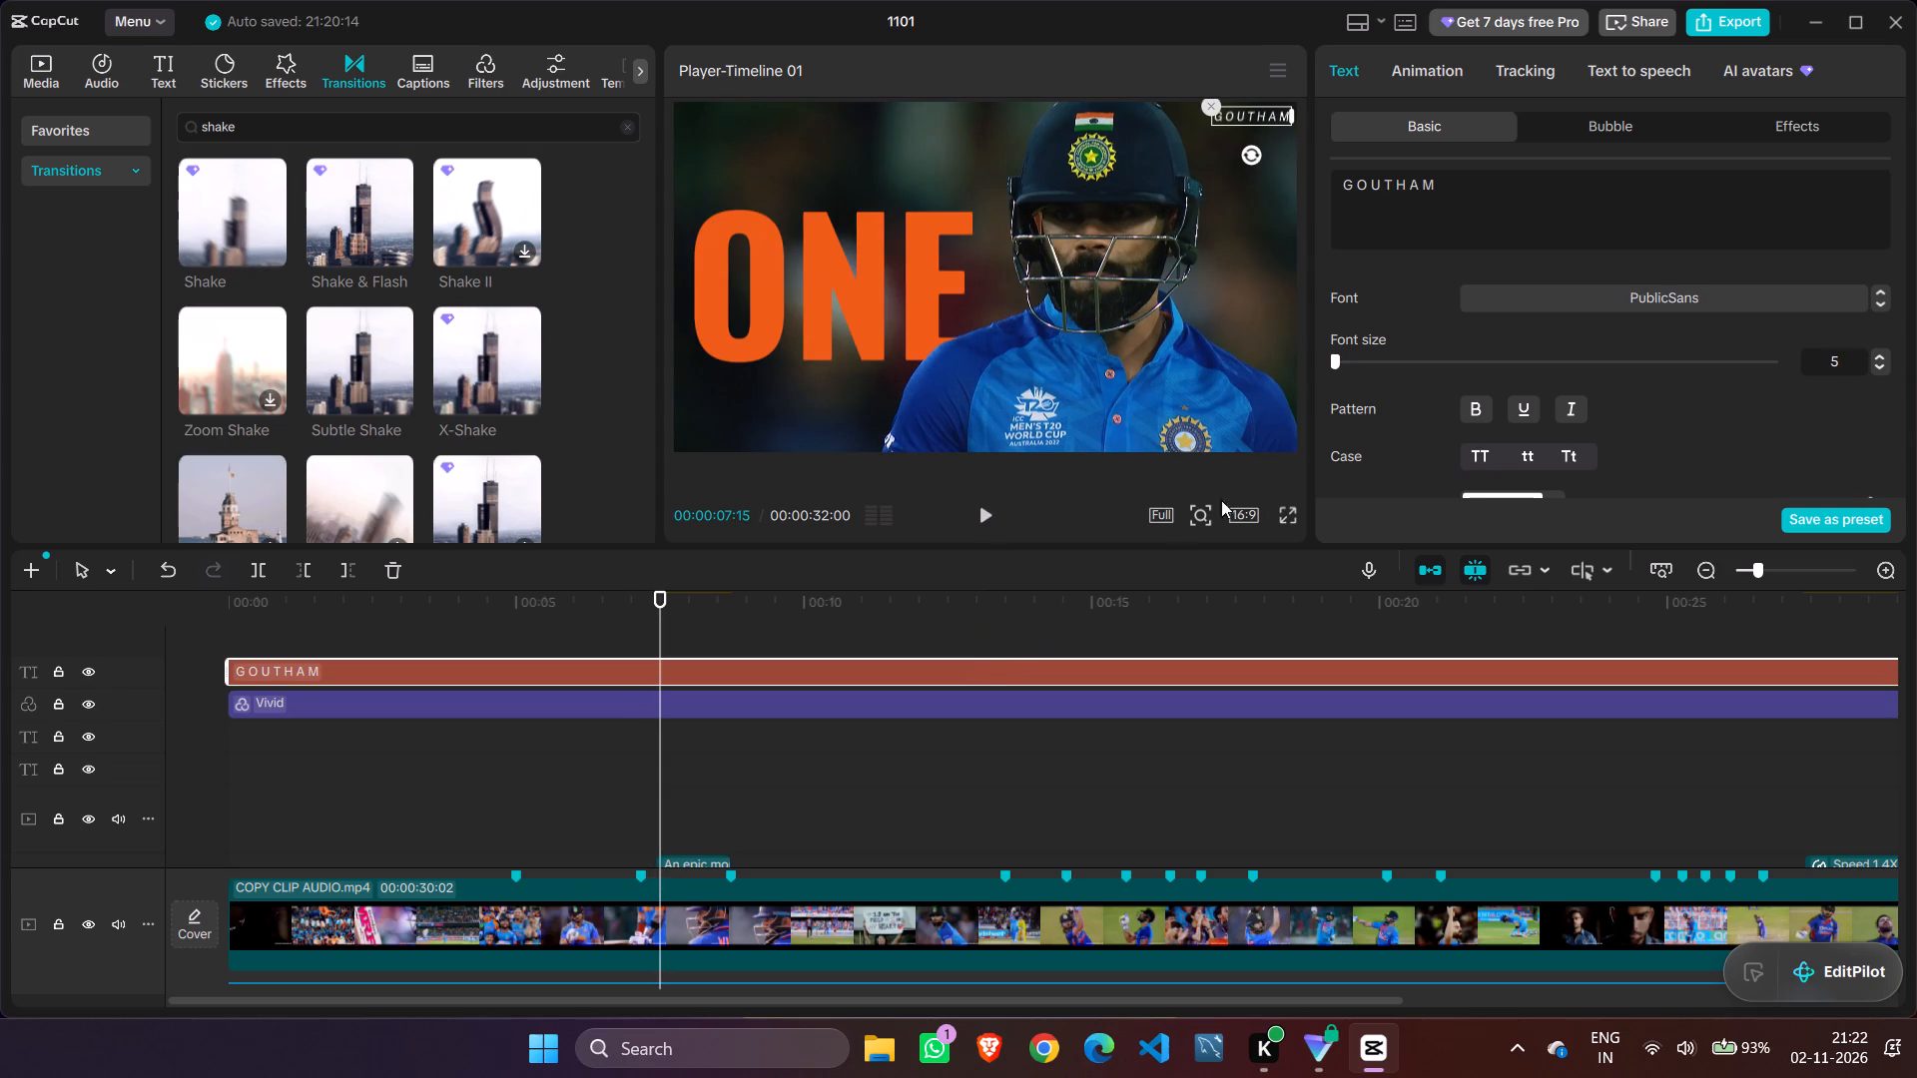
click(1533, 298)
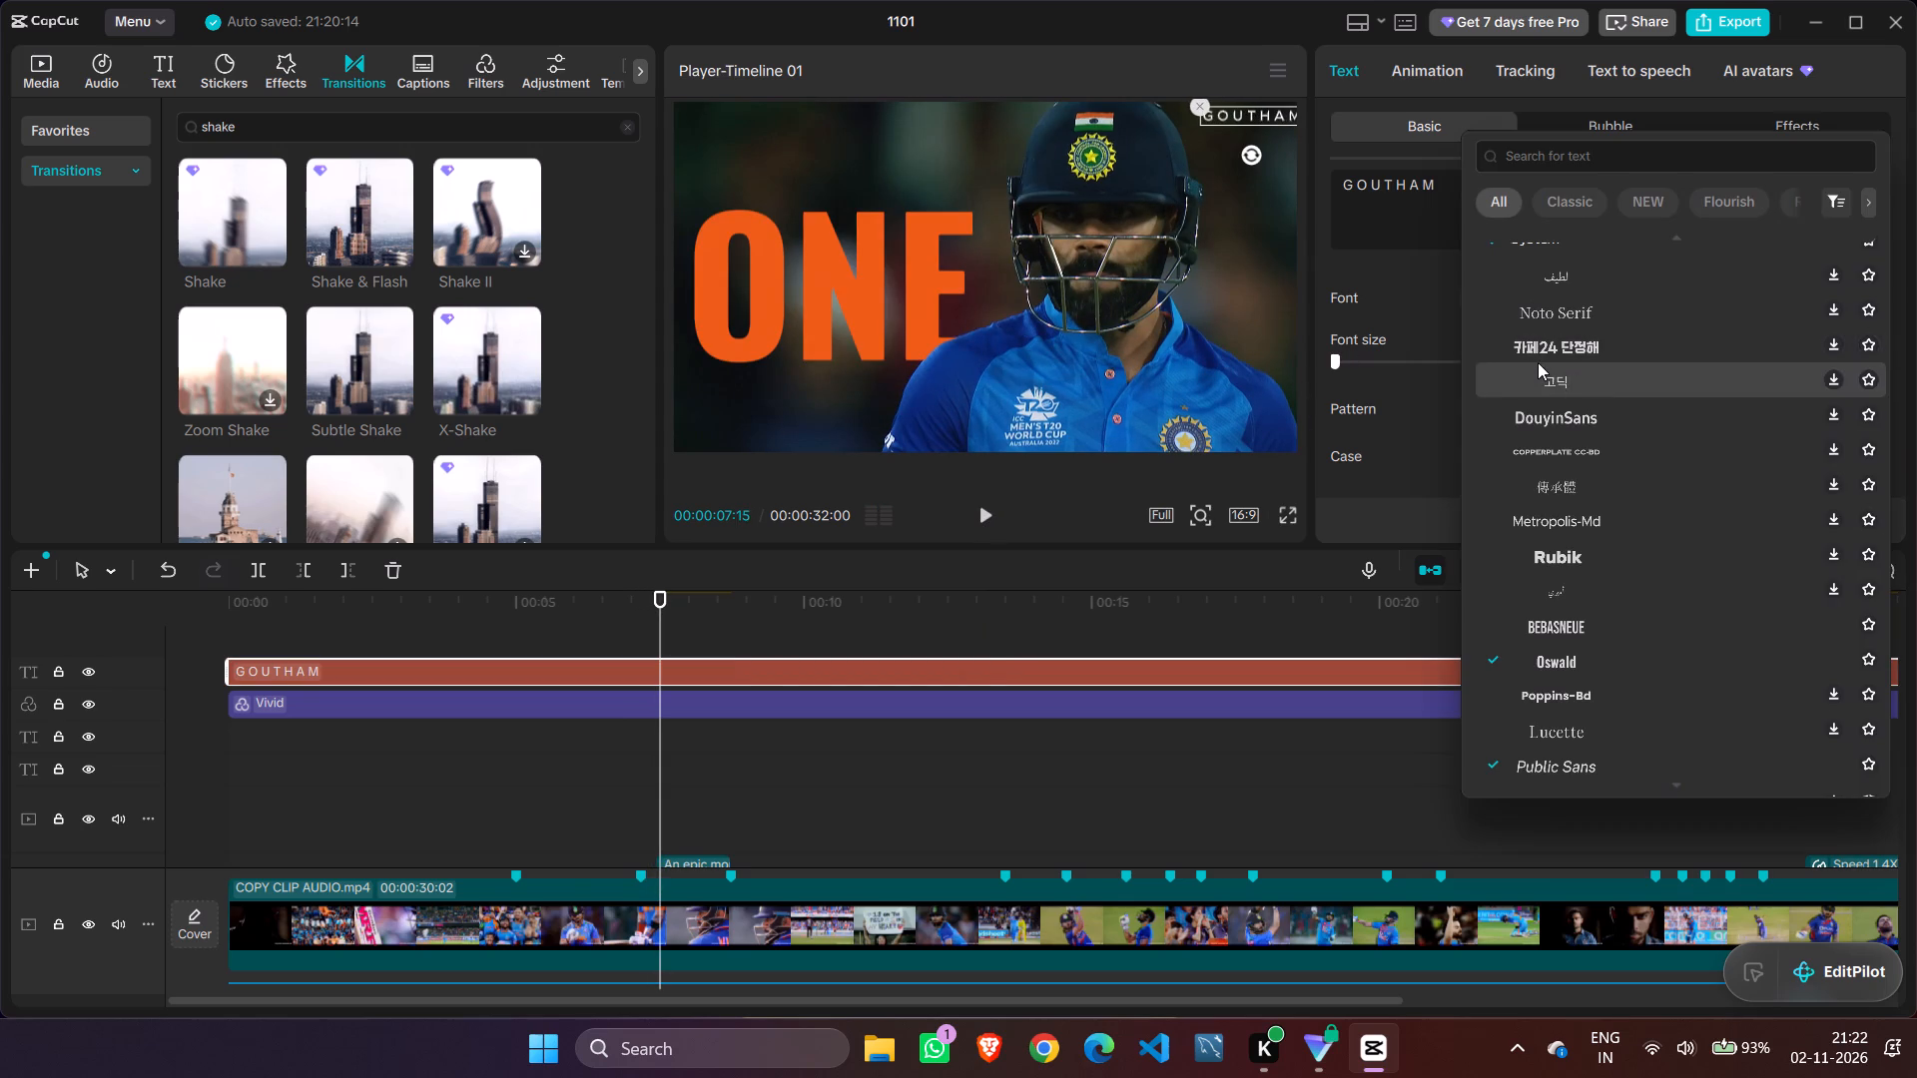
scroll(1538, 362, up, 5)
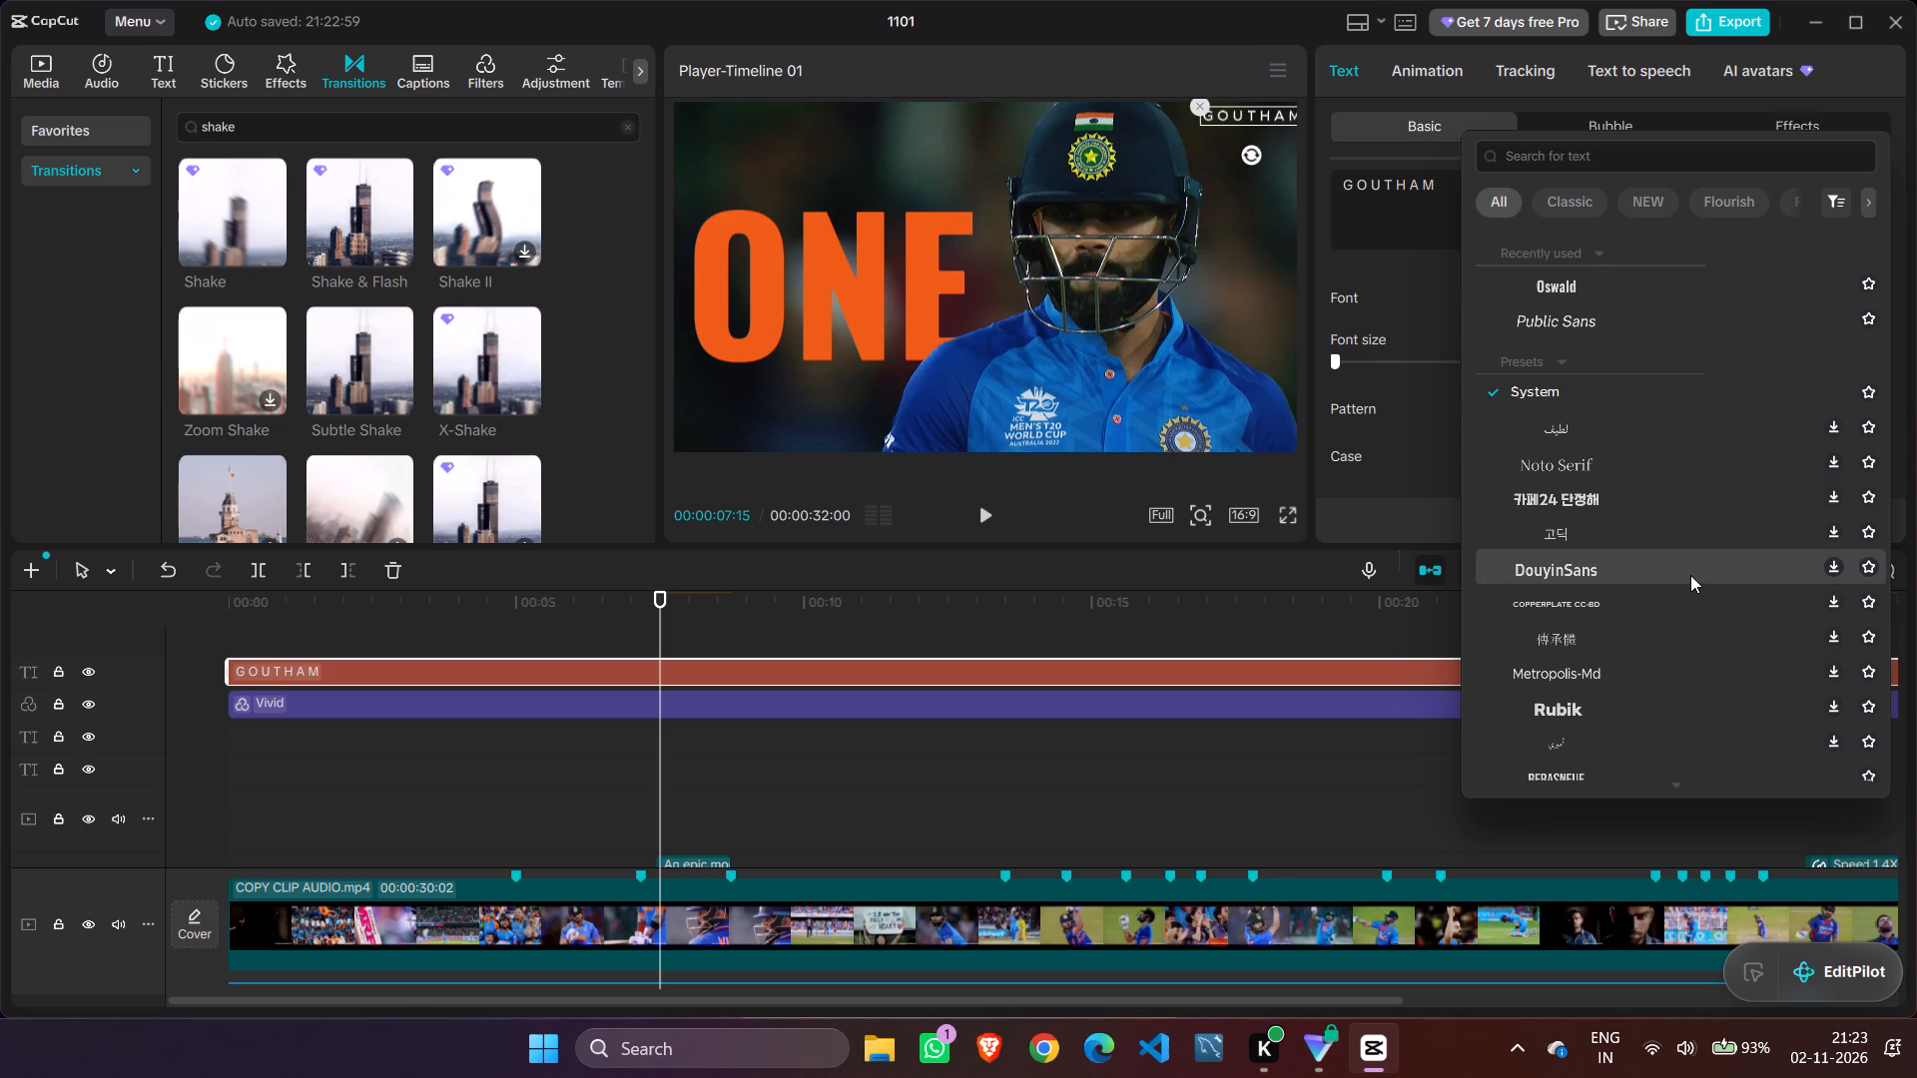
scroll(1690, 575, down, 2)
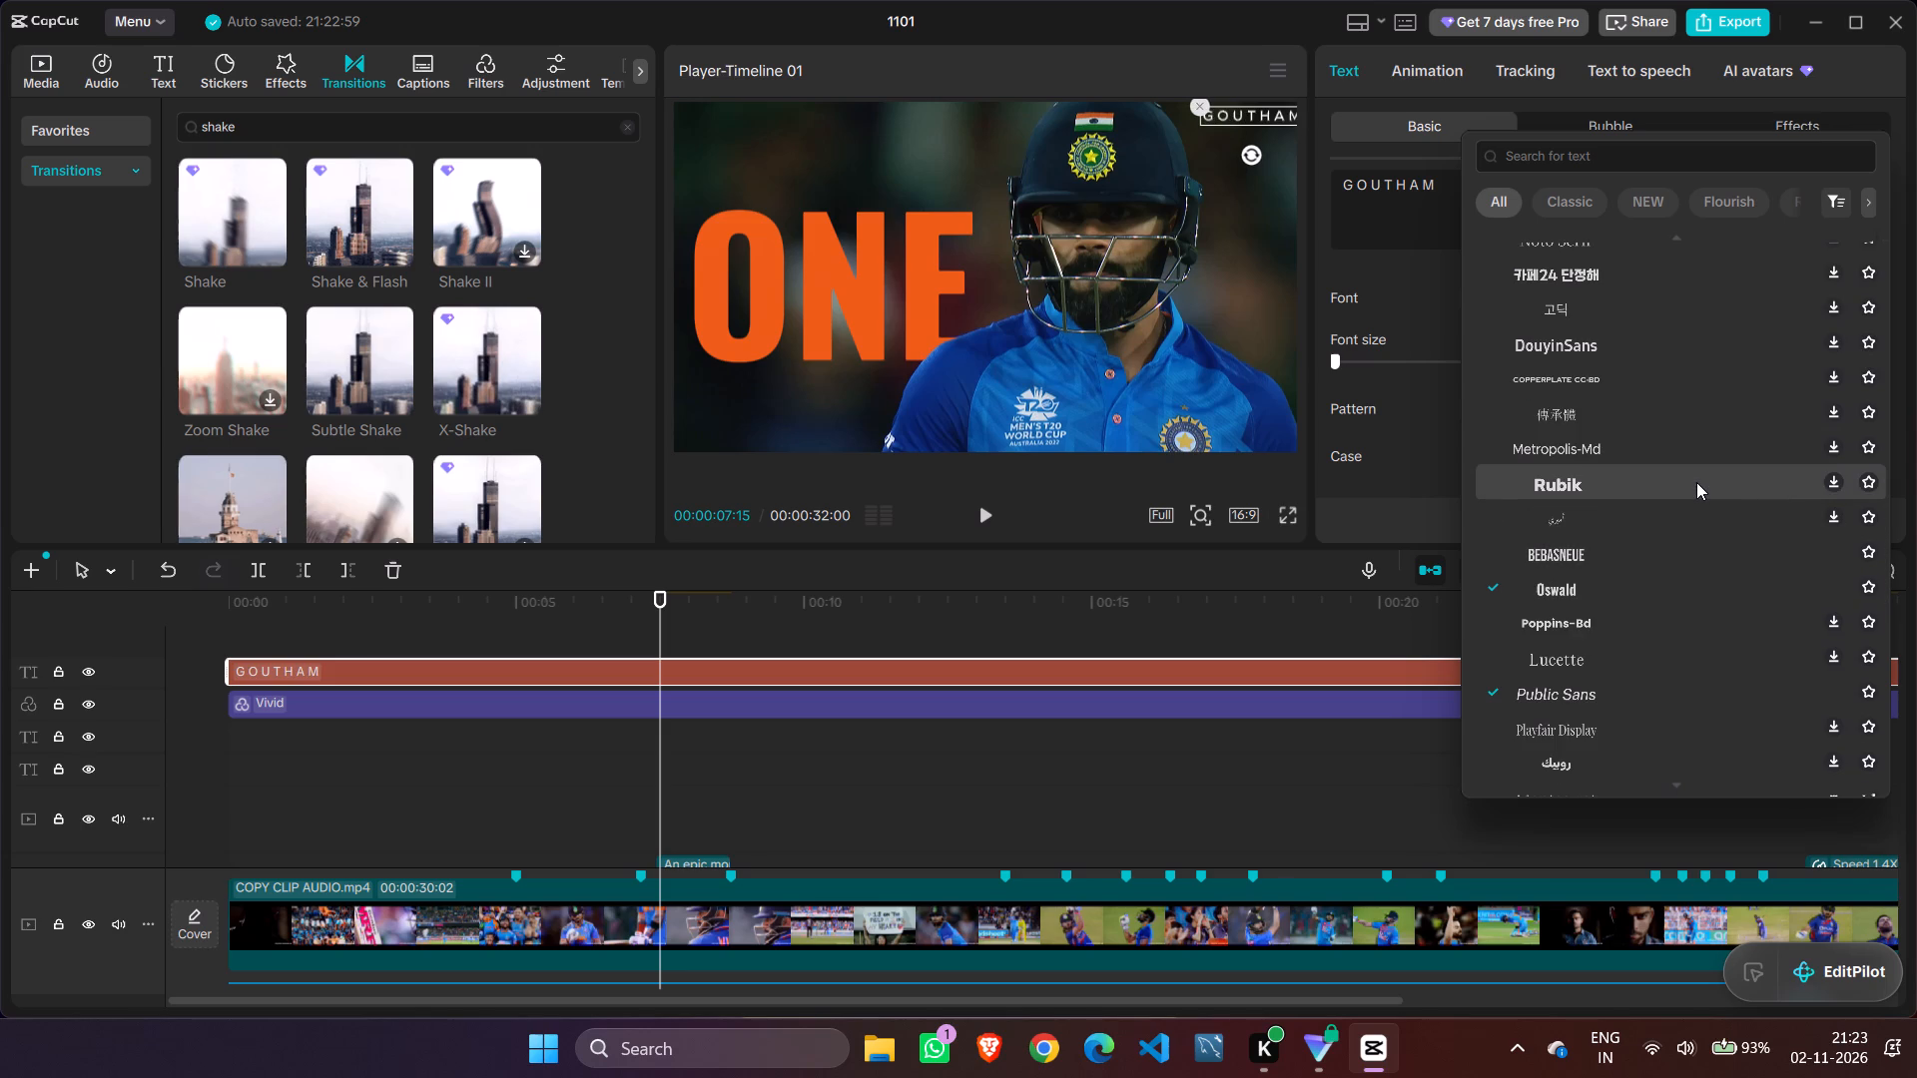
scroll(1696, 482, down, 2)
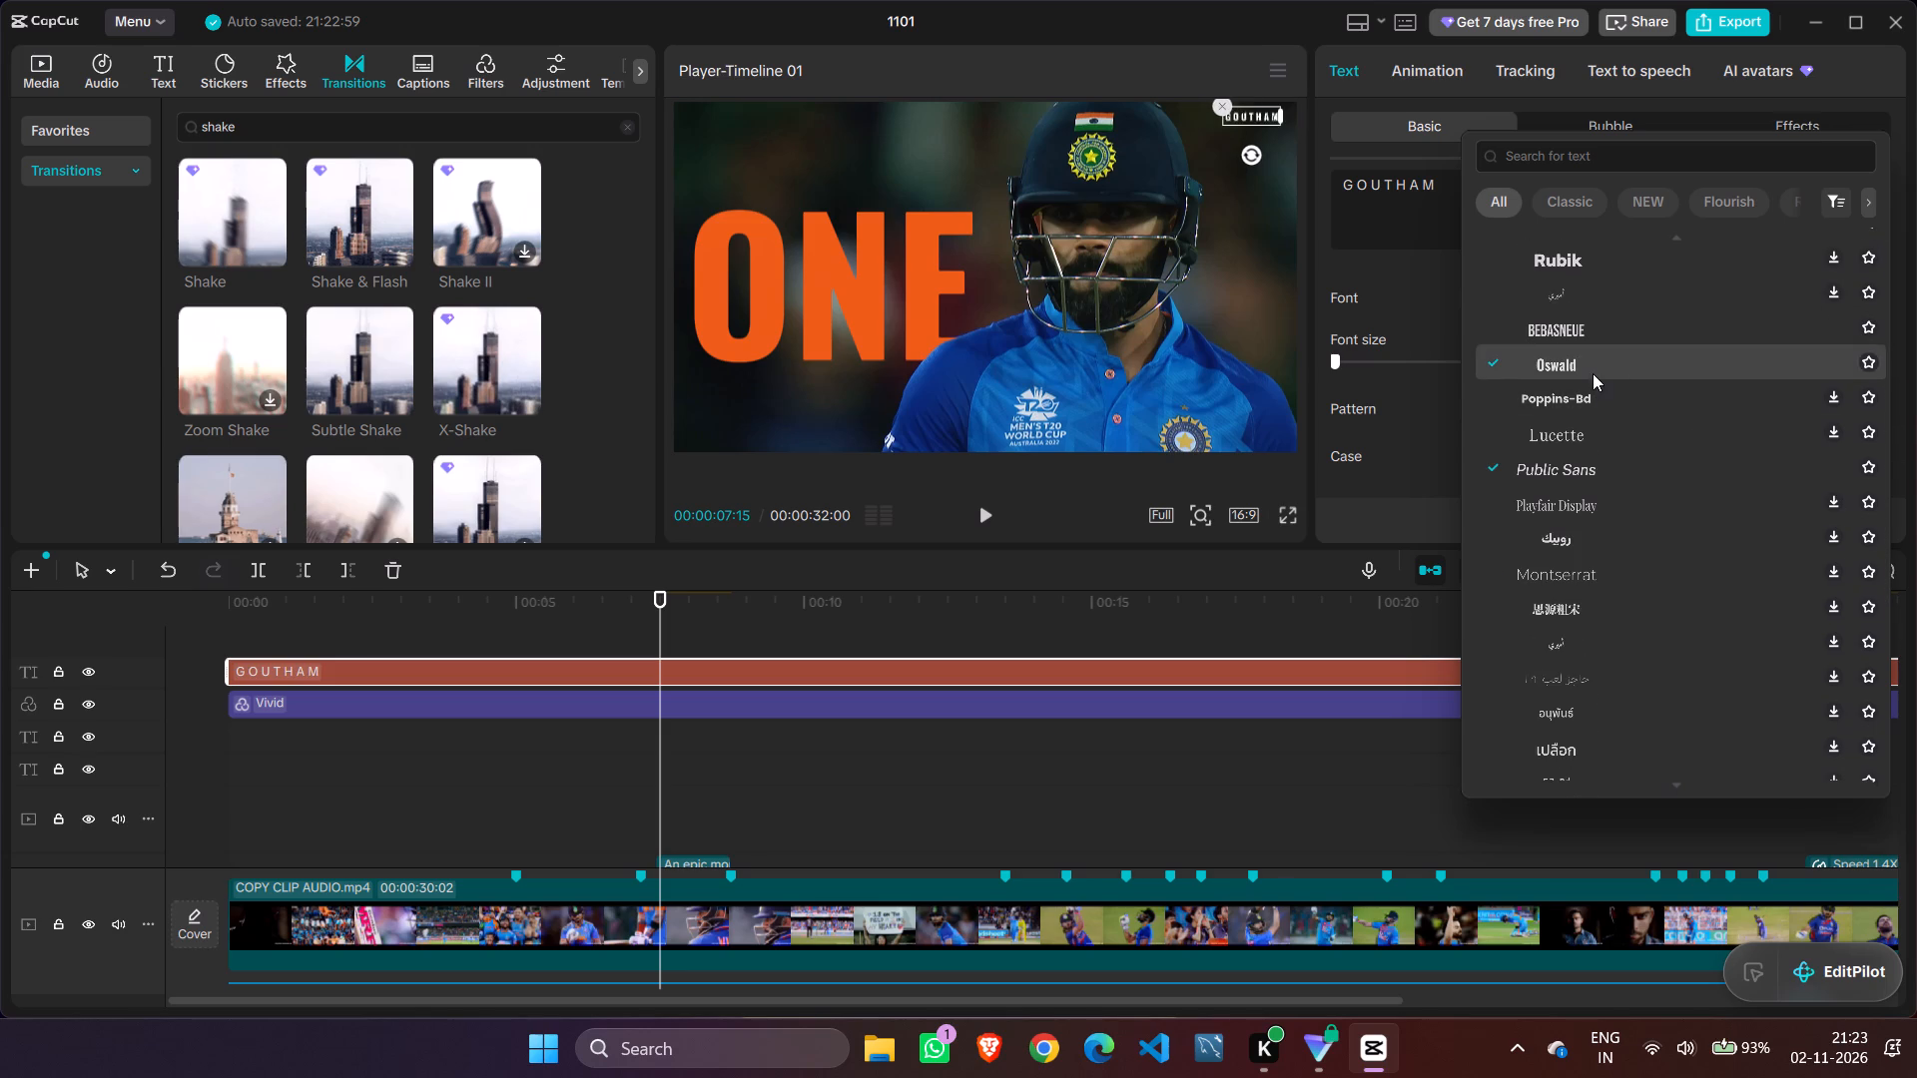
scroll(1594, 459, down, 2)
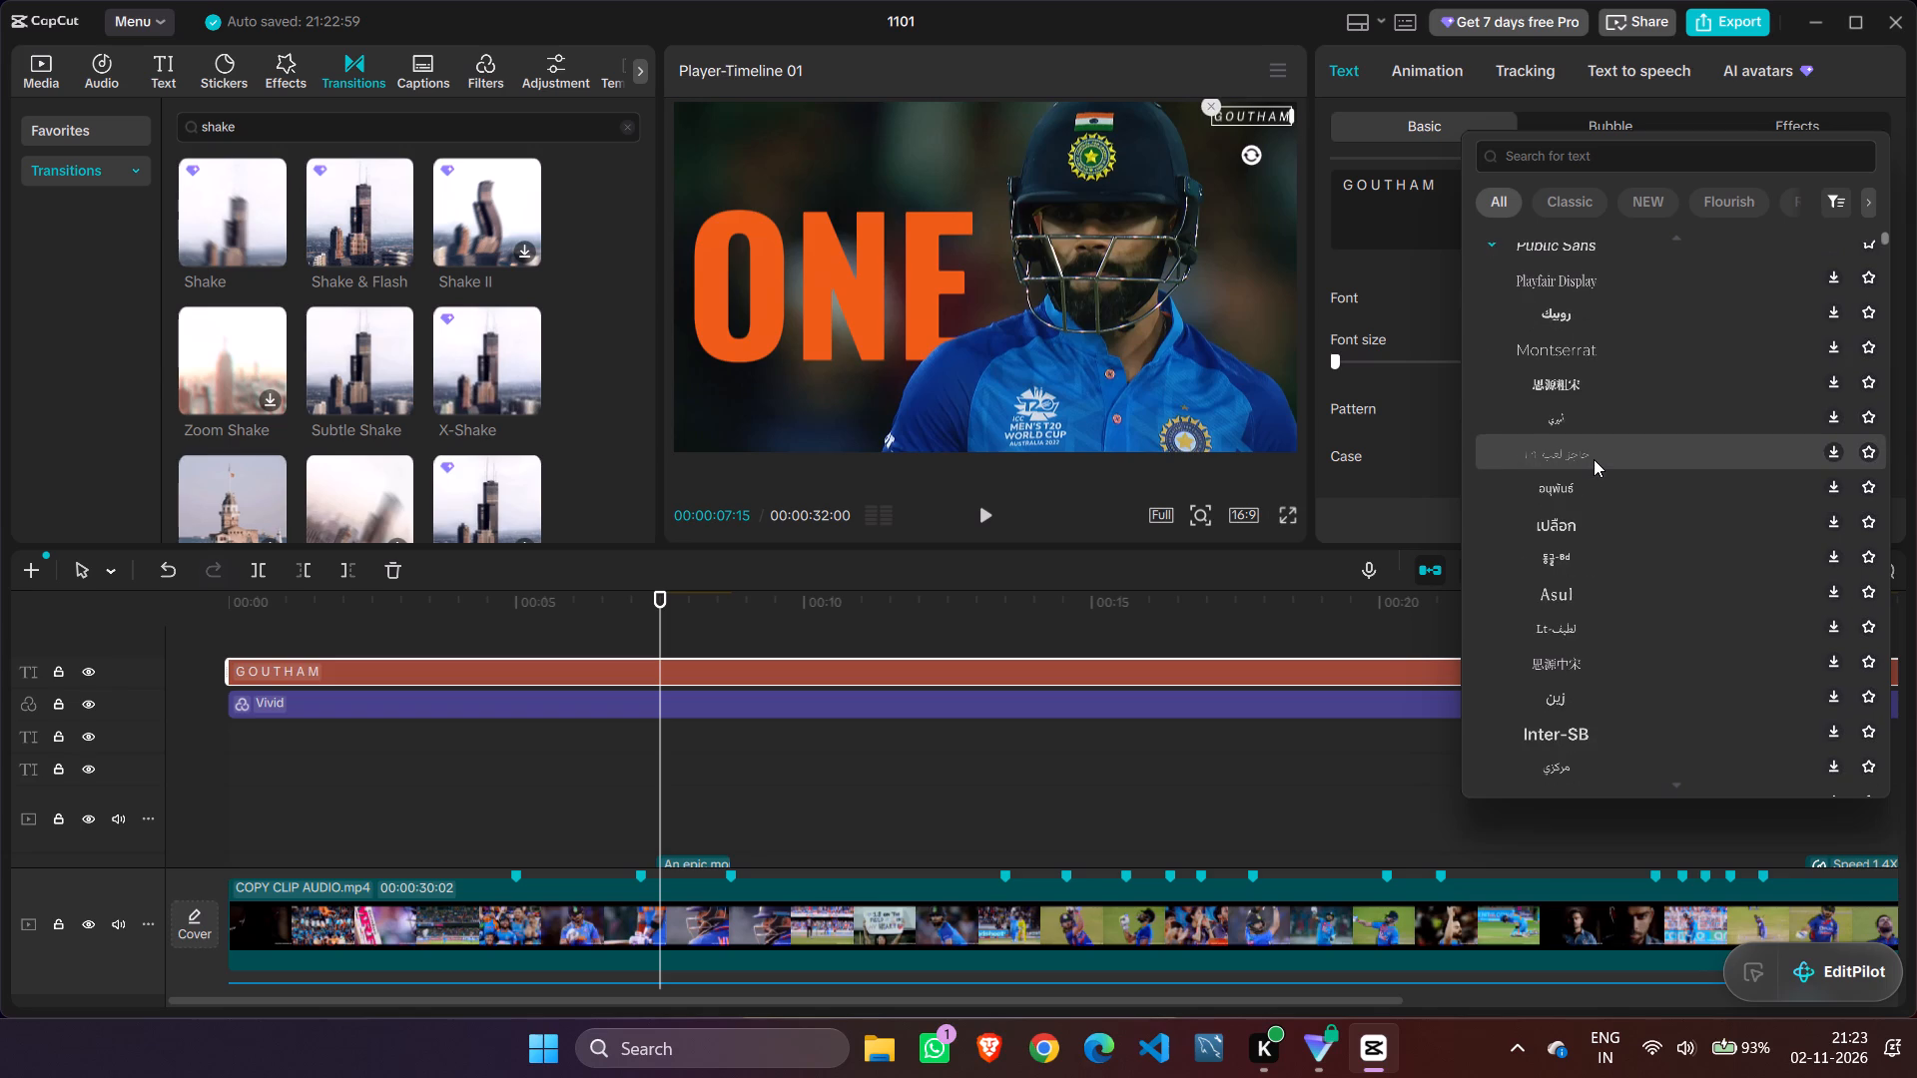
scroll(1594, 459, down, 3)
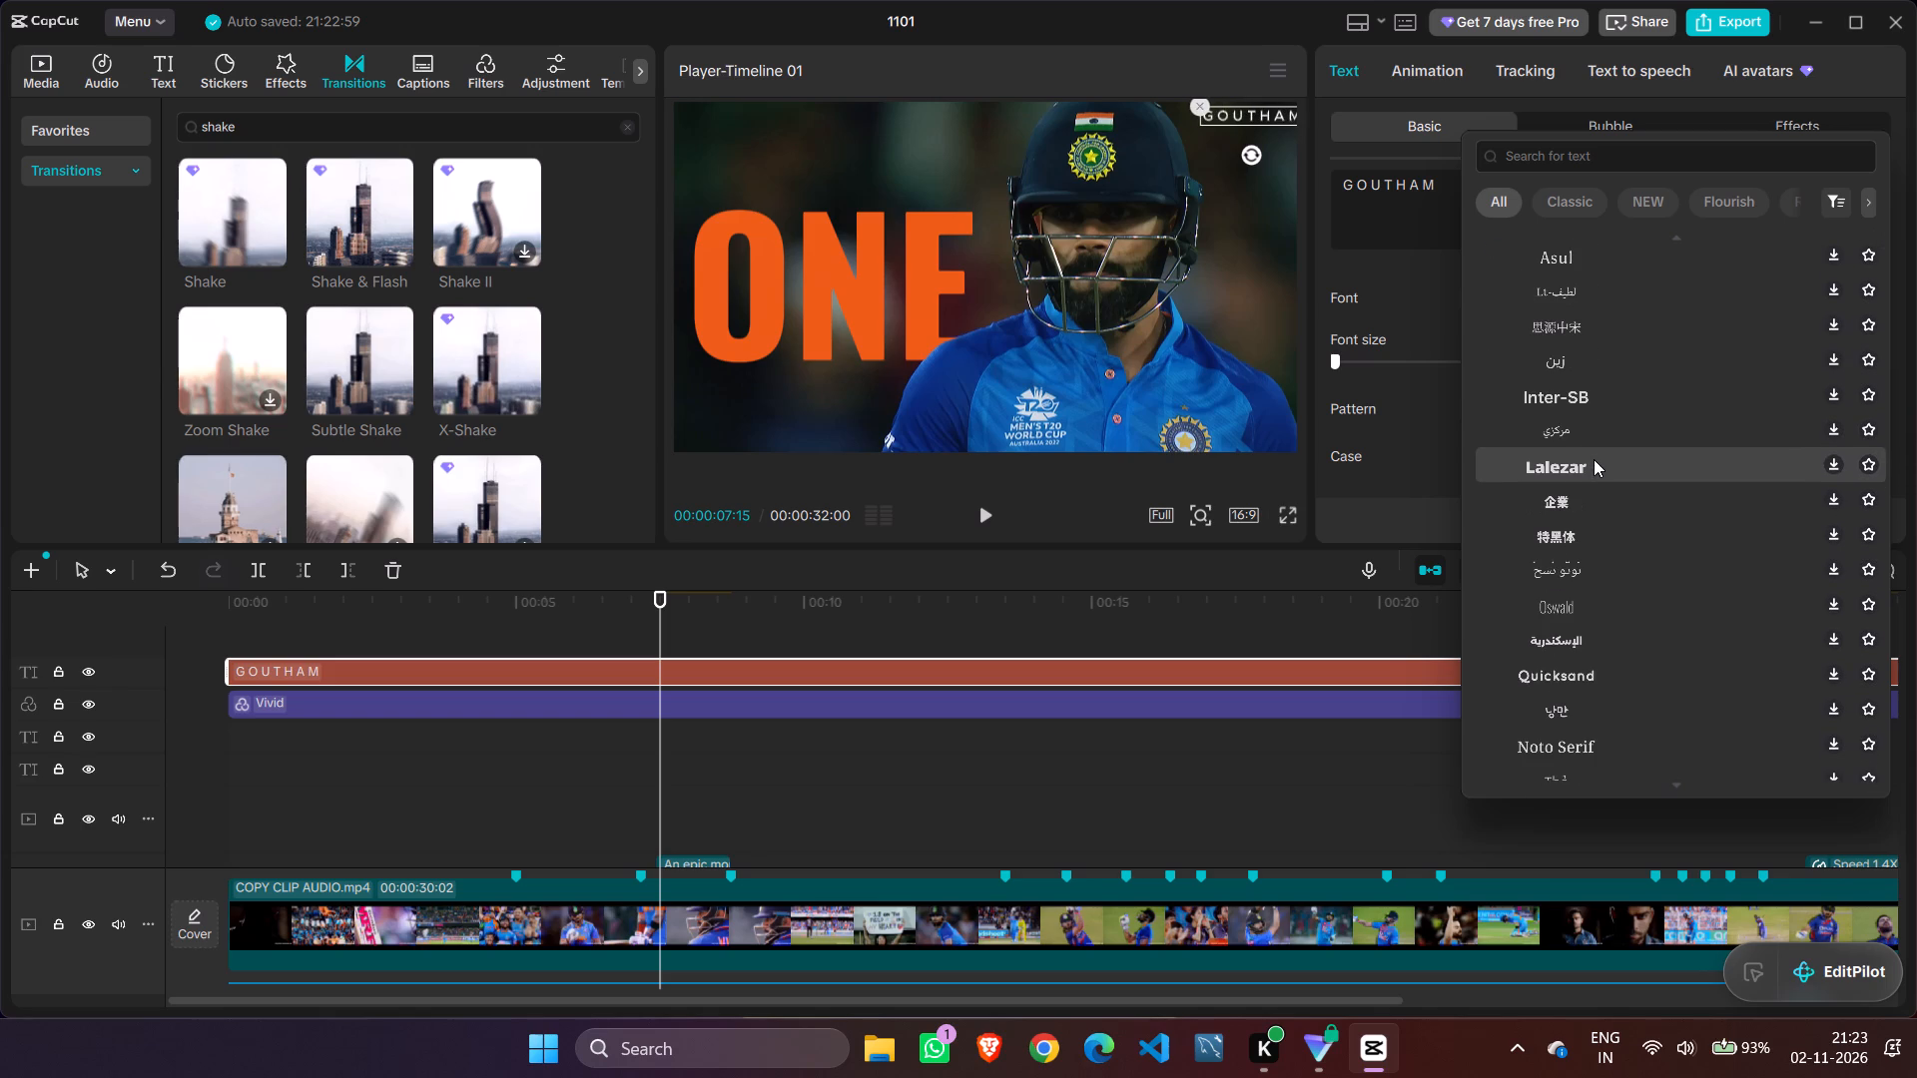
click(1829, 399)
Browse further through the fonts for the GOUTHAM watermark and download STAATLICHES-RG.
scroll(1752, 475, down, 2)
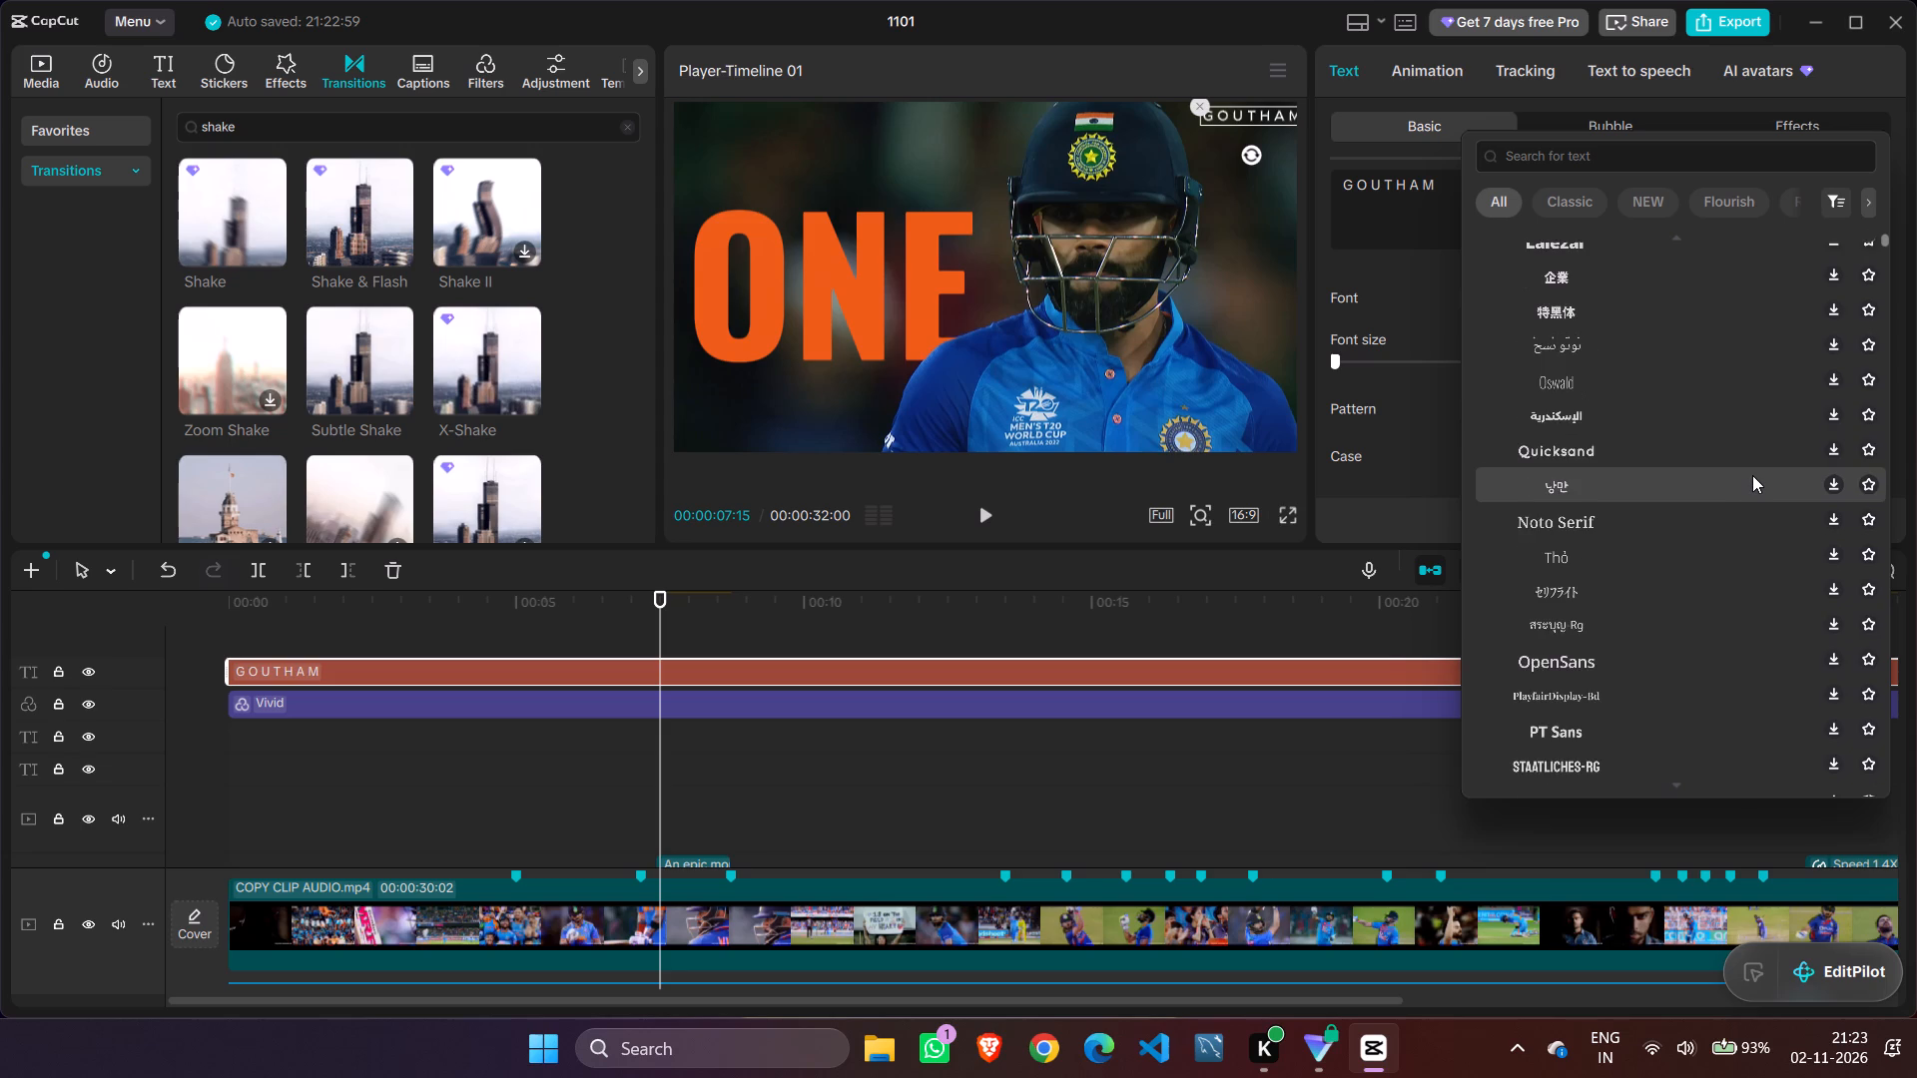
scroll(1752, 475, down, 4)
scroll(1752, 475, up, 2)
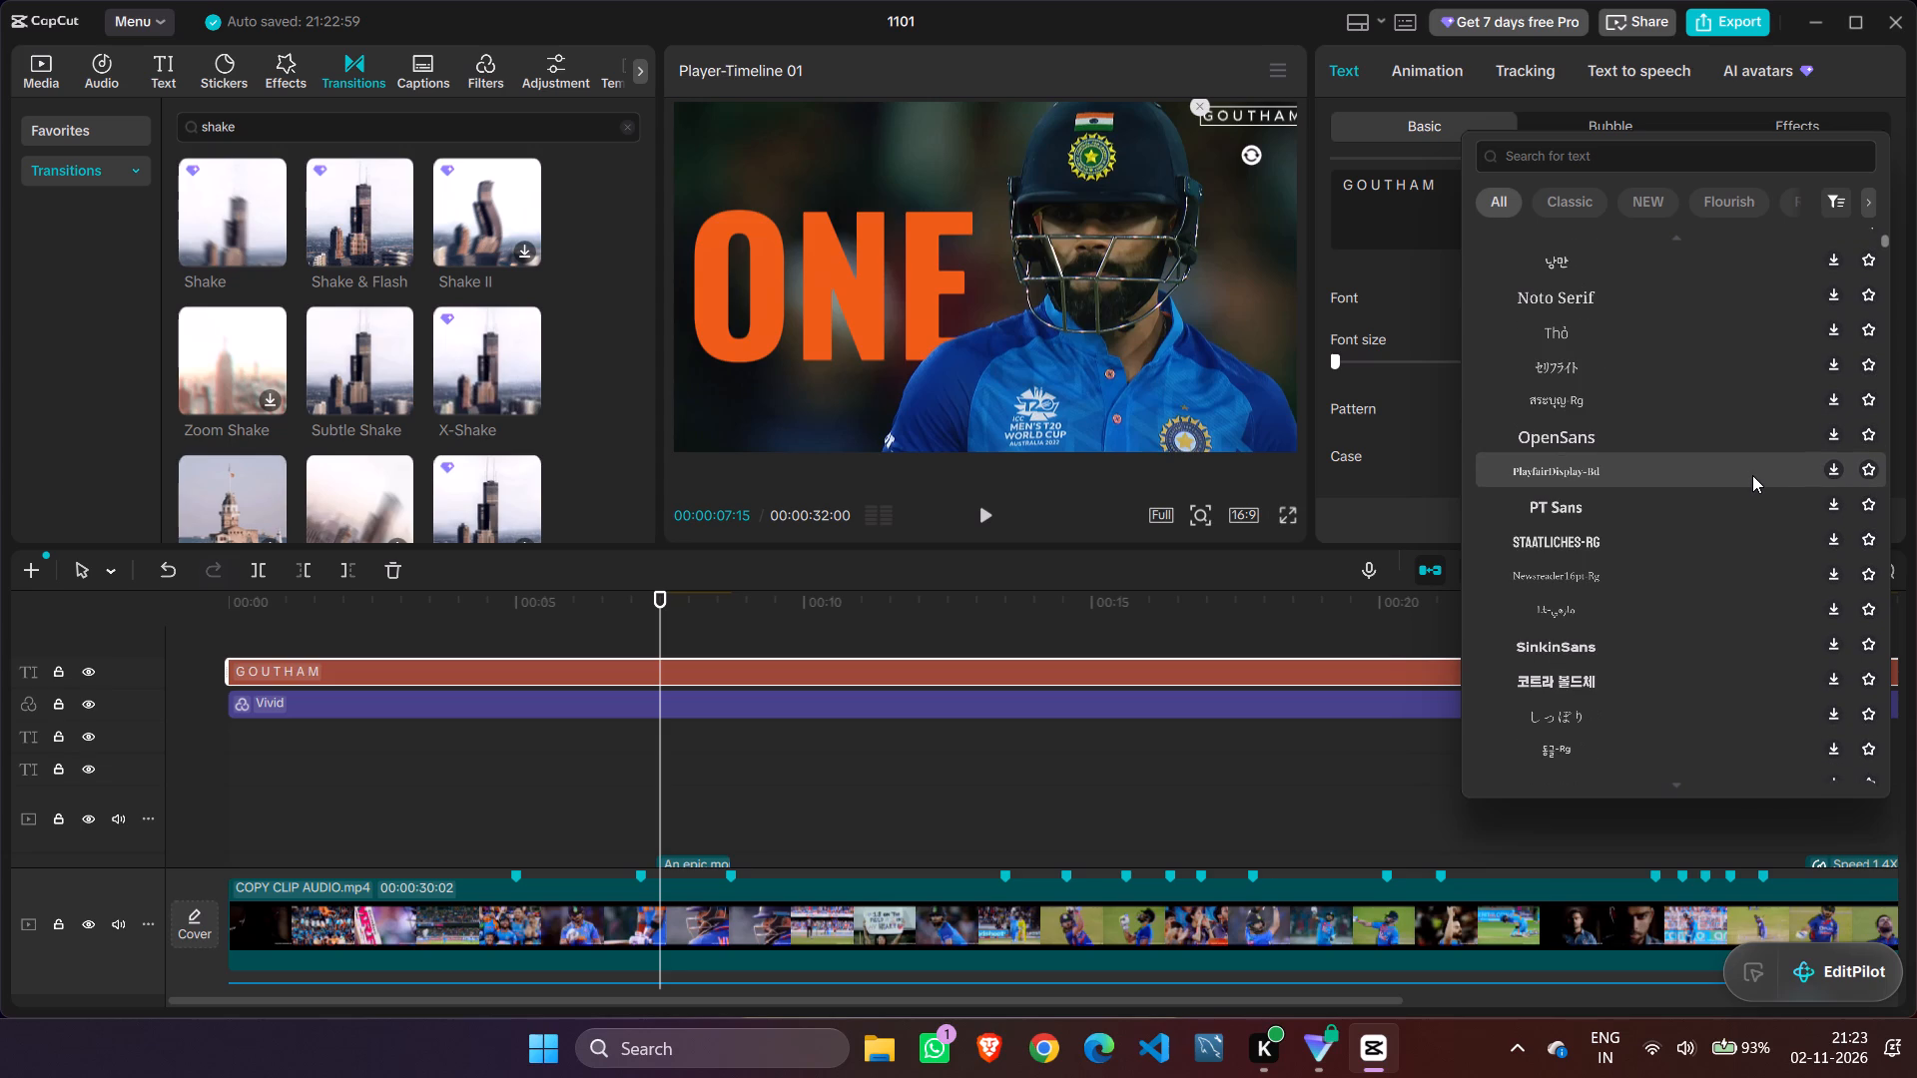
click(1837, 540)
Look through the sans, serif and foreign-script fonts listed beyond STAATLICHES-RG for one that suits the watermark.
scroll(1744, 550, down, 2)
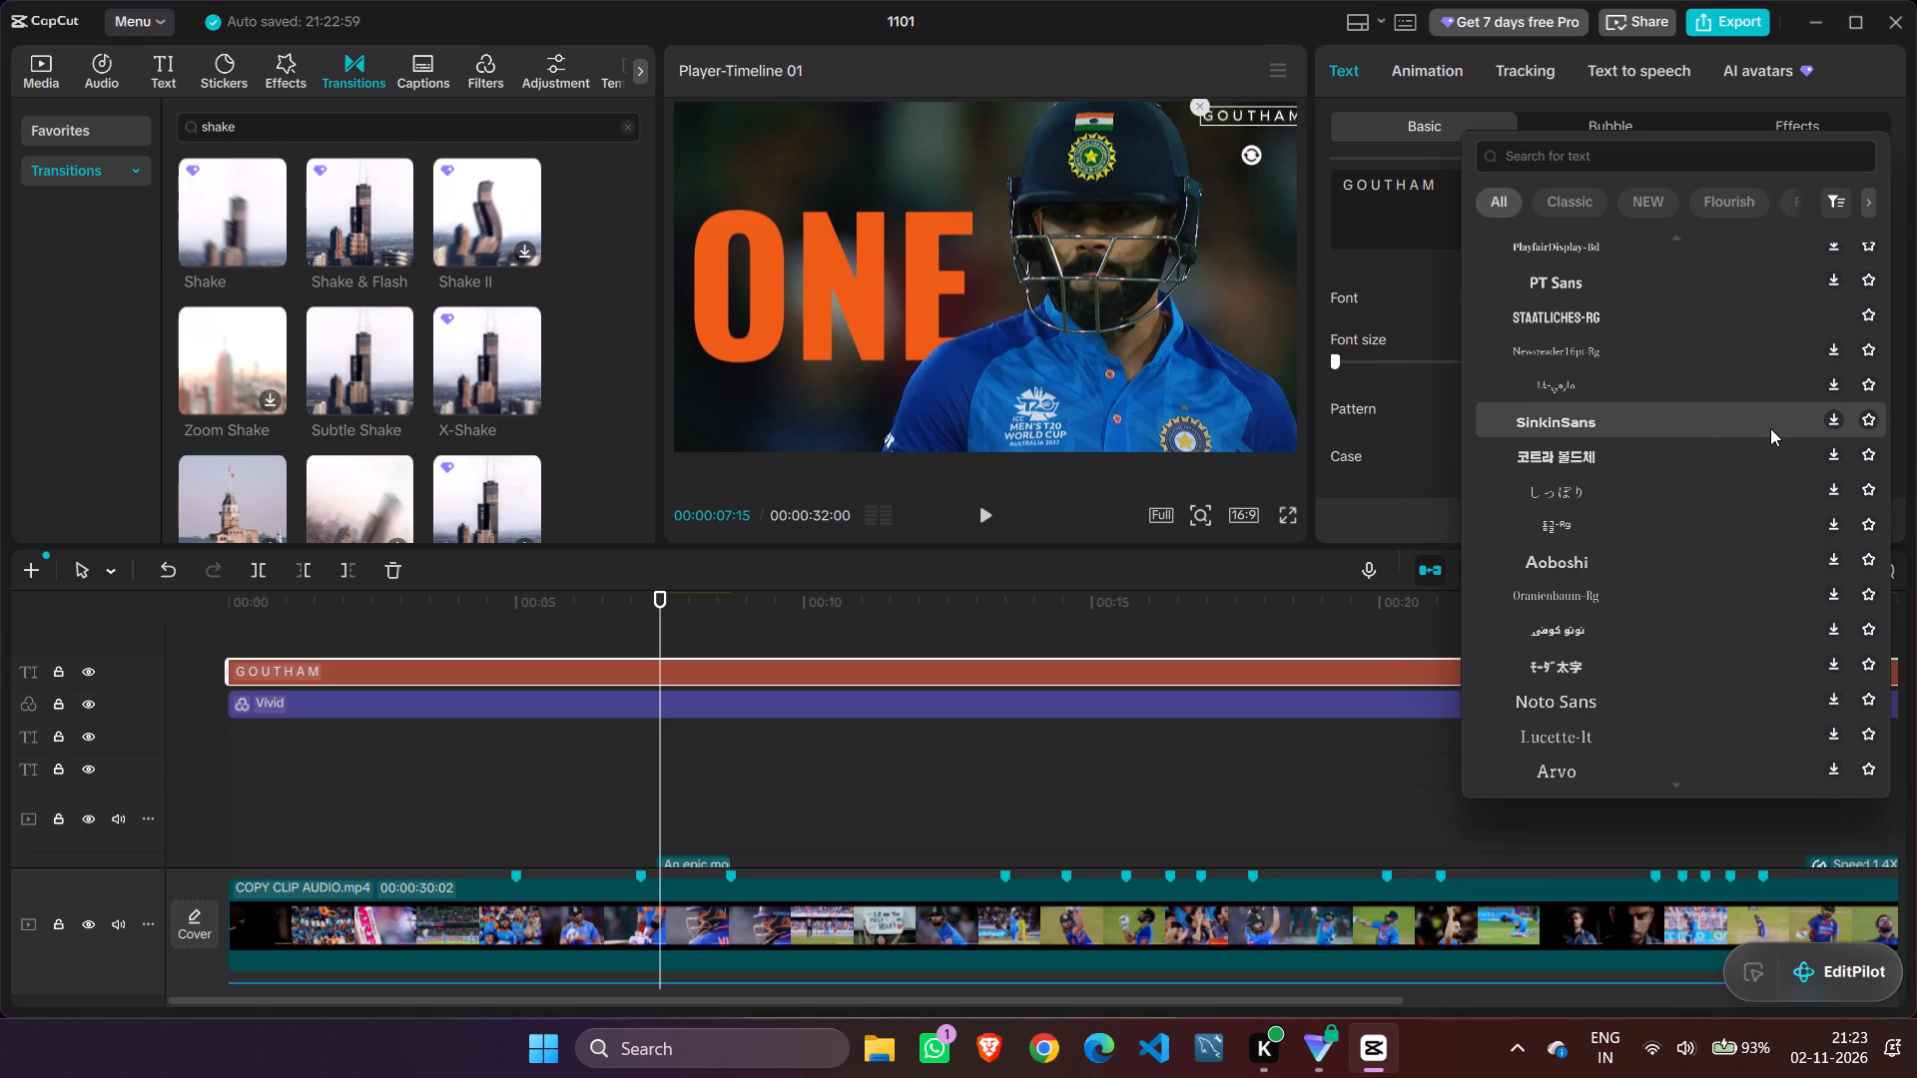
scroll(1770, 428, down, 7)
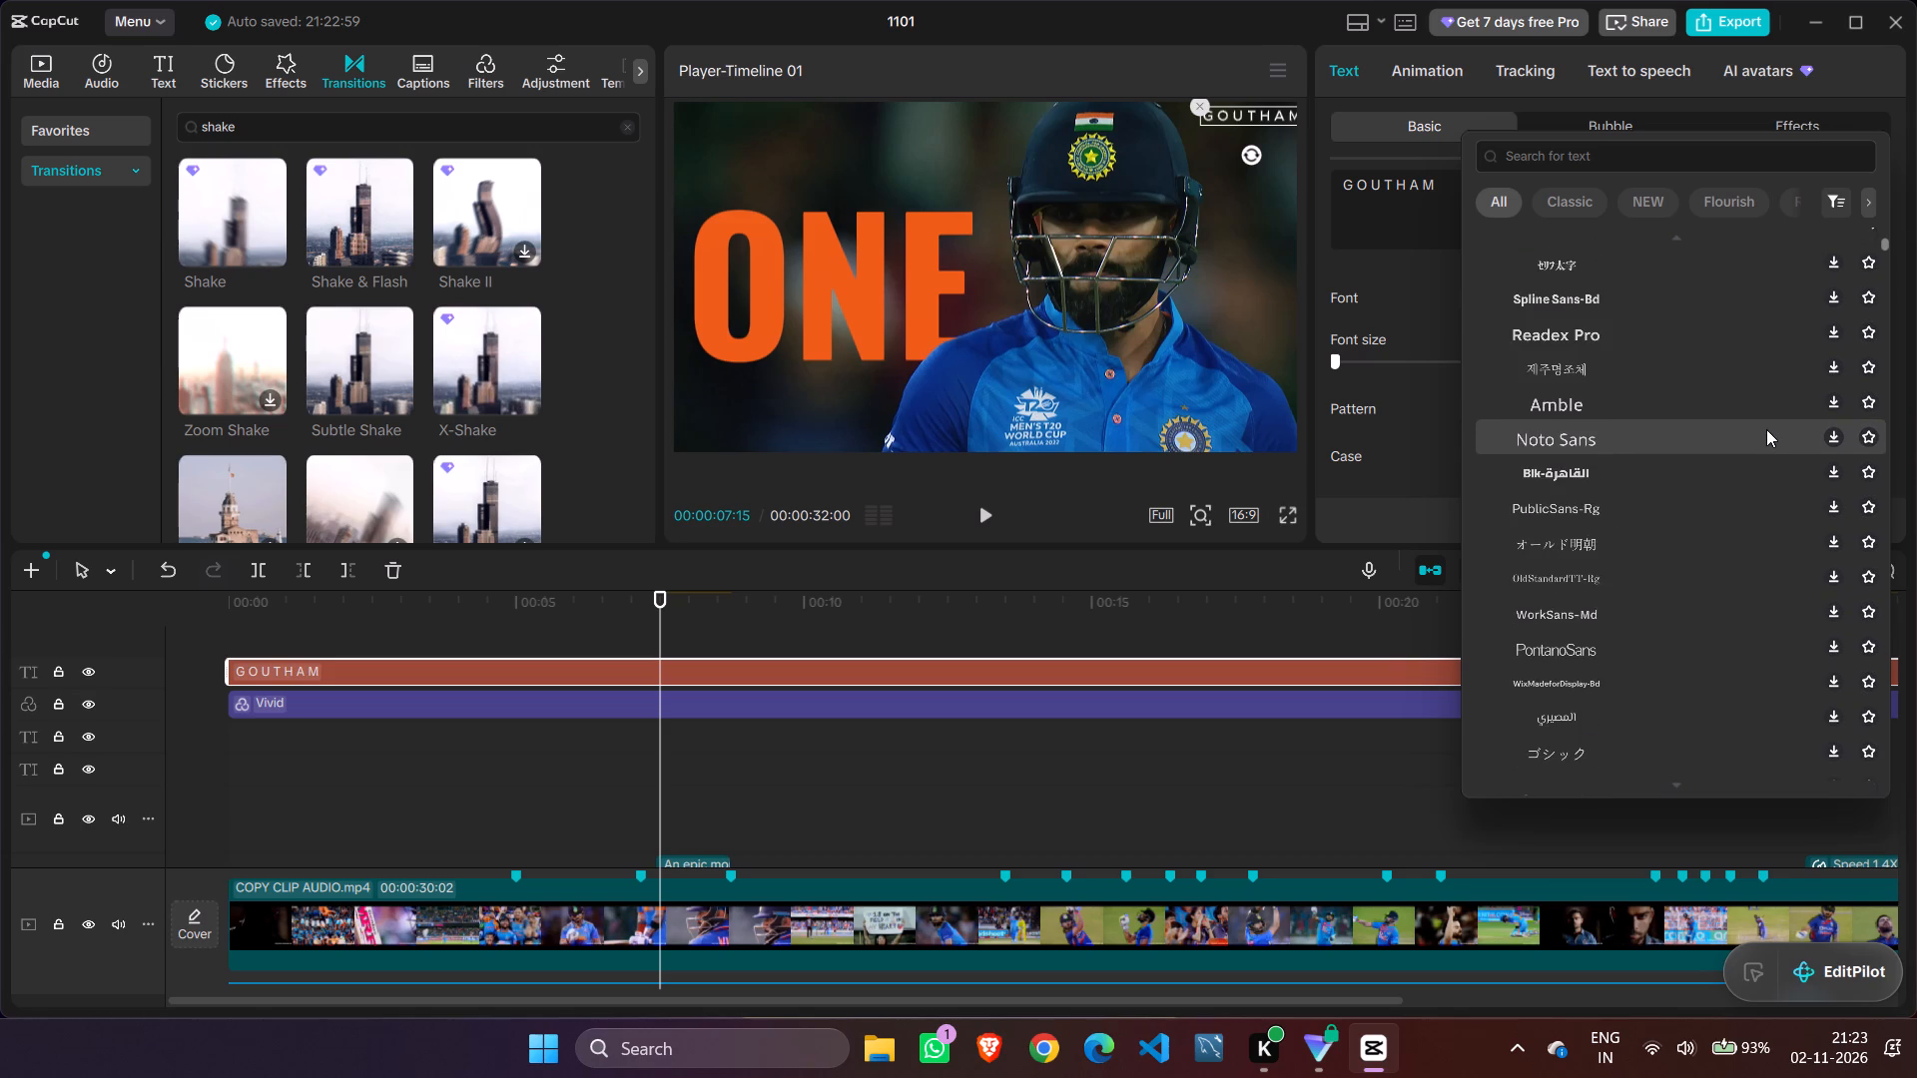
scroll(1766, 429, down, 11)
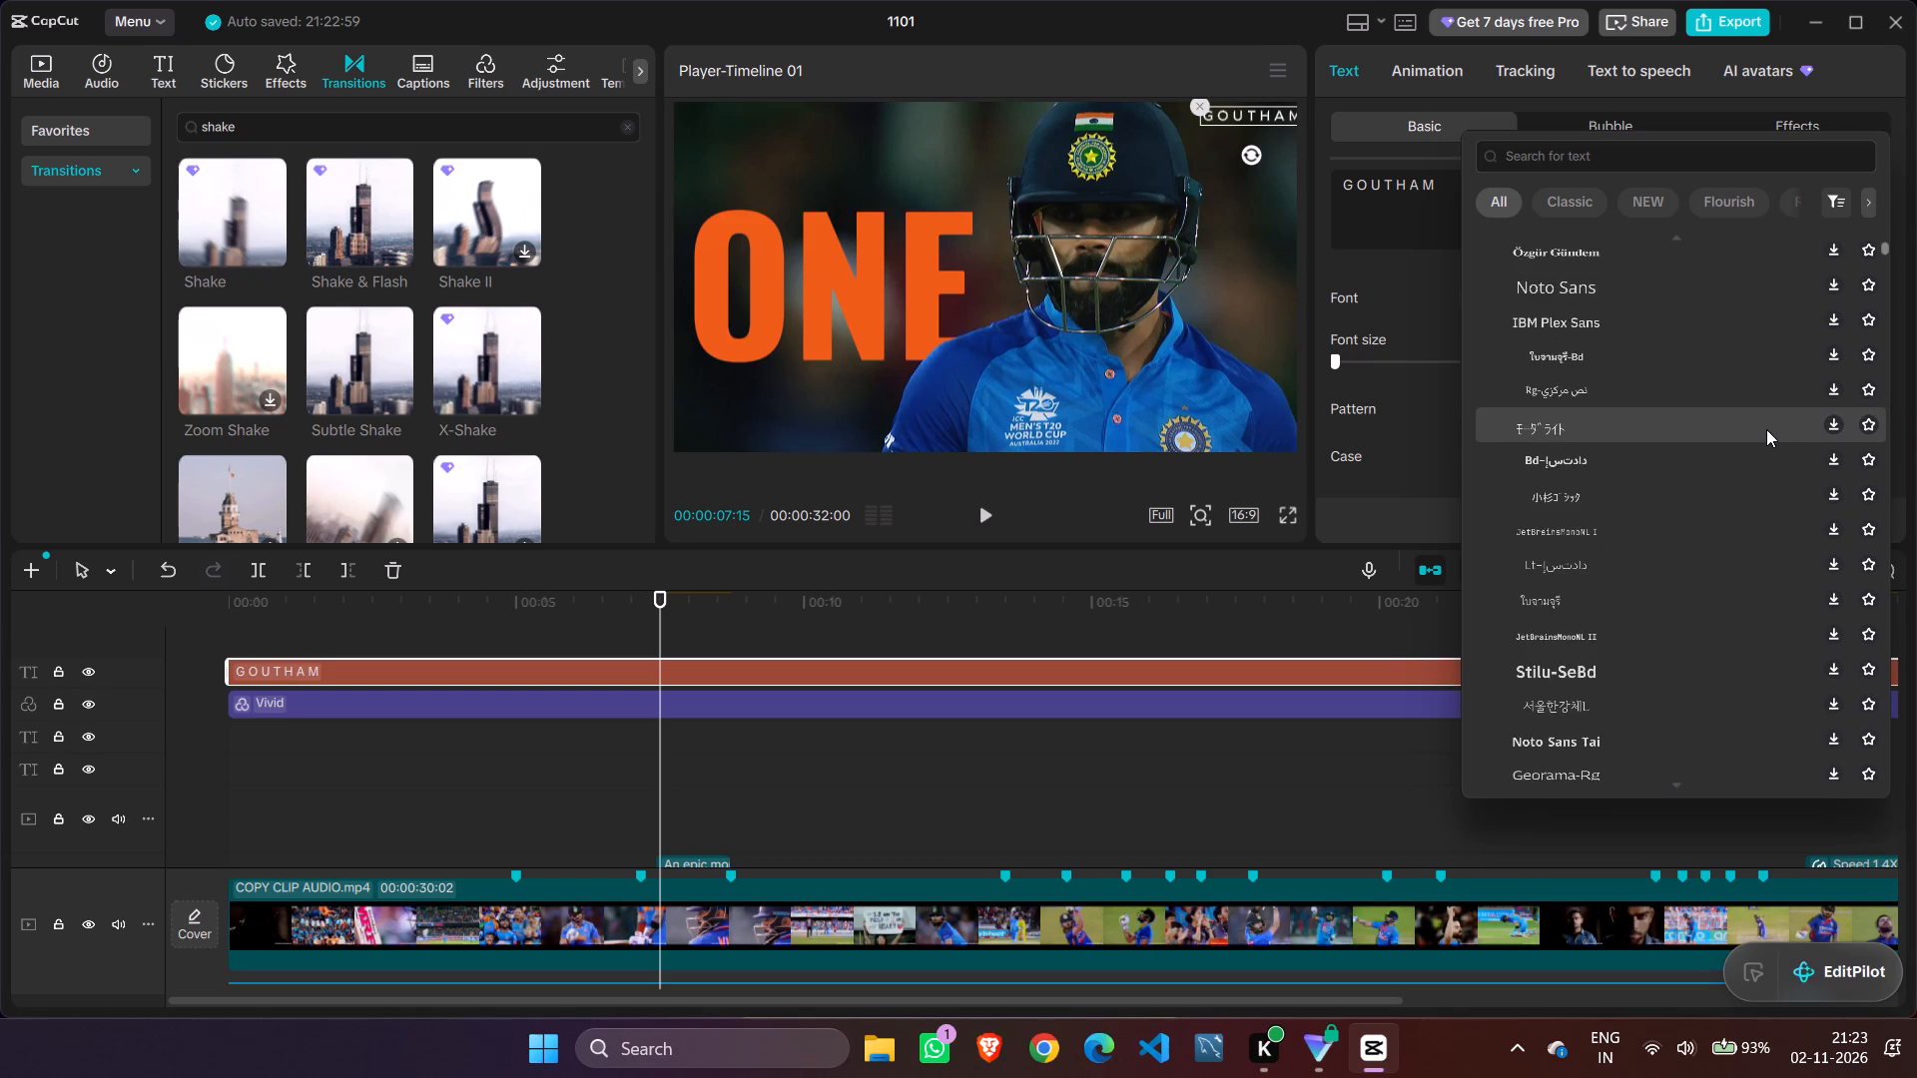
scroll(1766, 429, down, 7)
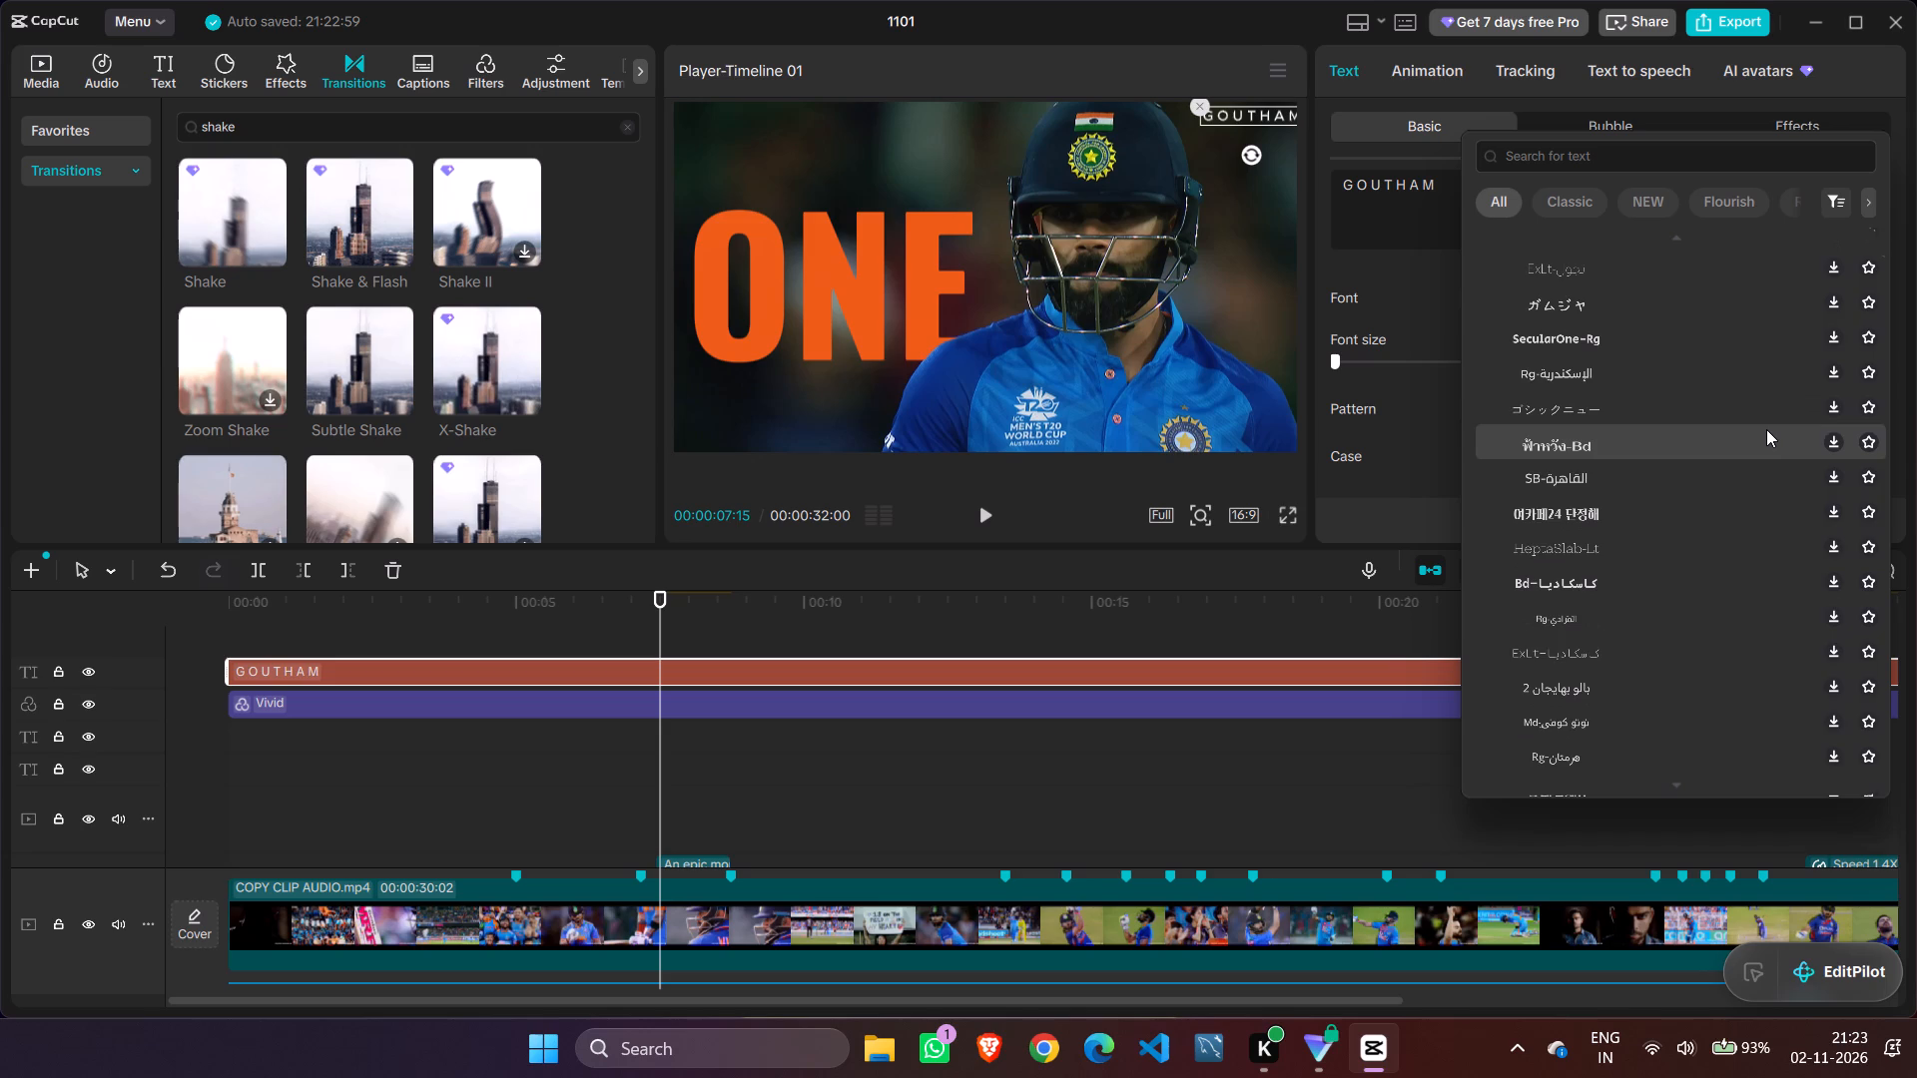
scroll(1766, 429, down, 13)
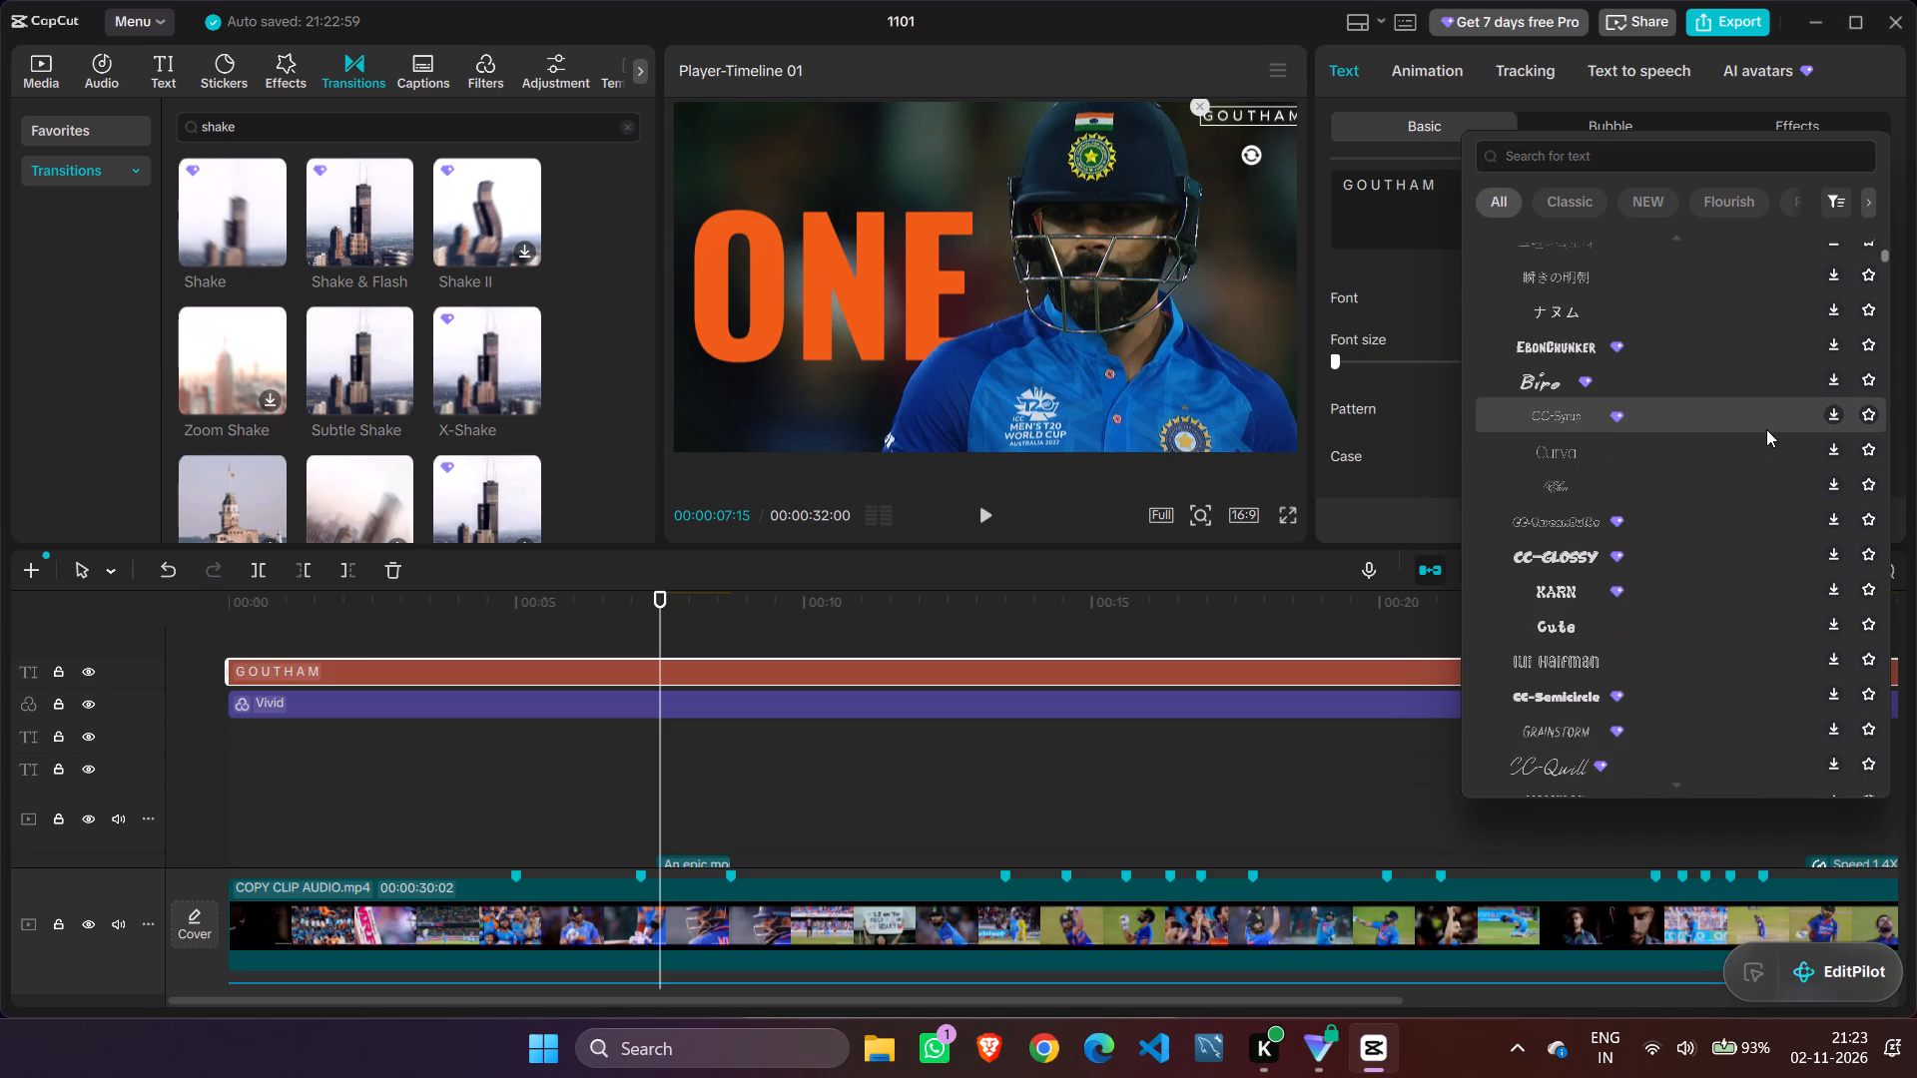
Look through the decorative and display fonts, from CC-Glossy through Lumdash to Gelatin, for the watermark.
scroll(1766, 429, down, 2)
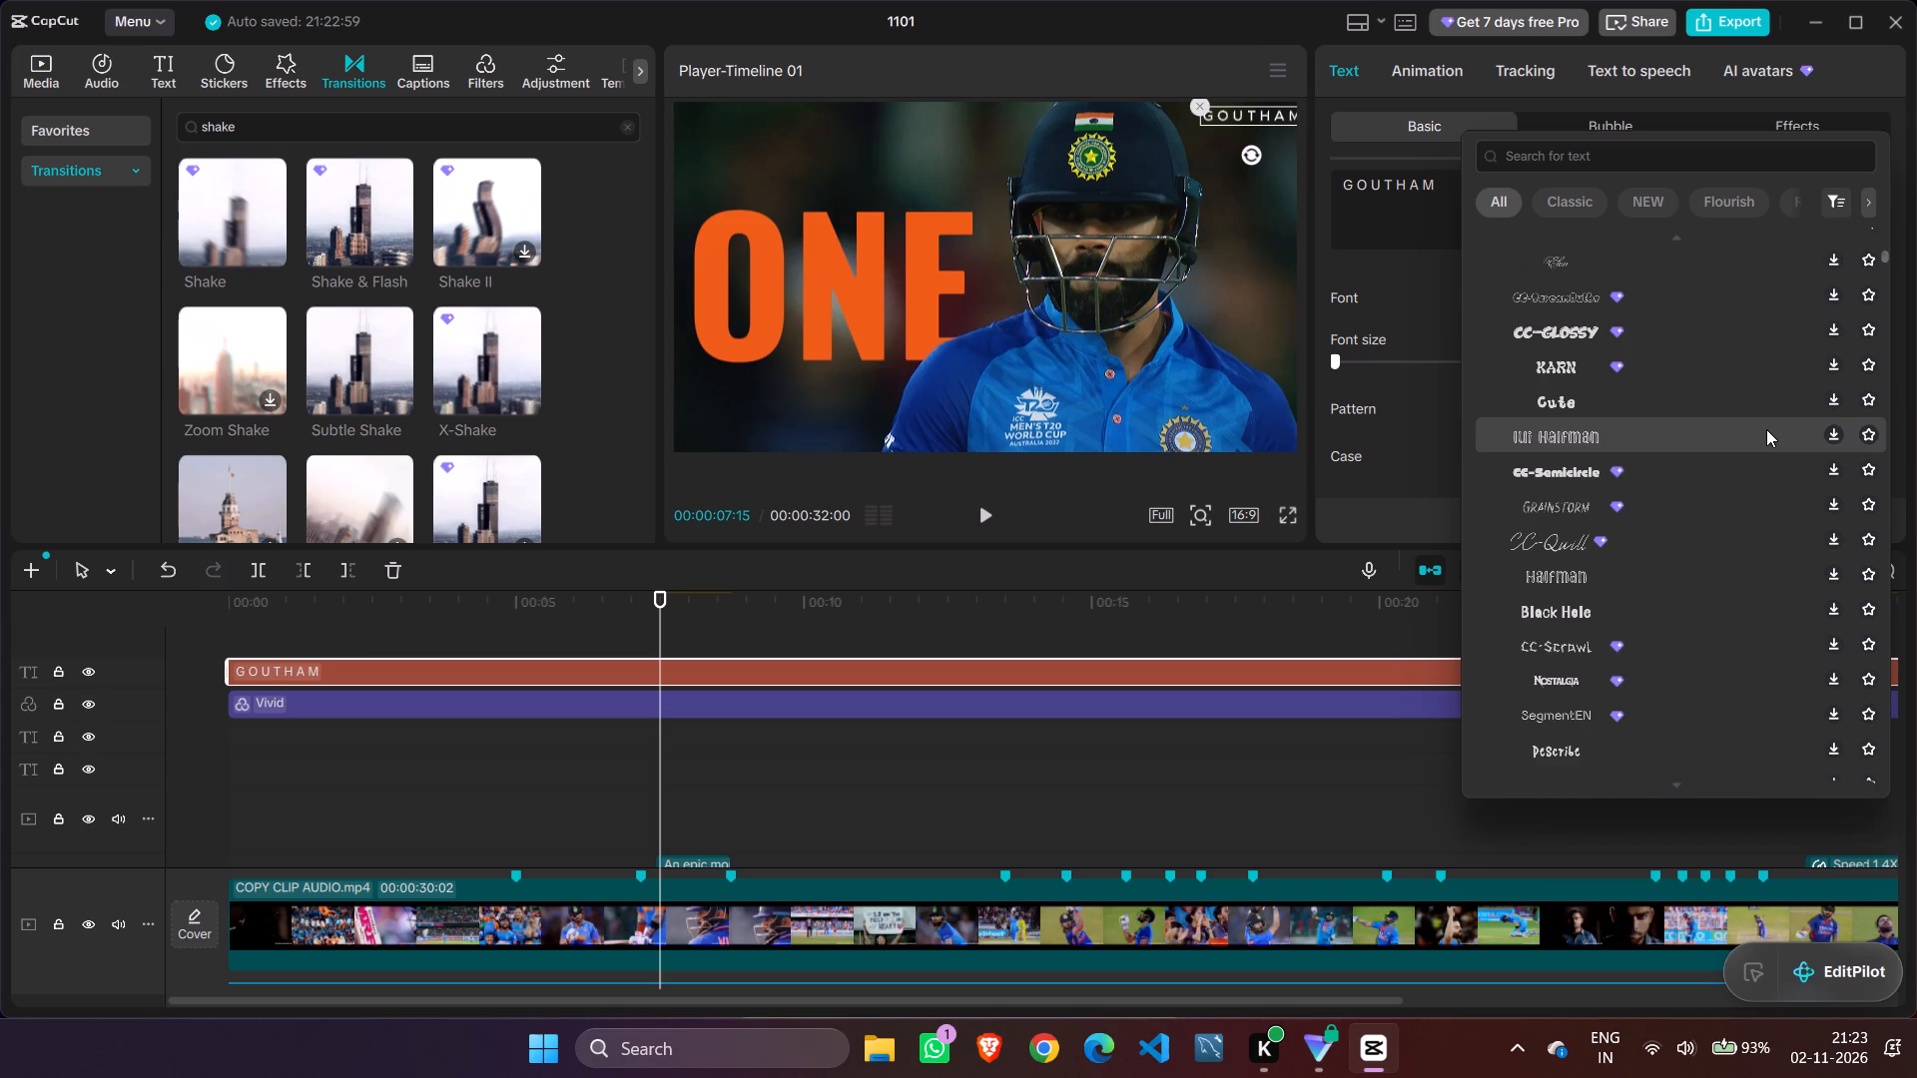
scroll(1766, 429, down, 6)
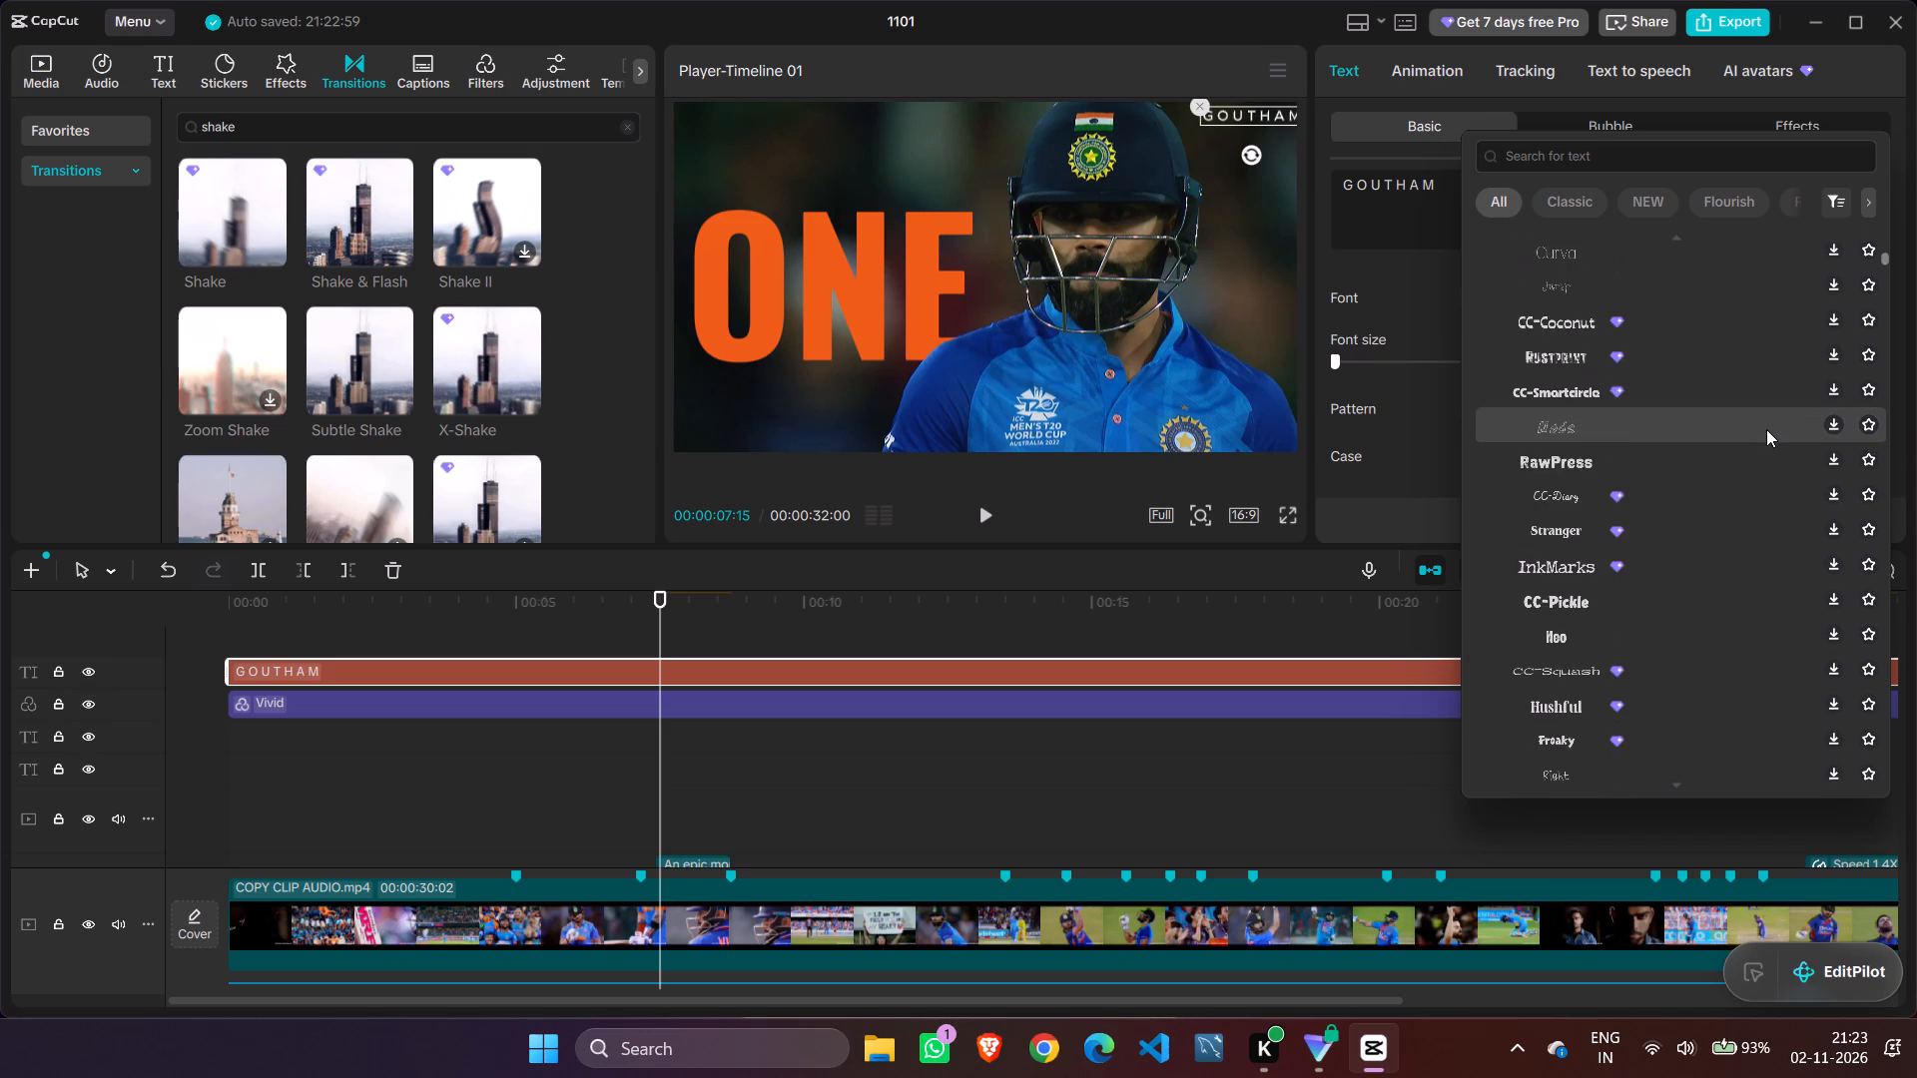
scroll(1766, 429, down, 6)
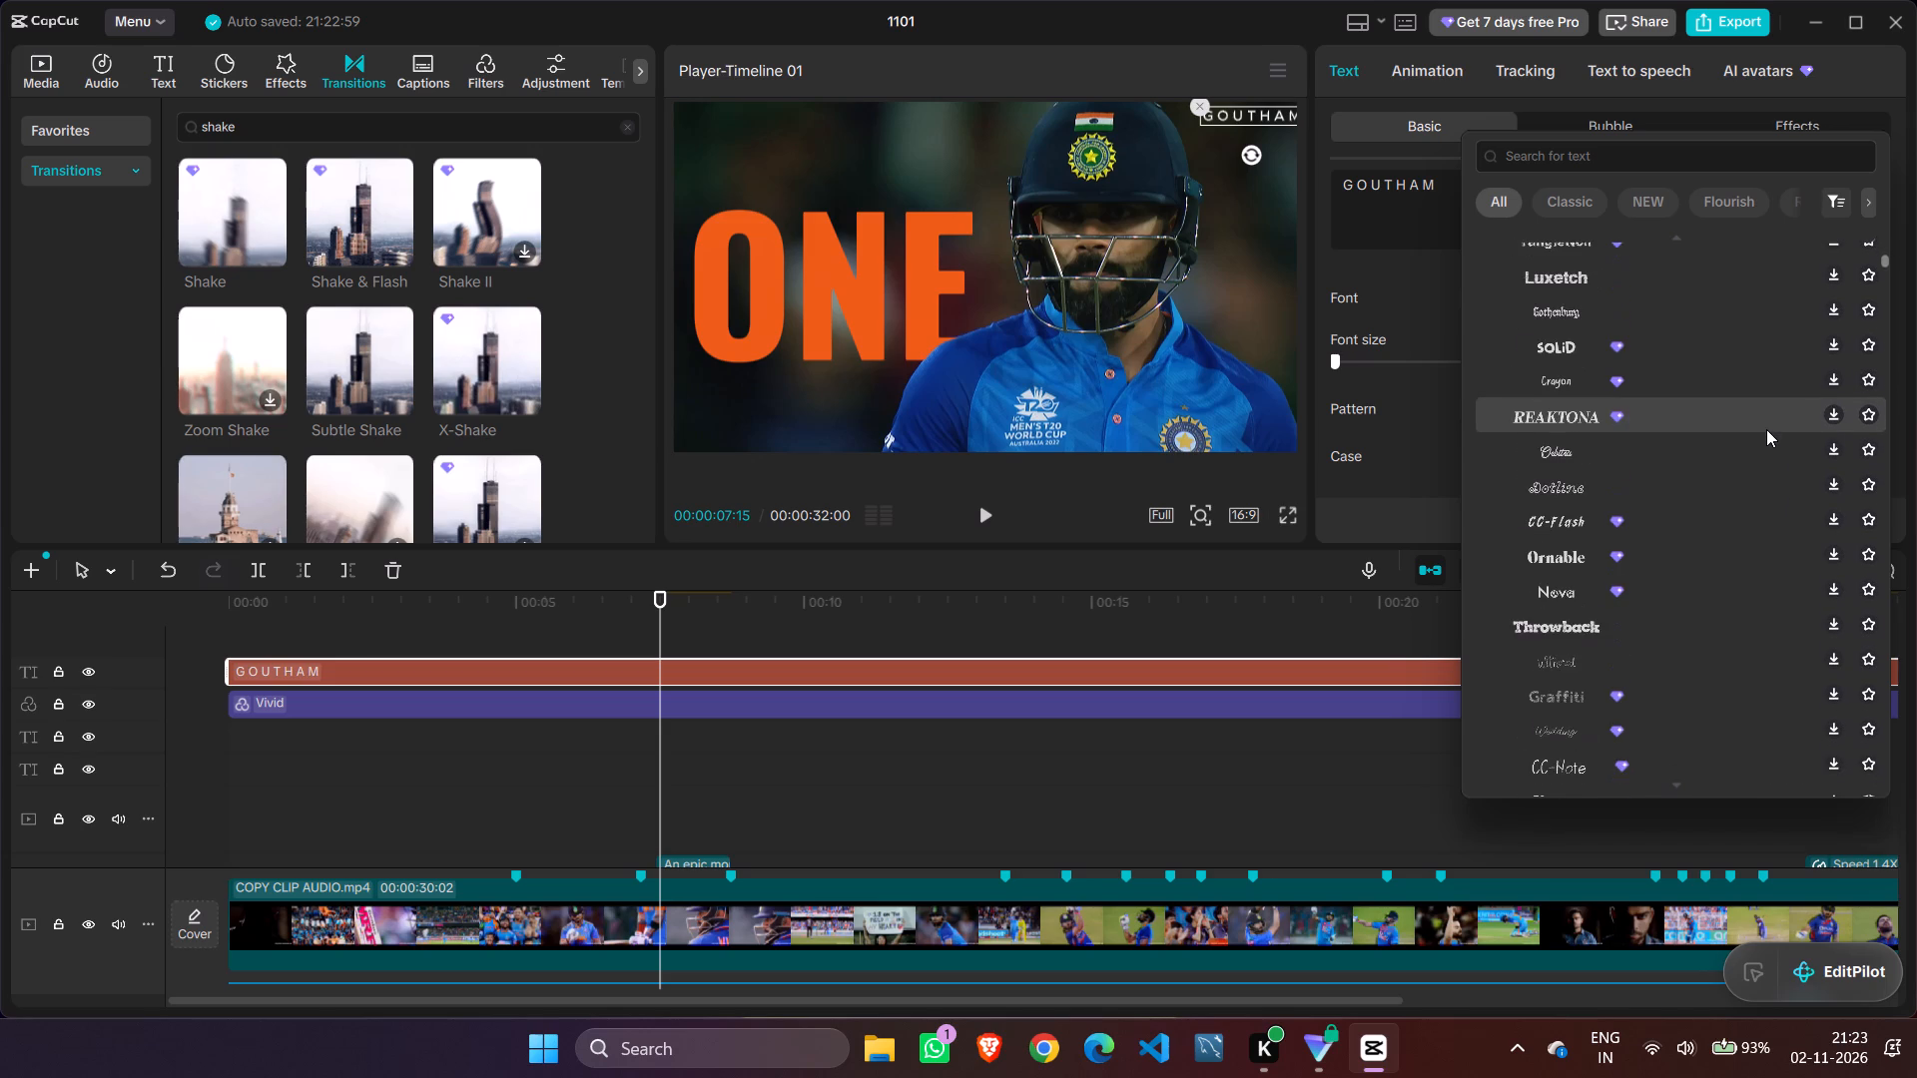
scroll(1766, 429, down, 4)
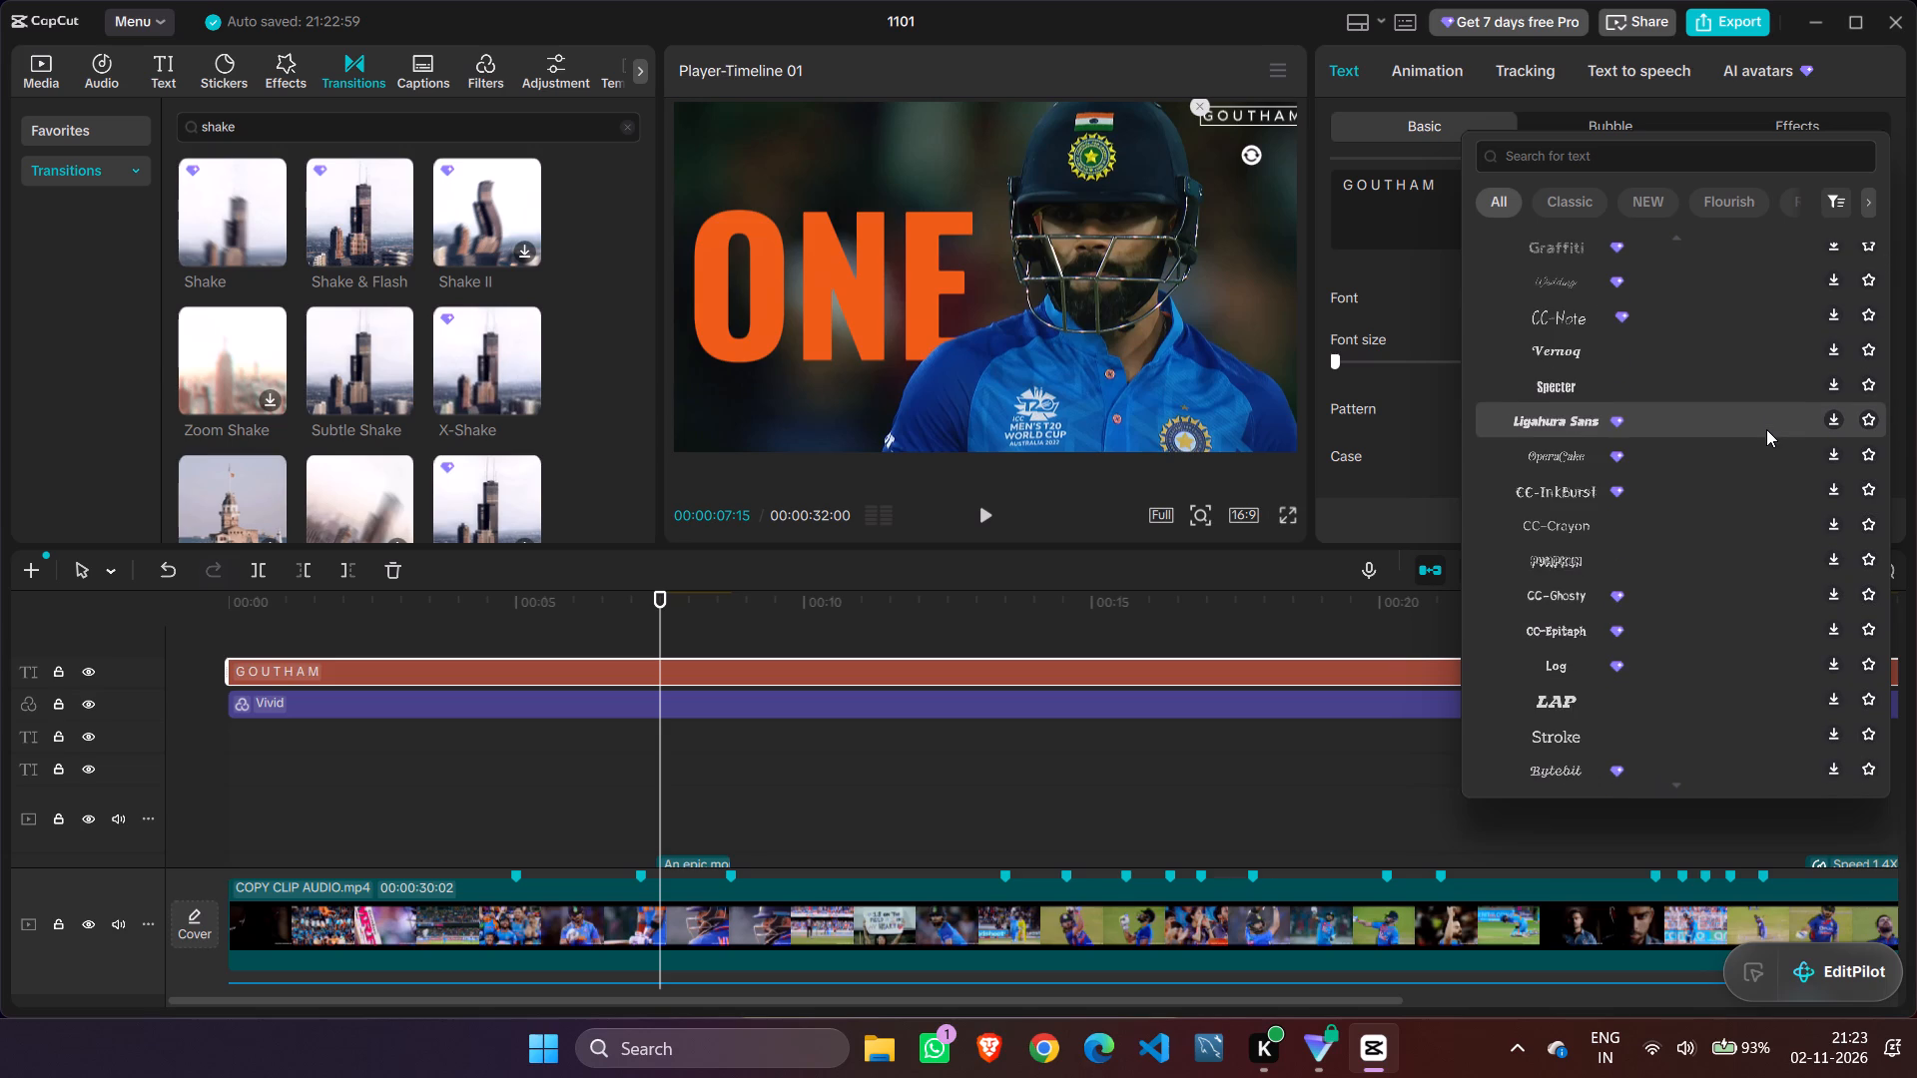
scroll(1766, 429, down, 5)
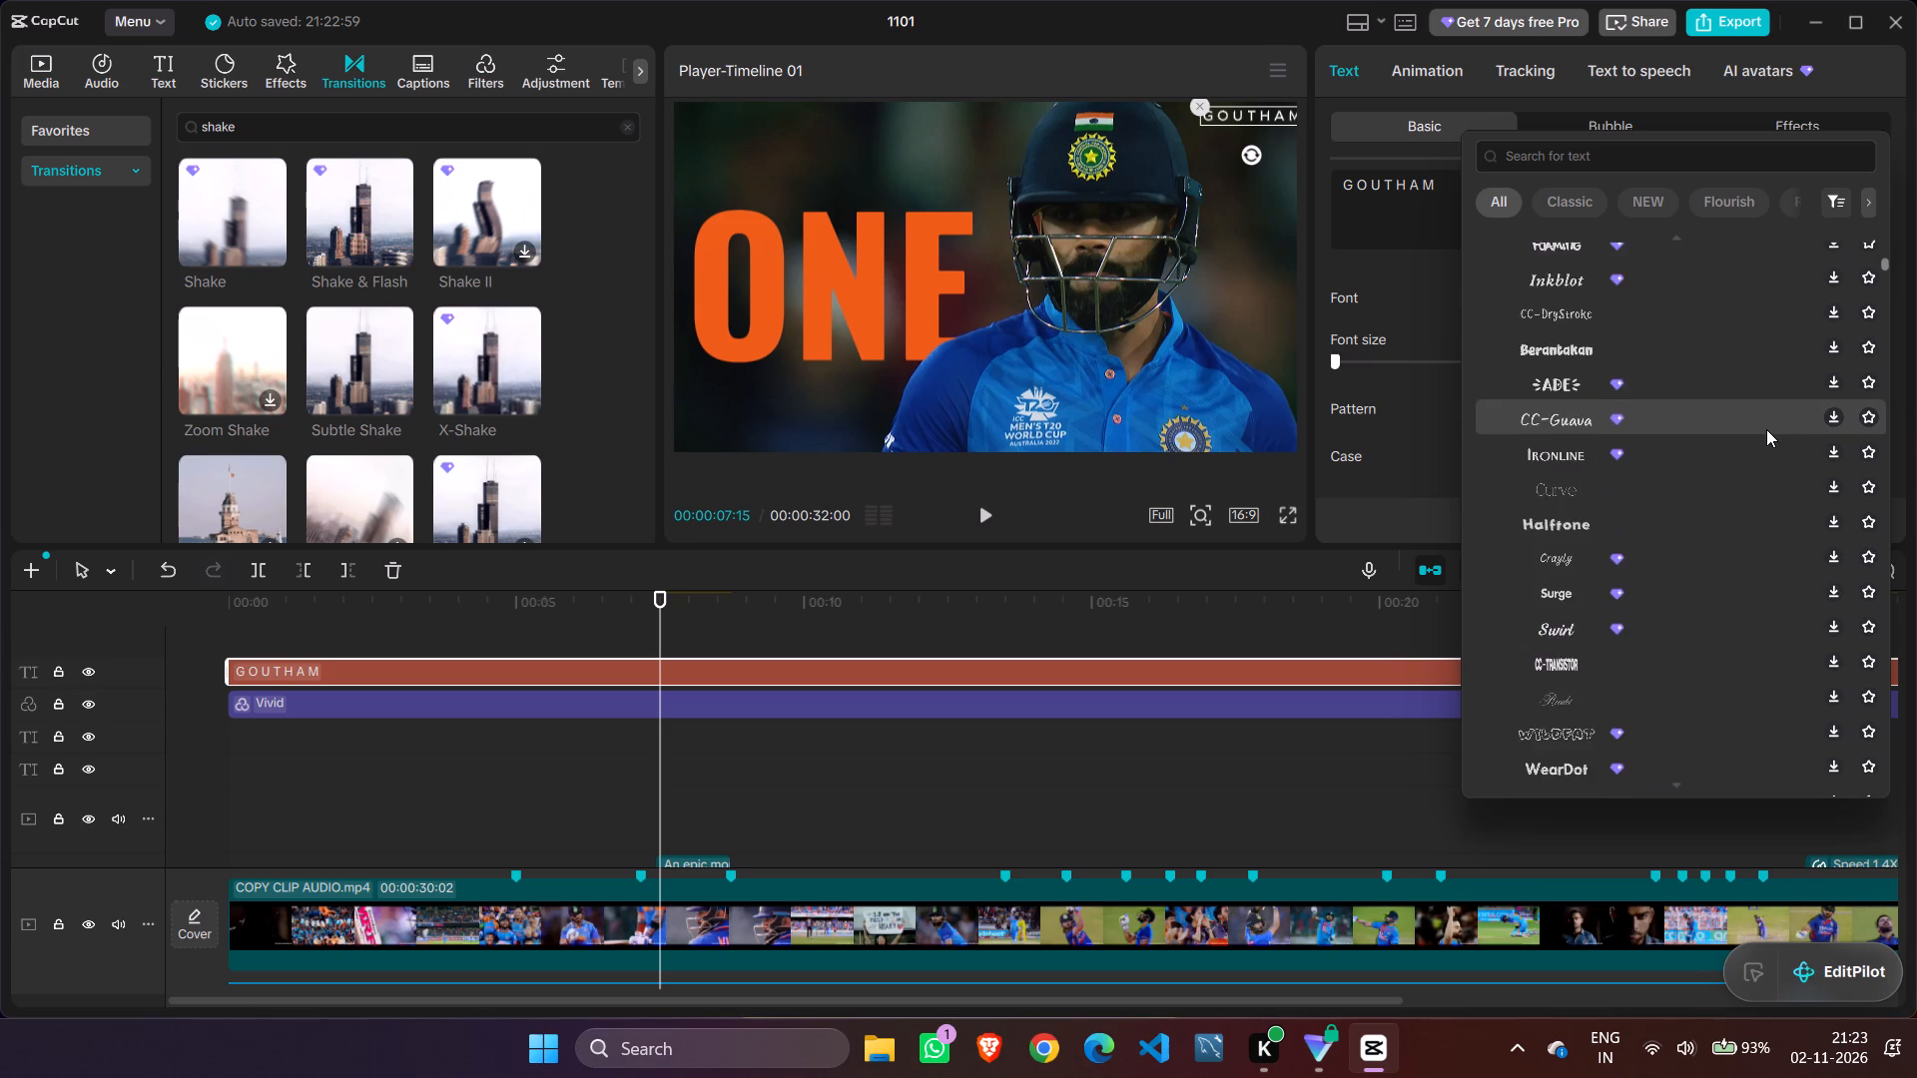
scroll(1766, 429, down, 6)
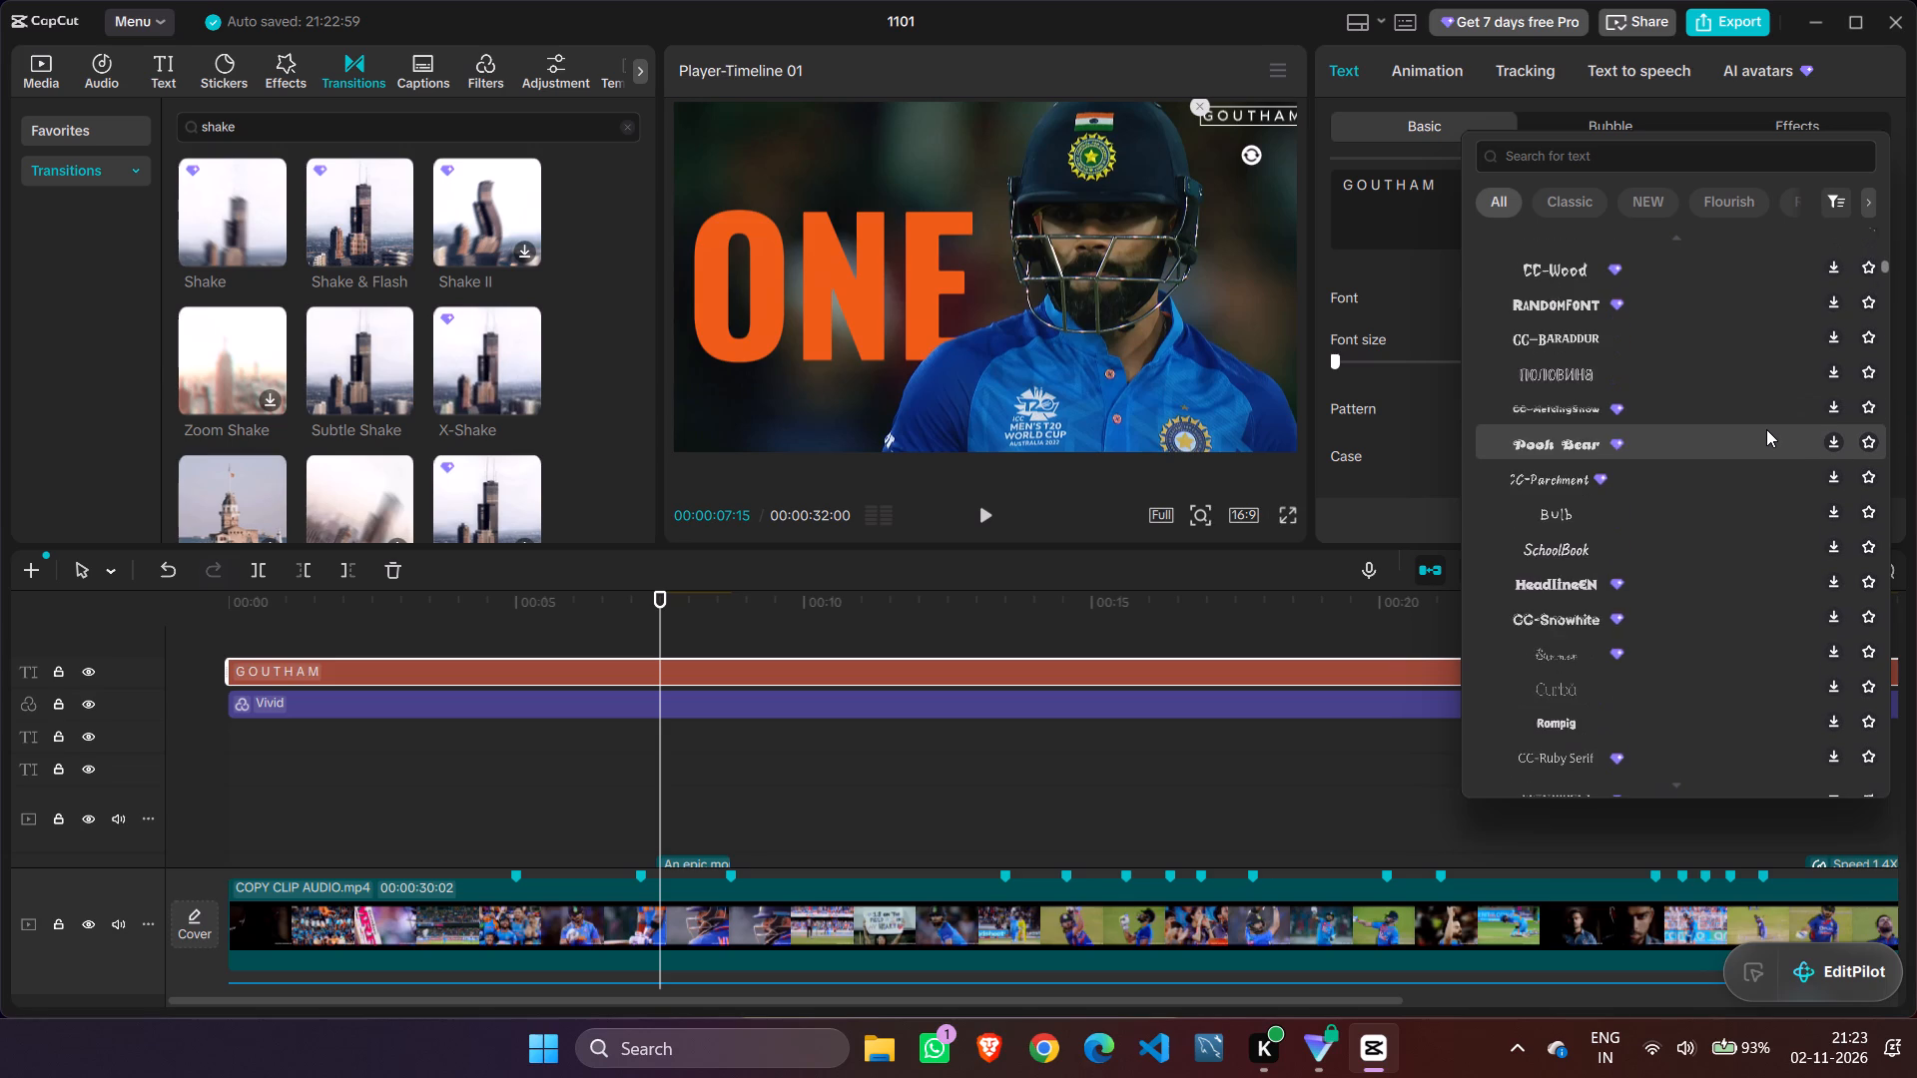
scroll(1766, 429, down, 5)
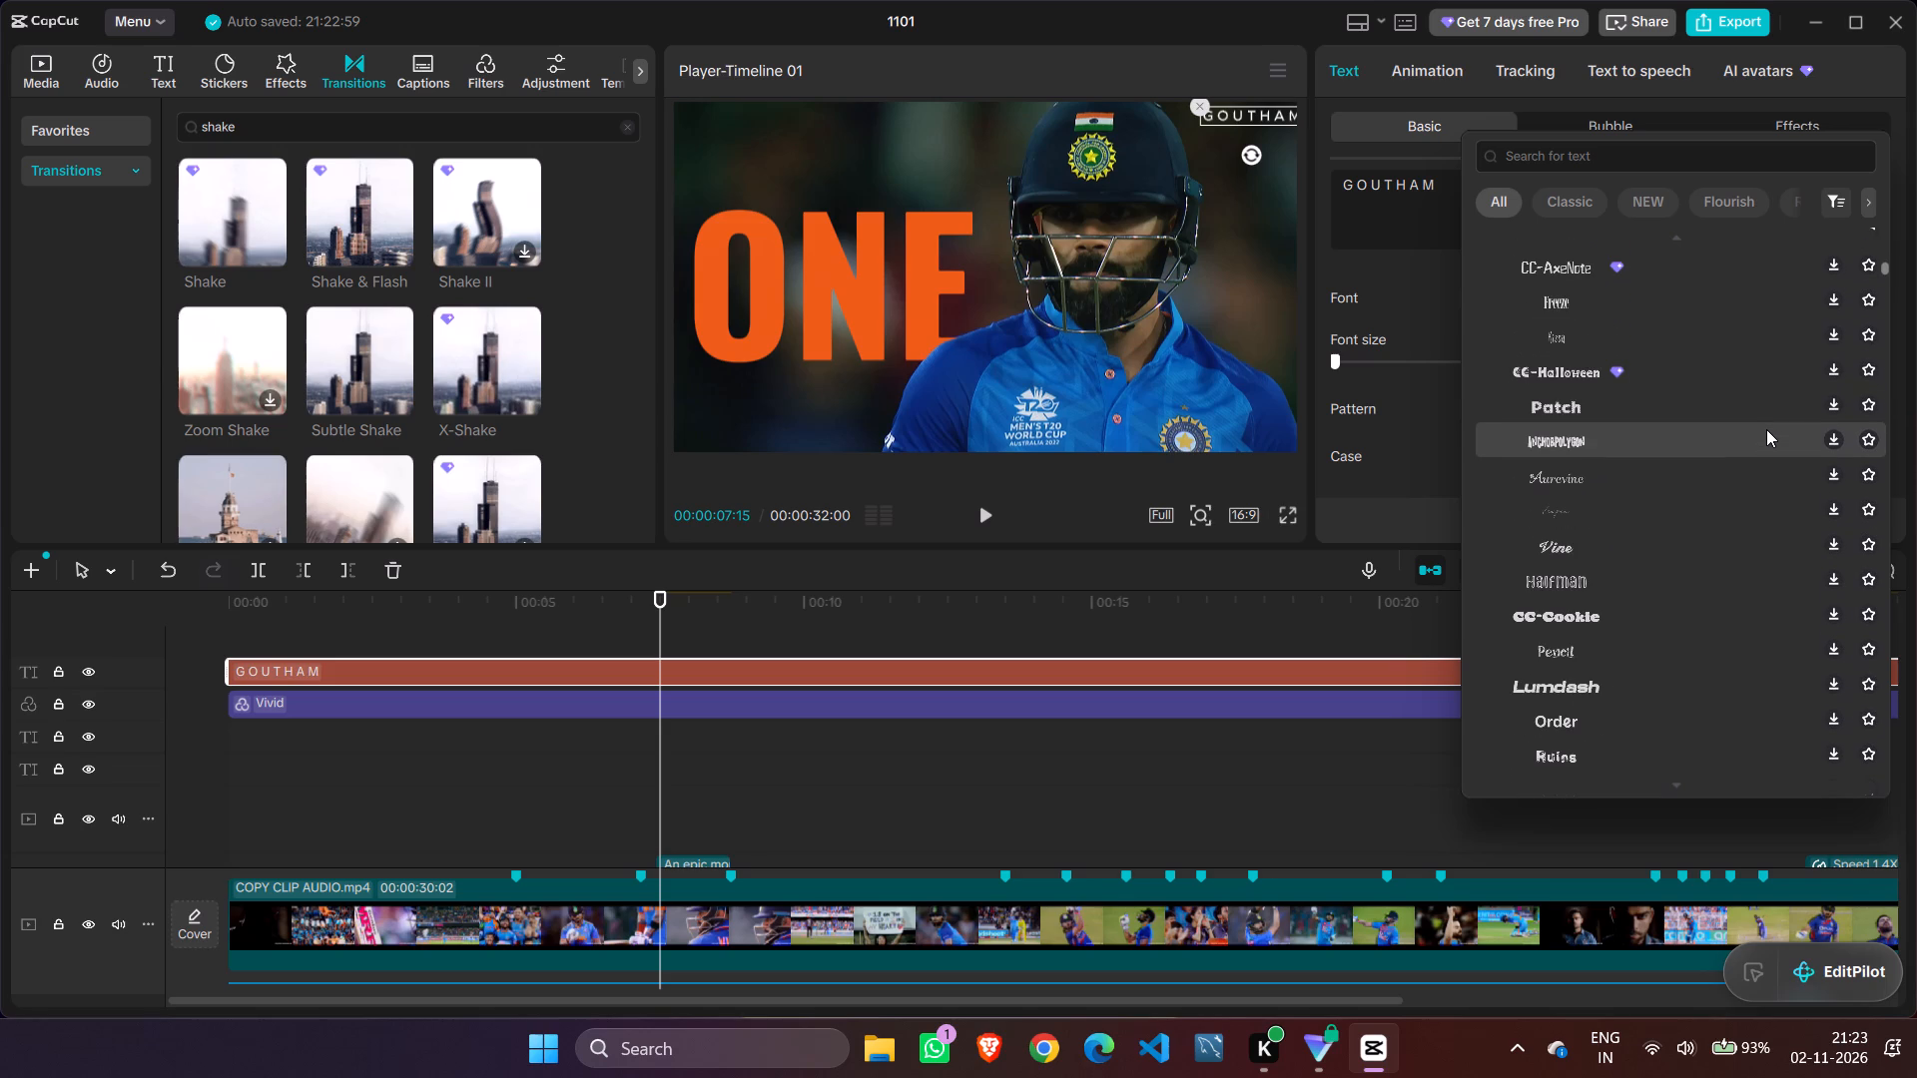
scroll(1766, 429, down, 2)
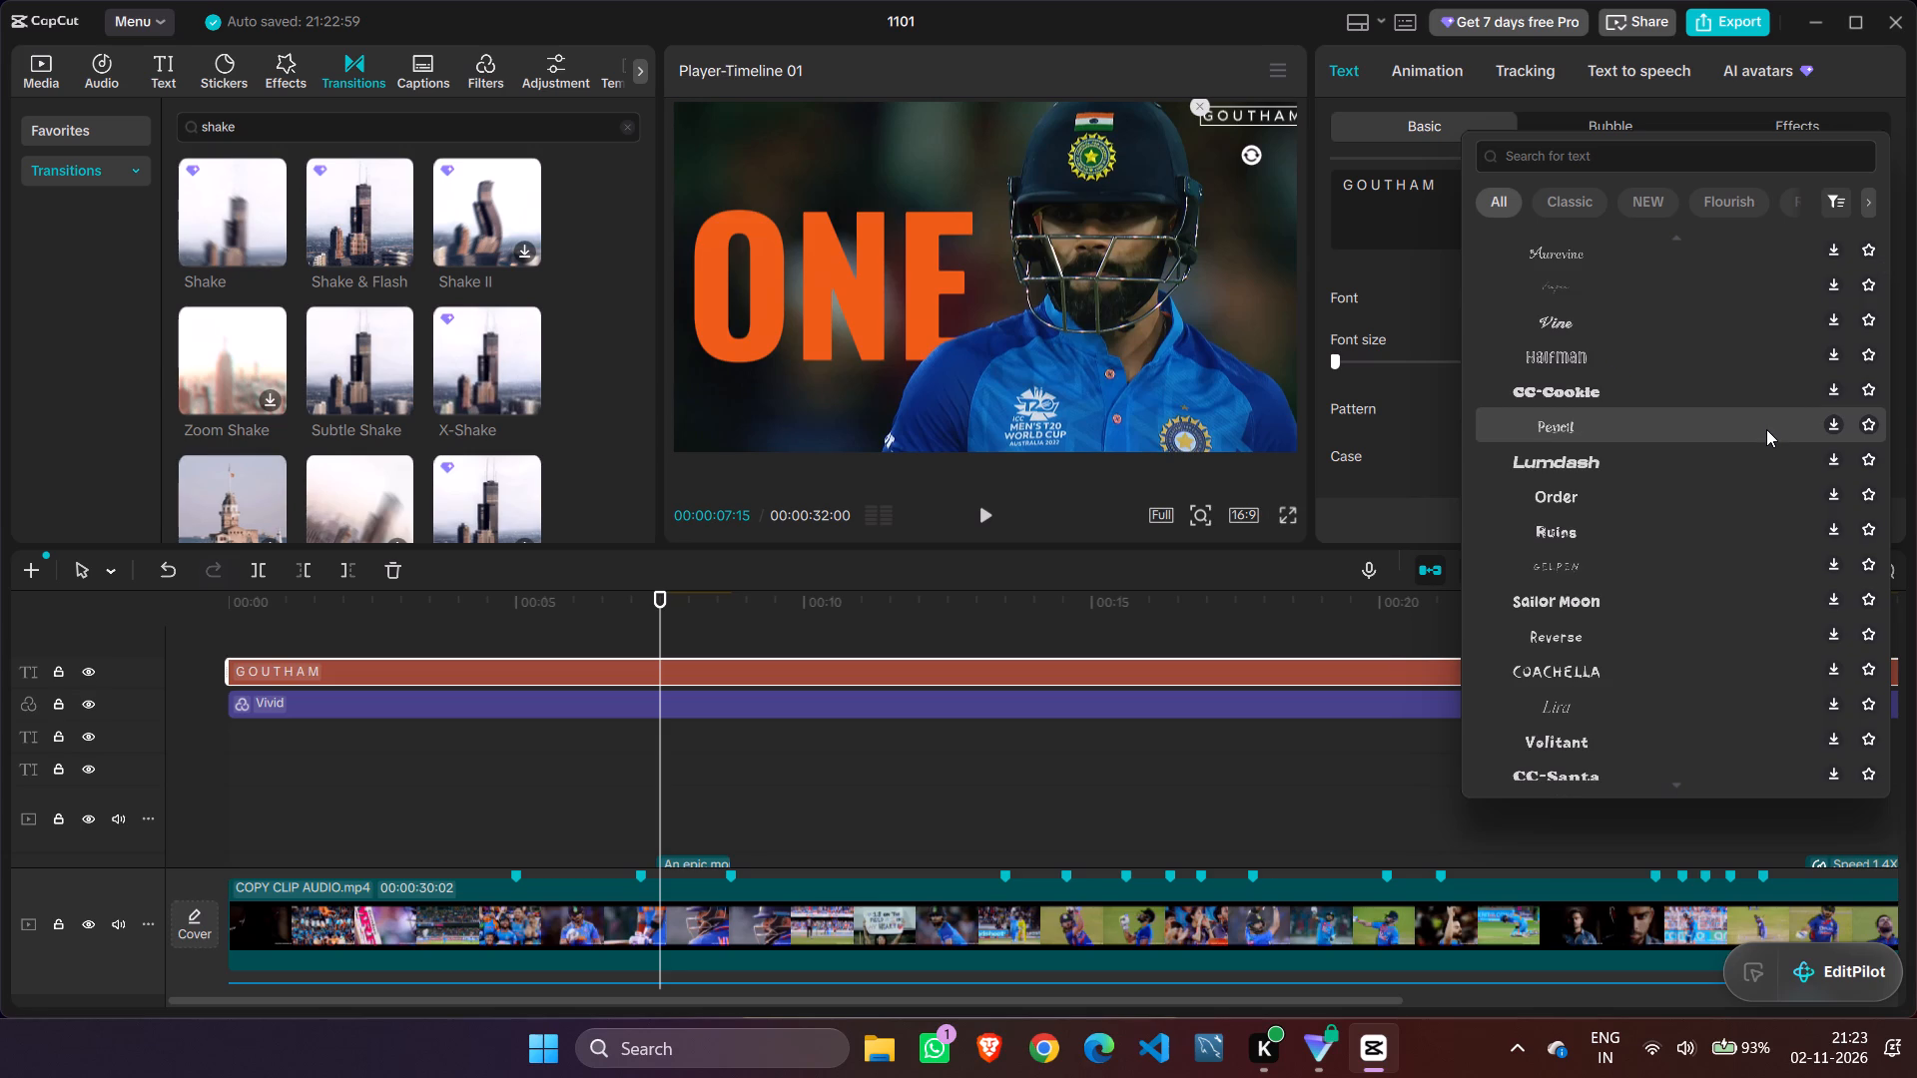
scroll(1766, 429, down, 7)
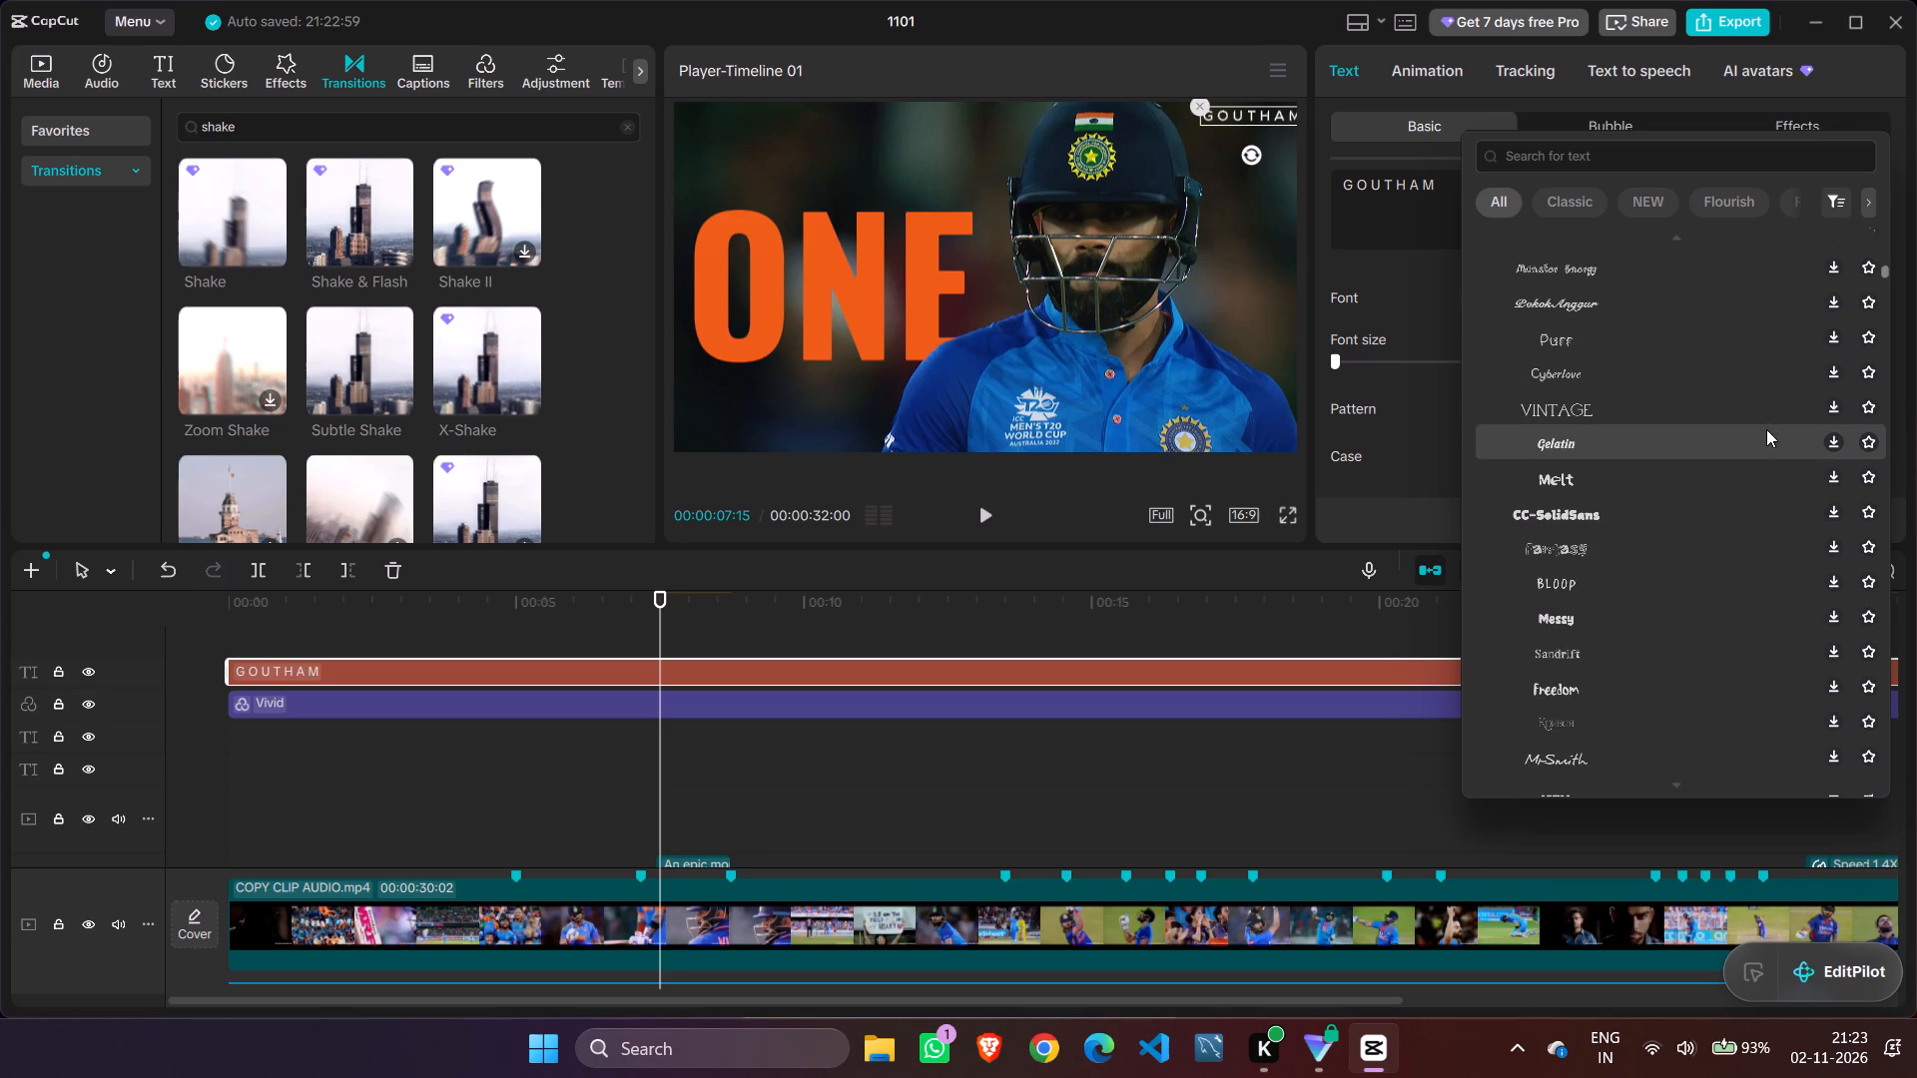
Try the Gelatin font on the GOUTHAM watermark text, and switch it to FLUFF.
click(1735, 450)
scroll(1735, 450, down, 3)
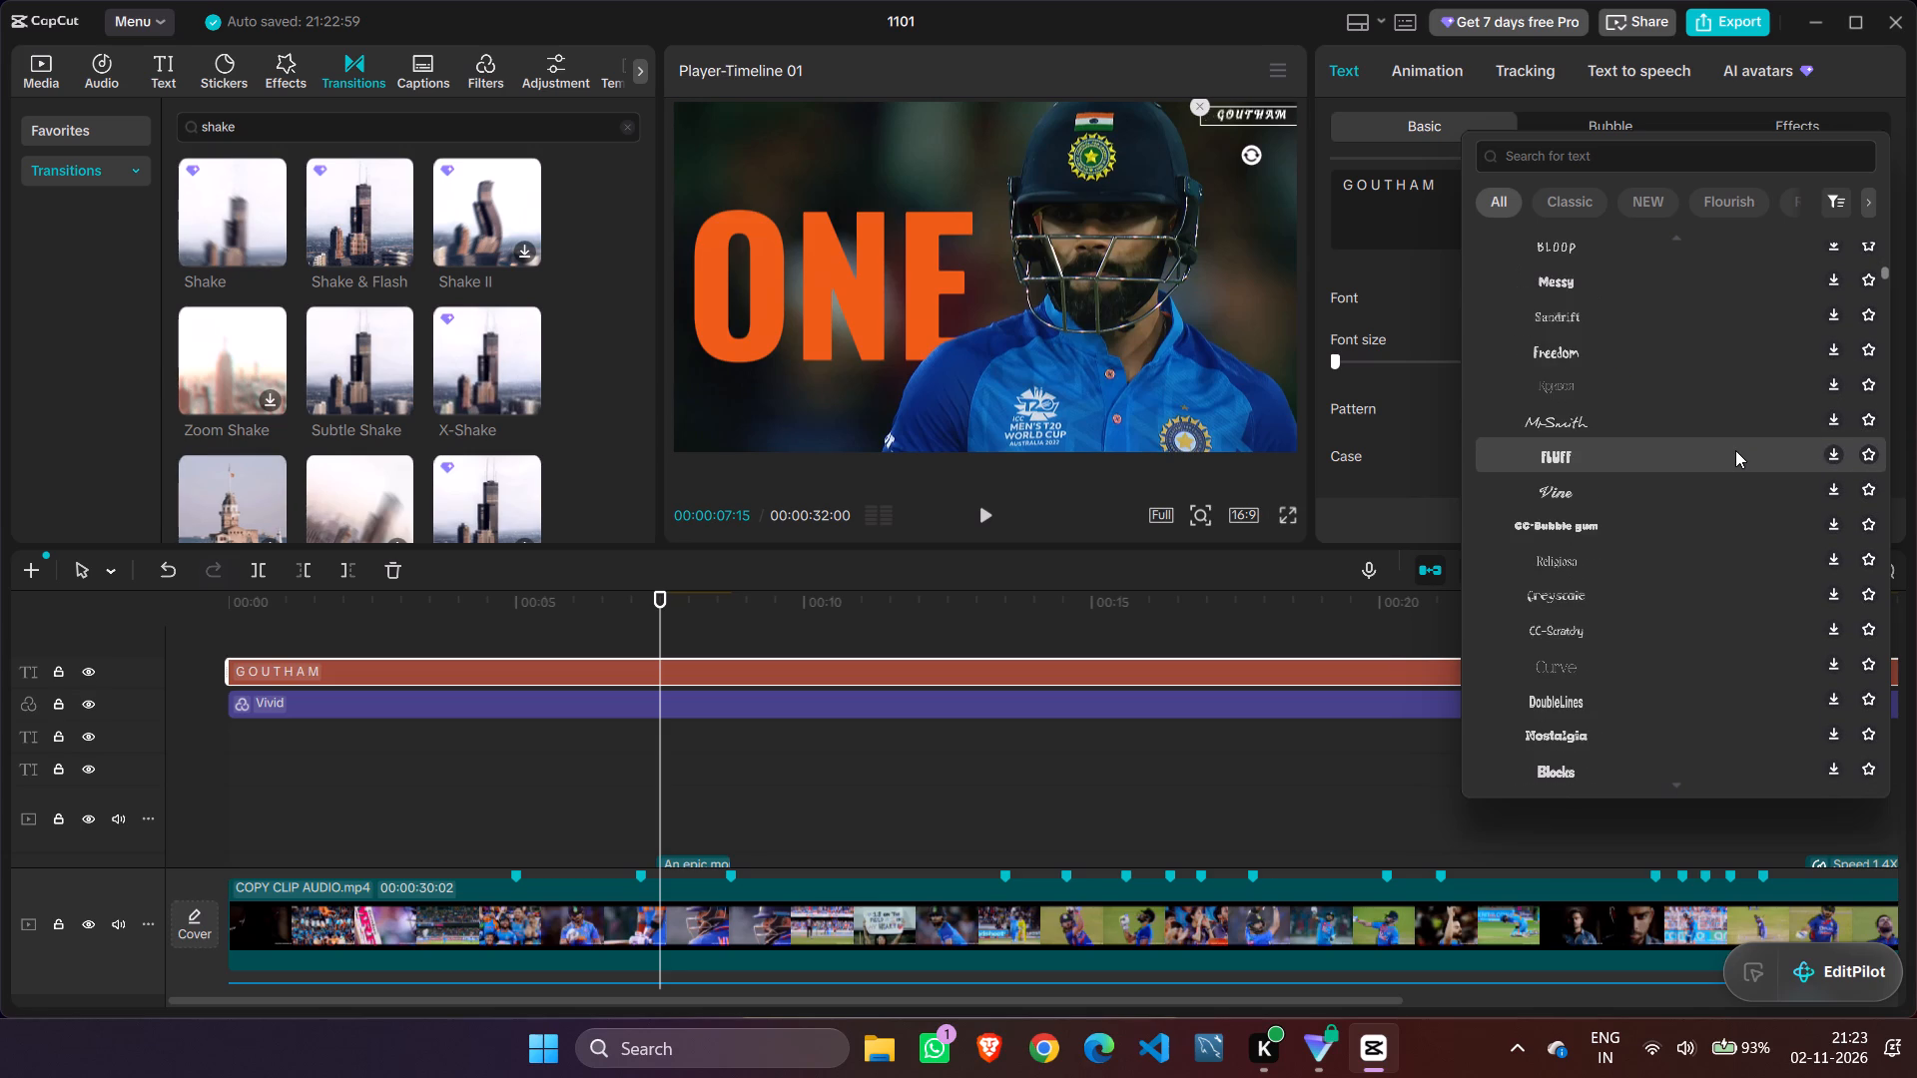
click(1735, 450)
Examine the ornate and calligraphic fonts, such as NeoRomantic, Mozart and ArtDeco, as alternatives for the watermark.
scroll(1735, 450, down, 19)
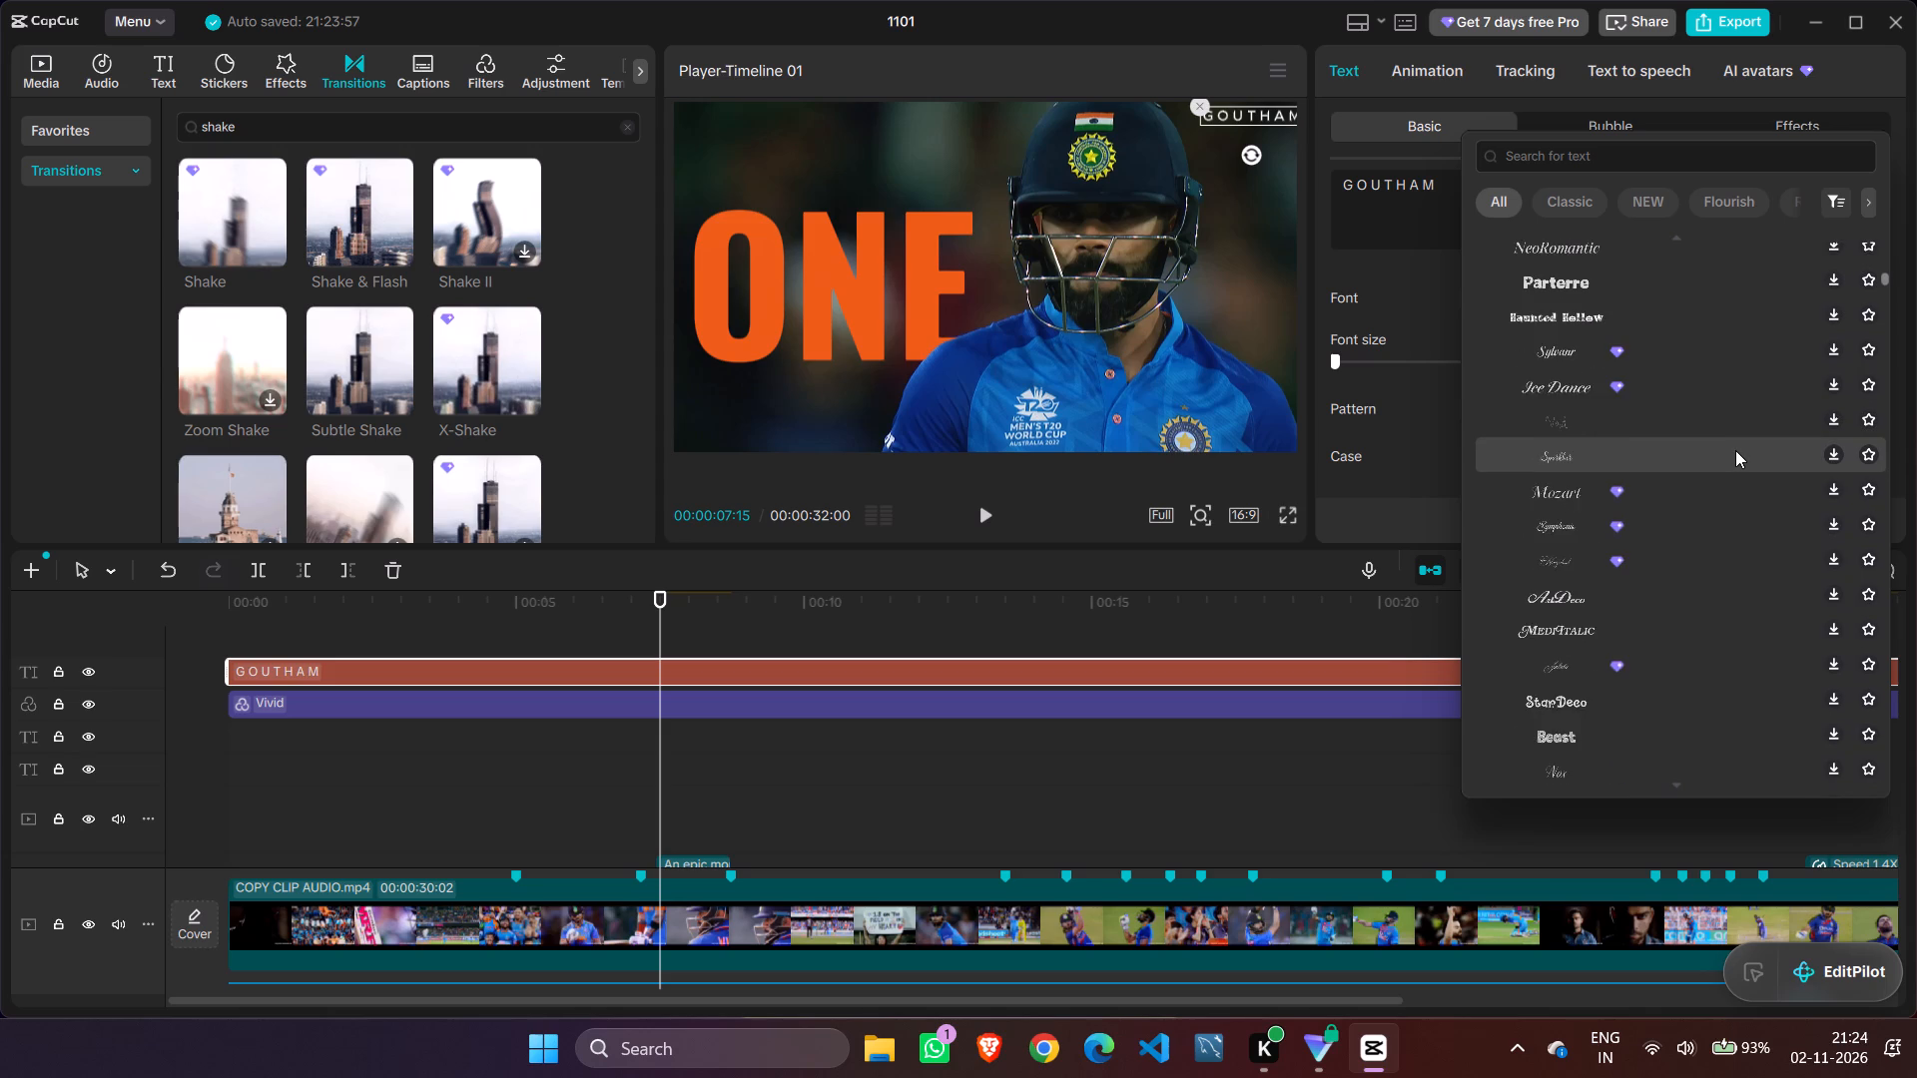
scroll(1735, 450, down, 2)
Look through the font categories from Classic and Flourish to language groups such as Indonesian, Arabic, Urdu and Spanish.
click(1566, 197)
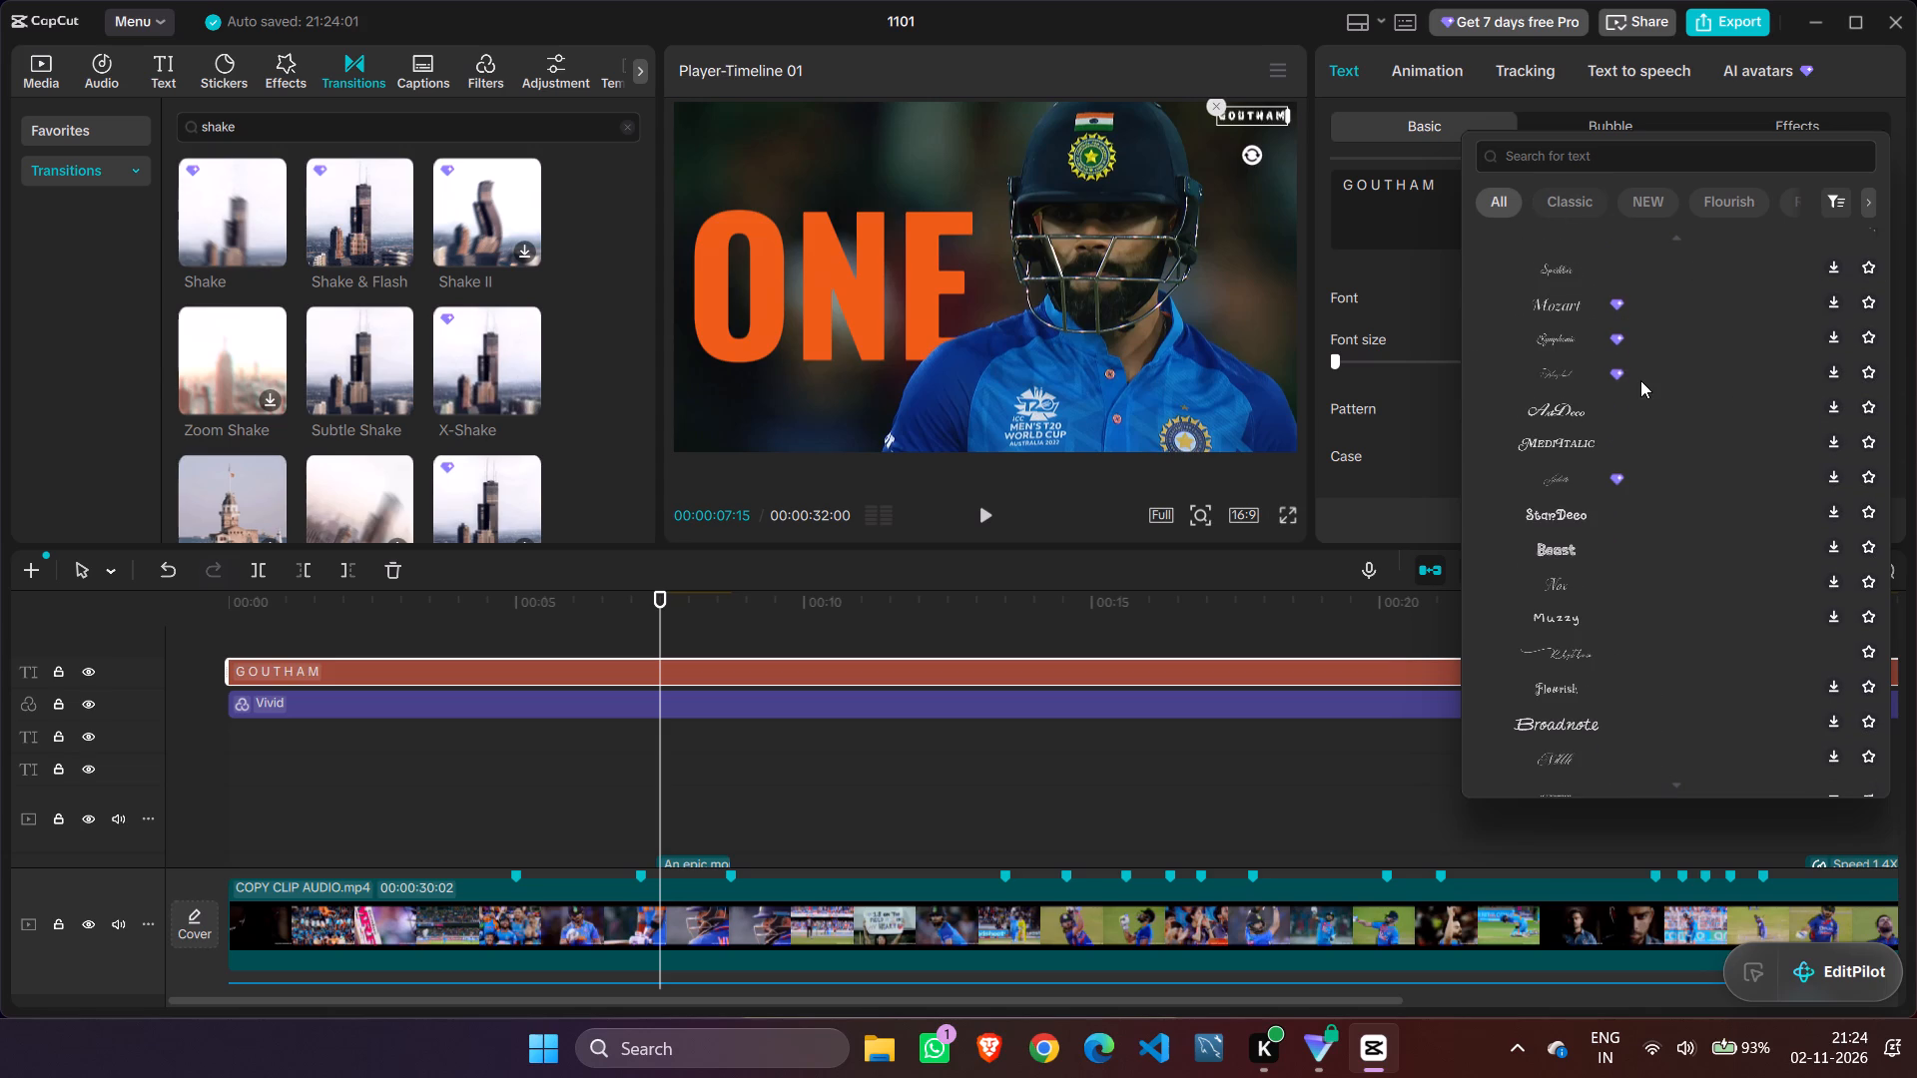
click(1869, 204)
double_click(1869, 203)
drag(1762, 200, 1742, 196)
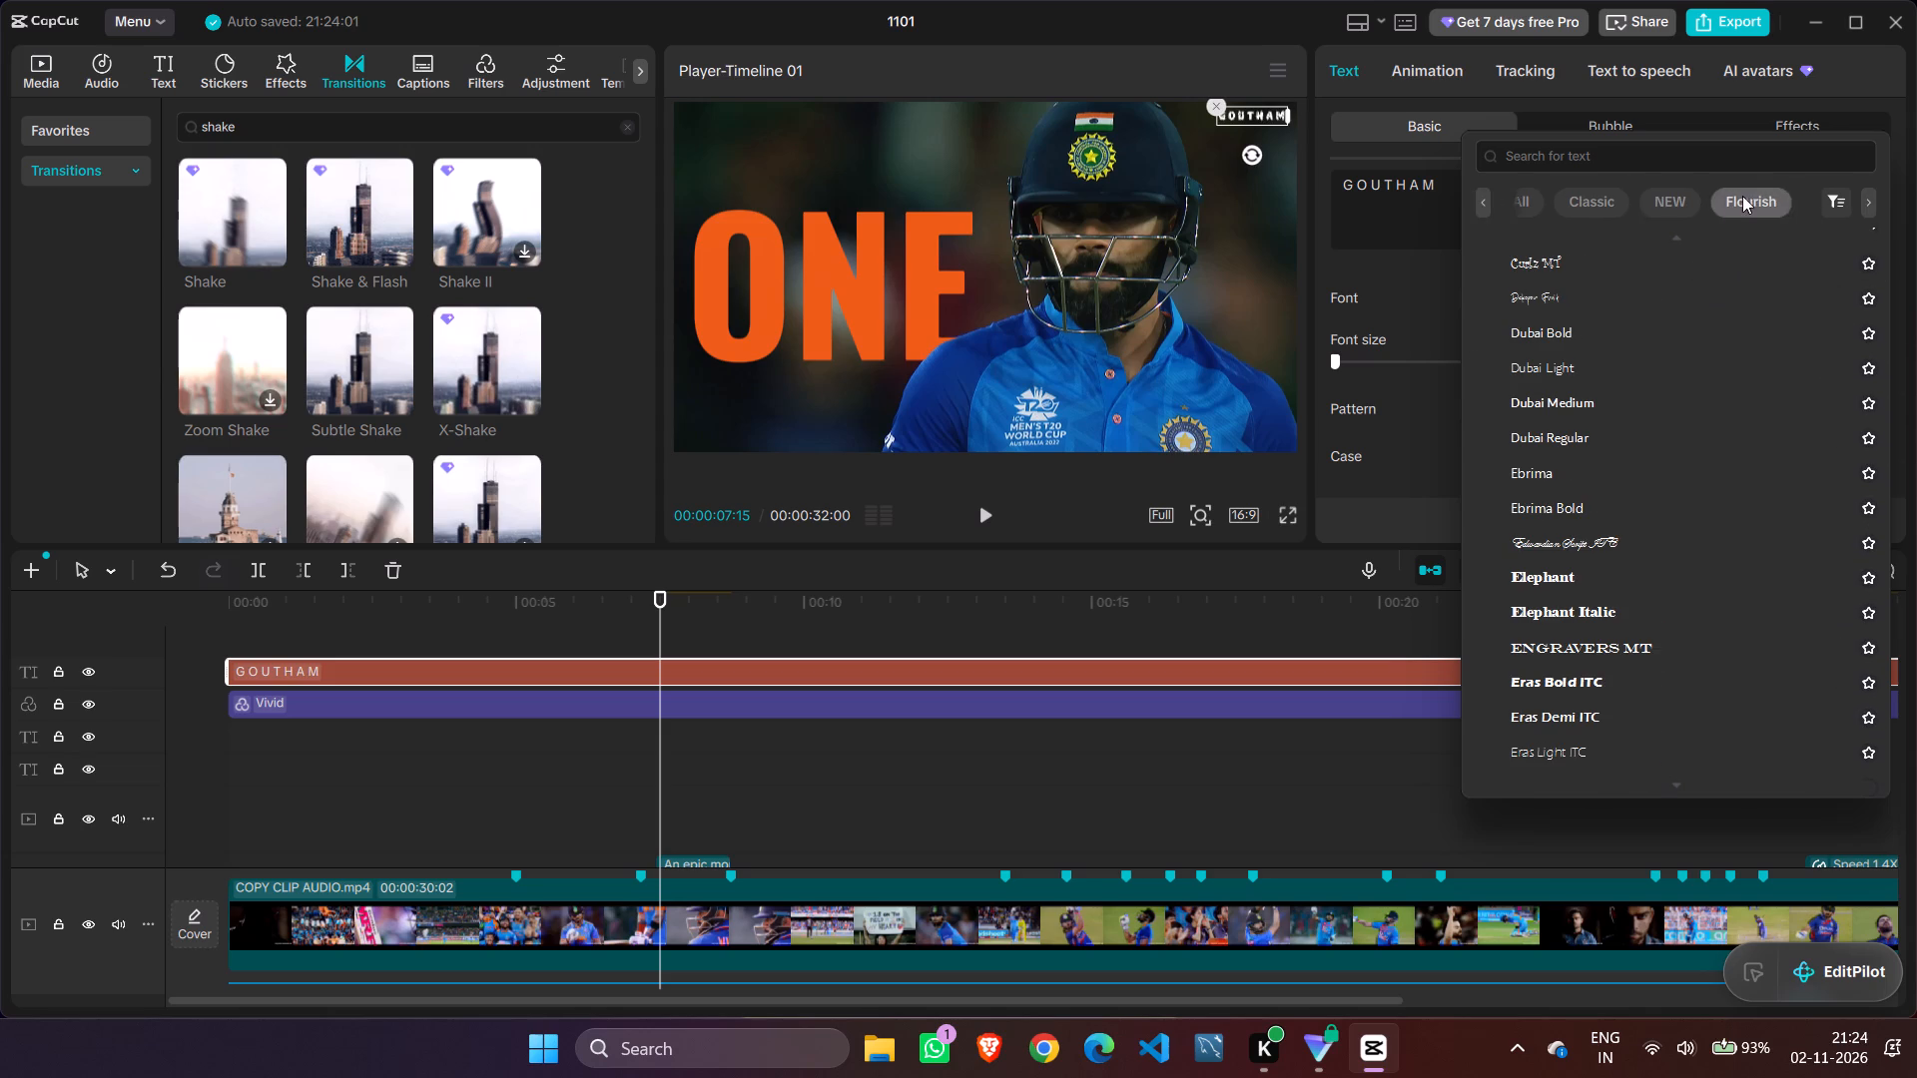
drag(1742, 196, 1517, 201)
drag(1679, 196, 1502, 193)
drag(1727, 192, 1526, 190)
drag(1720, 195, 1522, 199)
drag(1721, 194, 1541, 197)
drag(1693, 193, 1535, 195)
drag(1682, 190, 1523, 191)
scroll(1583, 364, down, 2)
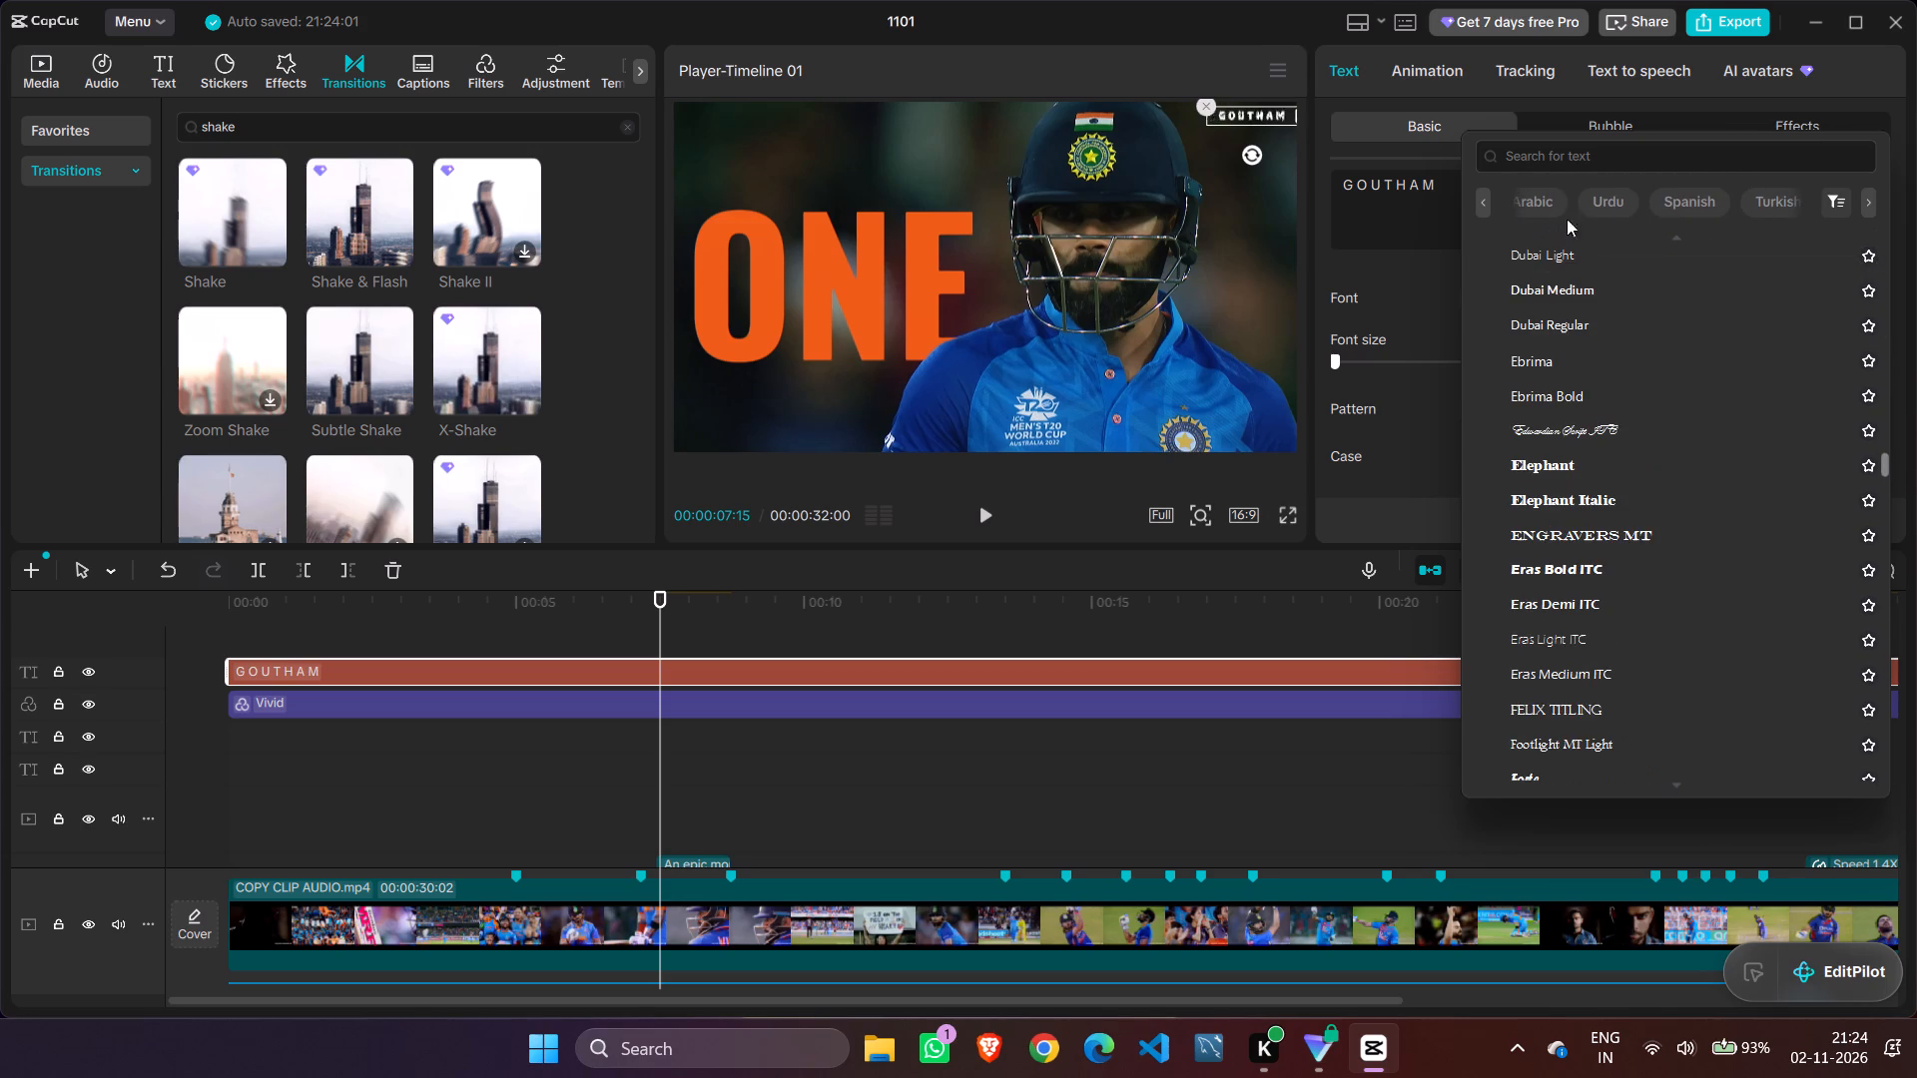
drag(1575, 207, 1731, 212)
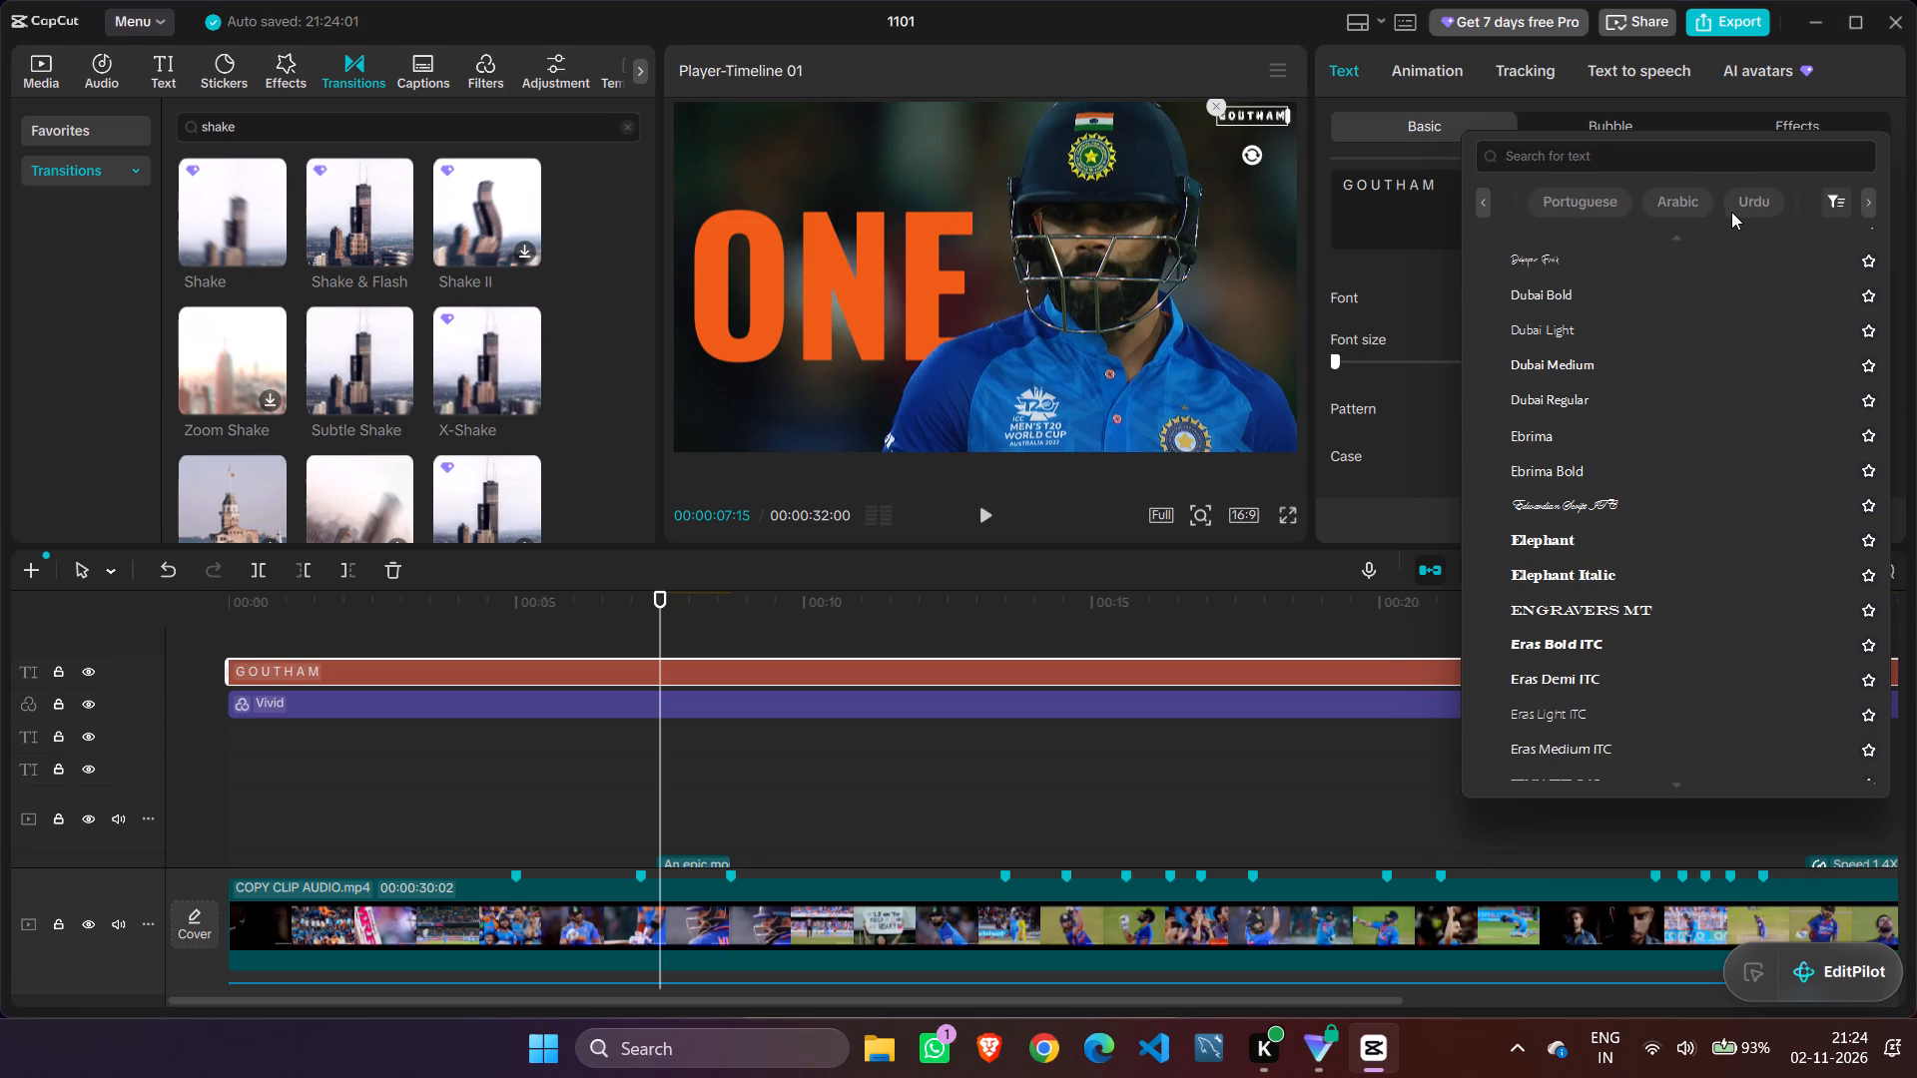
Examine the system fonts from the Dubai and Eras families through Georgia and Lucida to Palatino Linotype and Perpetua.
scroll(1639, 283, down, 2)
scroll(1628, 384, down, 6)
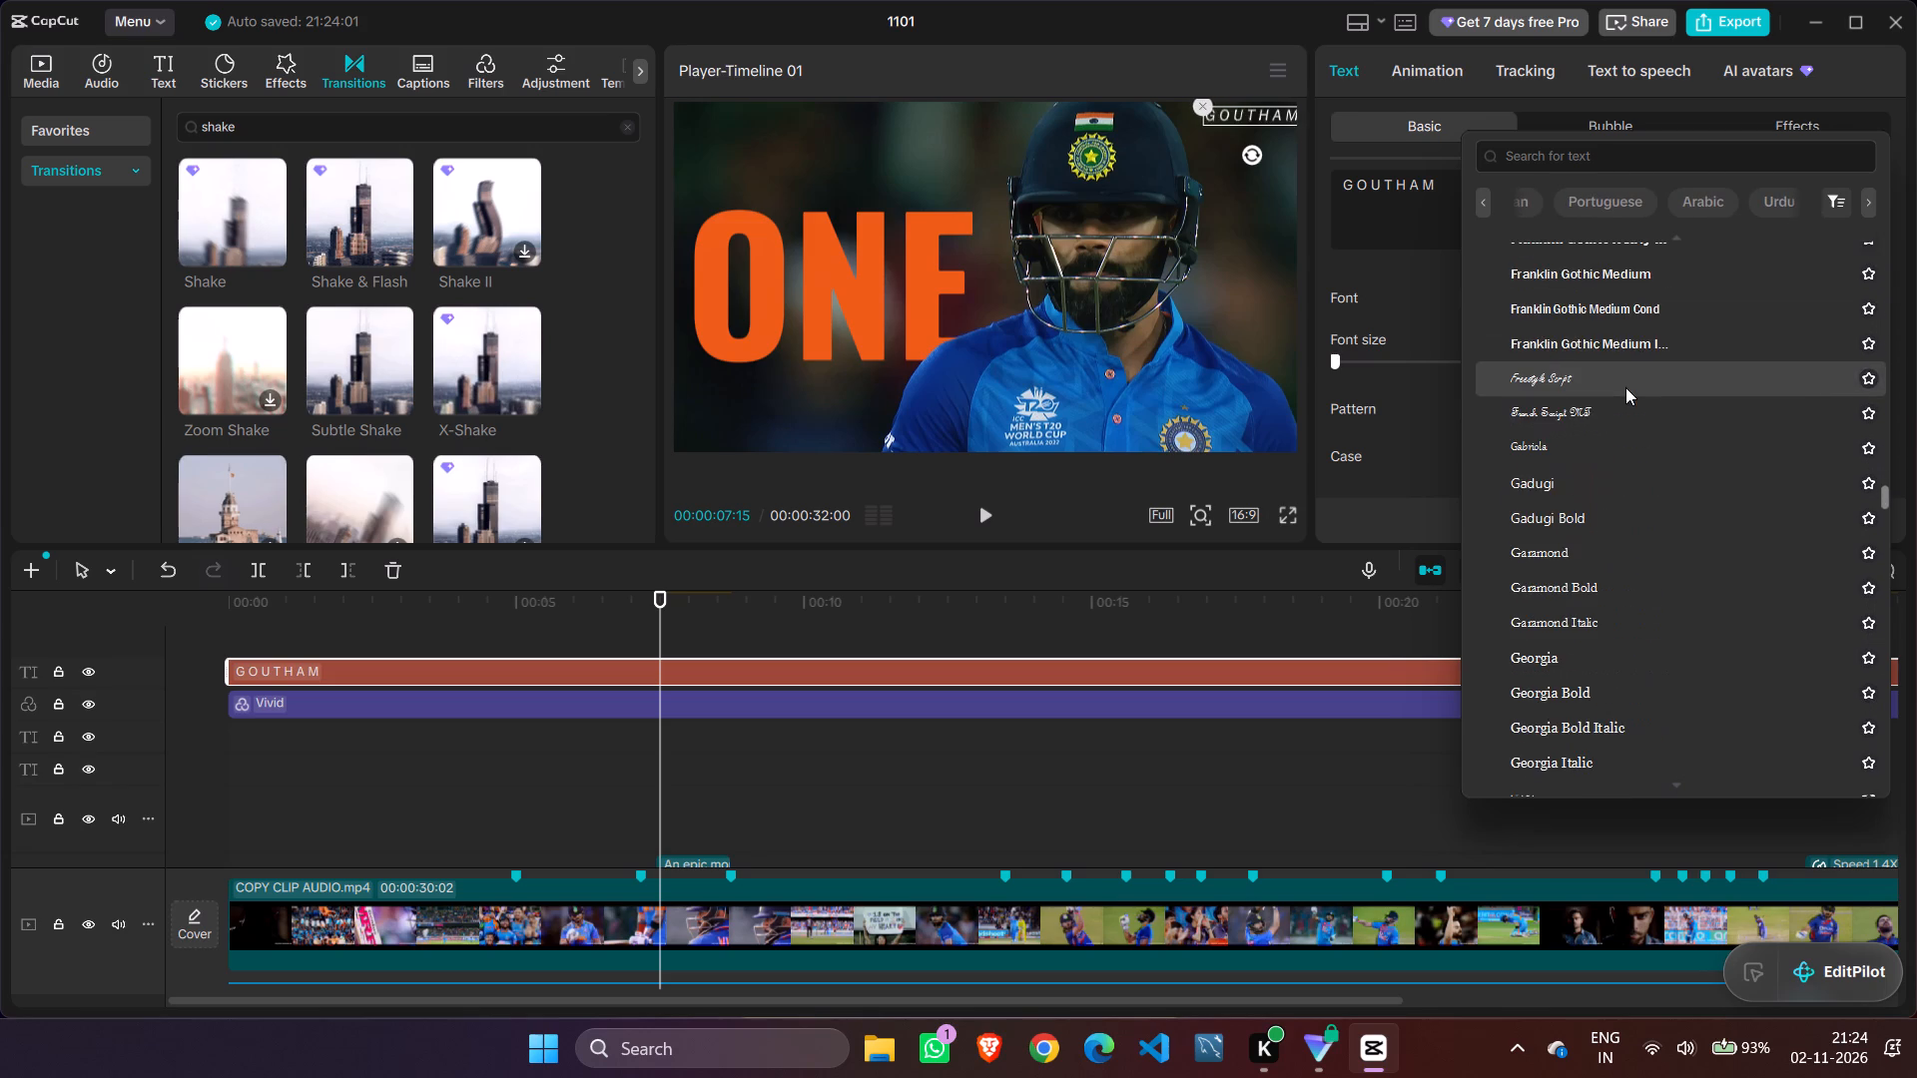
scroll(1625, 387, down, 13)
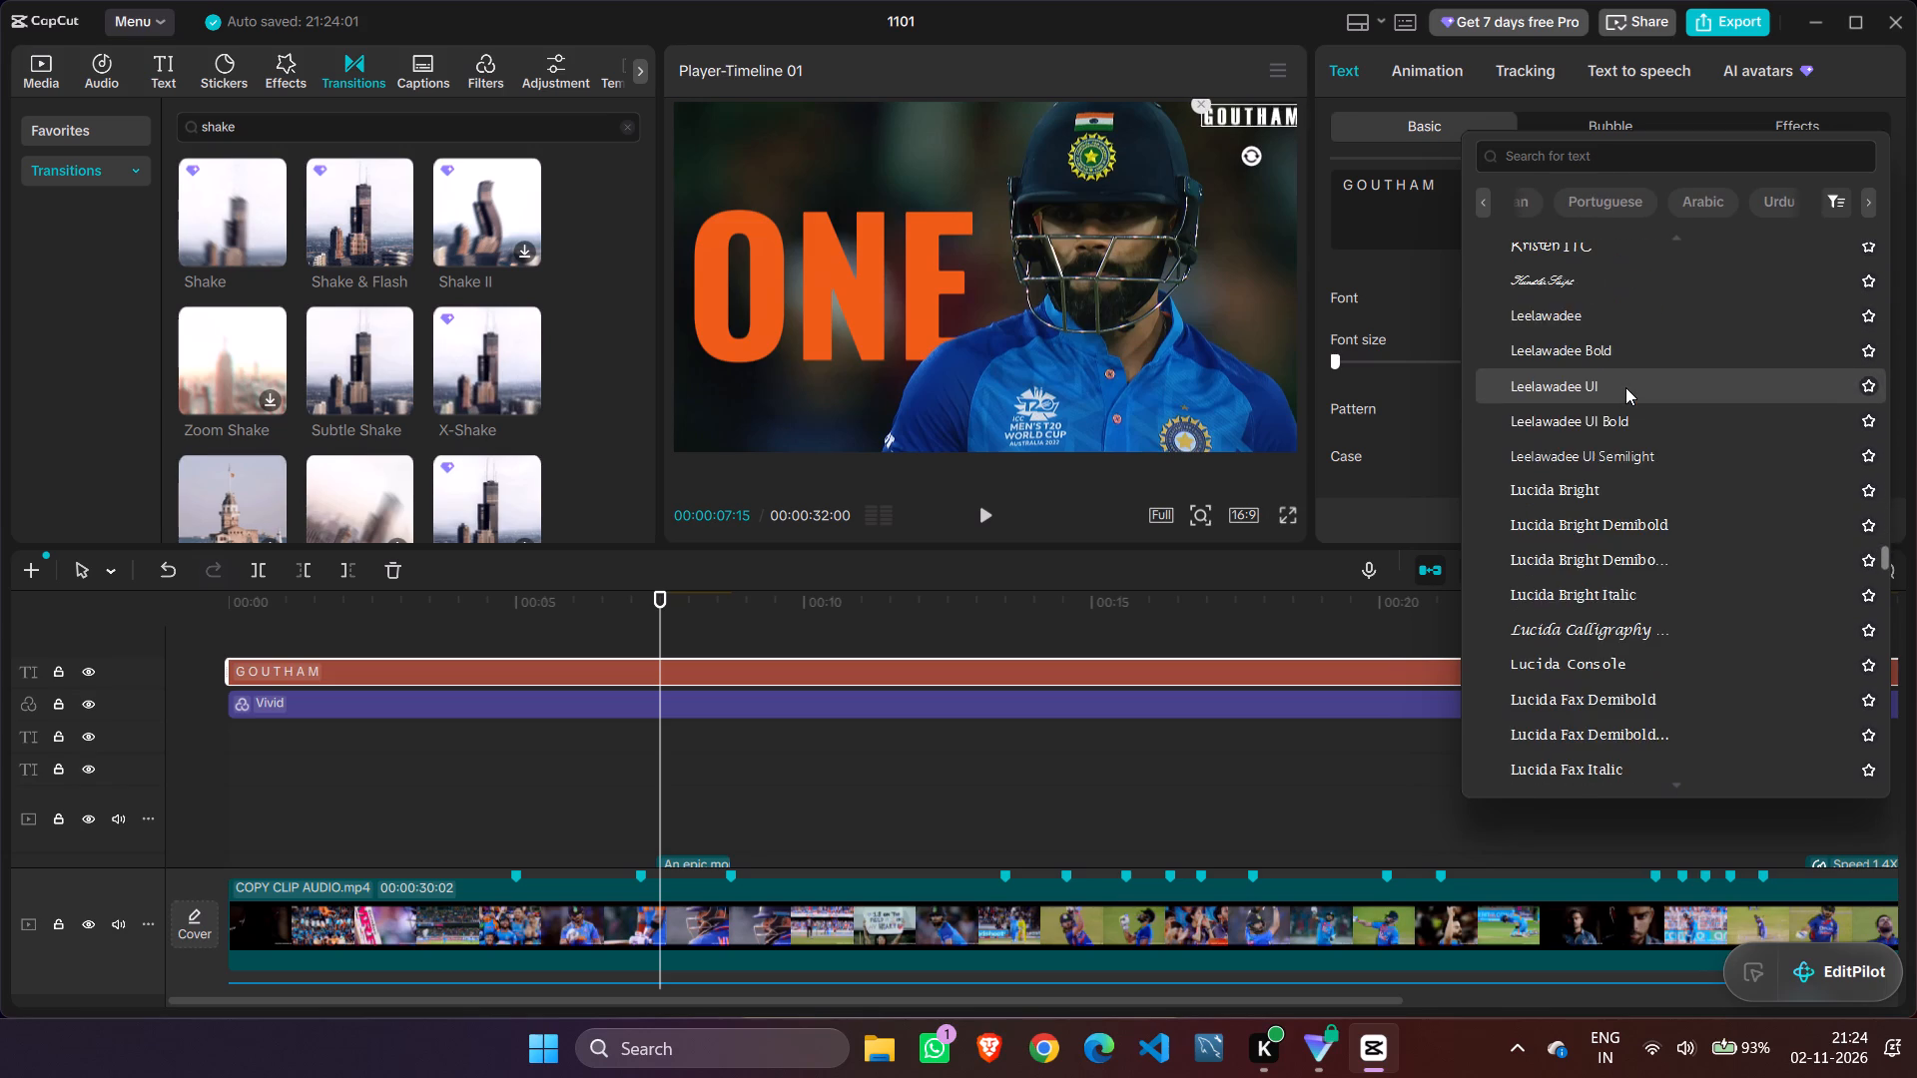
scroll(1625, 387, down, 3)
scroll(1625, 387, up, 1)
scroll(1625, 387, down, 4)
scroll(1625, 387, up, 1)
scroll(1625, 387, down, 19)
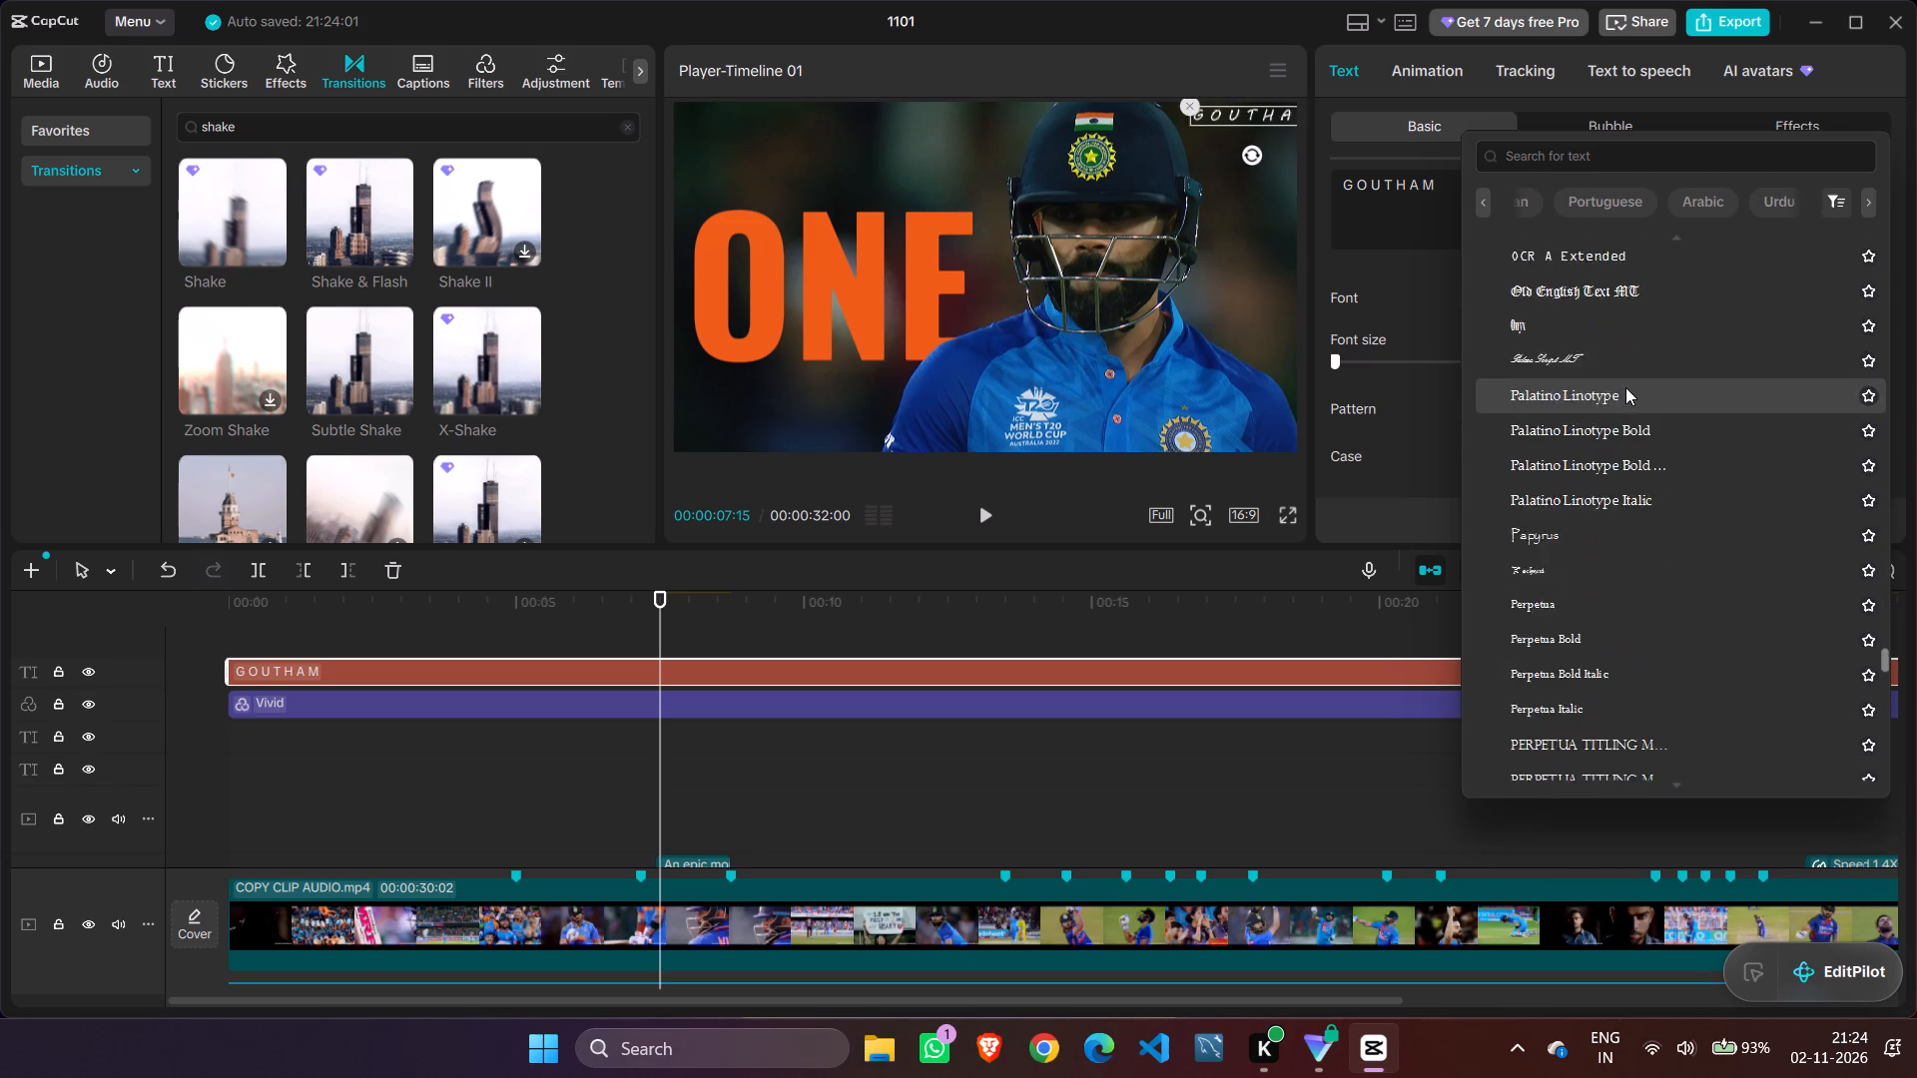
scroll(1625, 387, down, 5)
Switch to the English font category and look through its fonts from Gadugi and Georgia to Verdana.
drag(1592, 208, 1728, 202)
drag(1620, 202, 1770, 196)
drag(1619, 194, 1759, 192)
drag(1615, 200, 1685, 199)
click(1634, 195)
scroll(1630, 318, down, 4)
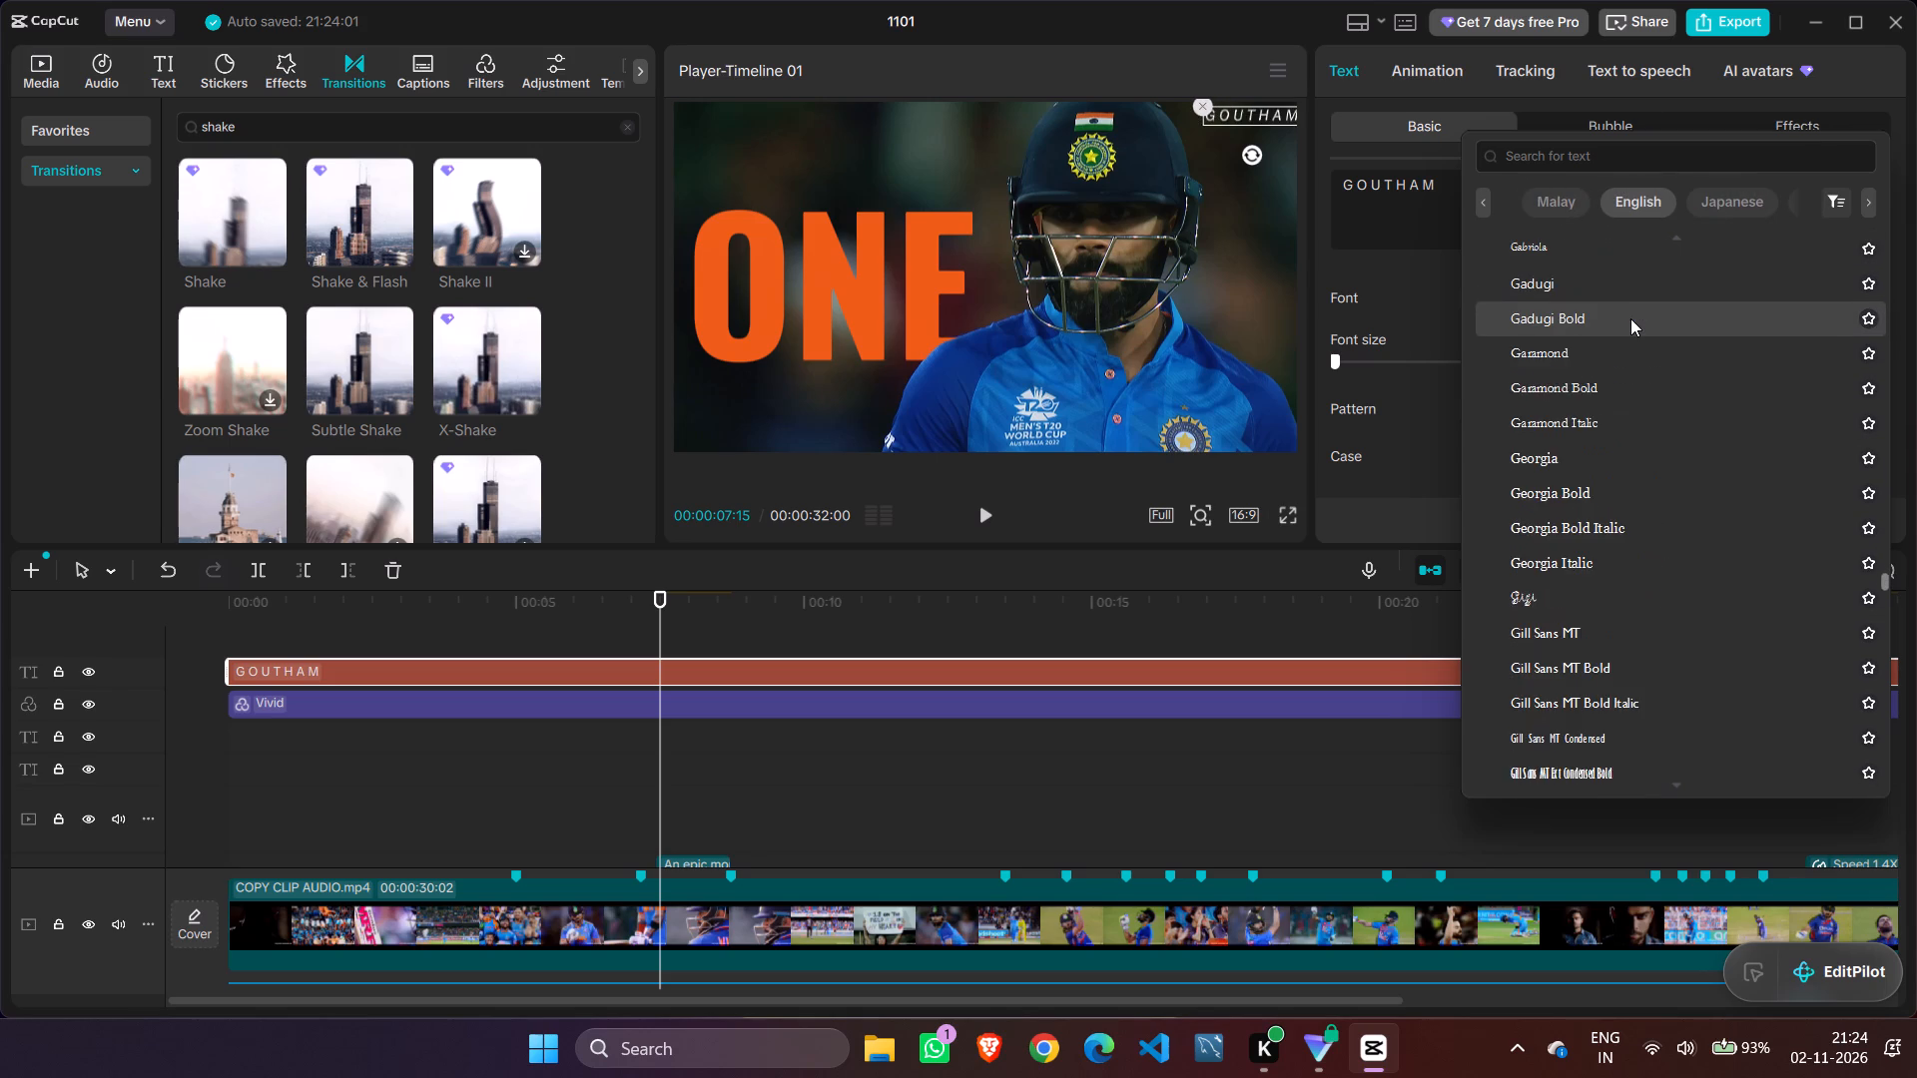
scroll(1630, 318, down, 12)
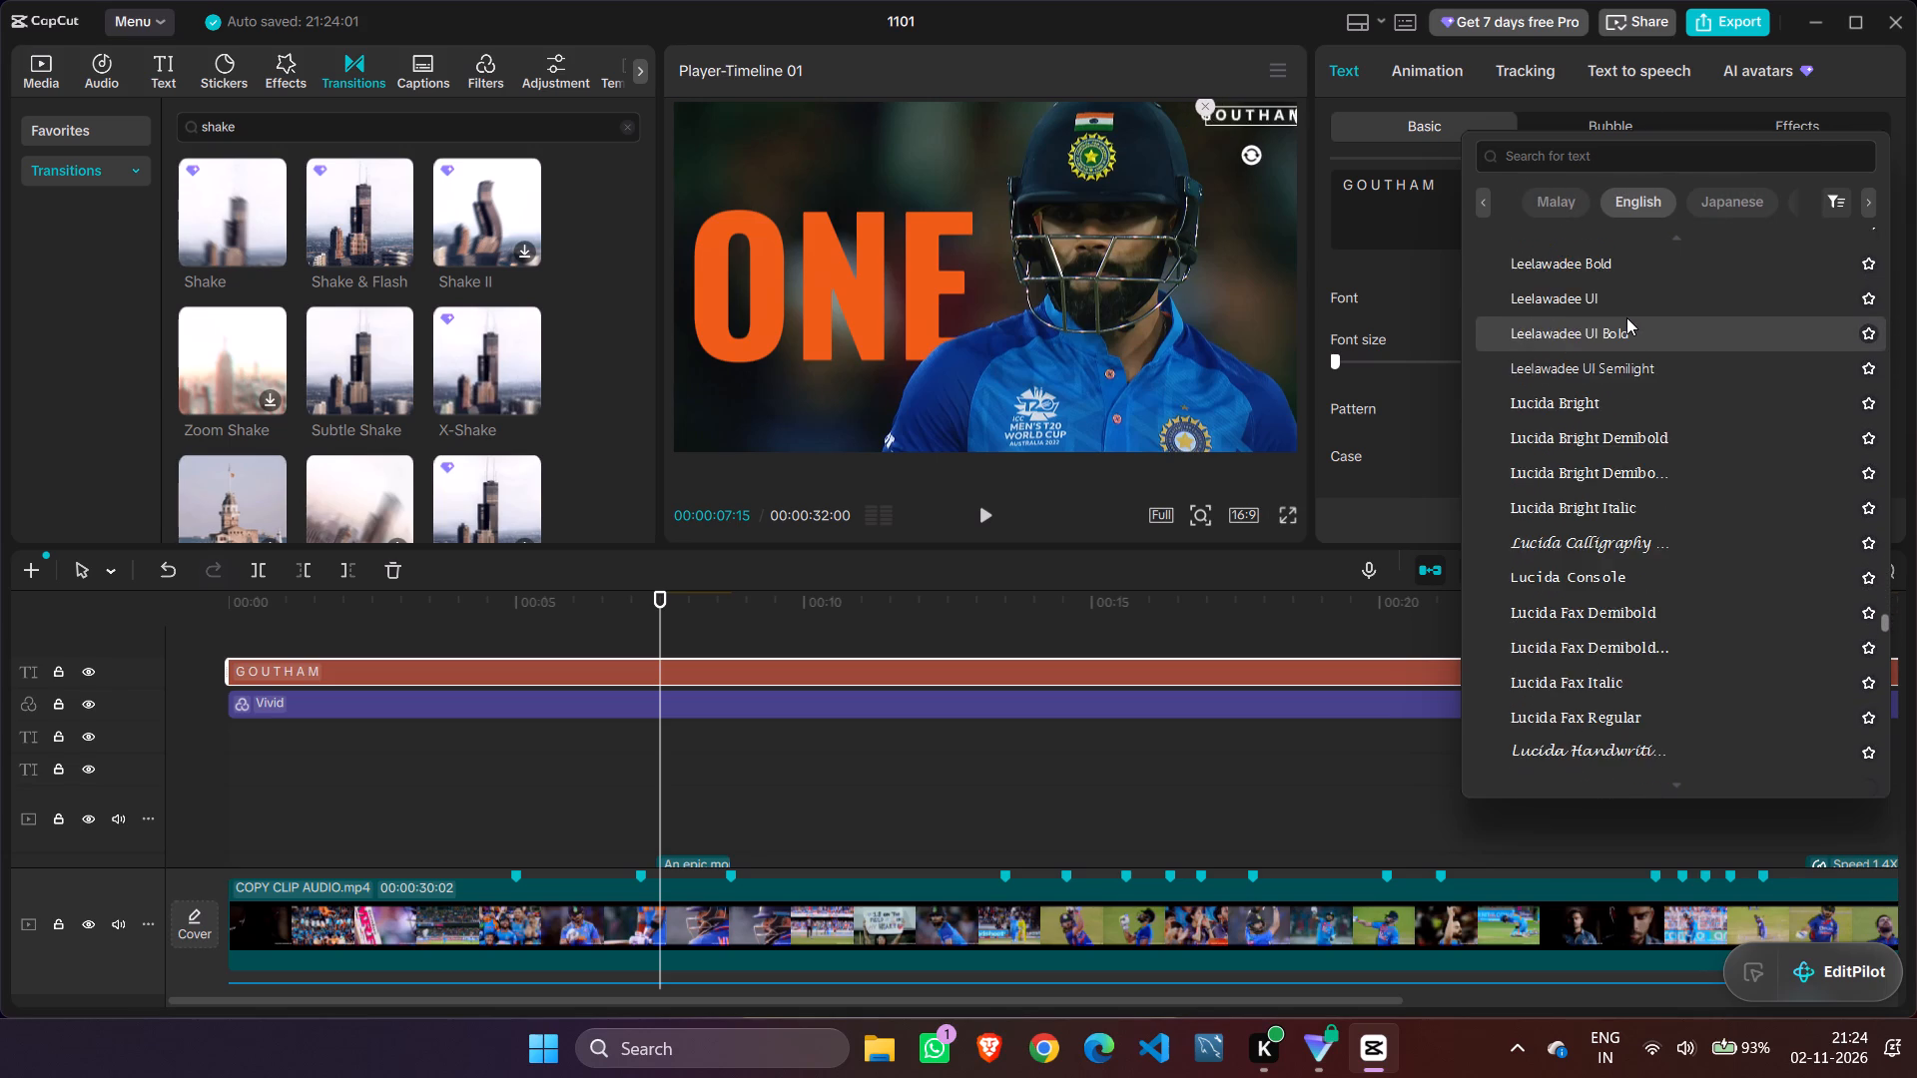
scroll(1626, 317, down, 17)
scroll(1626, 317, down, 15)
scroll(1626, 317, down, 6)
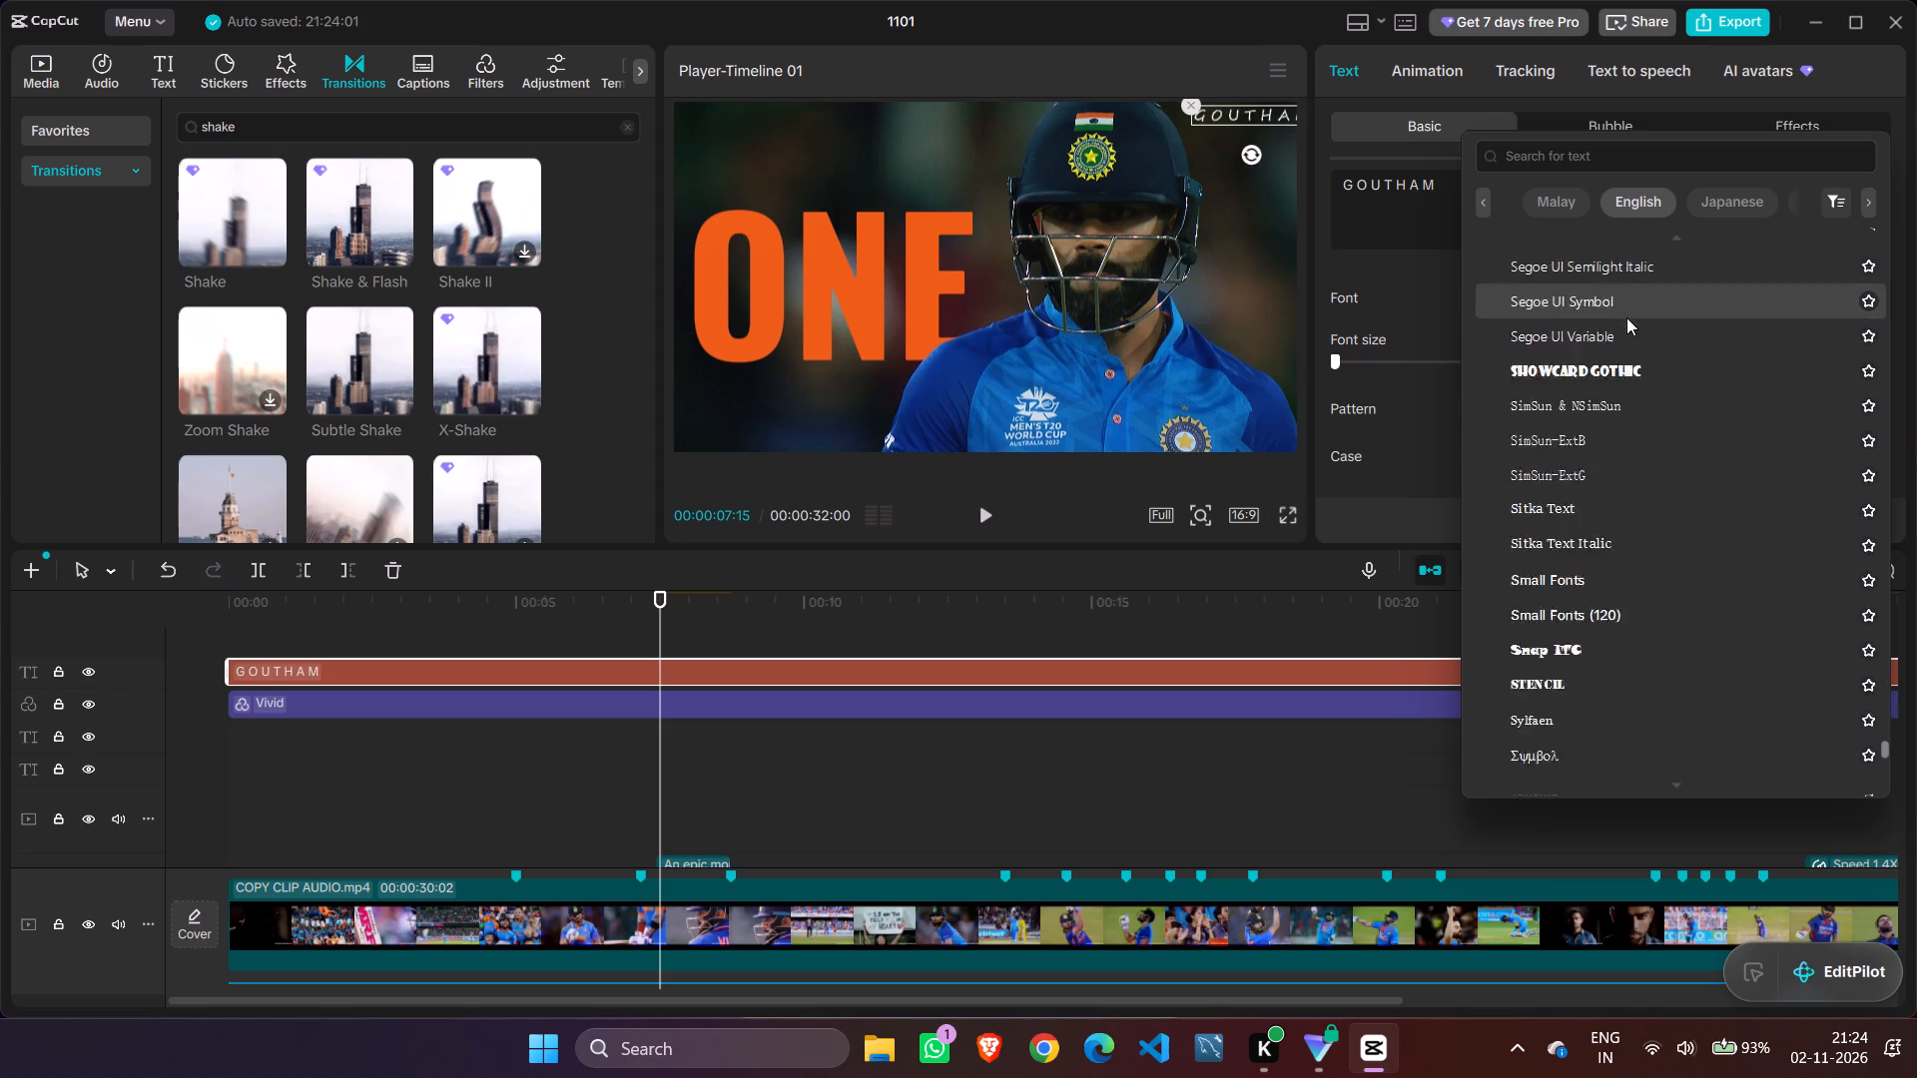
scroll(1626, 317, down, 5)
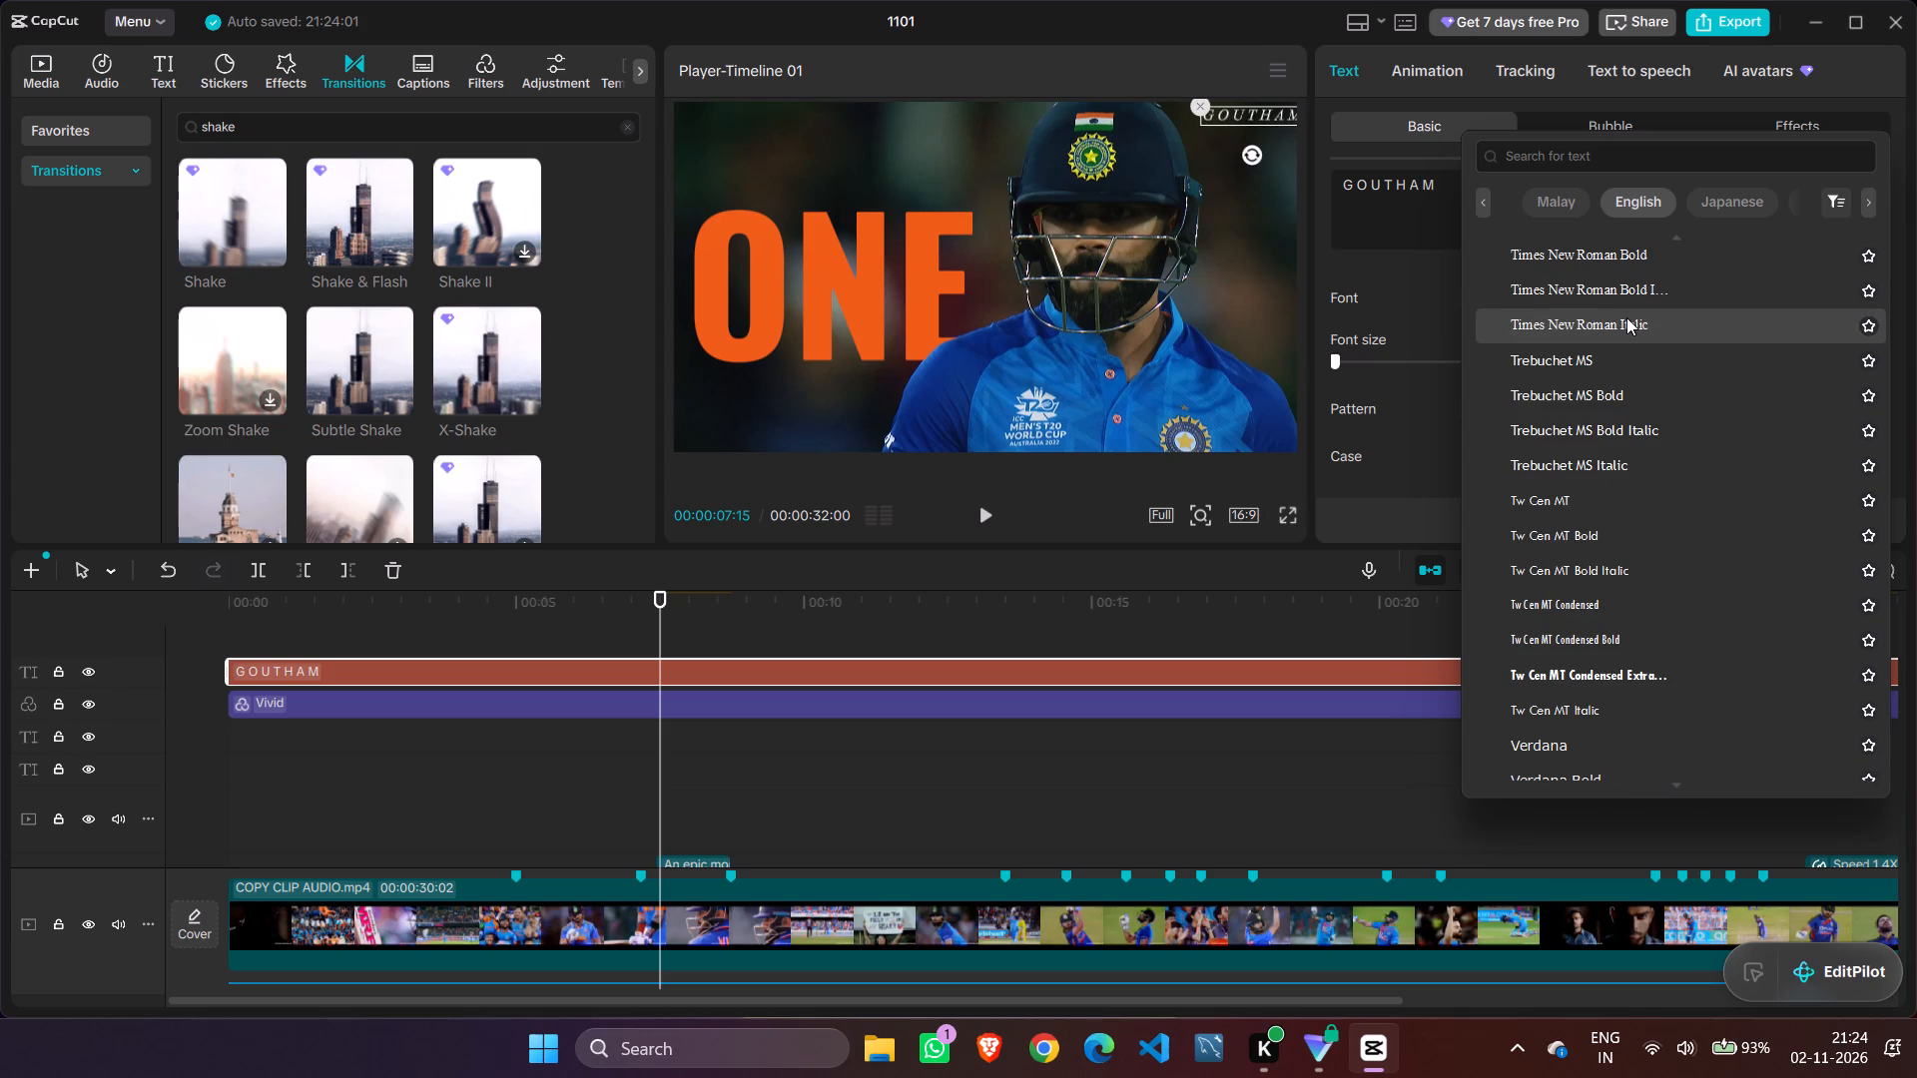
scroll(1626, 317, down, 9)
Look back through the English fonts from Trebuchet MS and Segoe UI to the Gill Sans family.
scroll(1626, 317, up, 3)
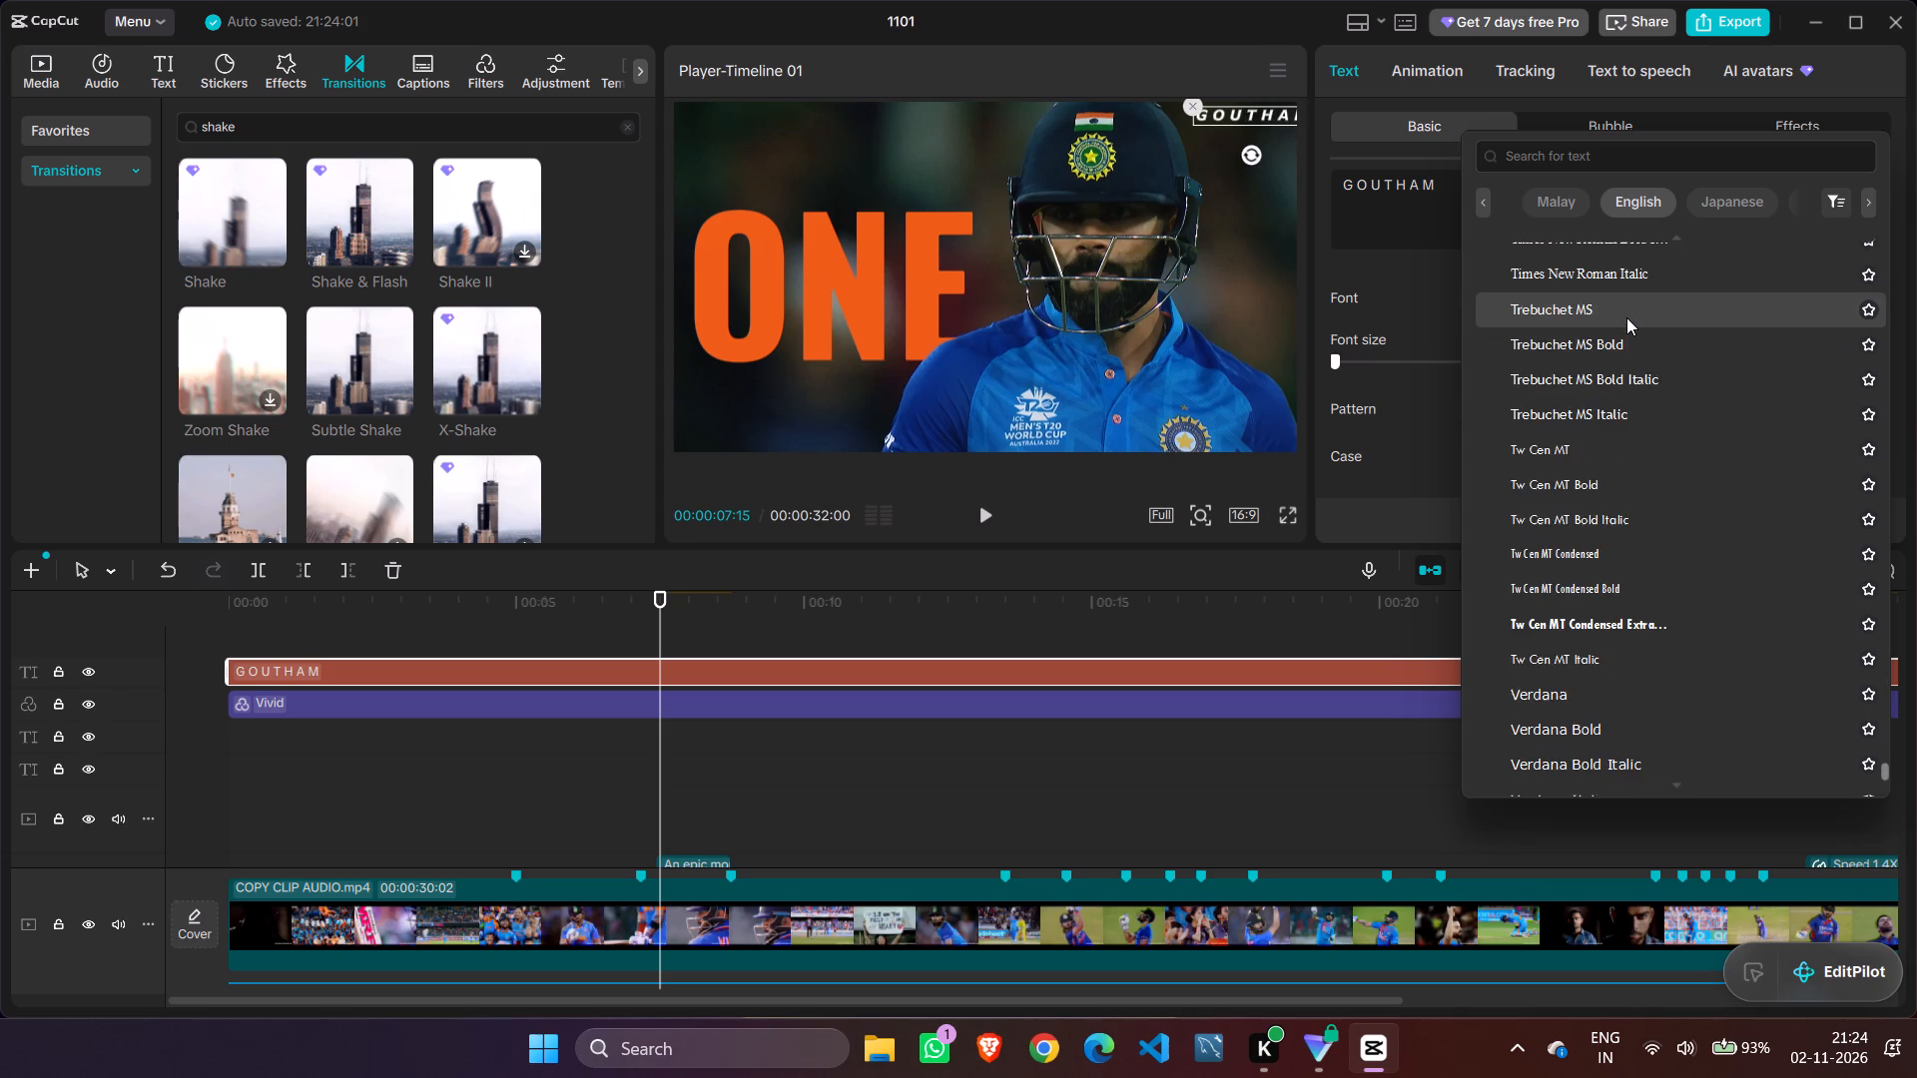
scroll(1626, 317, up, 15)
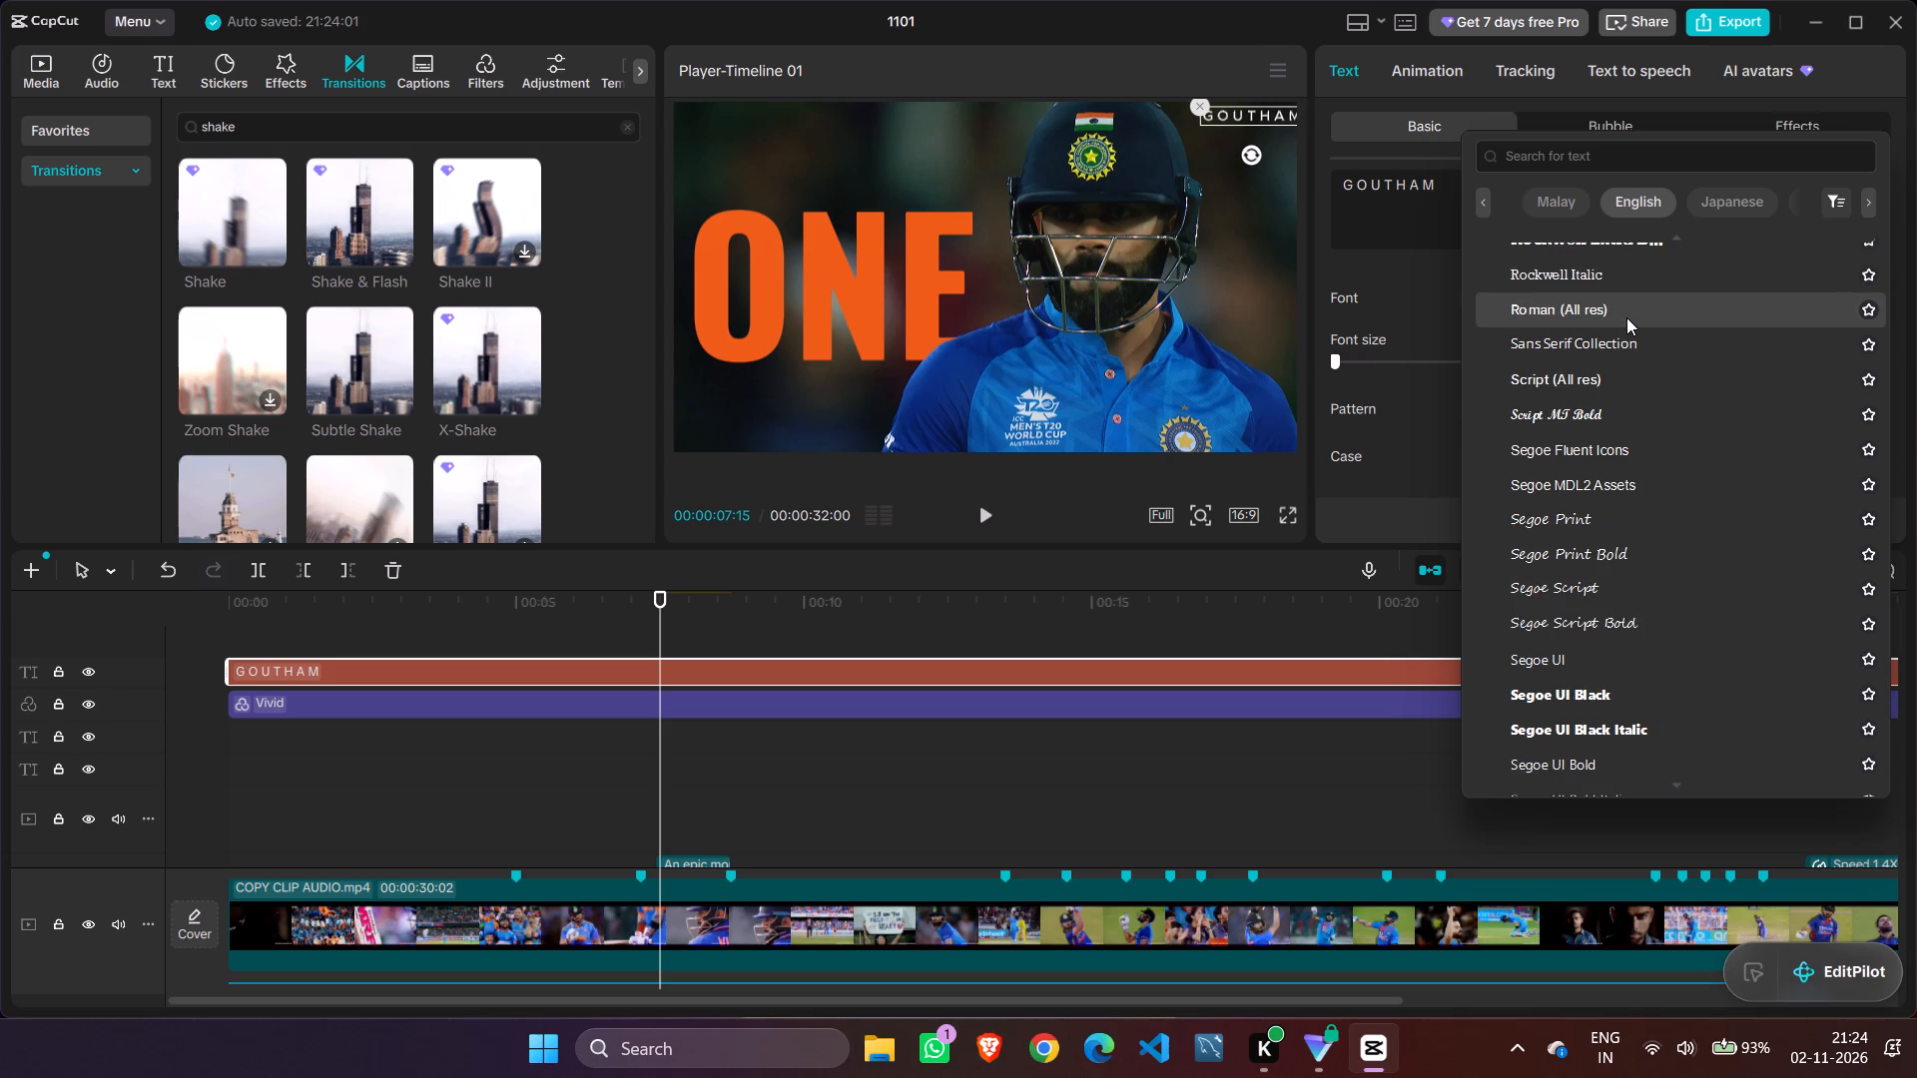
scroll(1626, 317, up, 20)
scroll(1626, 317, up, 3)
scroll(1626, 317, down, 2)
scroll(1626, 317, up, 16)
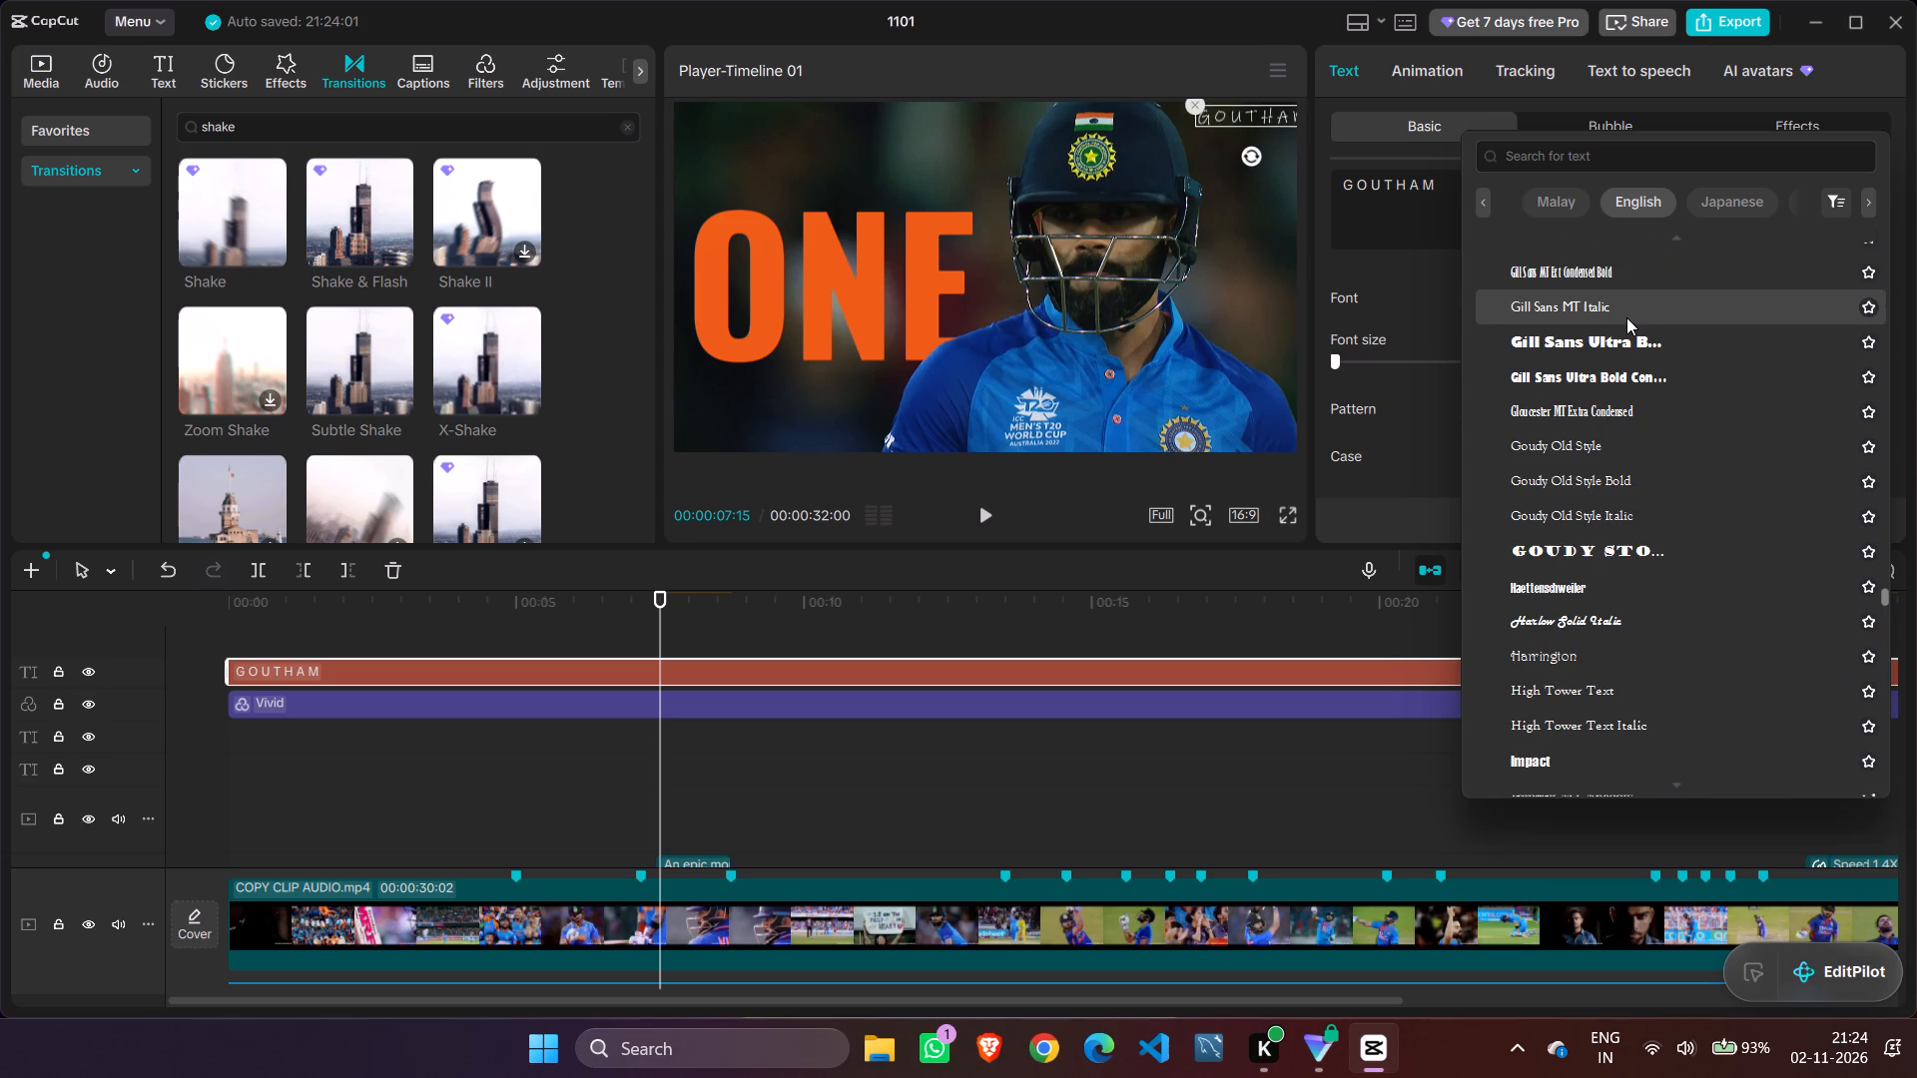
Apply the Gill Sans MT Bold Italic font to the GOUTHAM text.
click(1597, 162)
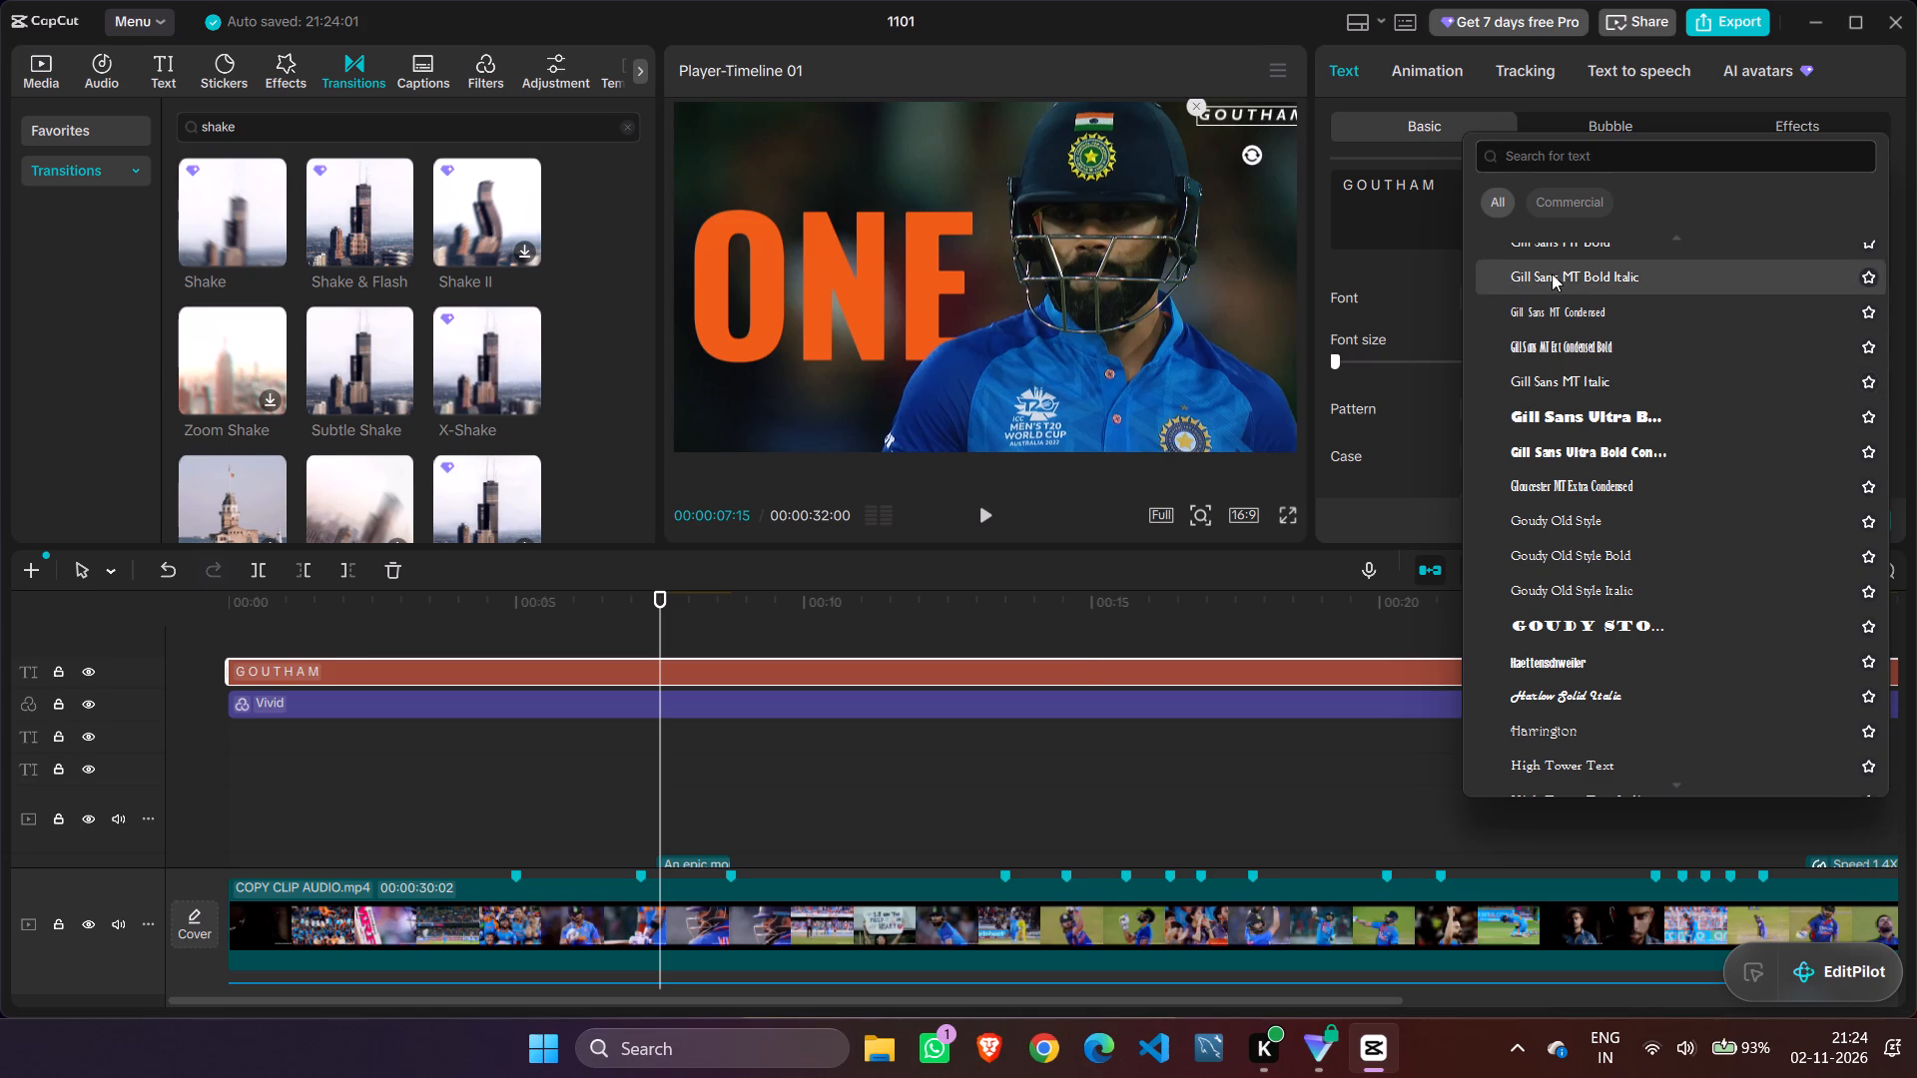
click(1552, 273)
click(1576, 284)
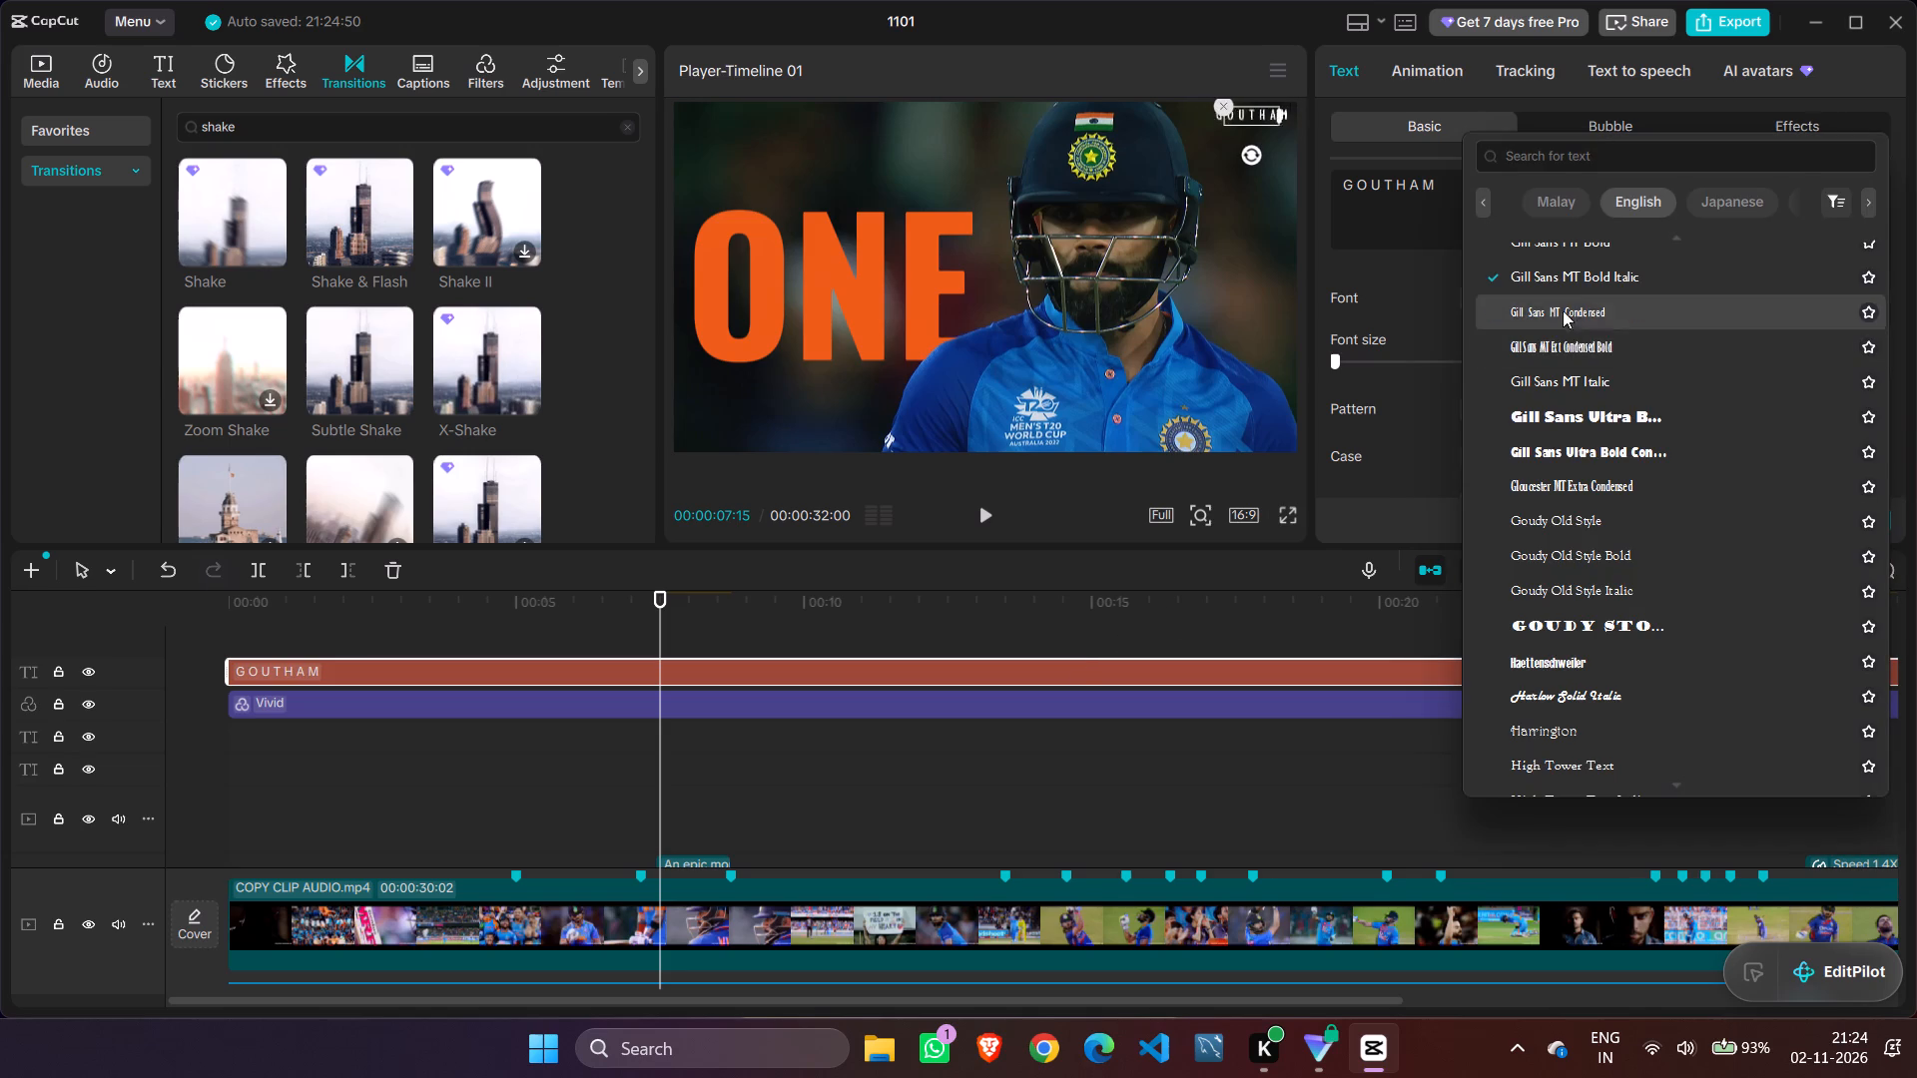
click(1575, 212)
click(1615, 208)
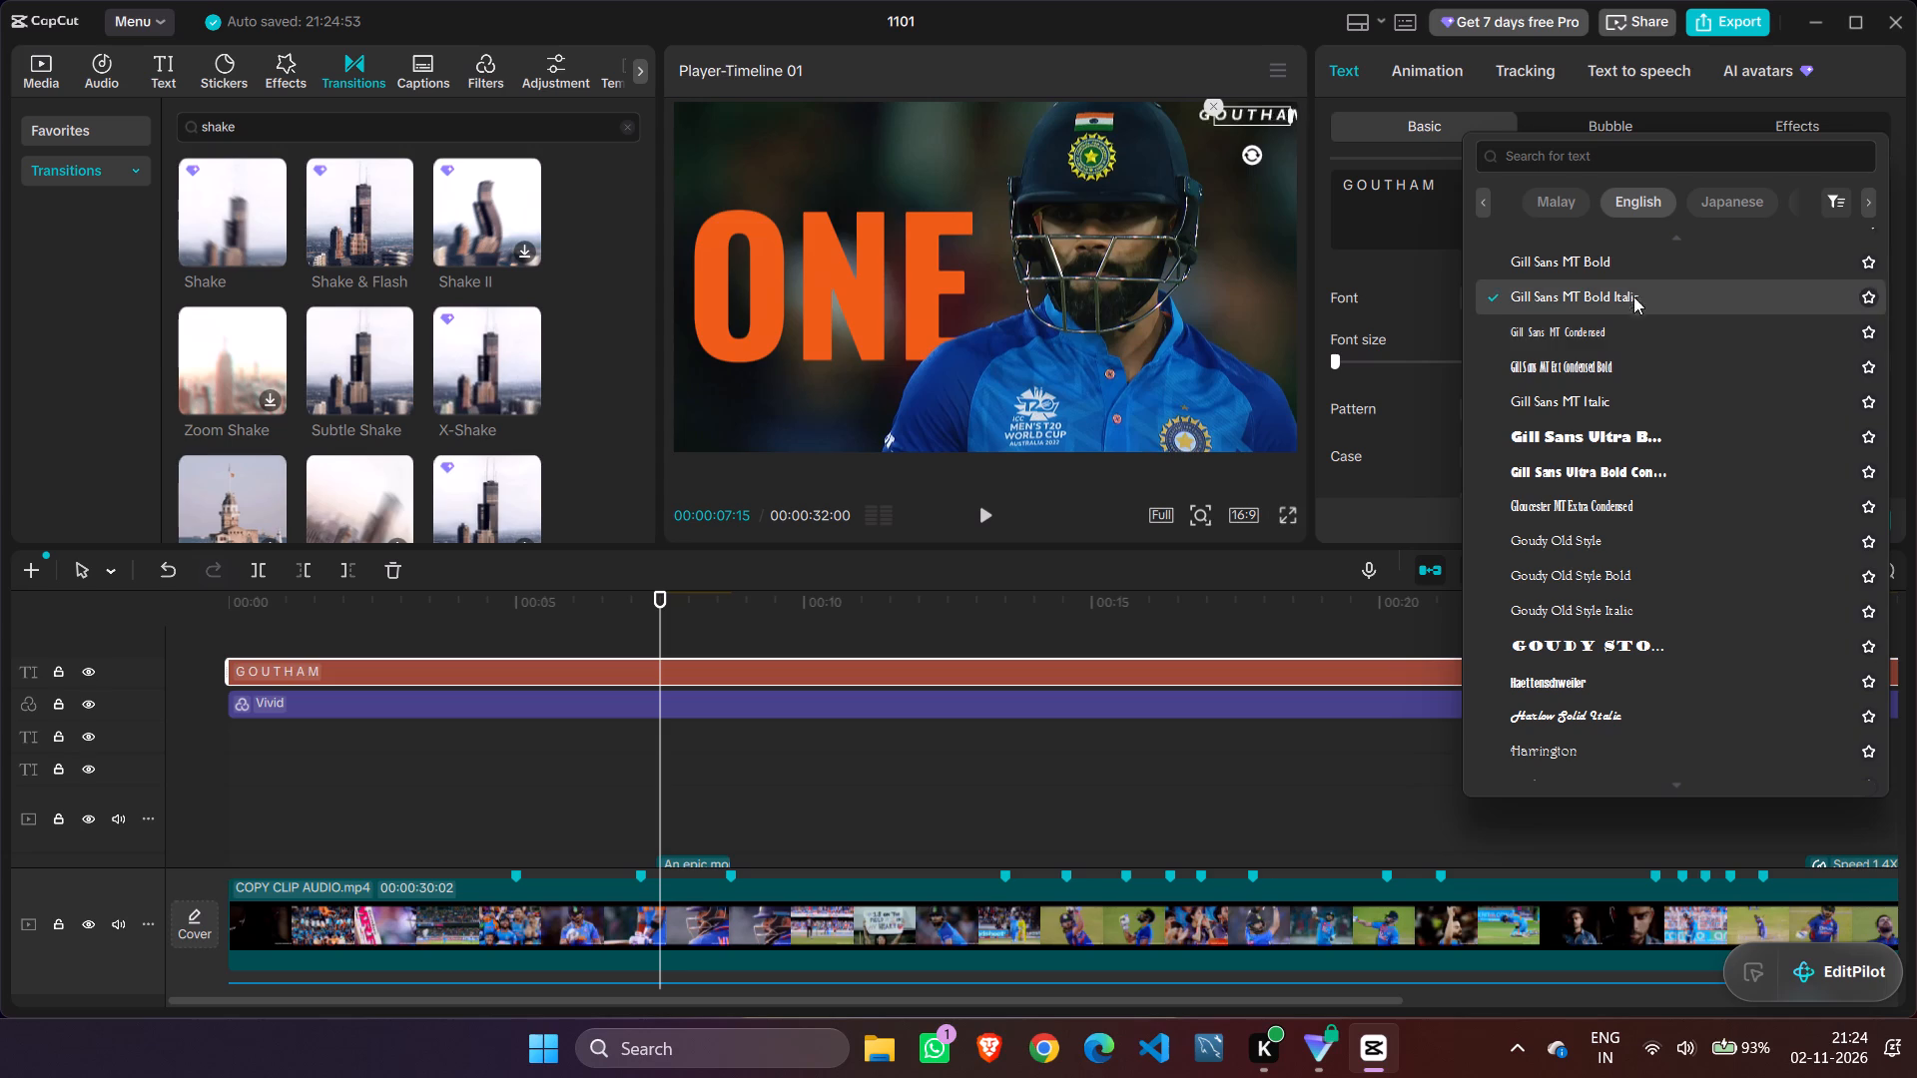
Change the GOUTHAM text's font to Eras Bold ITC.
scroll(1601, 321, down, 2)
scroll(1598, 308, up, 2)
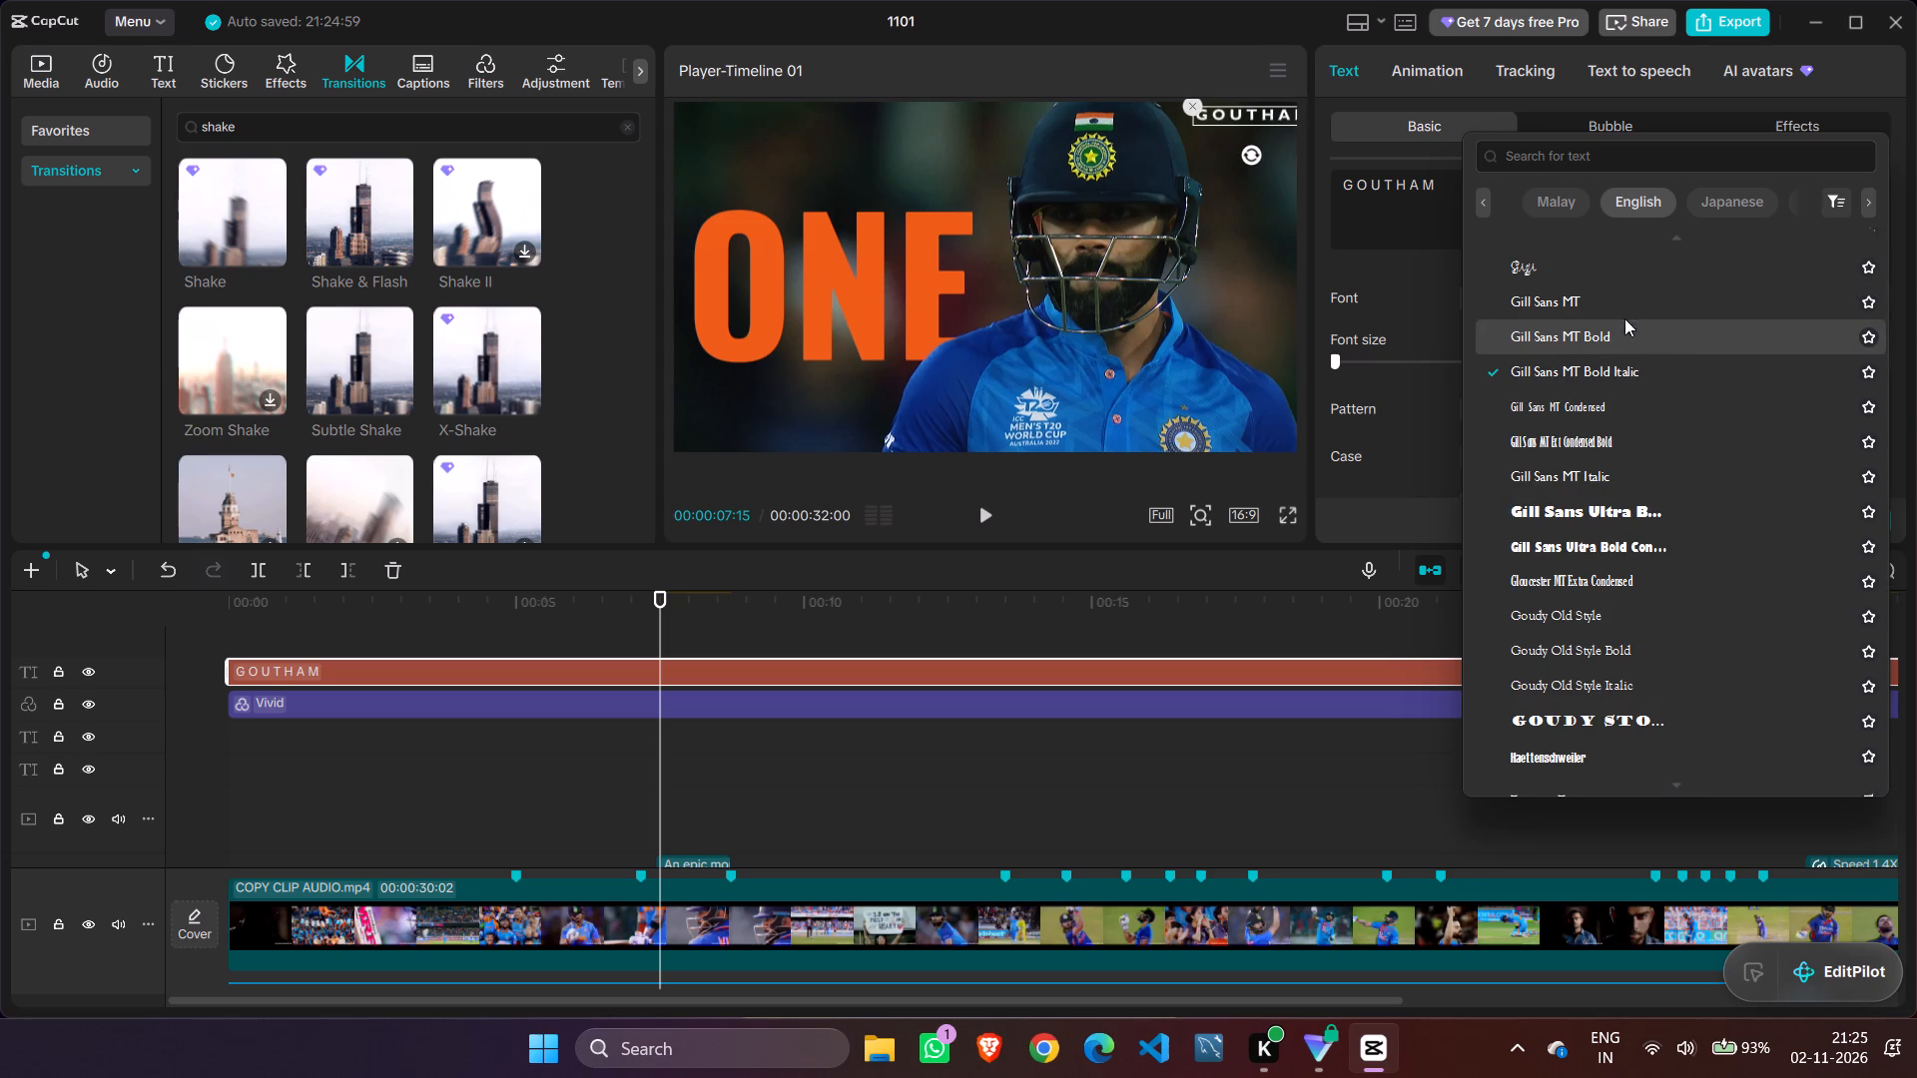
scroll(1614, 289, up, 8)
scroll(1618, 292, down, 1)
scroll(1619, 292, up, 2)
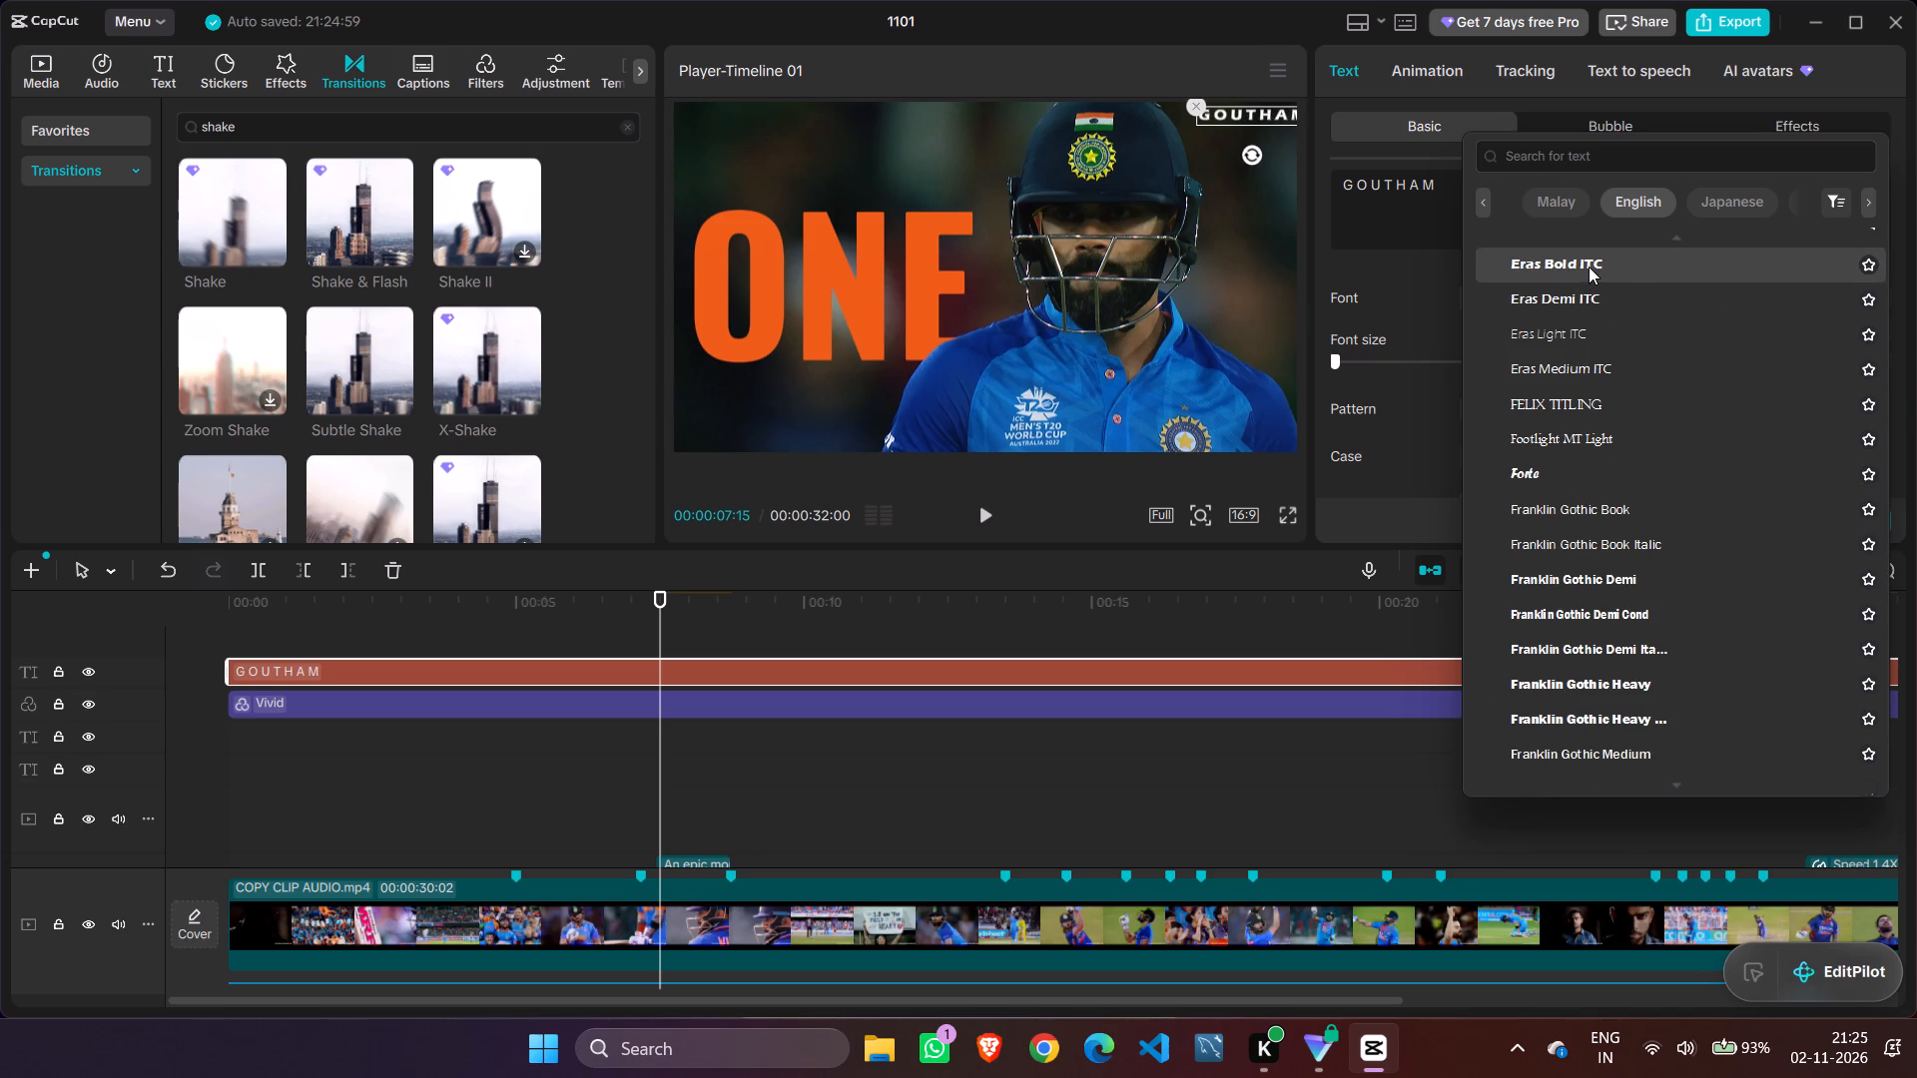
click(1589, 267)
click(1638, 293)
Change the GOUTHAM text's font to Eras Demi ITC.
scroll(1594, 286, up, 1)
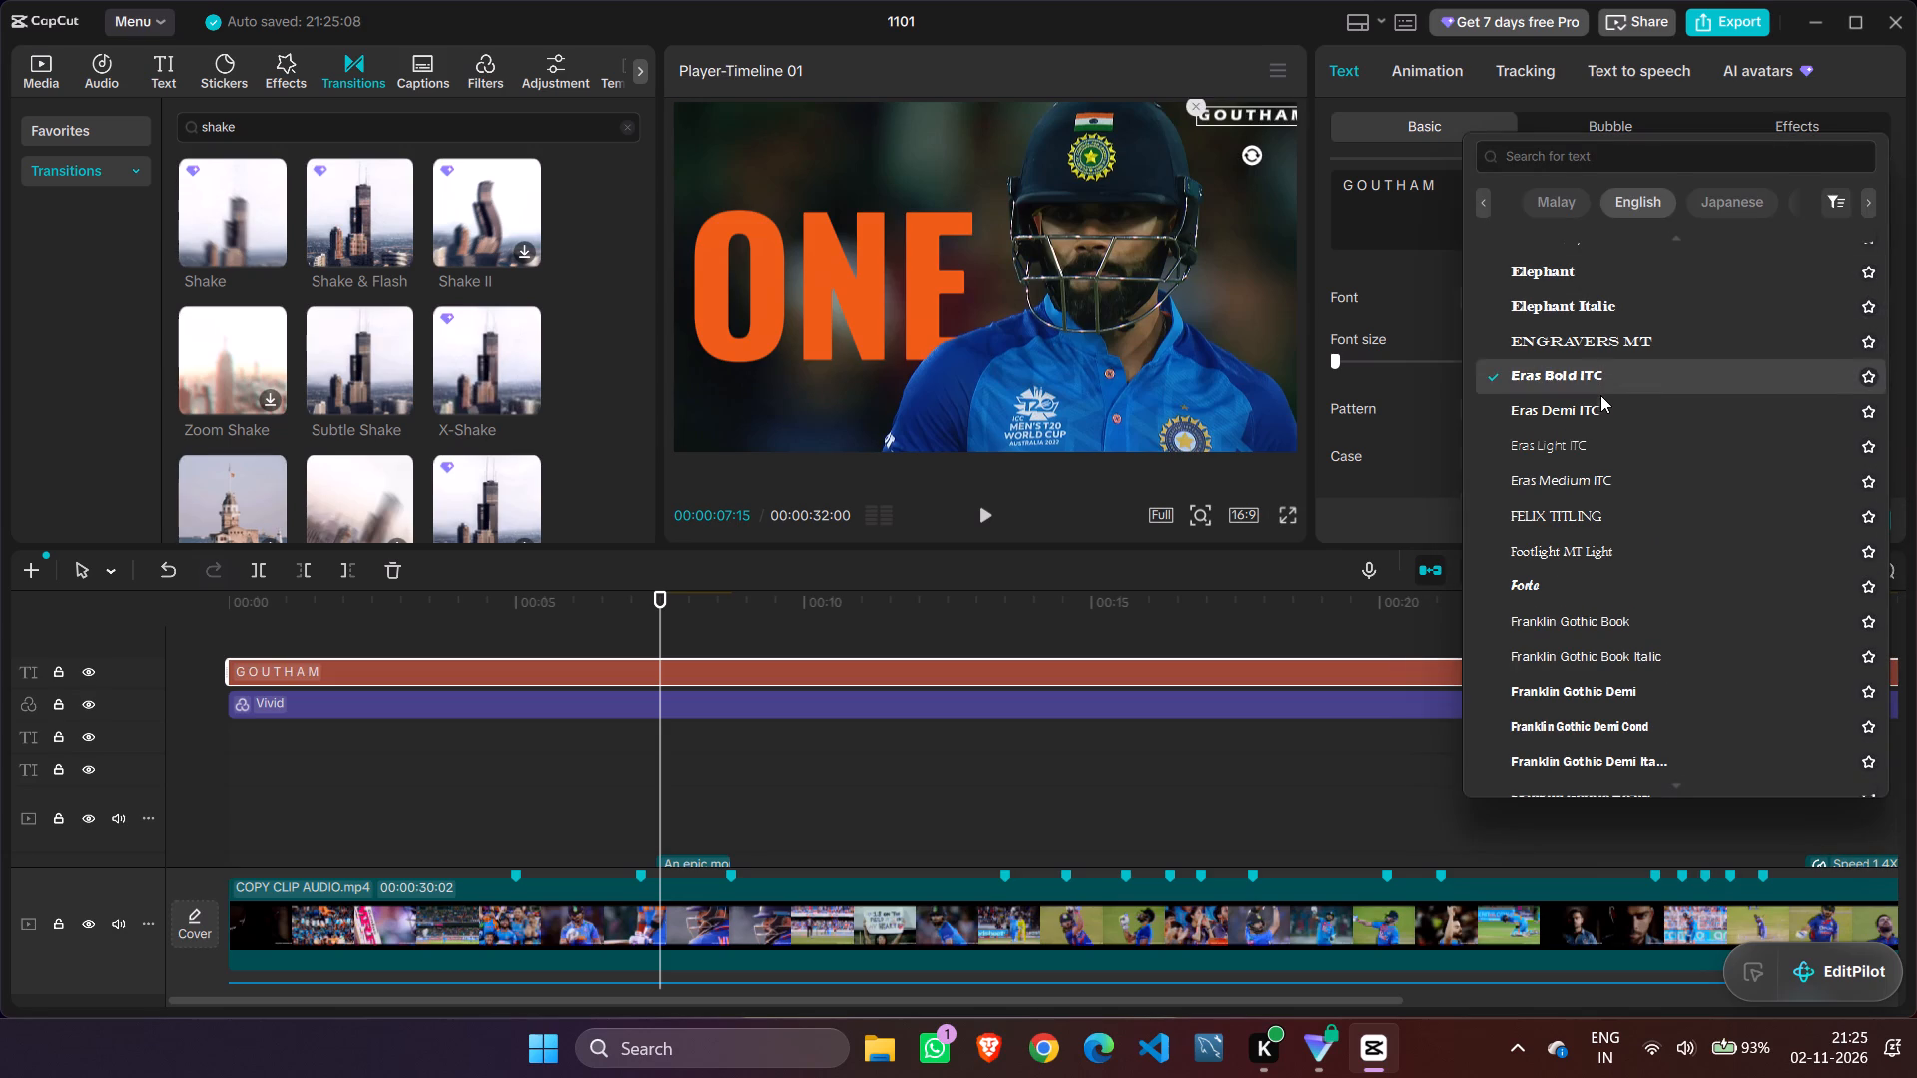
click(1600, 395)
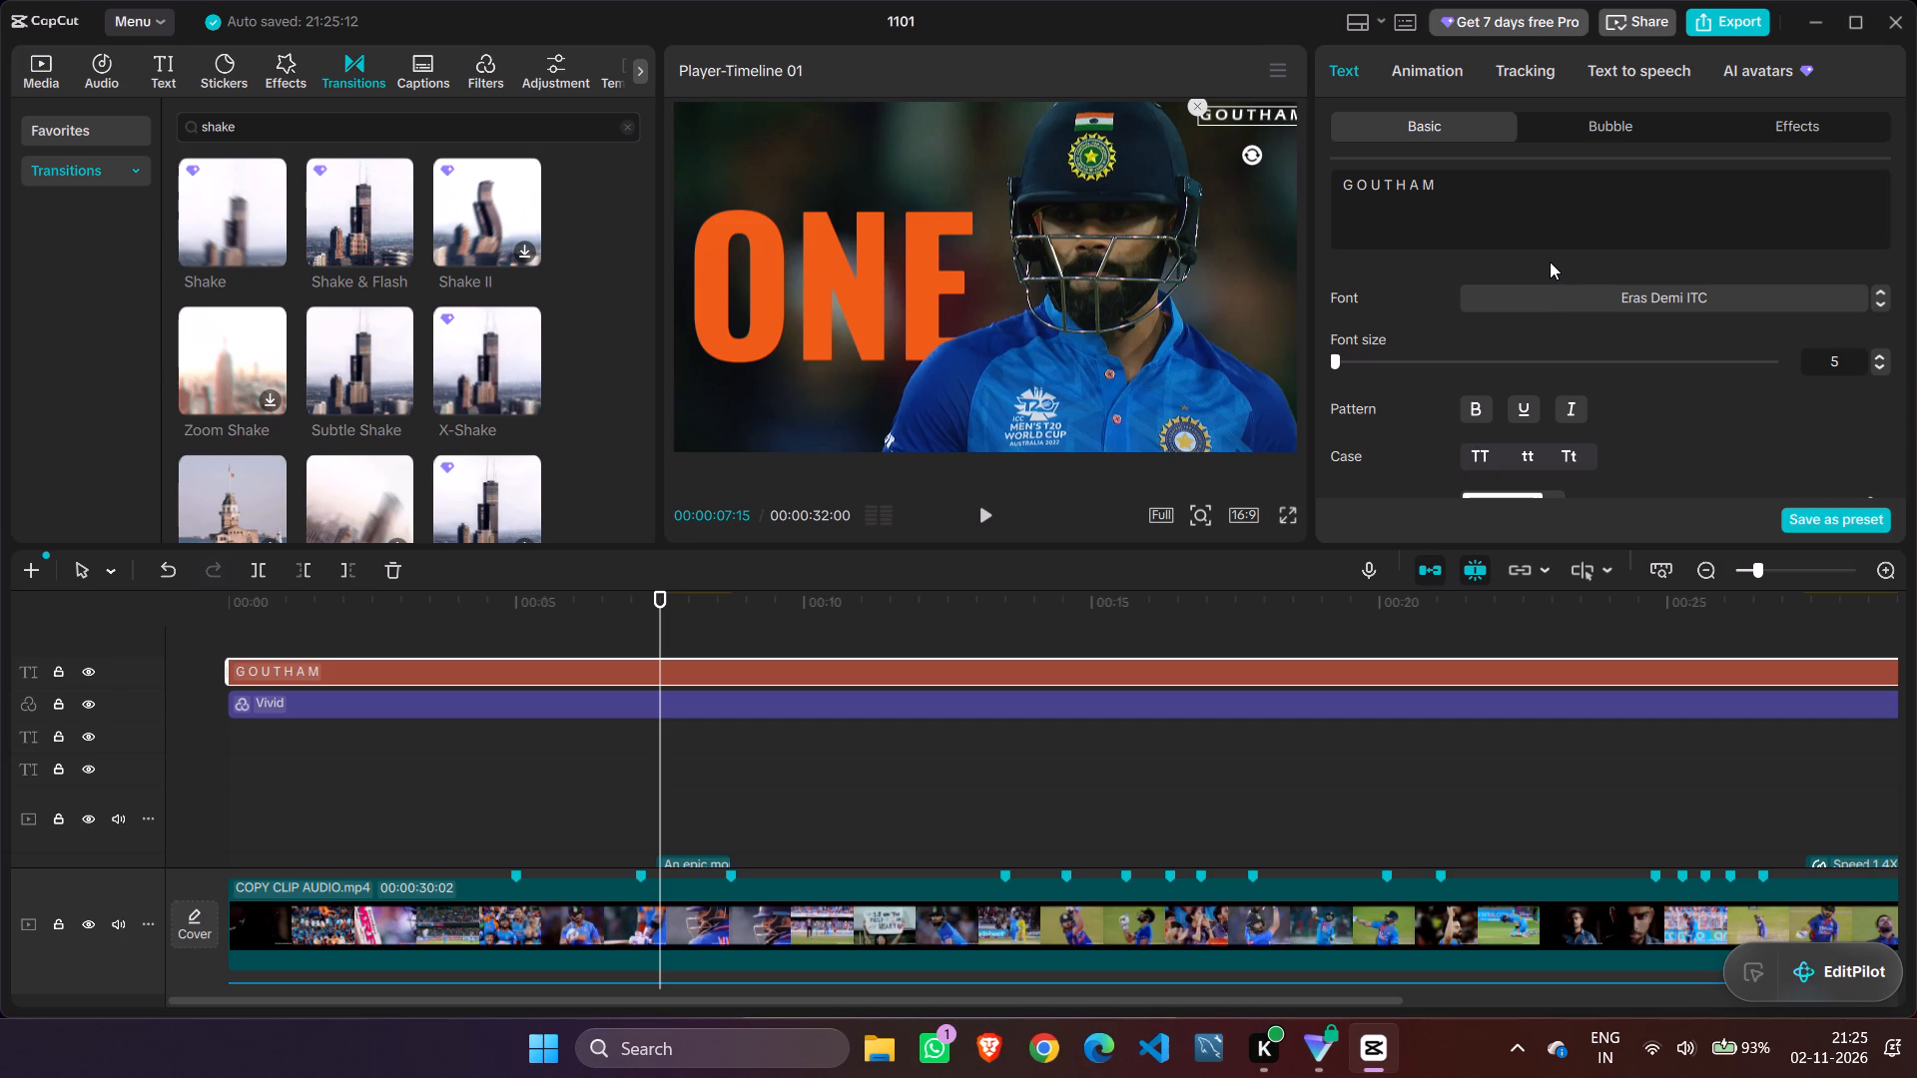
Look through the Franklin Gothic fonts and the language categories from Japanese and Chinese to Russian and Portuguese.
click(1687, 287)
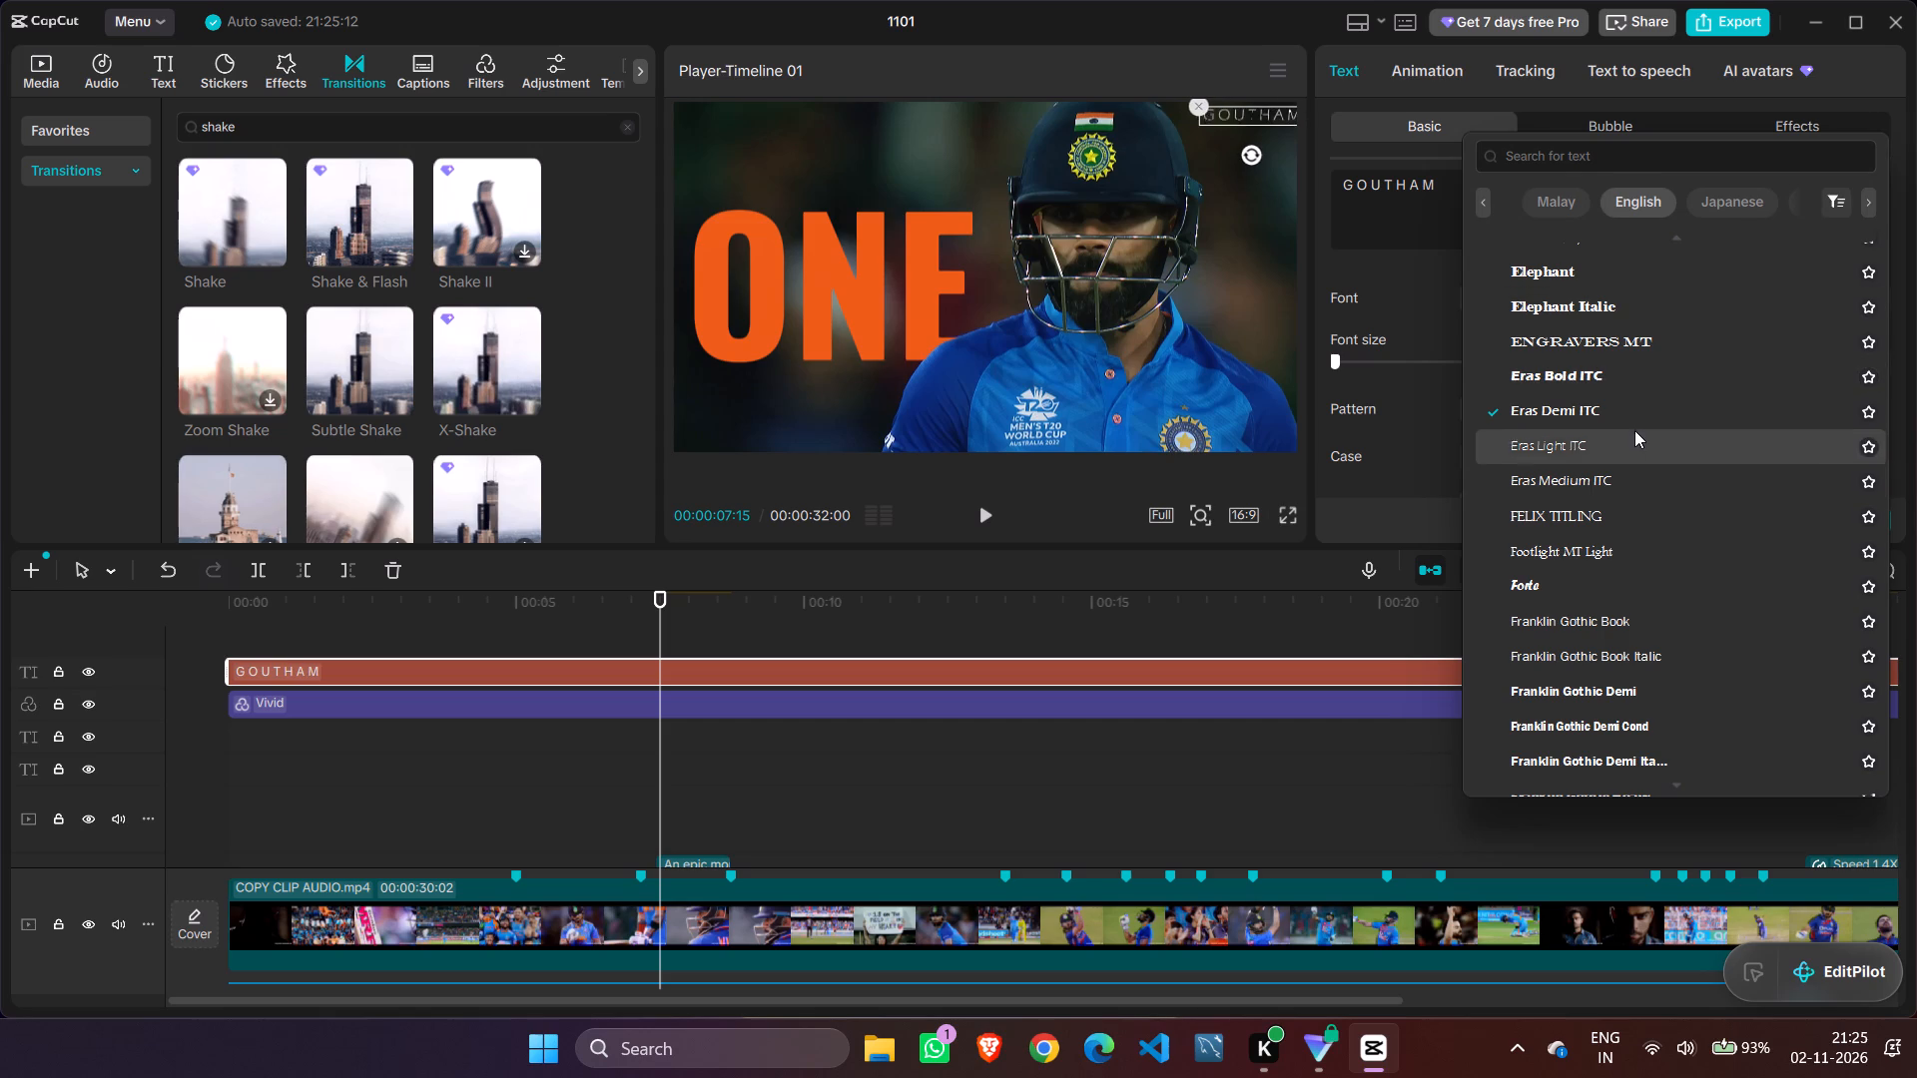
scroll(1634, 429, down, 4)
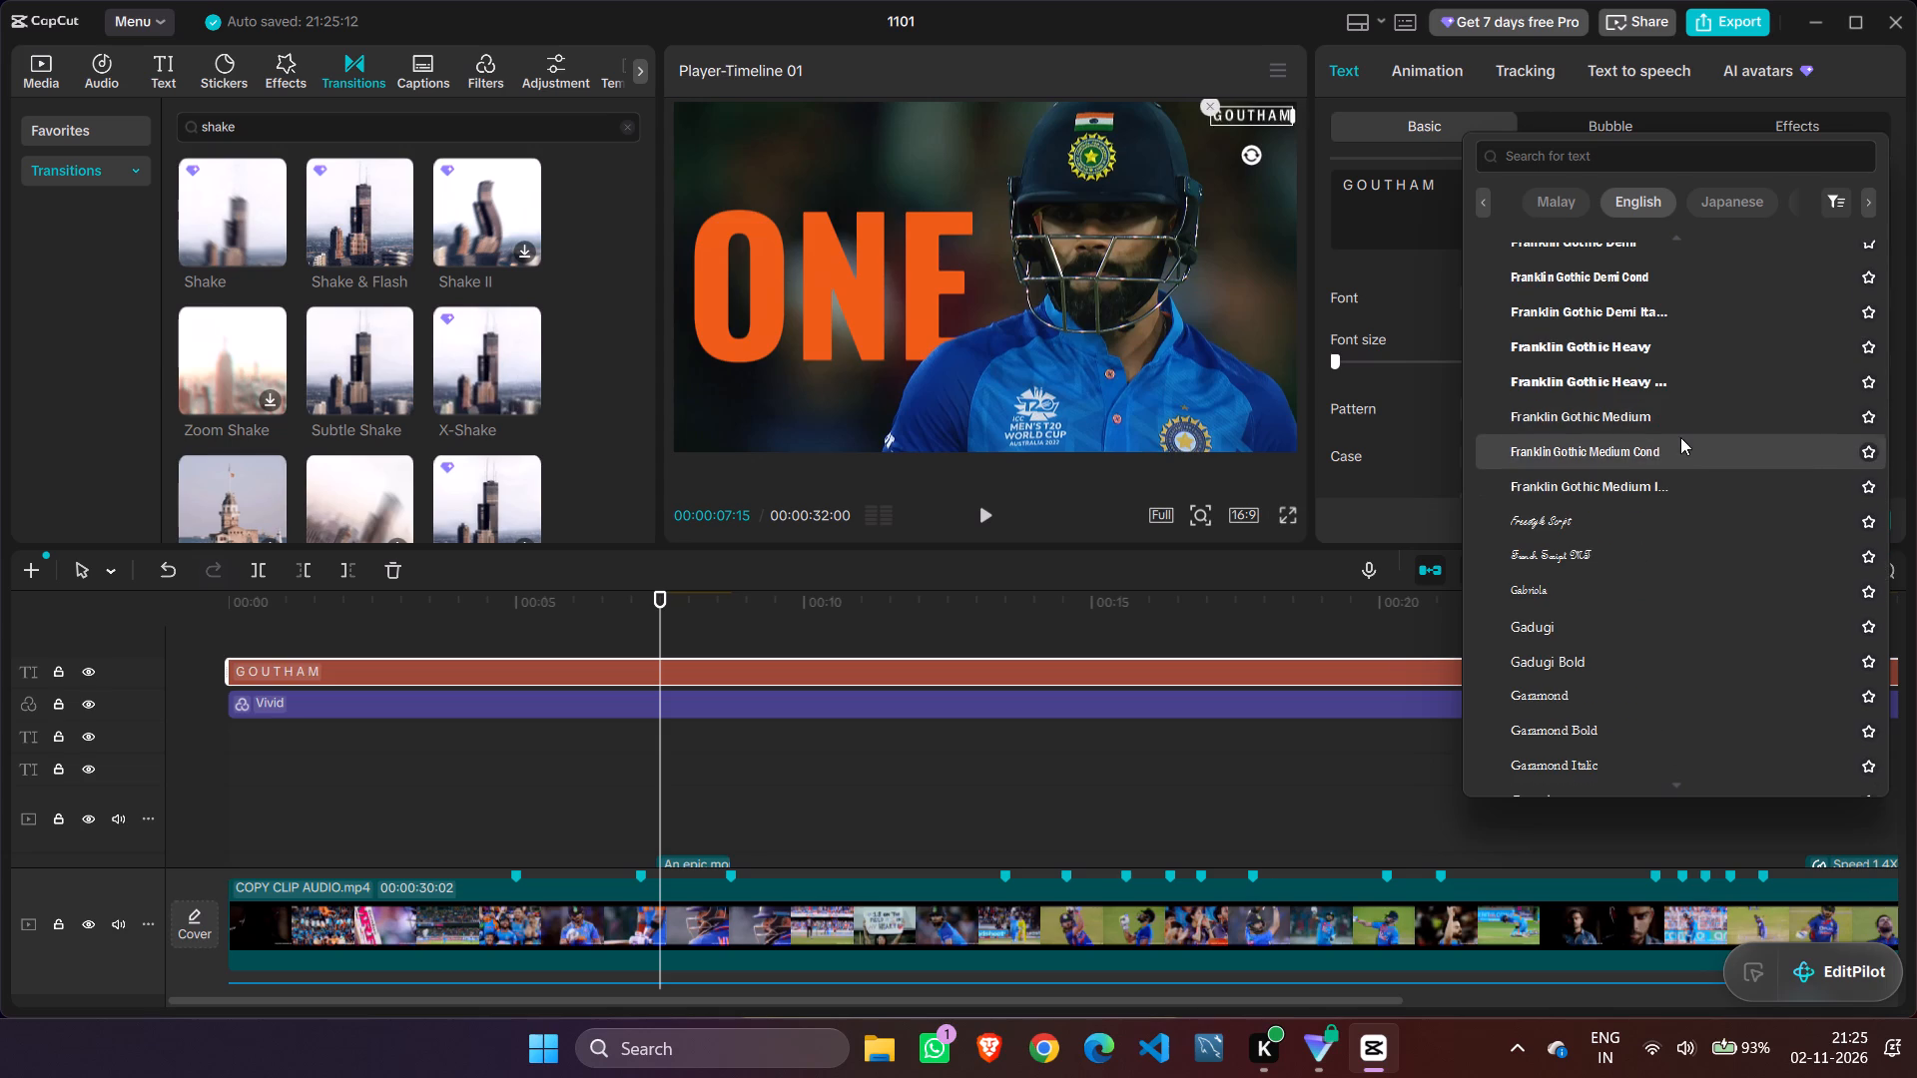
scroll(1679, 437, down, 7)
click(1724, 204)
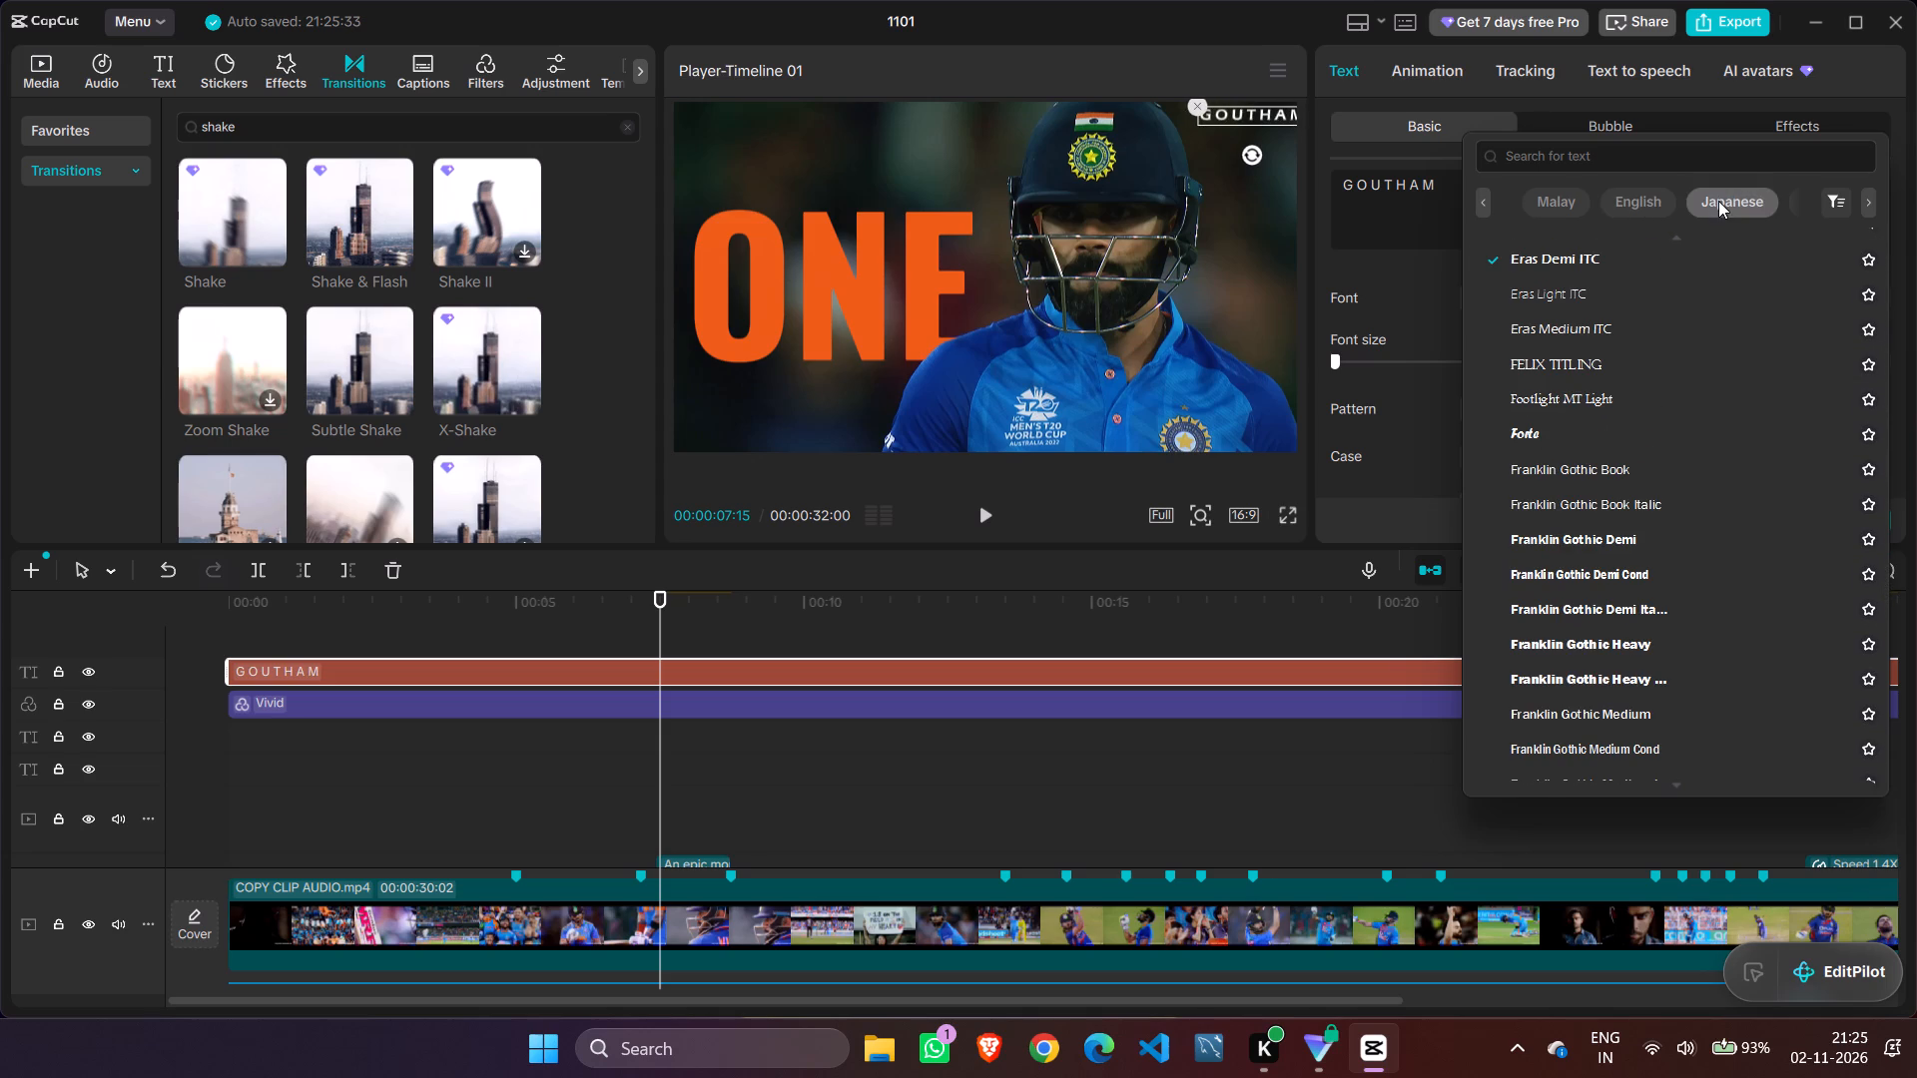
drag(1711, 197, 1528, 195)
click(1607, 199)
click(1678, 194)
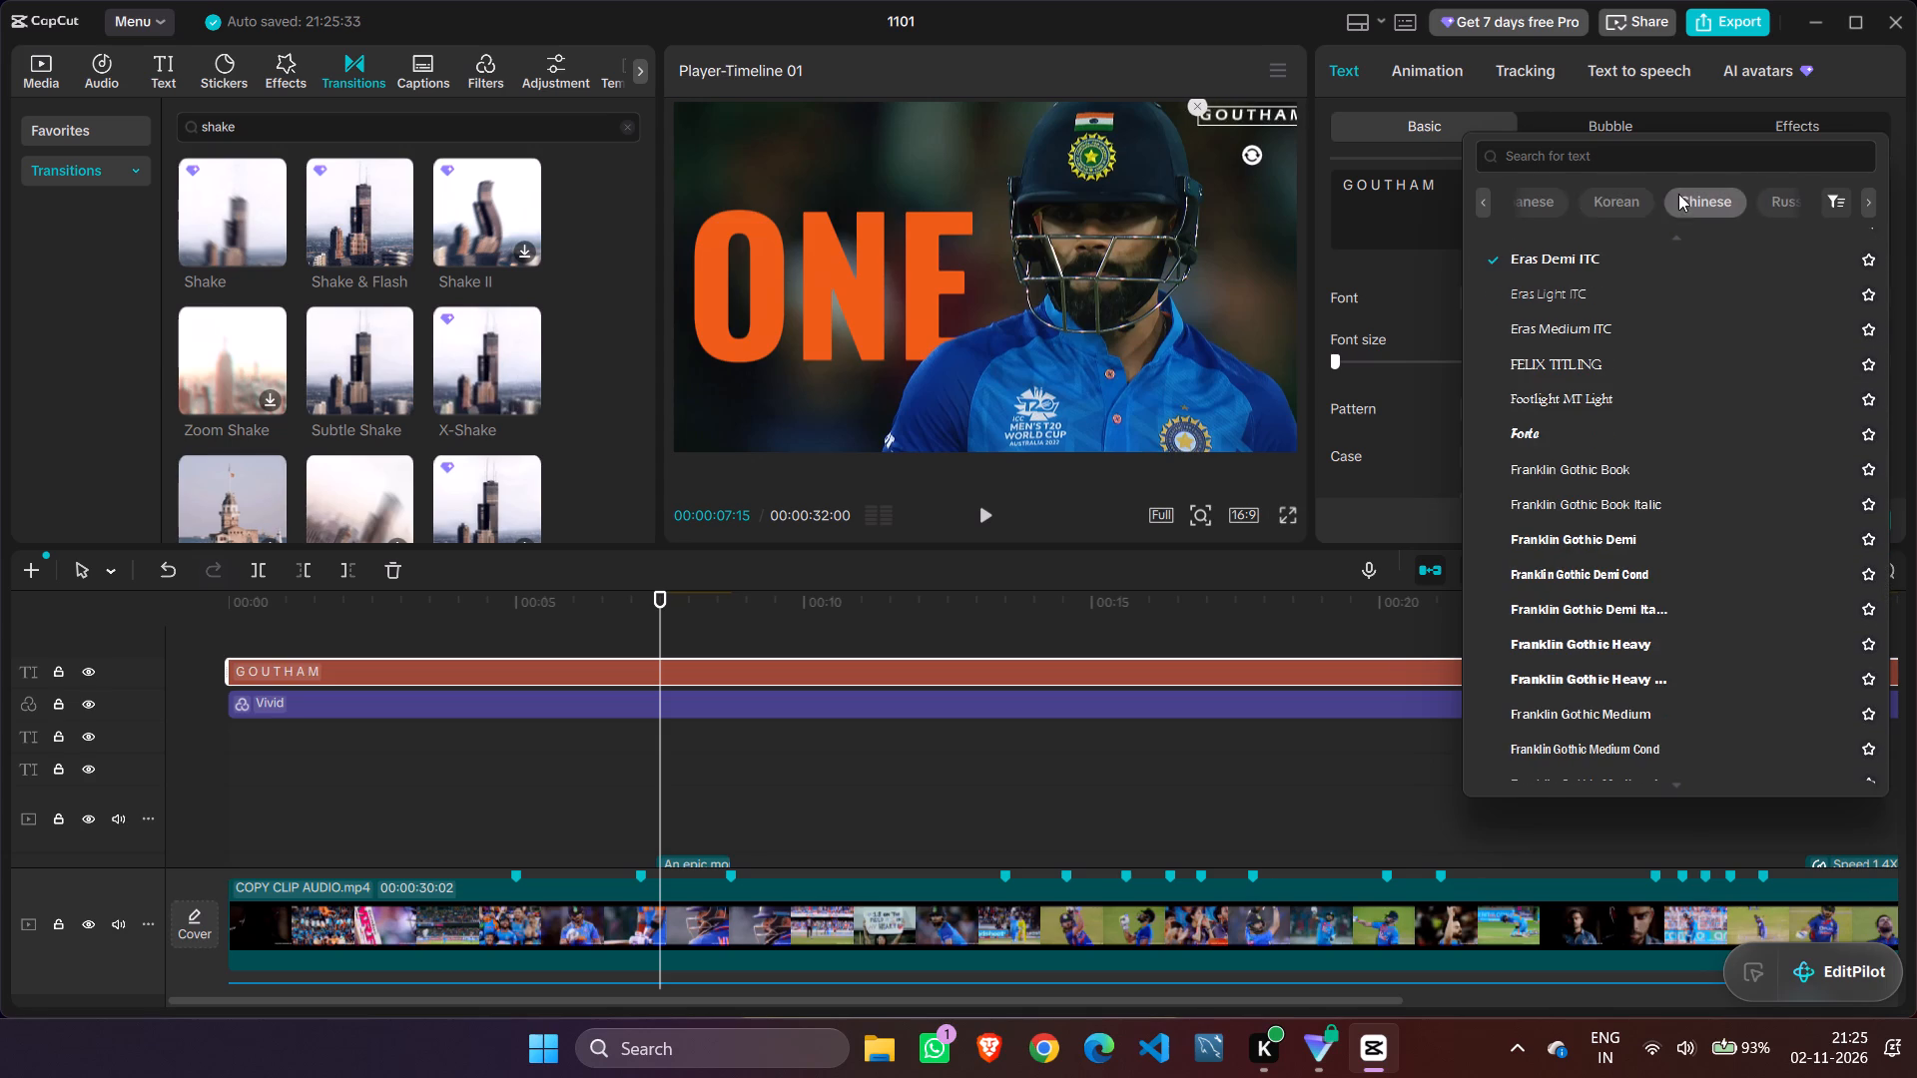
drag(1673, 191, 1527, 191)
click(1626, 185)
click(1647, 195)
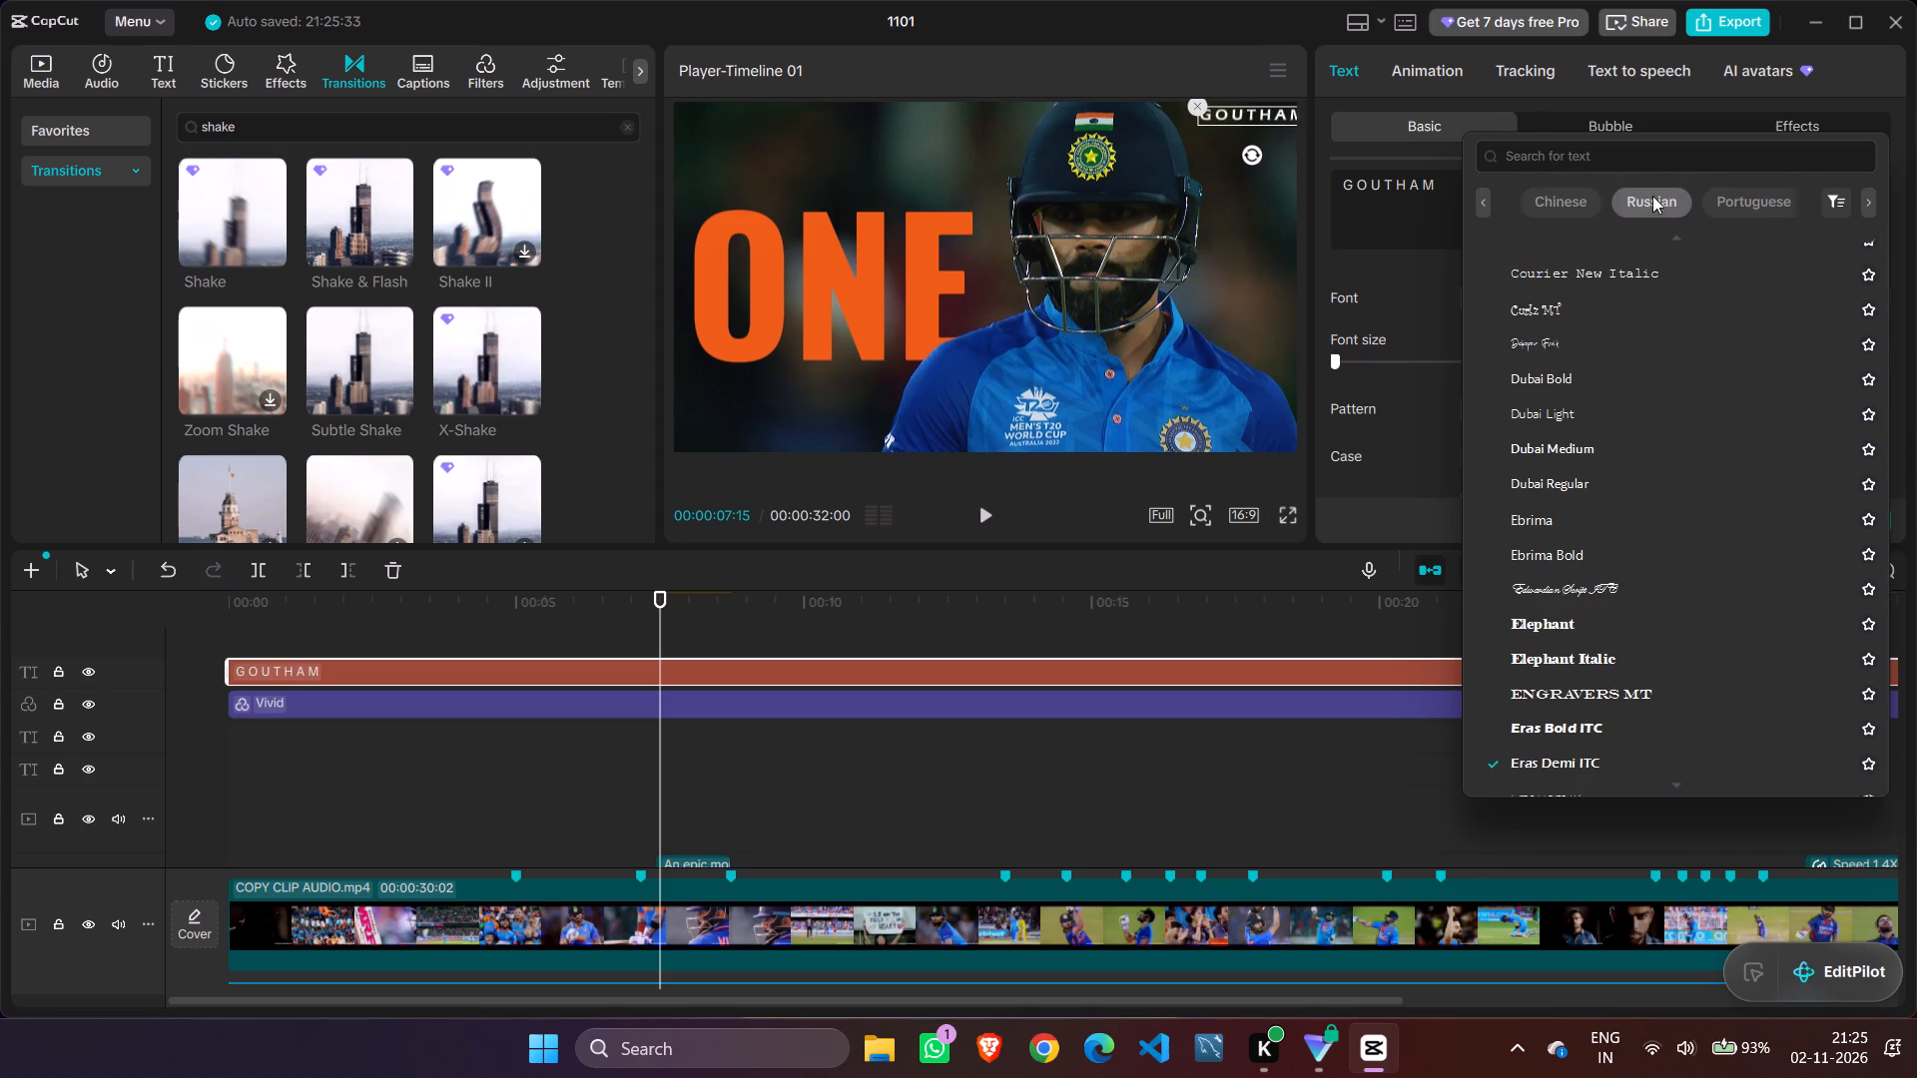
drag(1640, 193, 1520, 198)
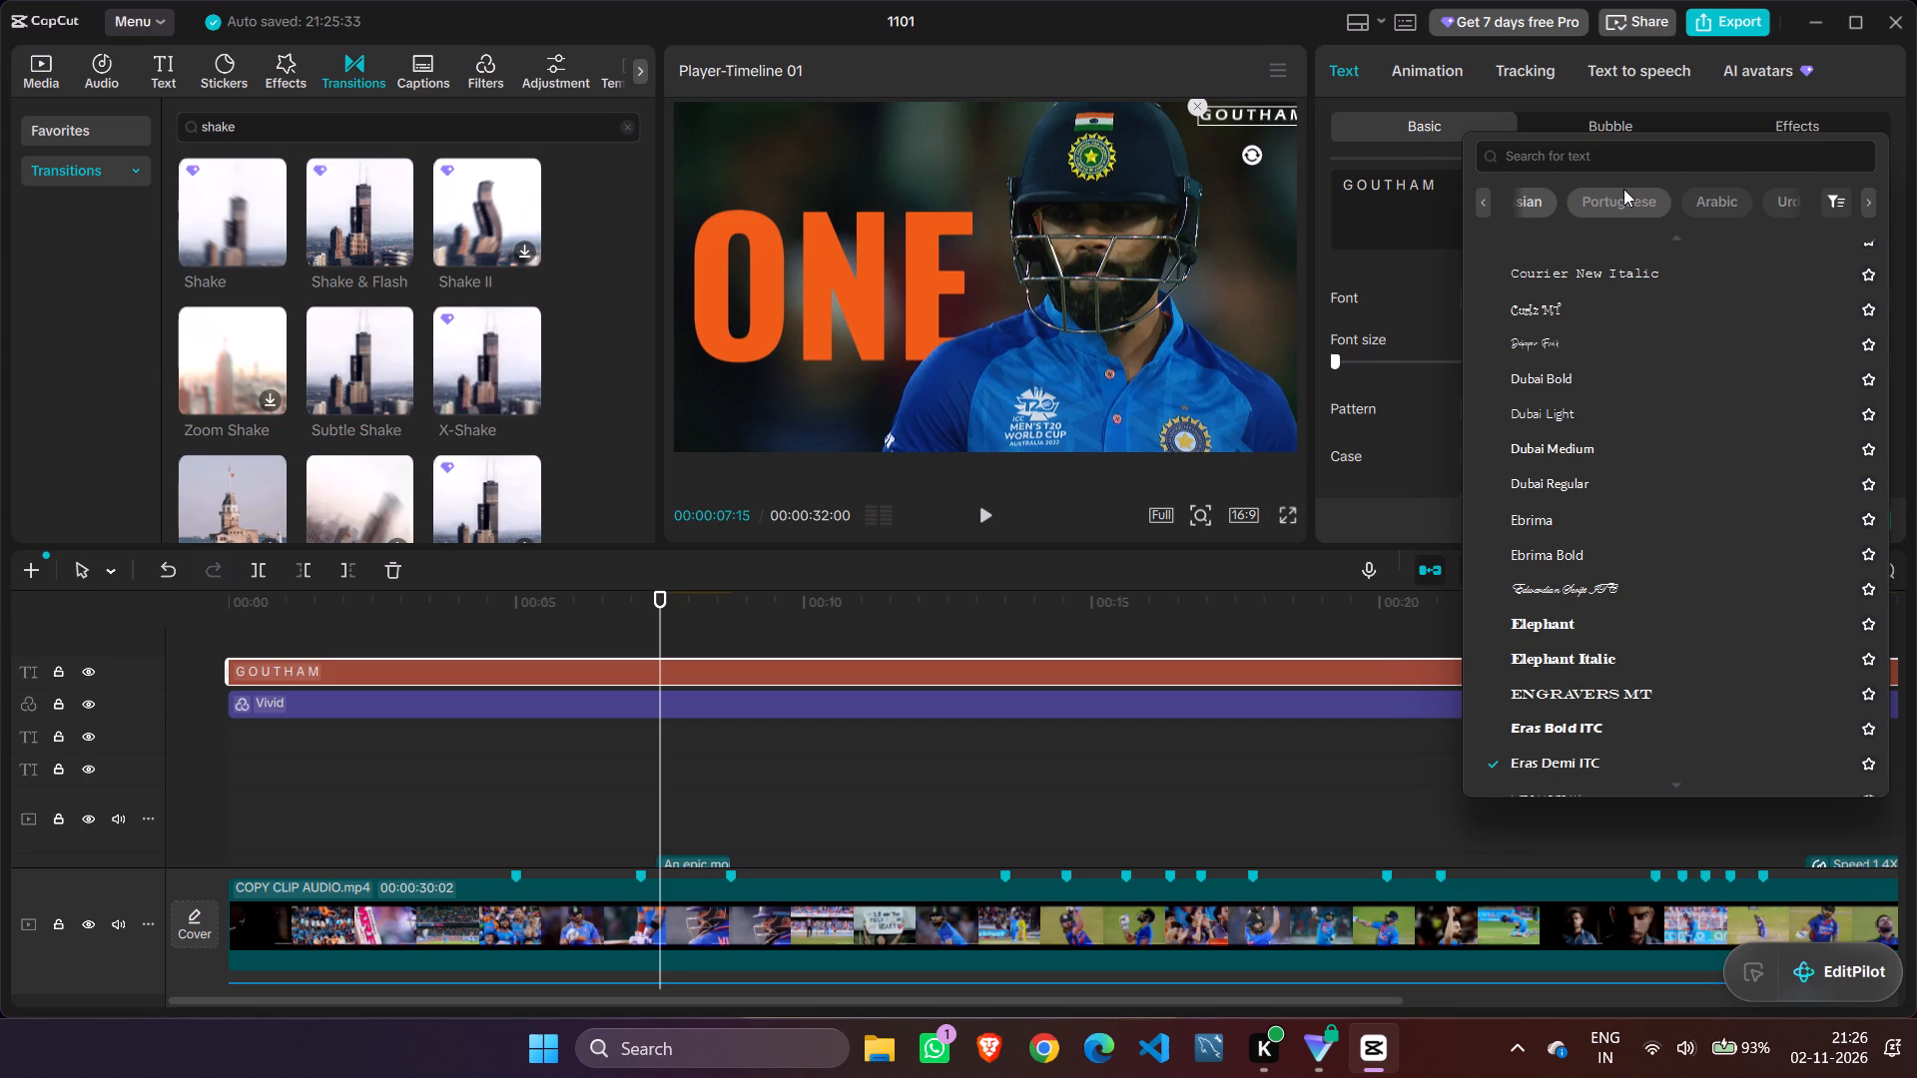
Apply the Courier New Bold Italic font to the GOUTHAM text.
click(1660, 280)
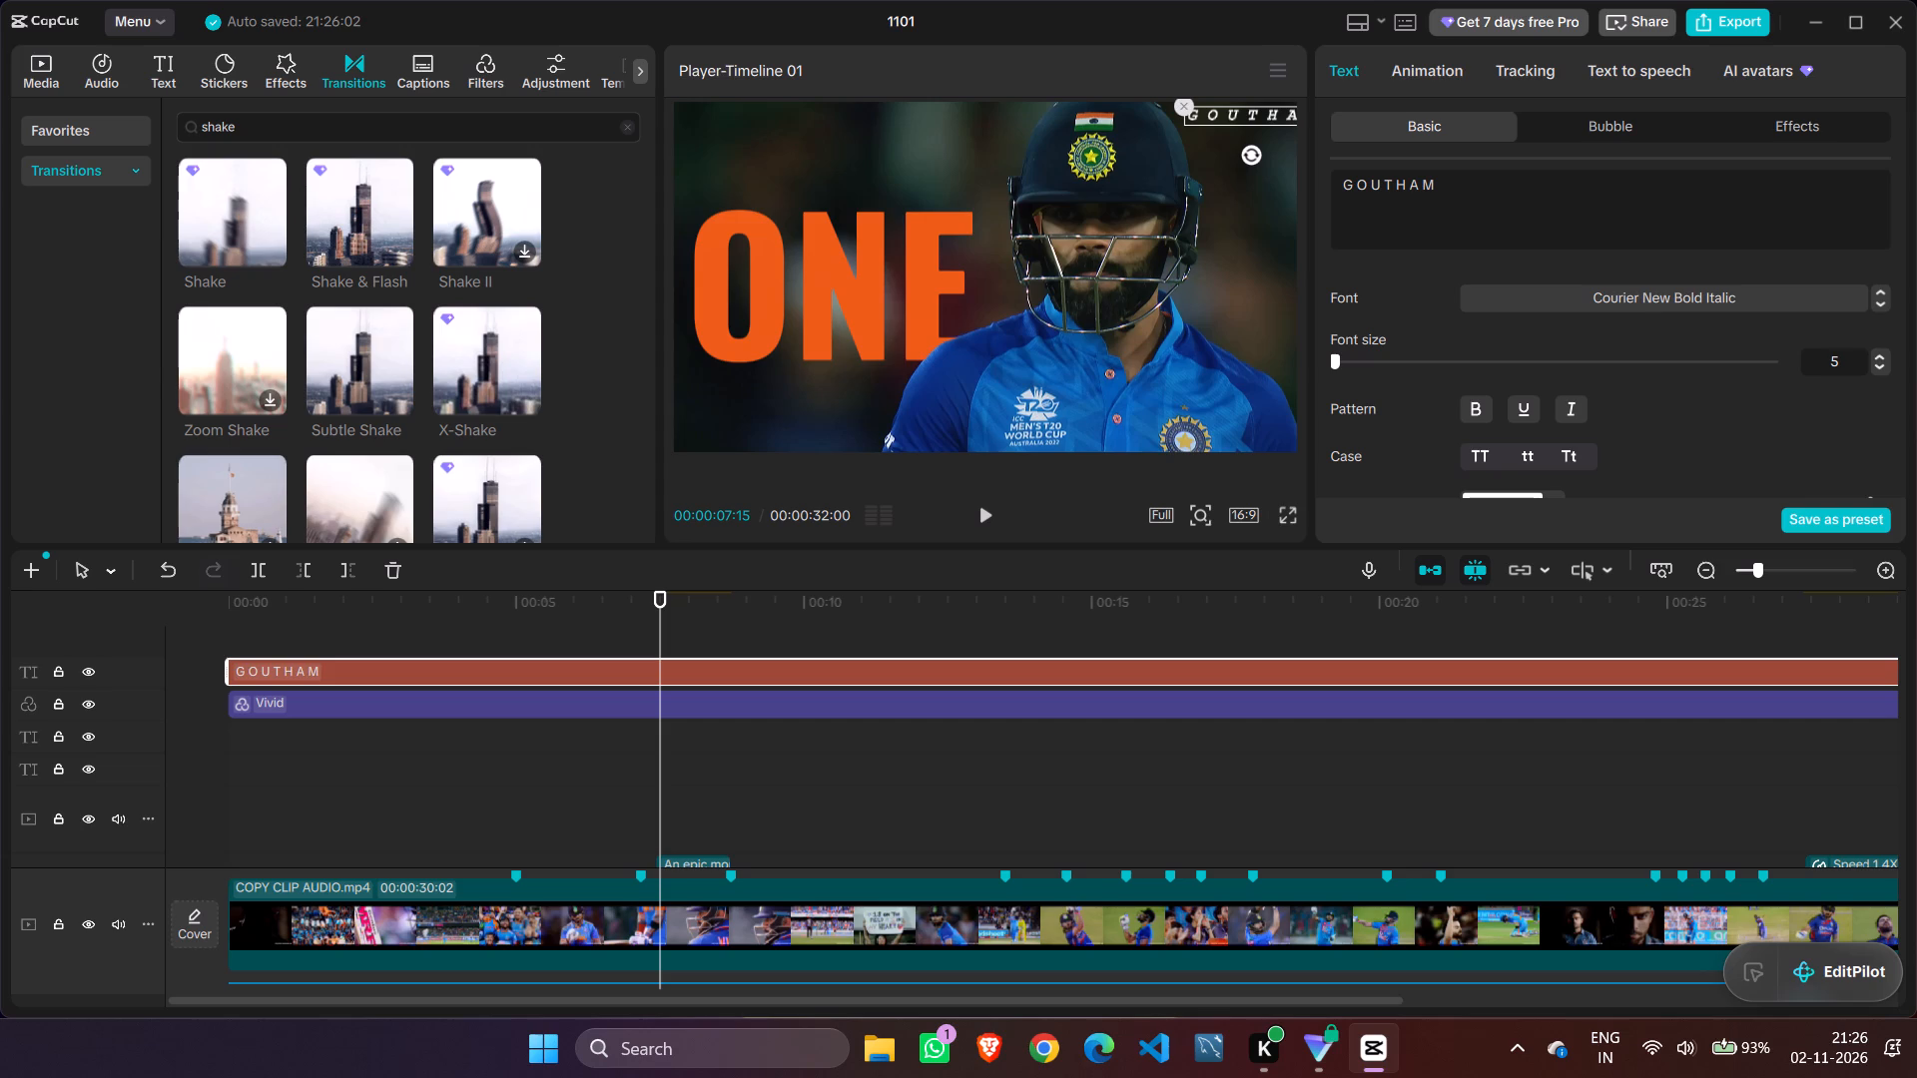
Change the GOUTHAM text's font to Franklin Gothic Demi Cond.
click(1647, 292)
scroll(1624, 339, down, 3)
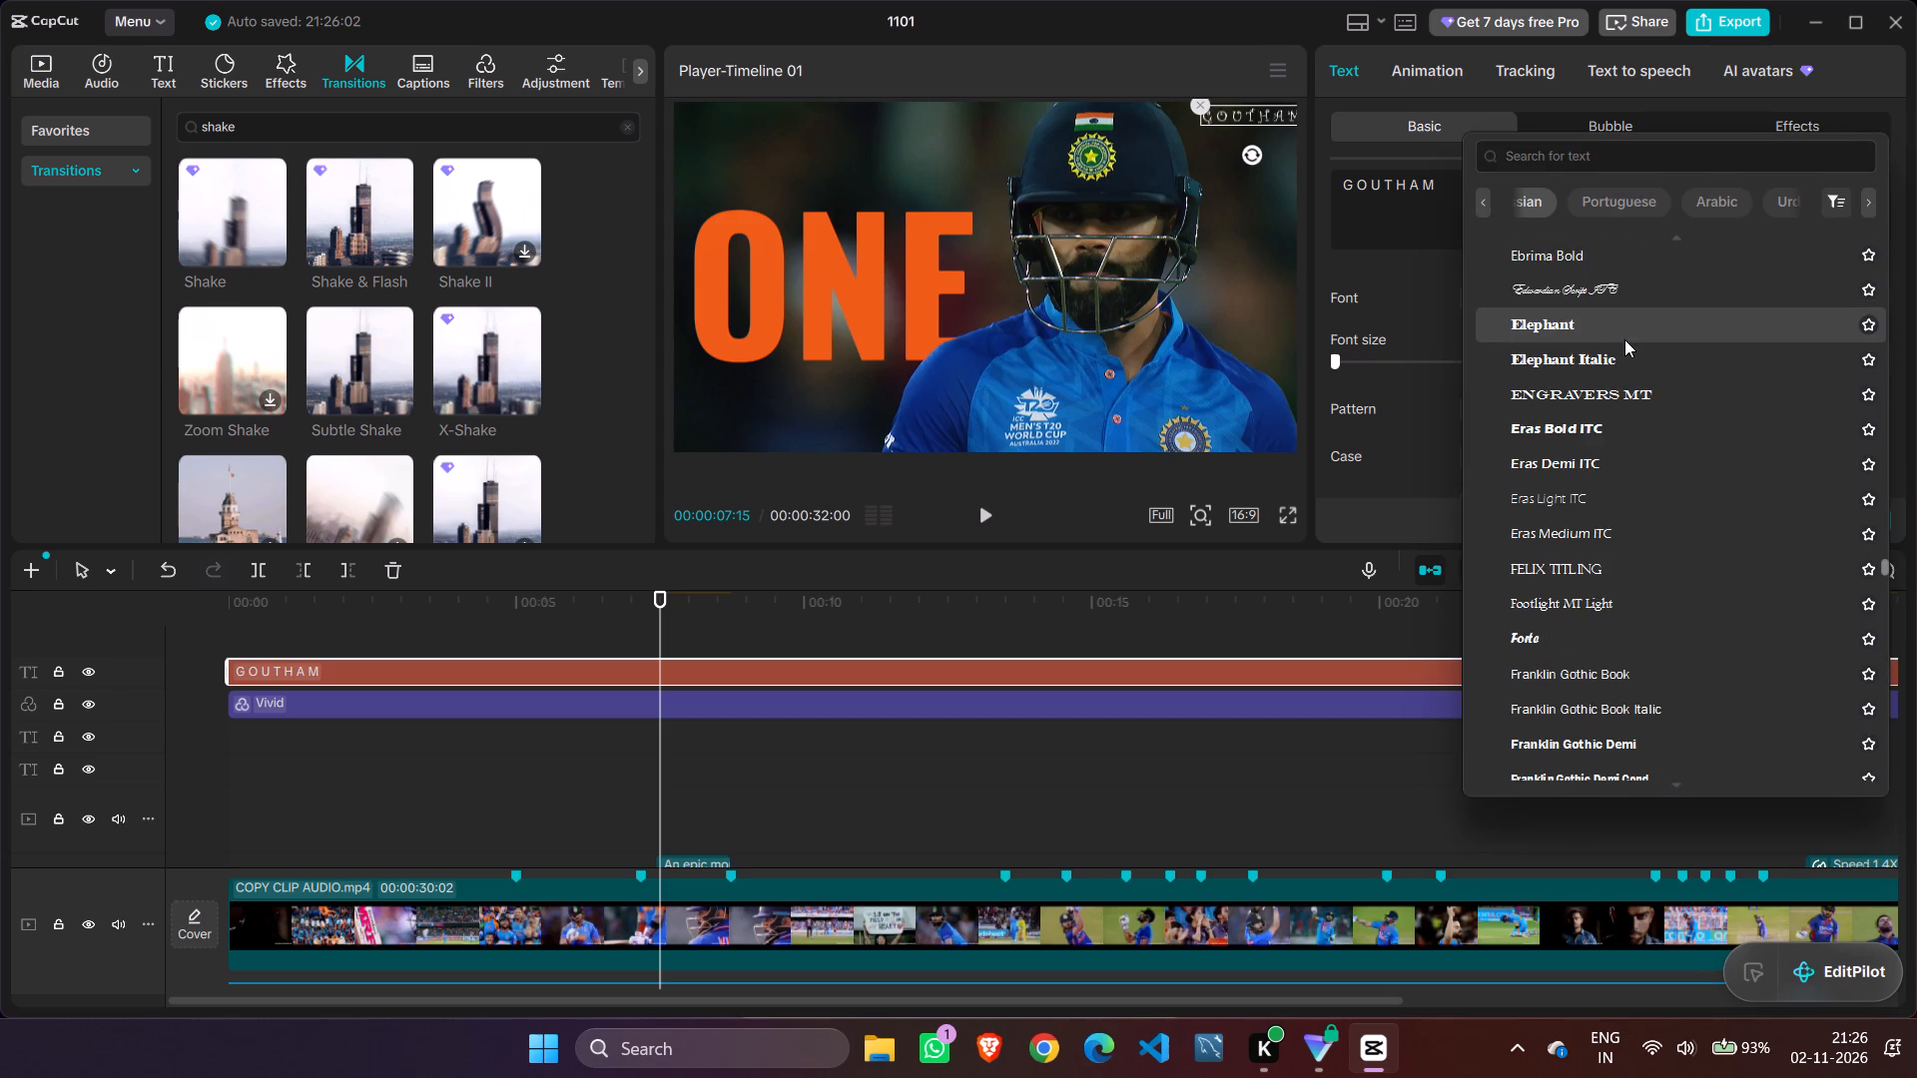
scroll(1625, 339, down, 4)
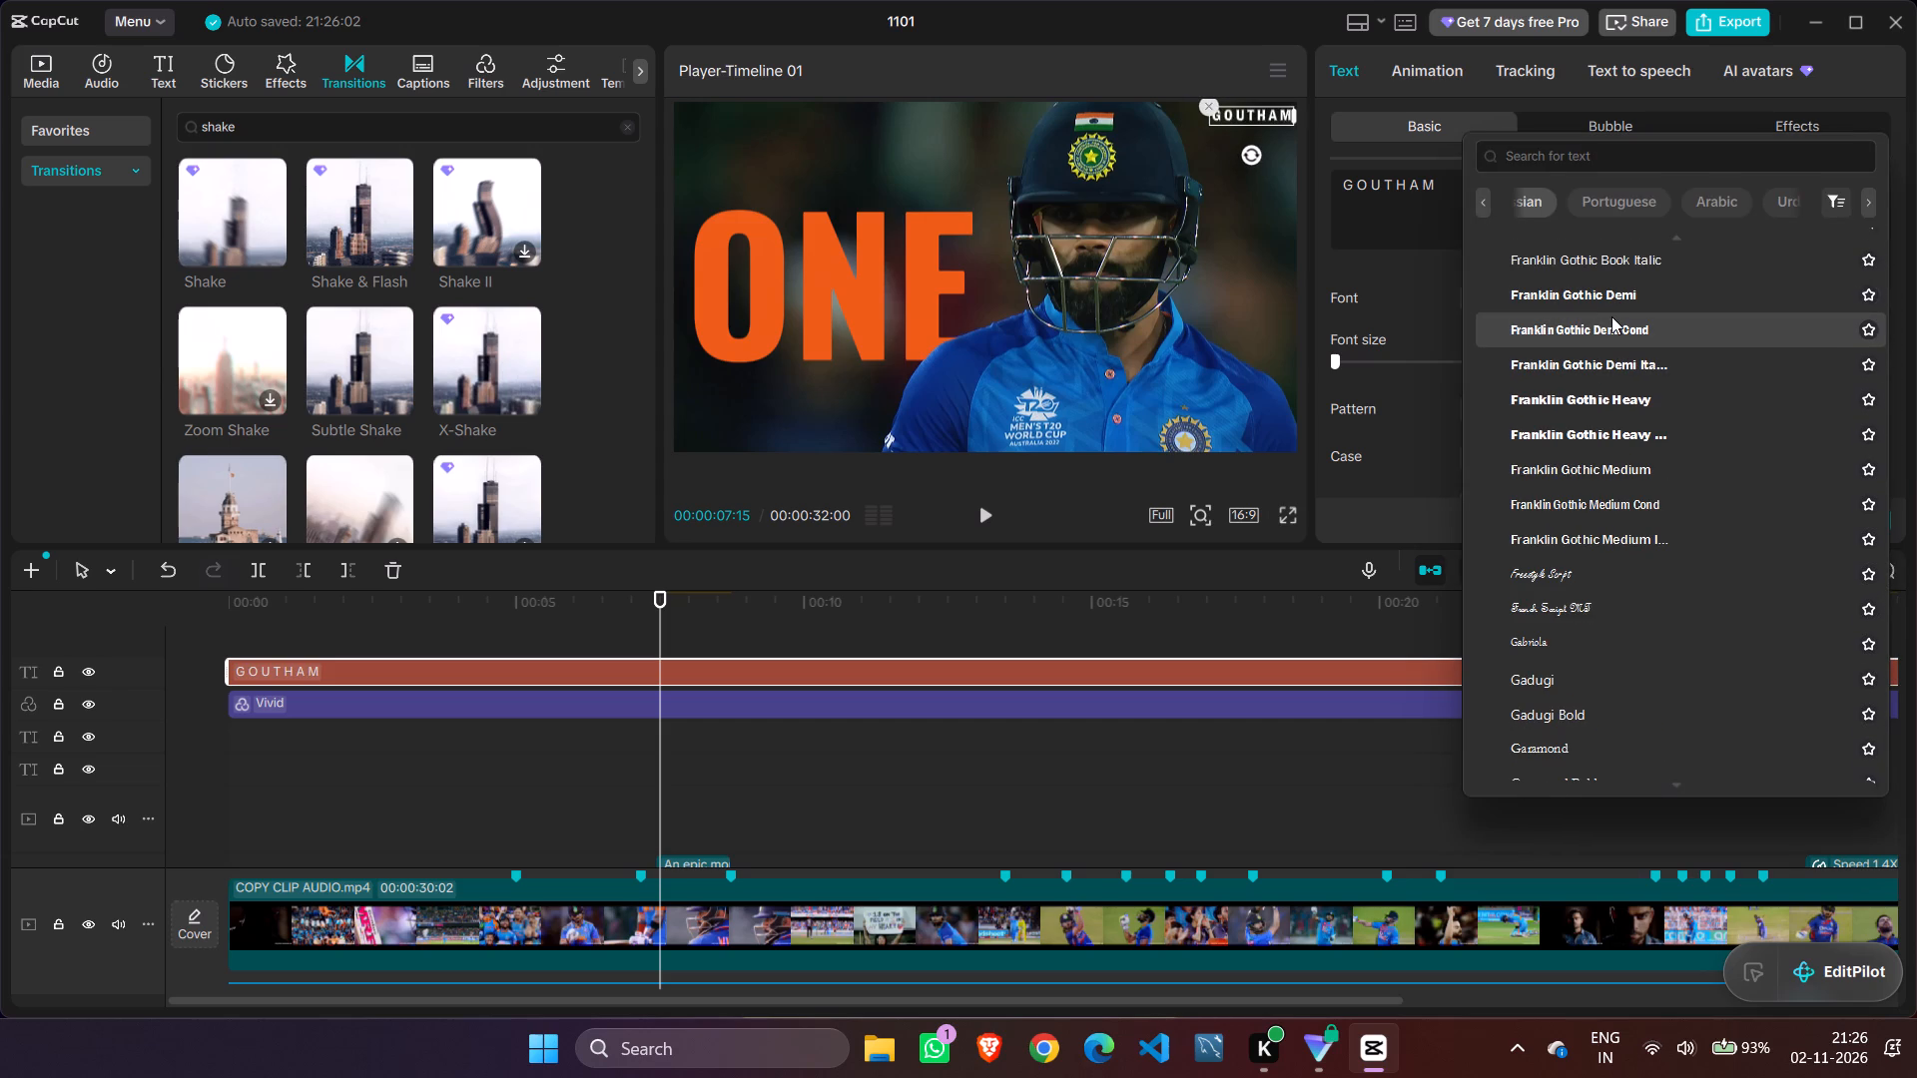
click(1611, 316)
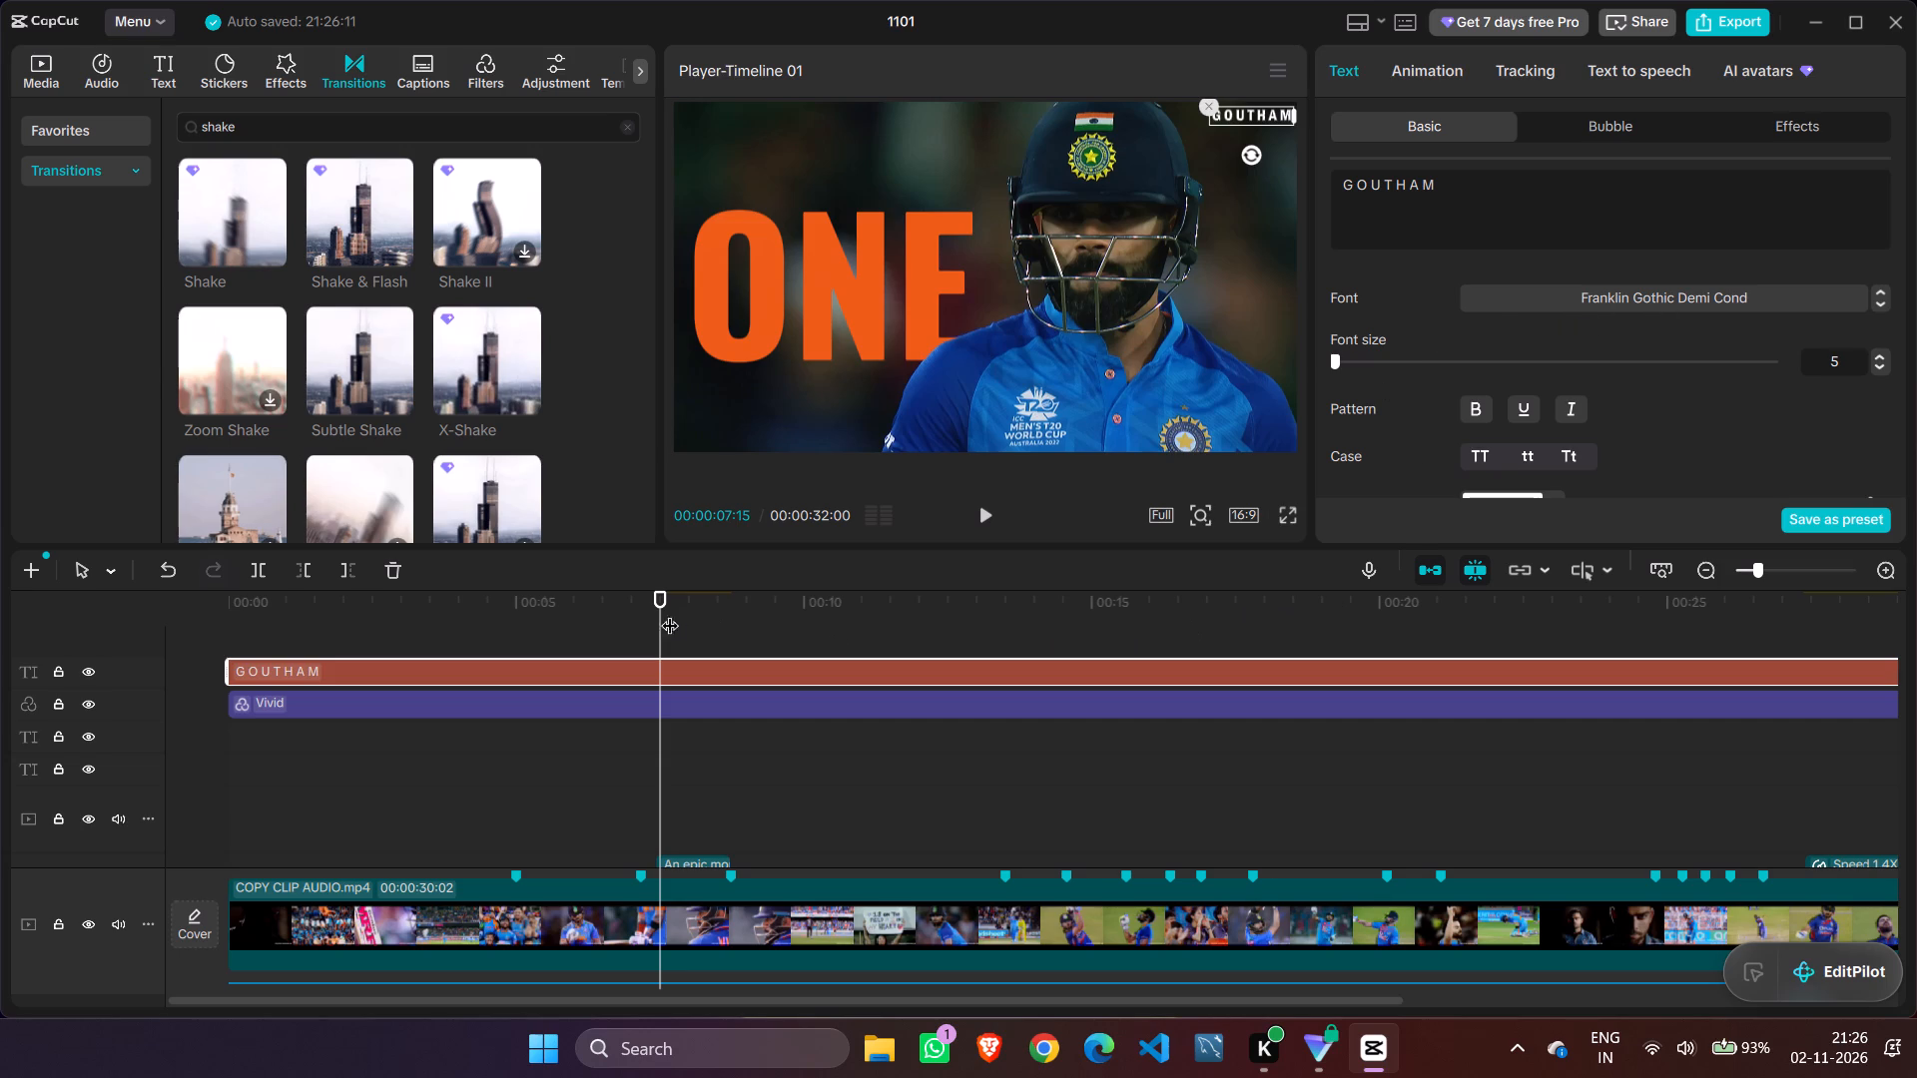
Move the playhead to 00:00:08:15 to check the GOUTHAM text over the ONE MAN ARMY scene.
drag(657, 613, 681, 614)
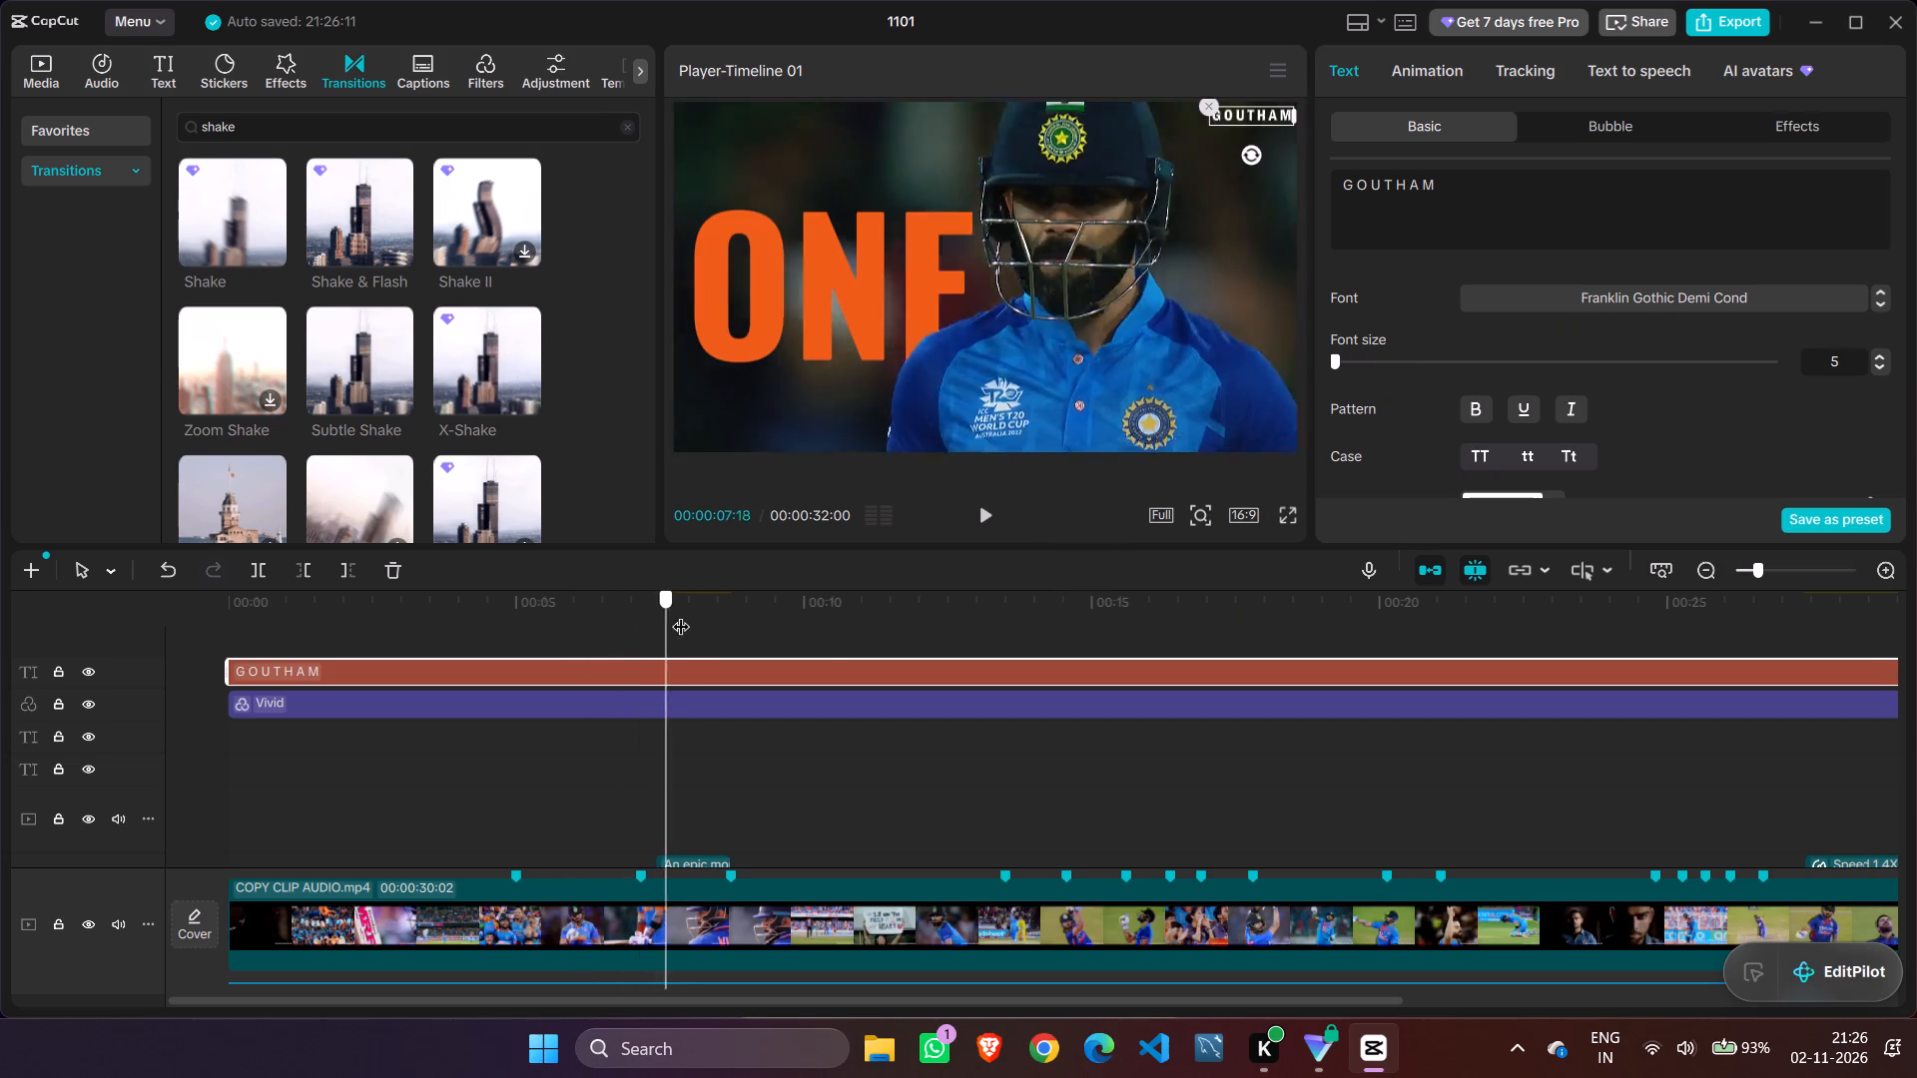
drag(681, 614, 717, 615)
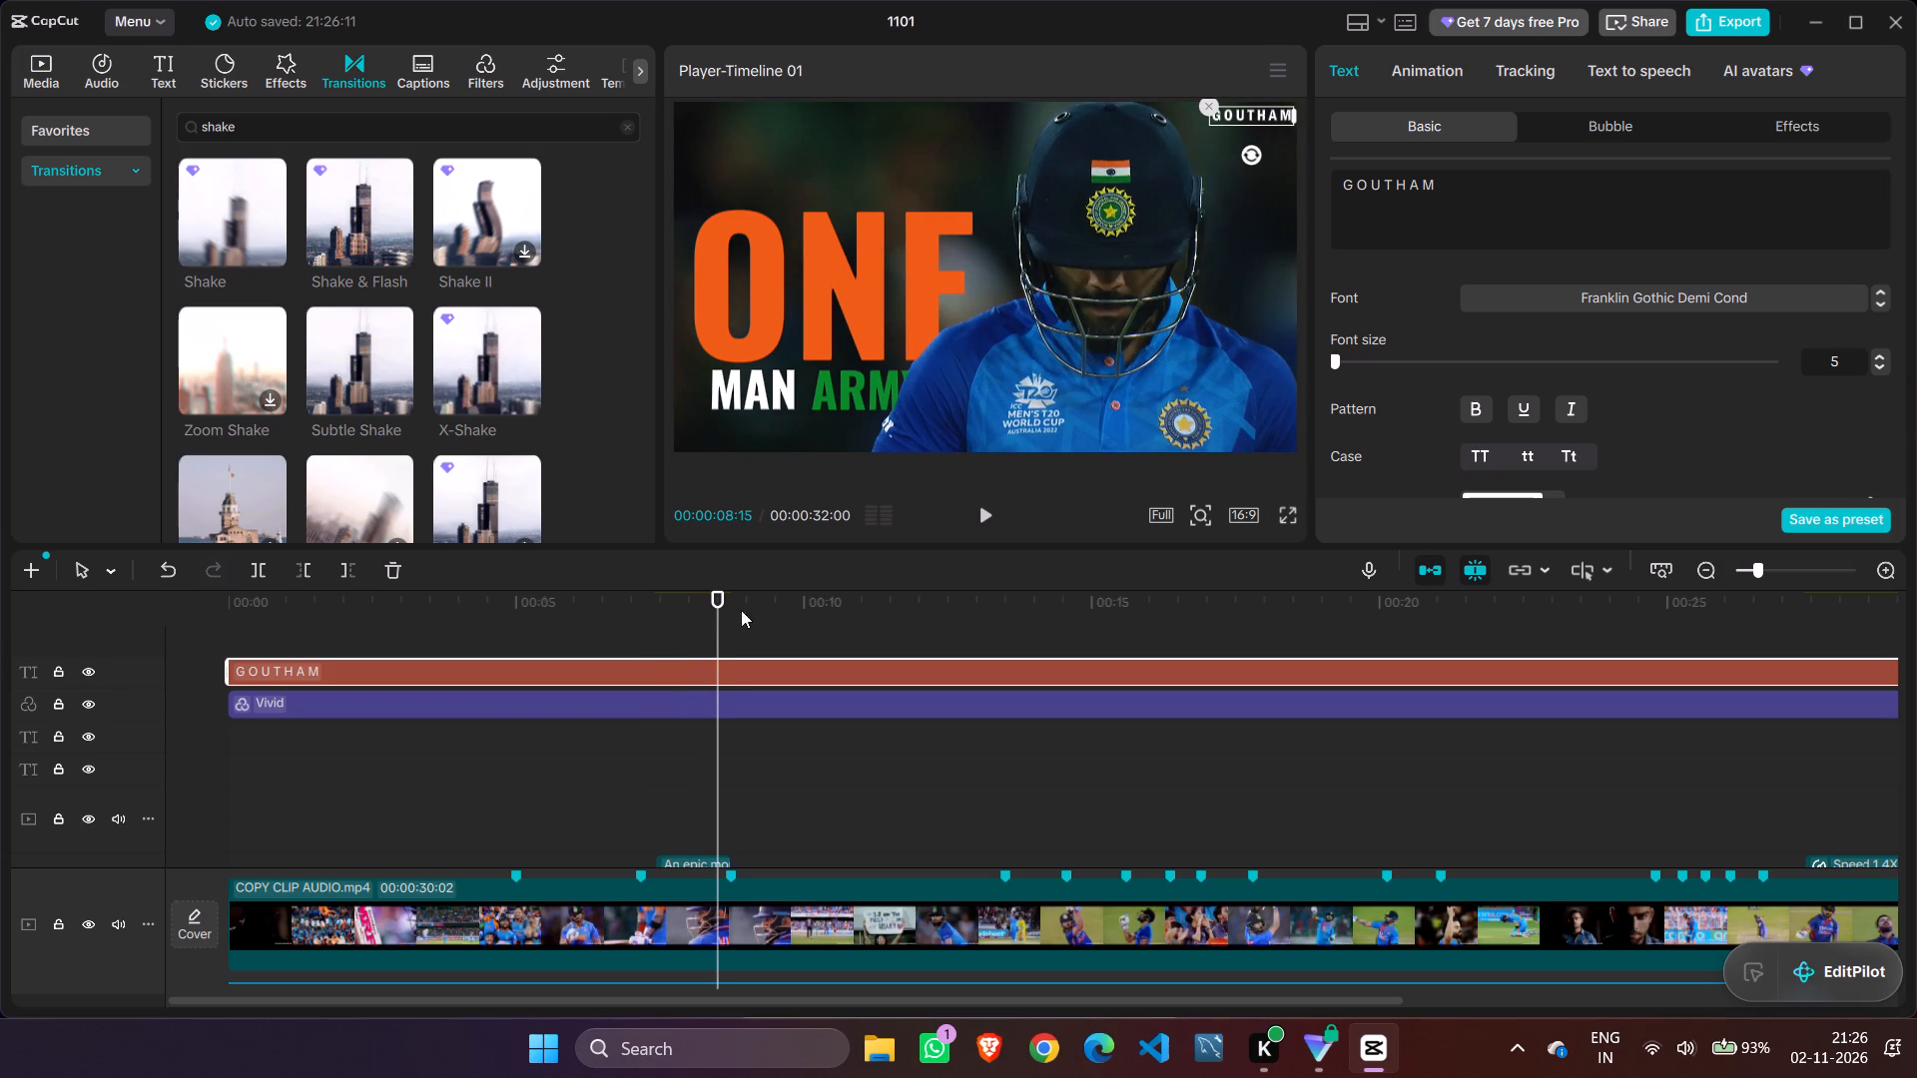
Search the font library for "brunson".
click(1552, 297)
click(1566, 159)
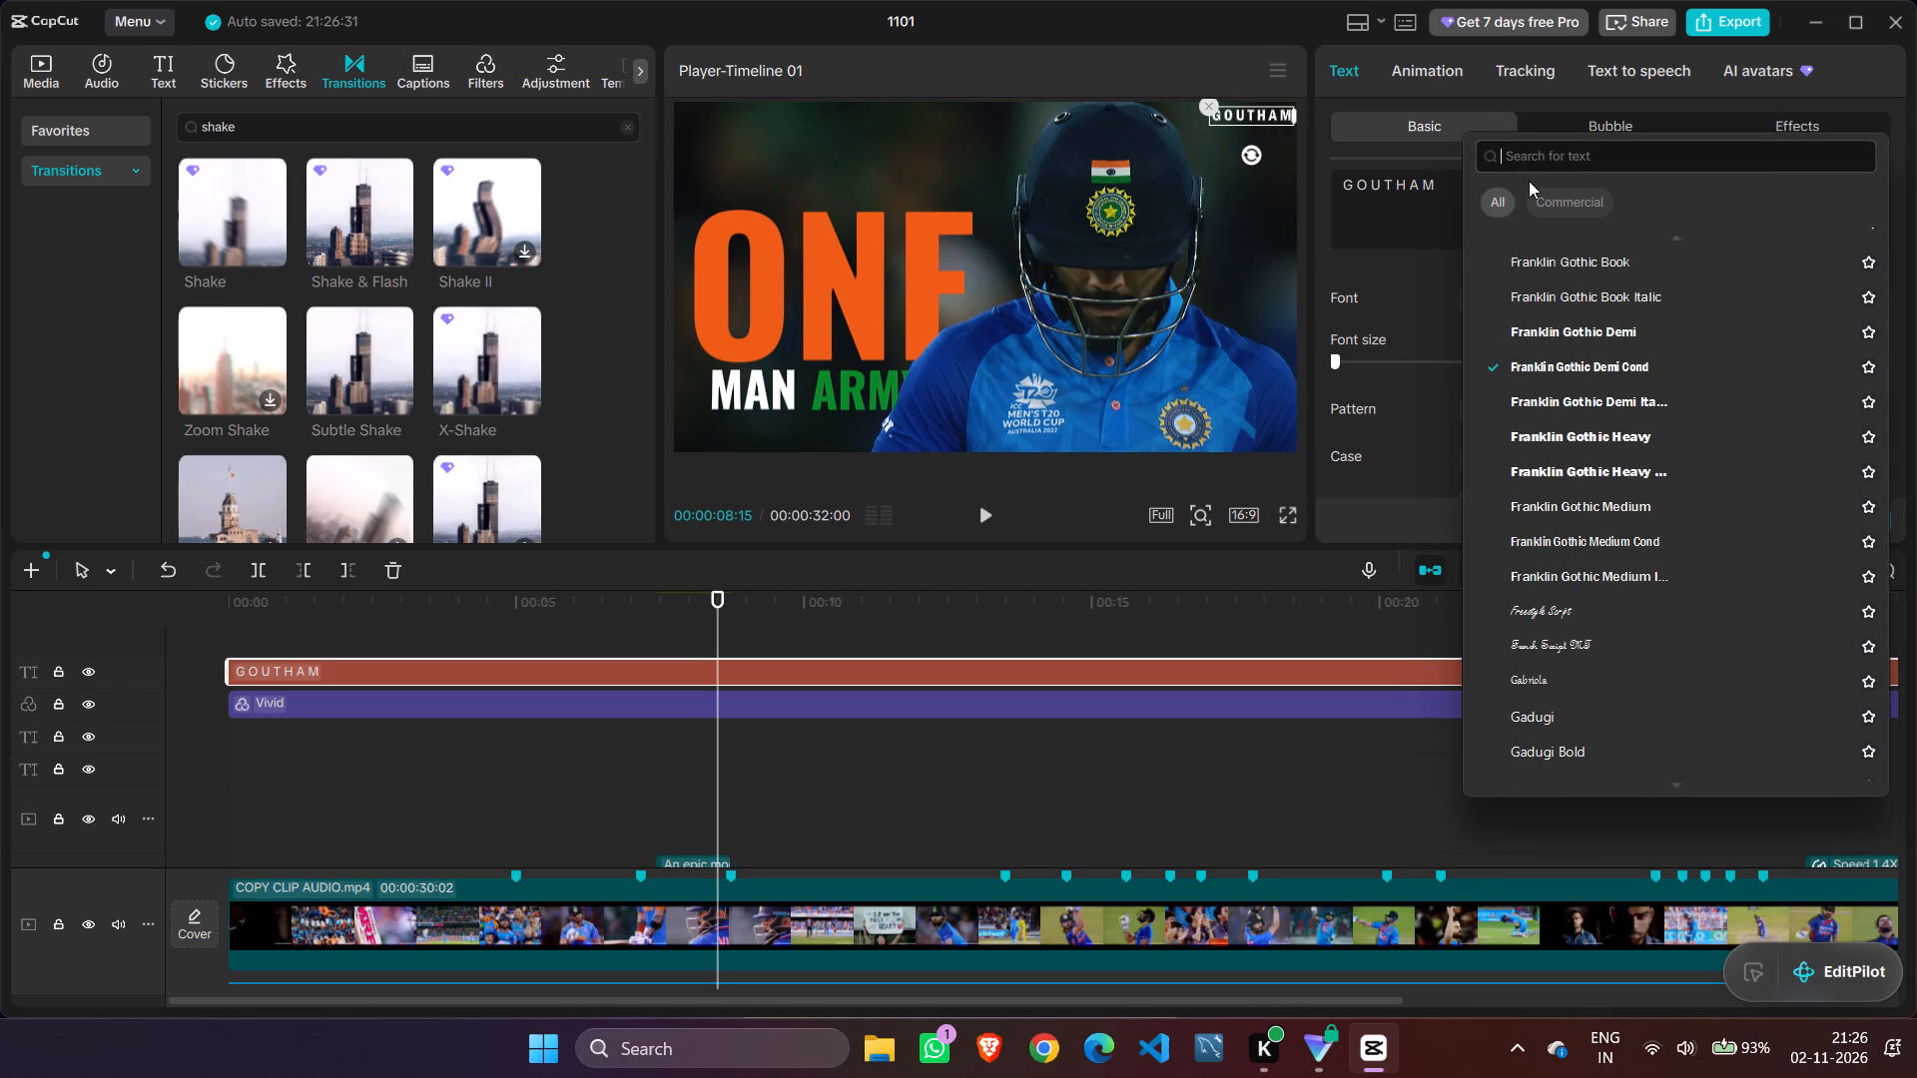
click(1499, 202)
click(1533, 152)
text(br)
text(un)
text(son)
key(Return)
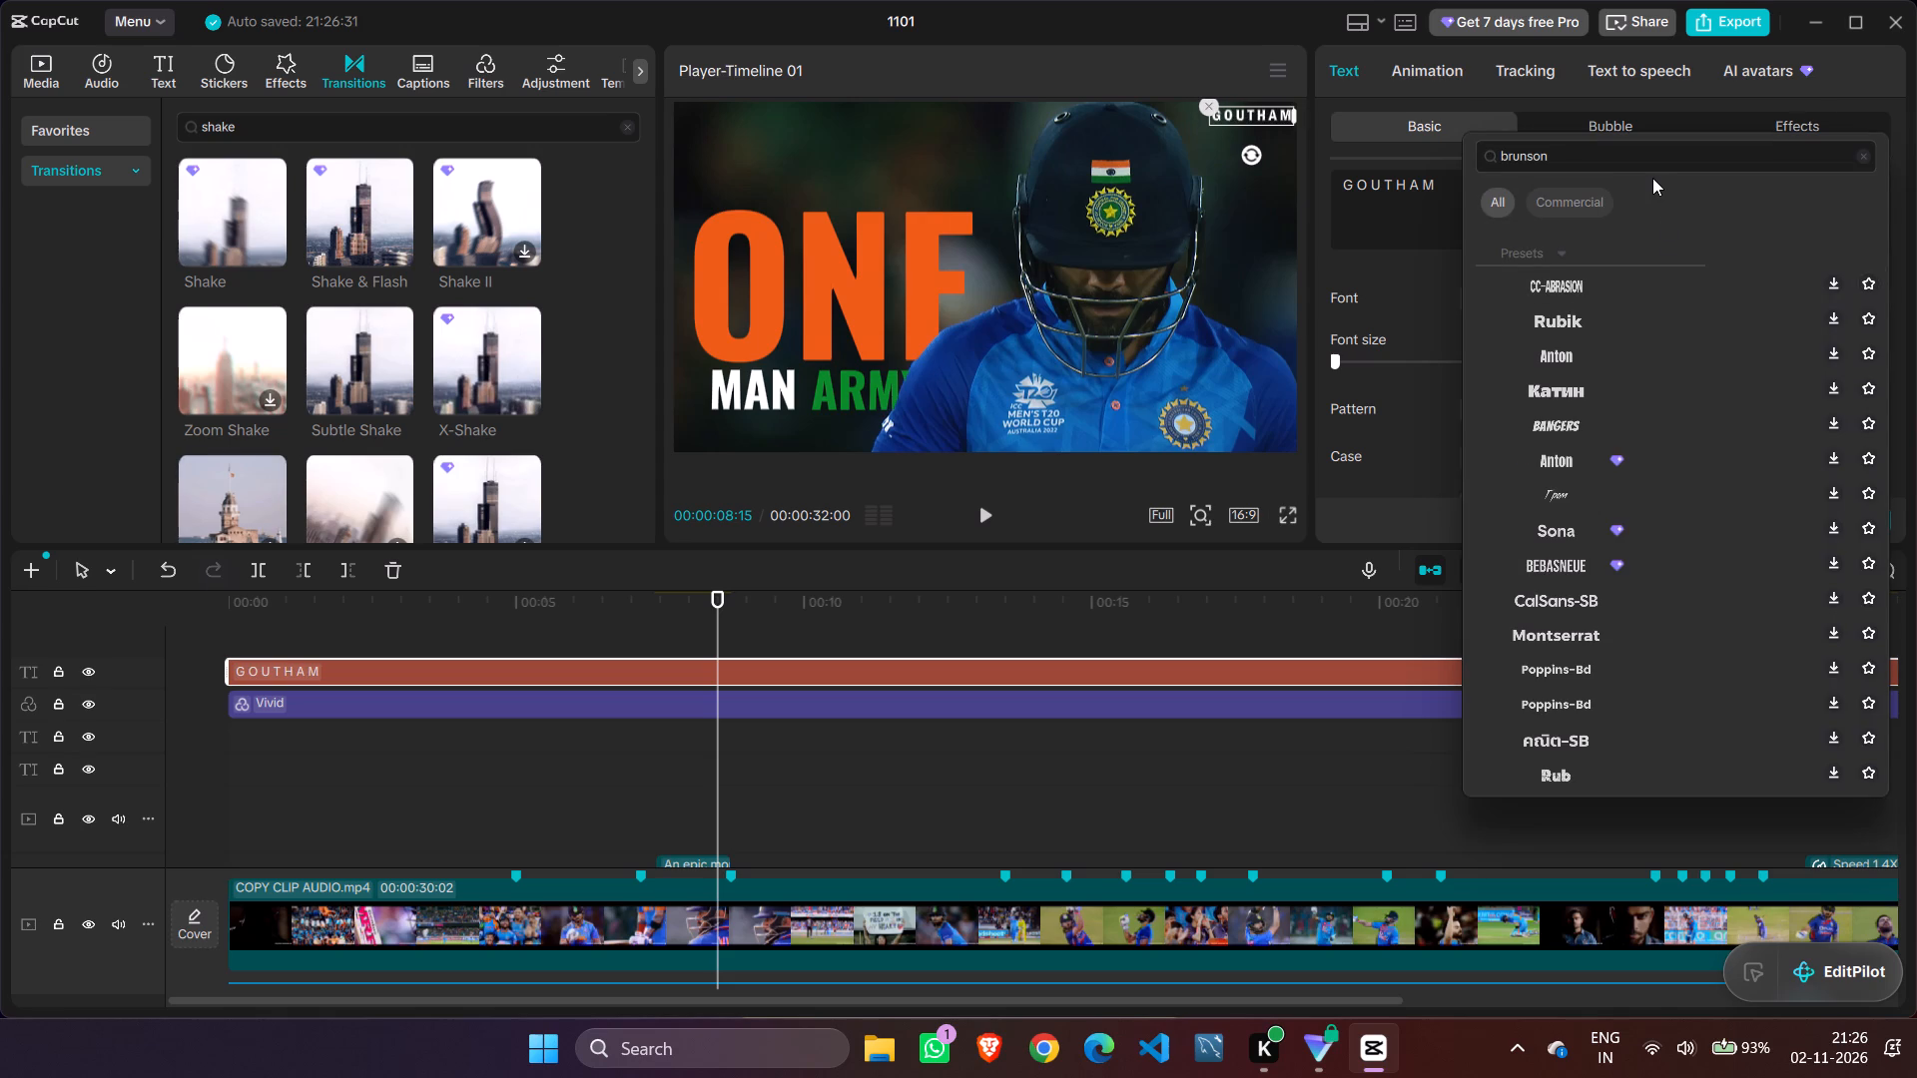
Download the CC-ABRASON, Rubik, Anton, Катин, Bangers, premium Anton, BebasNeue and CalSans-SB fonts from the search results.
scroll(1618, 303, down, 1)
scroll(1618, 303, up, 2)
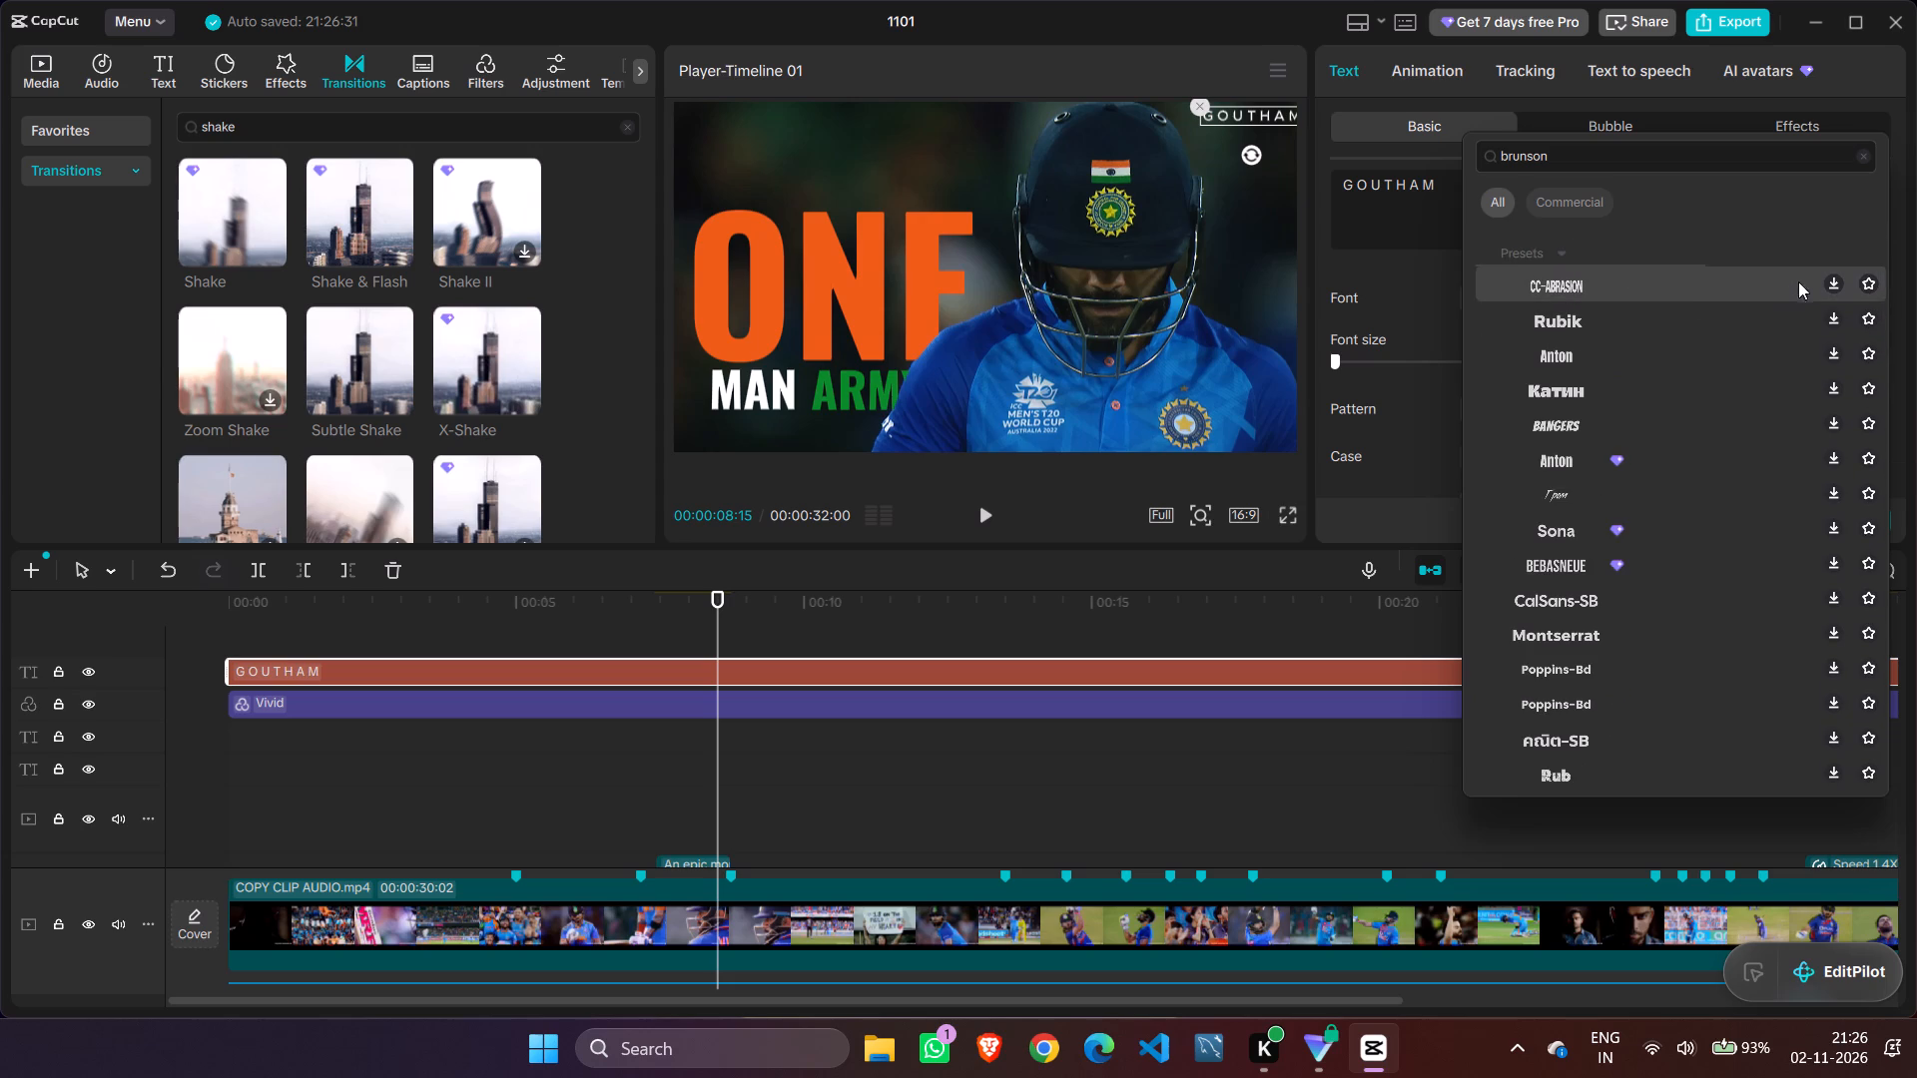
click(1828, 280)
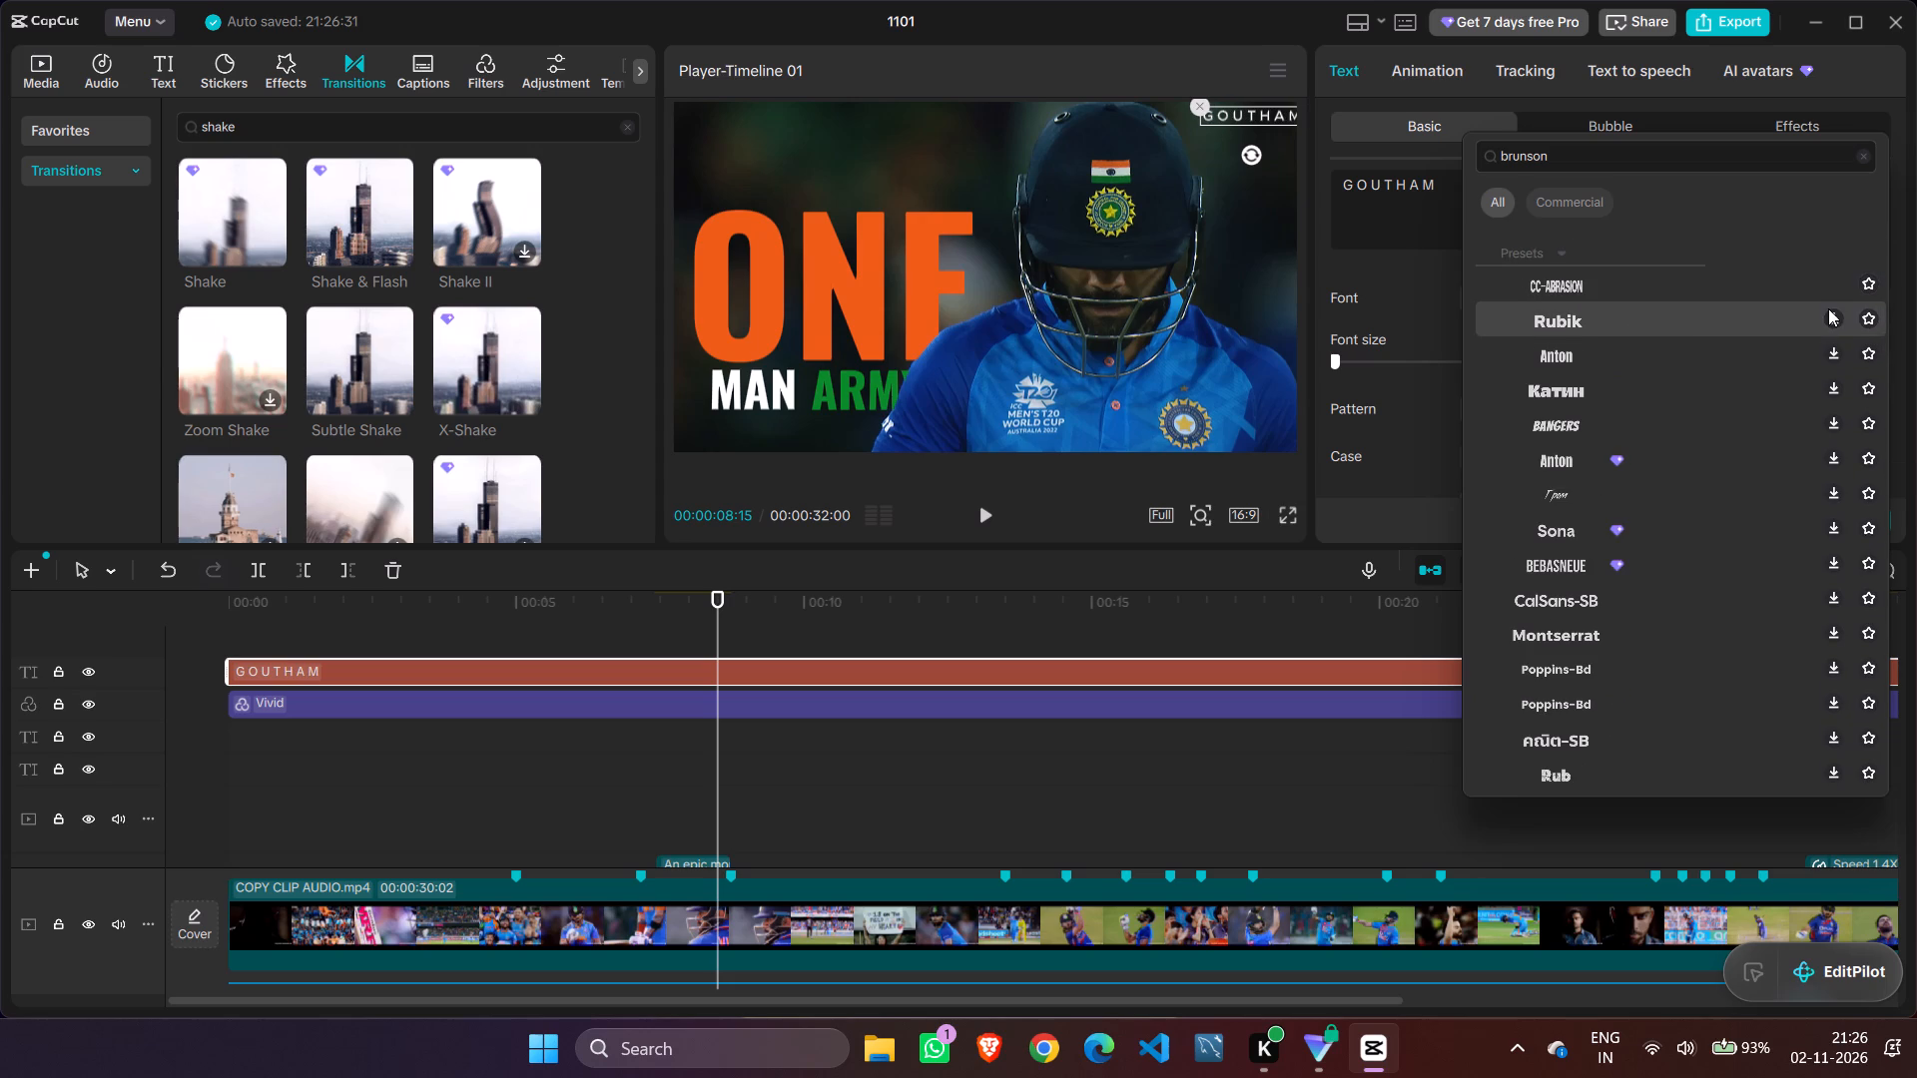
click(1832, 310)
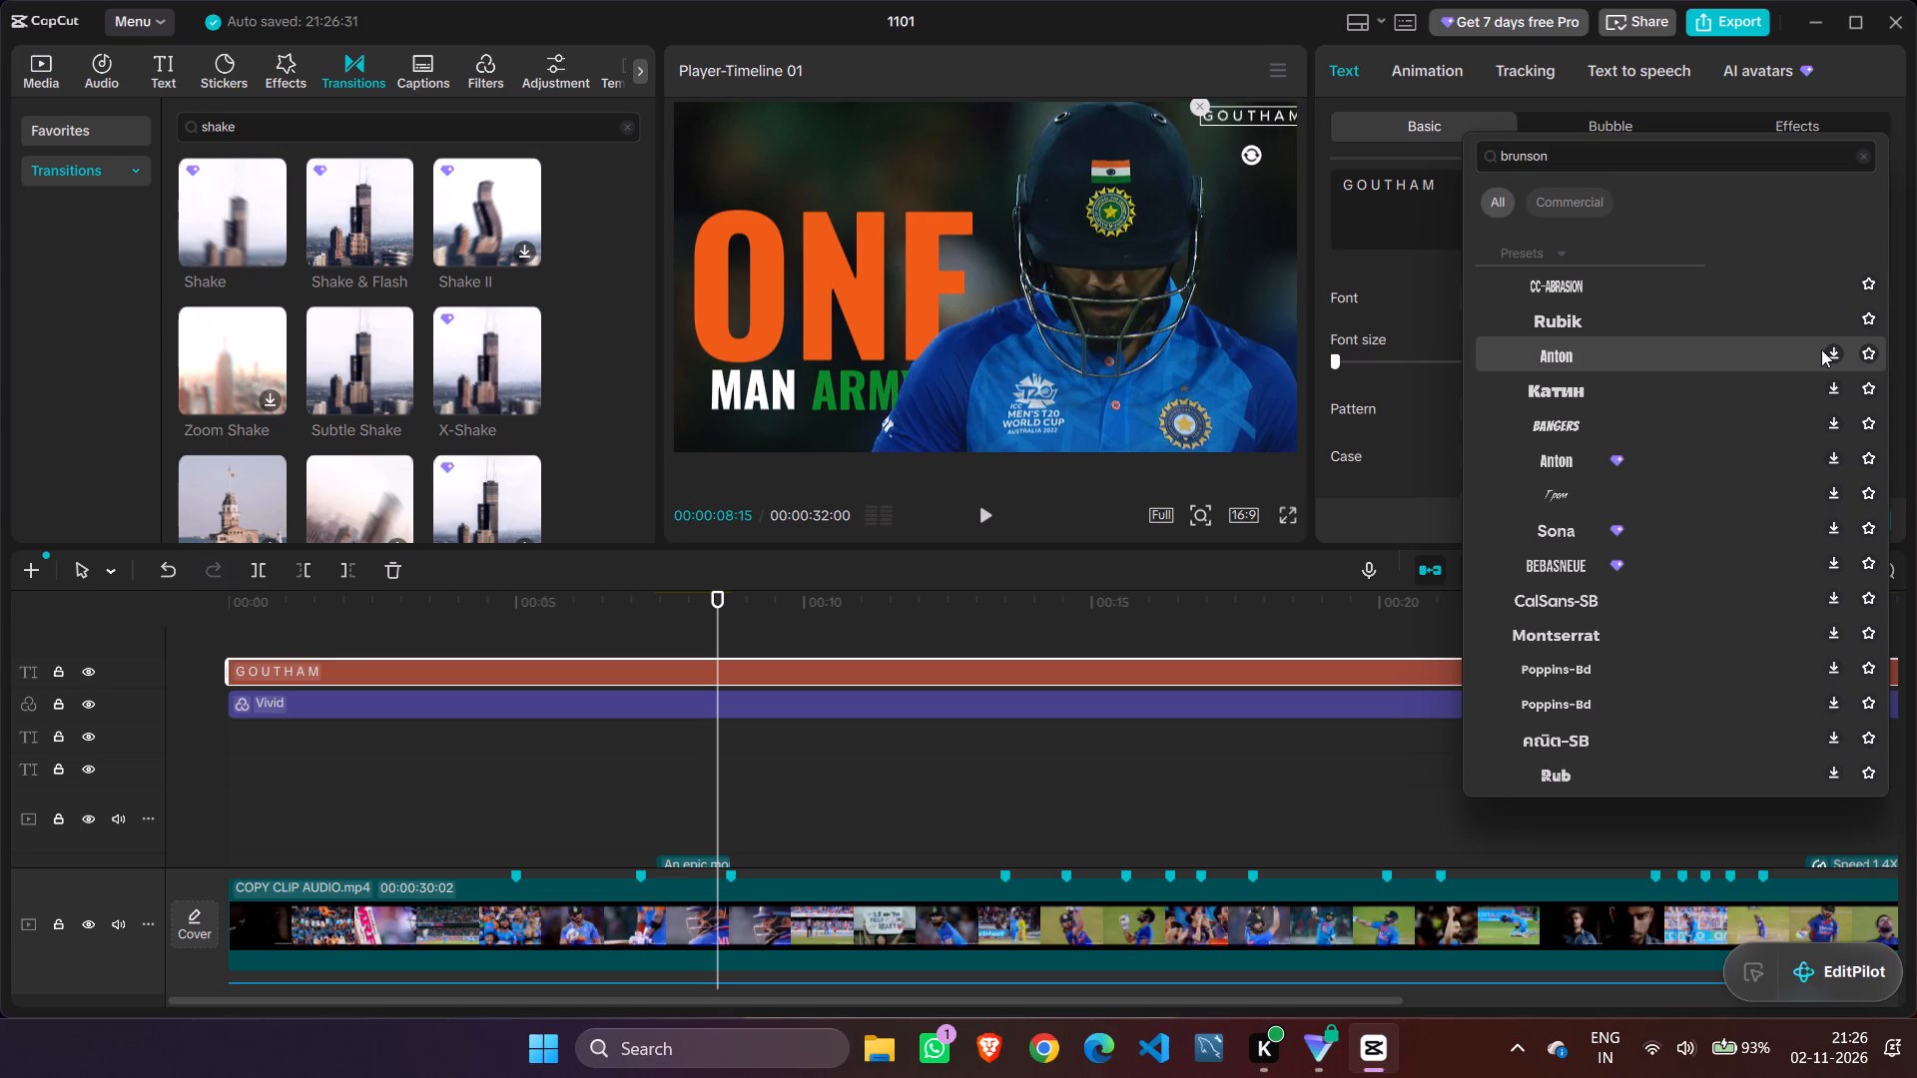
click(1832, 348)
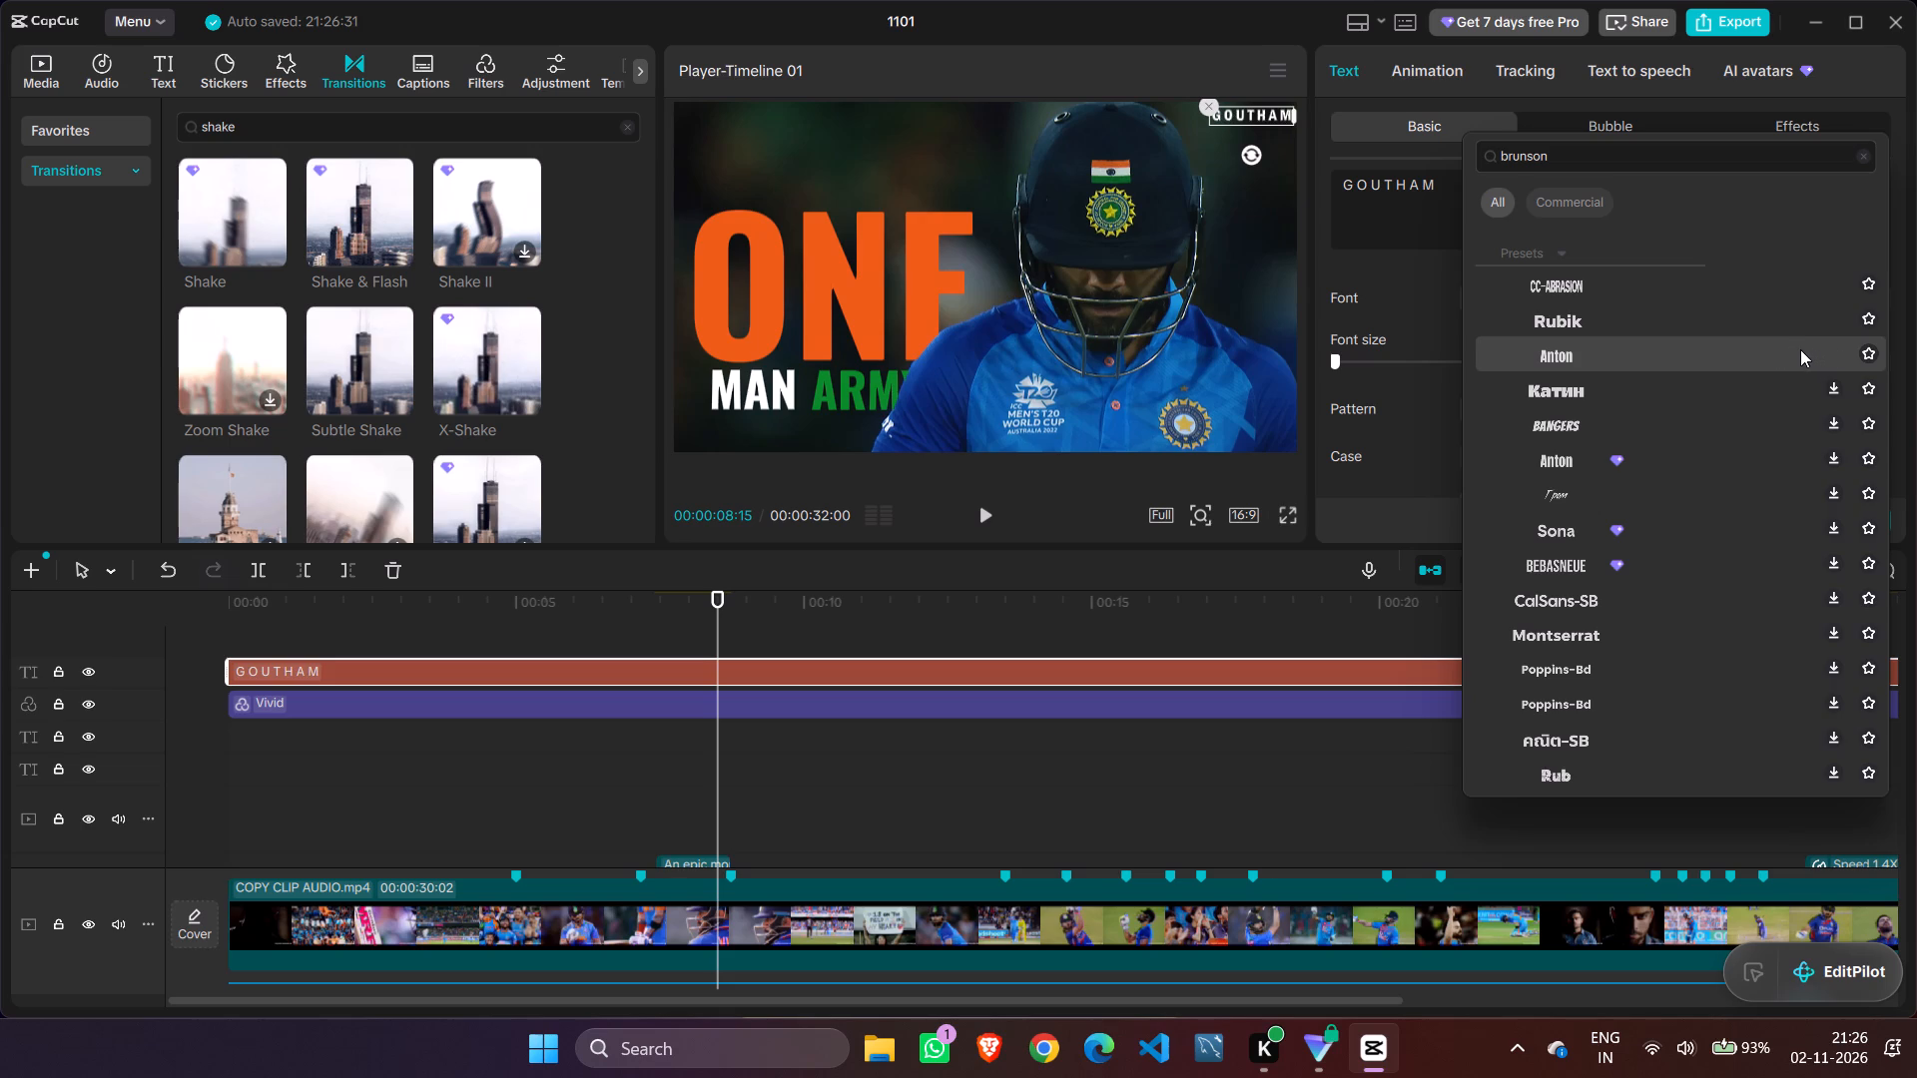
click(1831, 383)
click(1830, 415)
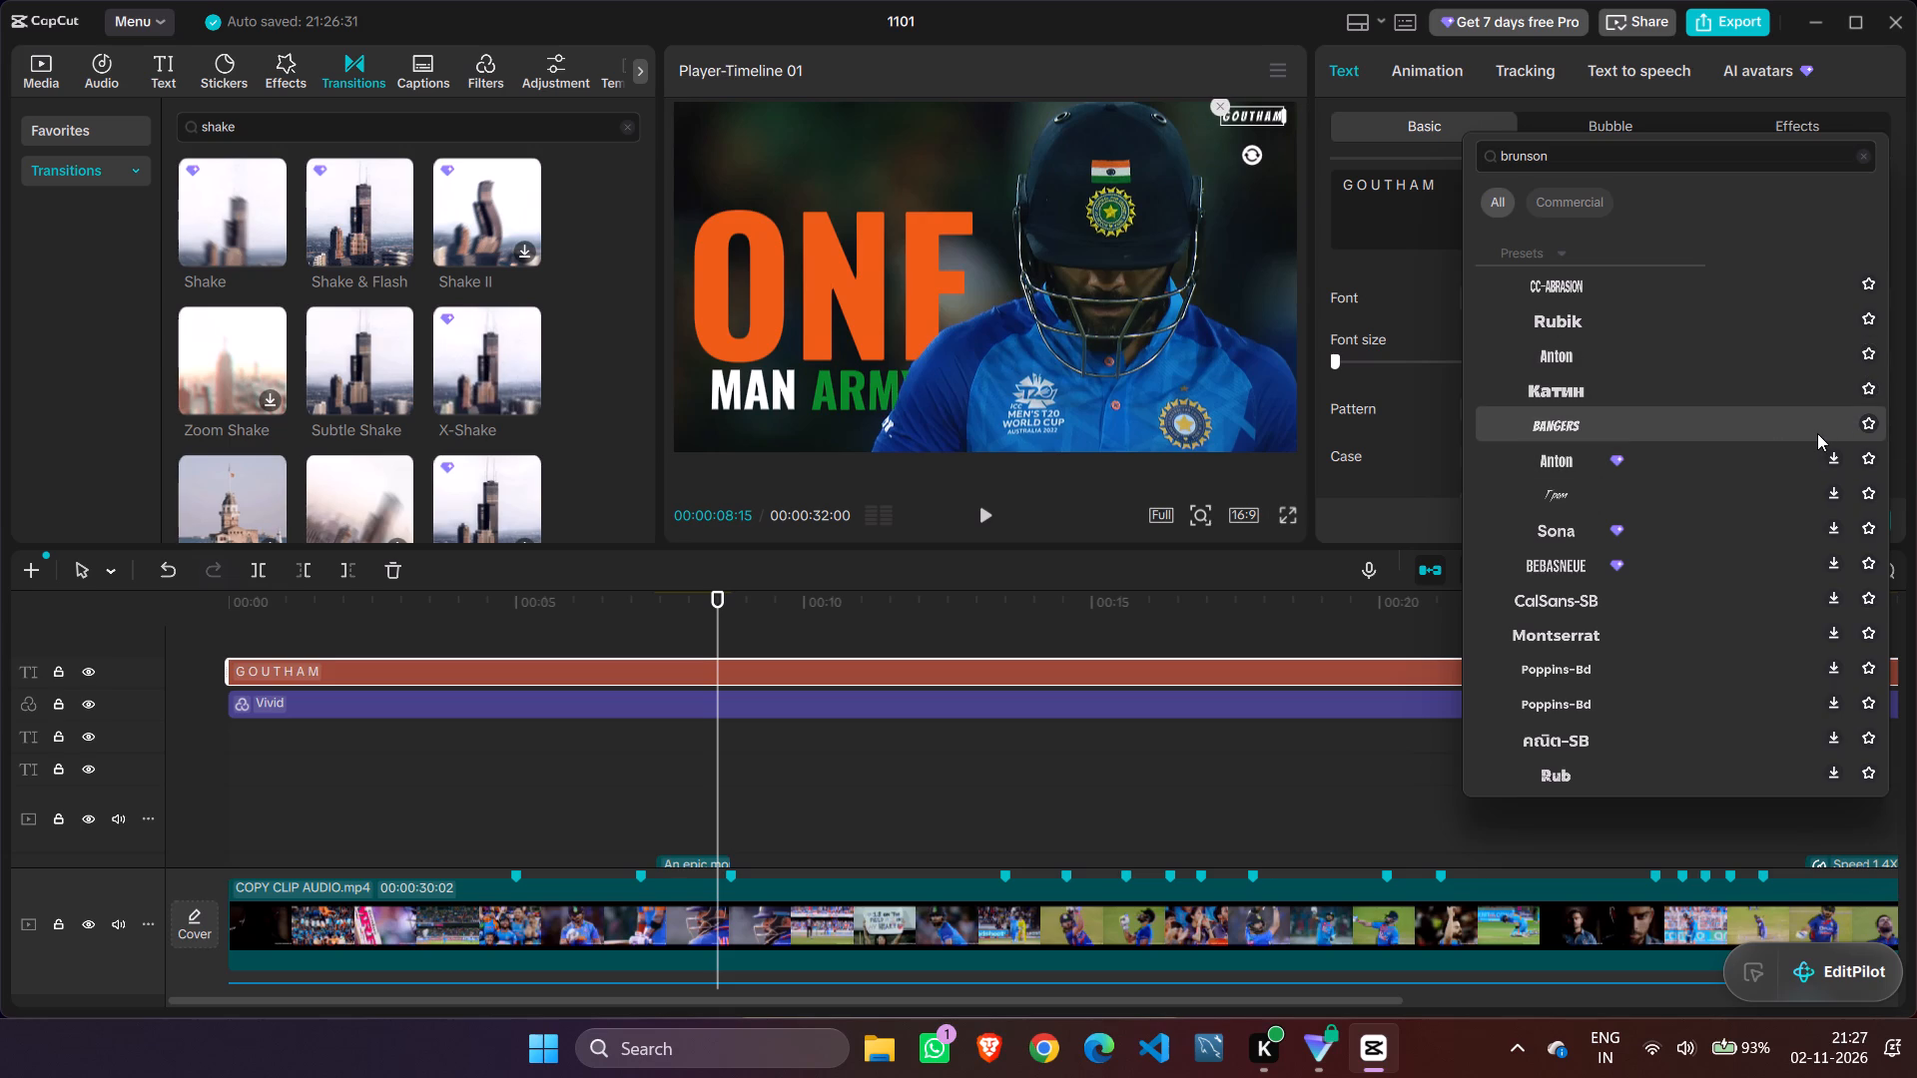
click(1834, 460)
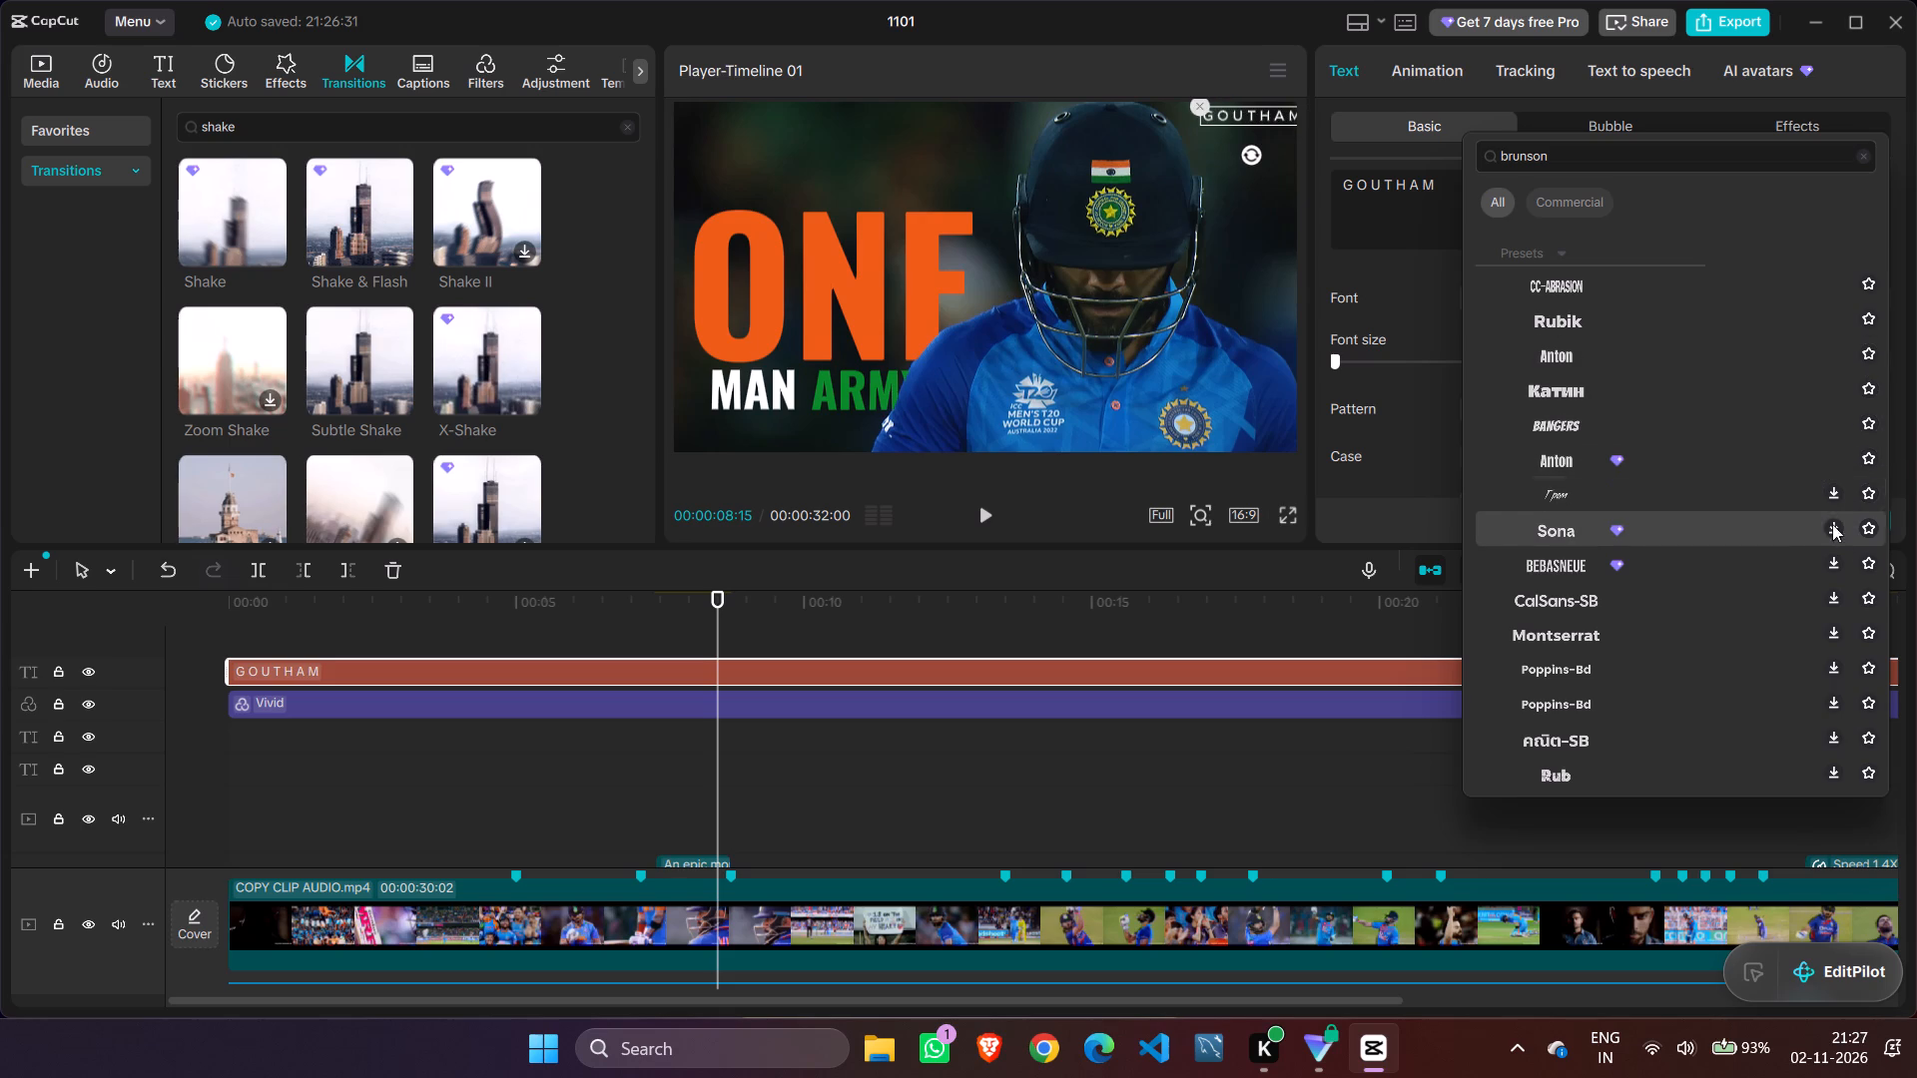
click(1833, 561)
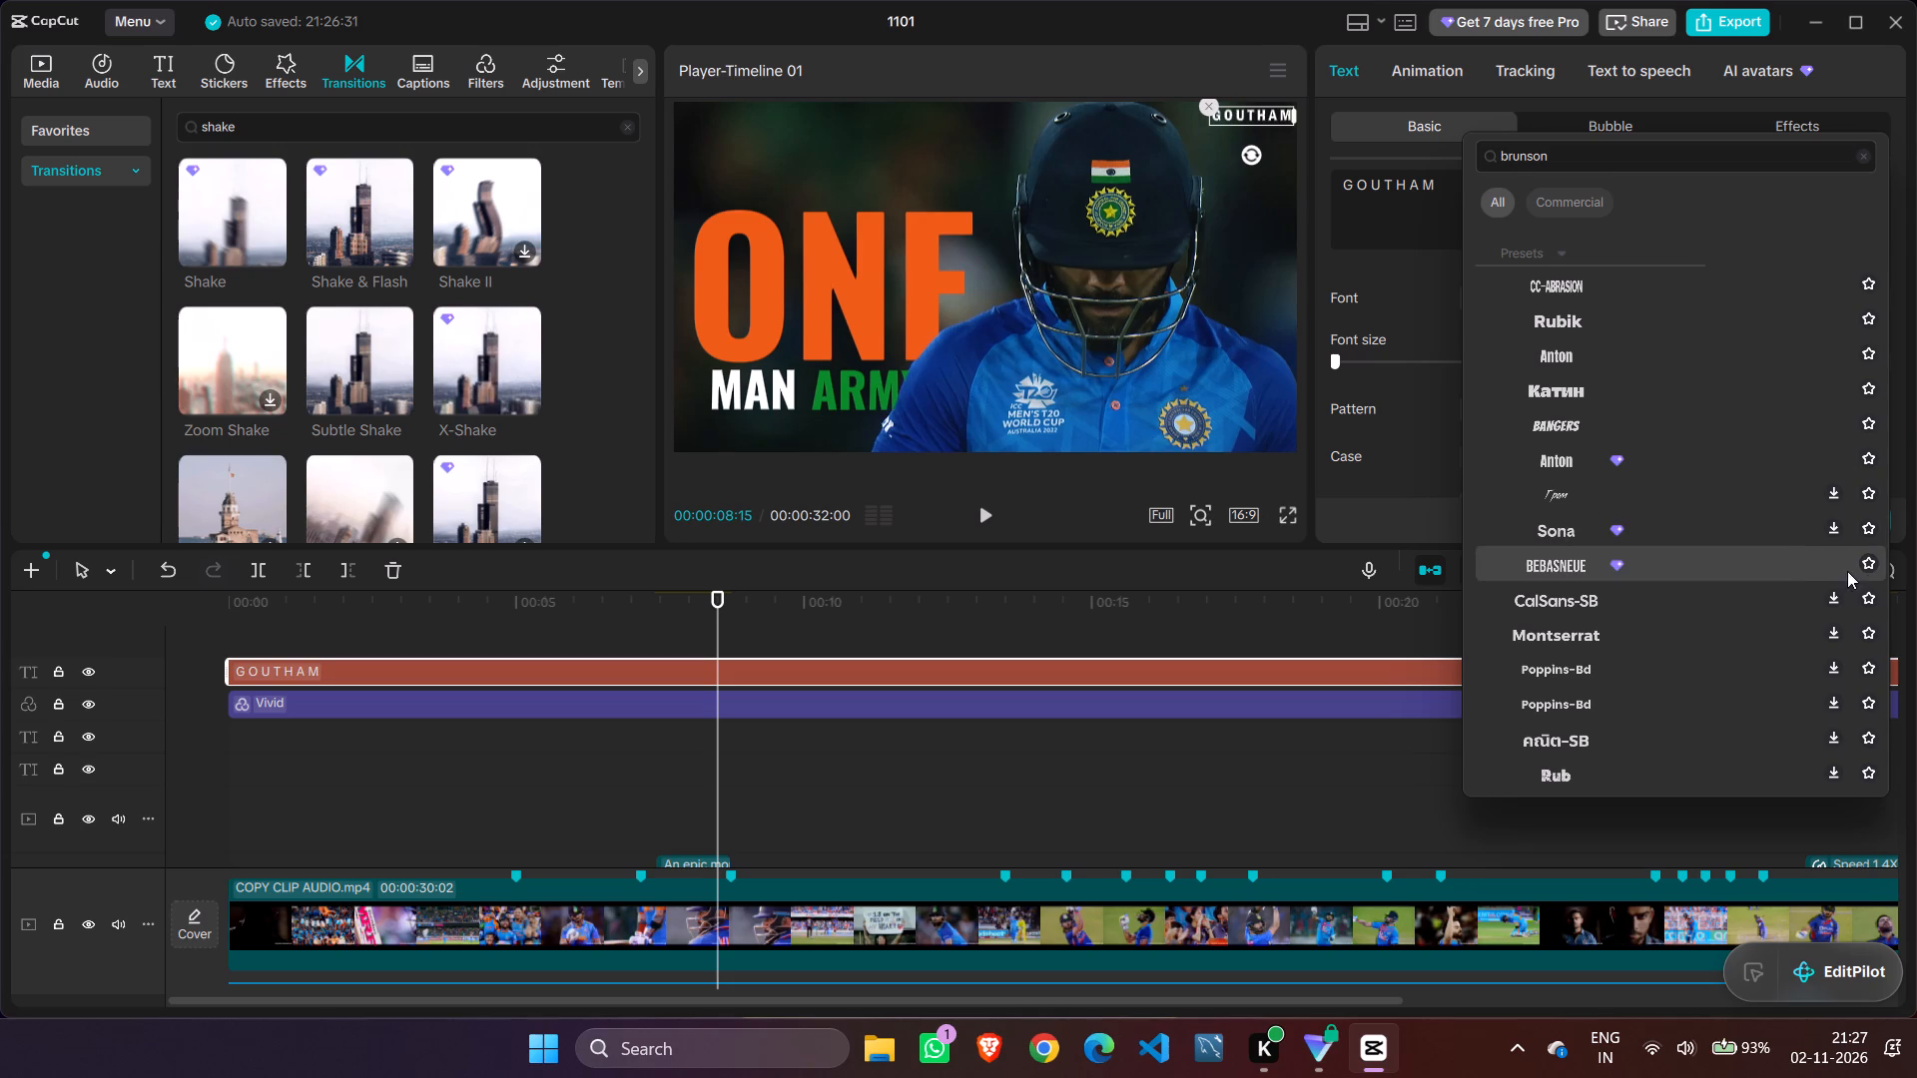
click(1839, 587)
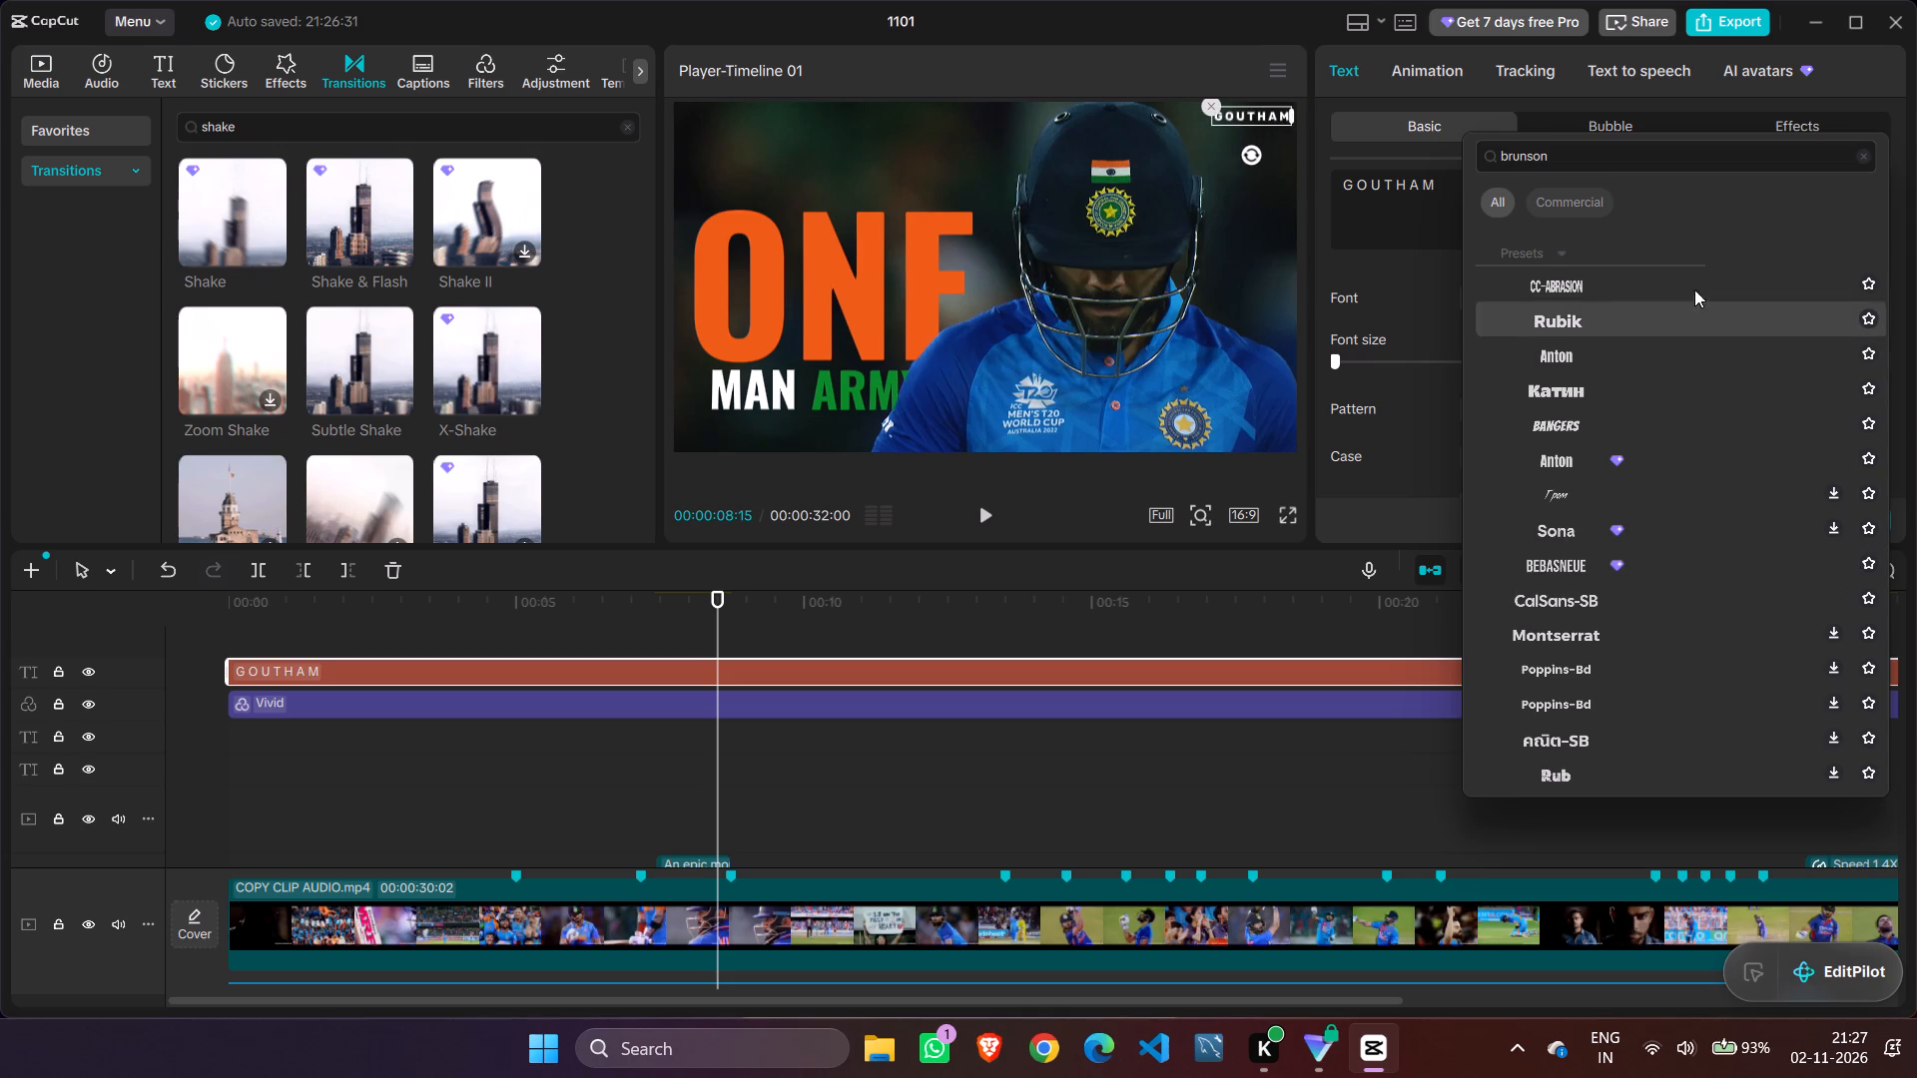
Search the font library for "heavitas".
double_click(1562, 155)
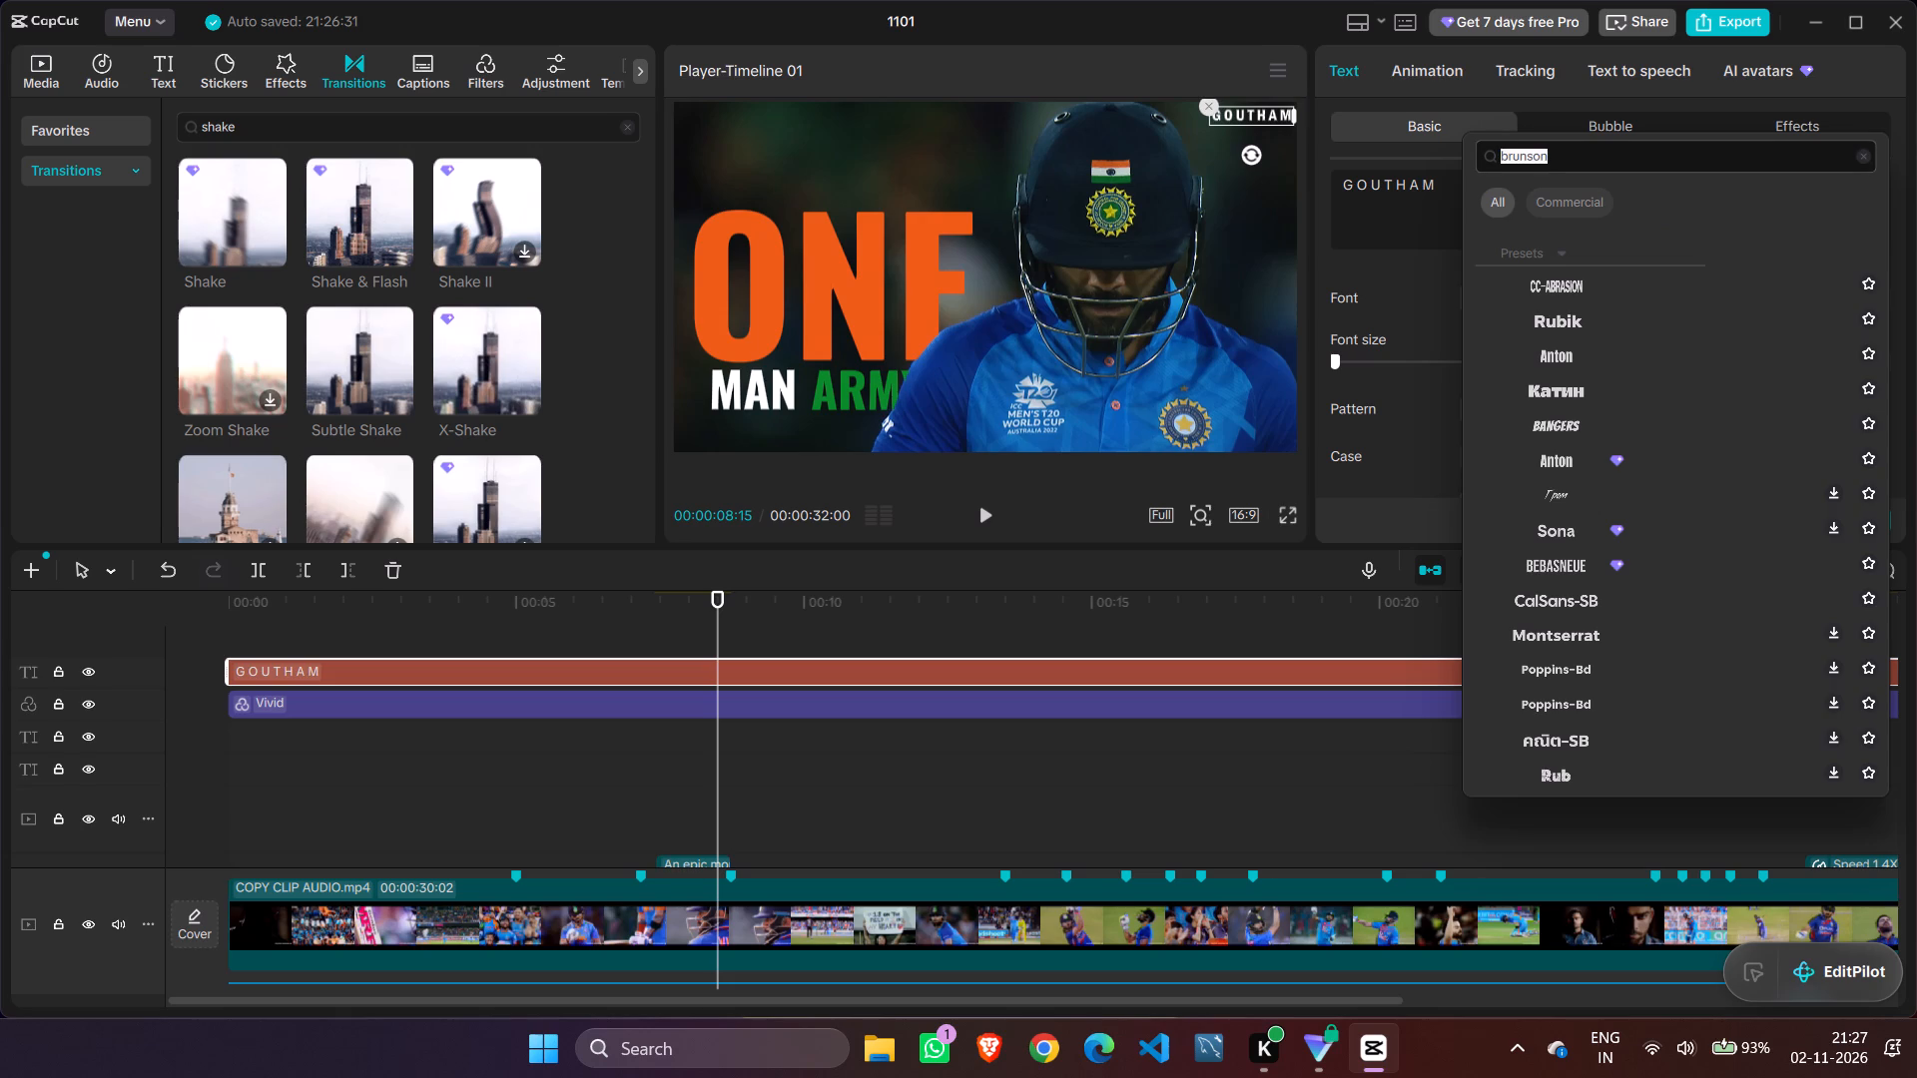
text(he)
key(a)
text(vutas)
key(Left)
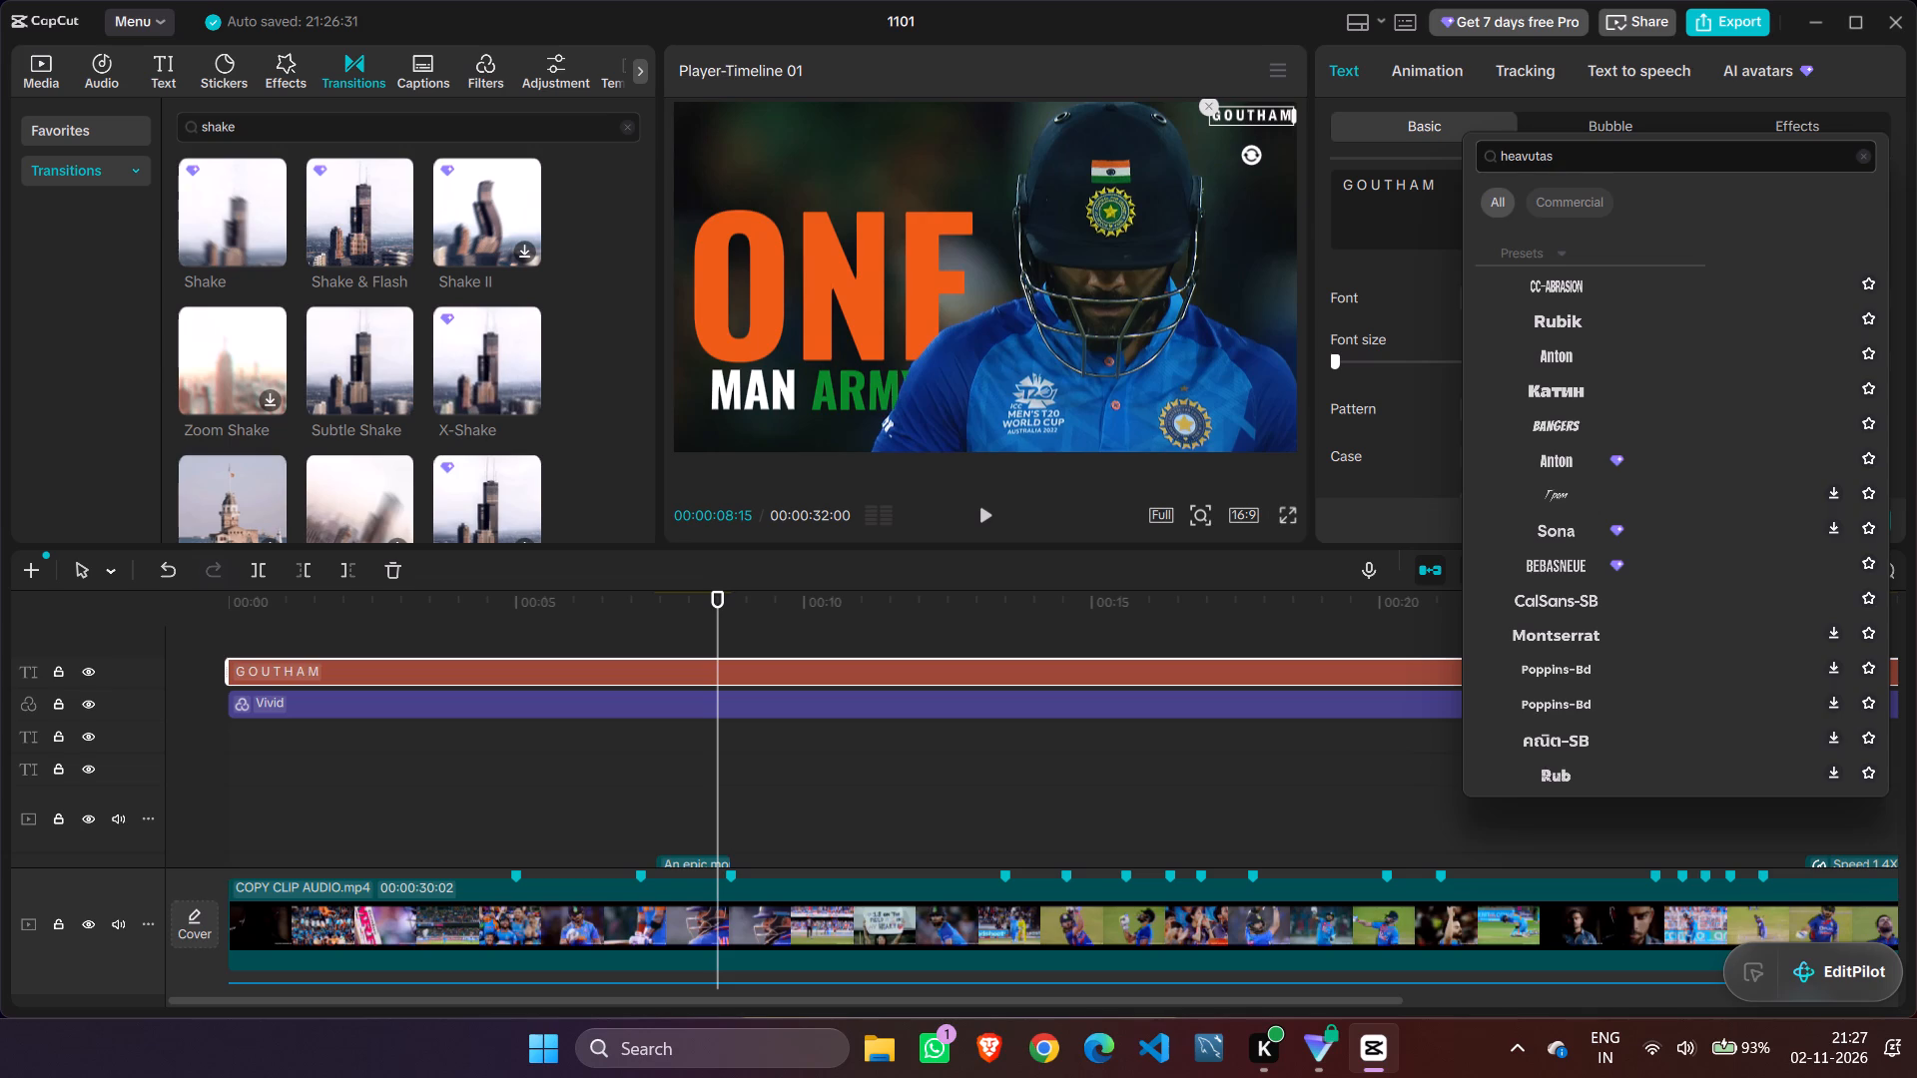
key(Left)
key(Left)
key(BackSpace)
key(i)
key(Right)
key(Right)
key(Right)
key(Return)
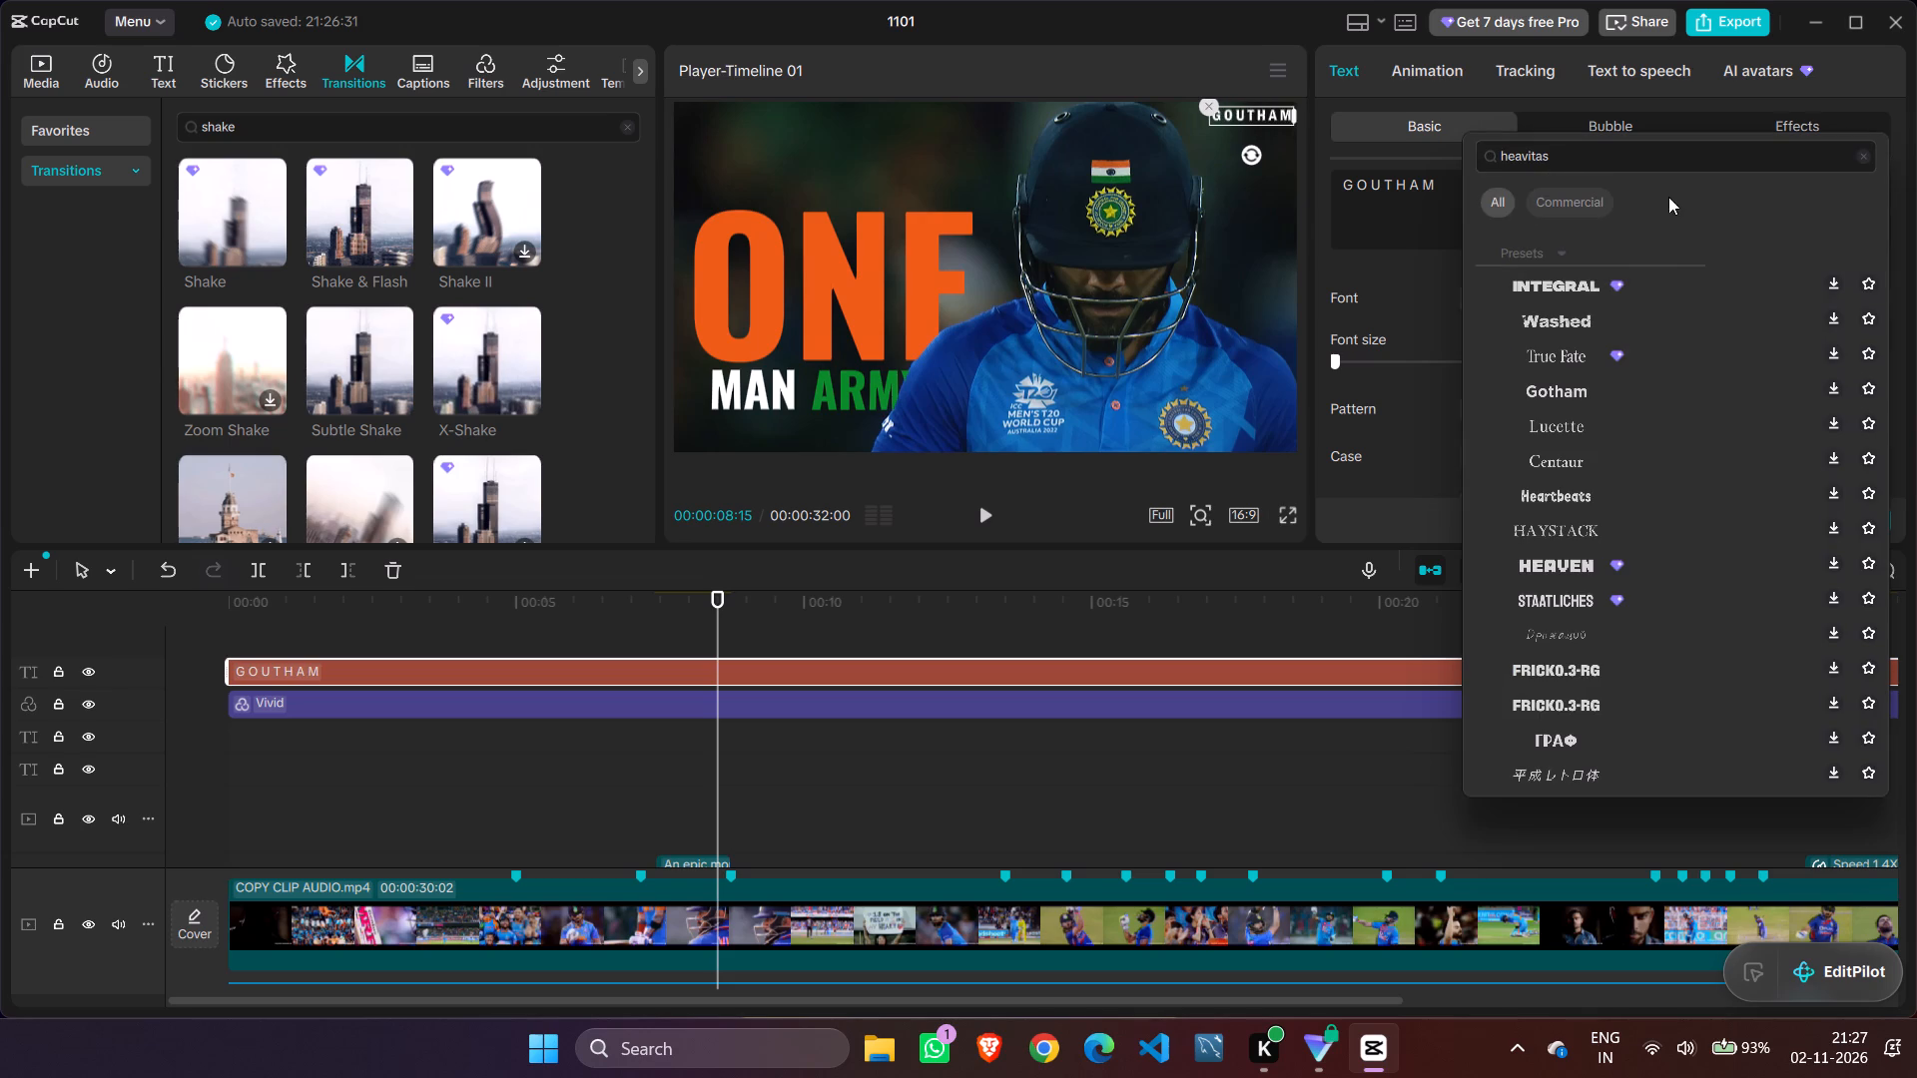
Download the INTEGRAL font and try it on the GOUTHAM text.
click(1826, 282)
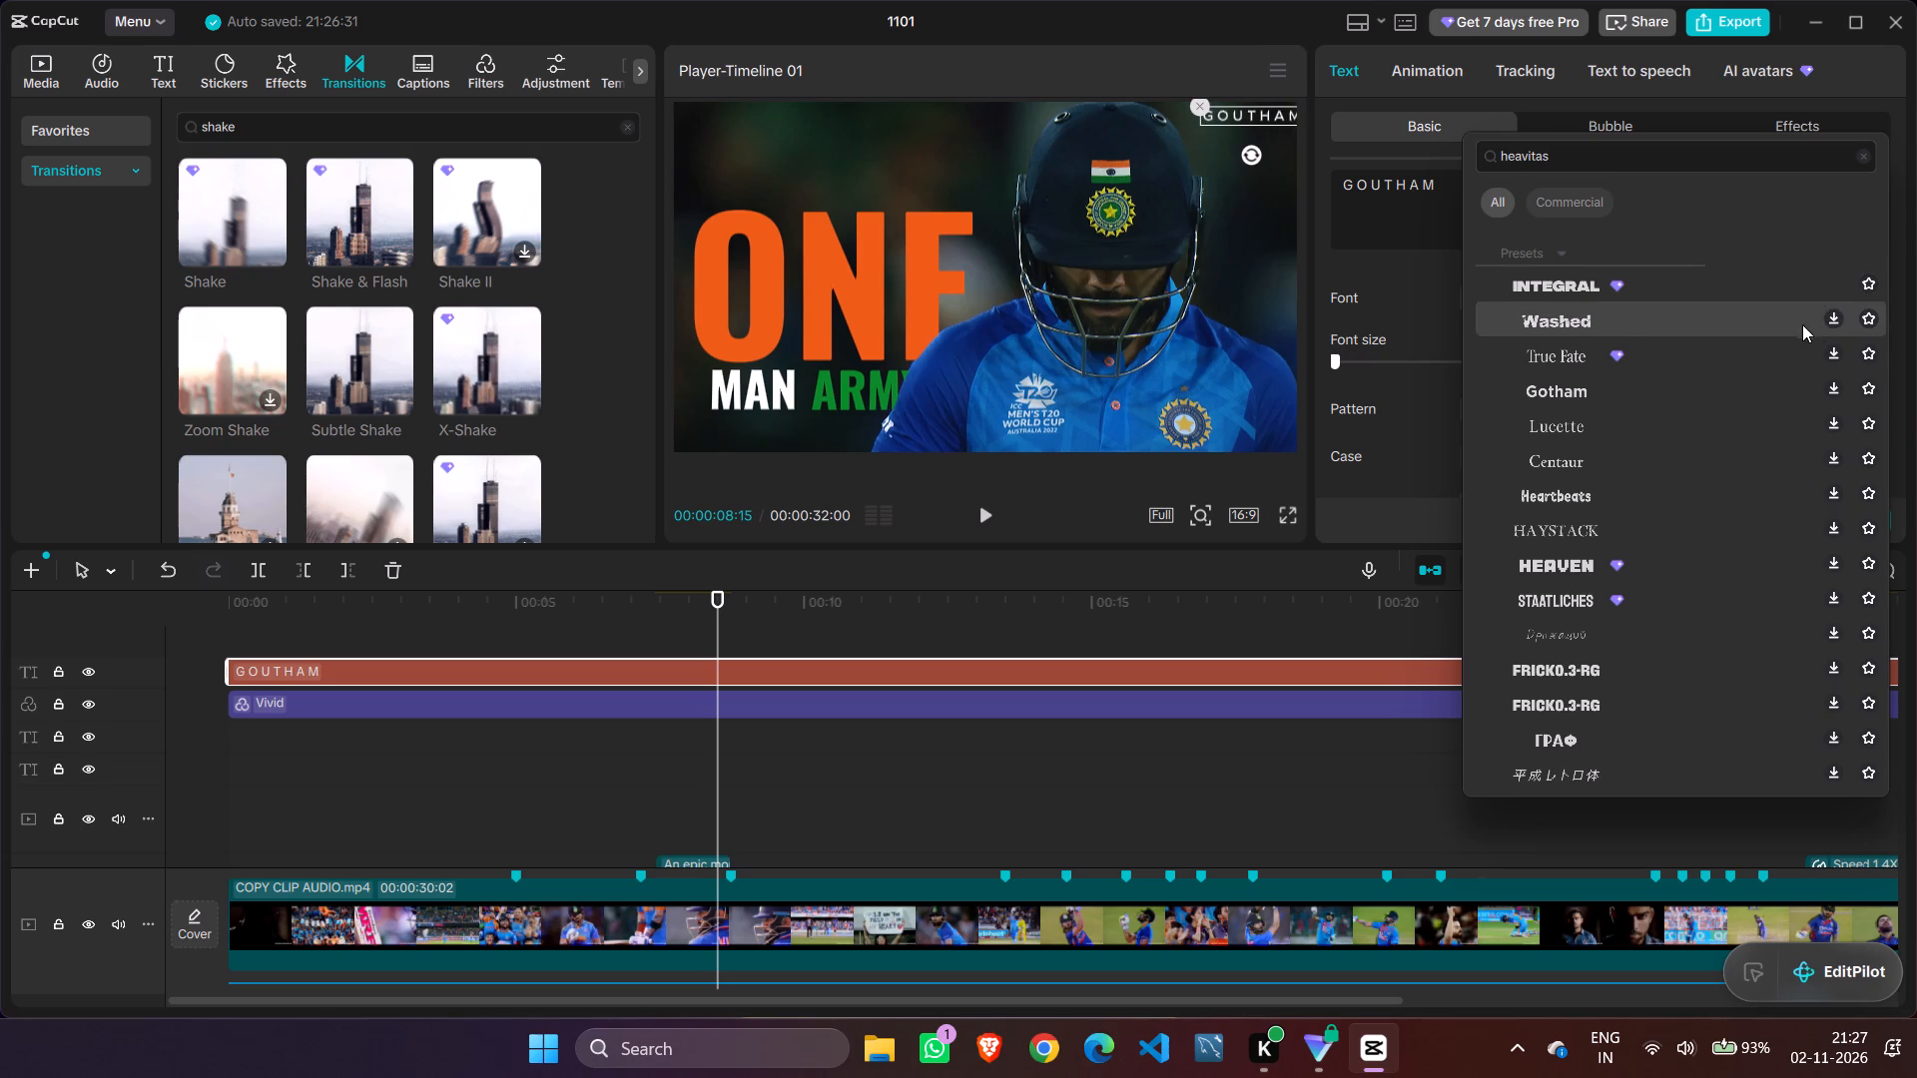
Download the RedHat-It font from the search results and apply it to the GOUTHAM text.
scroll(1729, 532, down, 2)
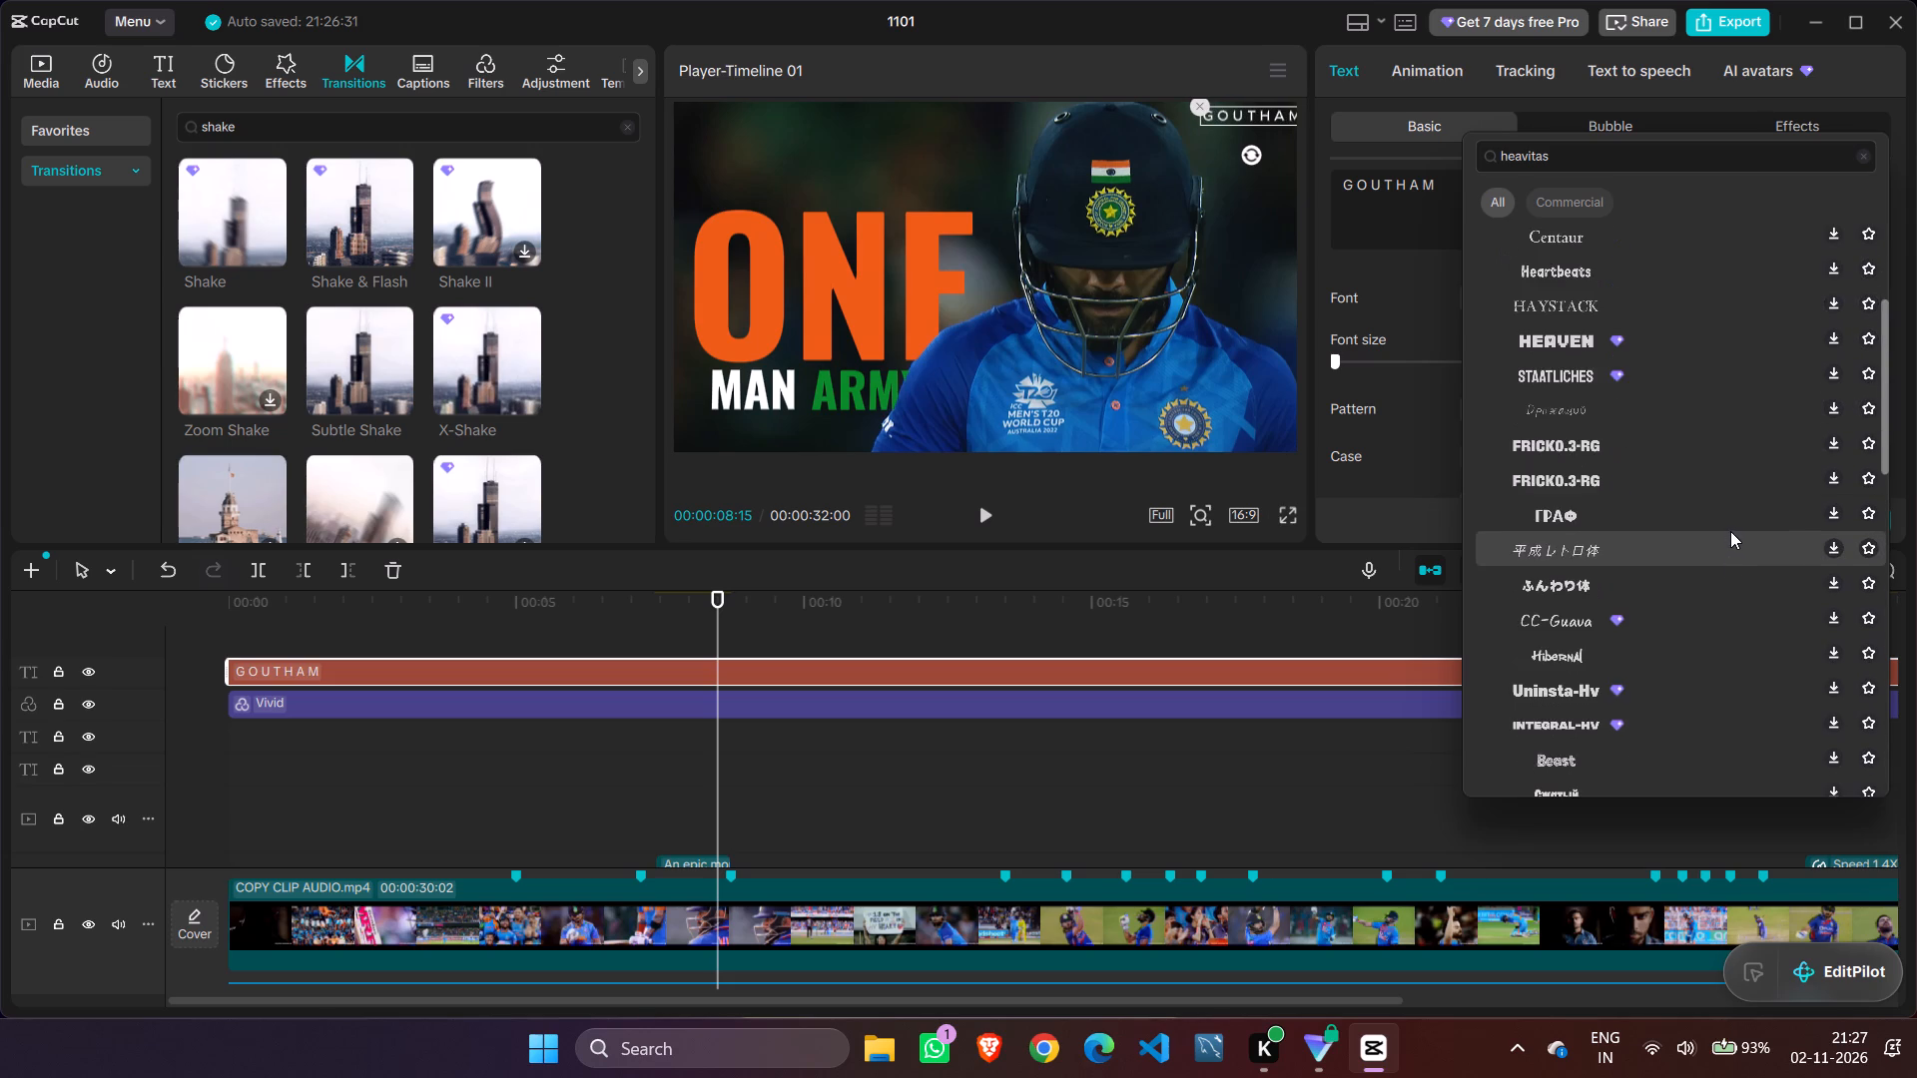
scroll(1730, 531, down, 2)
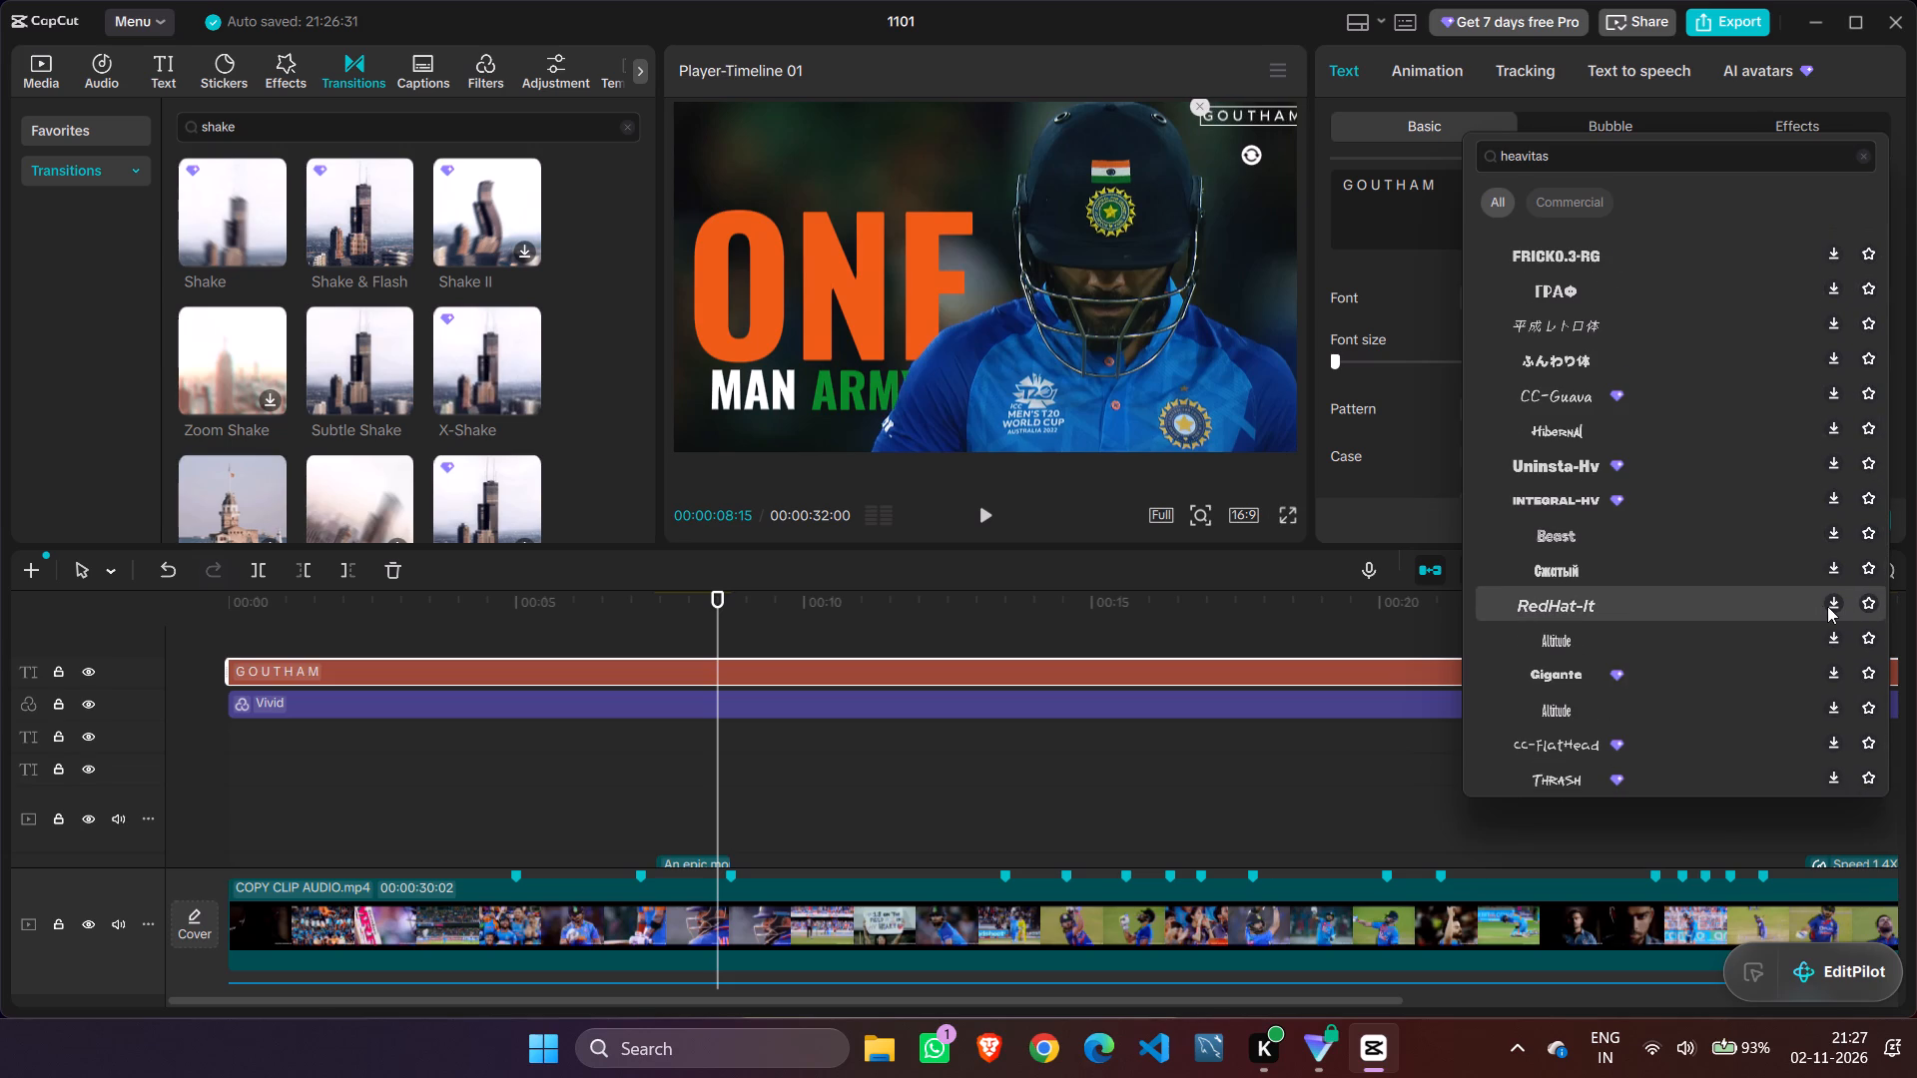
click(1827, 606)
click(1735, 599)
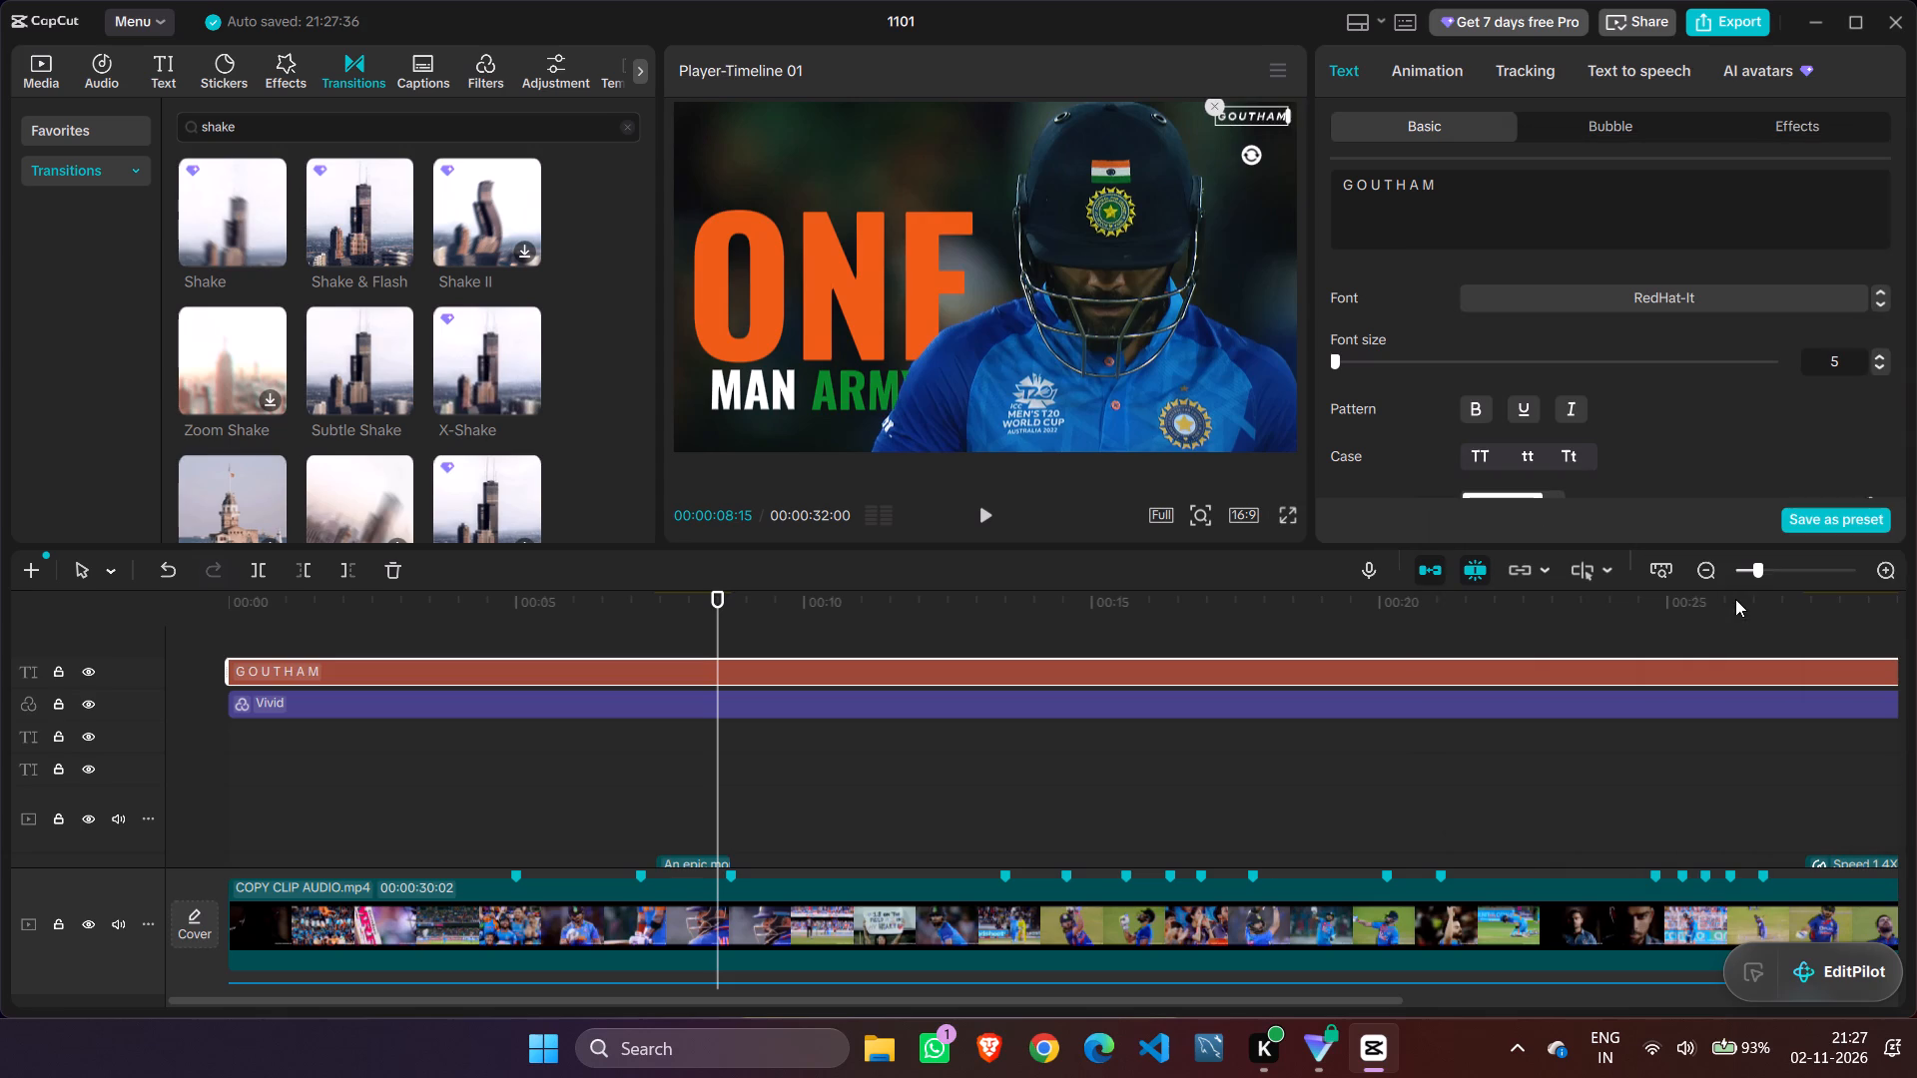
Check the GOUTHAM text at 00:00:18:23 and return the playhead to the start of the timeline.
click(1308, 755)
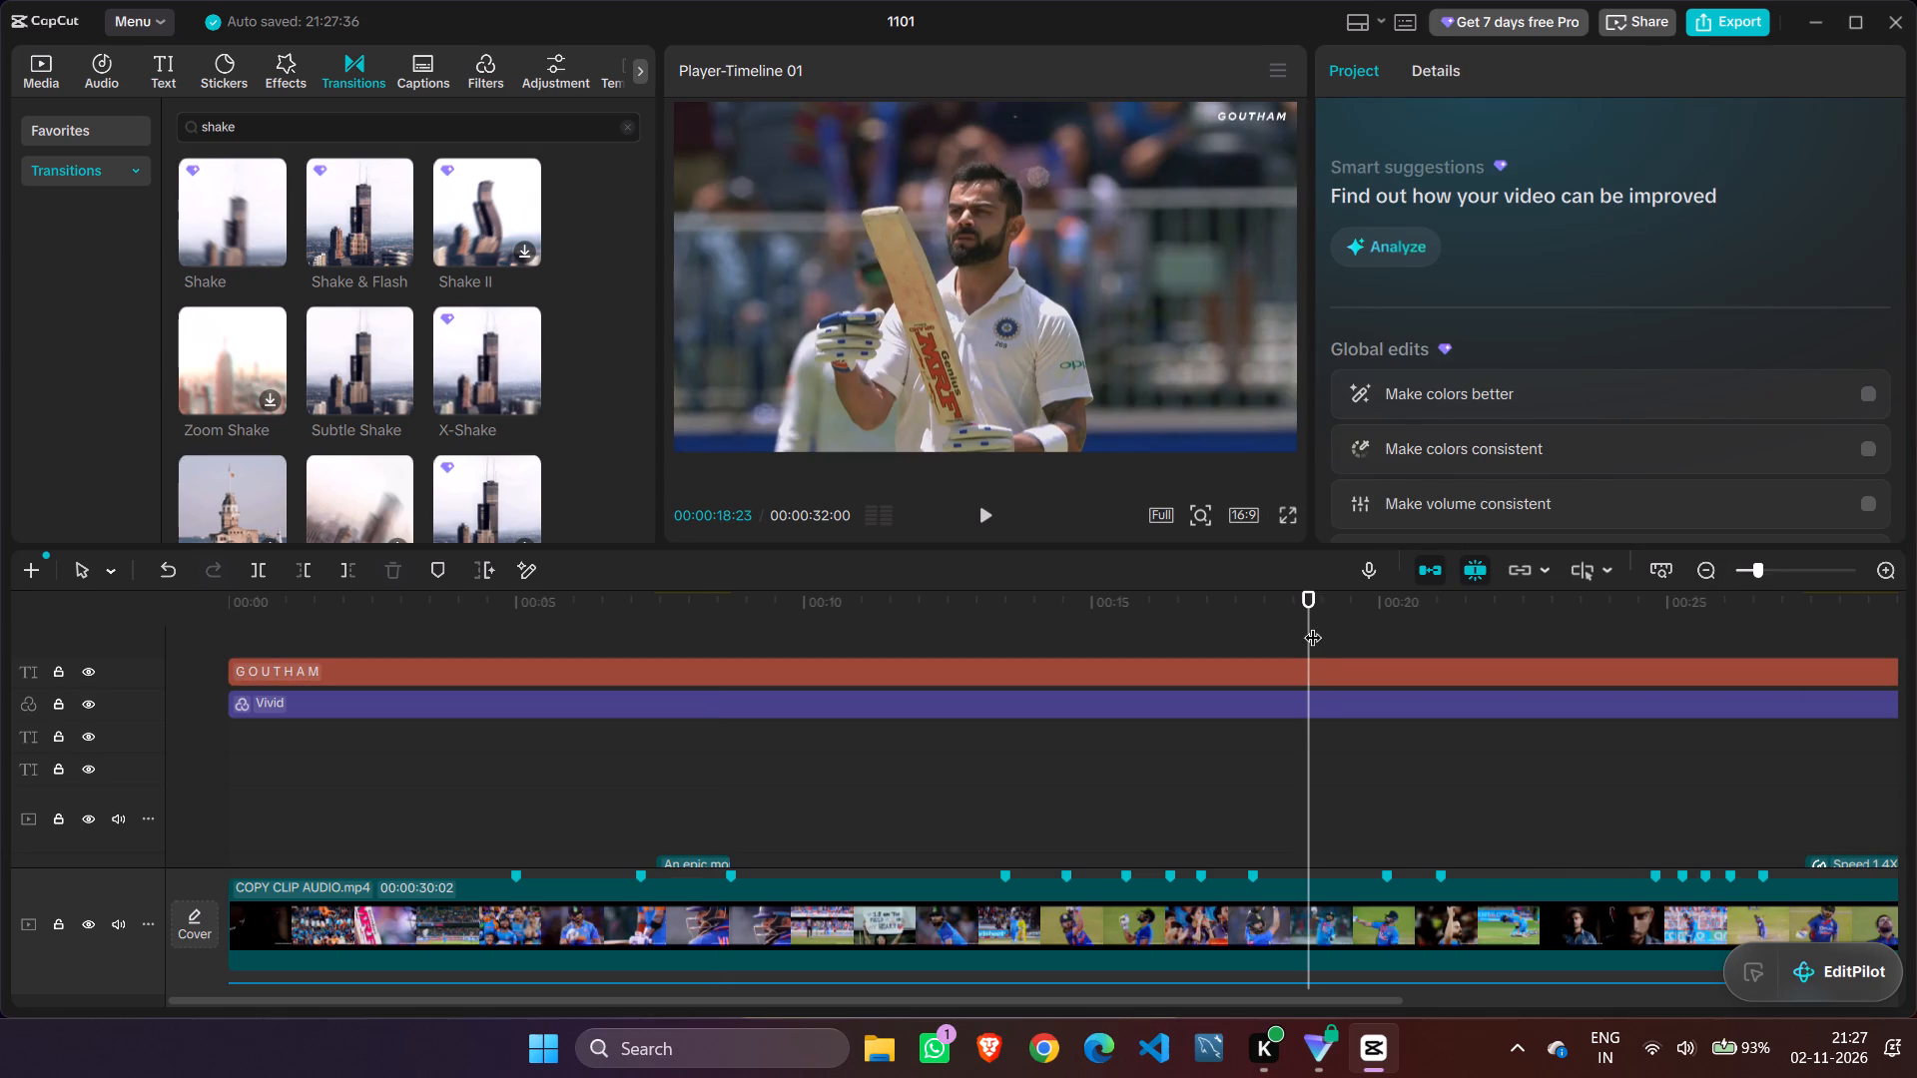
drag(1309, 626, 118, 550)
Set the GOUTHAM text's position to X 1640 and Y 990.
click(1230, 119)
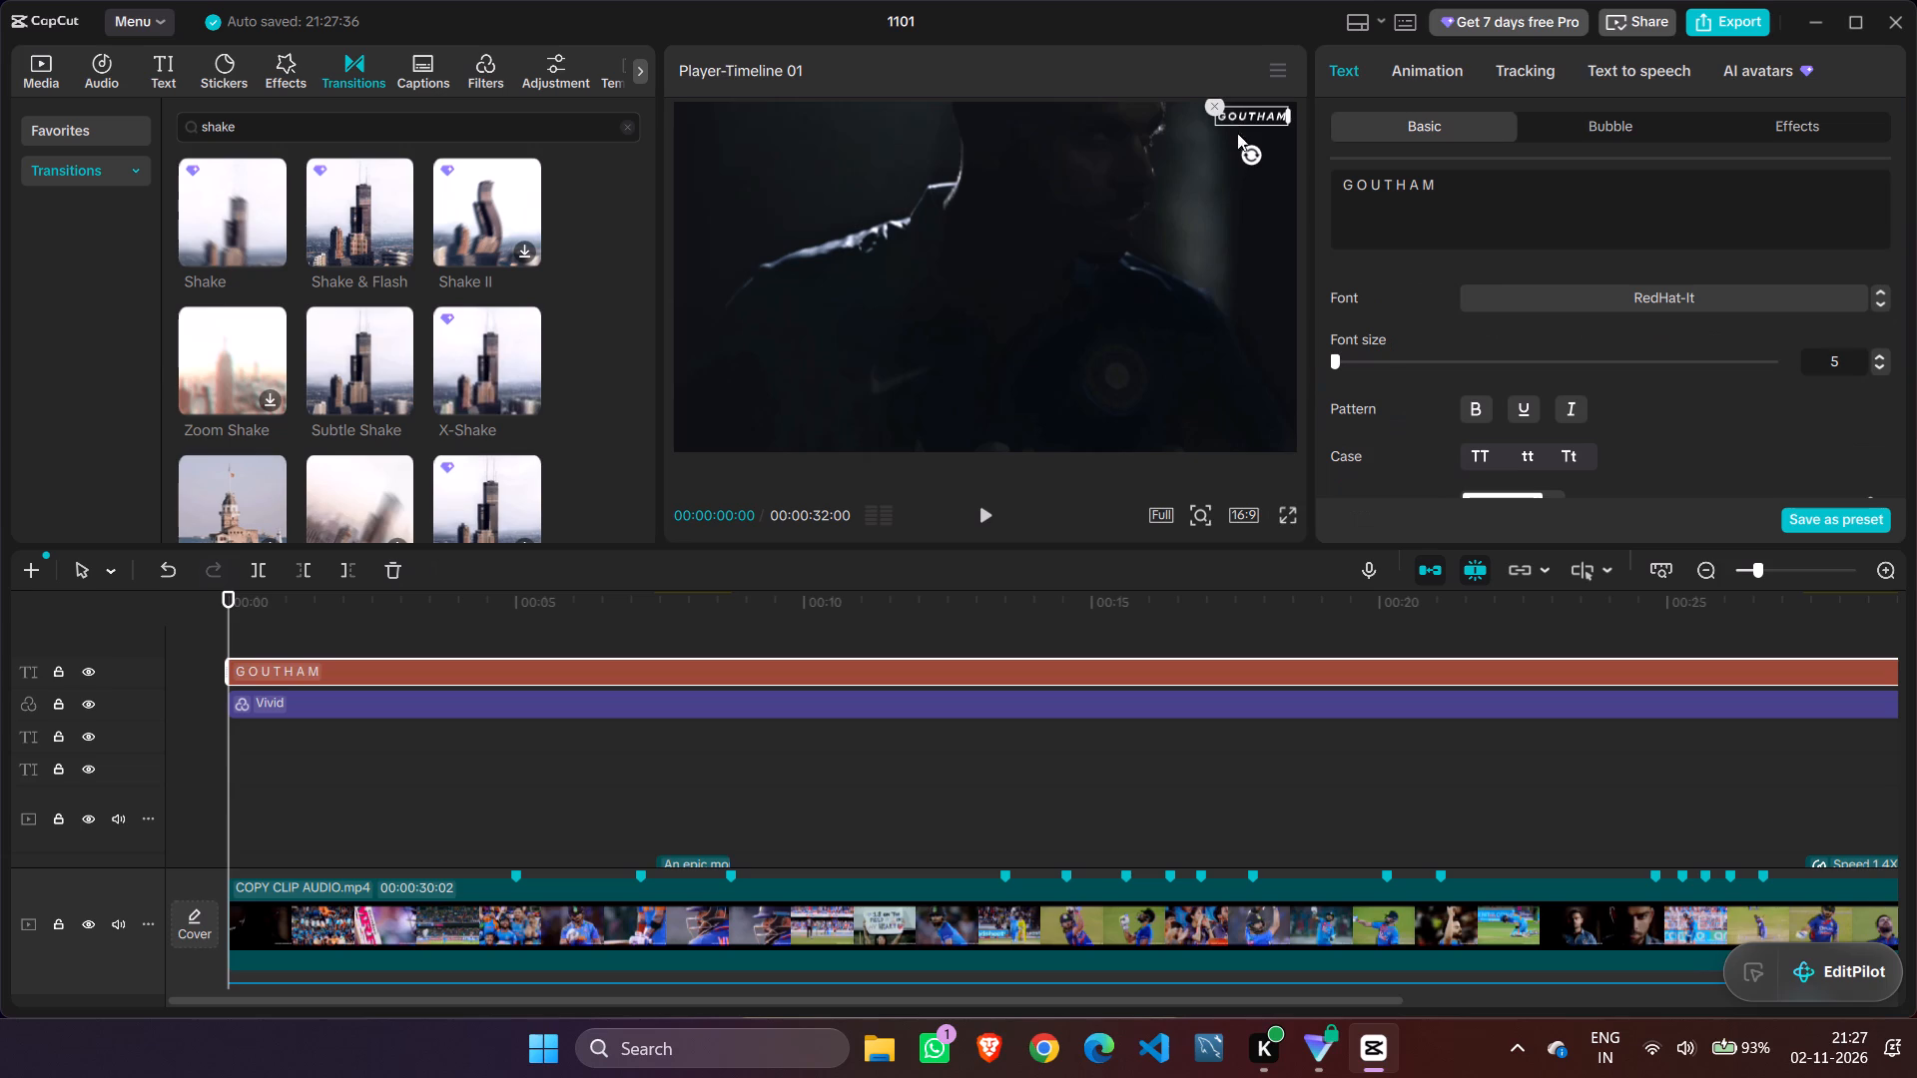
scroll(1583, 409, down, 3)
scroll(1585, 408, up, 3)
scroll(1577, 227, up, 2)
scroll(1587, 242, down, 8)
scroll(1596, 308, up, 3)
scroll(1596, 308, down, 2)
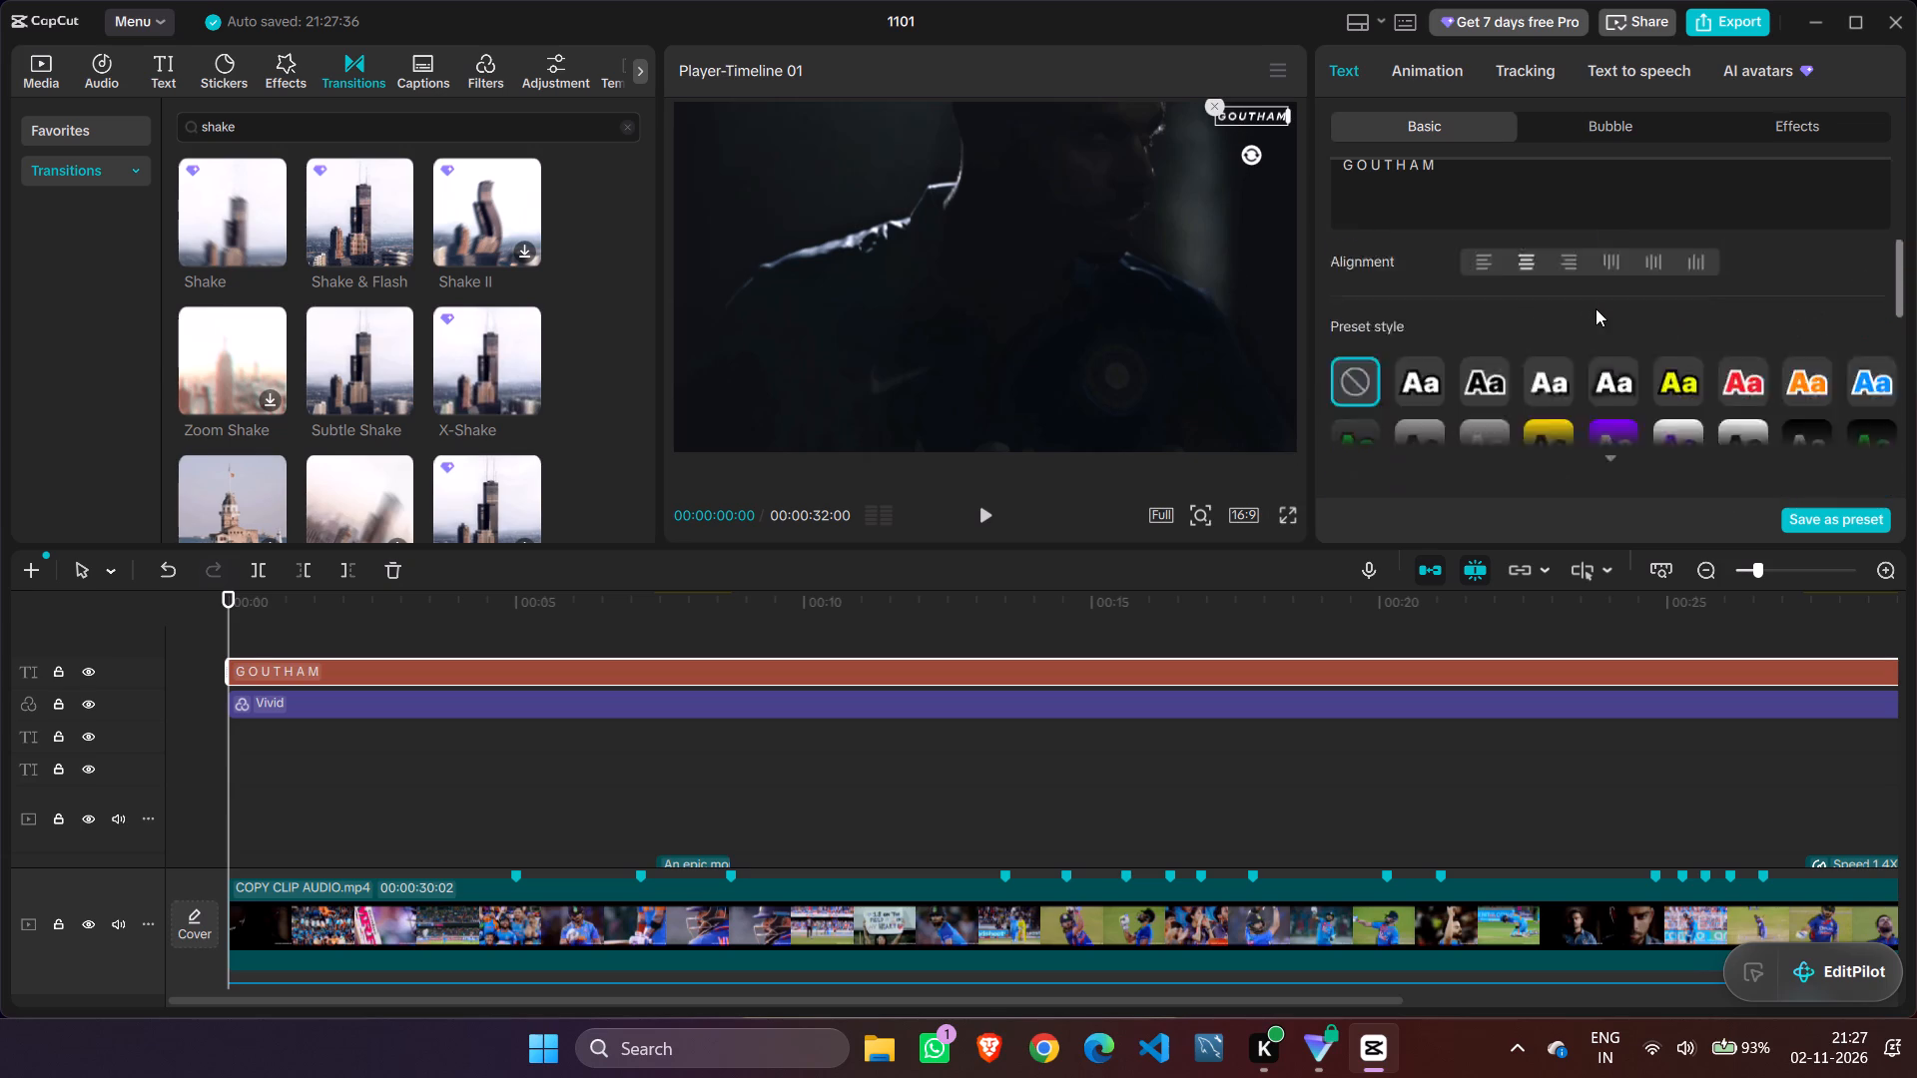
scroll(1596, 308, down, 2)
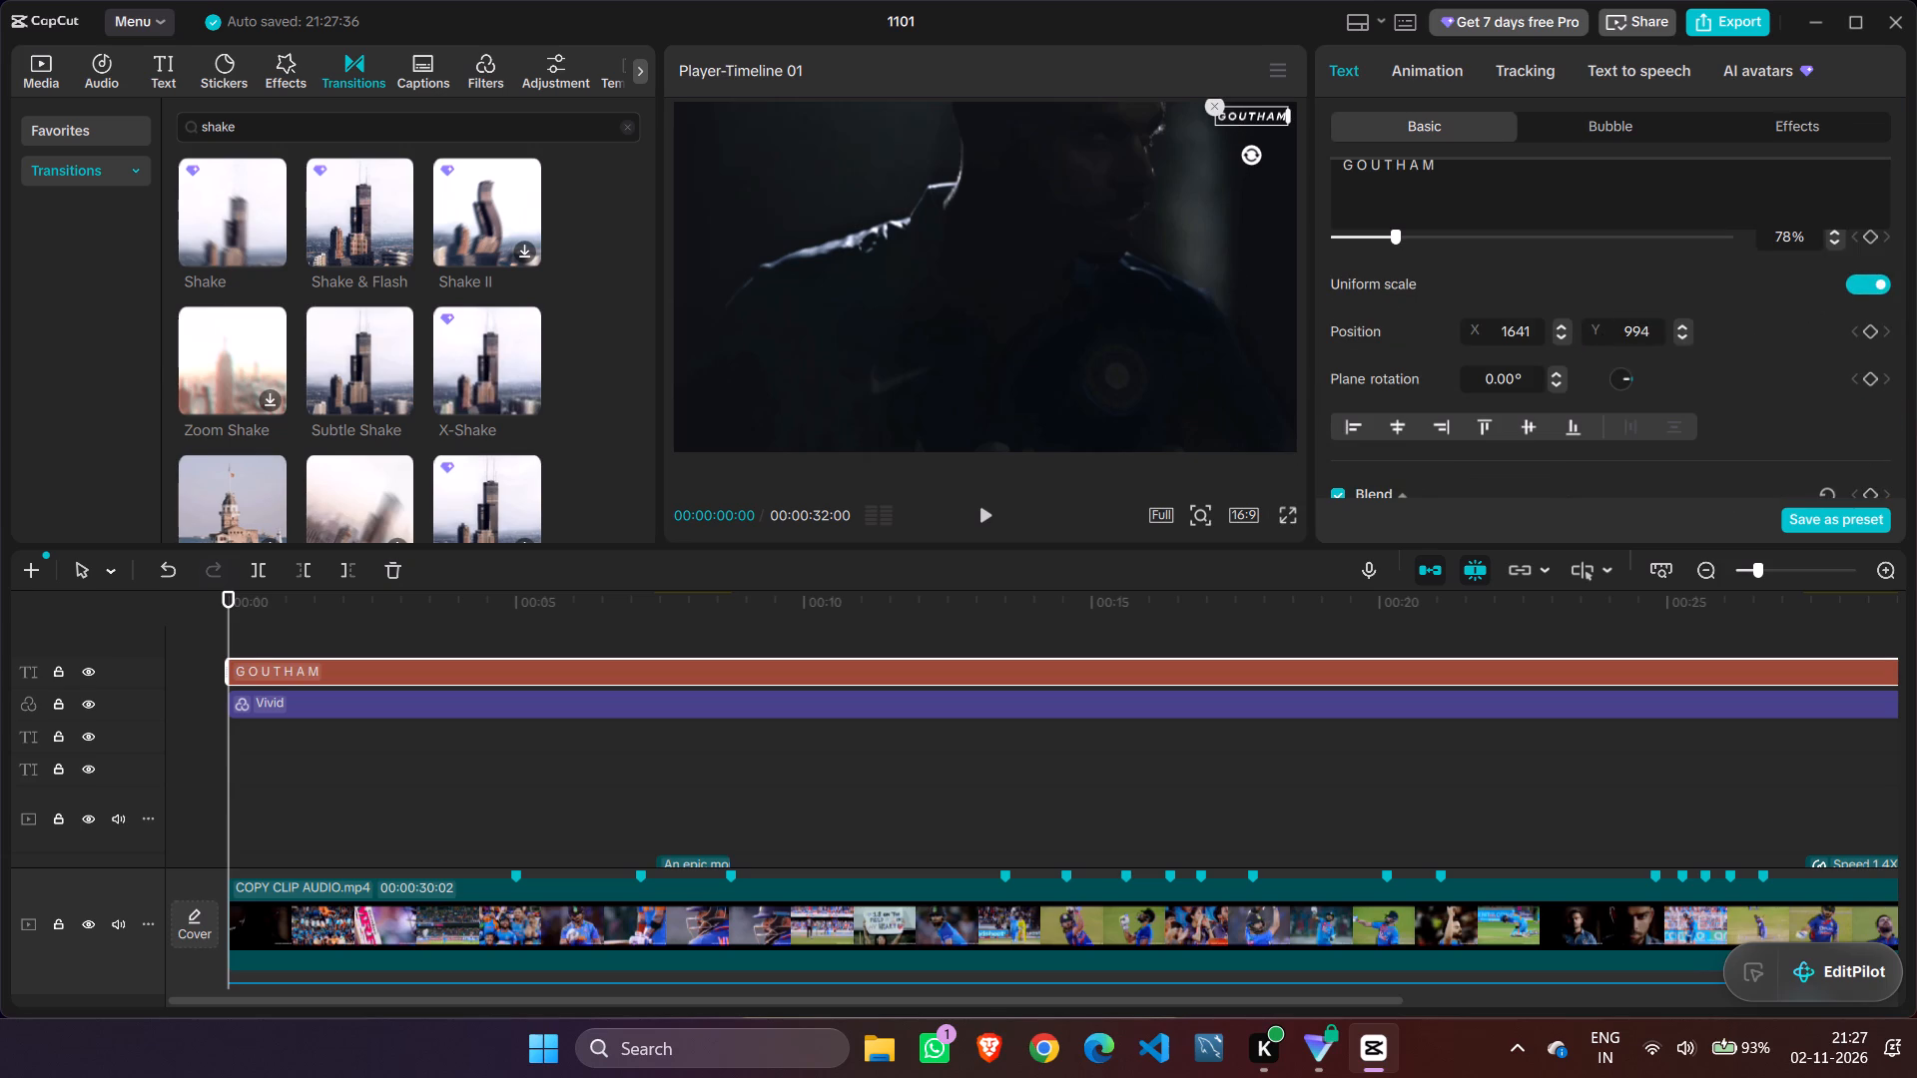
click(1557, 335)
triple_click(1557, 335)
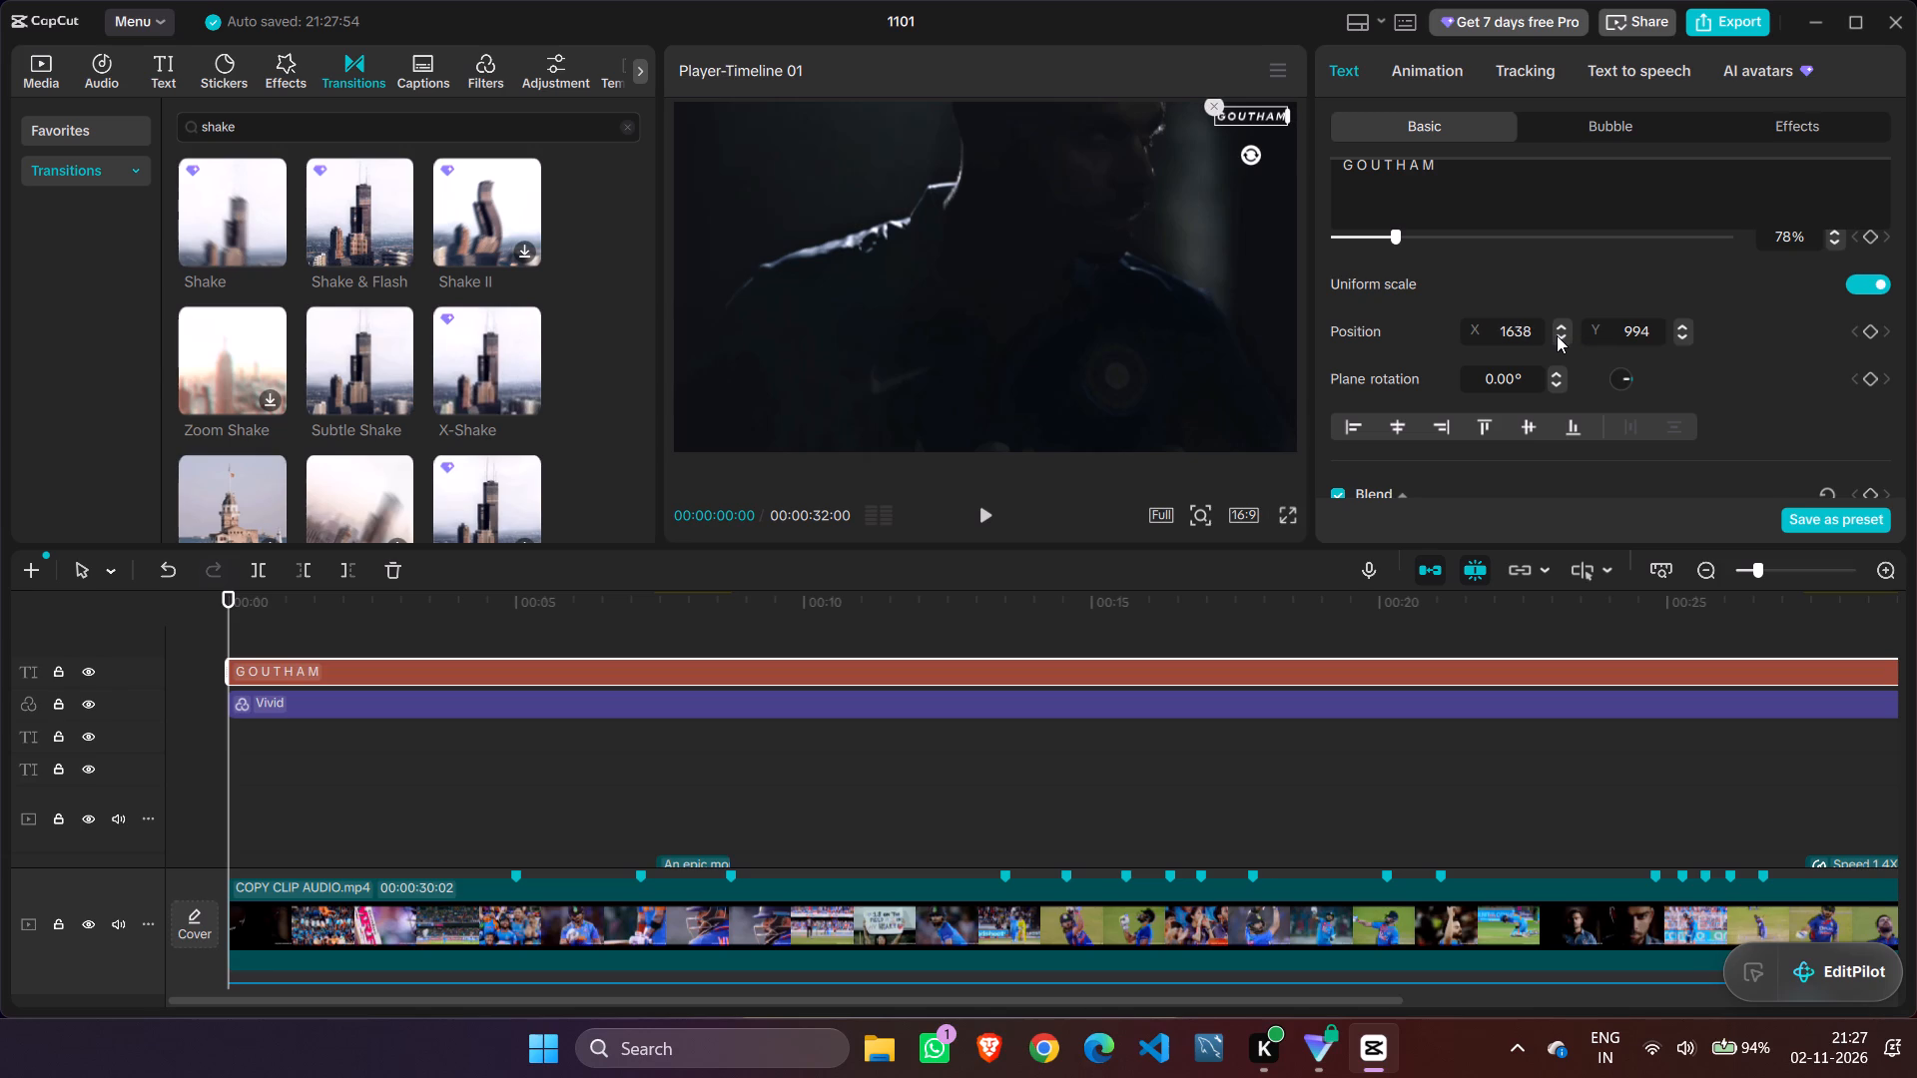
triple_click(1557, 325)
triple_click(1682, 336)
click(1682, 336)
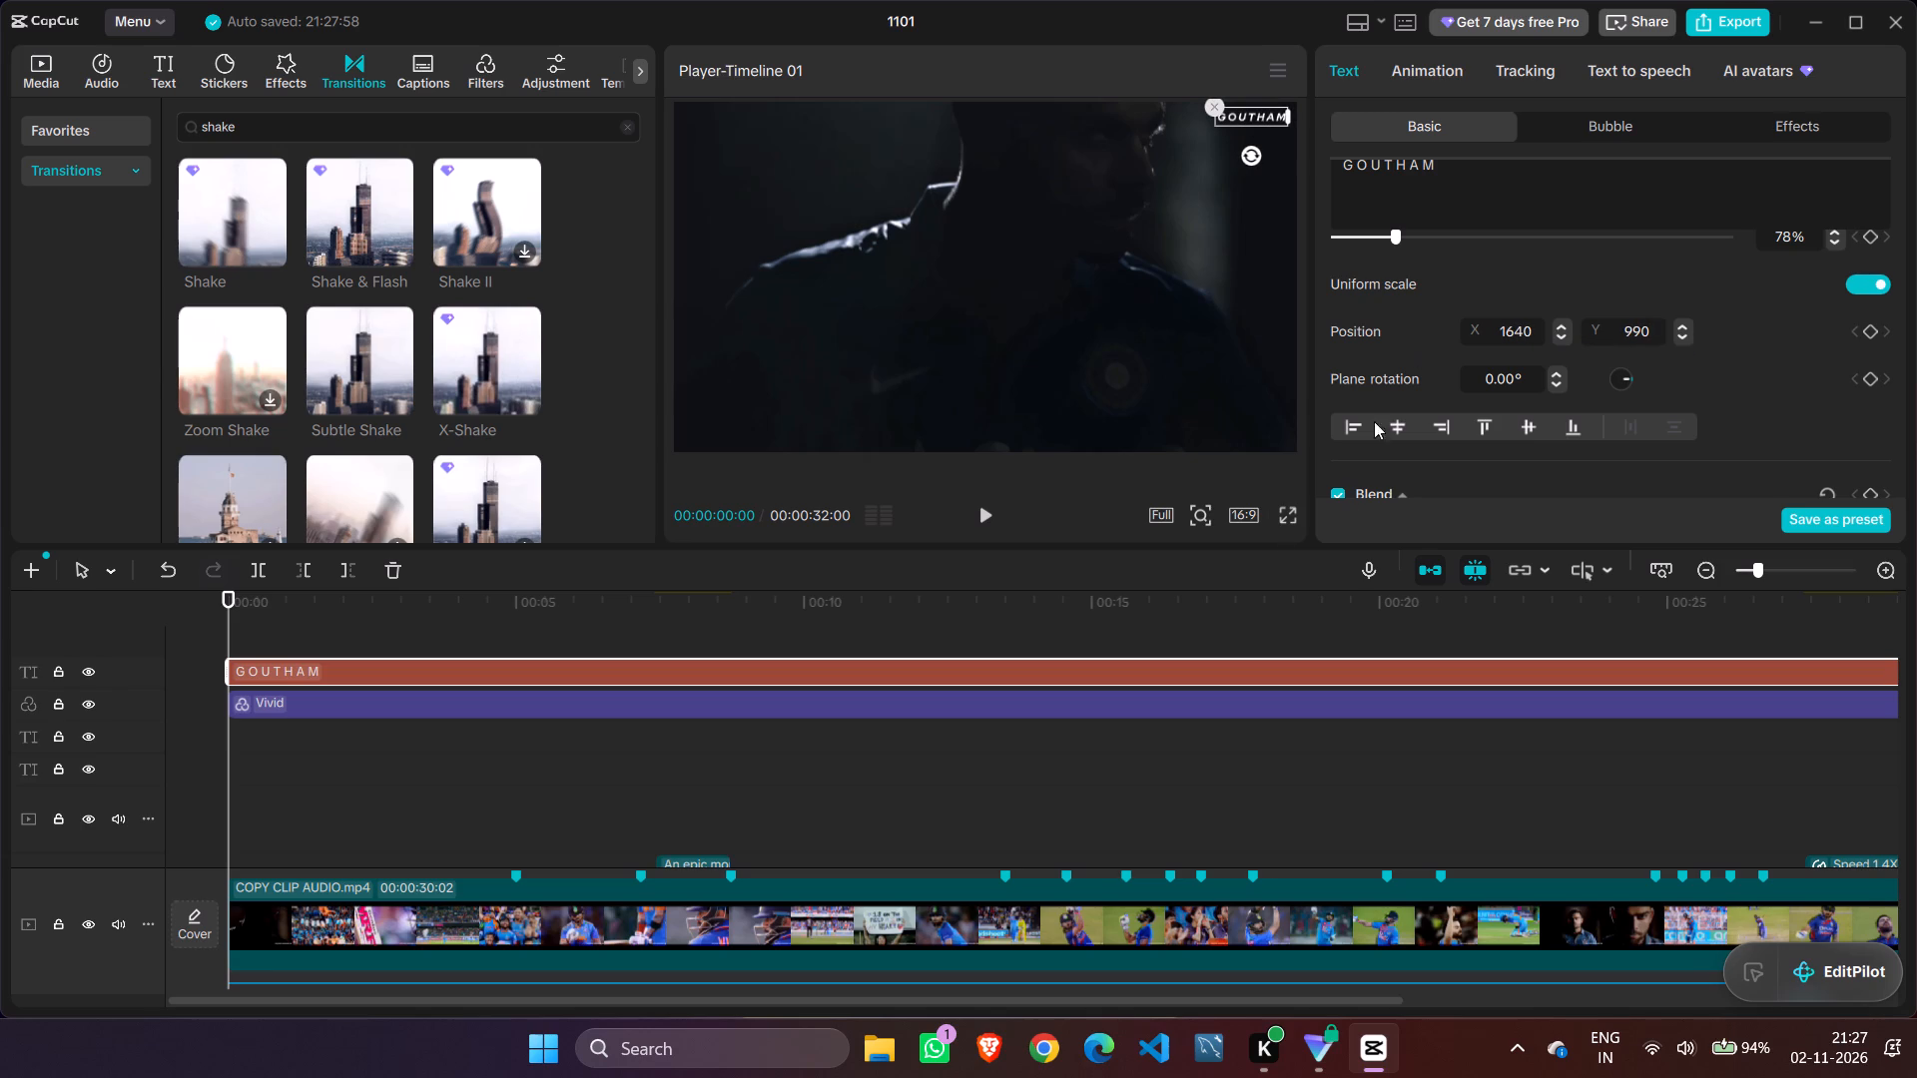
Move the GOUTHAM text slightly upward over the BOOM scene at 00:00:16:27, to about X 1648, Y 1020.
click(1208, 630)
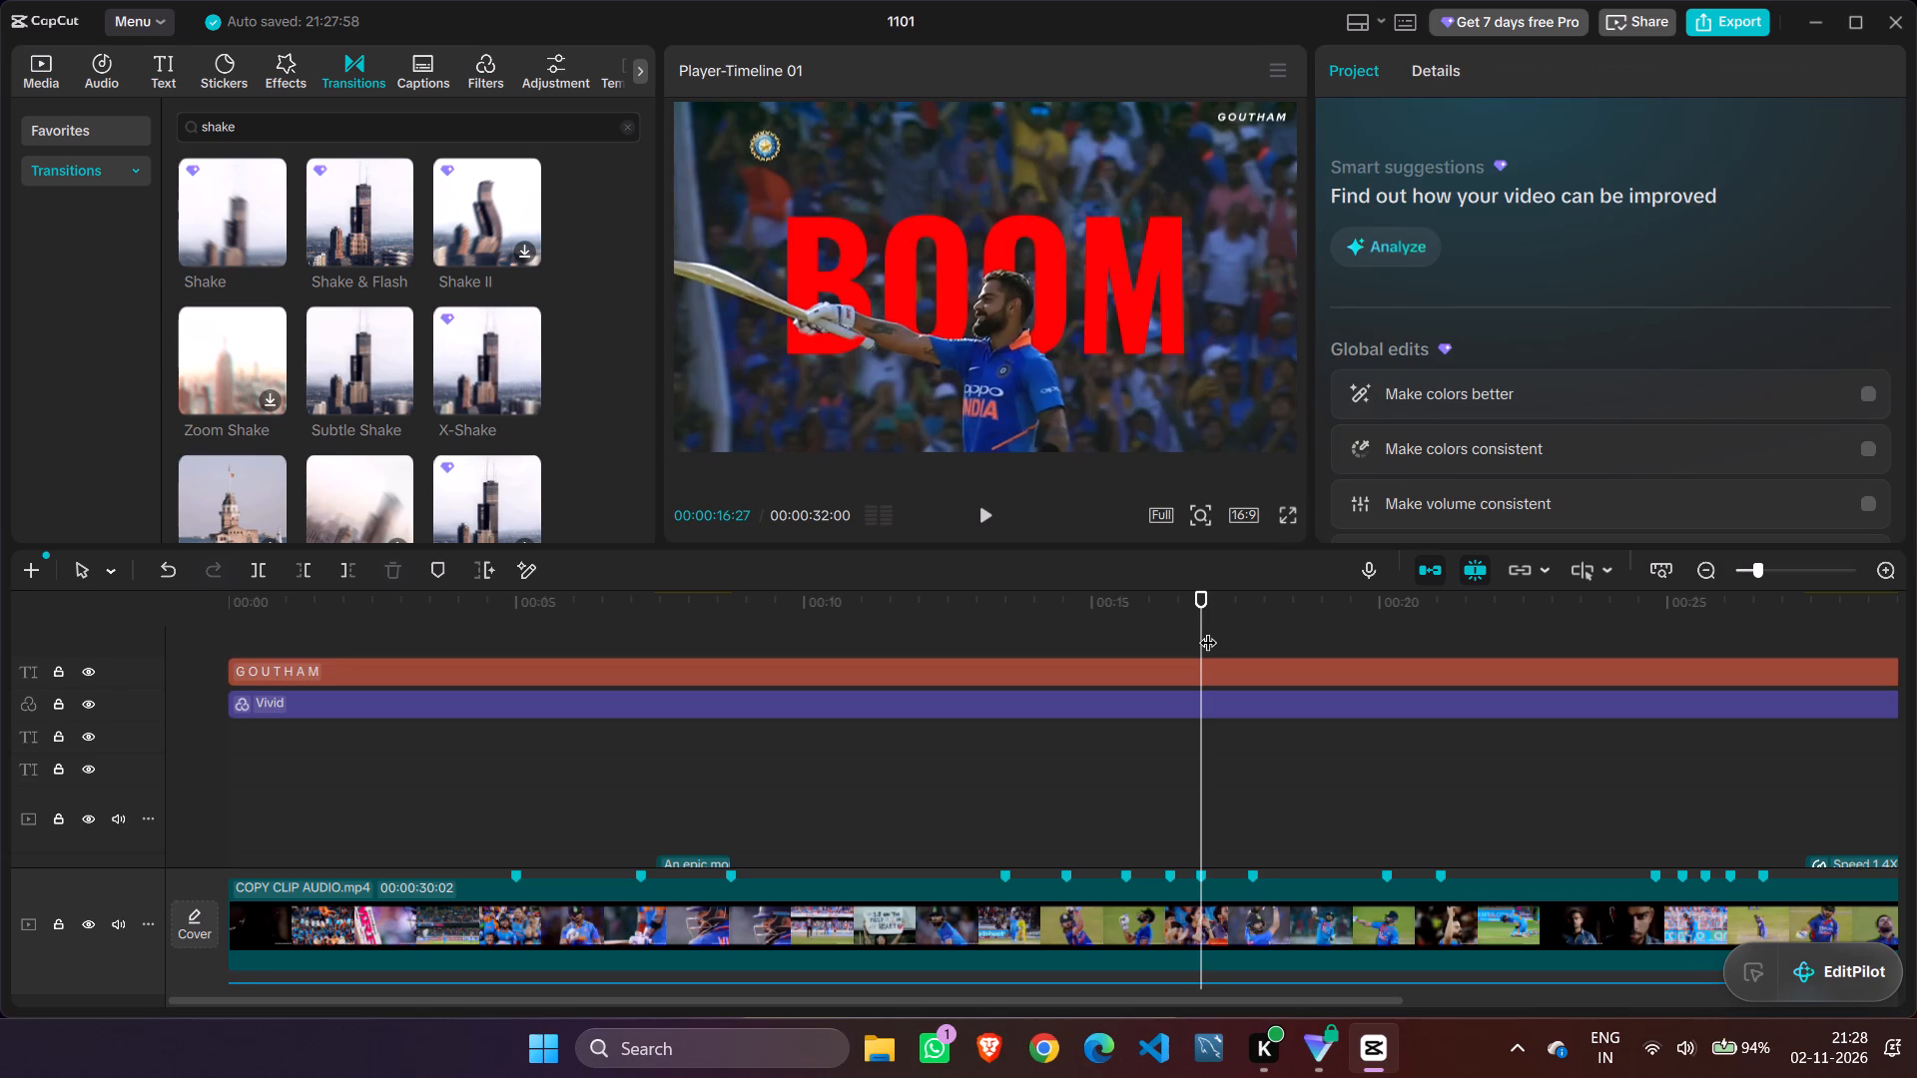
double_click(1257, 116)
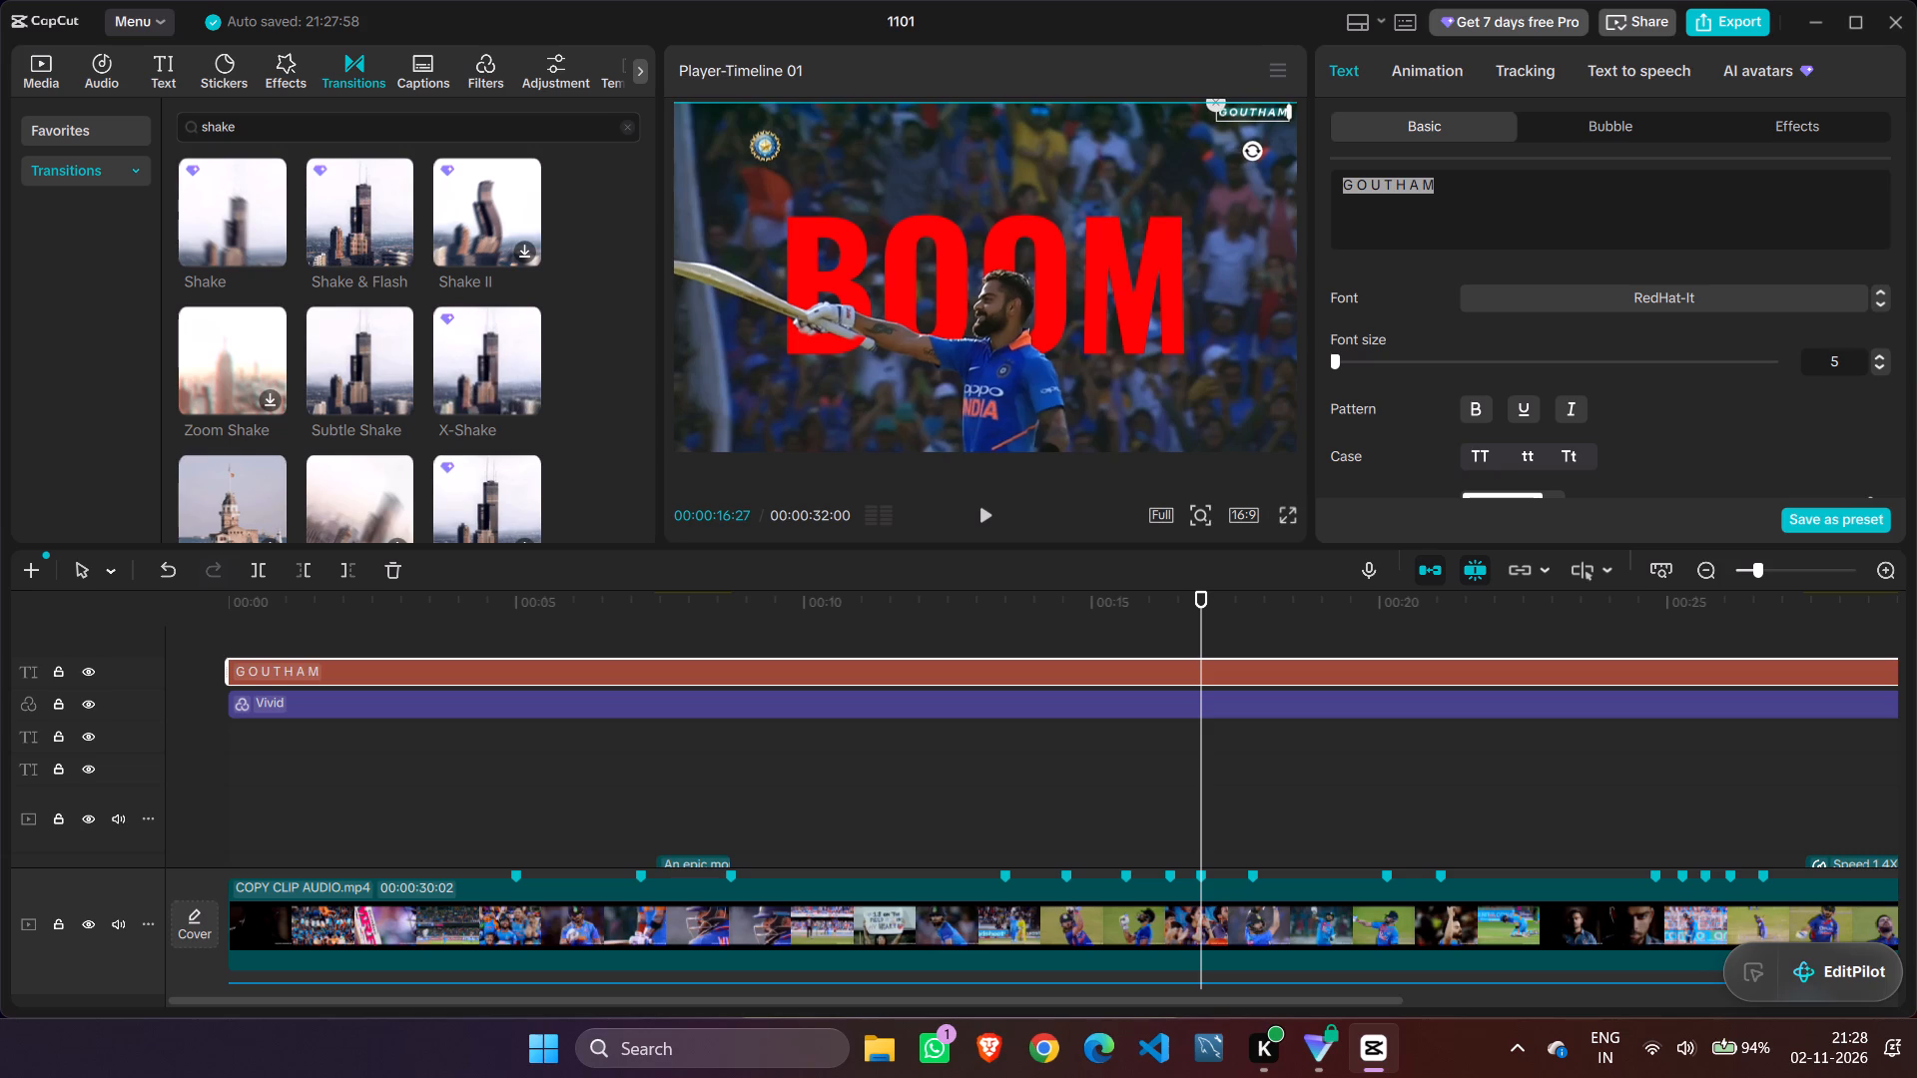
Set the GOUTHAM text's position to X 1652 and Y 1010 over the white-kit batting scene.
click(1246, 722)
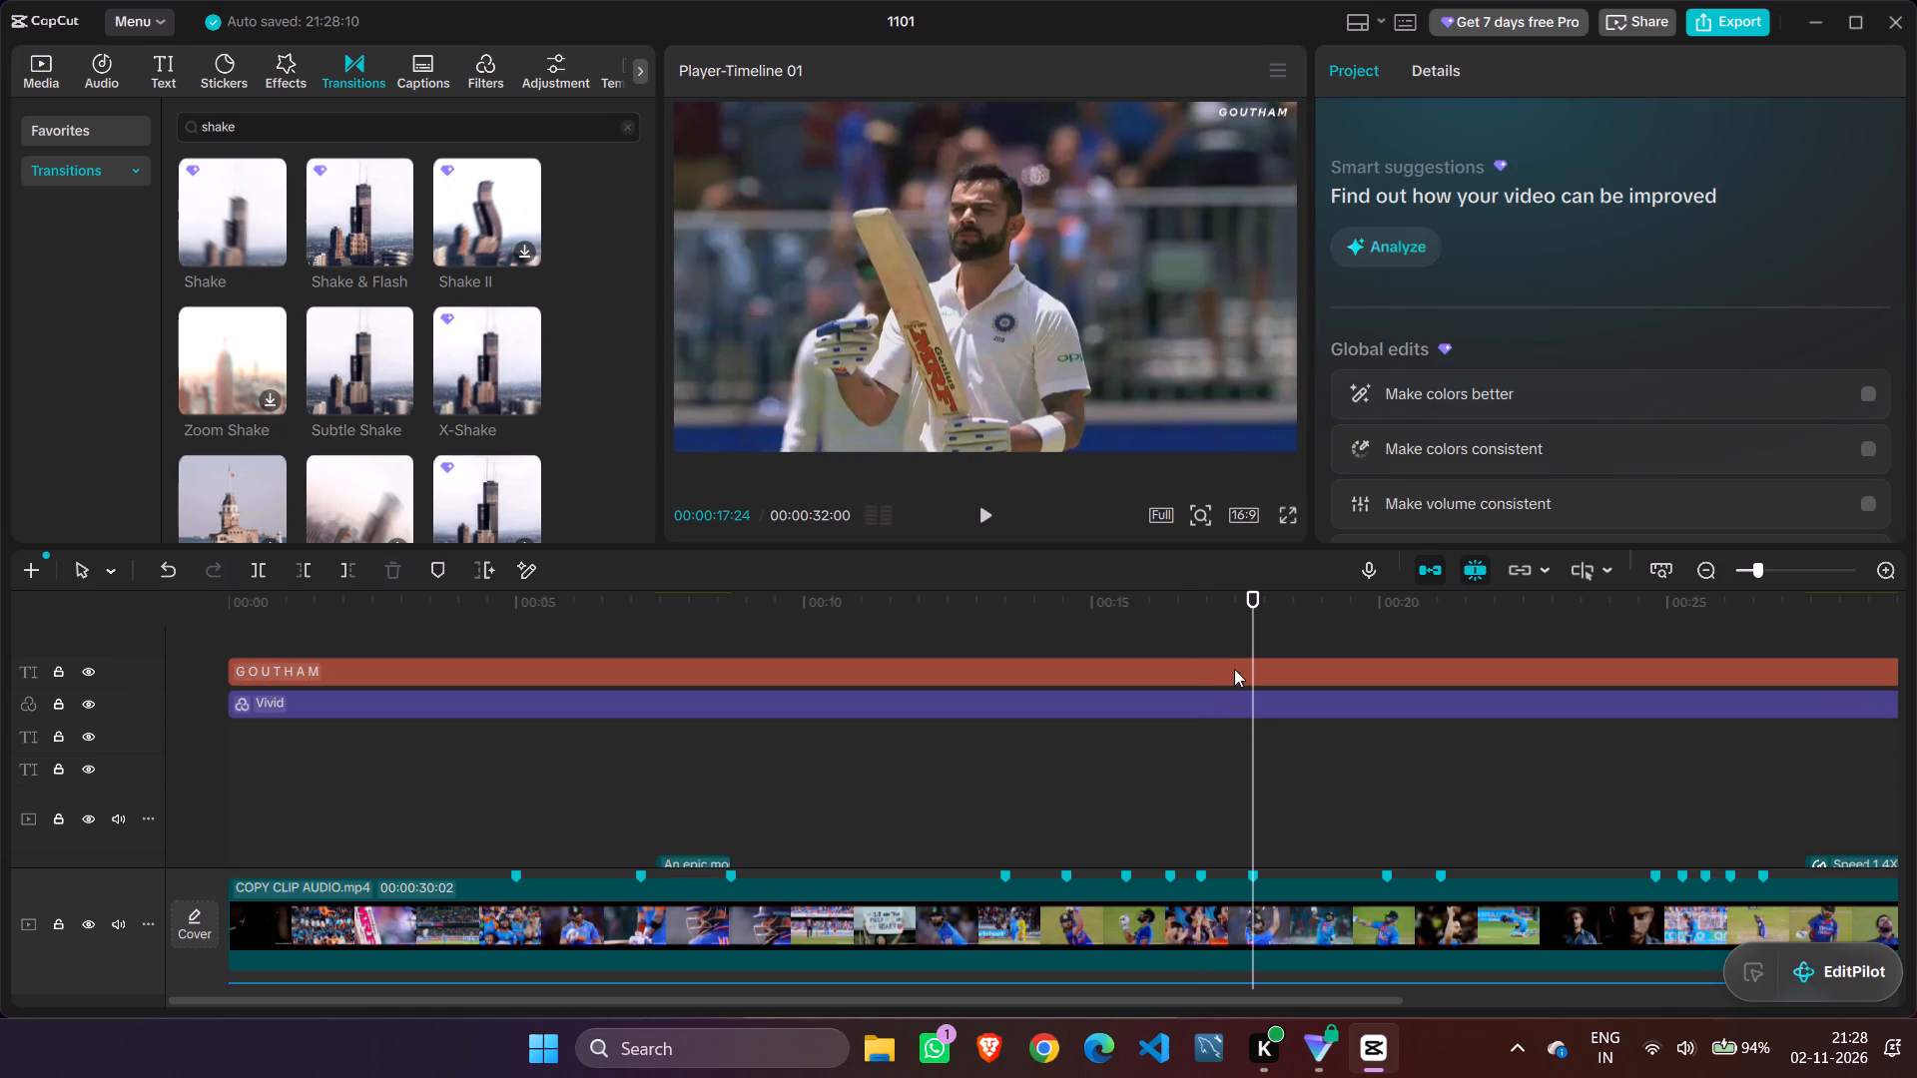
click(1248, 666)
scroll(1582, 398, down, 4)
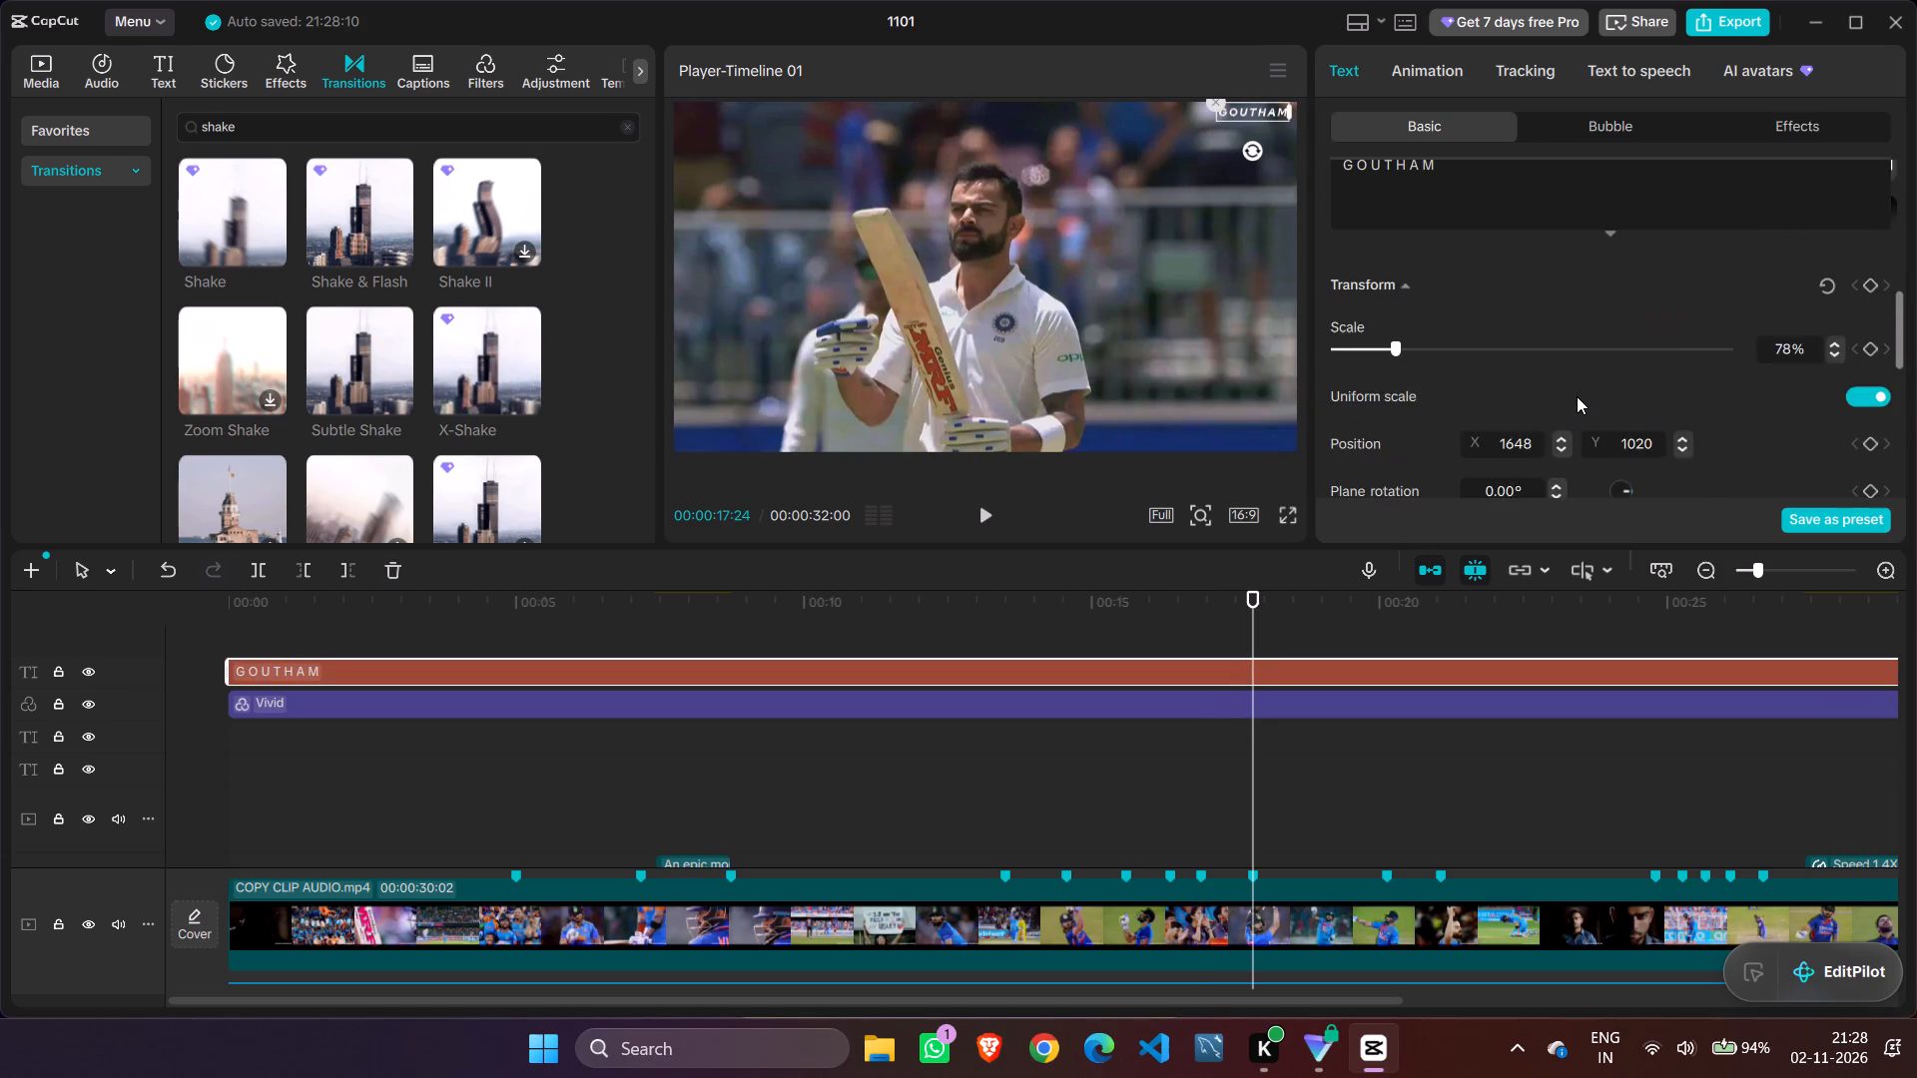
scroll(1577, 396, down, 2)
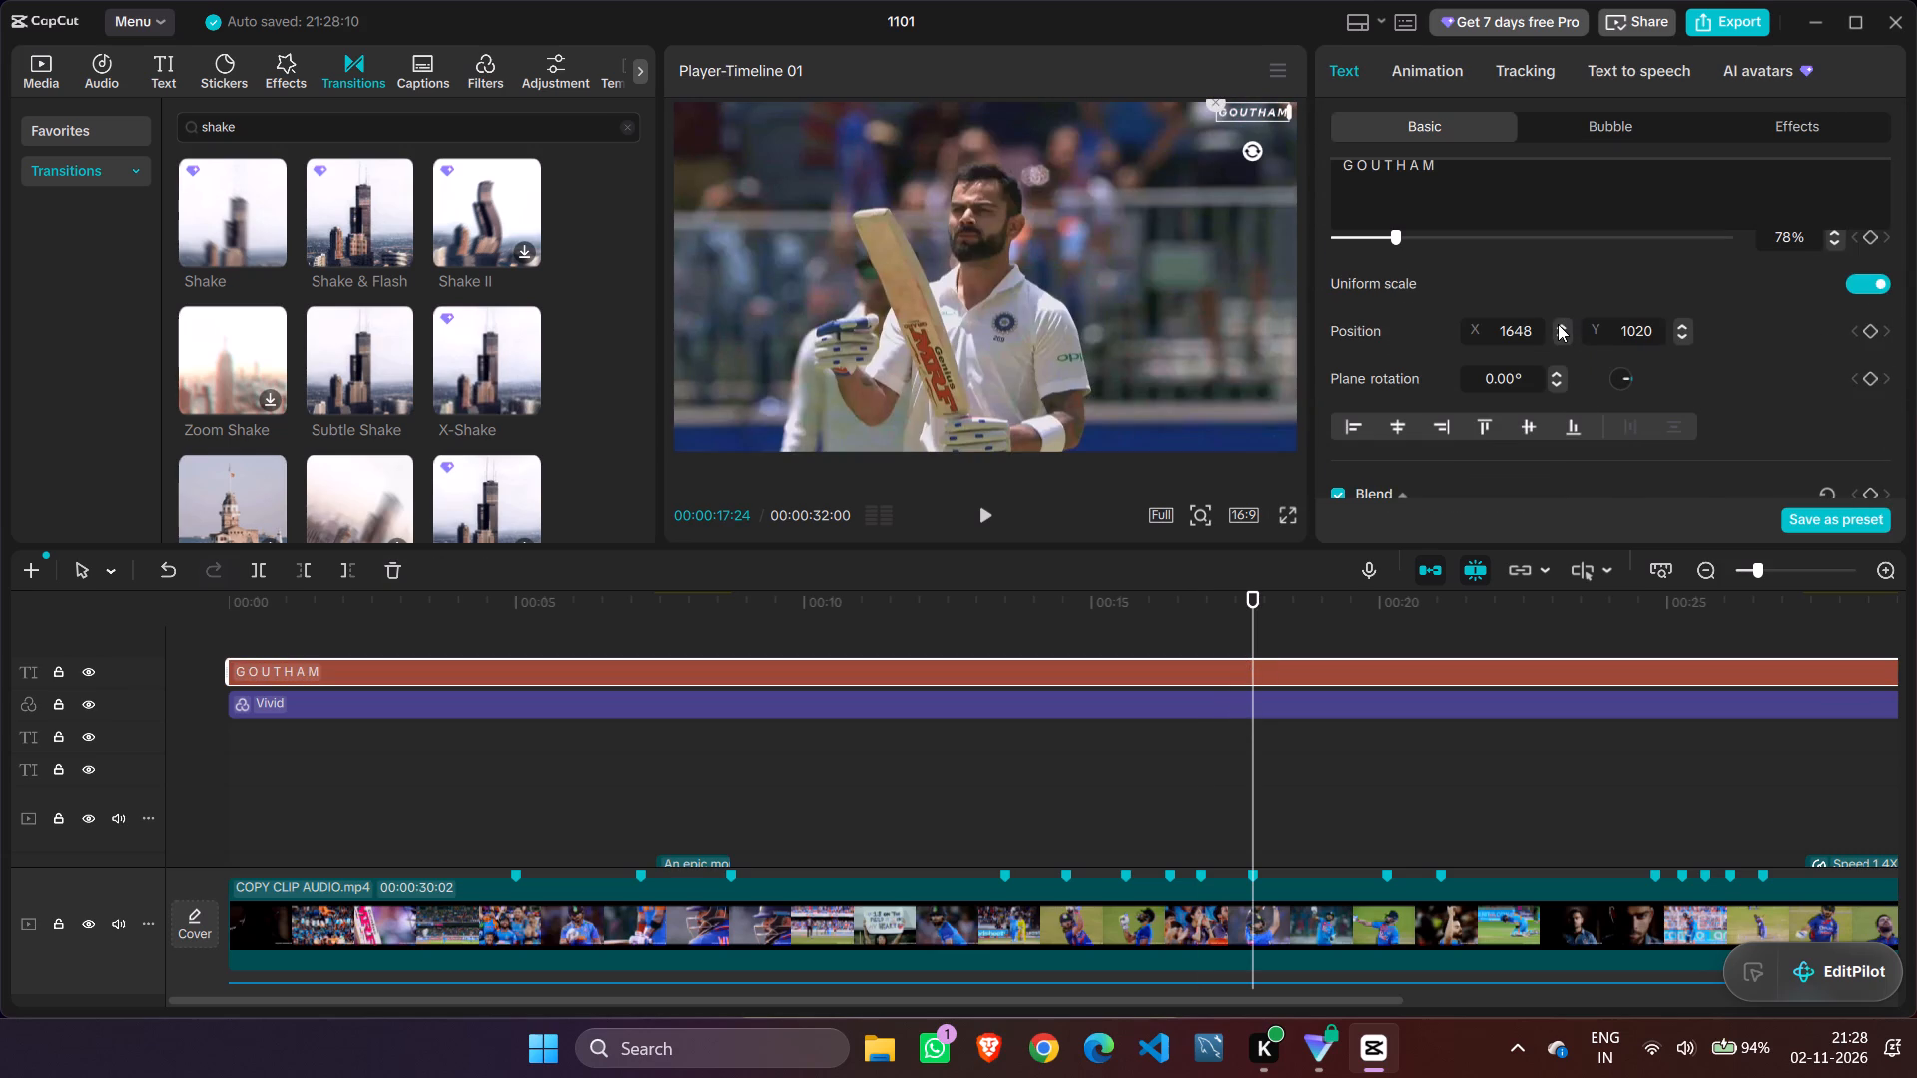
triple_click(1558, 324)
click(1558, 324)
double_click(1673, 326)
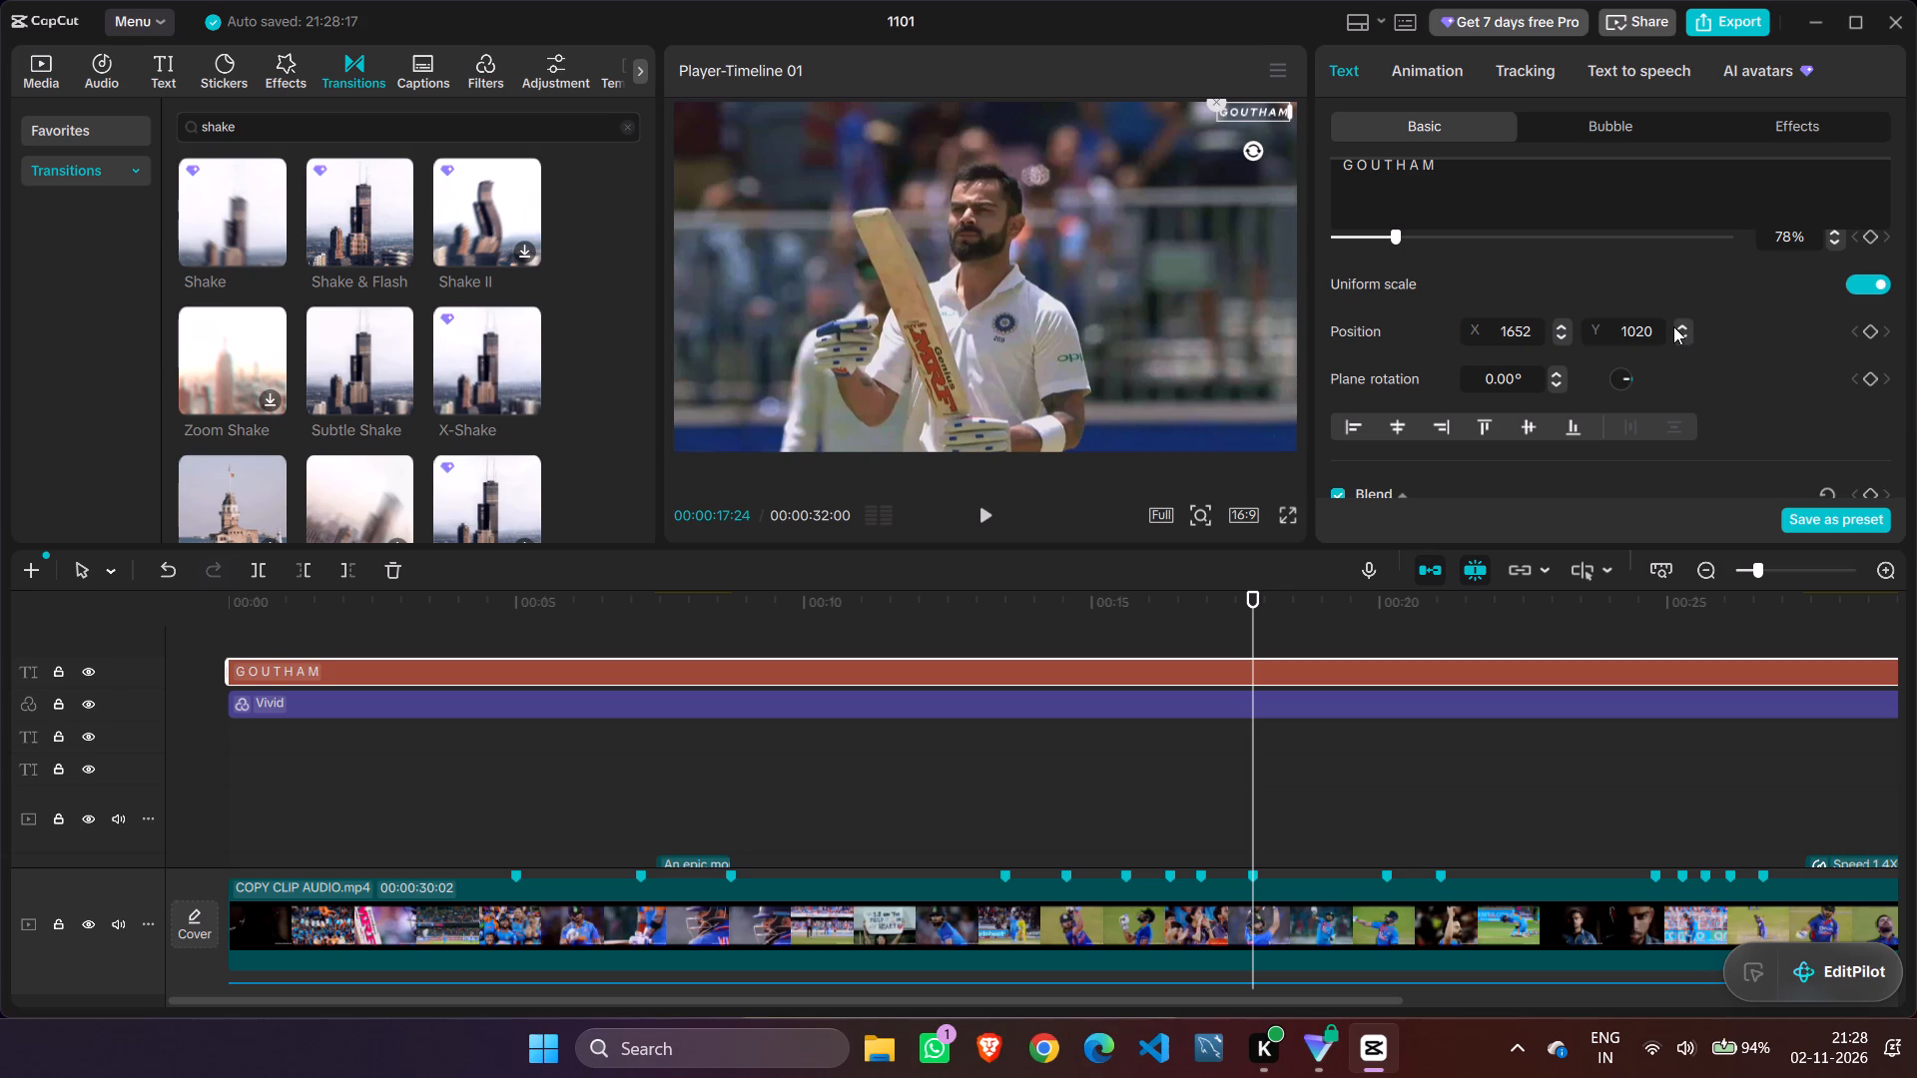
triple_click(1683, 324)
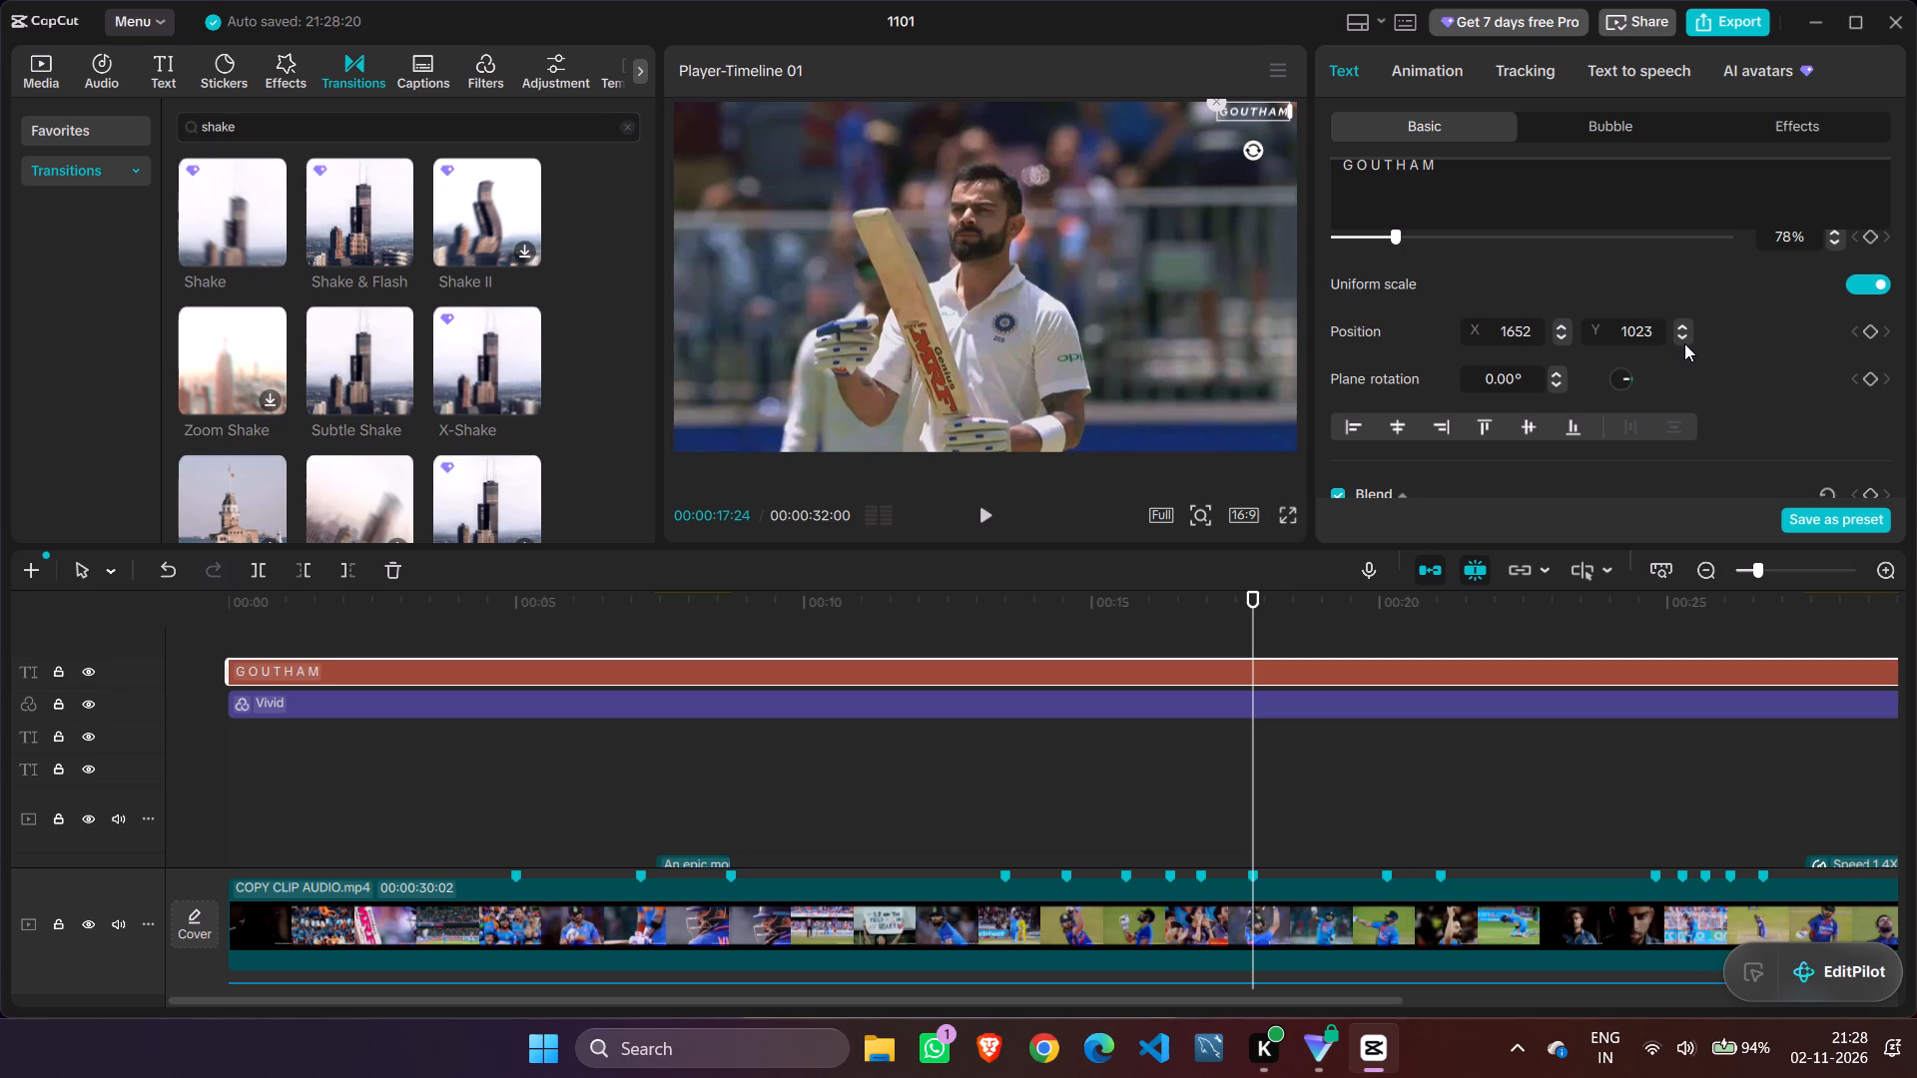
double_click(1684, 338)
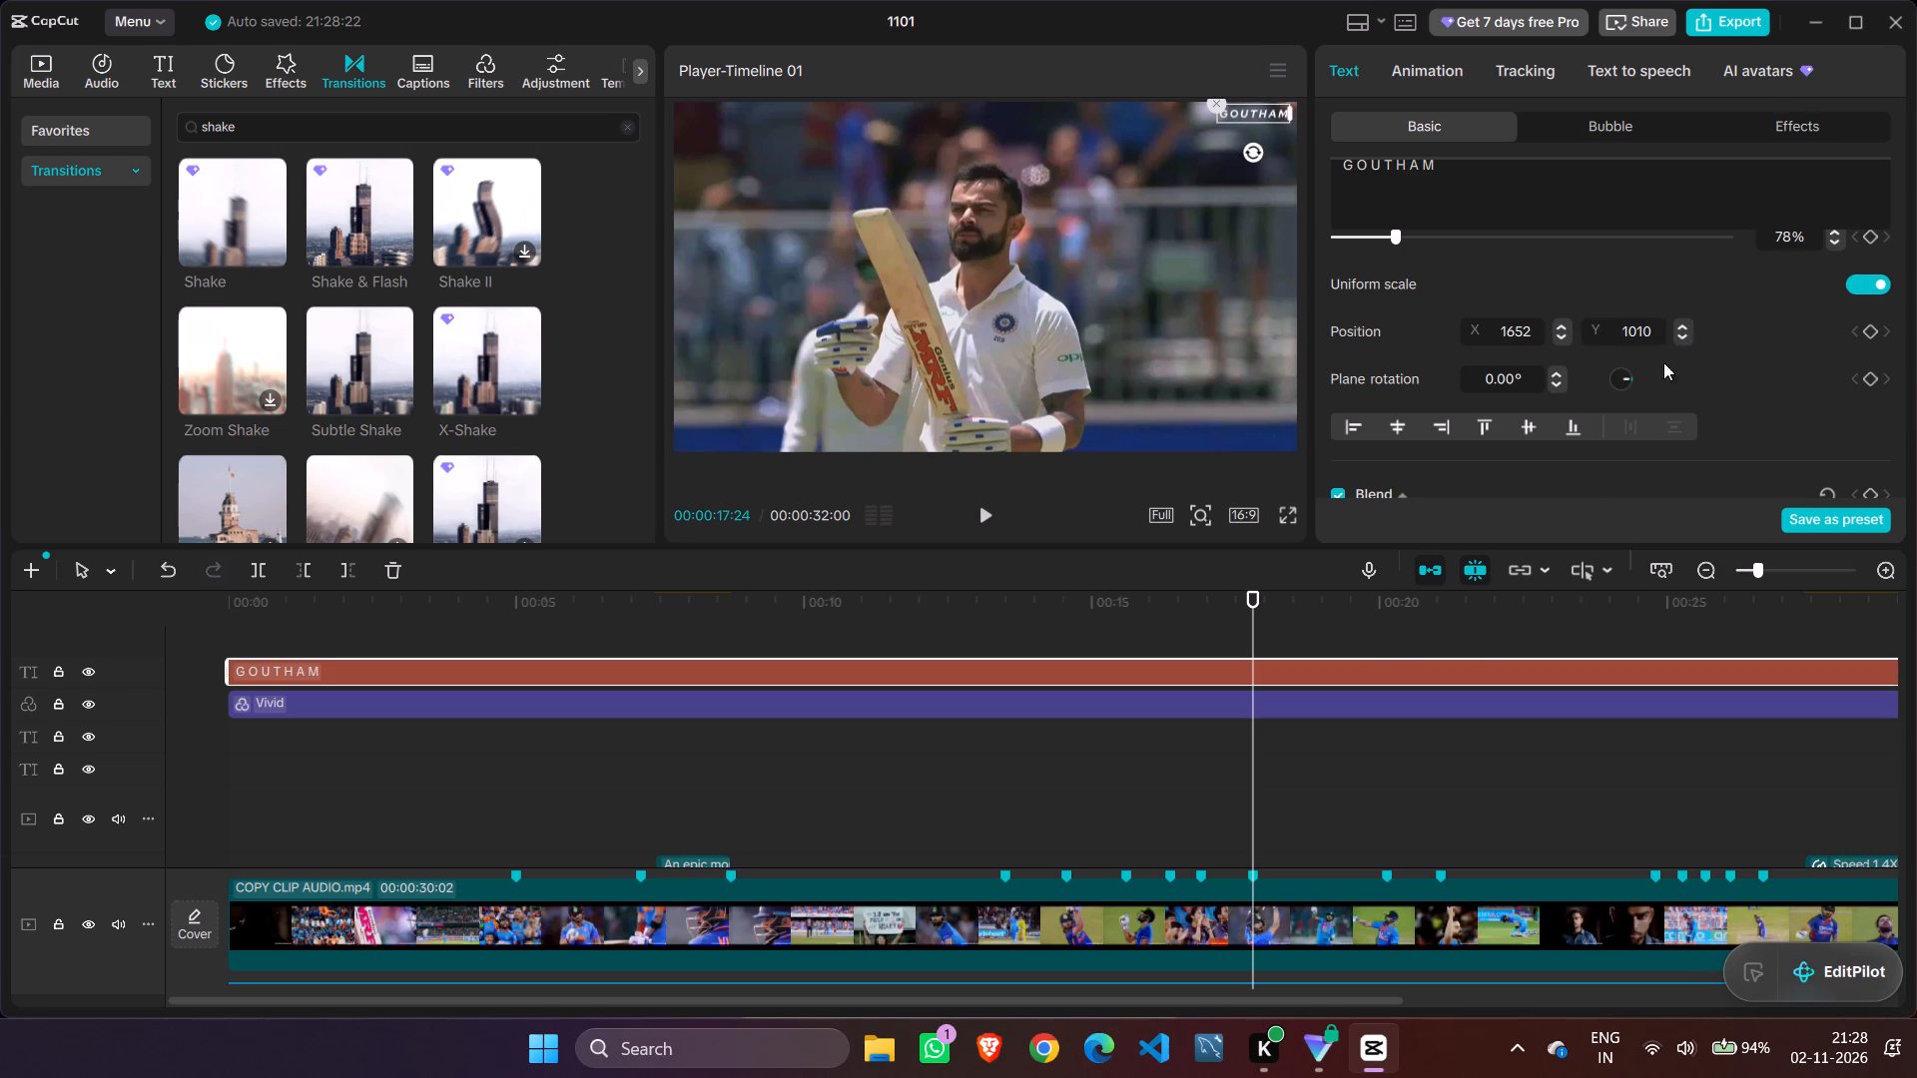
Check the GOUTHAM text over the white-kit batting and ONE MAN ARMY scenes, ending with the playhead at the timeline start.
click(1372, 650)
click(1372, 634)
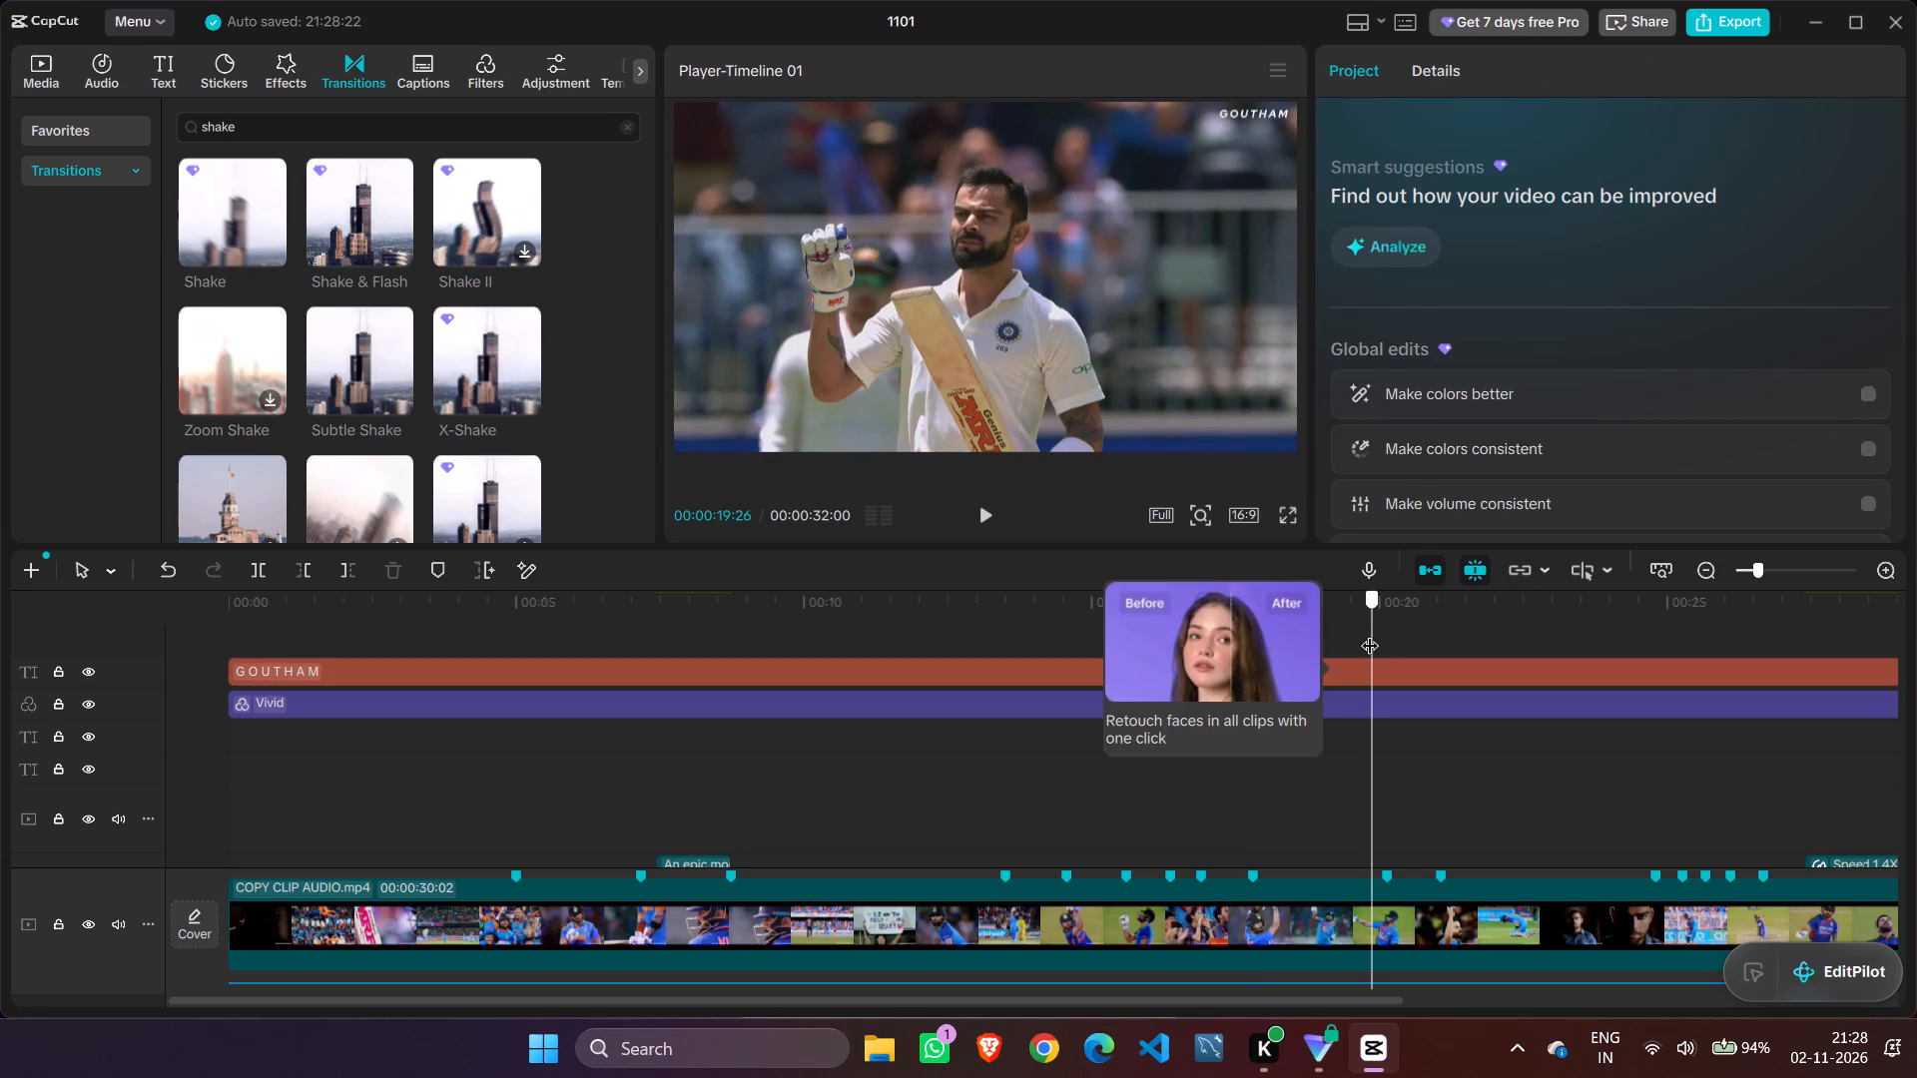
click(1355, 654)
click(1395, 669)
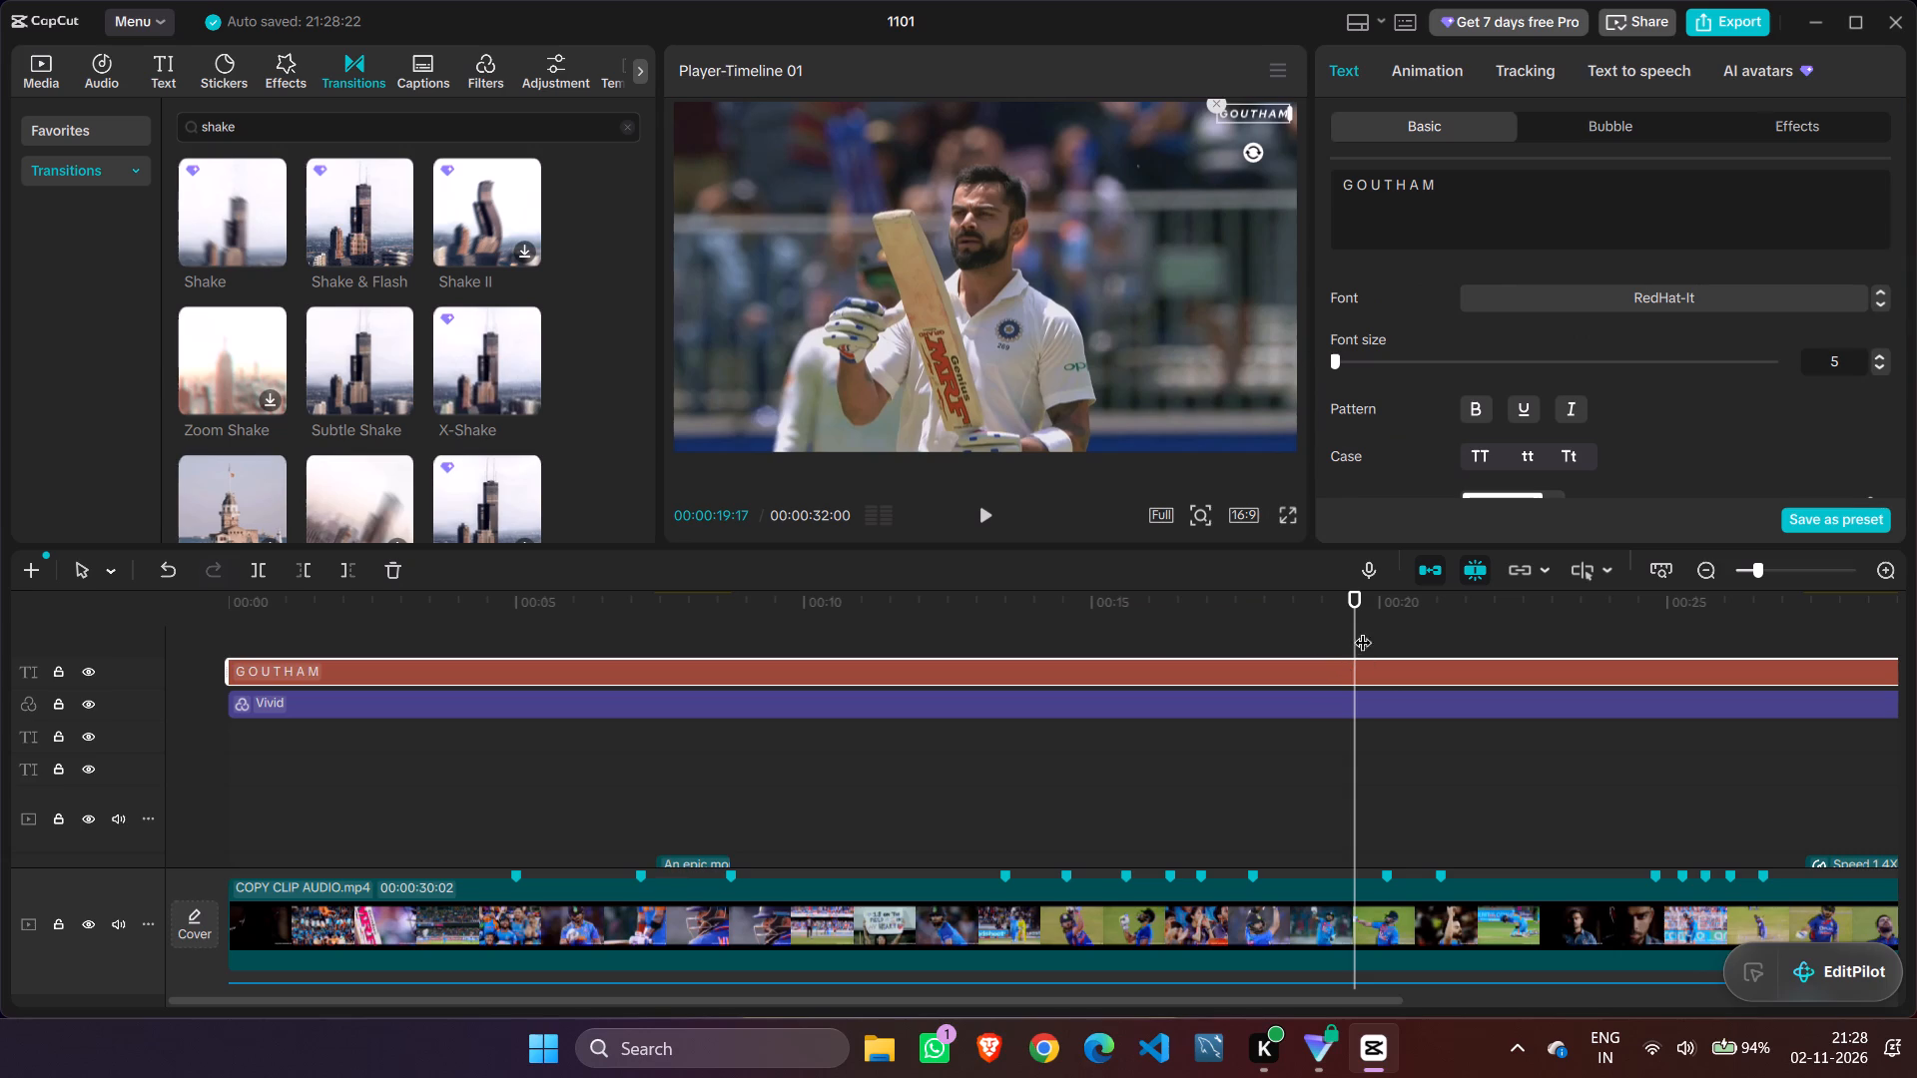
click(1322, 636)
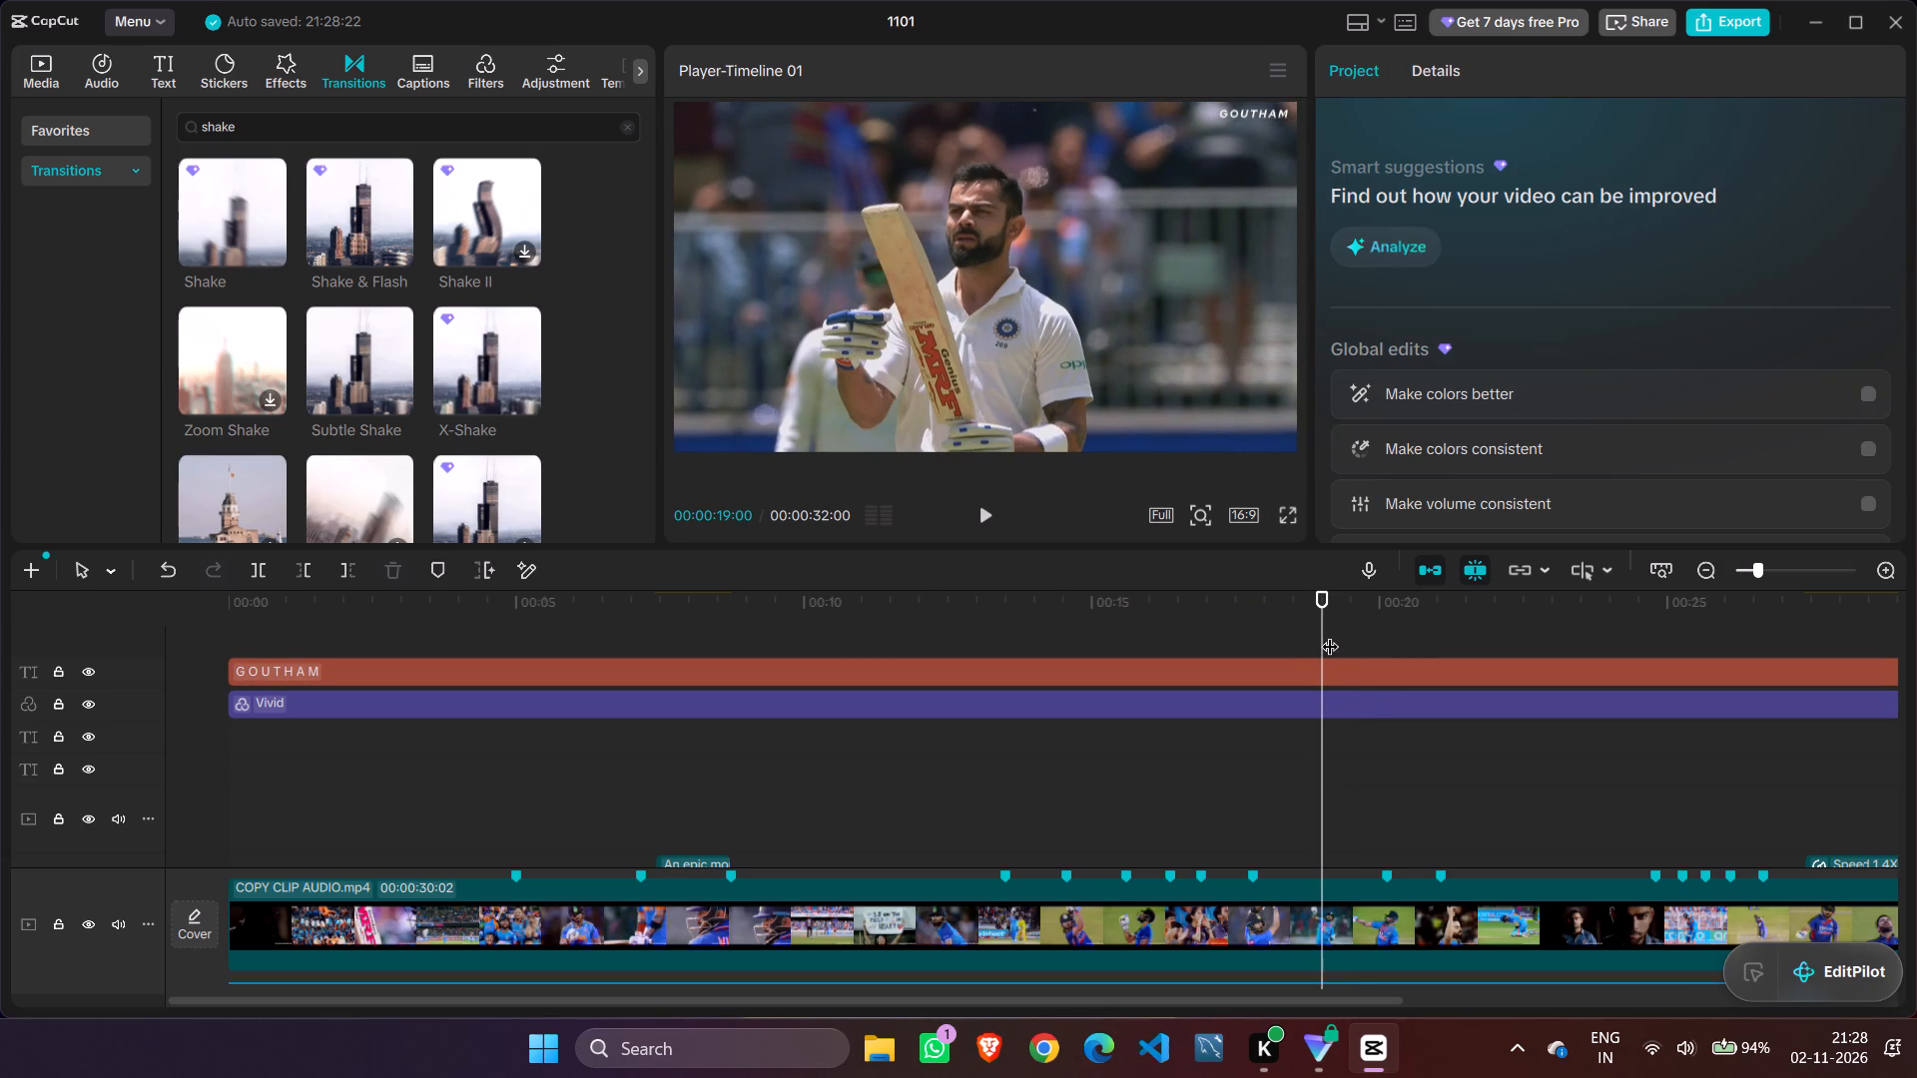
drag(1326, 632, 725, 625)
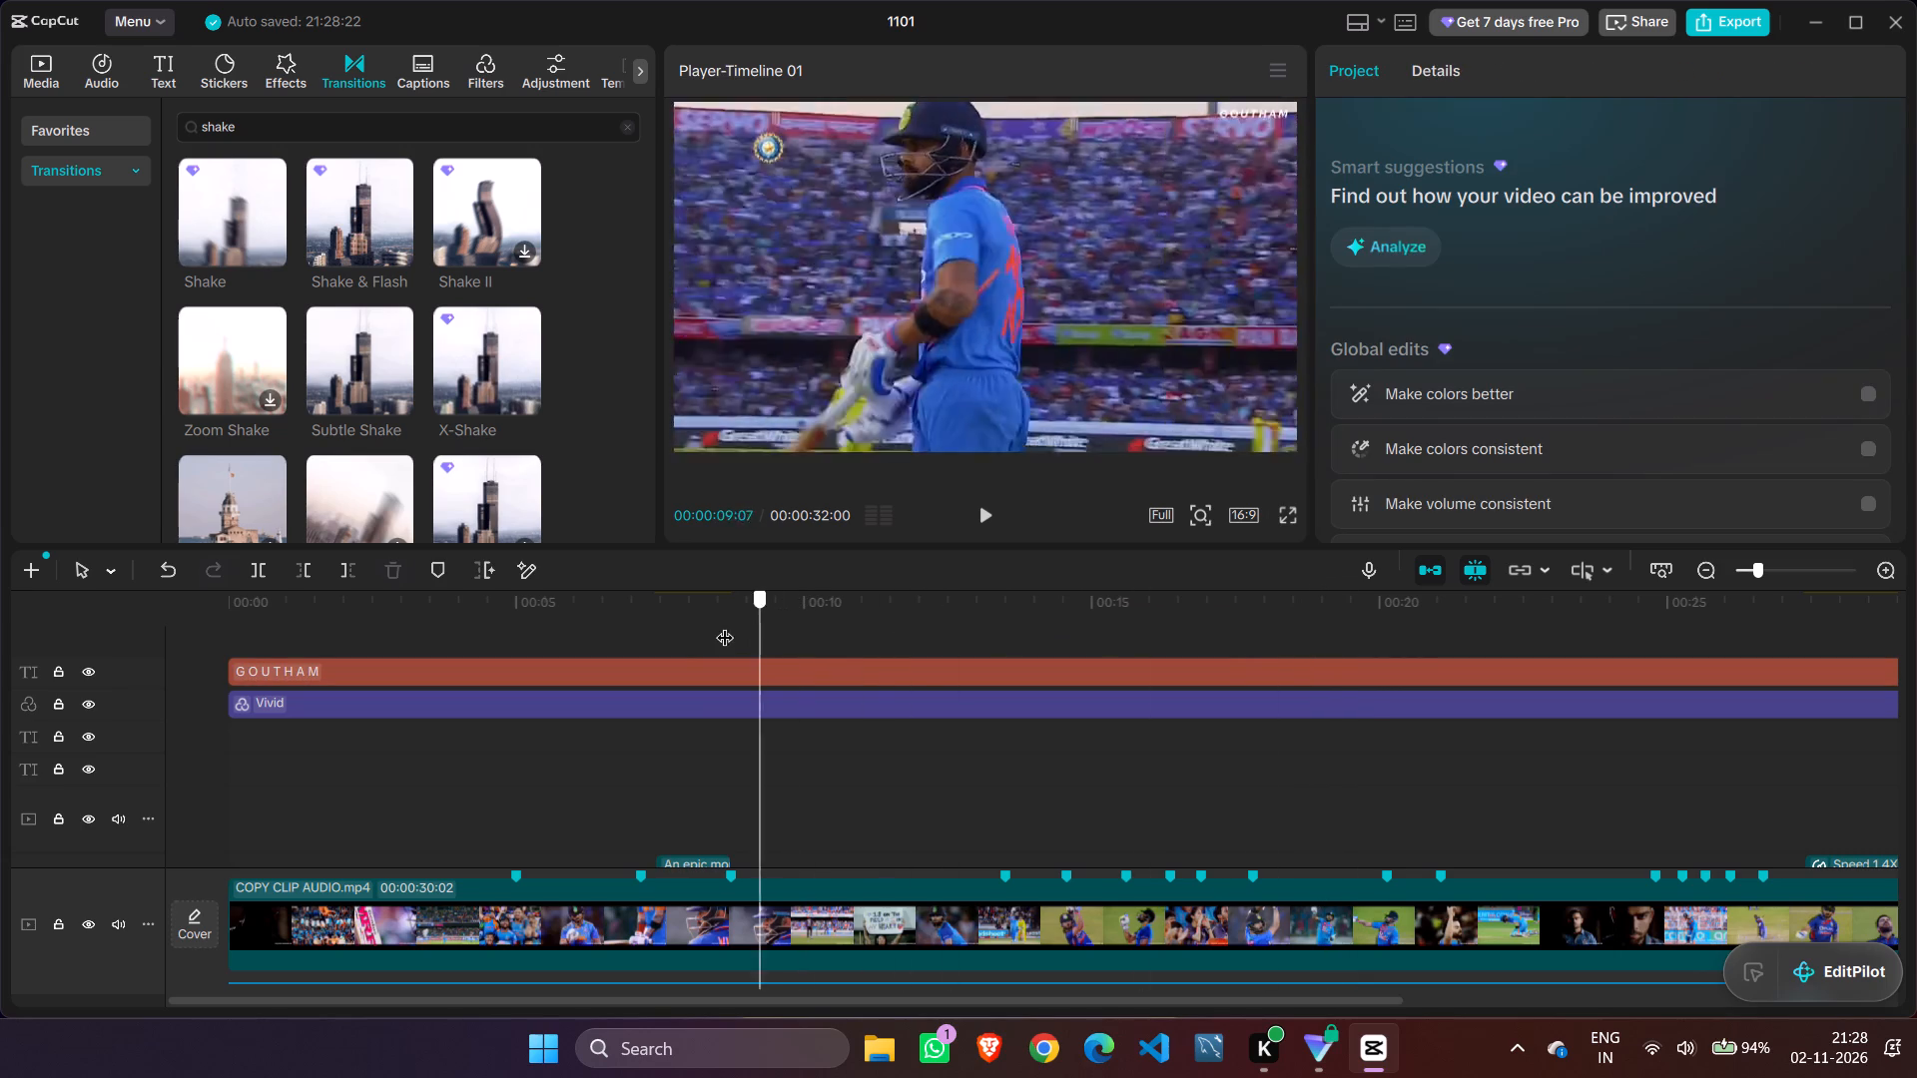
drag(725, 625, 712, 626)
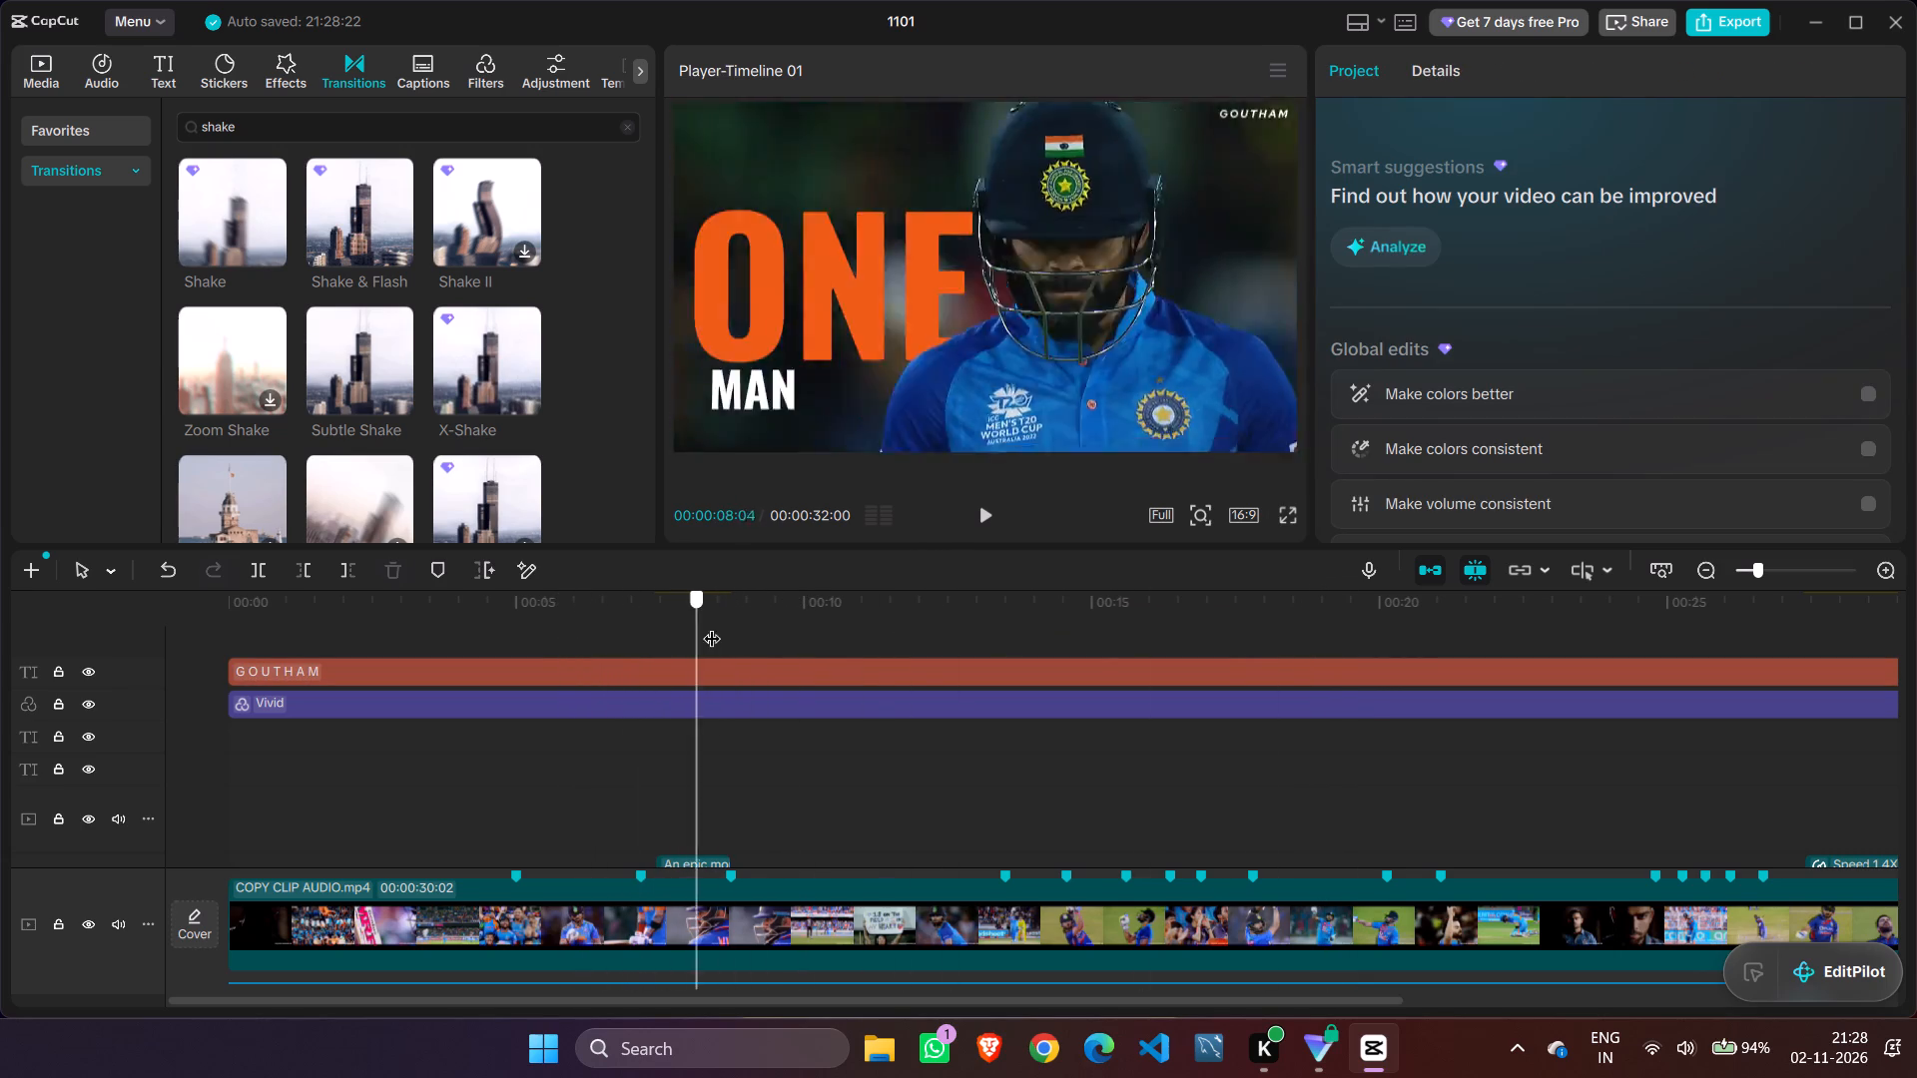
drag(712, 626, 707, 623)
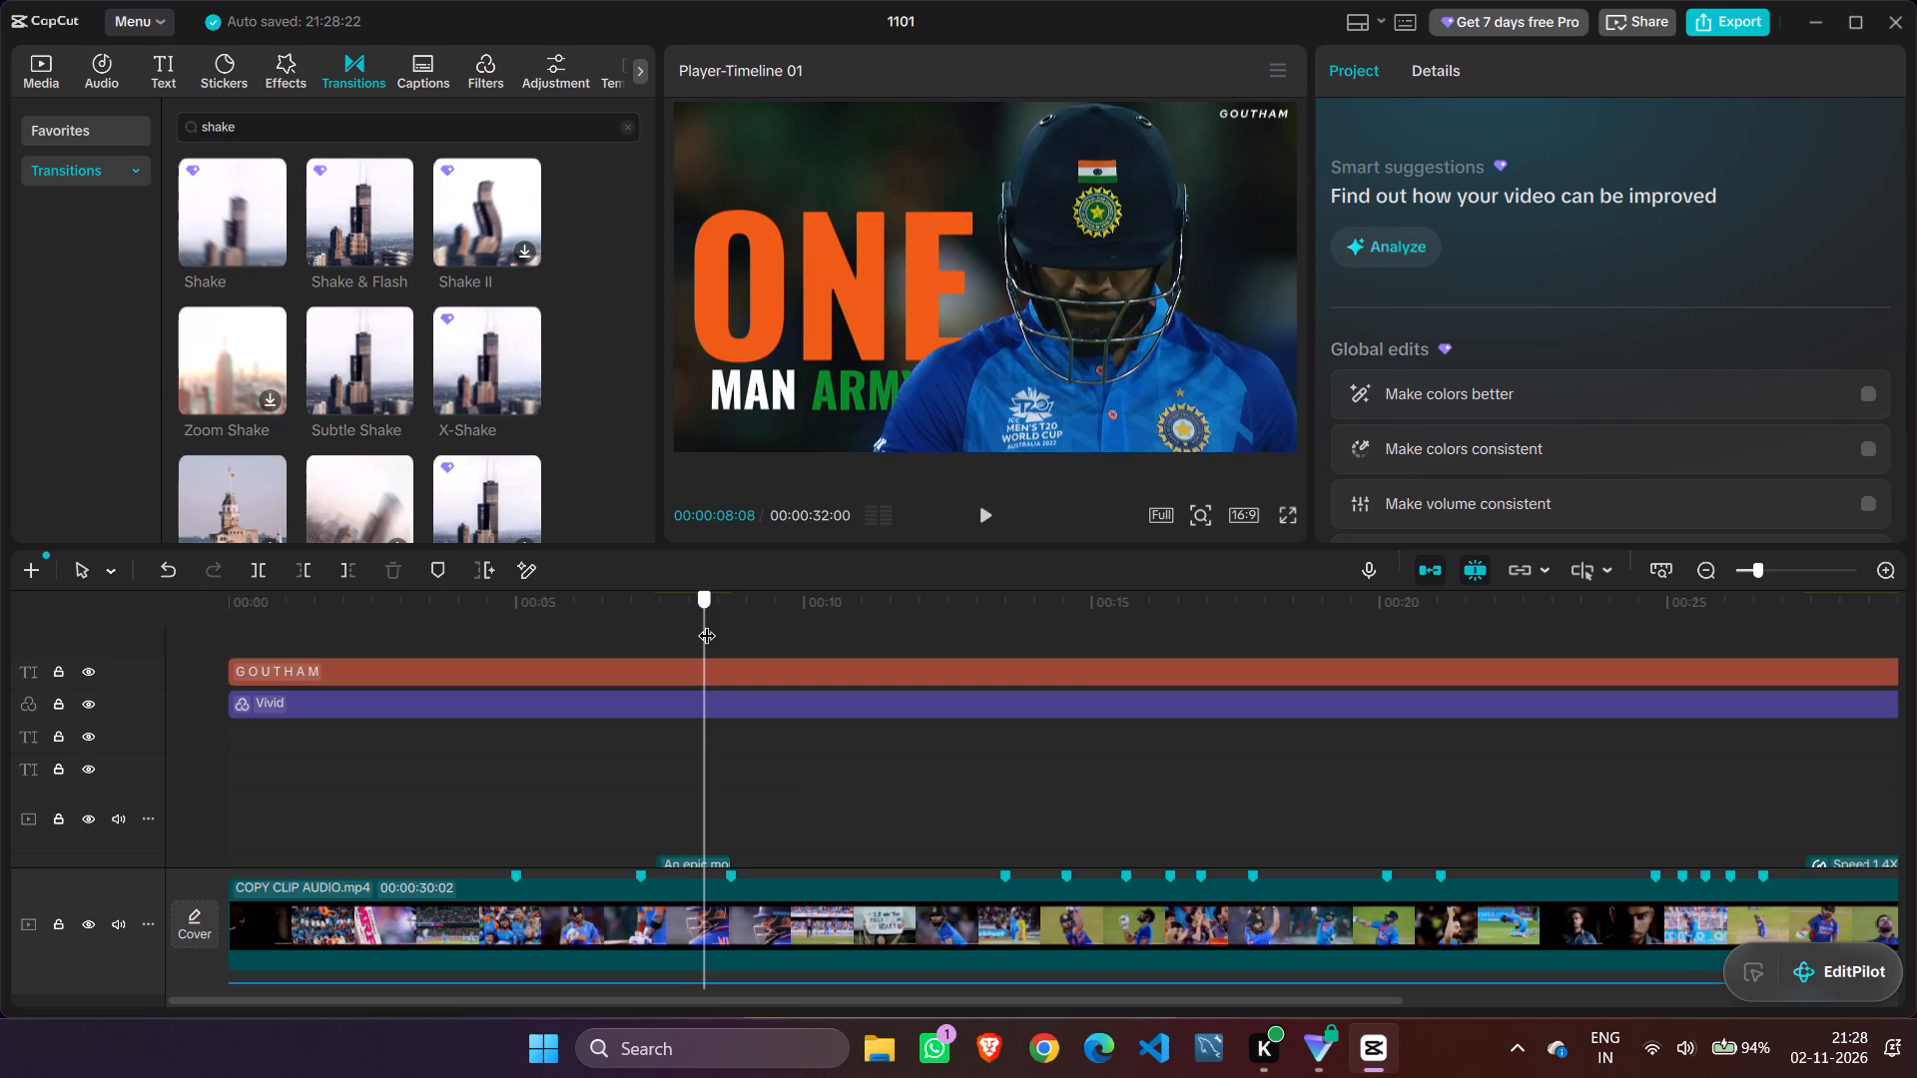
drag(707, 623, 132, 638)
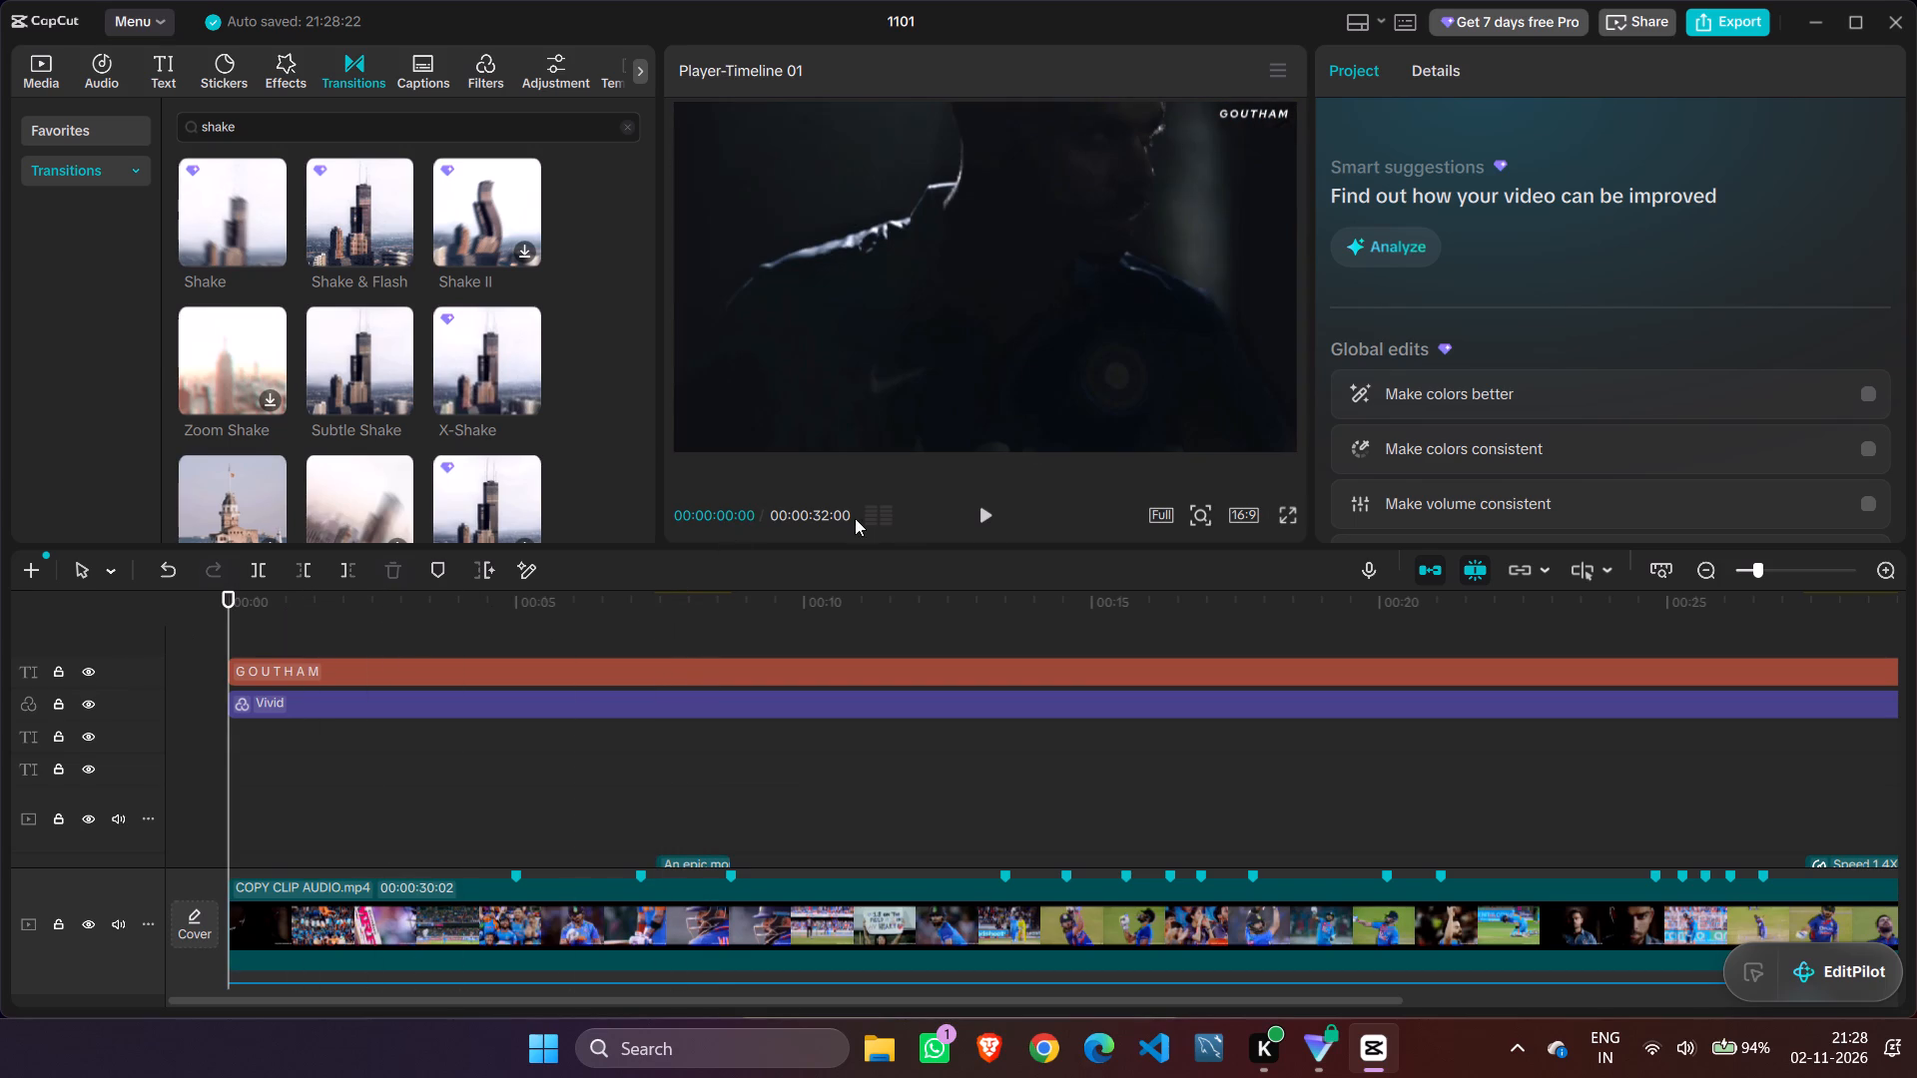
Play the full video from the start to the closing GOUTHAM EDITS title to review the edit and the watermark.
click(978, 513)
scroll(1084, 688, down, 3)
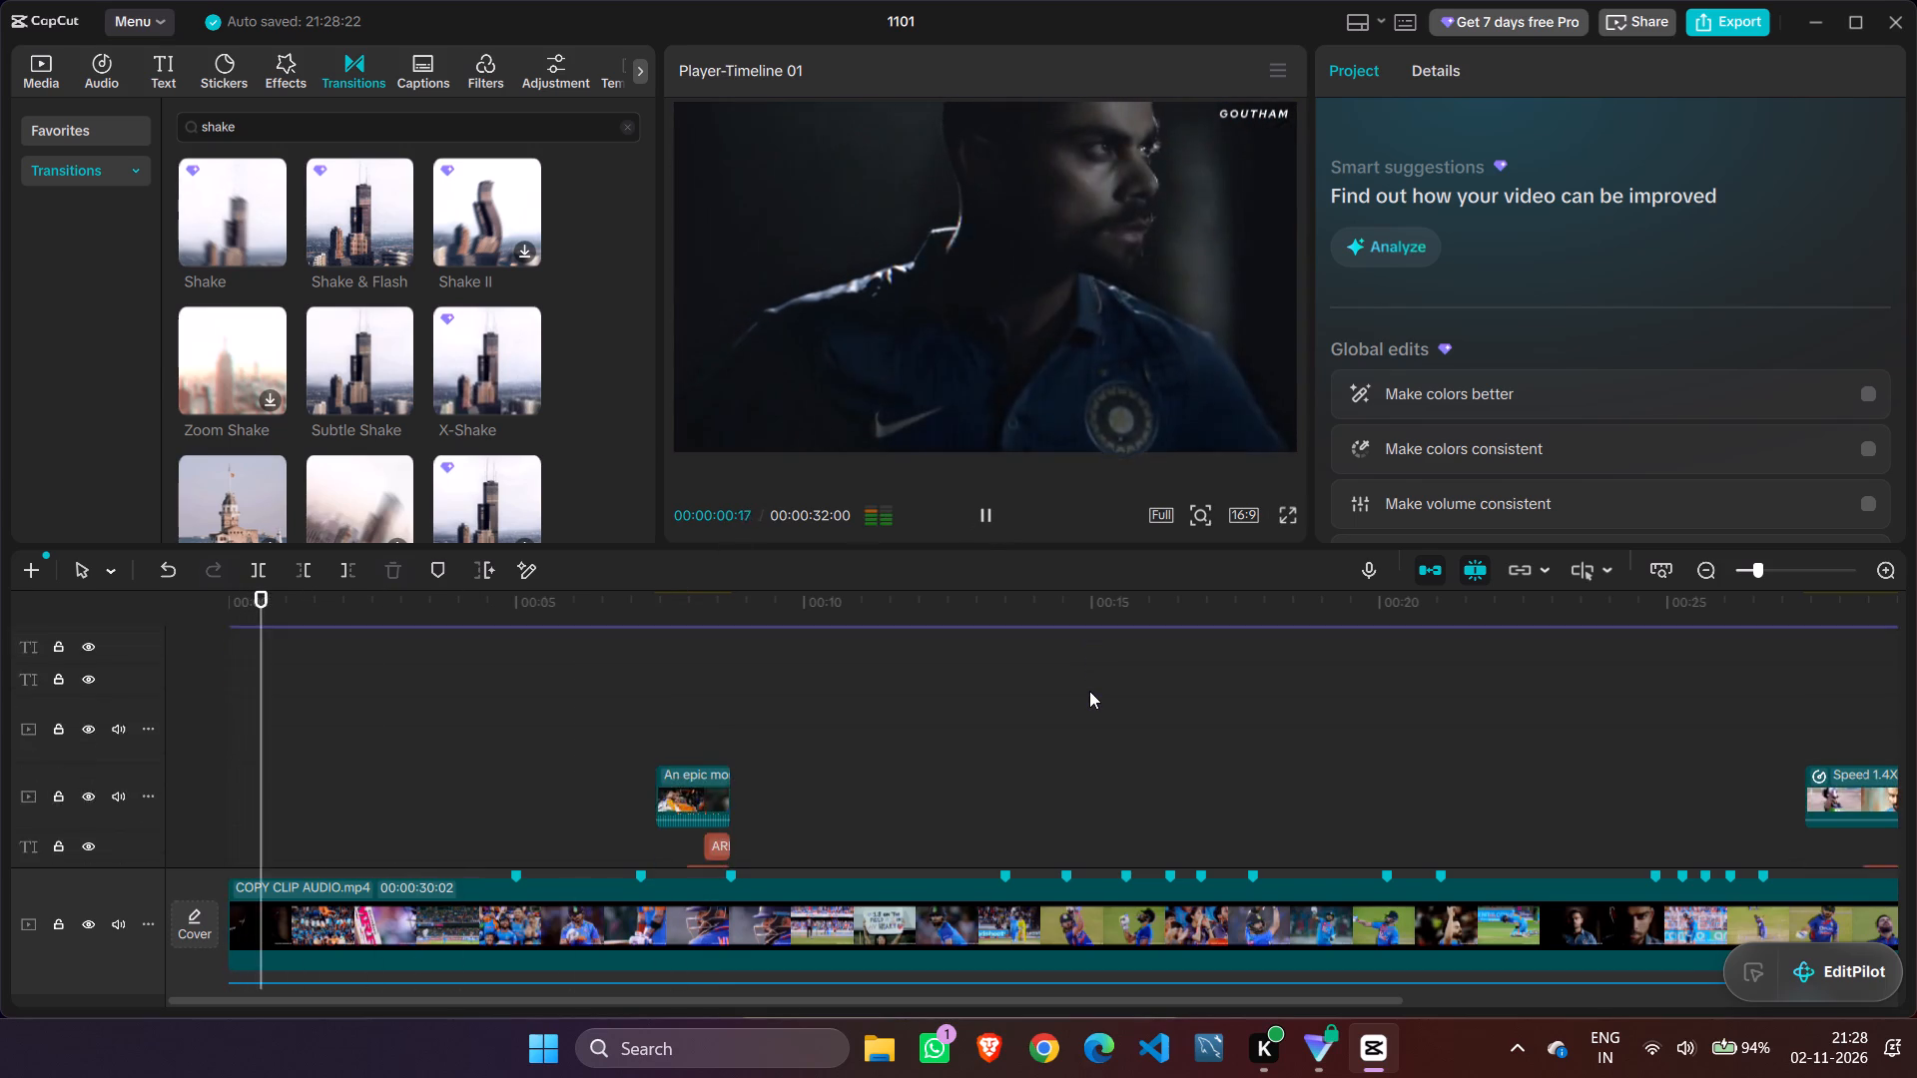
scroll(1089, 691, down, 14)
scroll(1090, 667, up, 2)
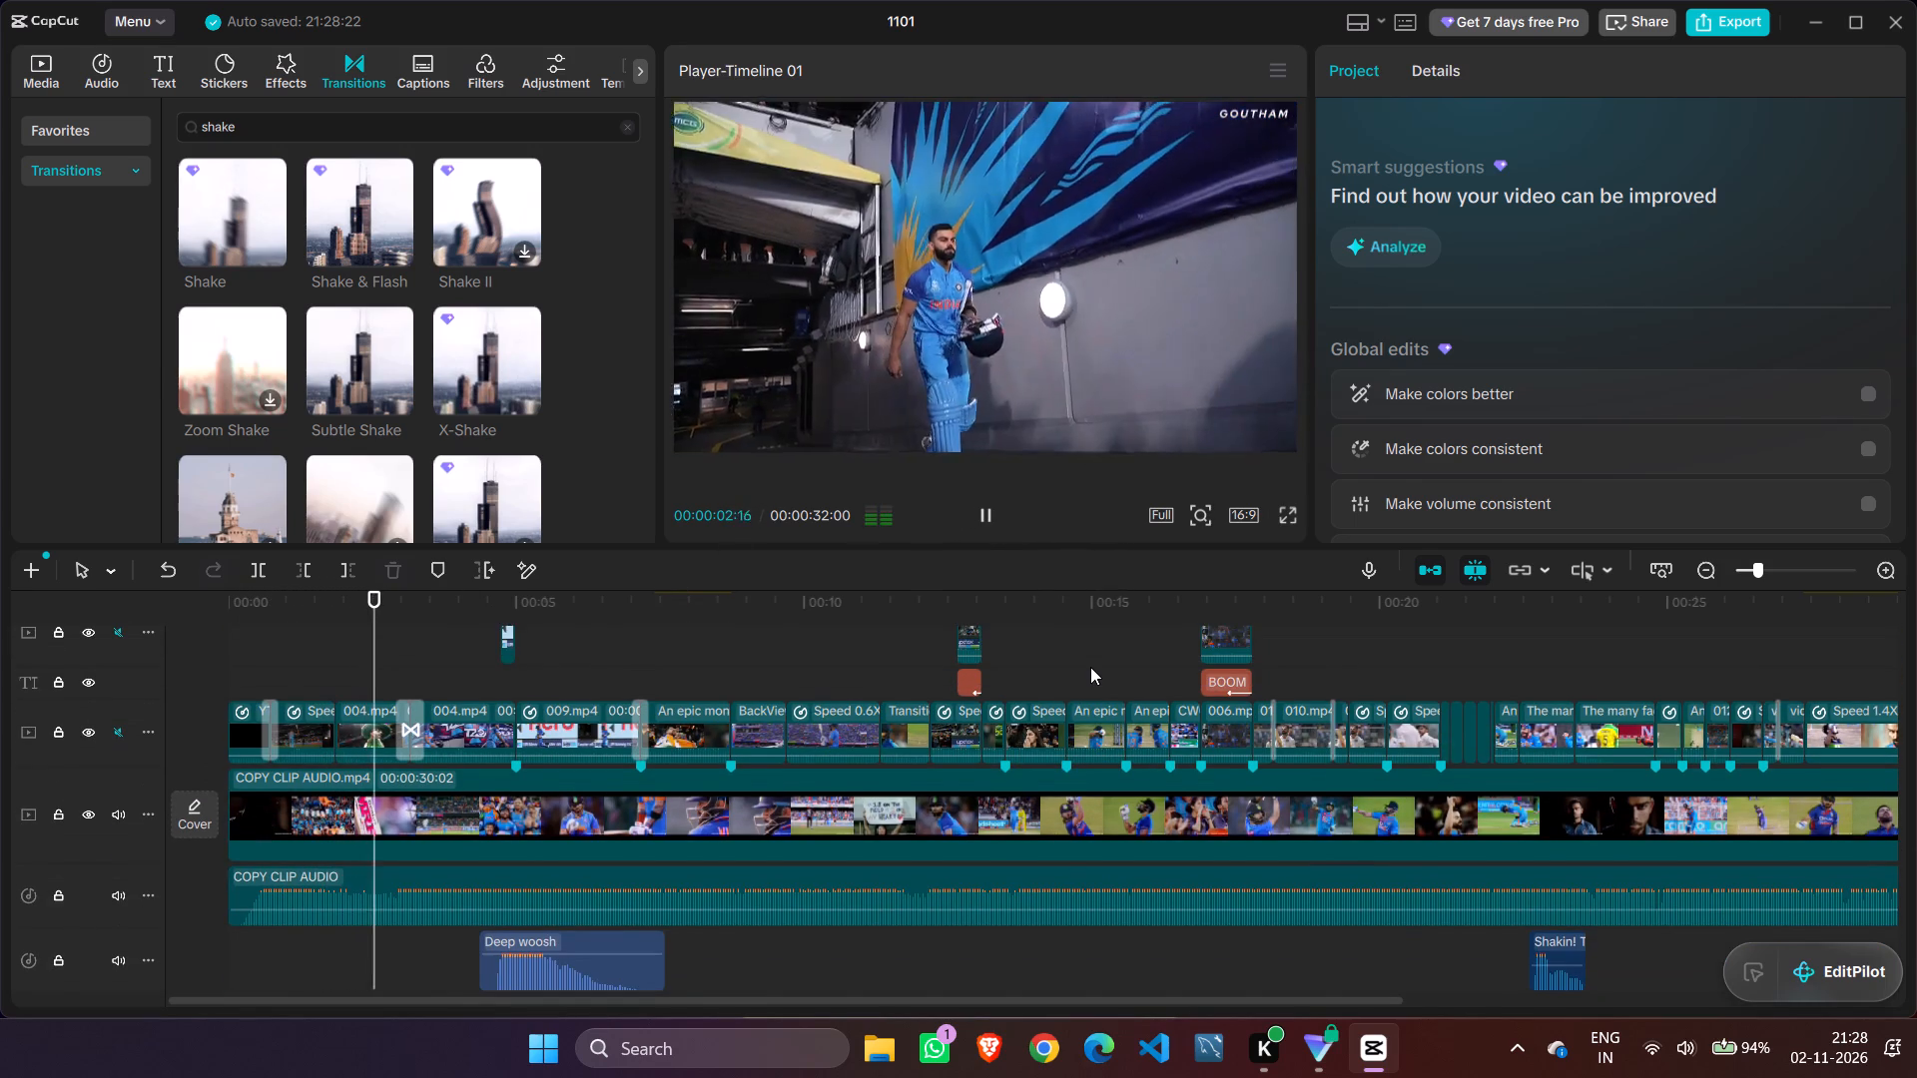
scroll(1090, 667, up, 1)
scroll(1090, 667, down, 2)
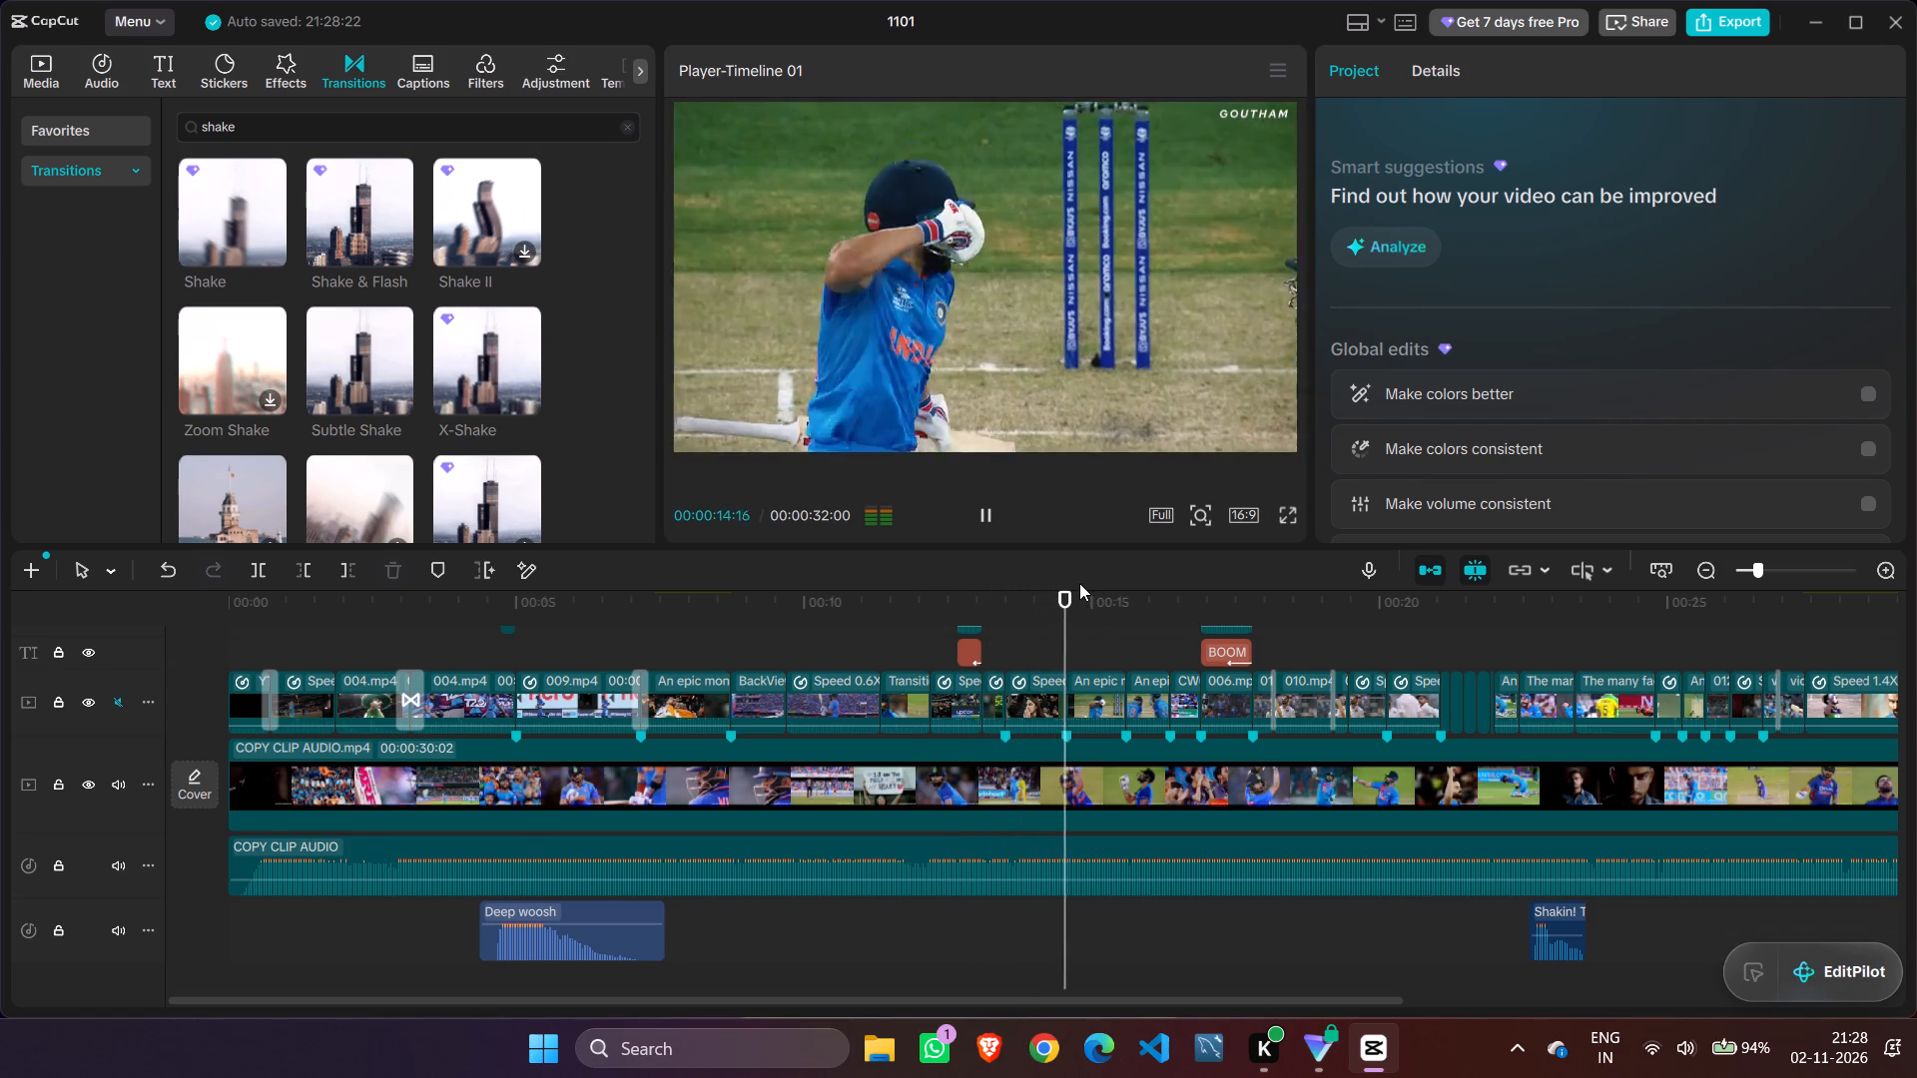
scroll(1142, 682, down, 1)
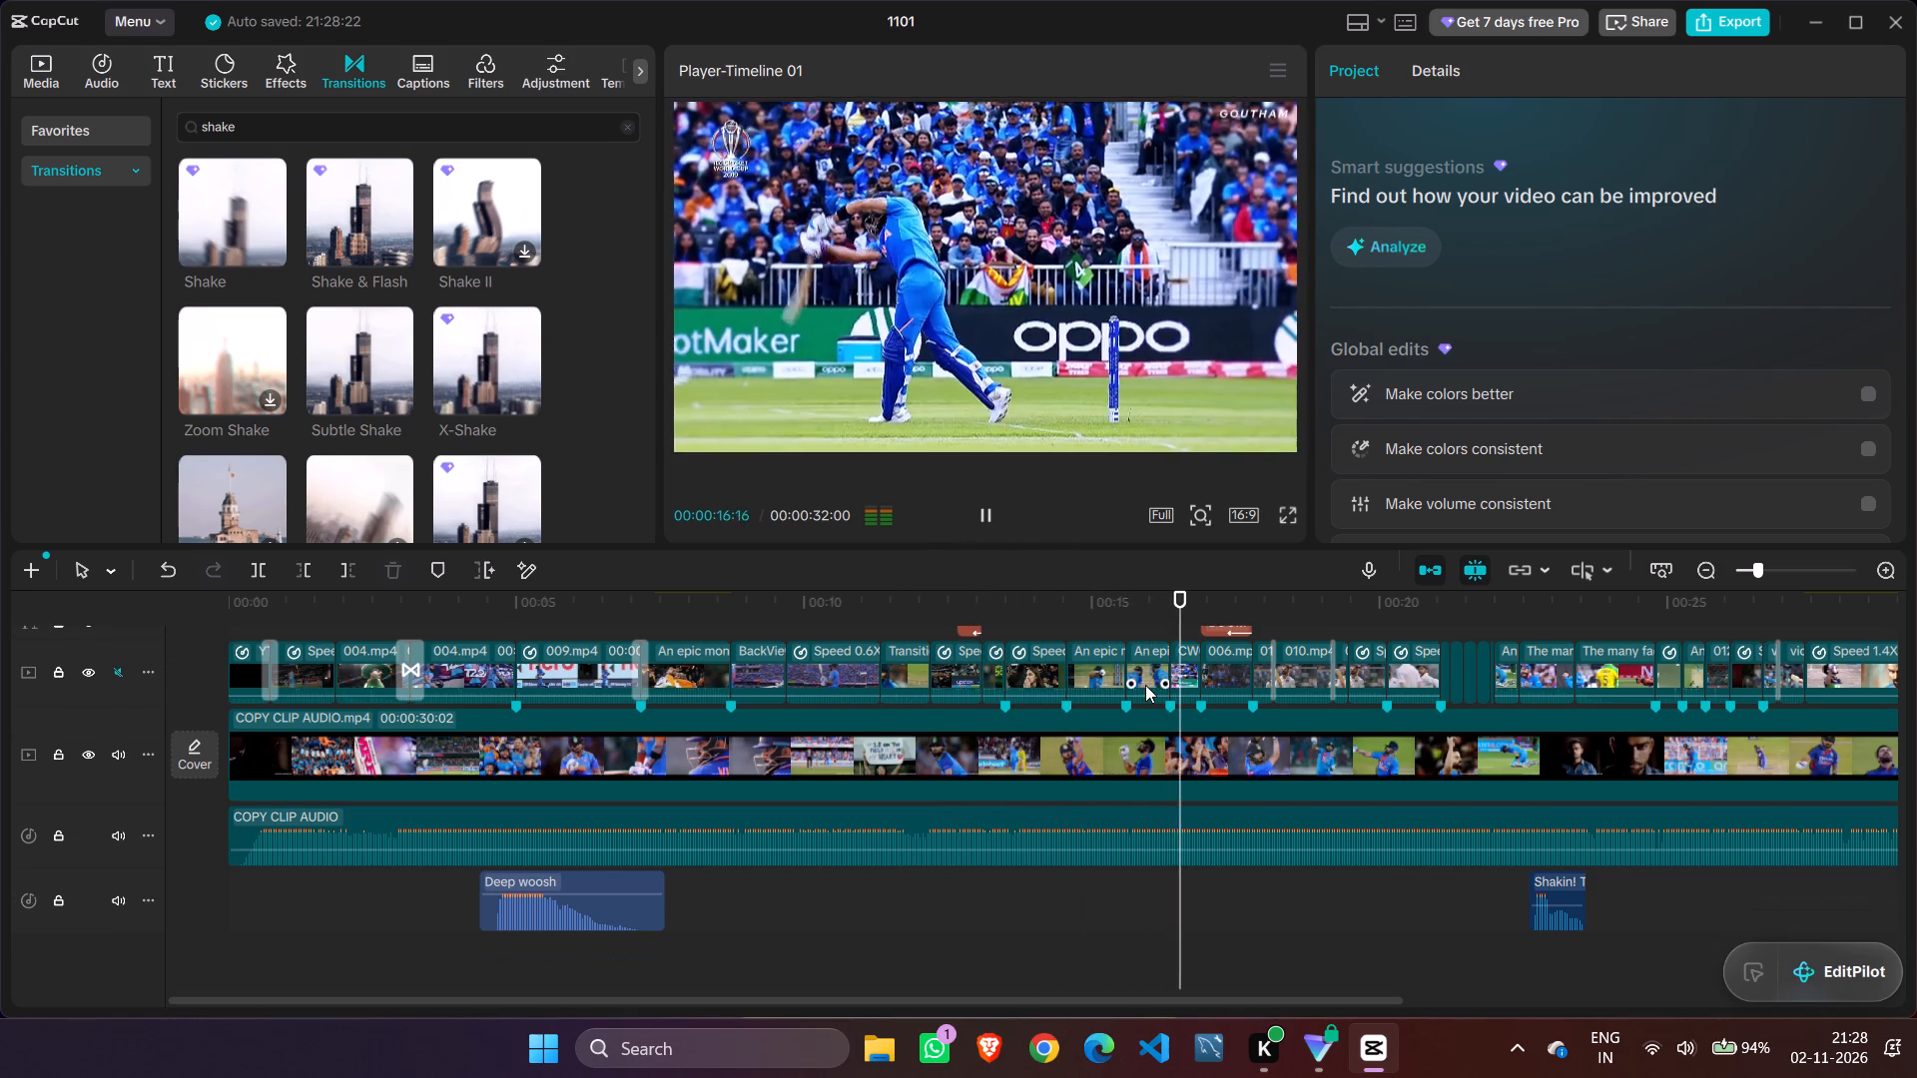
drag(1302, 995, 1368, 995)
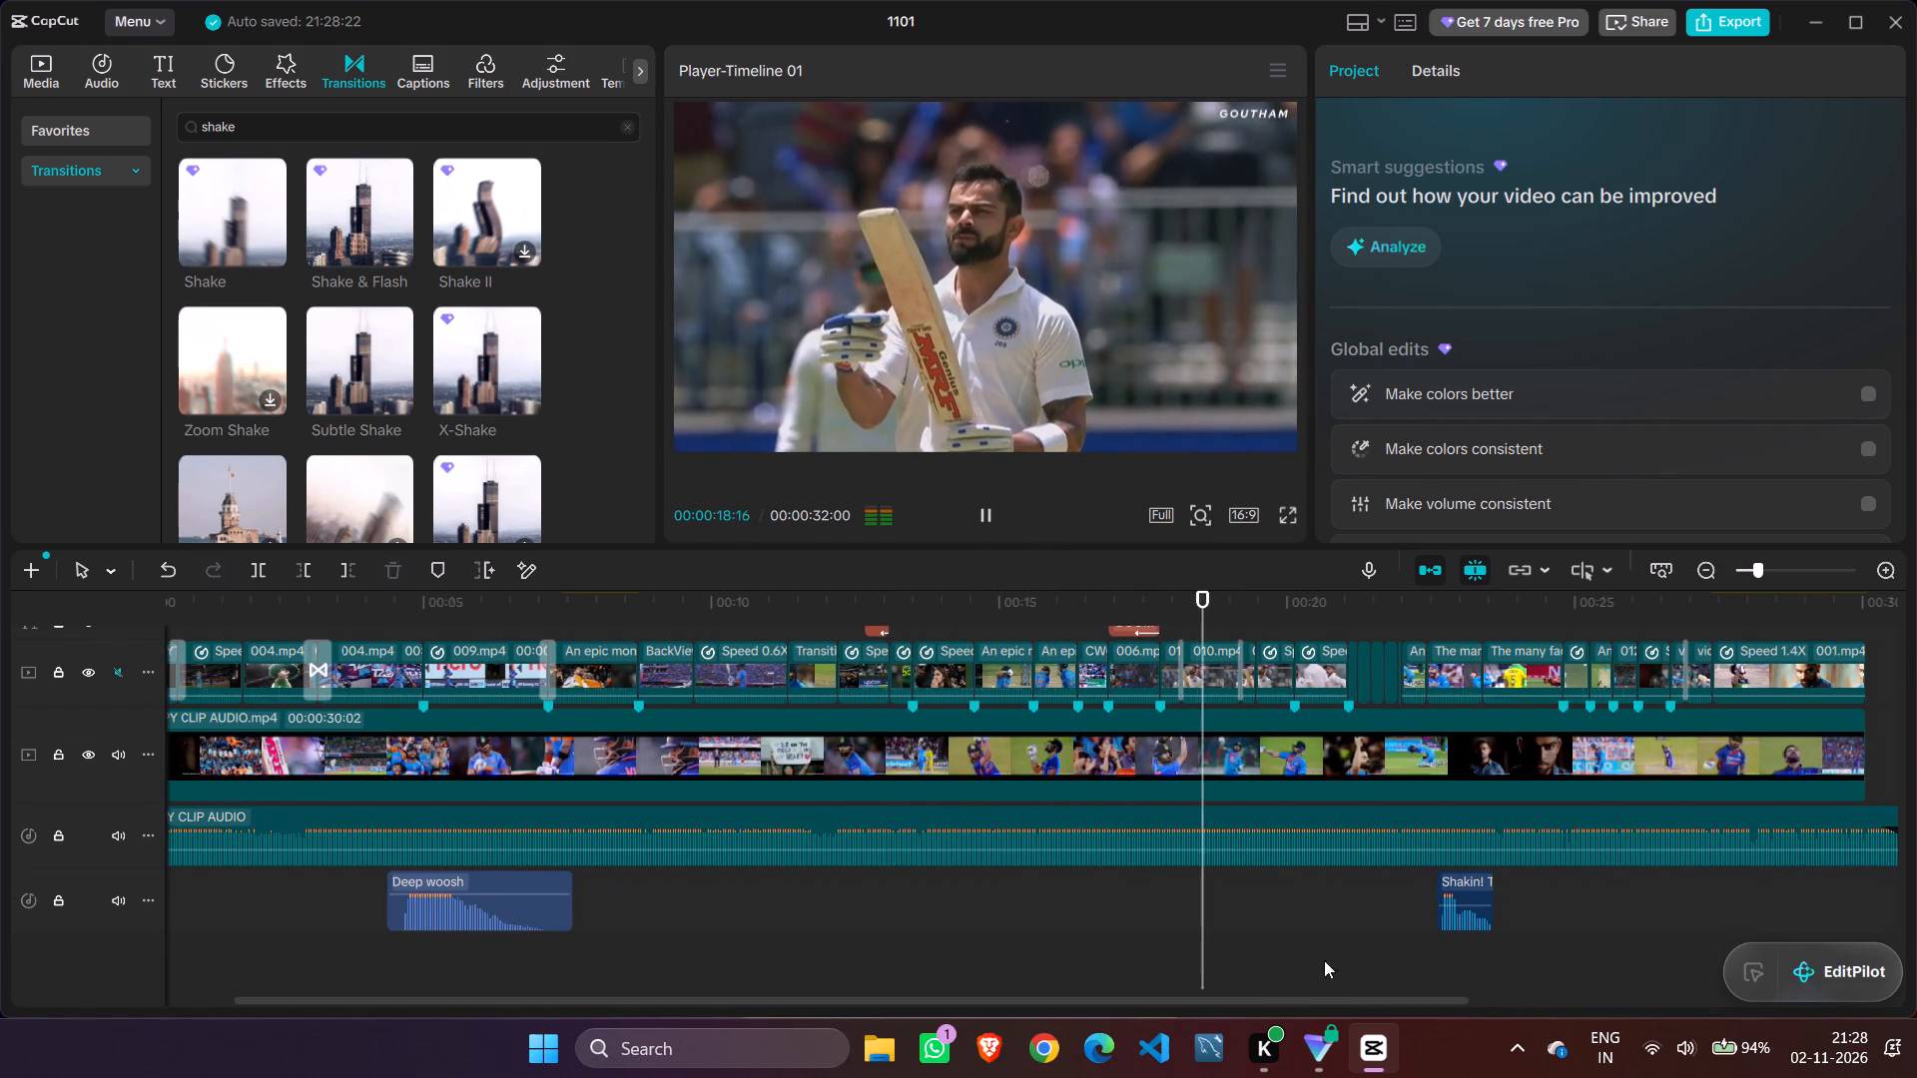
drag(1365, 1003, 1450, 1001)
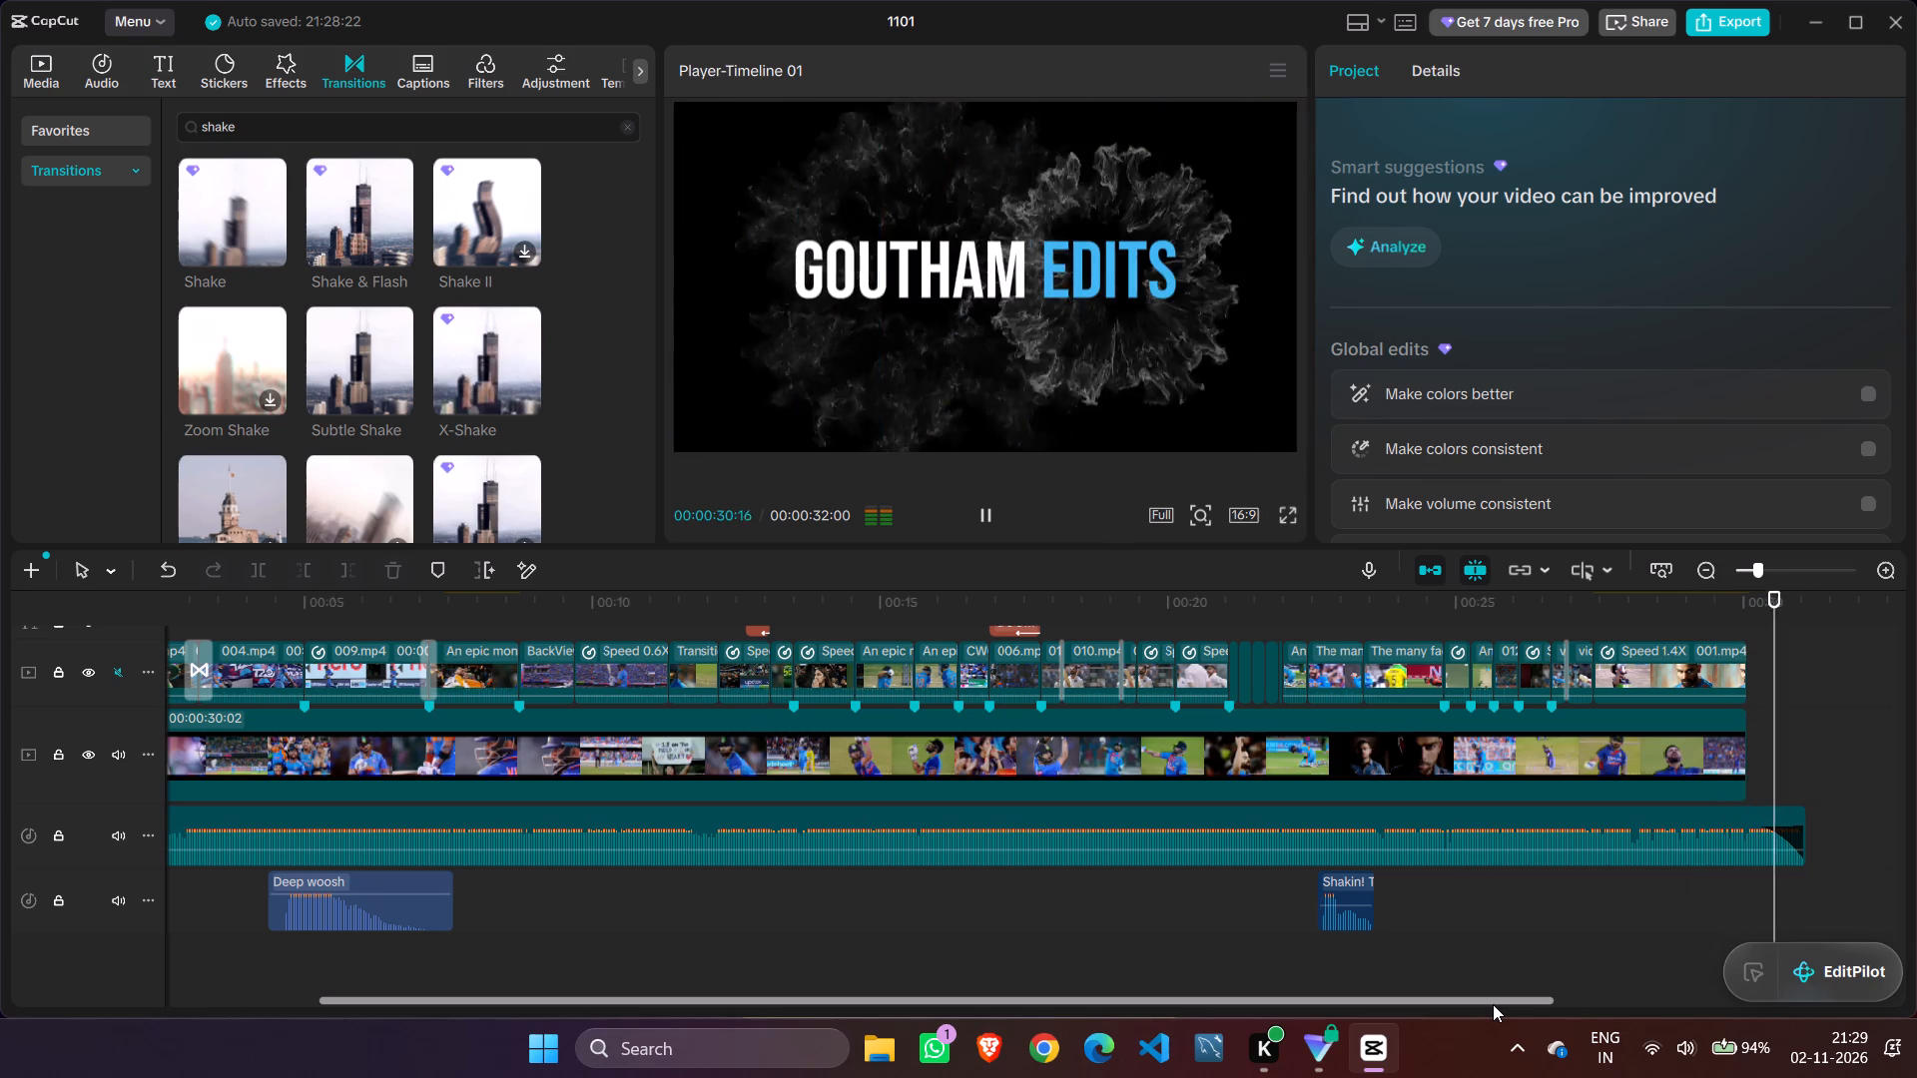
drag(1503, 1002, 1588, 1001)
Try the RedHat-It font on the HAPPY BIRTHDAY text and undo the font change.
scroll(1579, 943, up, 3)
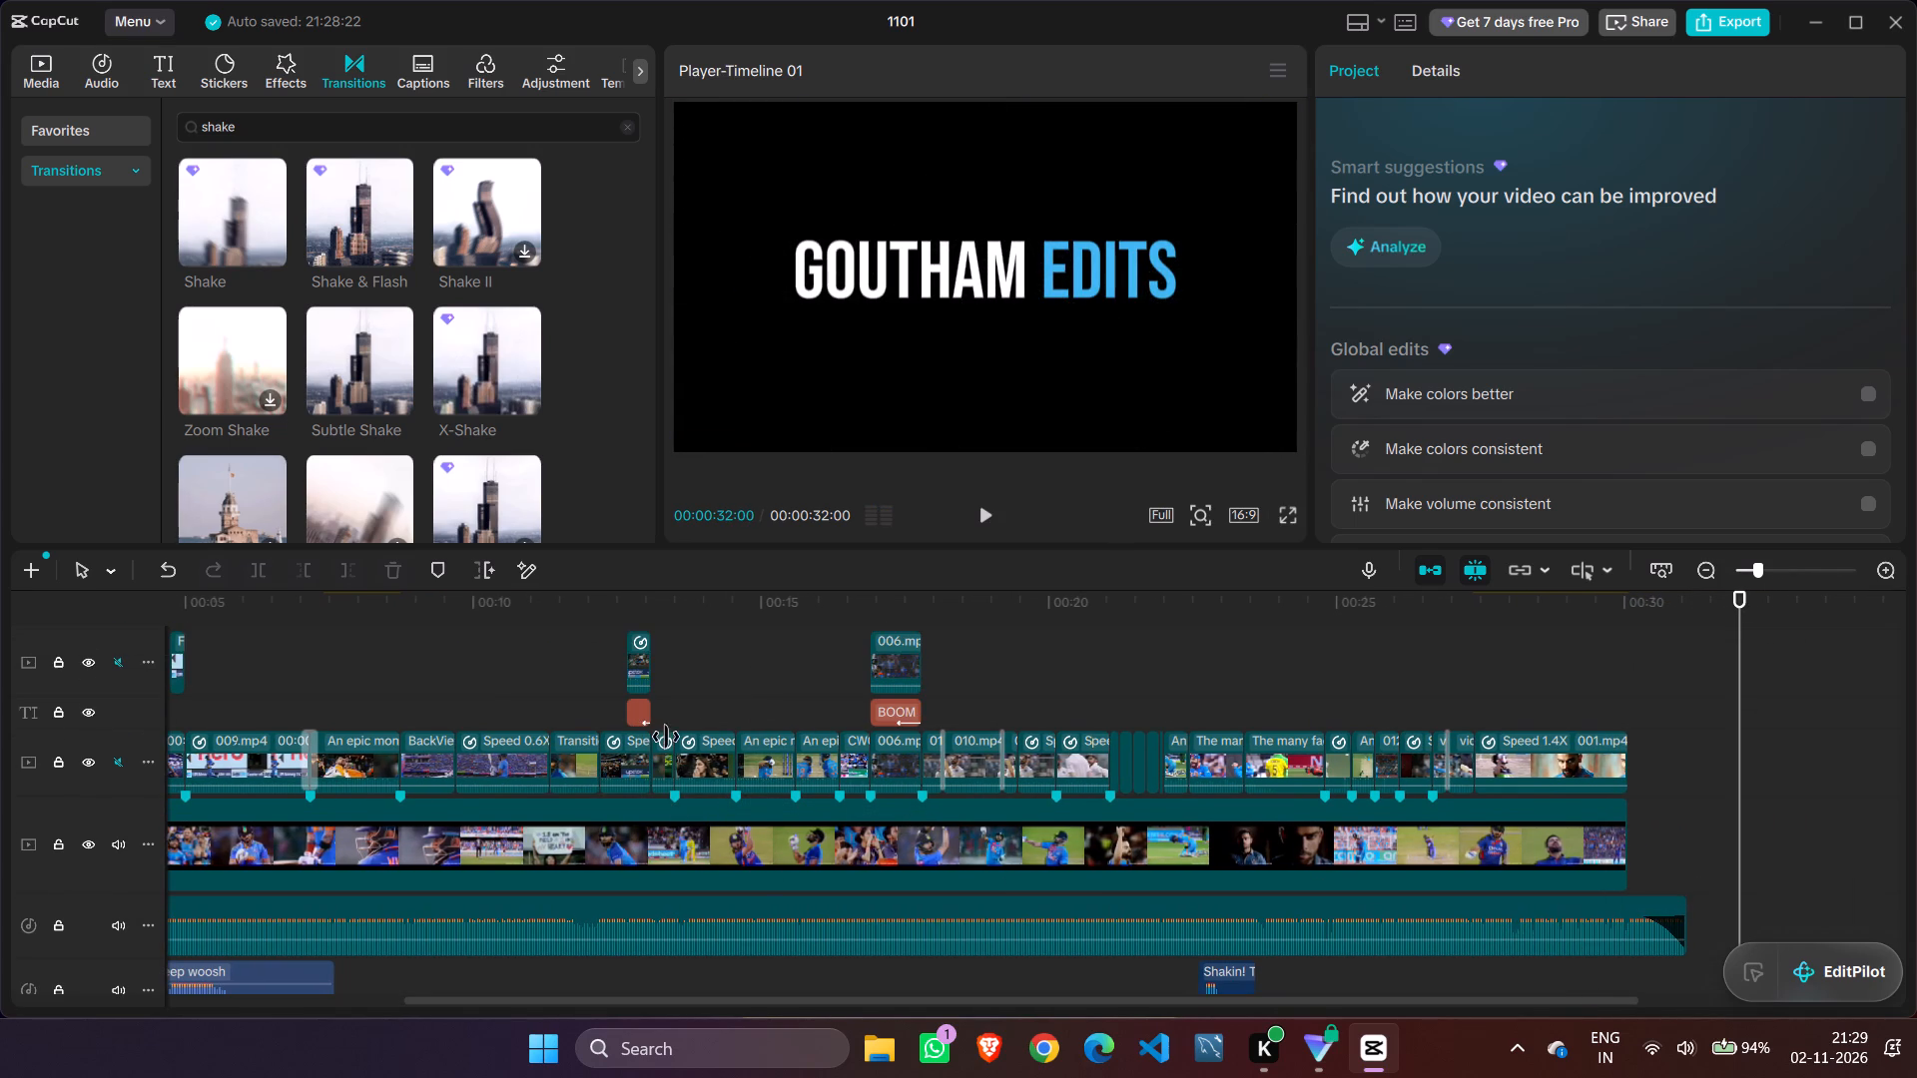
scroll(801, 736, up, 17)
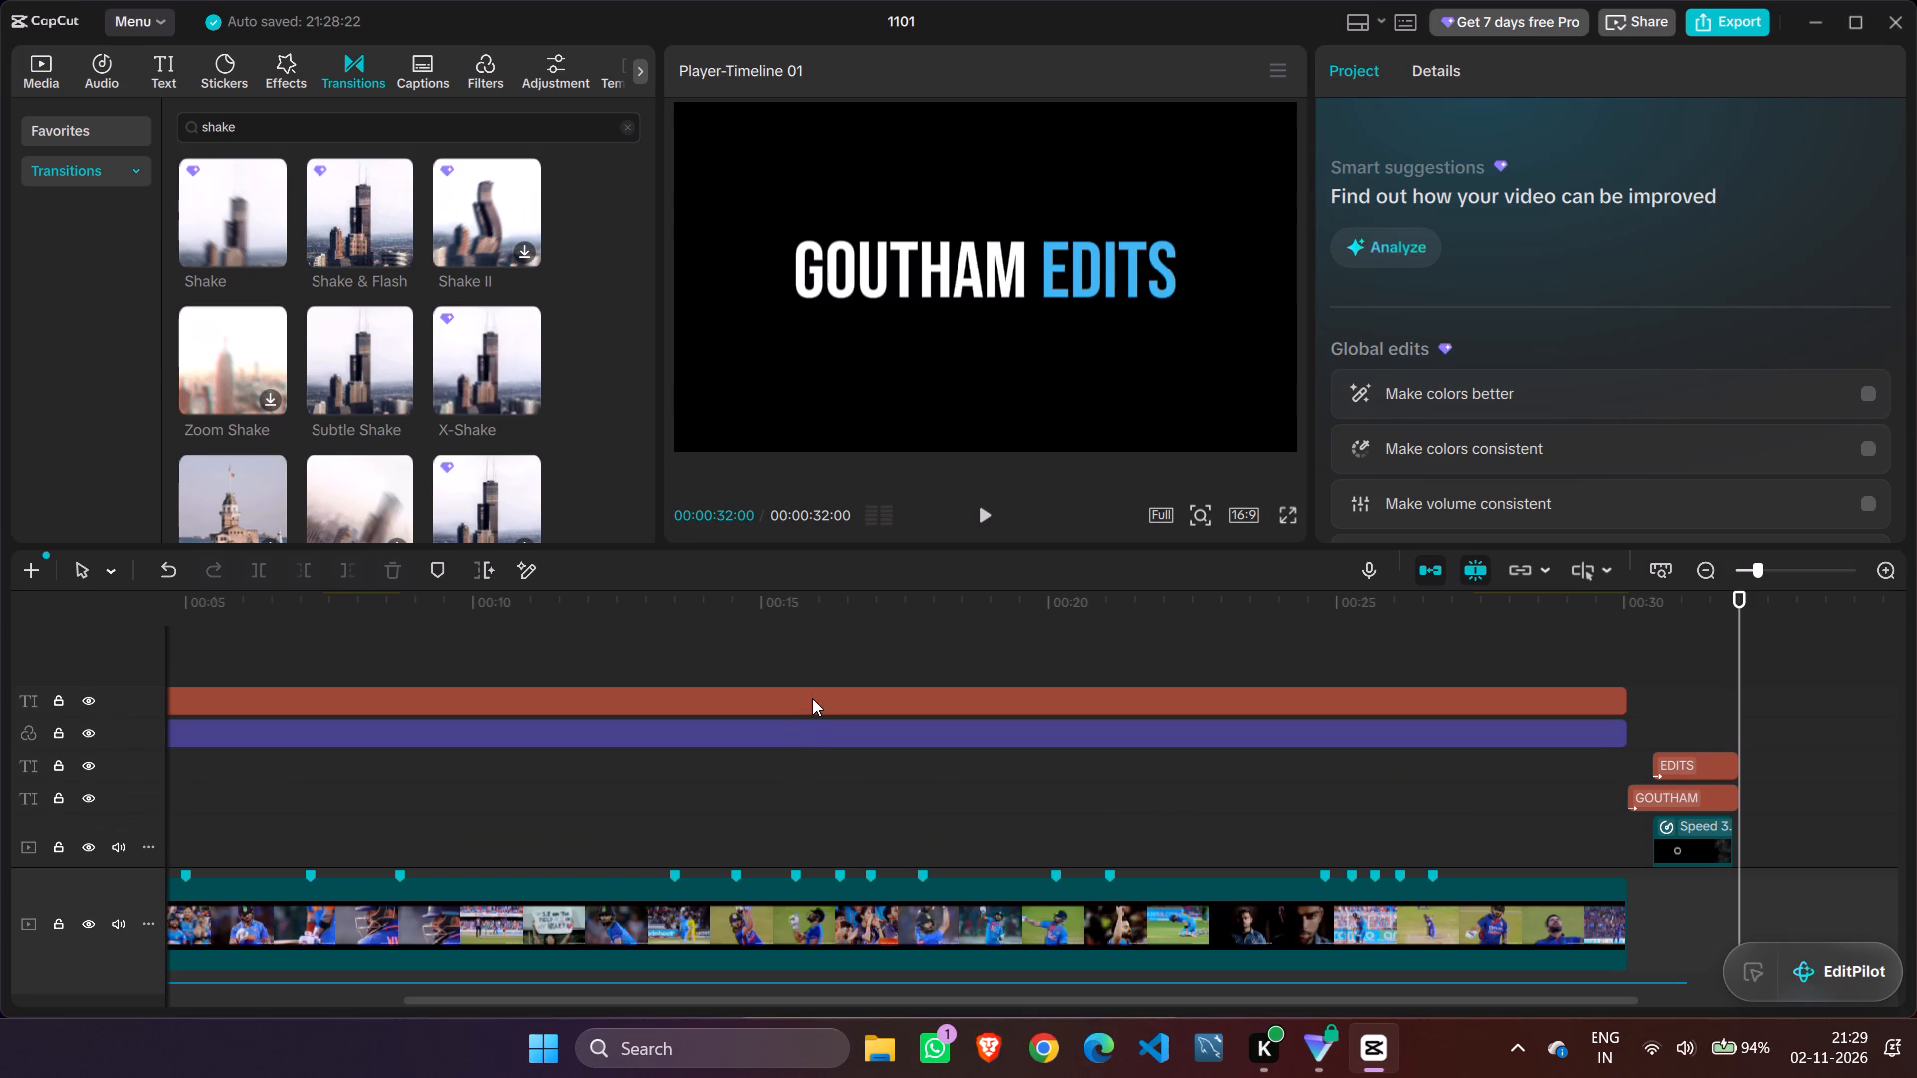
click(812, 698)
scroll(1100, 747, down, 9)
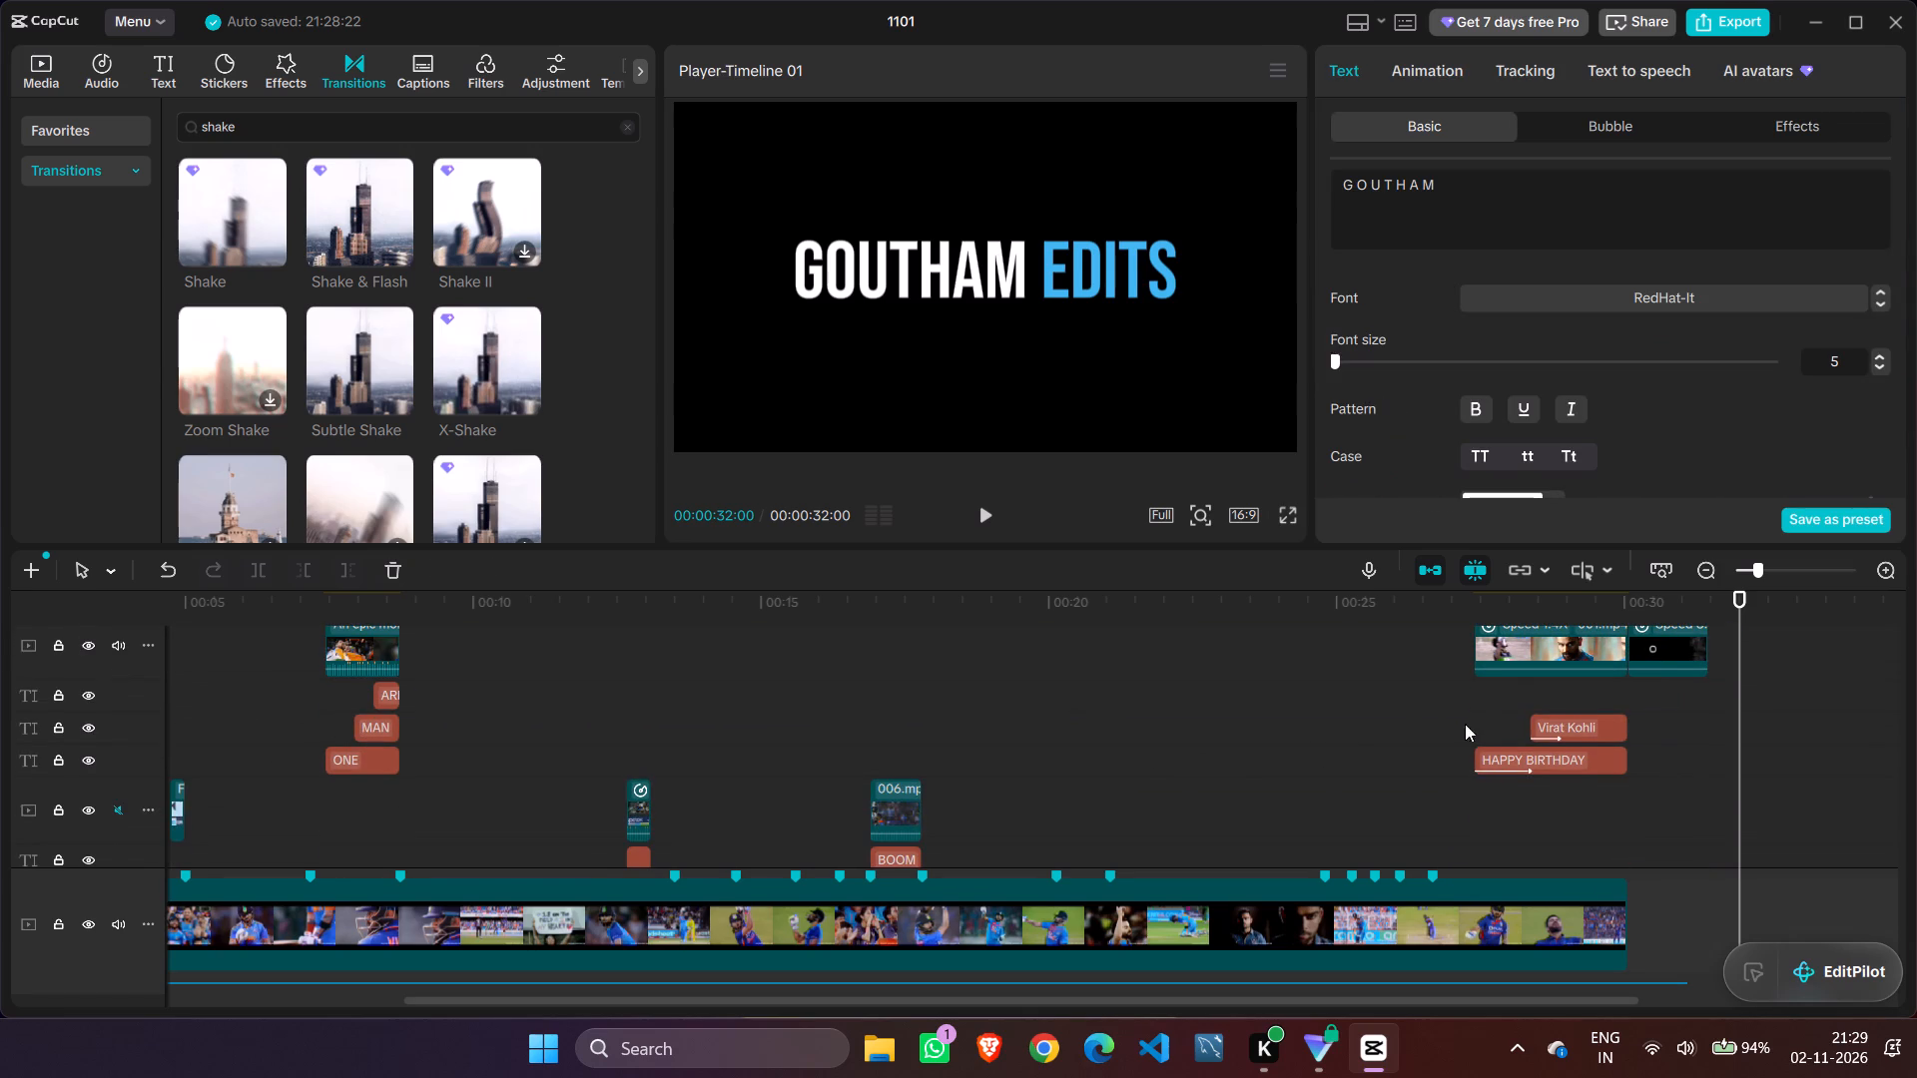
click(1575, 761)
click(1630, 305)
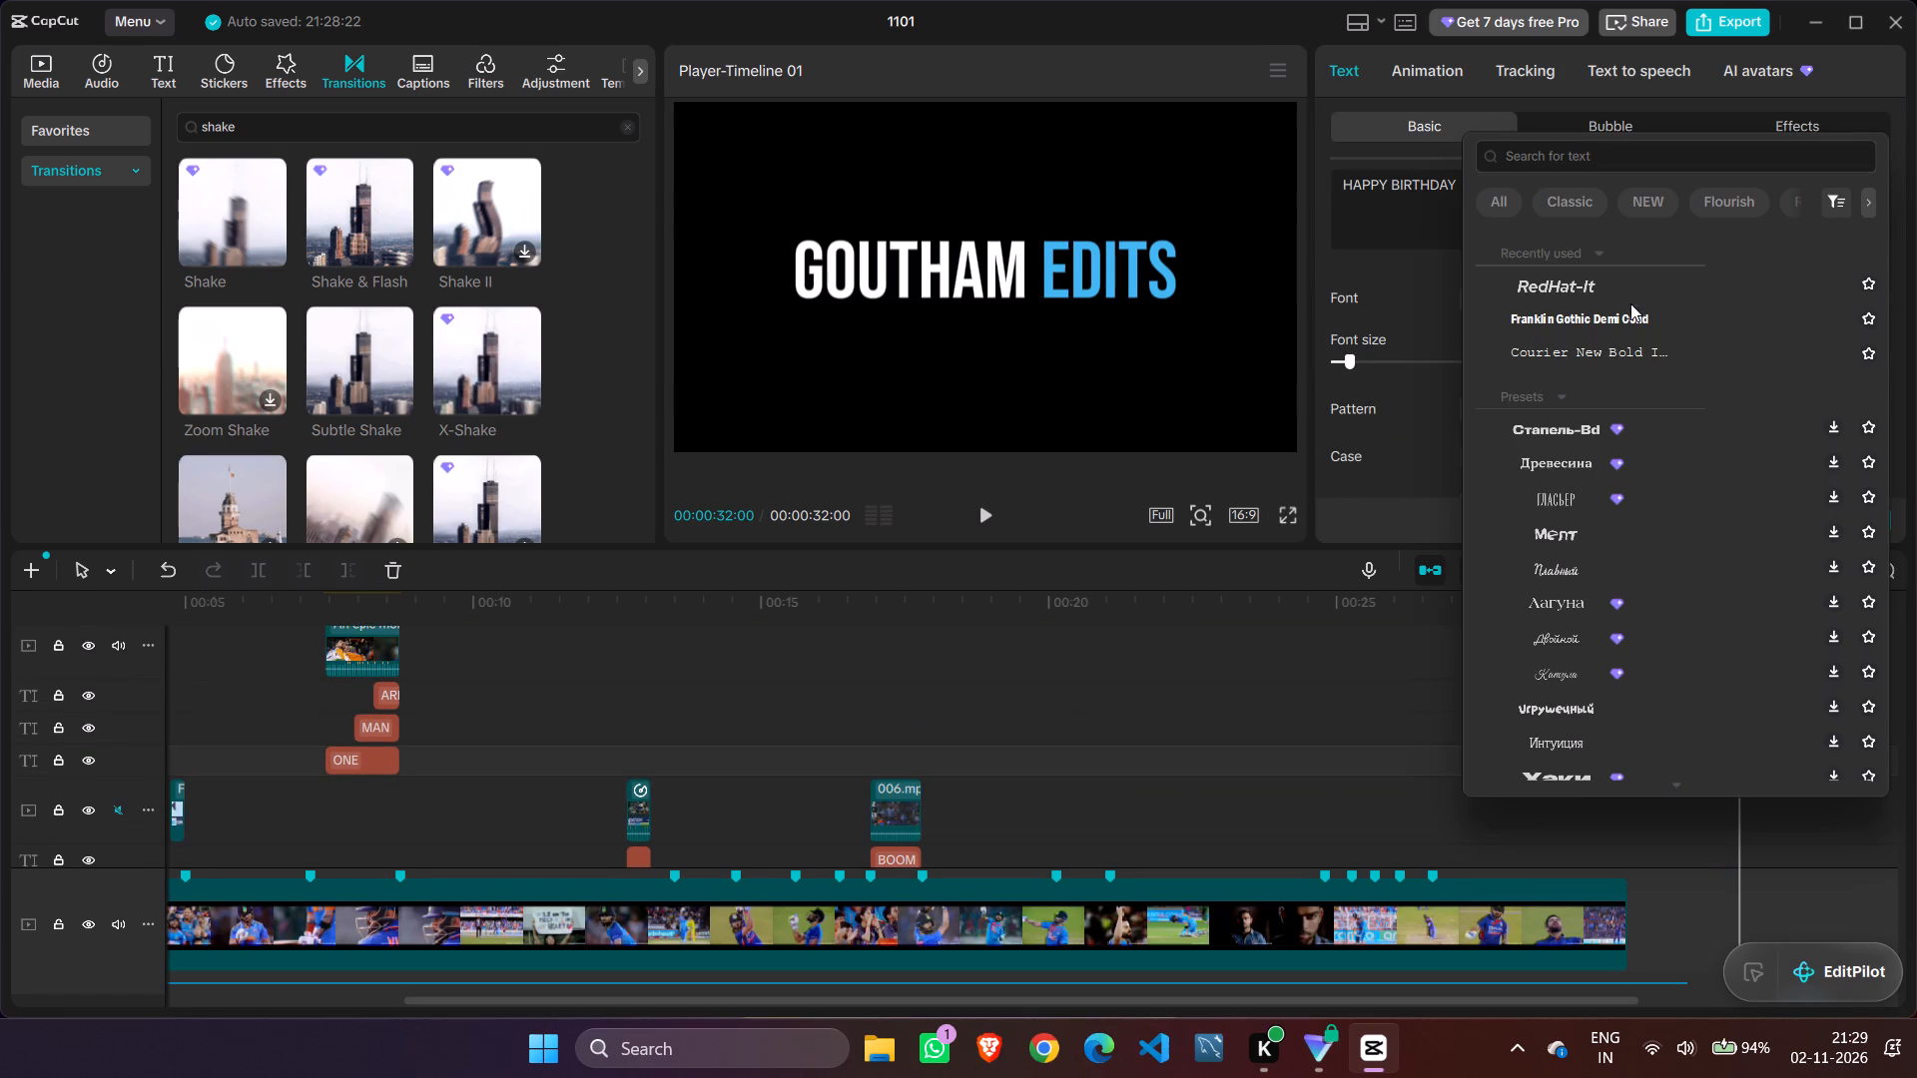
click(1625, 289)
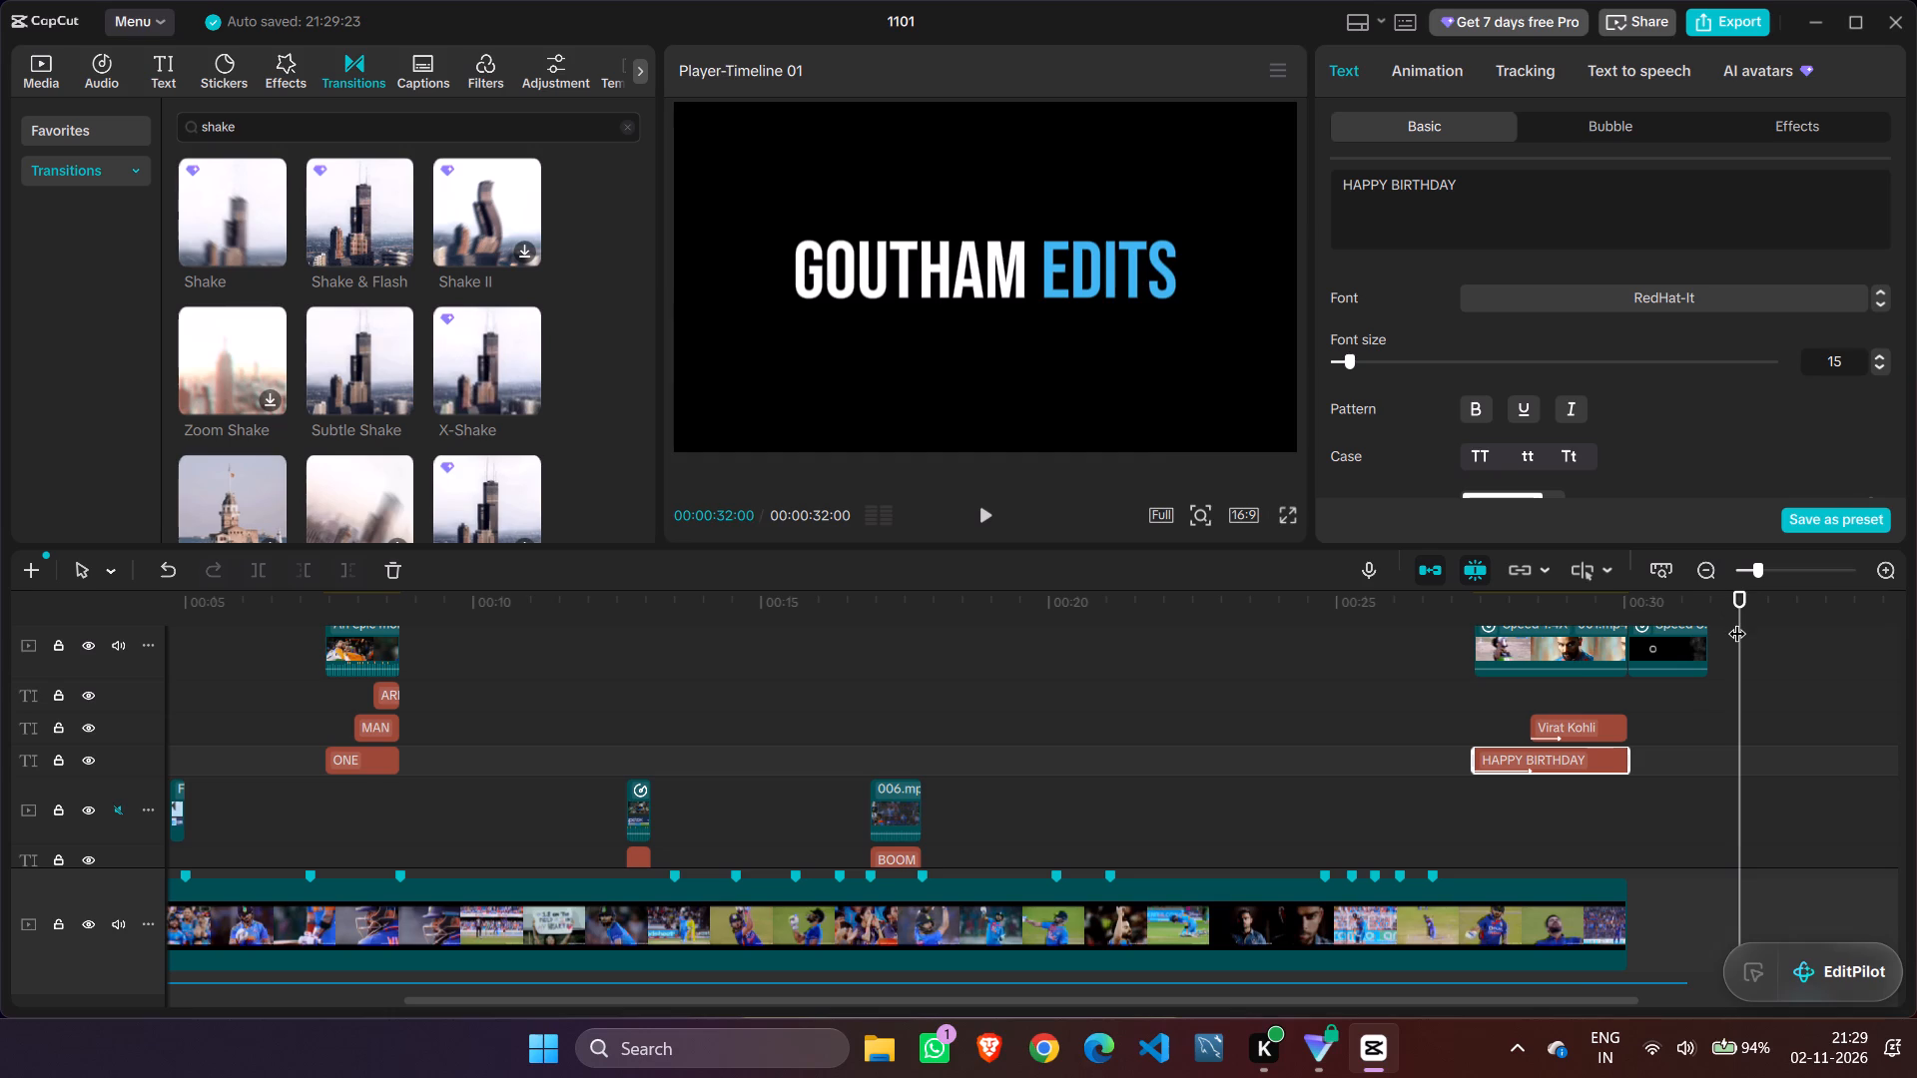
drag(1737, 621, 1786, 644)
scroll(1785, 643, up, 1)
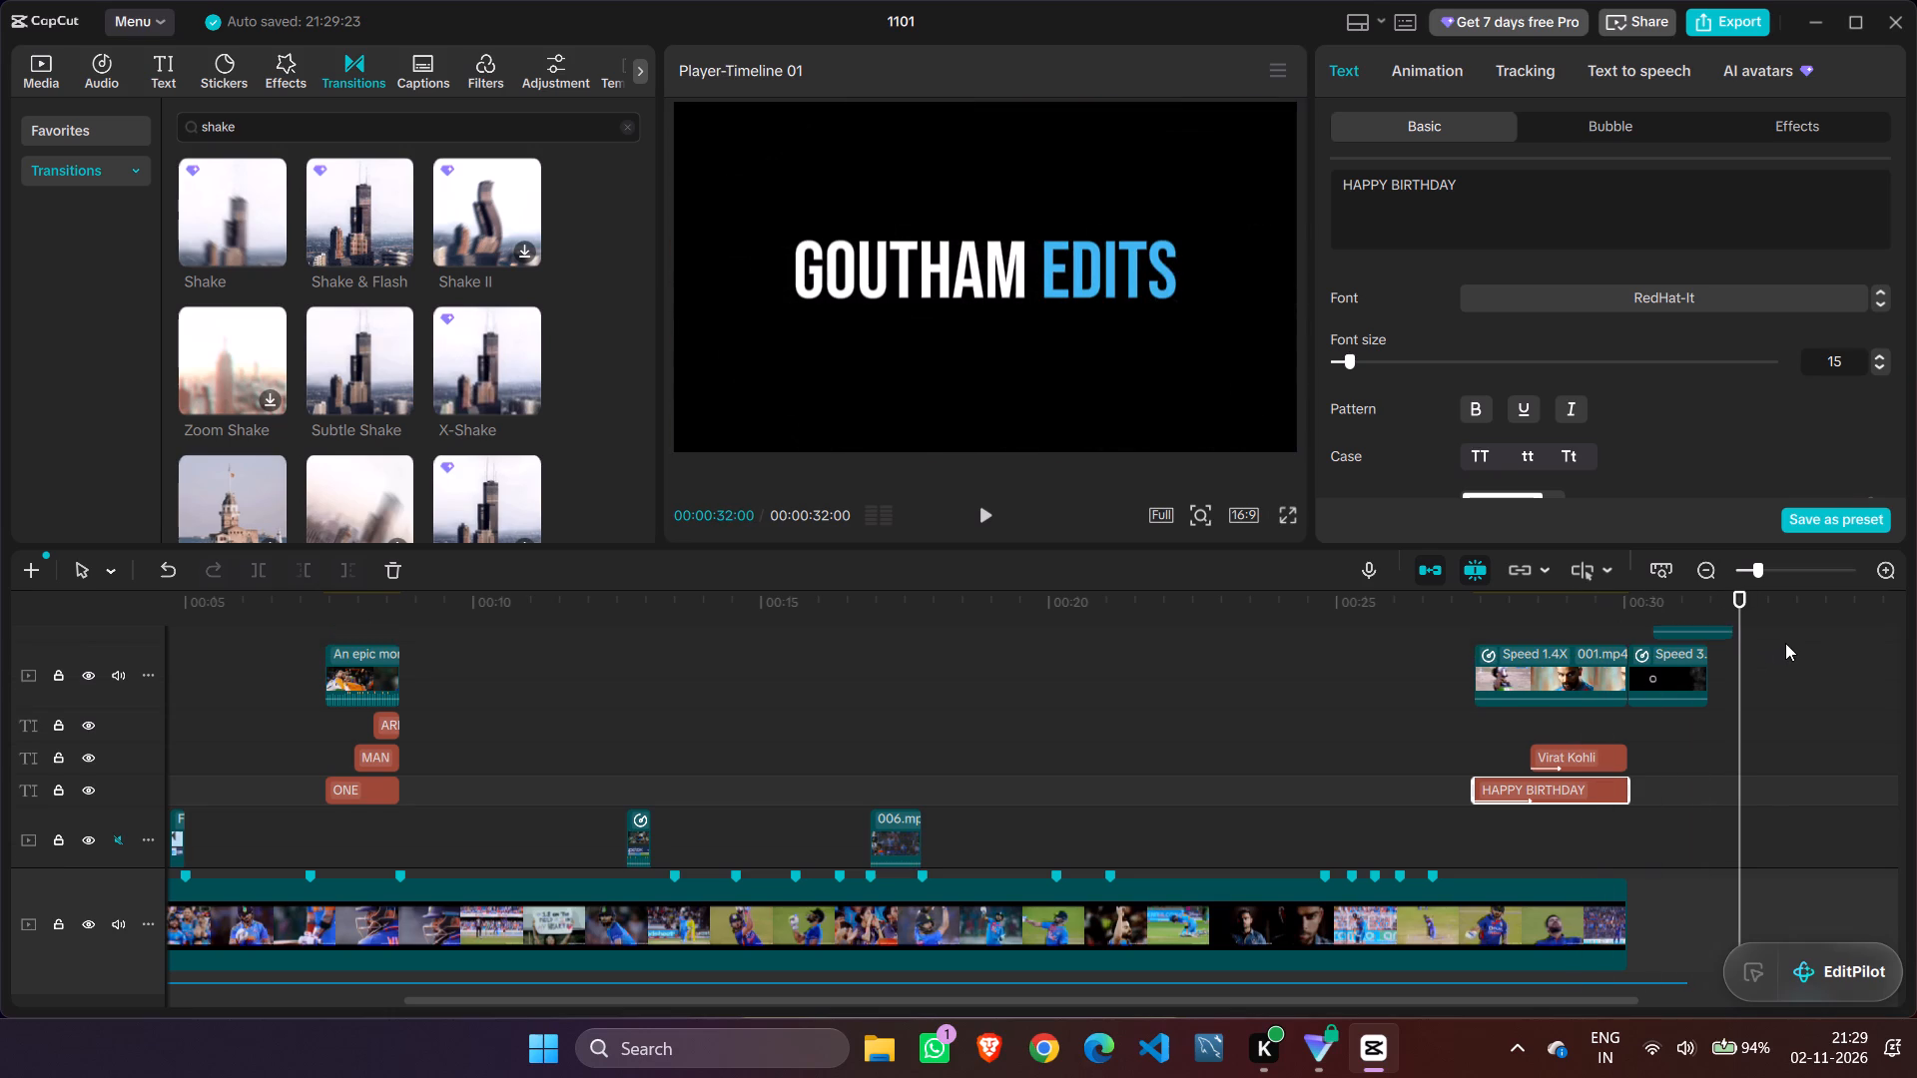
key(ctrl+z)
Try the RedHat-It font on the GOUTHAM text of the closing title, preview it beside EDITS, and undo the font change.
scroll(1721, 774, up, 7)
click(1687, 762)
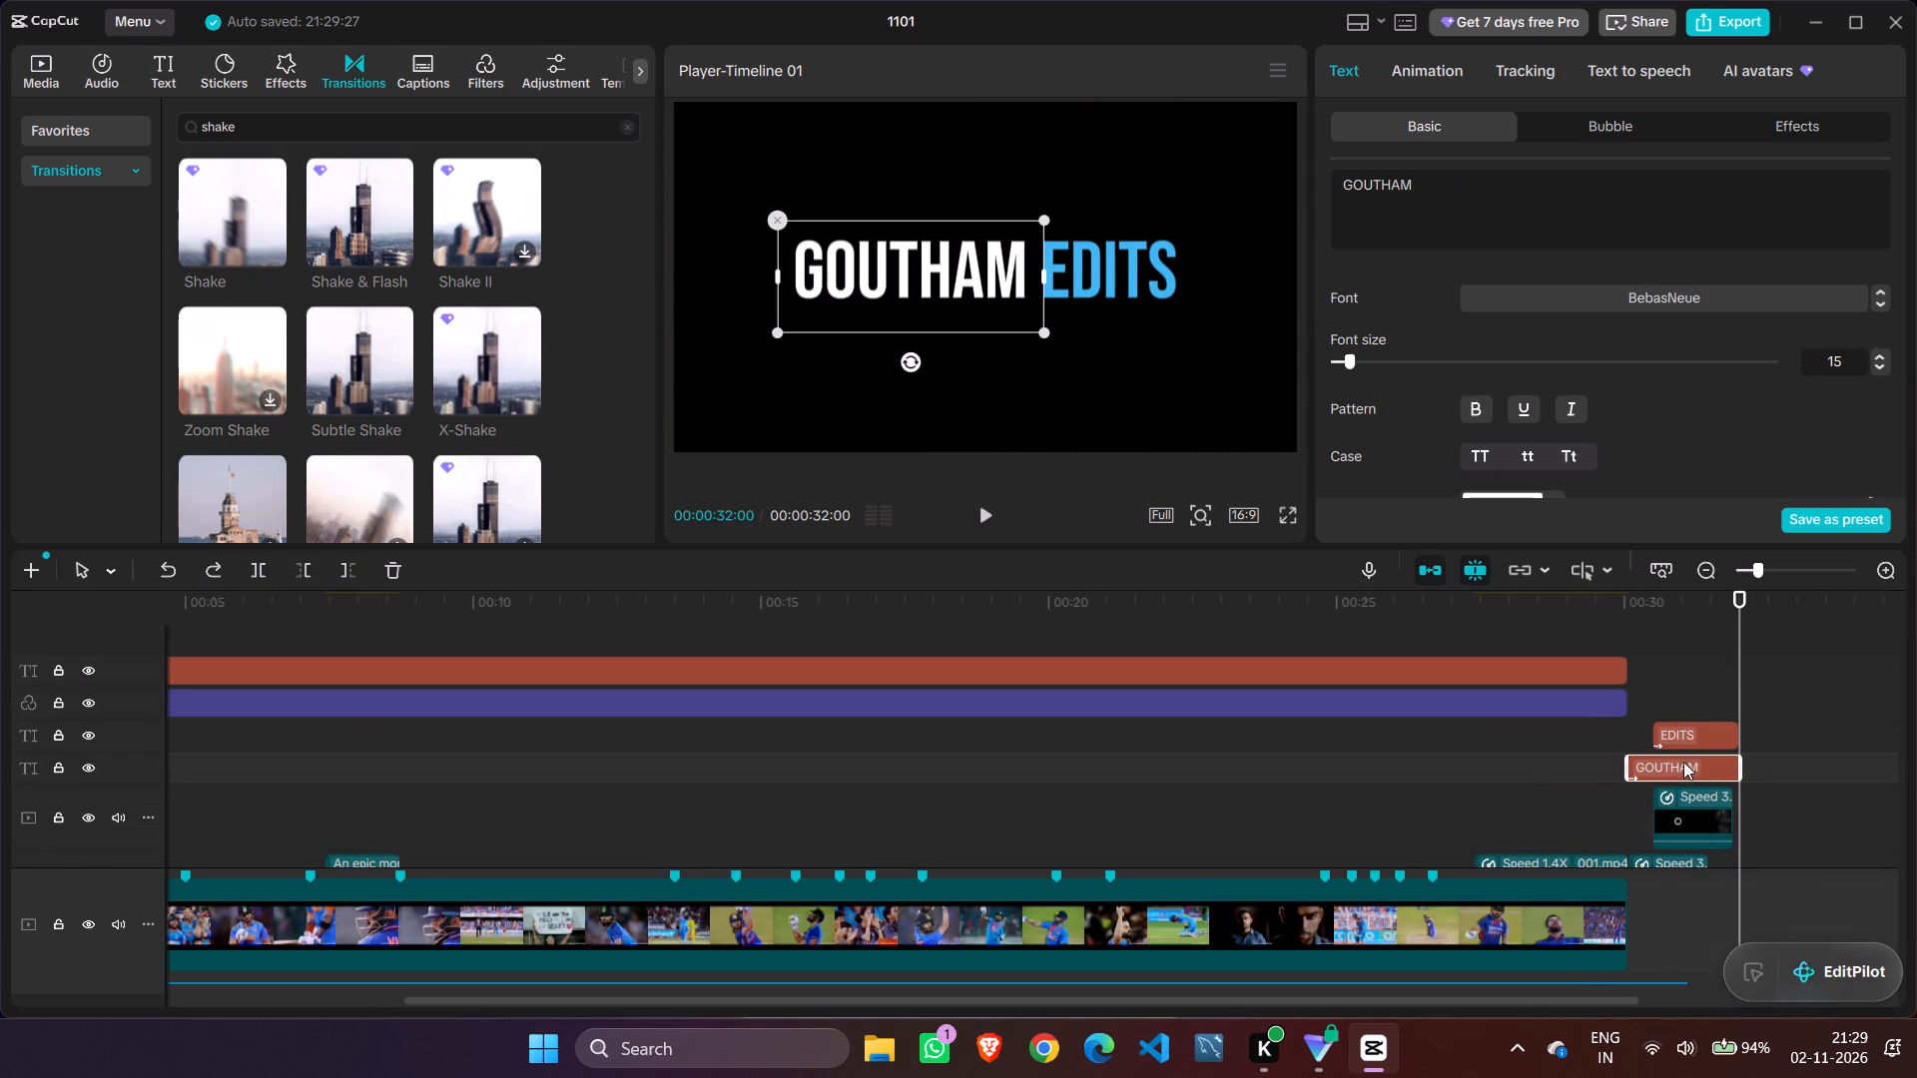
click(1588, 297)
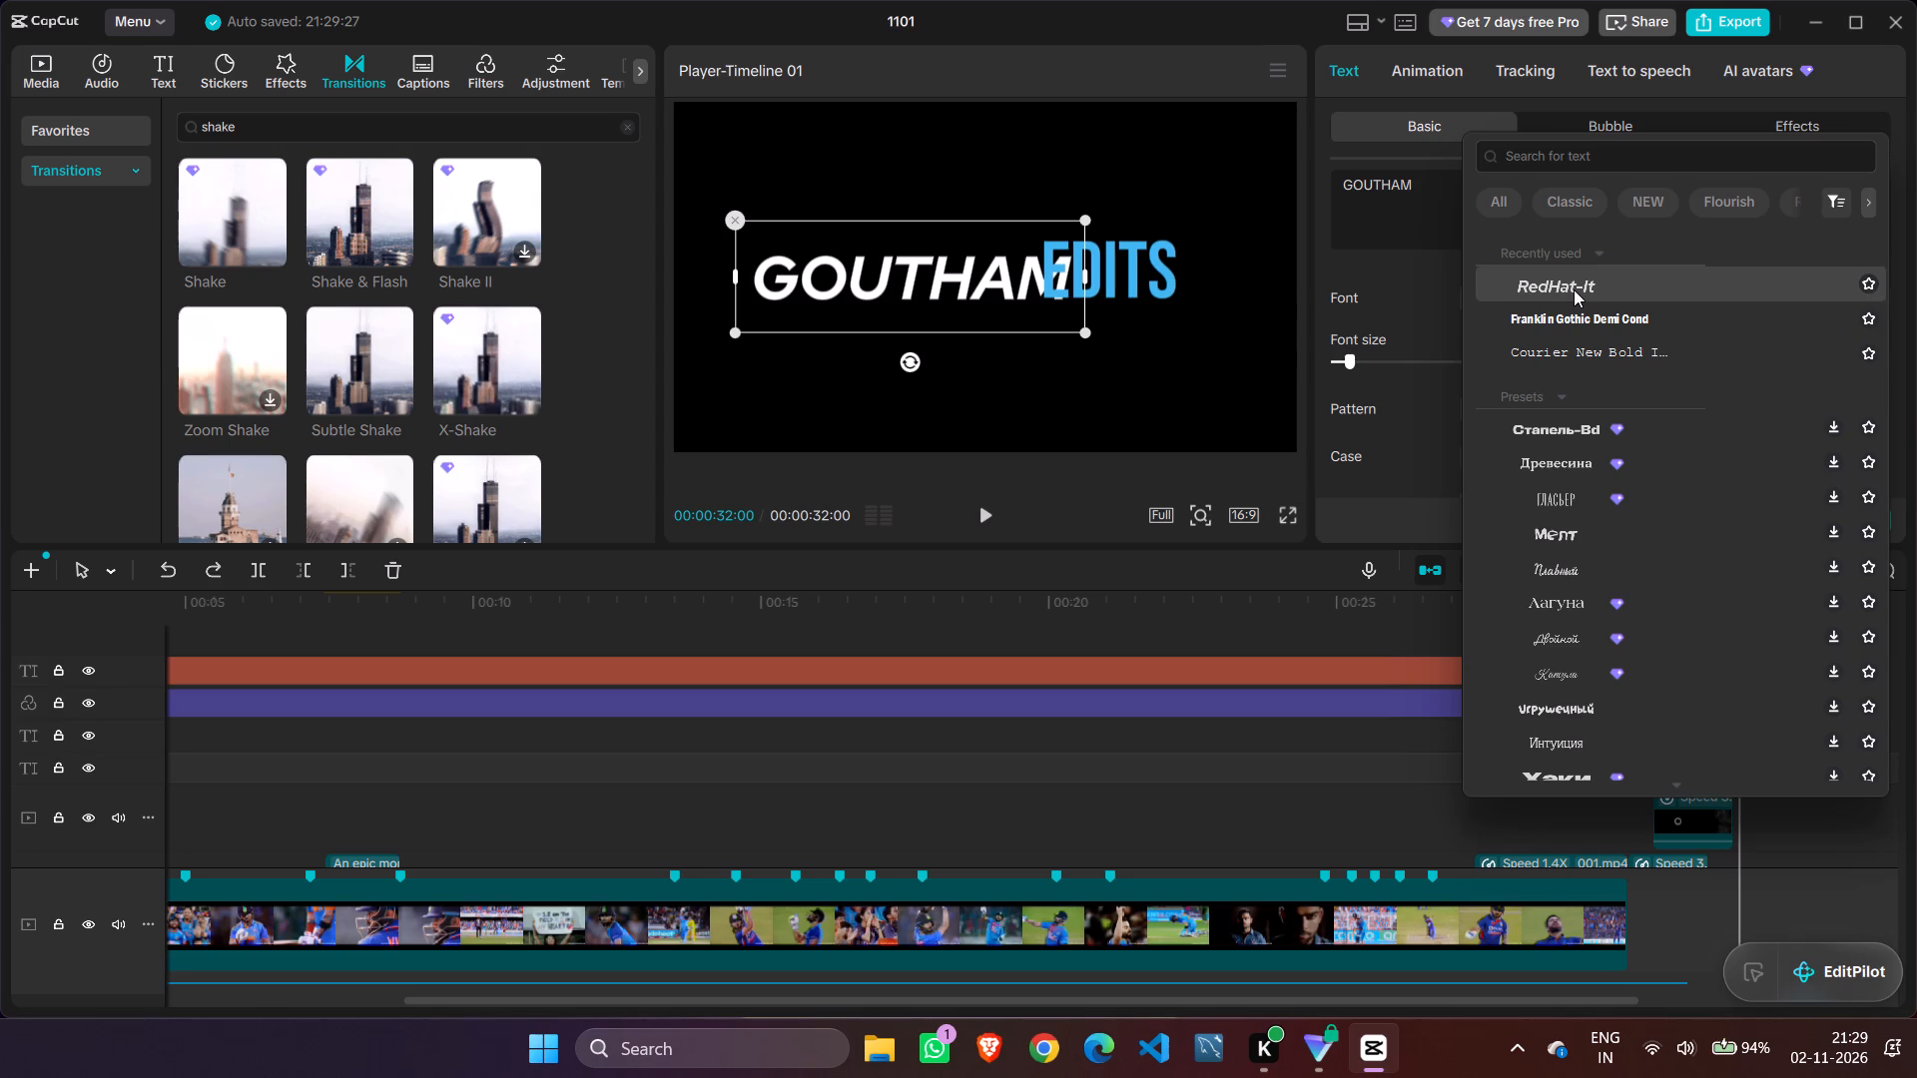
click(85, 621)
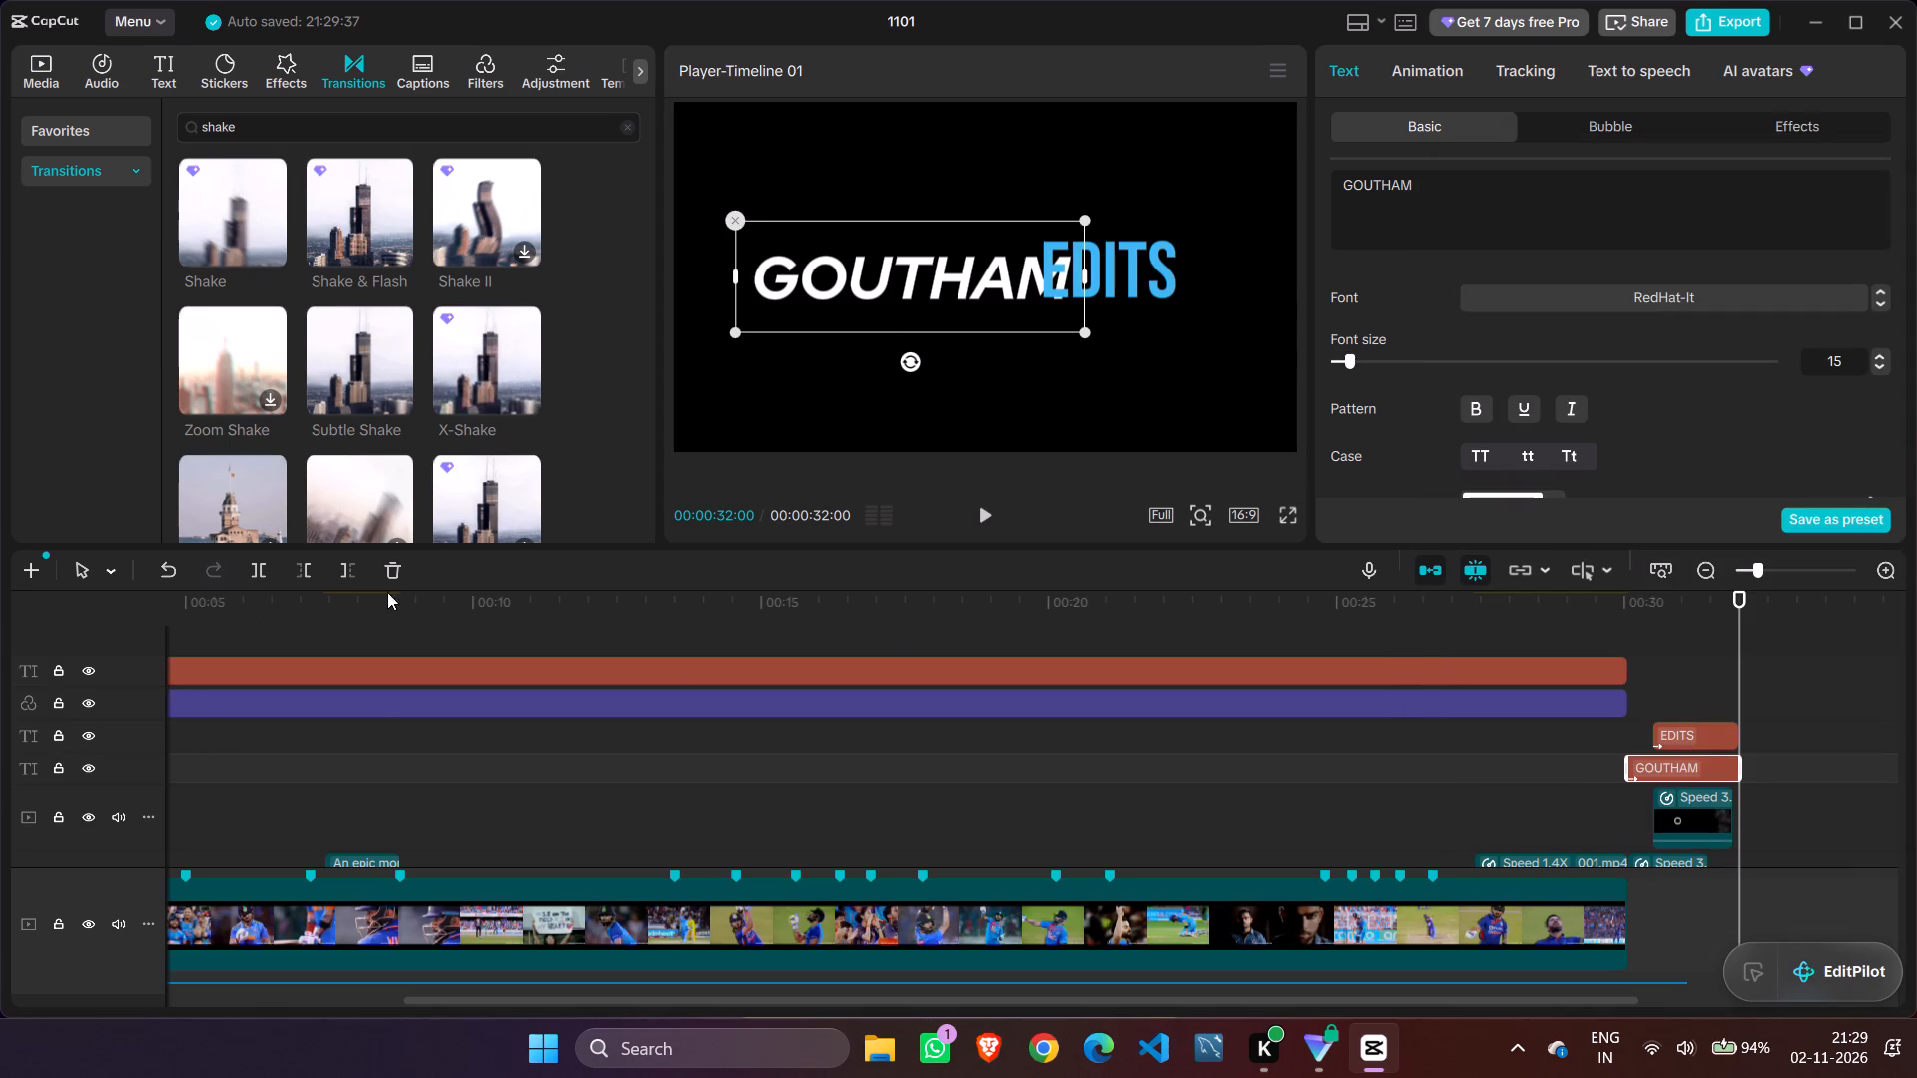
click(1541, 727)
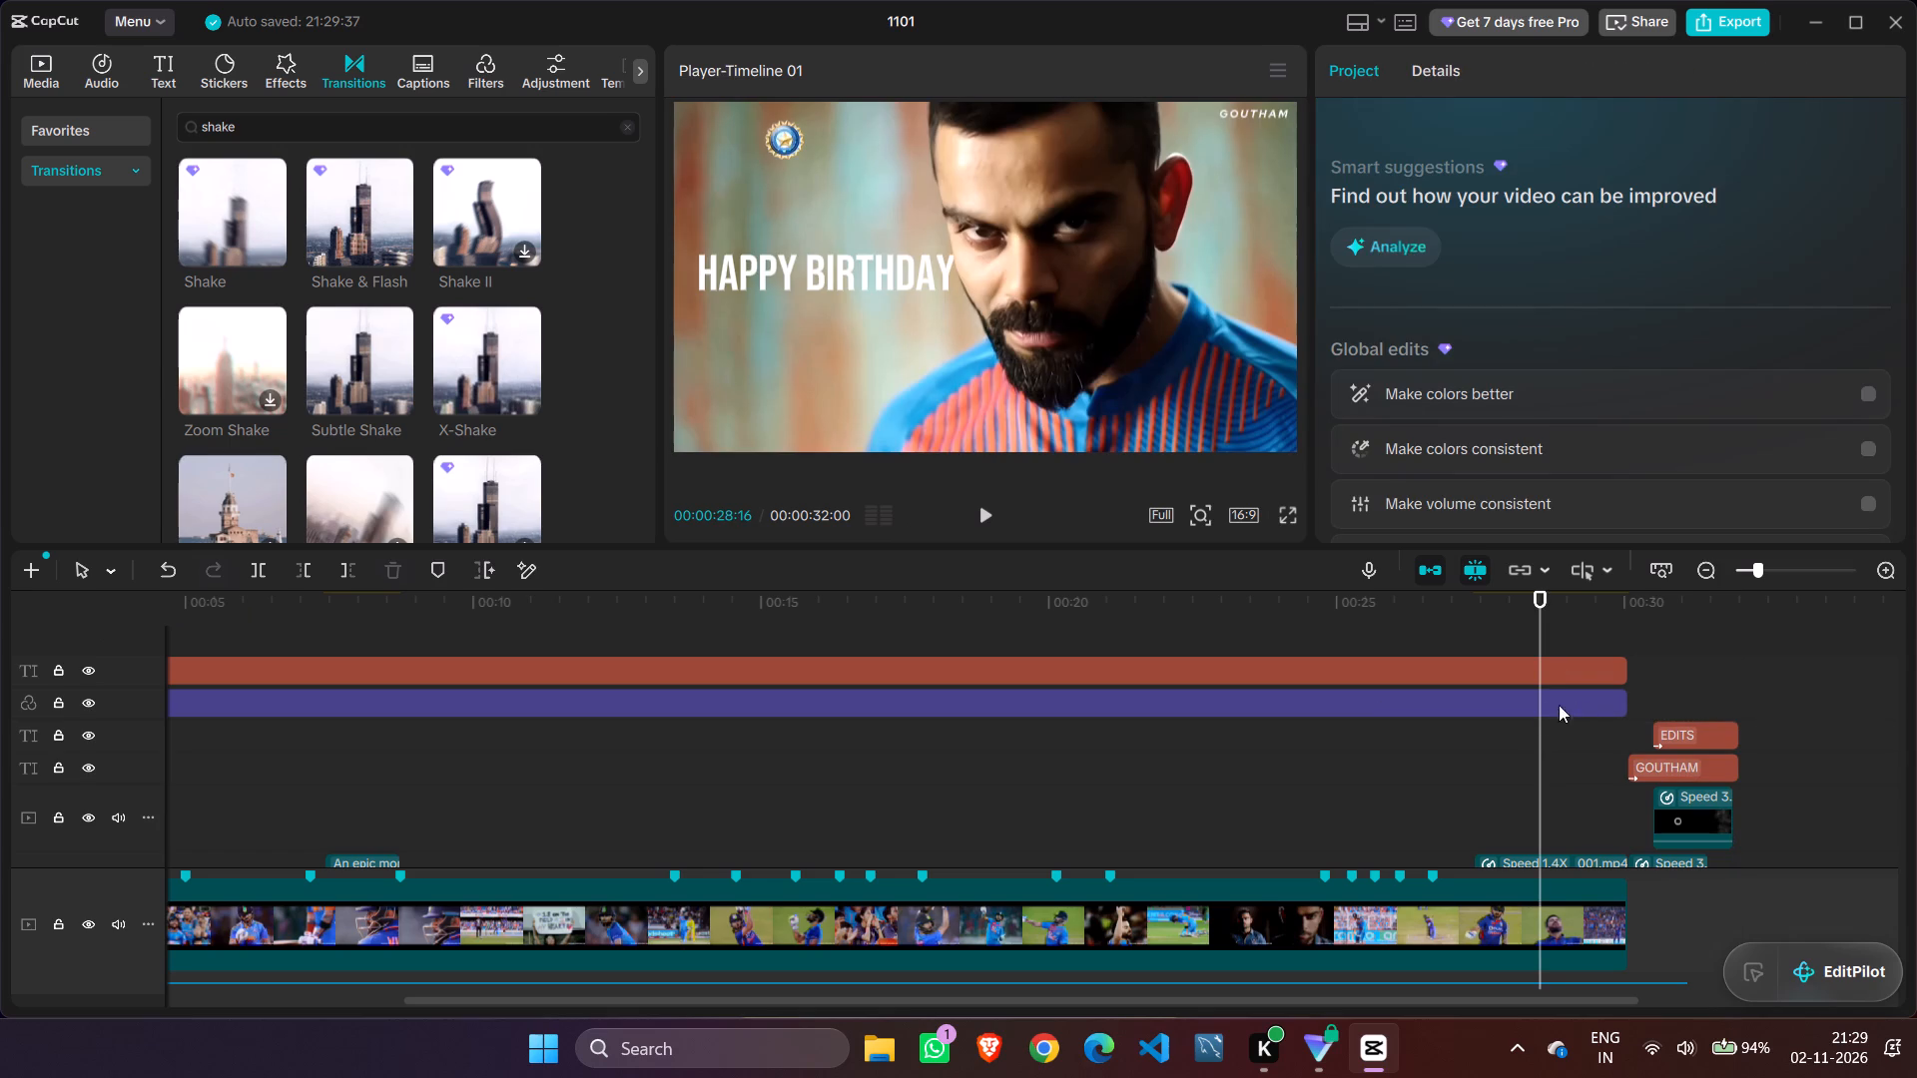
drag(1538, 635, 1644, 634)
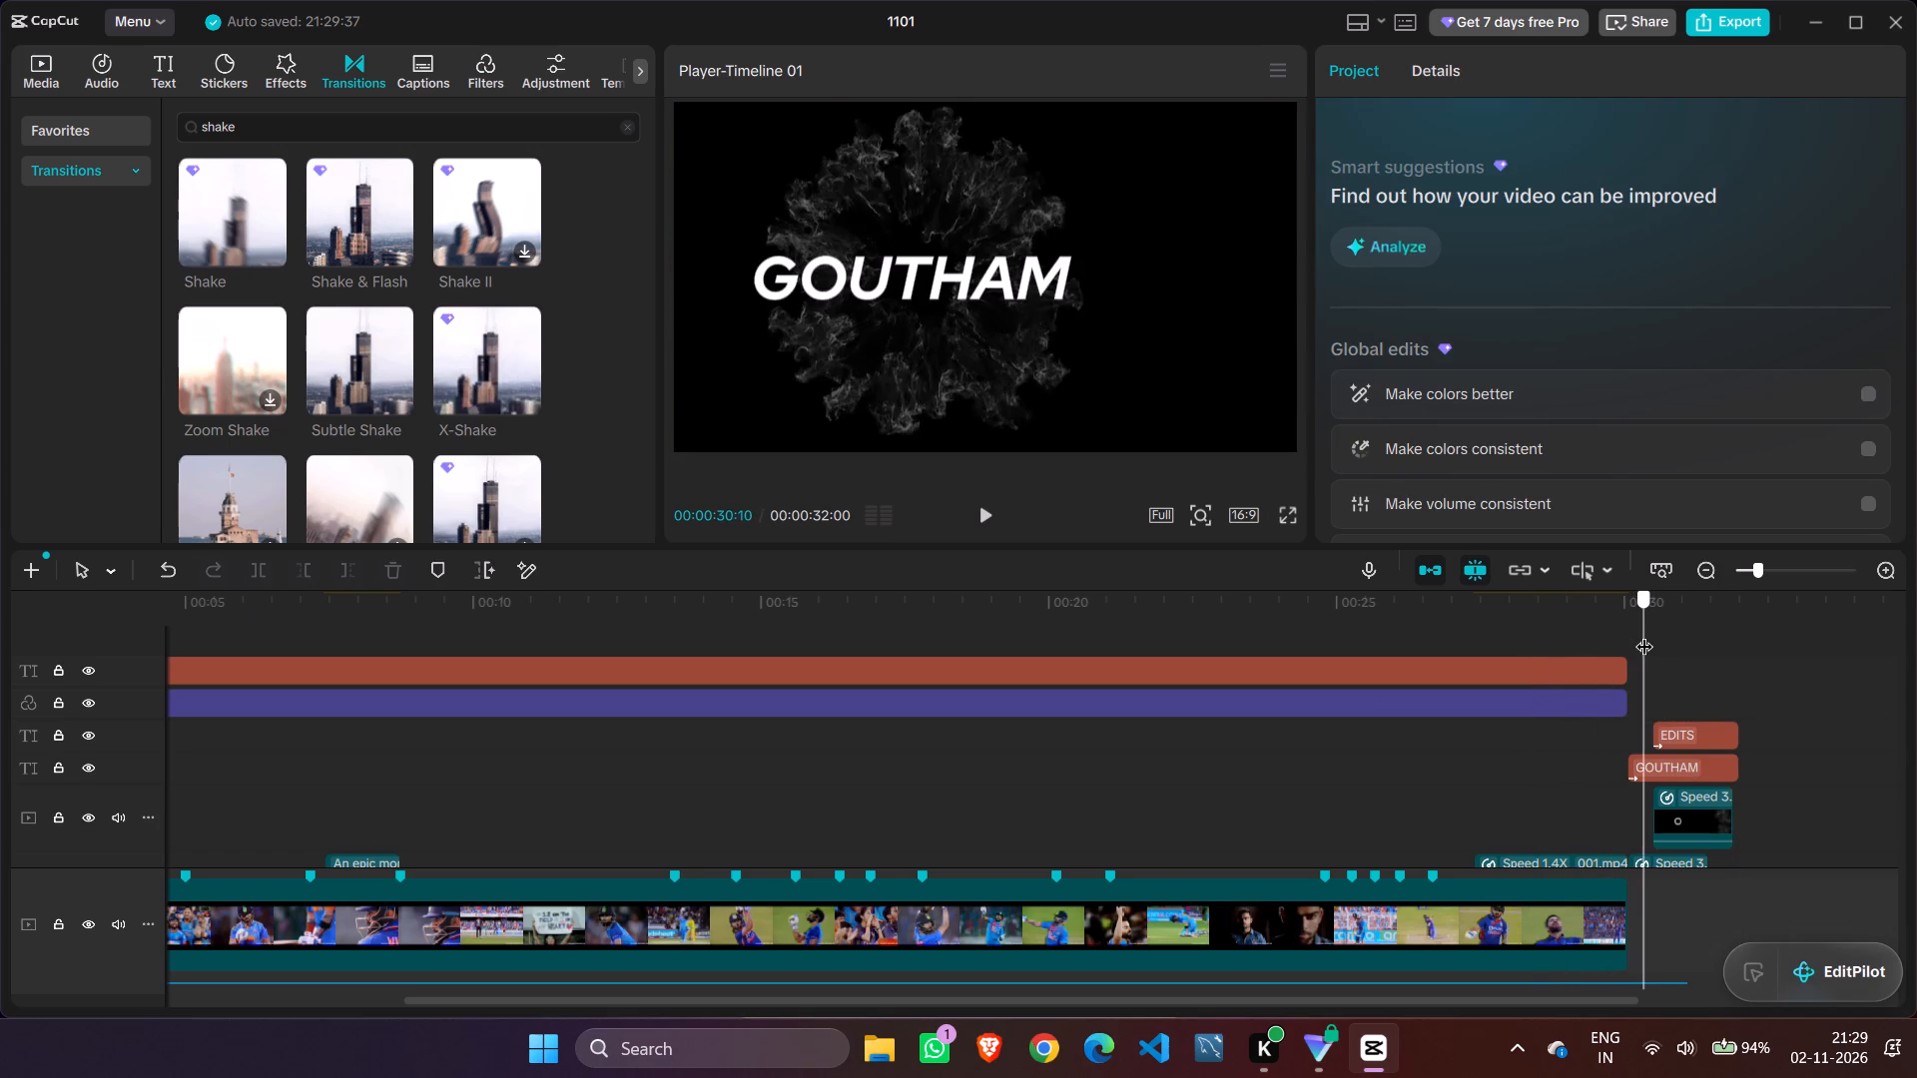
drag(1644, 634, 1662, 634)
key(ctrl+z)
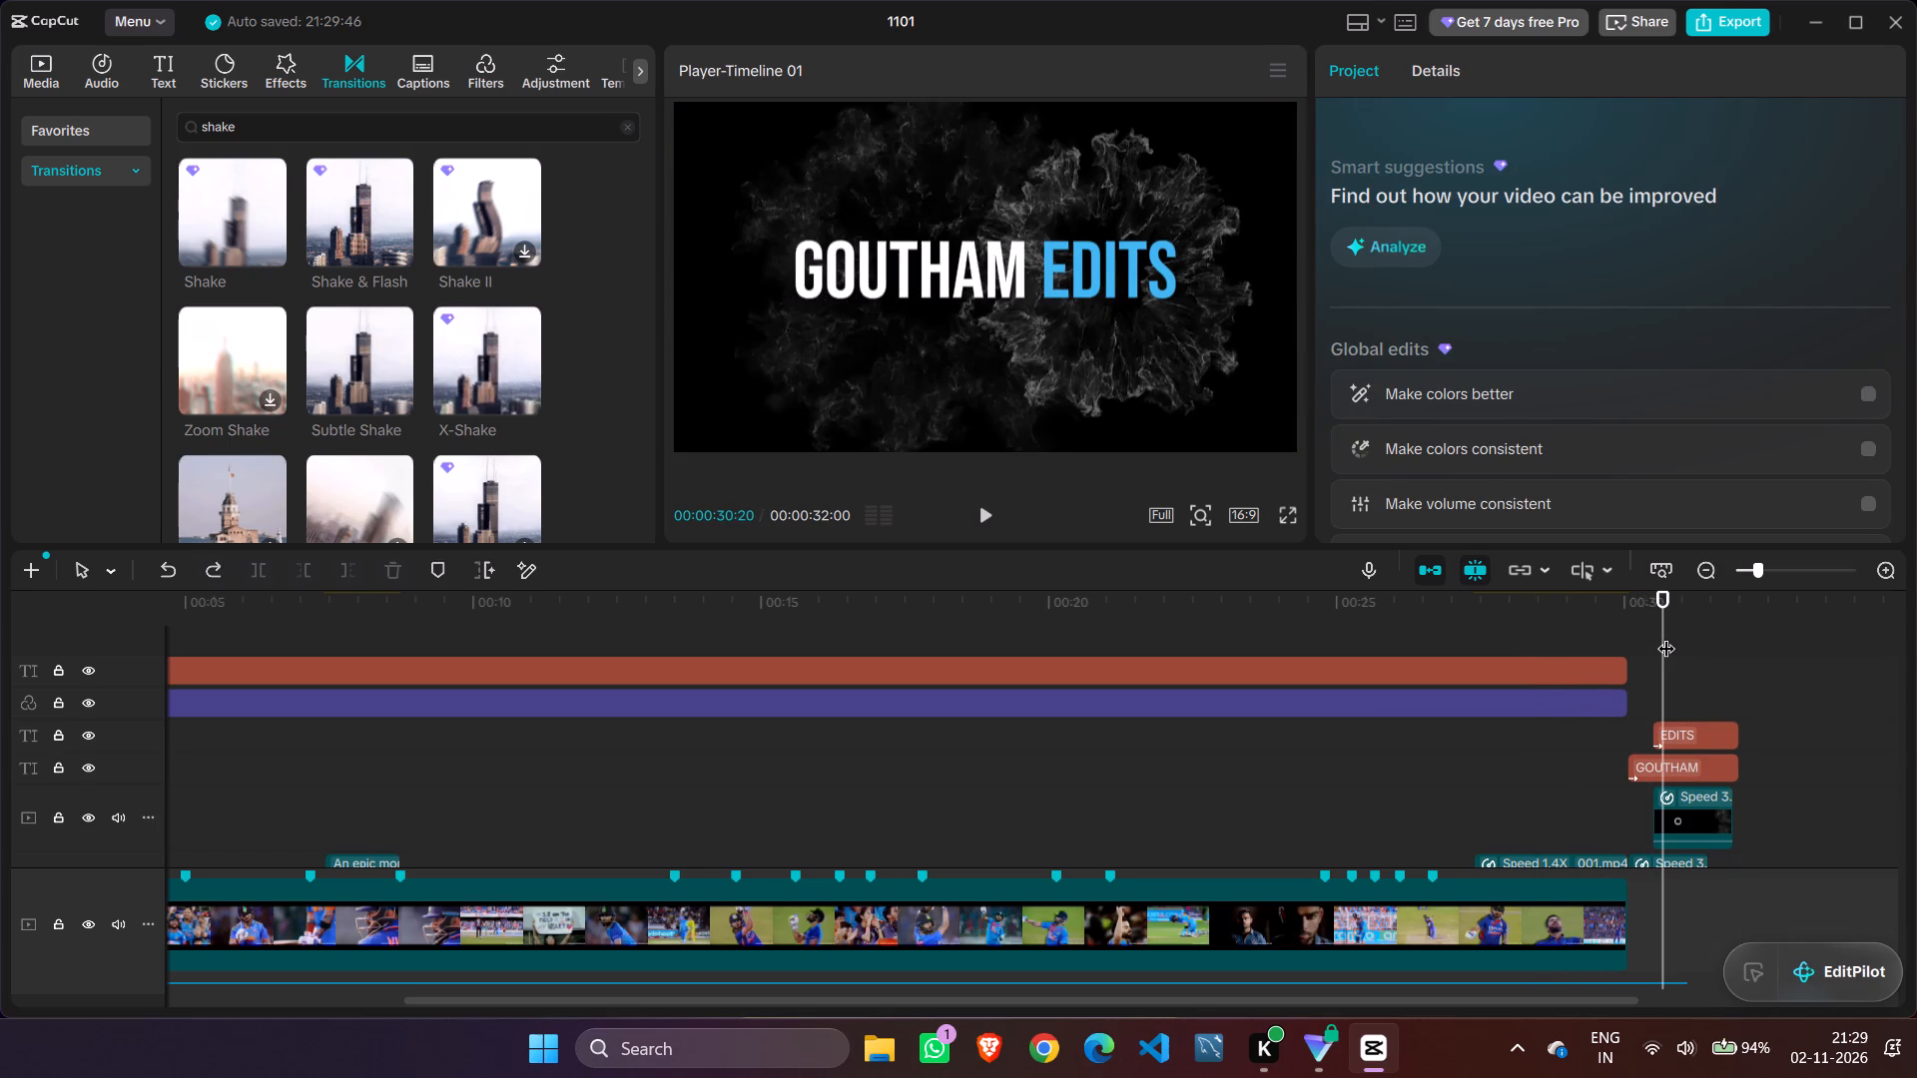
Replay the whole video from the start through the closing GOUTHAM EDITS title and look over the timeline tracks.
drag(1664, 636, 0, 621)
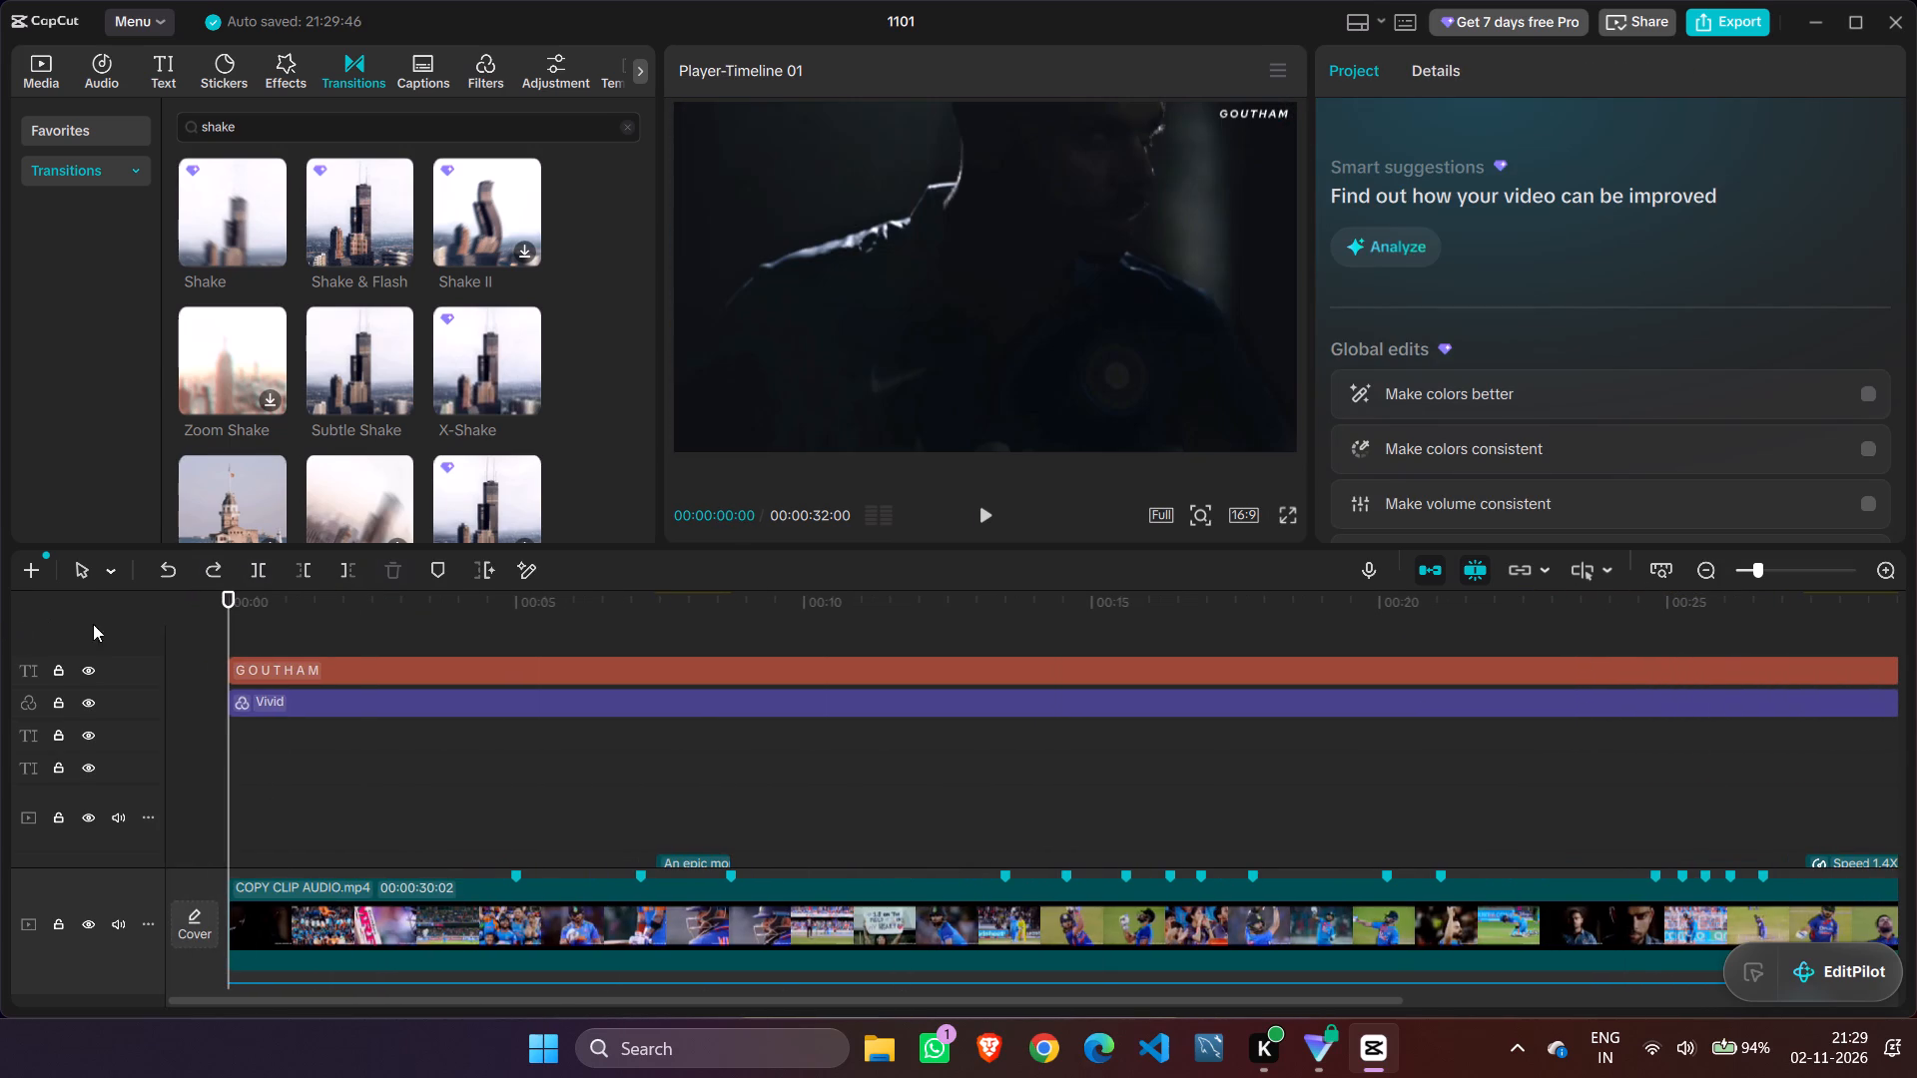
click(1715, 575)
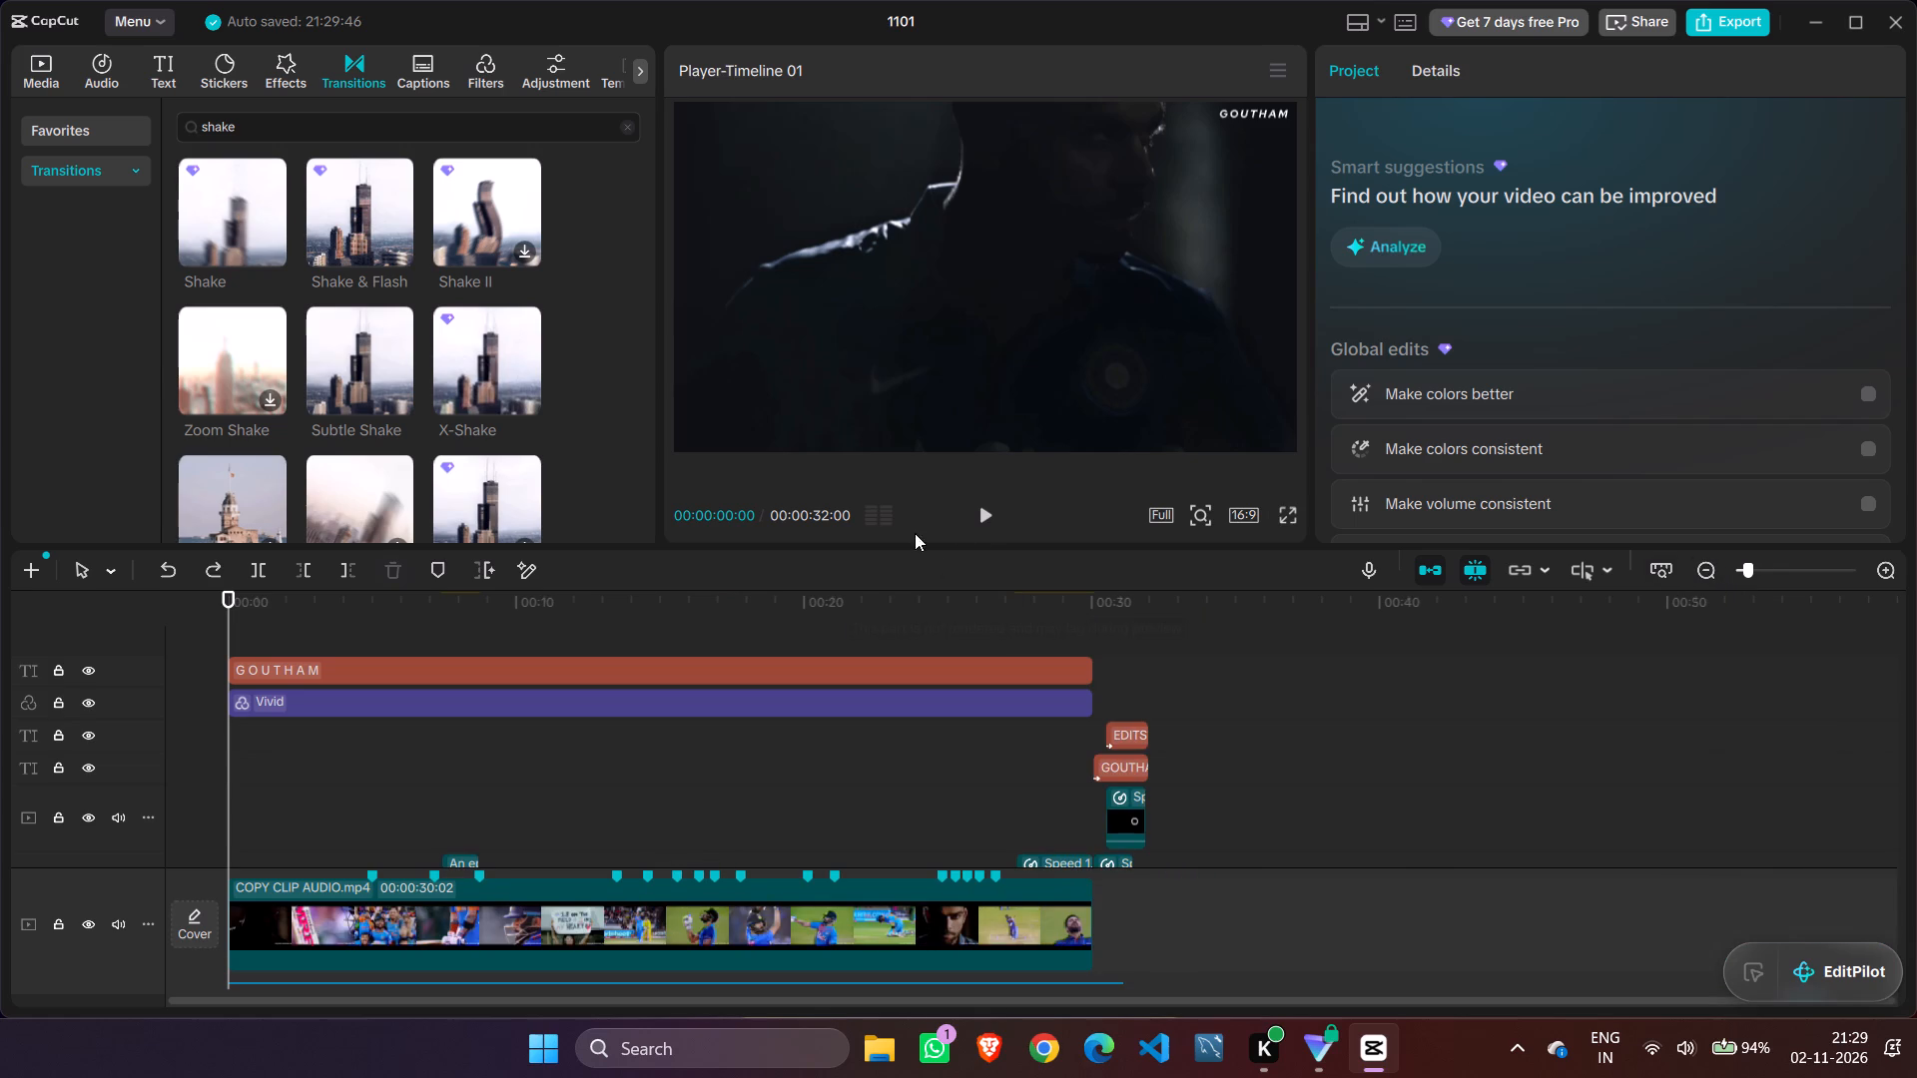
scroll(1025, 713, down, 20)
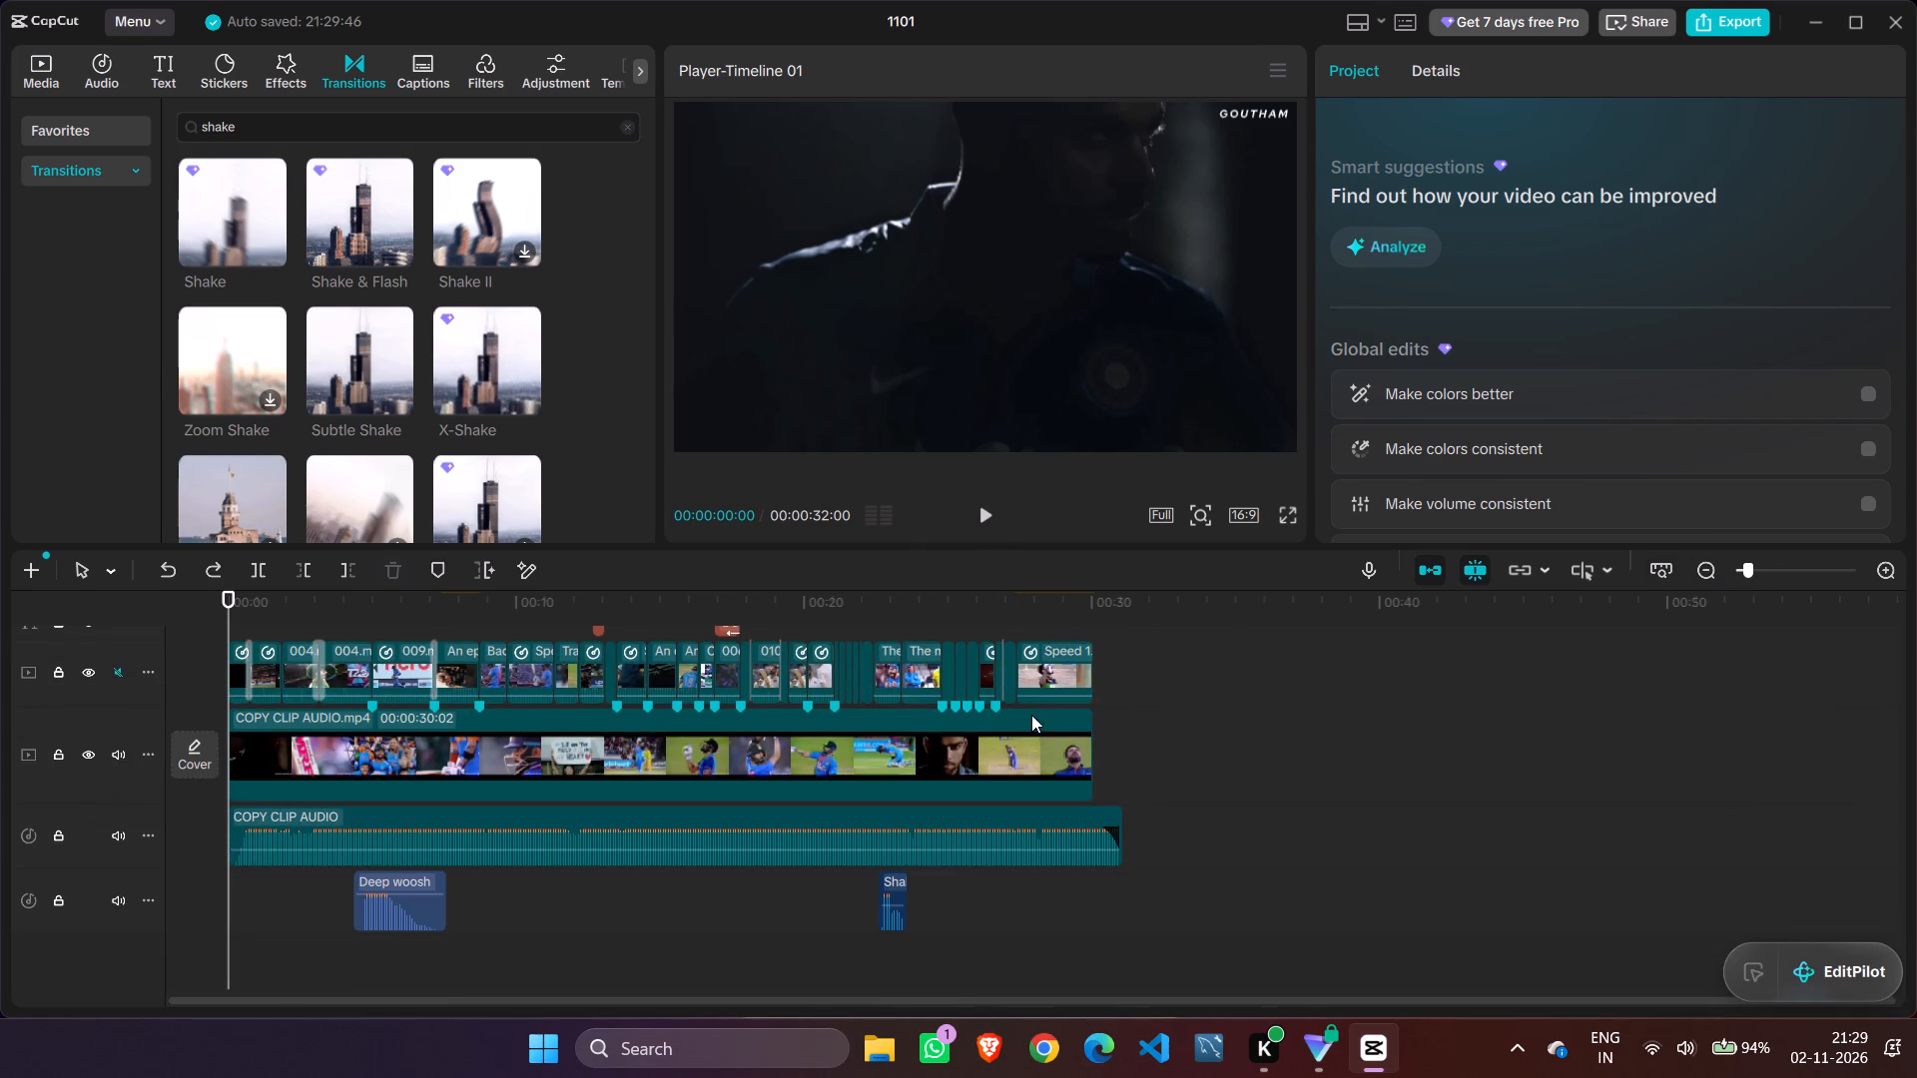
click(989, 509)
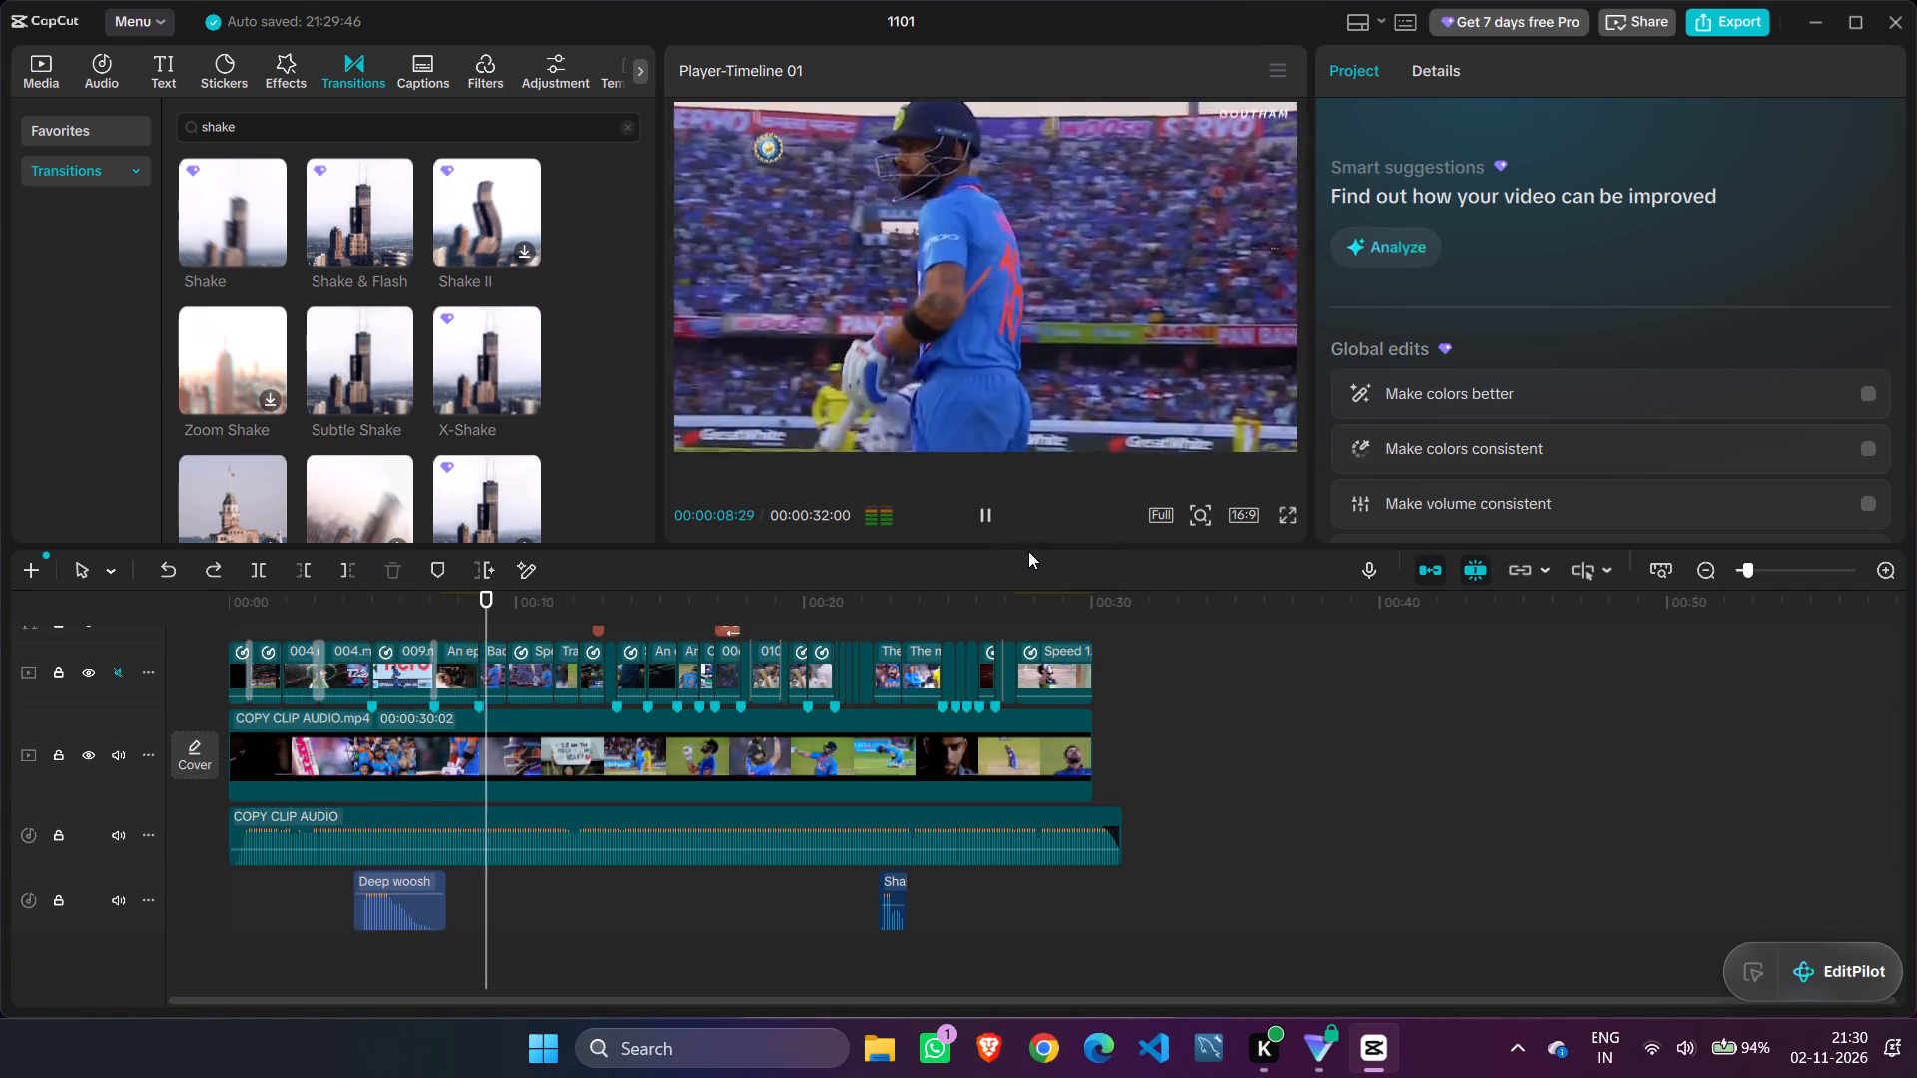
click(989, 515)
click(989, 515)
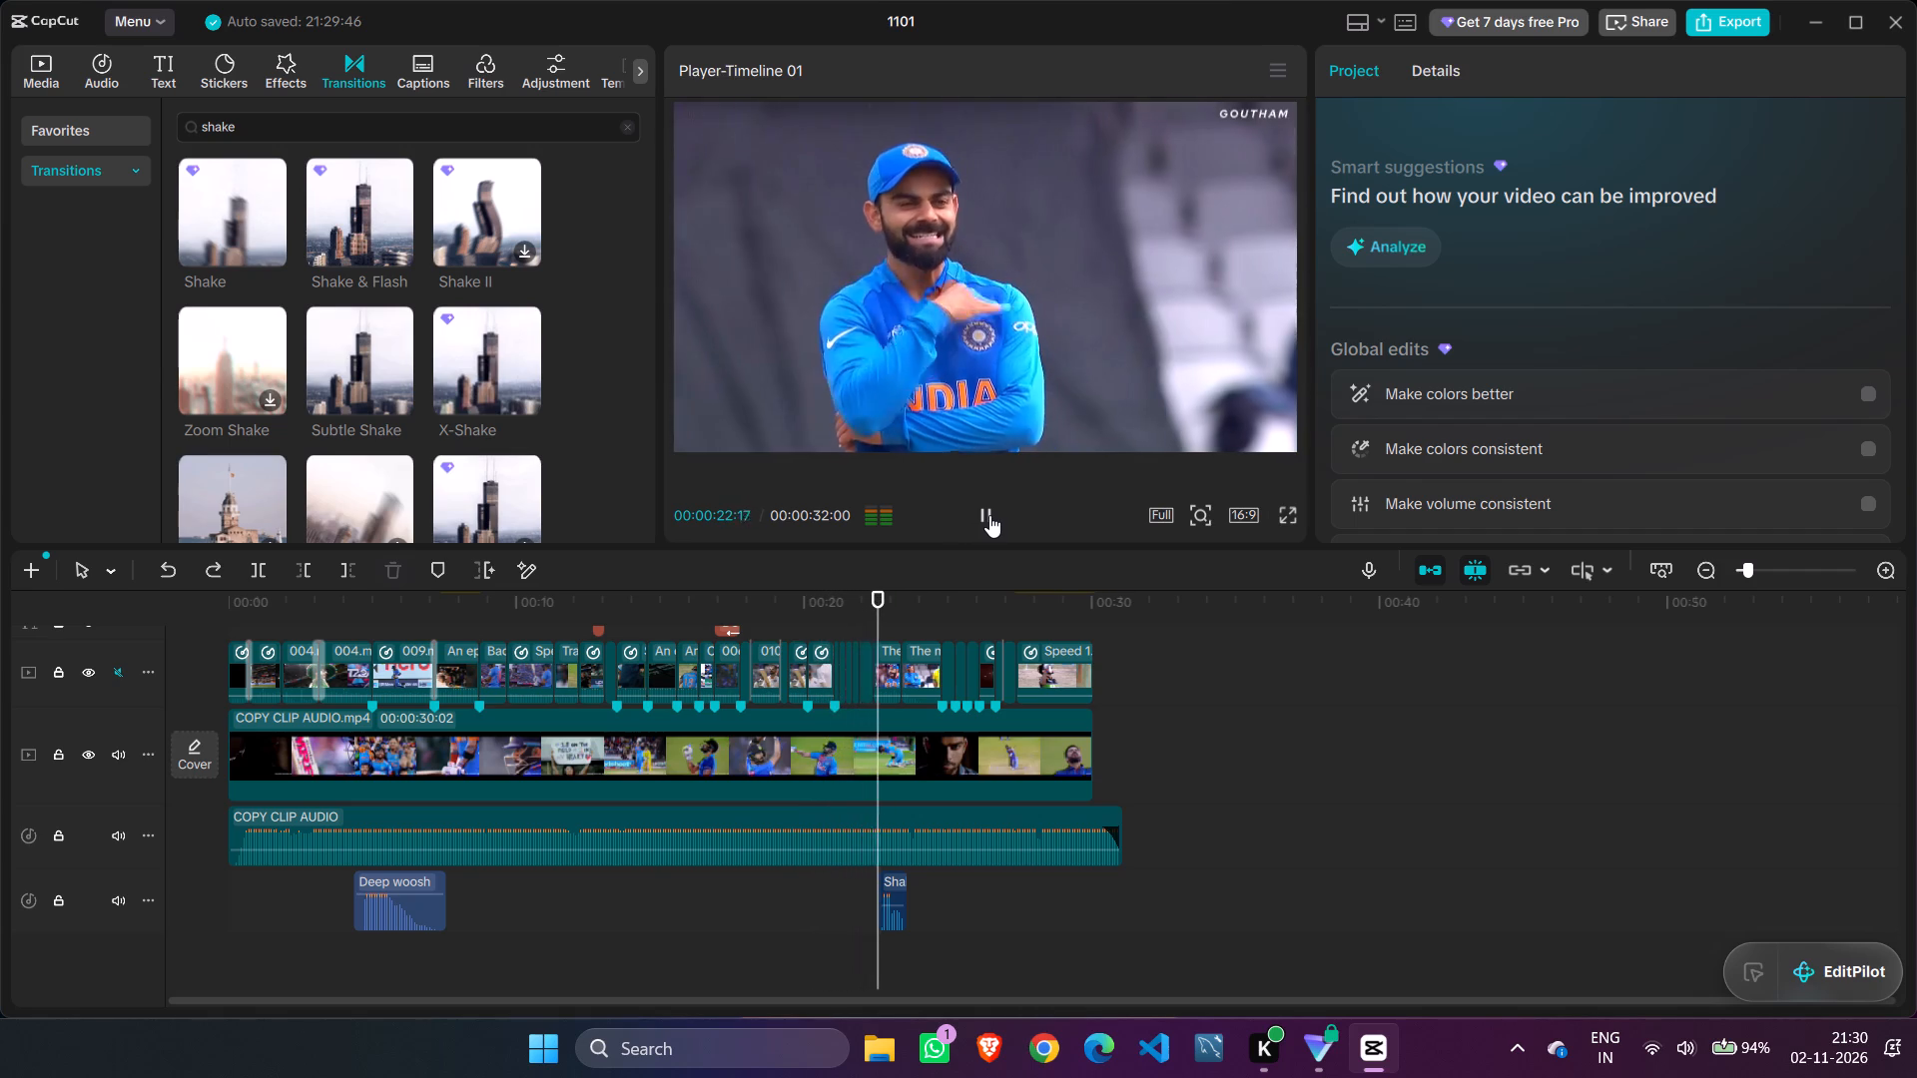
click(989, 515)
click(989, 515)
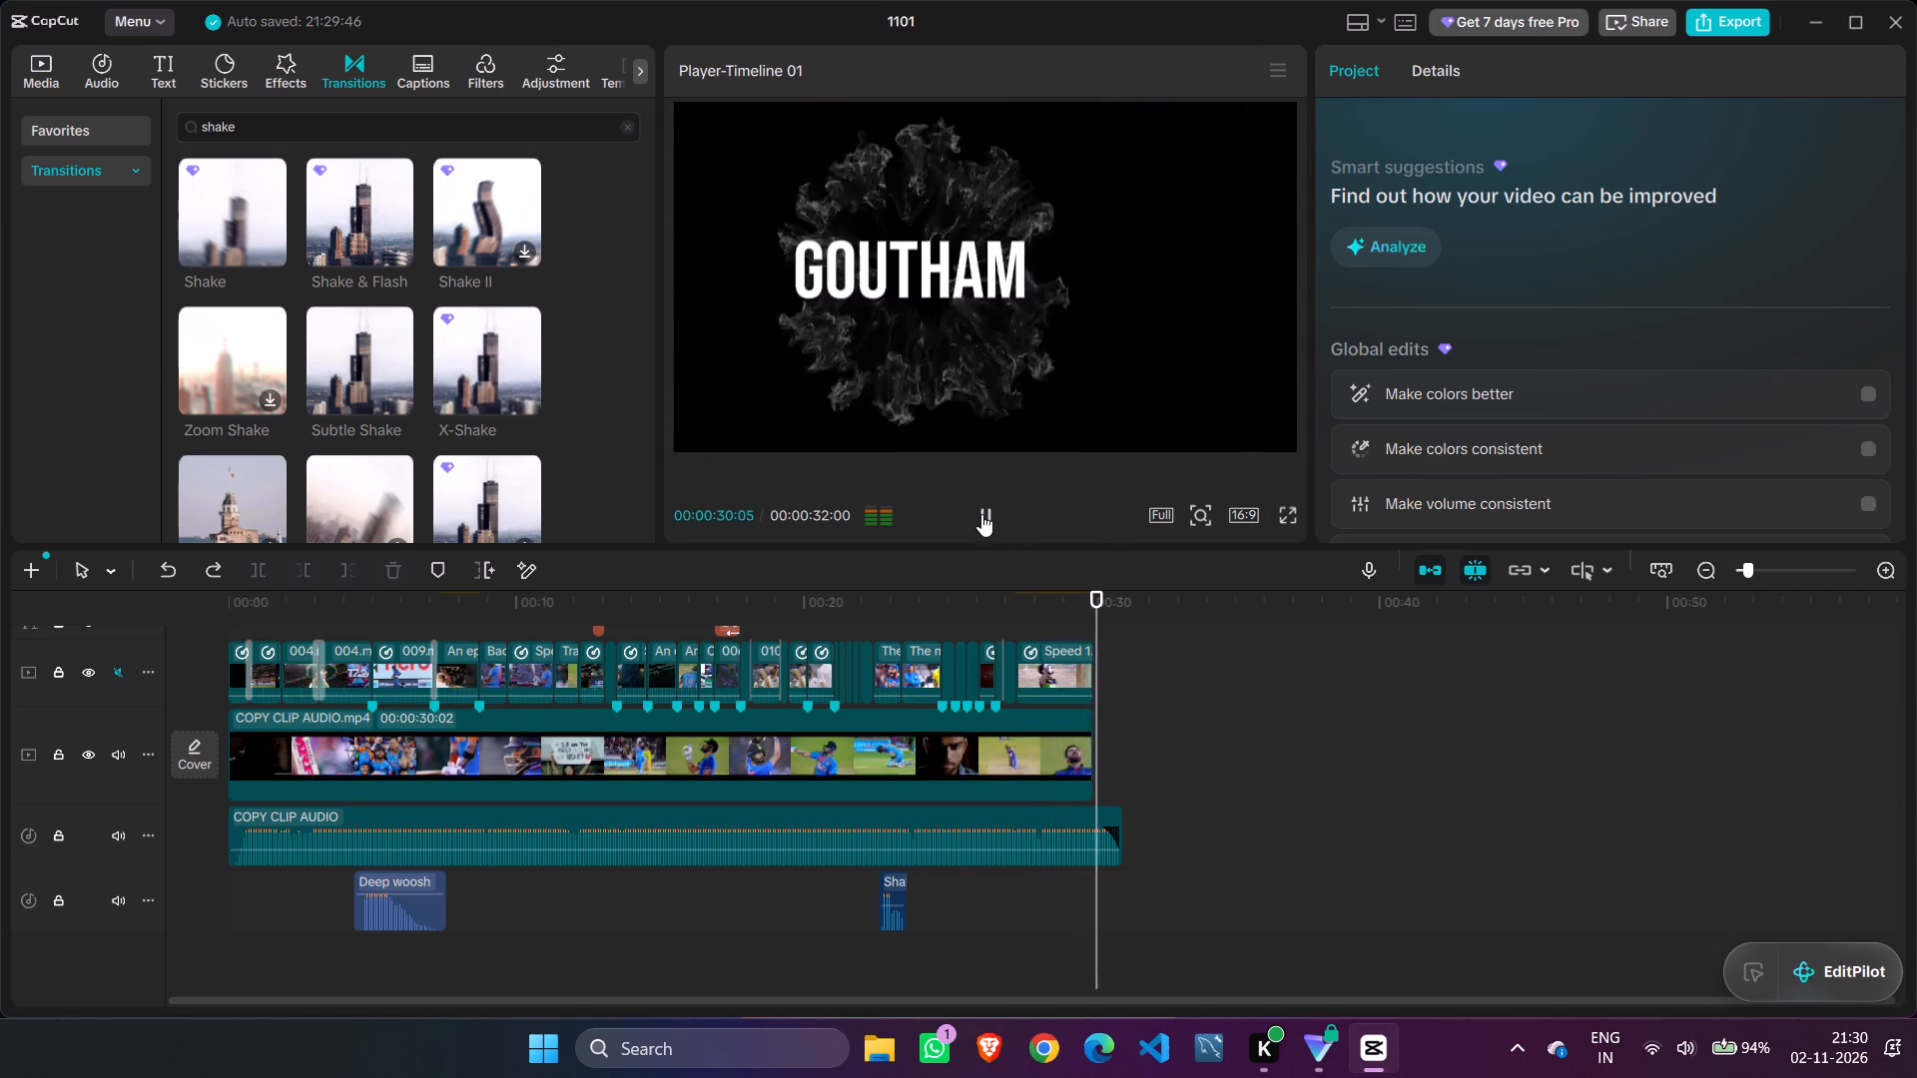
click(981, 514)
scroll(1125, 737, down, 5)
scroll(1125, 737, up, 2)
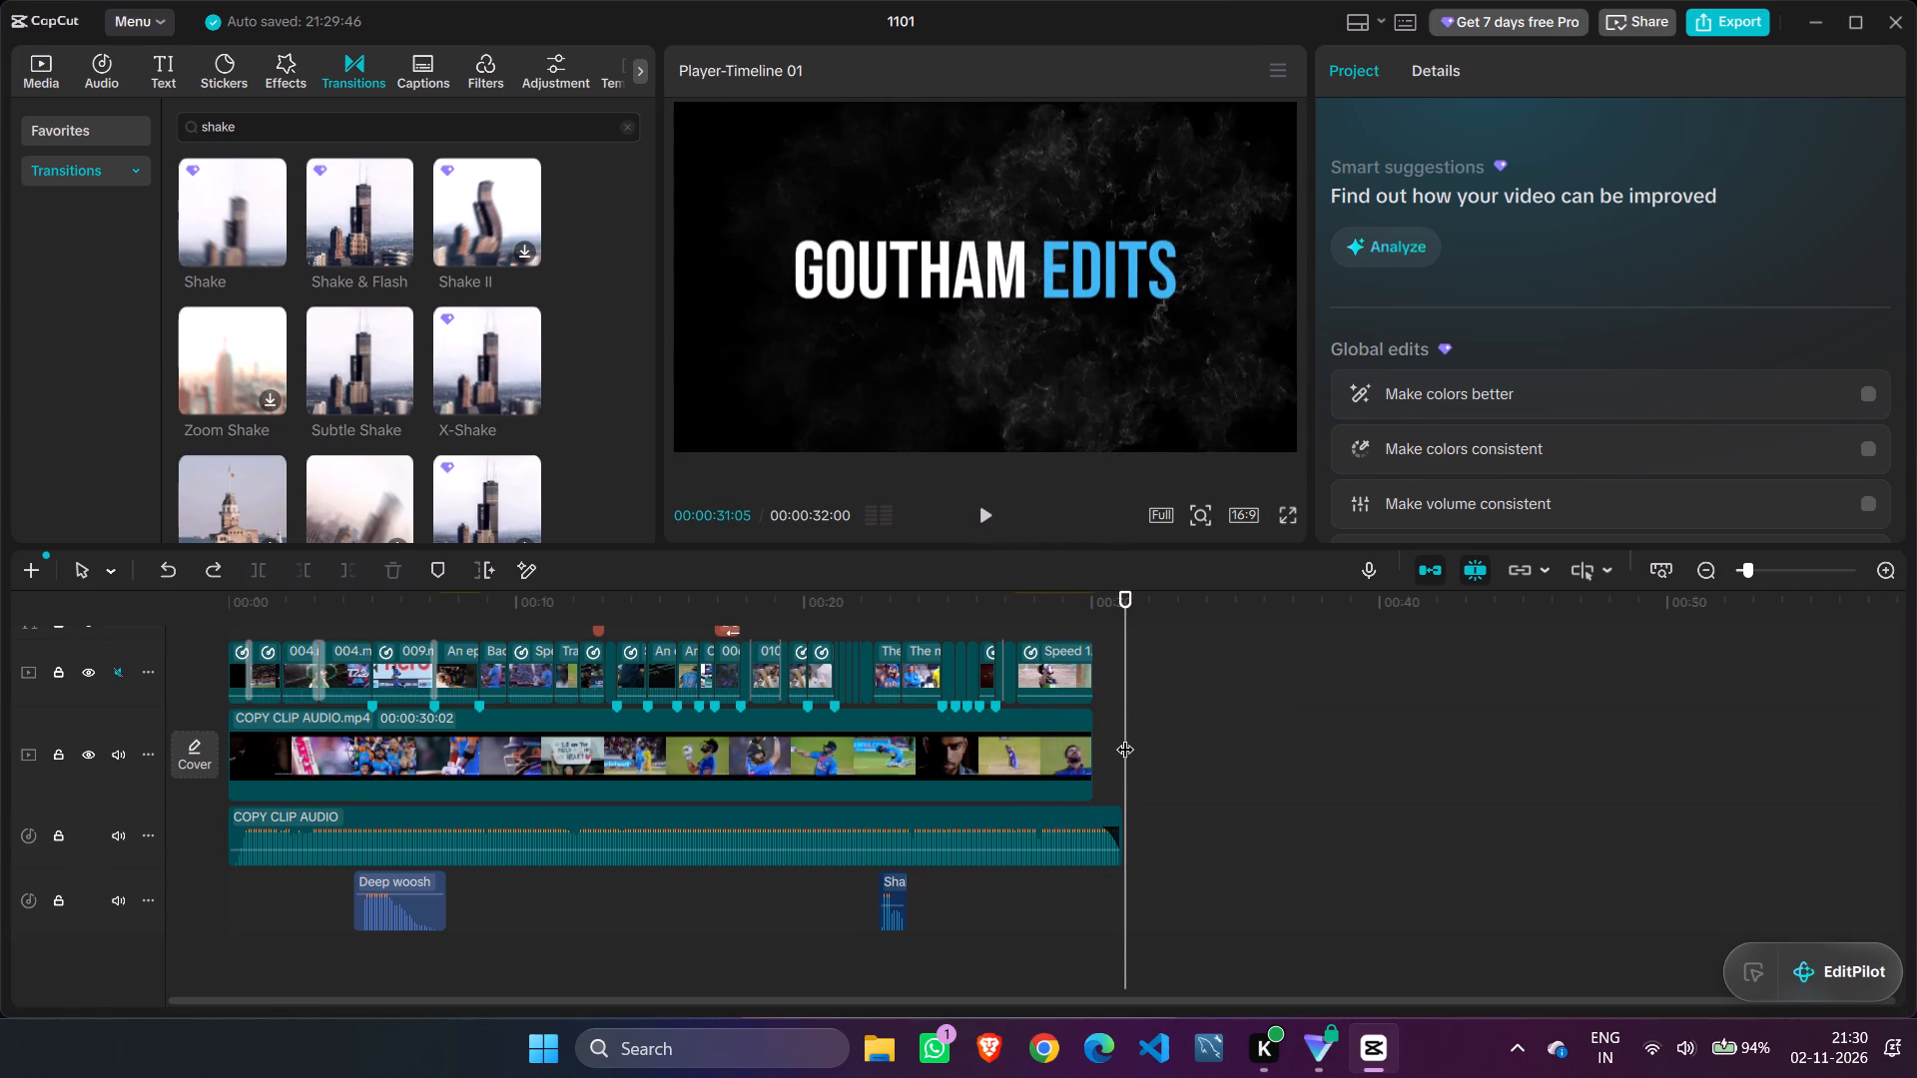
scroll(1125, 737, up, 5)
scroll(1125, 736, down, 1)
scroll(1125, 736, up, 6)
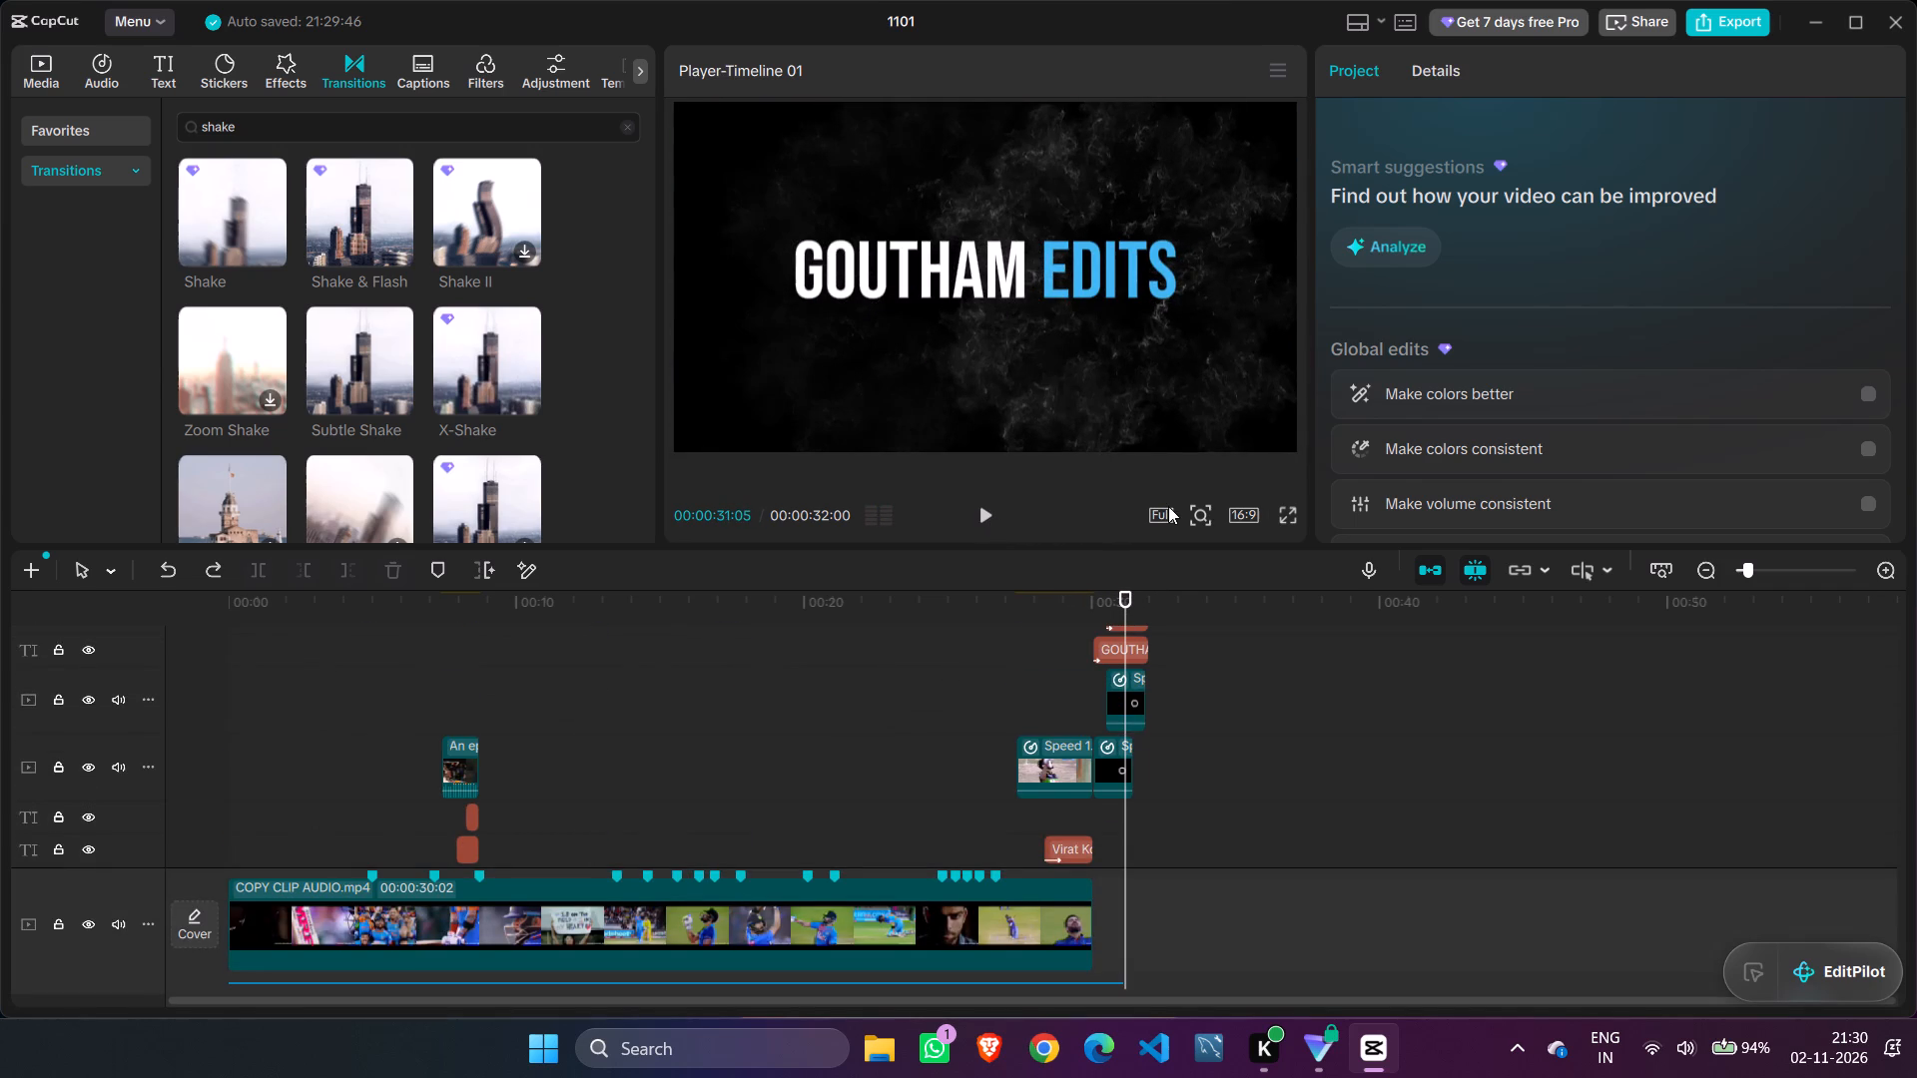